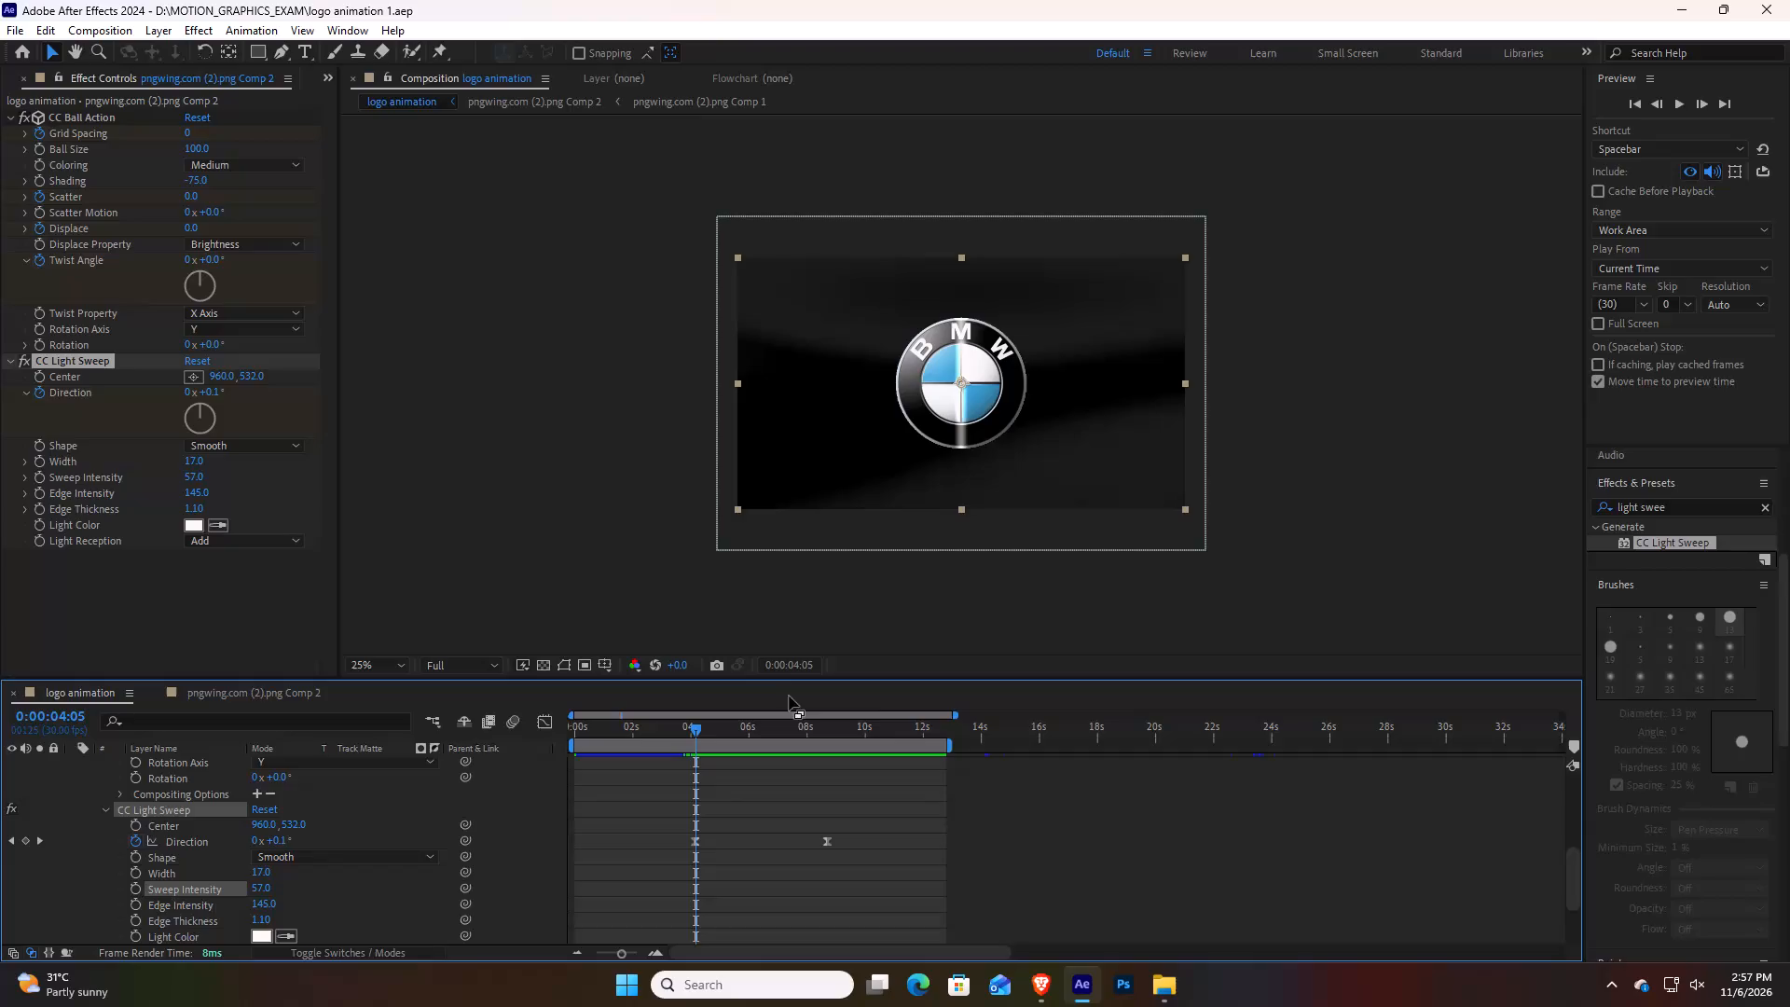
Open the 3D CAMERA TRACKING project from the MOTION_GRAPHICS_EXAM folder and preview the tracked fire ring in the 262215_medium composition.
{"action": "left_click", "coordinate": [1168, 1003]}
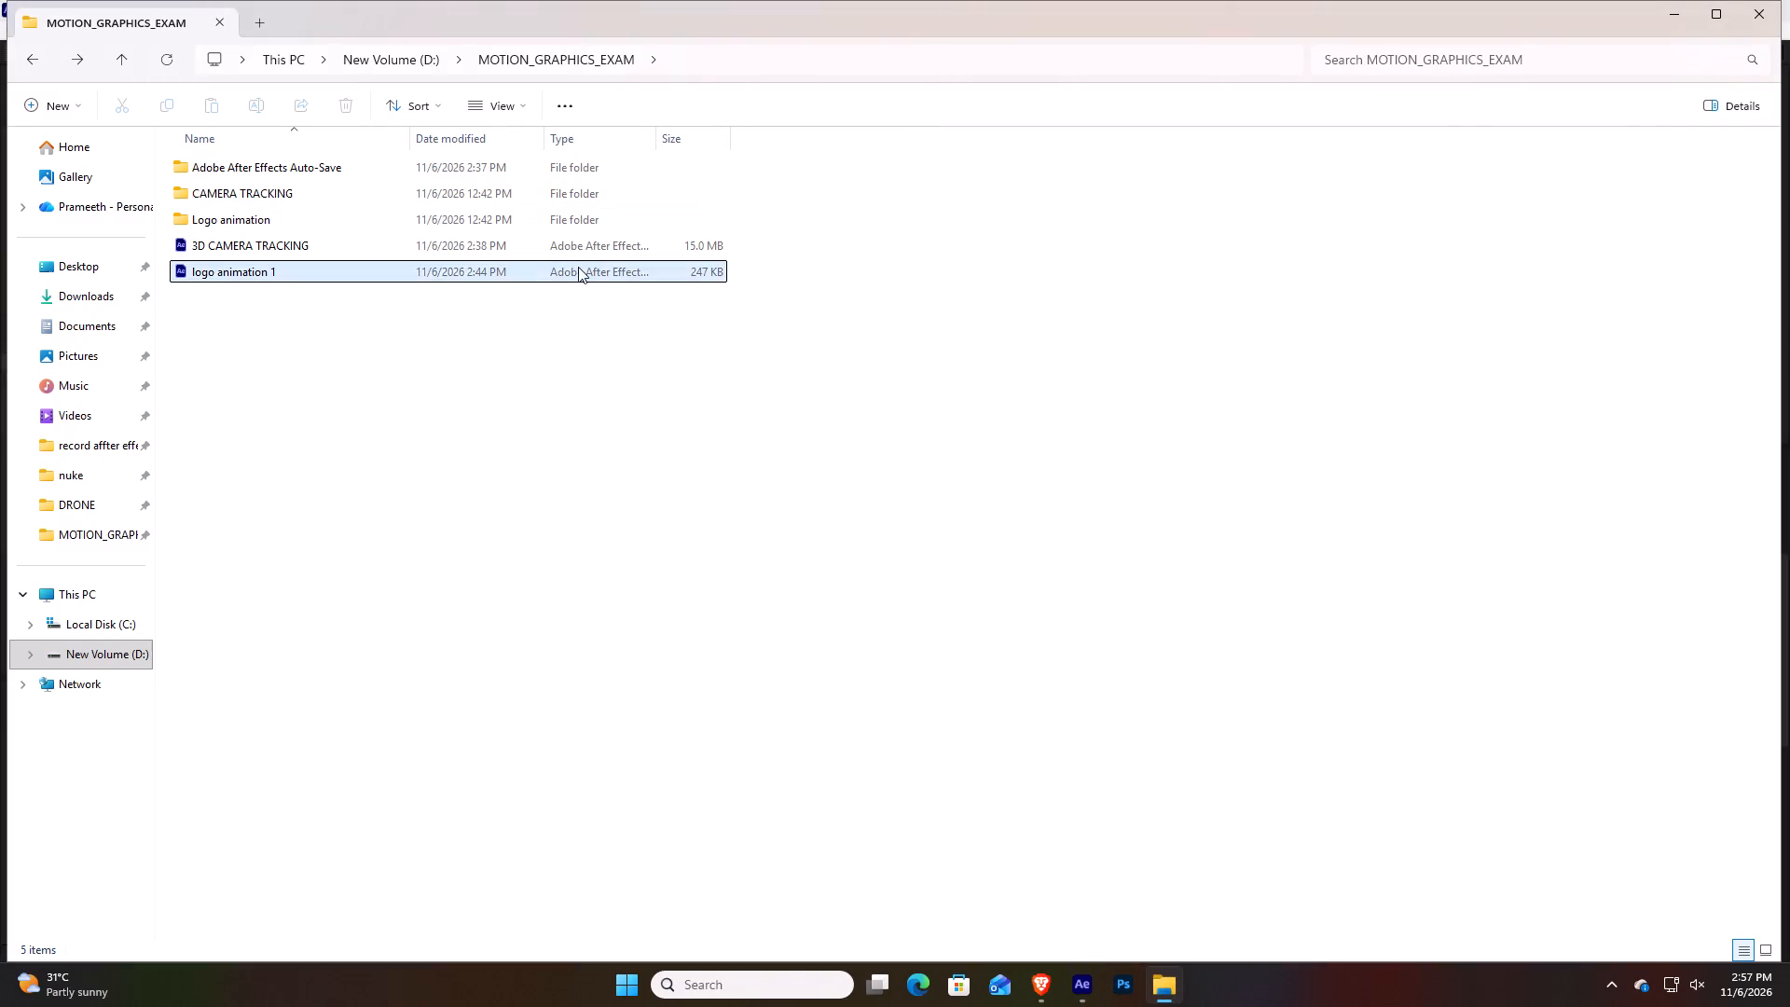
{"action": "double_click", "coordinate": [579, 241]}
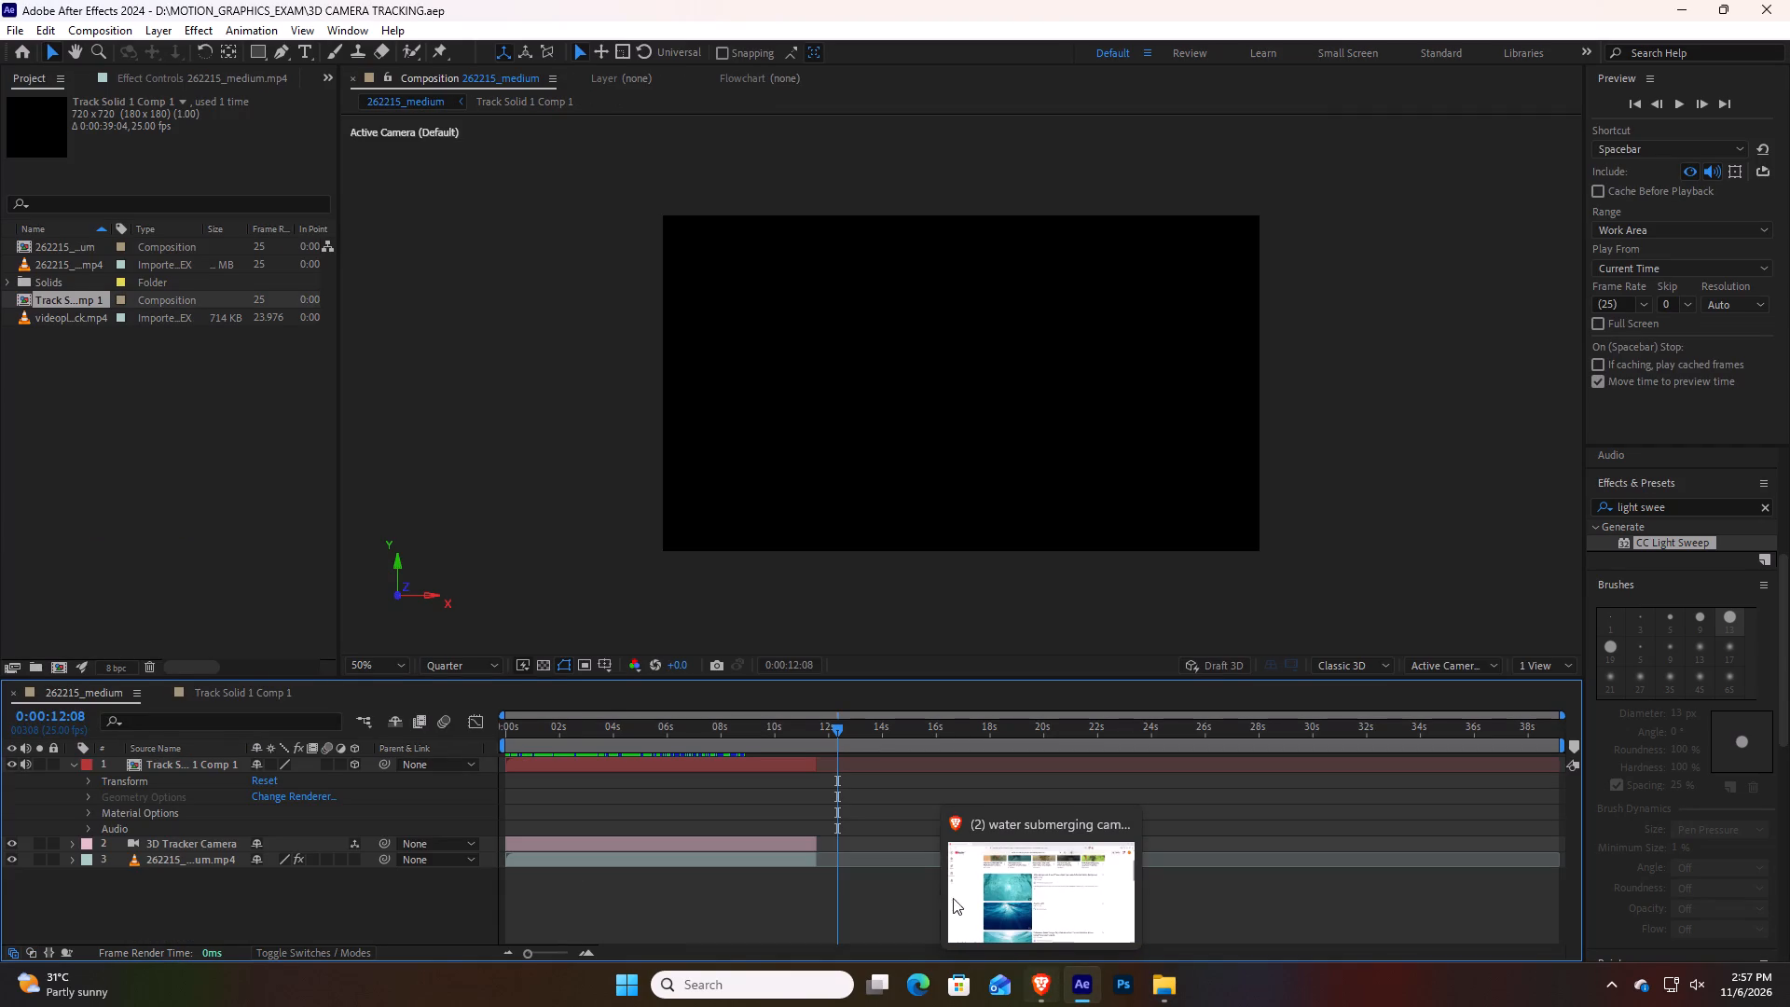
{"action": "left_click_drag", "start_coordinate": [842, 727], "coordinate": [731, 753]}
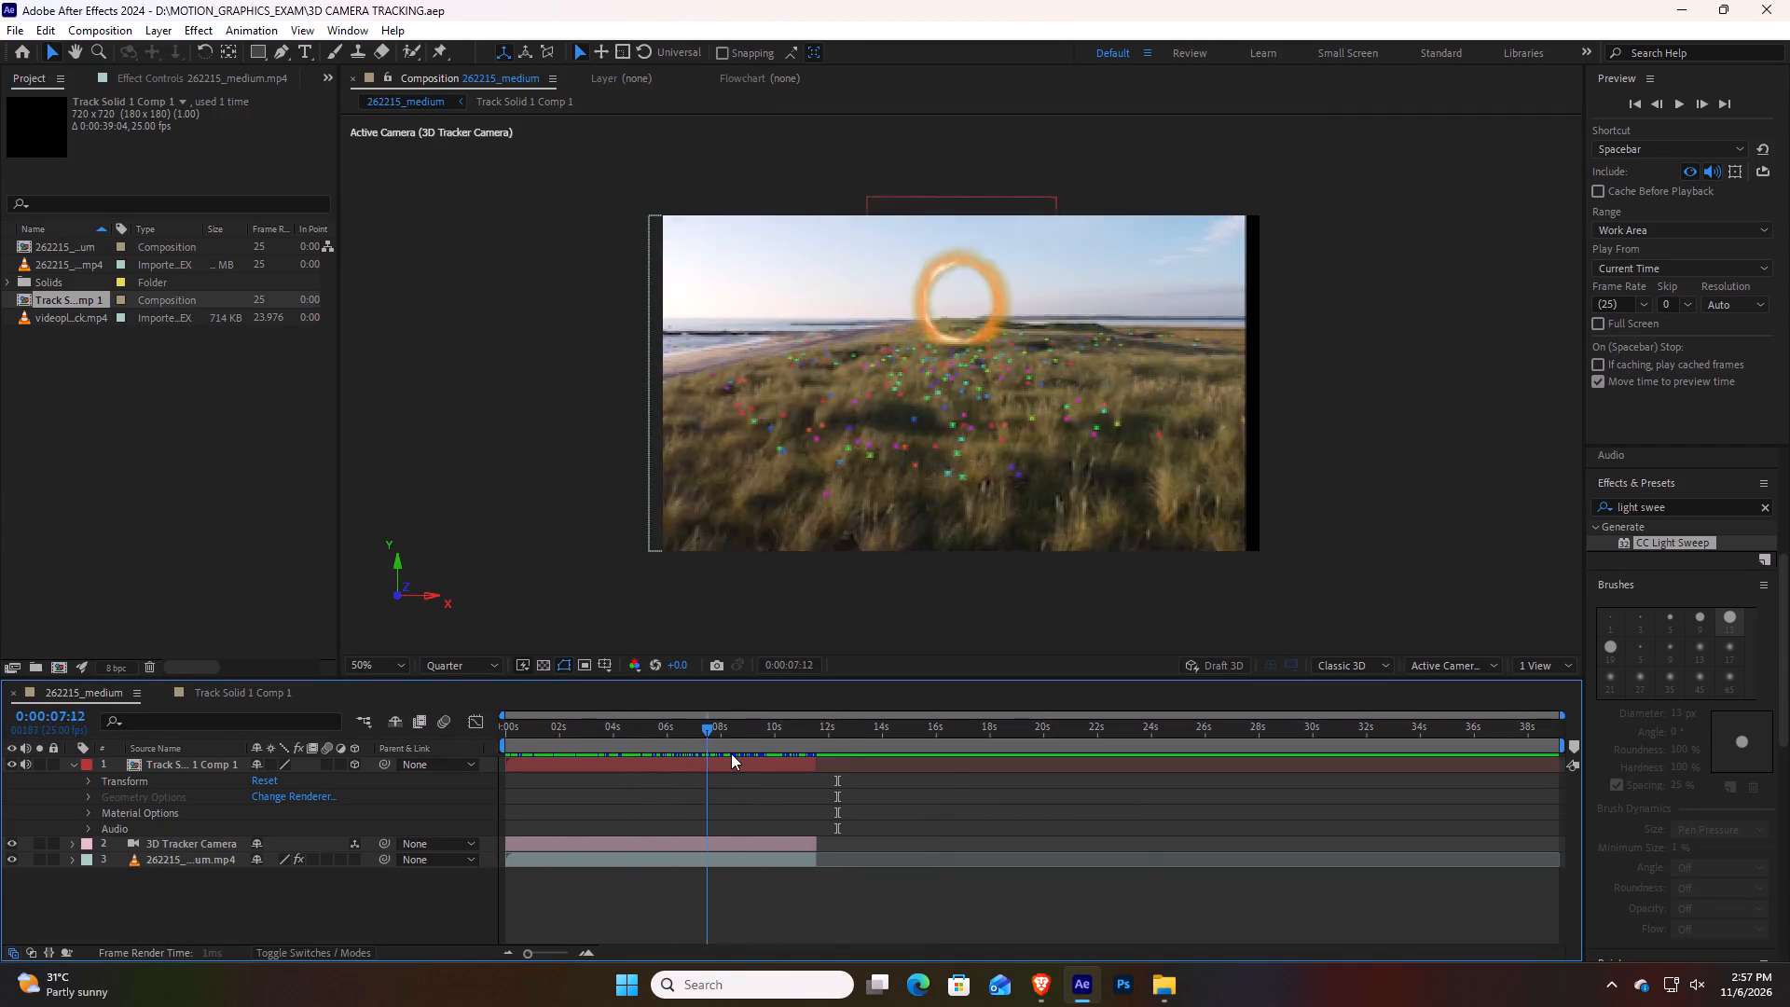
{"action": "left_click_drag", "start_coordinate": [731, 753], "coordinate": [802, 760]}
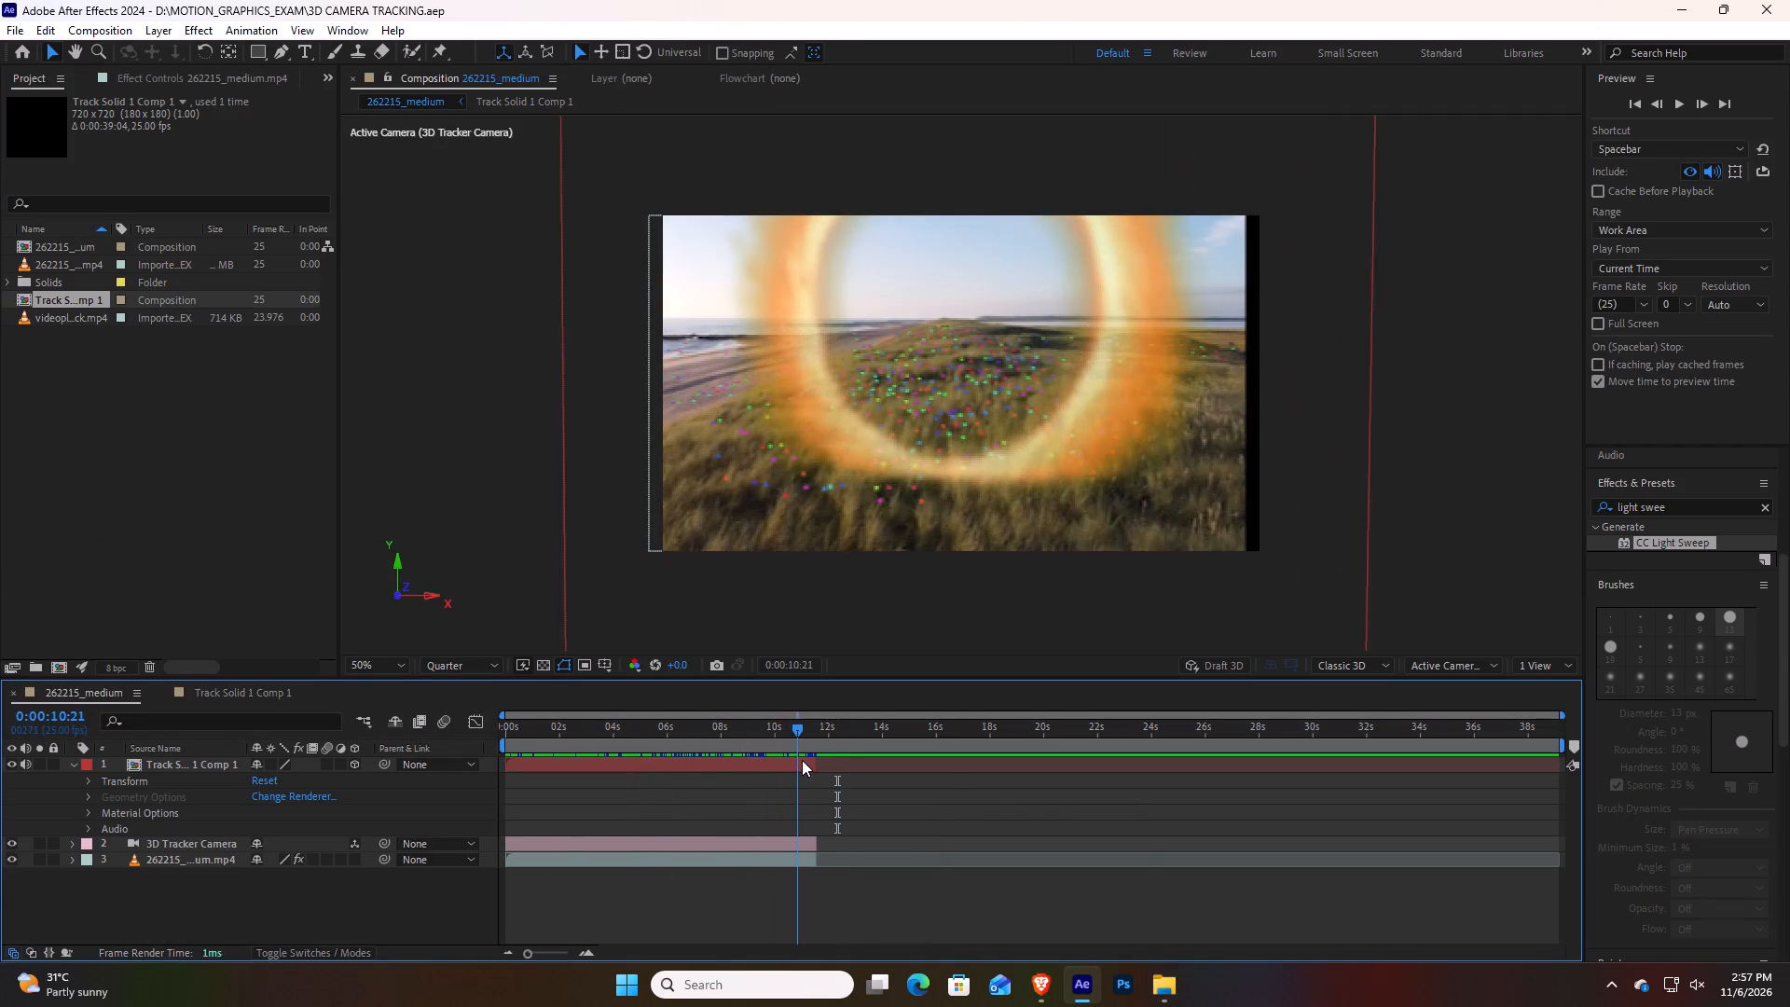
{"action": "left_click_drag", "start_coordinate": [802, 760], "coordinate": [769, 755]}
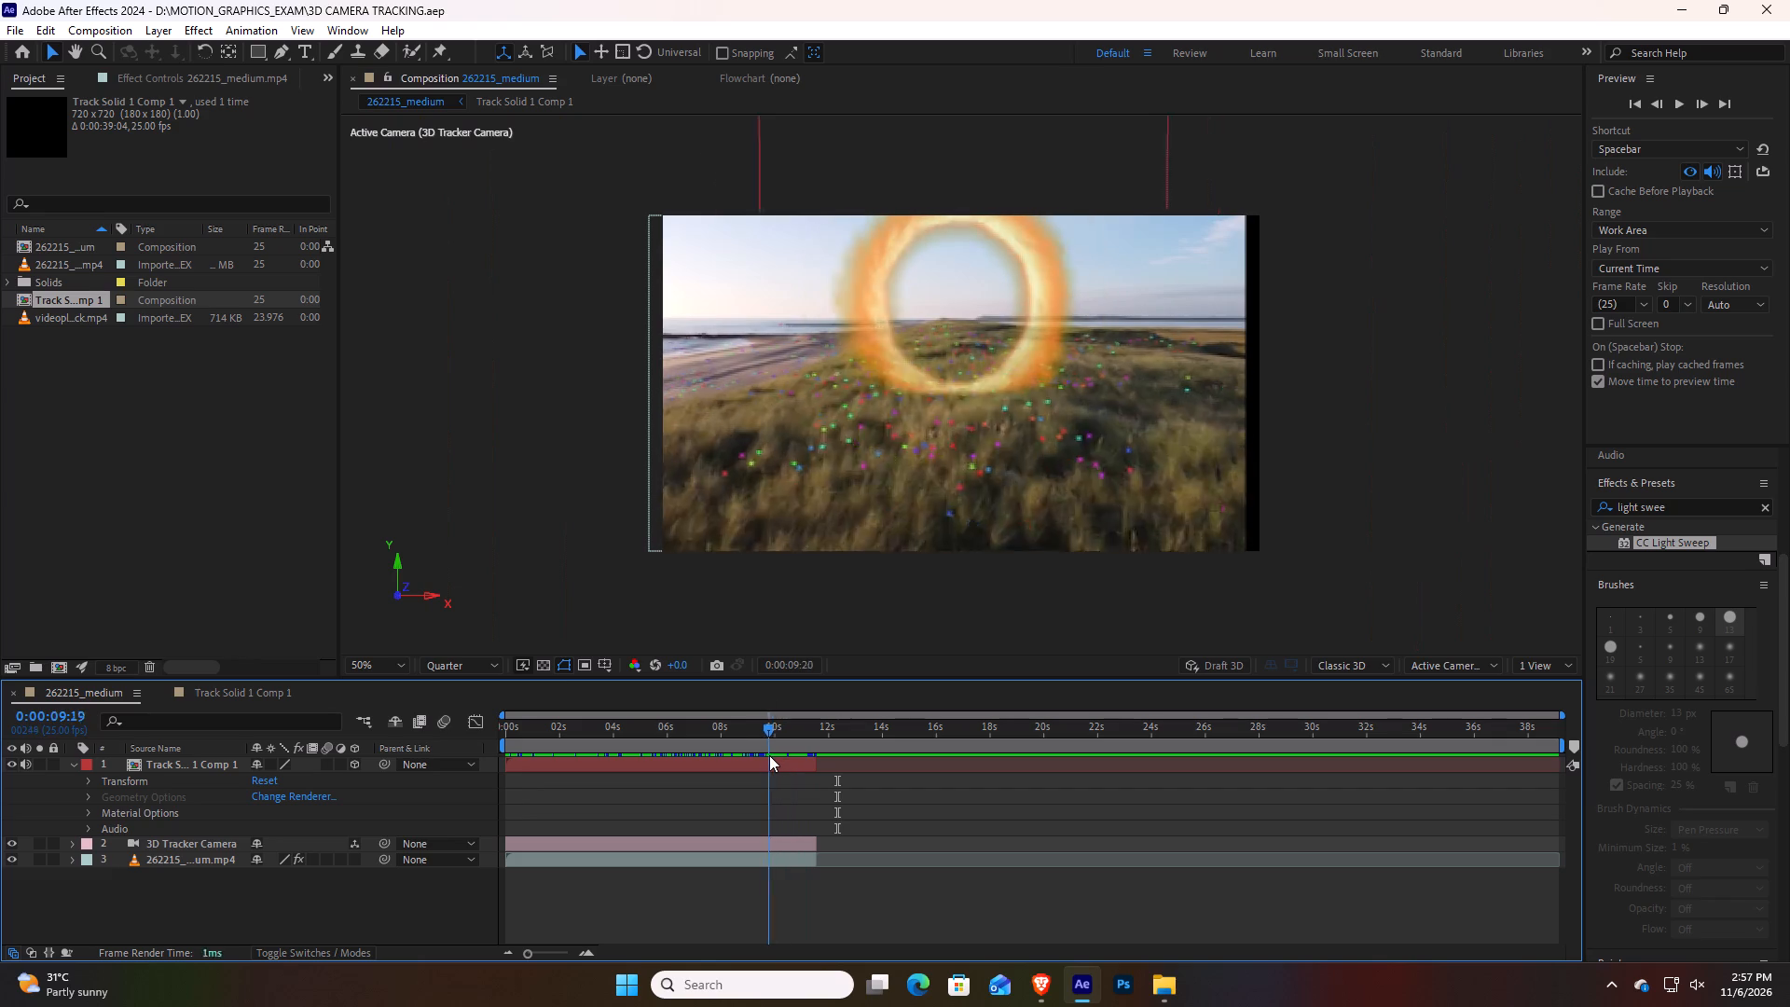
{"action": "left_click_drag", "start_coordinate": [769, 755], "coordinate": [766, 755]}
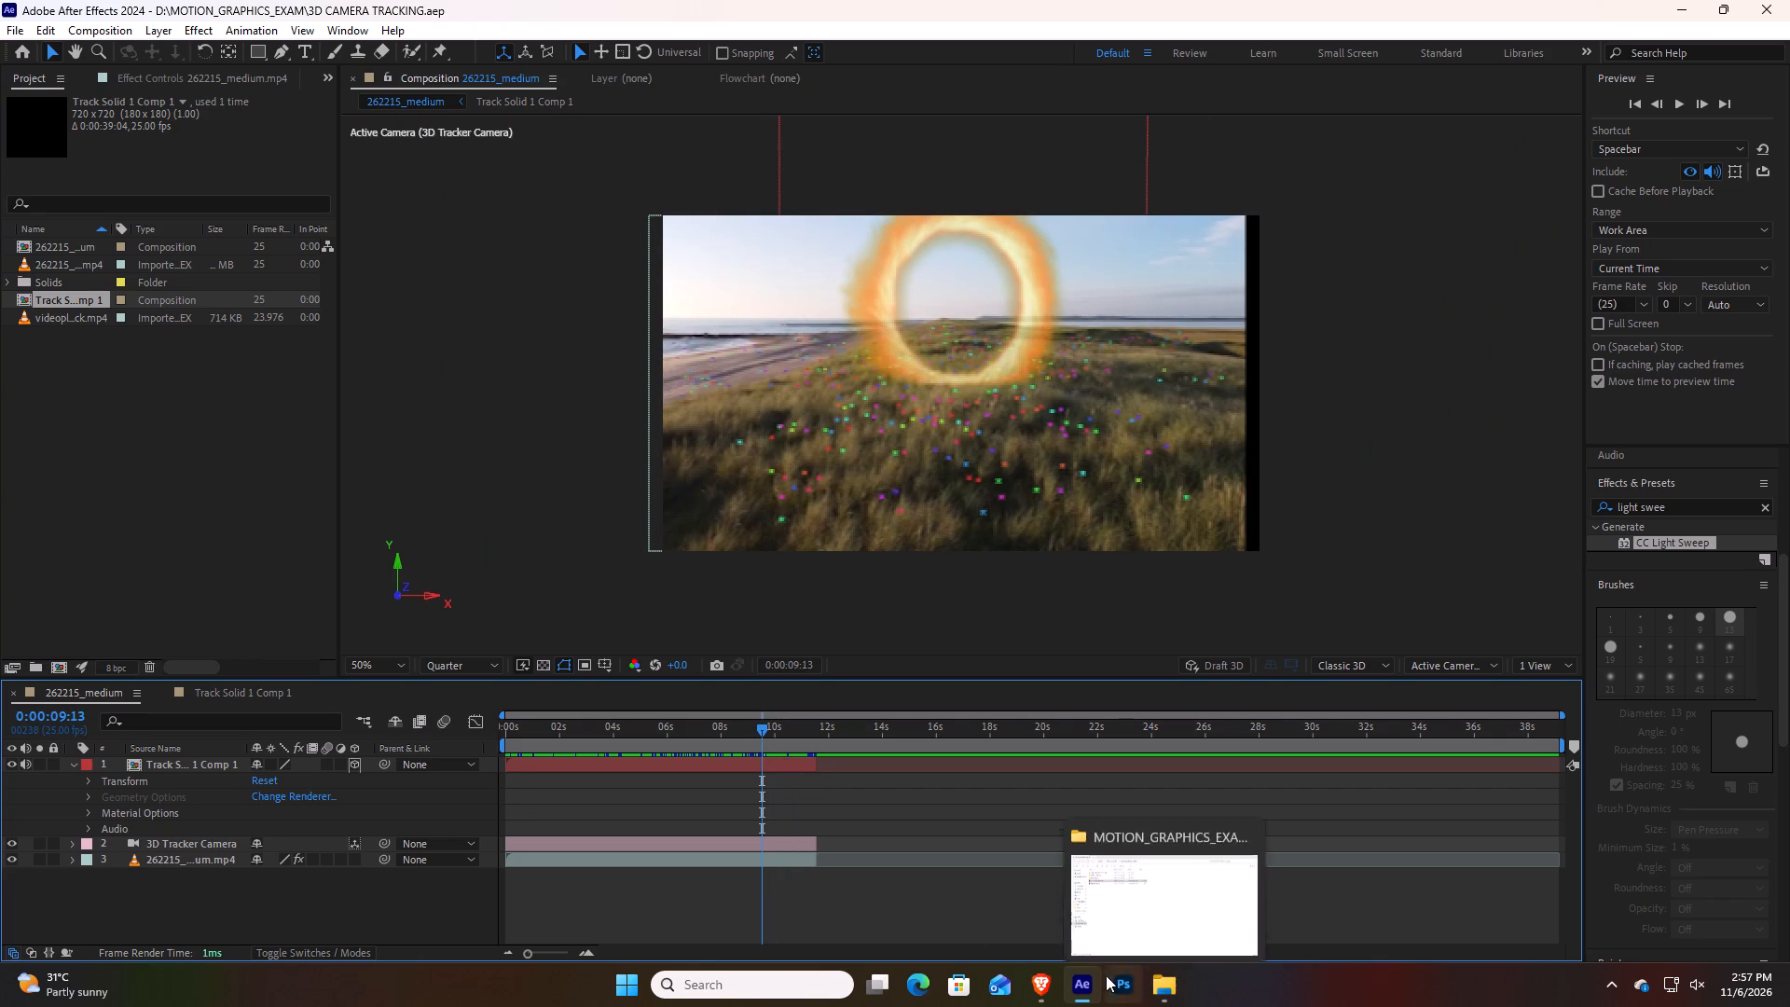
Switch to the Brave browser and search YouTube for "city drone view".
{"action": "left_click", "coordinate": [1047, 986]}
{"action": "left_click_drag", "start_coordinate": [934, 97], "coordinate": [830, 97]}
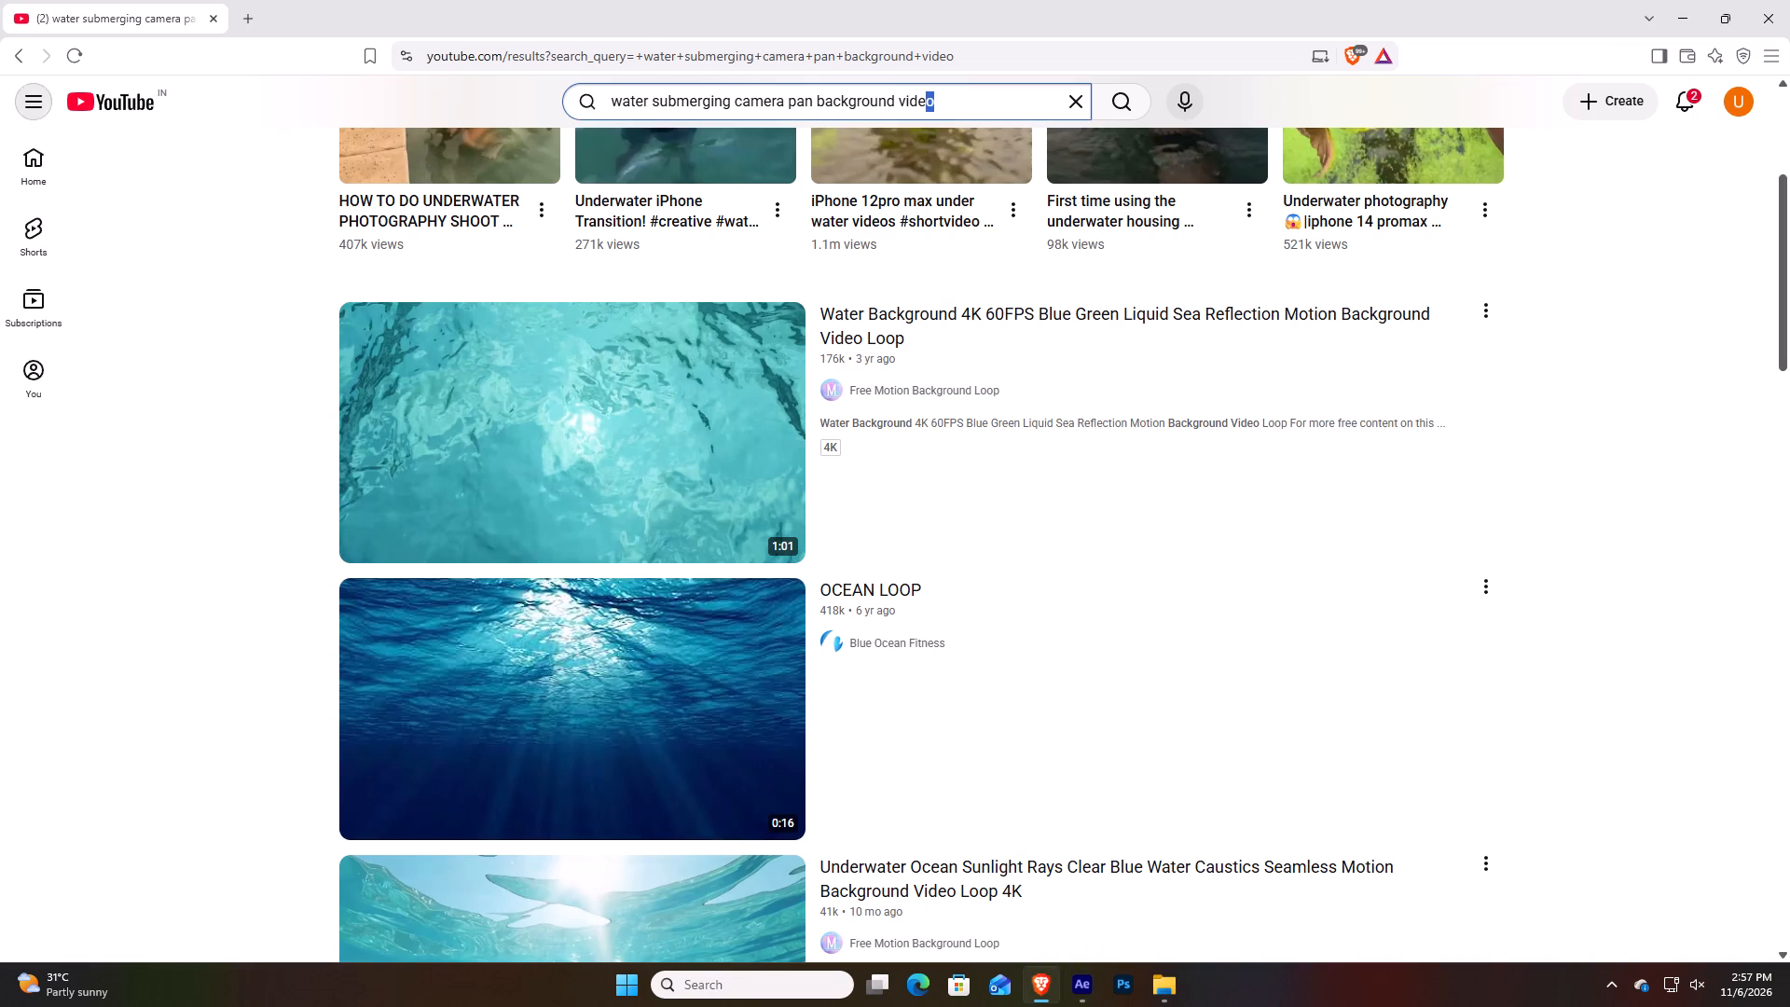
{"action": "left_click_drag", "start_coordinate": [830, 97], "coordinate": [434, 97]}
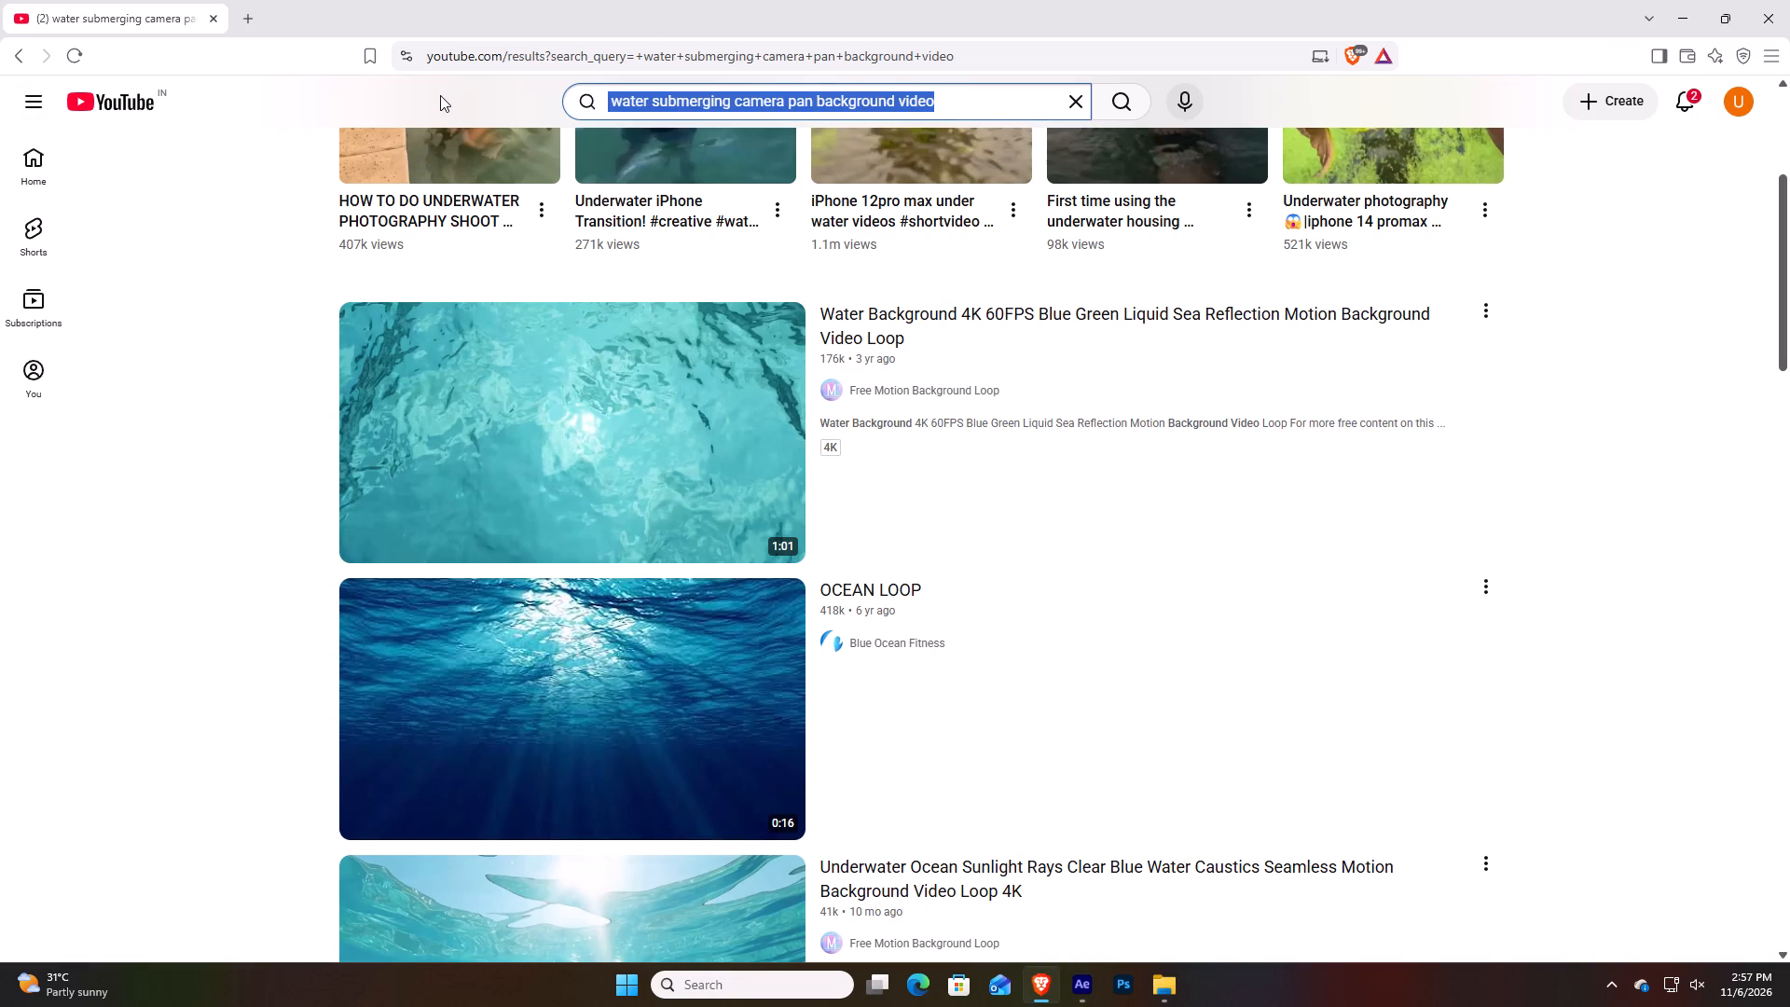
{"action": "type", "text": "cirty"}
{"action": "key", "text": "BackSpace"}
{"action": "key", "text": "BackSpace"}
{"action": "key", "text": "BackSpace"}
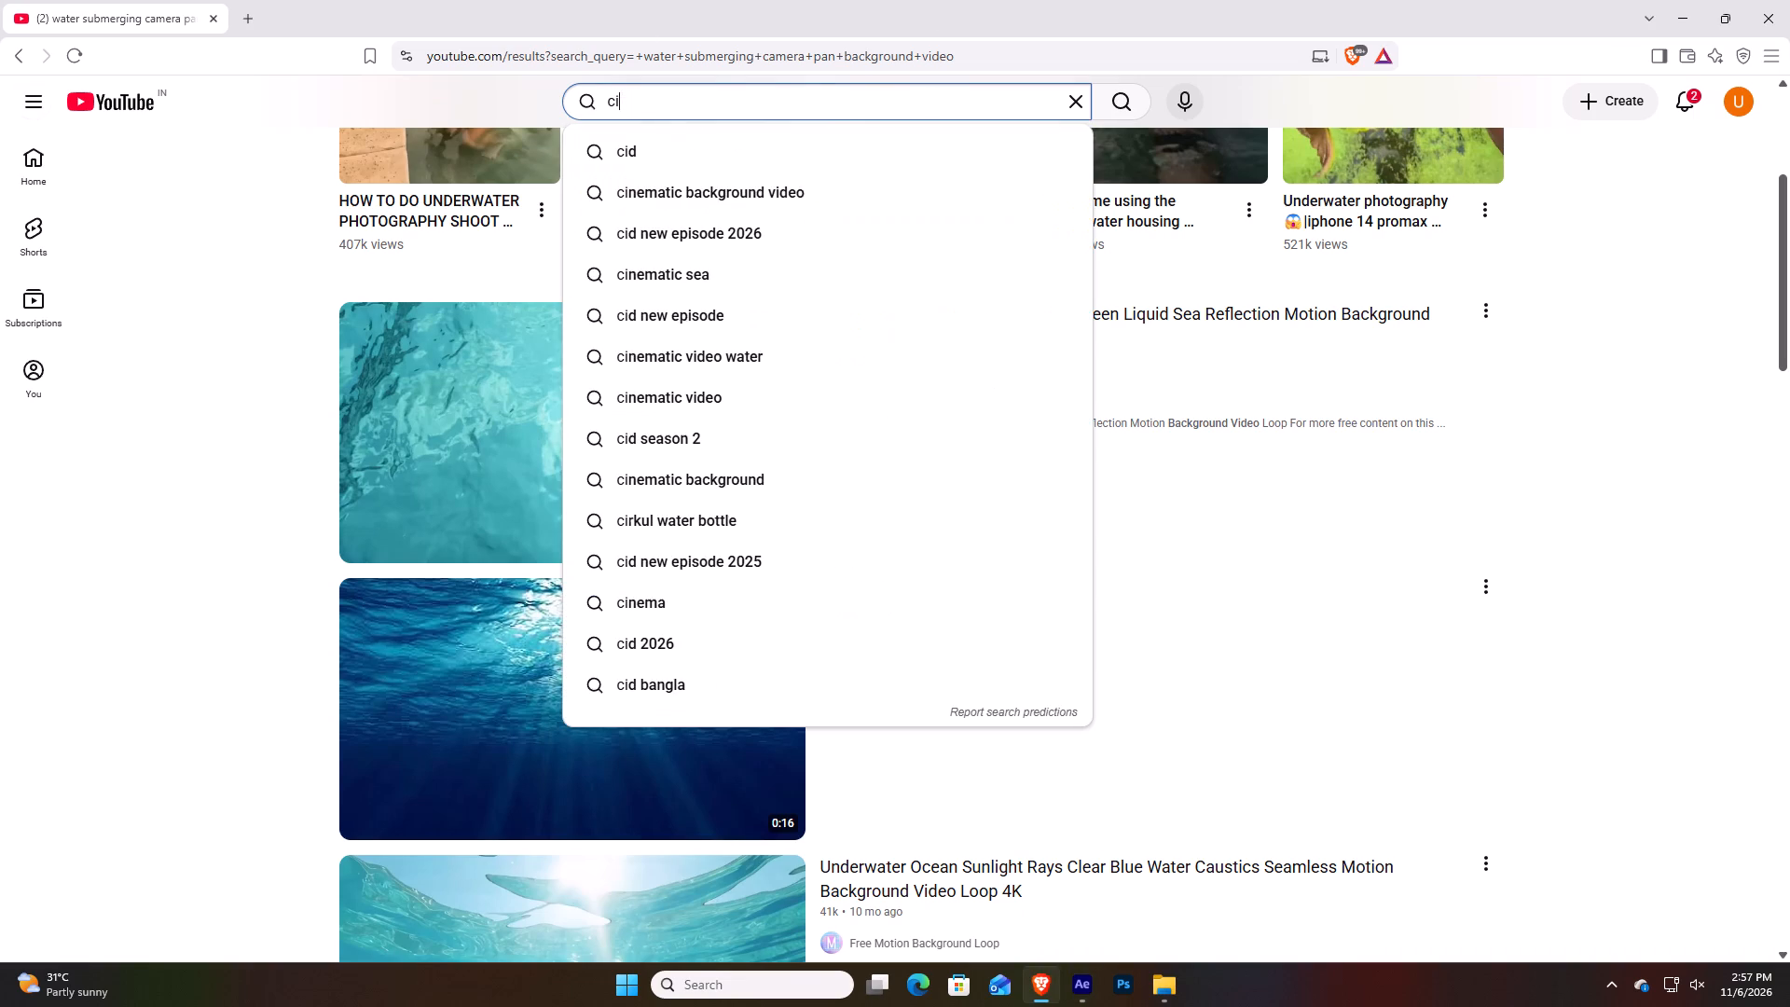
{"action": "type", "text": "ty c"}
{"action": "key", "text": "BackSpace"}
{"action": "type", "text": "droj"}
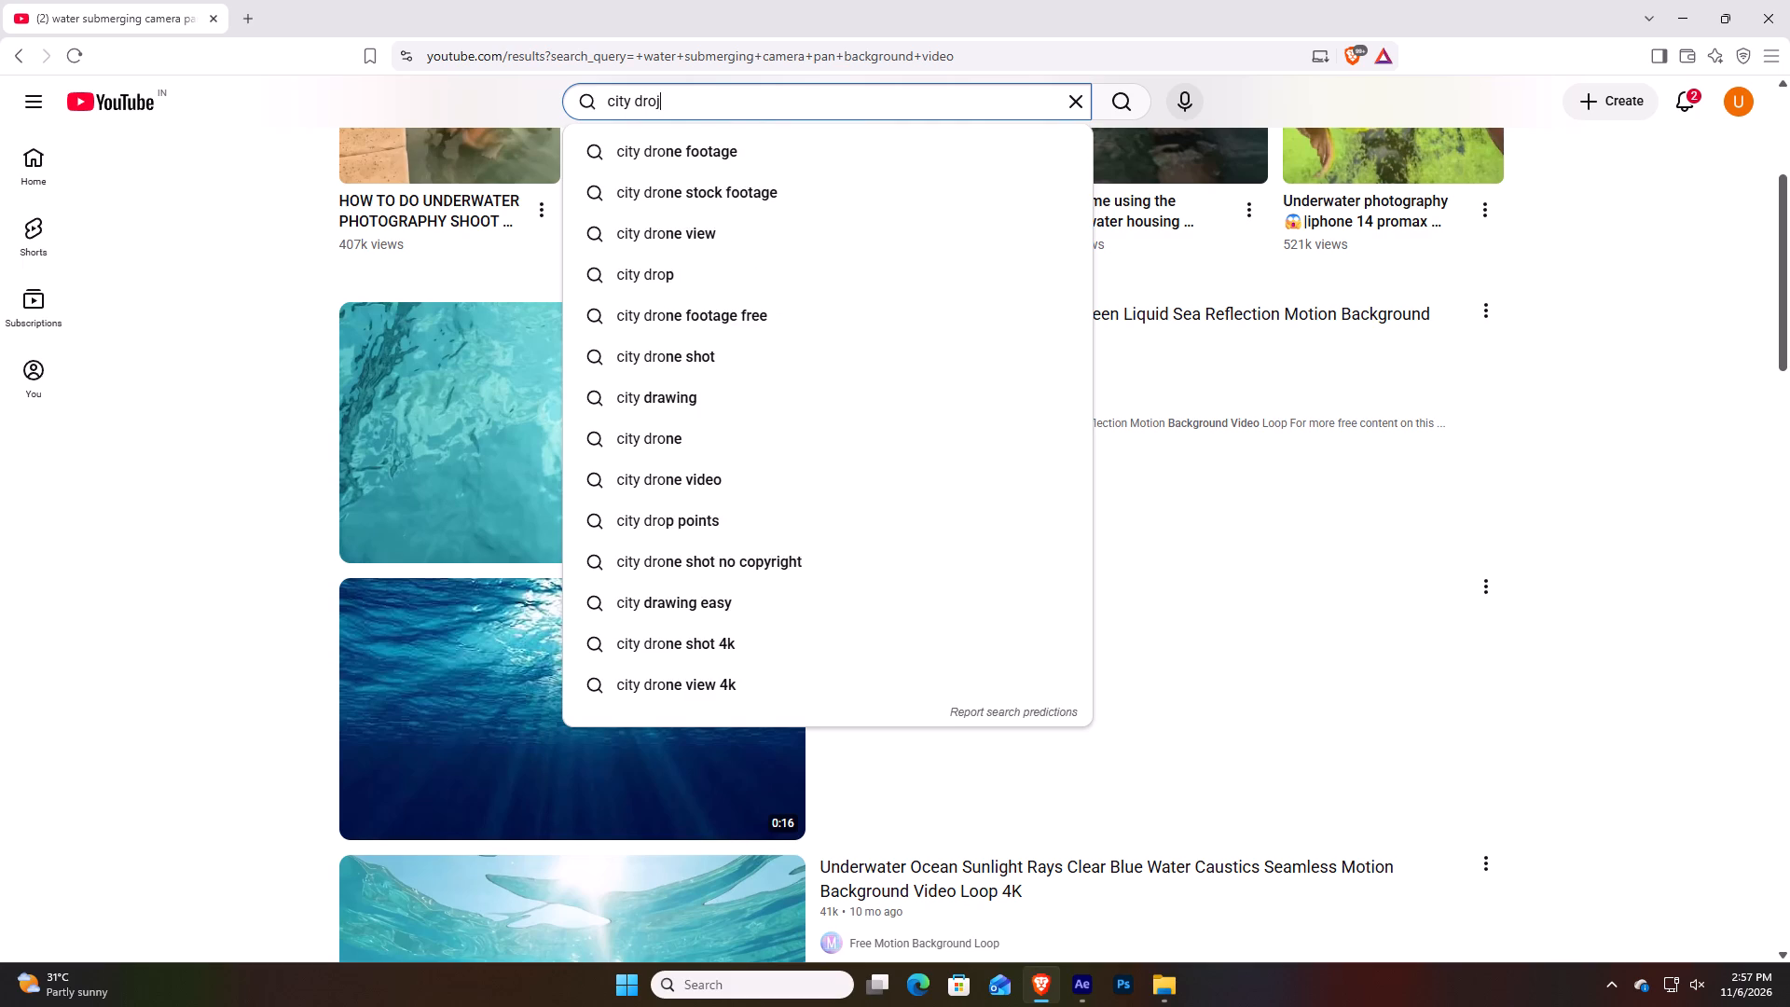
{"action": "key", "text": "BackSpace"}
{"action": "key", "text": "b"}
{"action": "key", "text": "BackSpace"}
{"action": "type", "text": "ne"}
{"action": "key", "text": "space"}
{"action": "type", "text": "vier"}
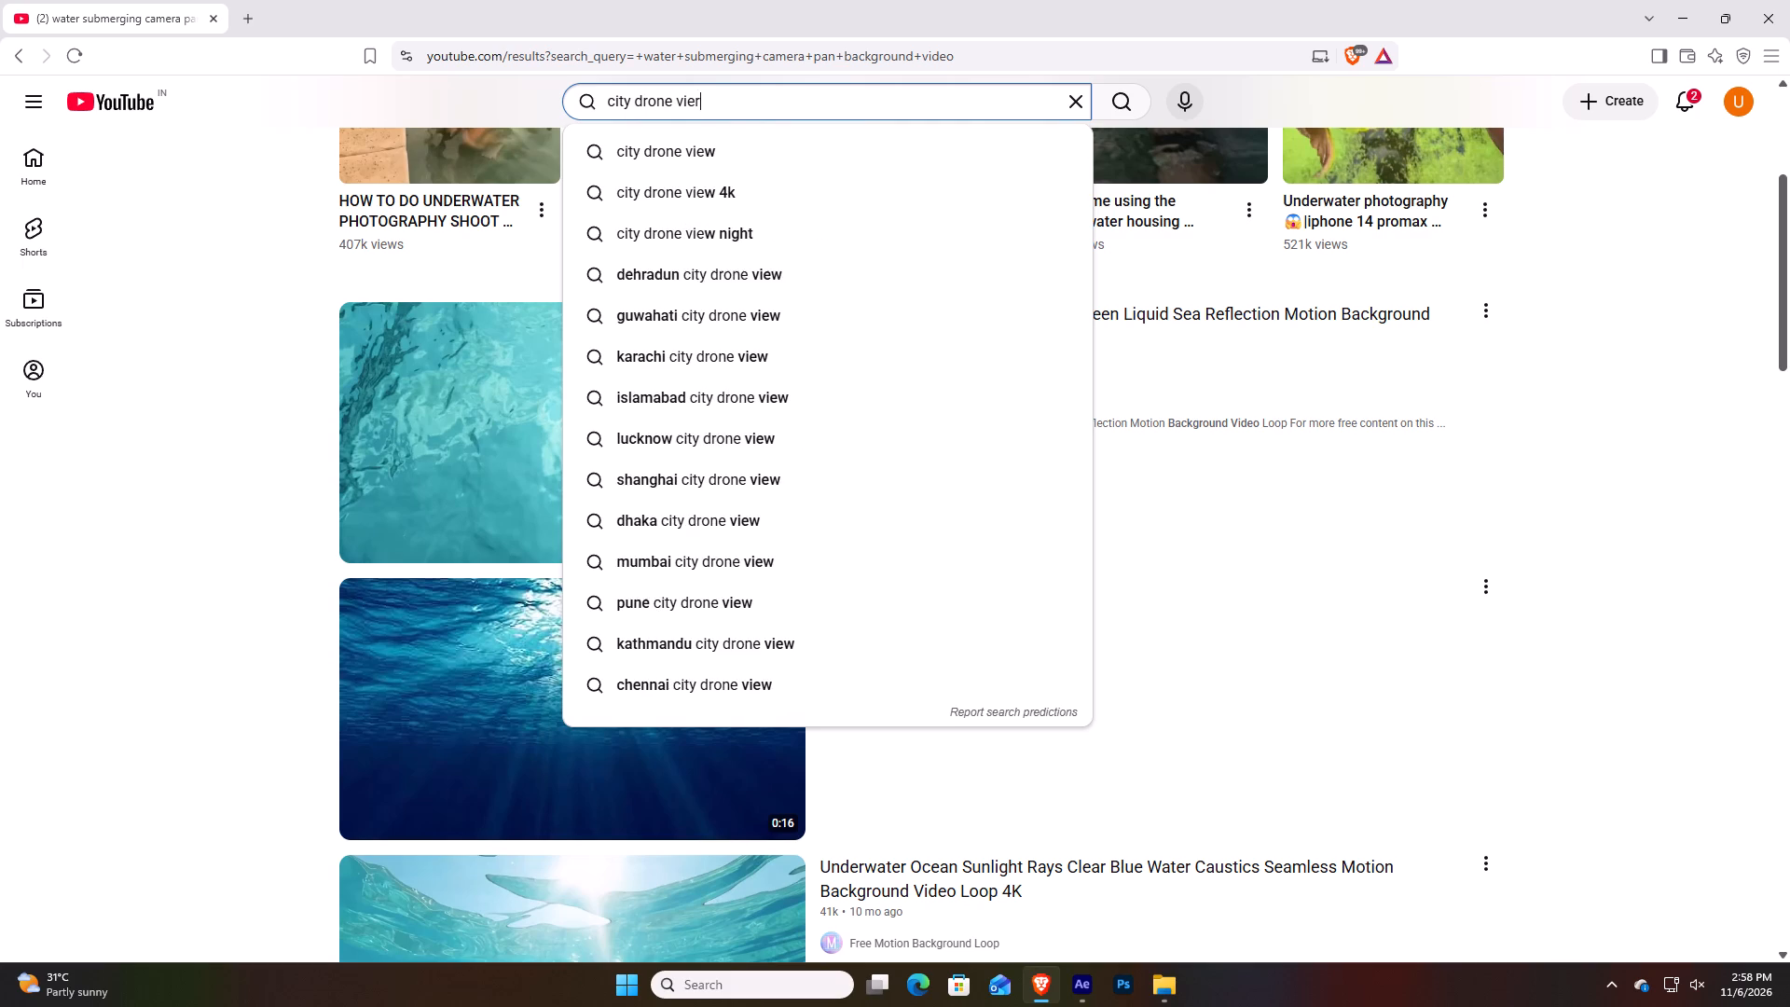
{"action": "type", "text": "\\ew"}
{"action": "key", "text": "BackSpace"}
{"action": "key", "text": "BackSpace"}
{"action": "key", "text": "BackSpace"}
{"action": "key", "text": "BackSpace"}
{"action": "key", "text": "w"}
{"action": "key", "text": "Return"}
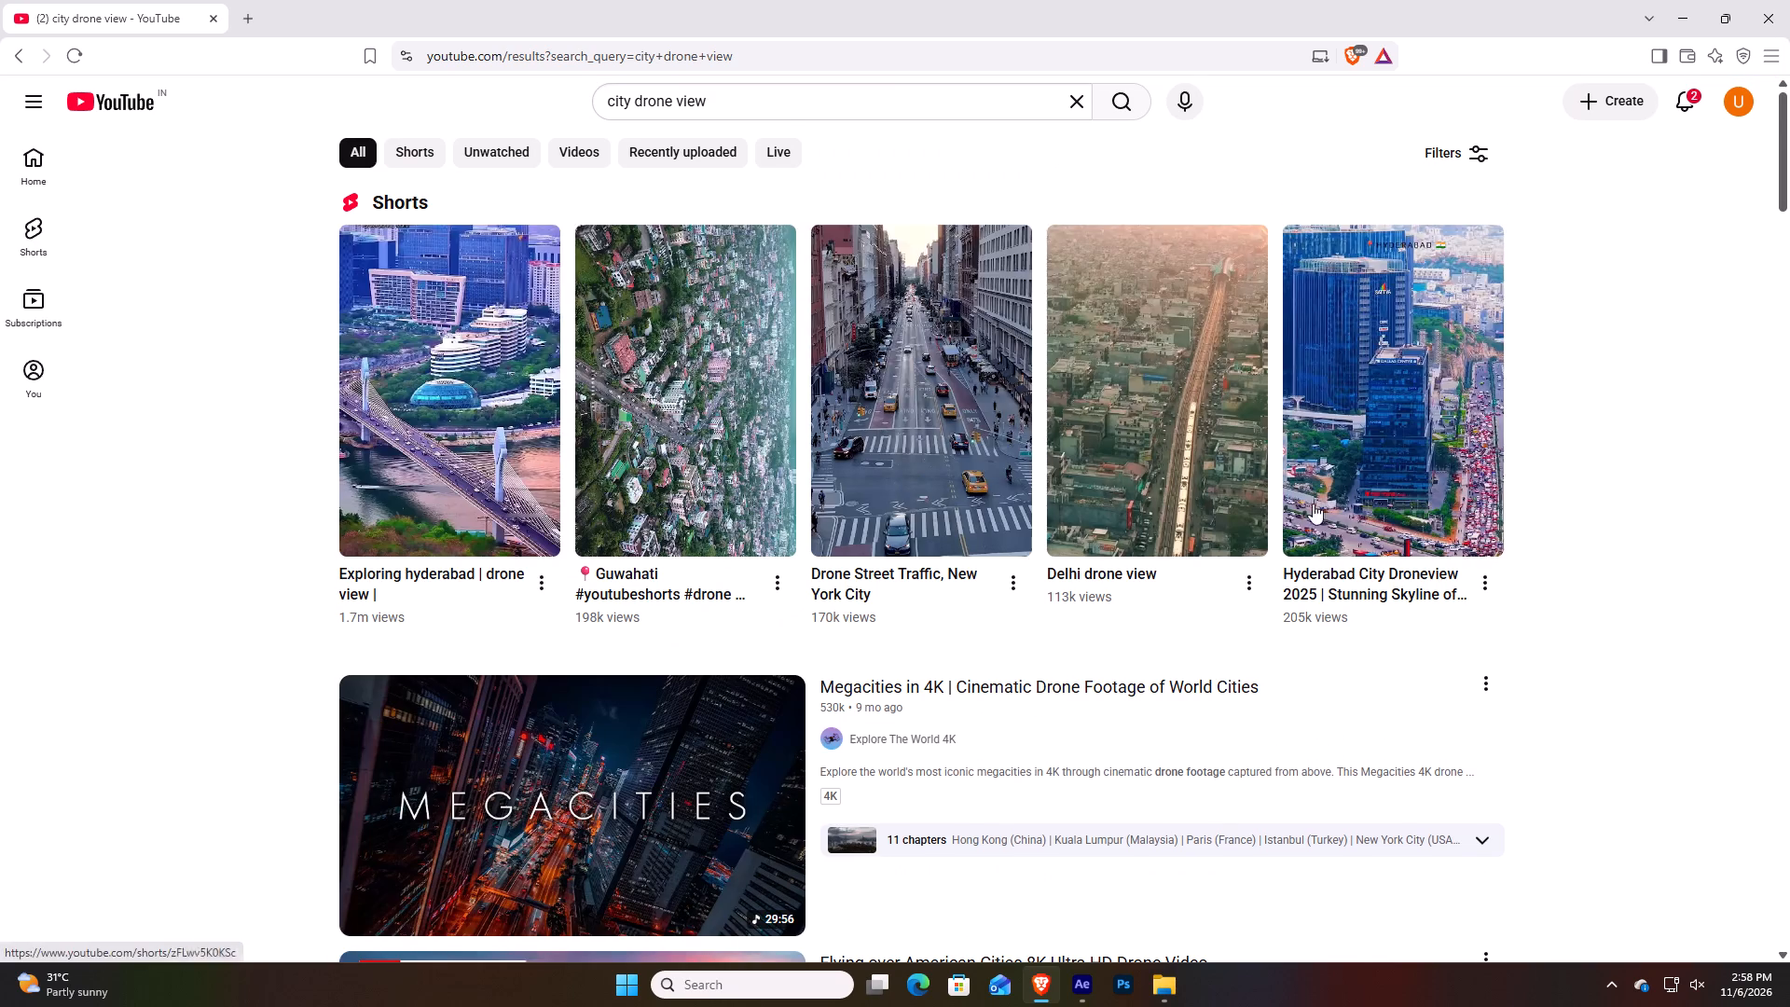
Browse the city drone view results and their previews for footage suited to the camera tracking project.
{"action": "scroll", "coordinate": [1329, 504], "scroll_direction": "down", "scroll_amount": 3}
{"action": "scroll", "coordinate": [560, 699], "scroll_direction": "down", "scroll_amount": 9}
{"action": "scroll", "coordinate": [570, 719], "scroll_direction": "up", "scroll_amount": 12}
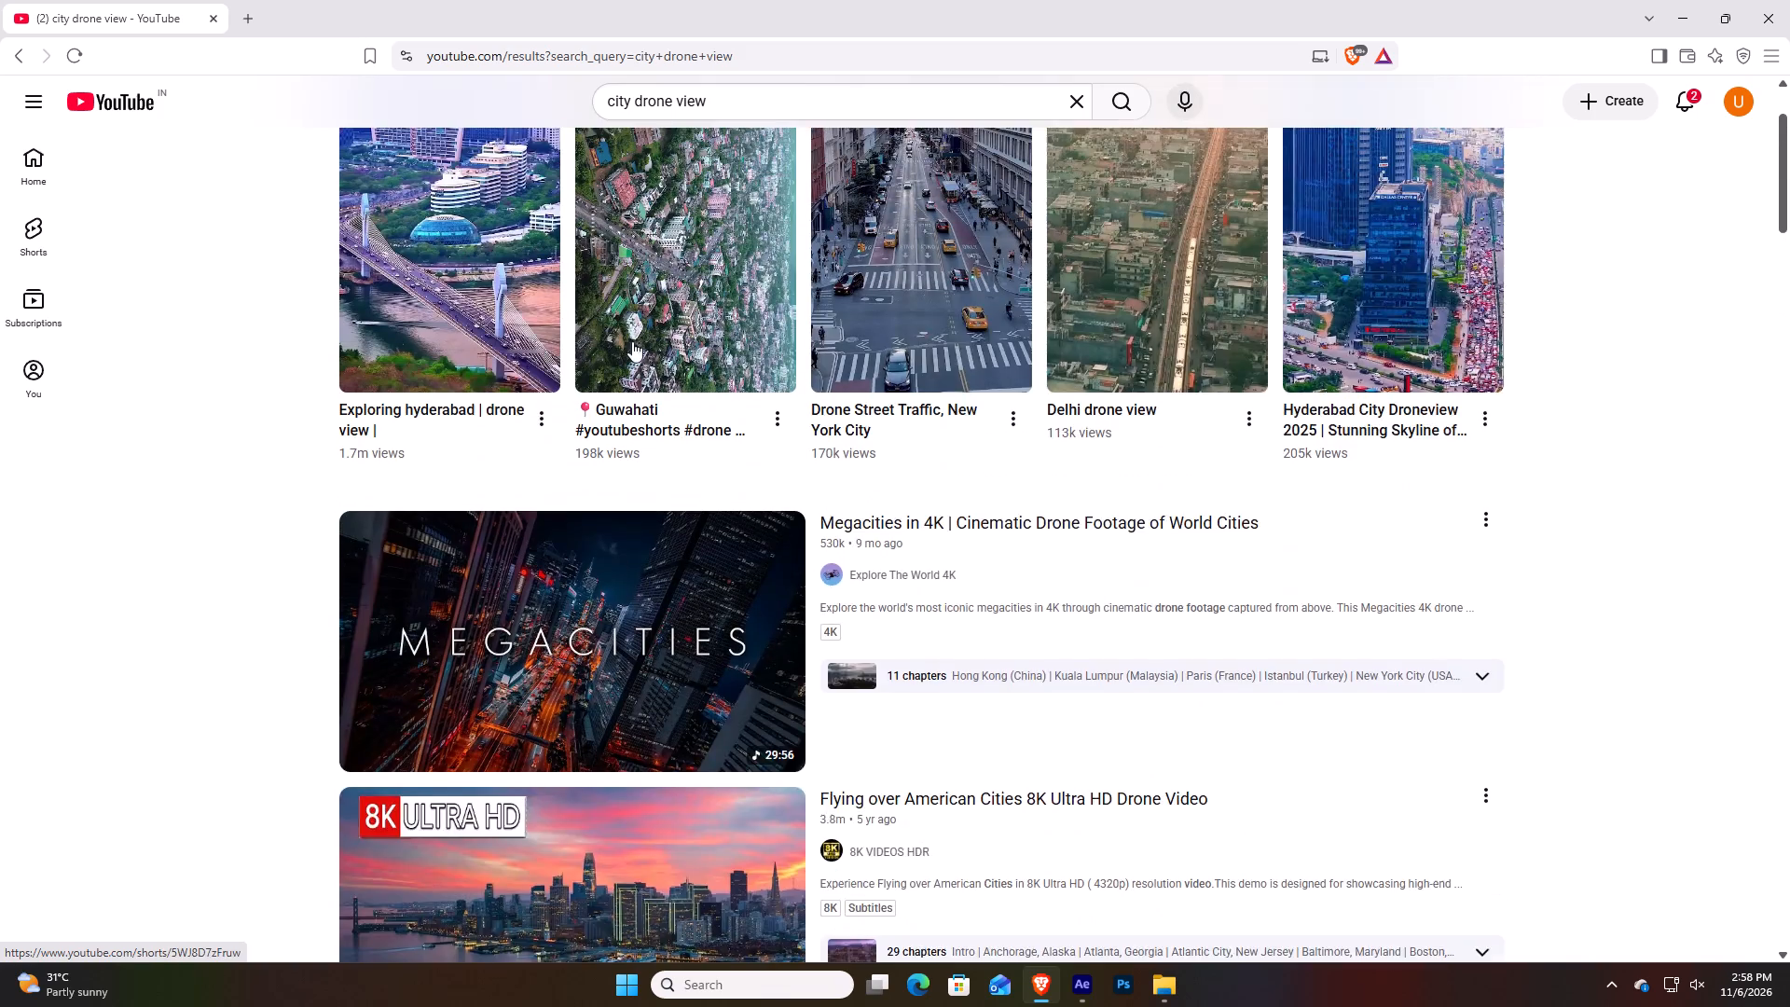
{"action": "scroll", "coordinate": [632, 341], "scroll_direction": "up", "scroll_amount": 2}
{"action": "scroll", "coordinate": [815, 113], "scroll_direction": "down", "scroll_amount": 12}
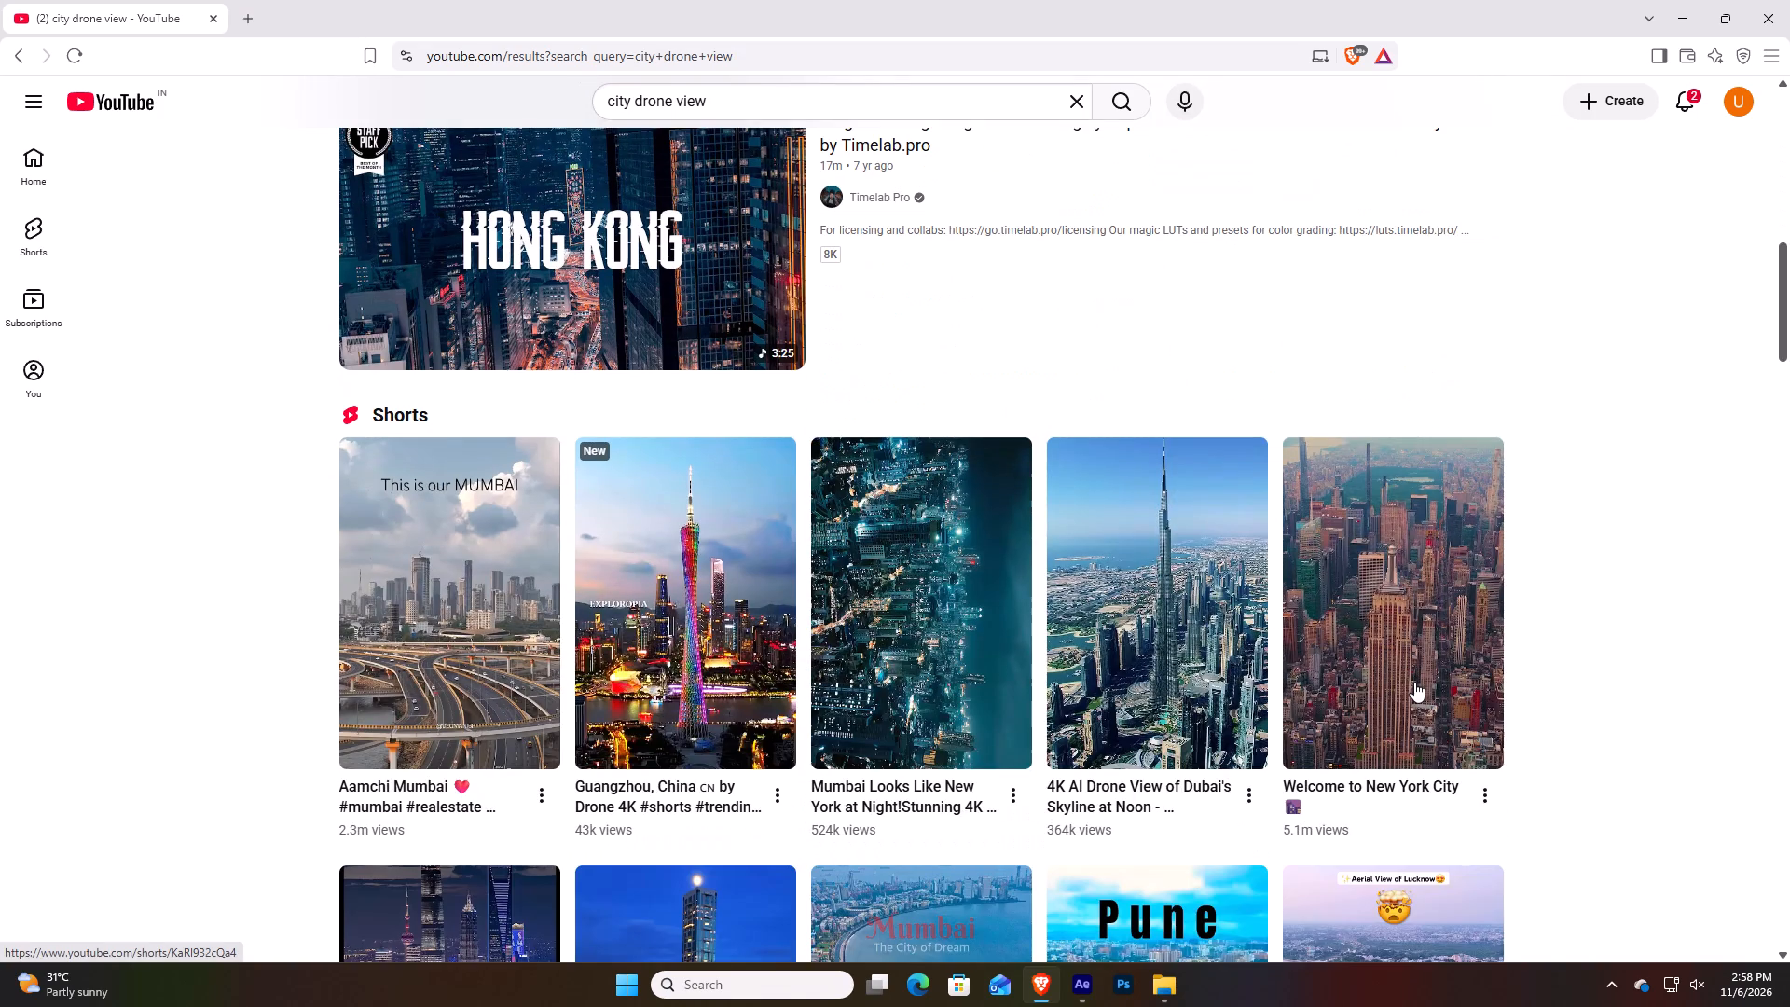
{"action": "scroll", "coordinate": [1414, 682], "scroll_direction": "down", "scroll_amount": 8}
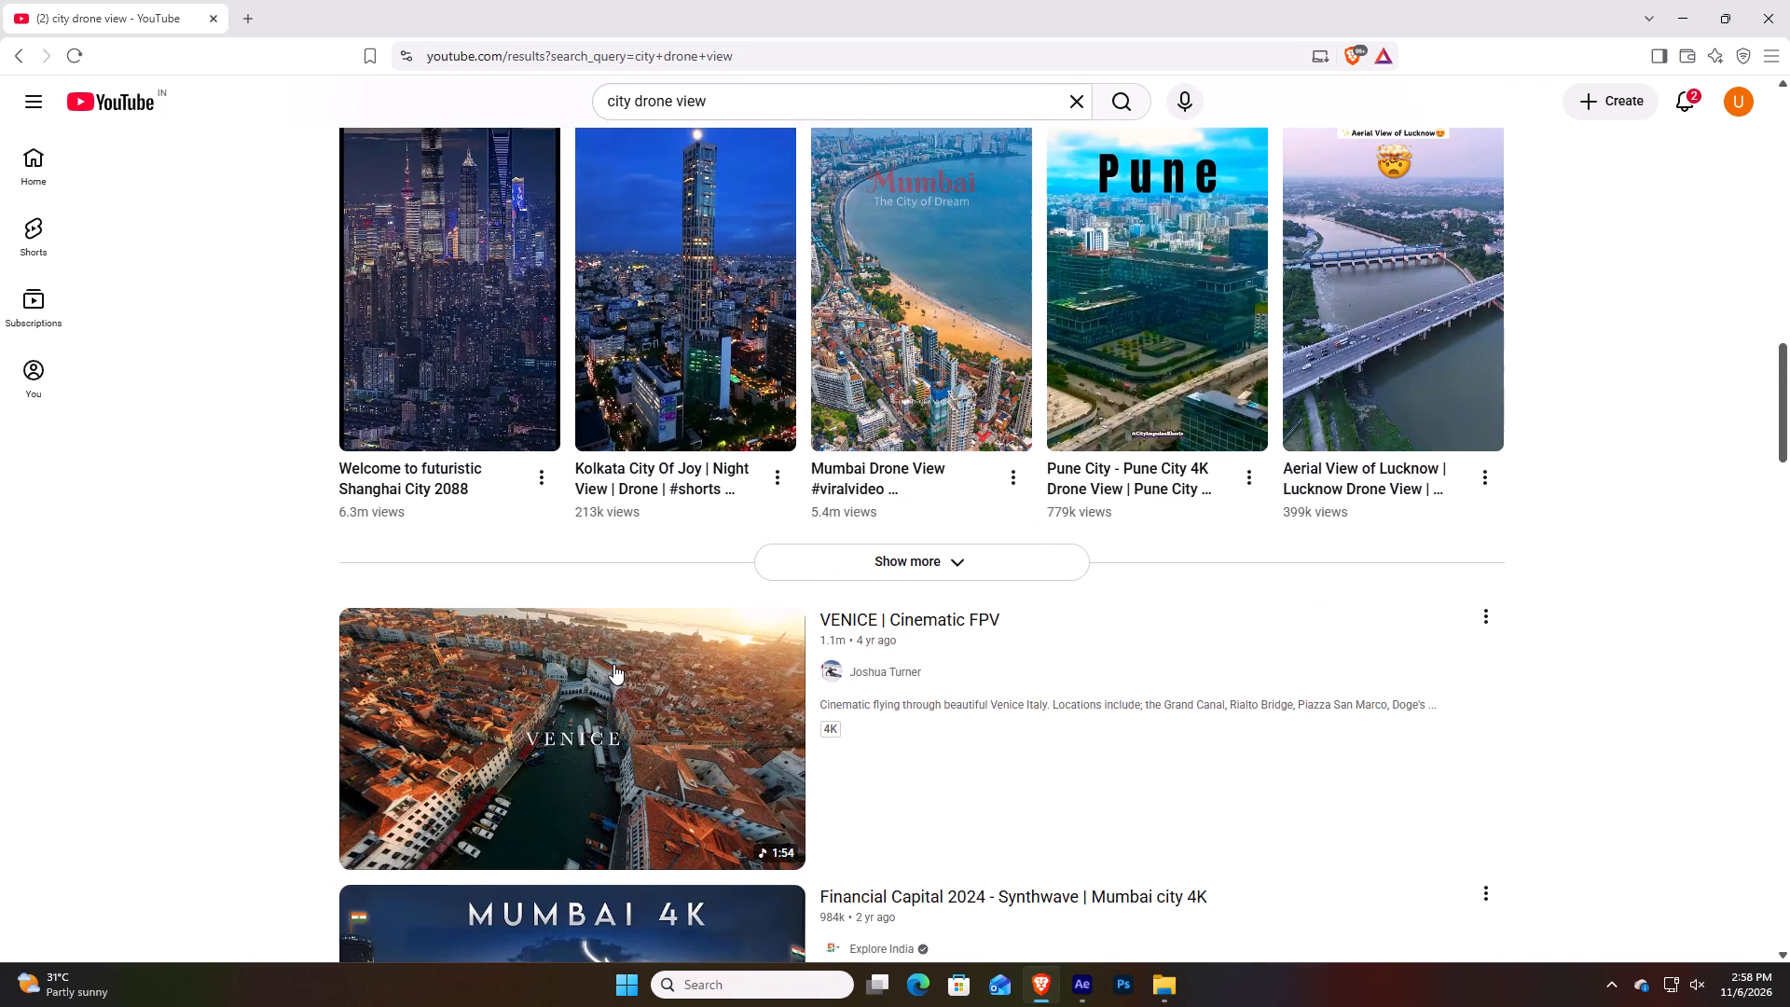
{"action": "scroll", "coordinate": [655, 659], "scroll_direction": "down", "scroll_amount": 4}
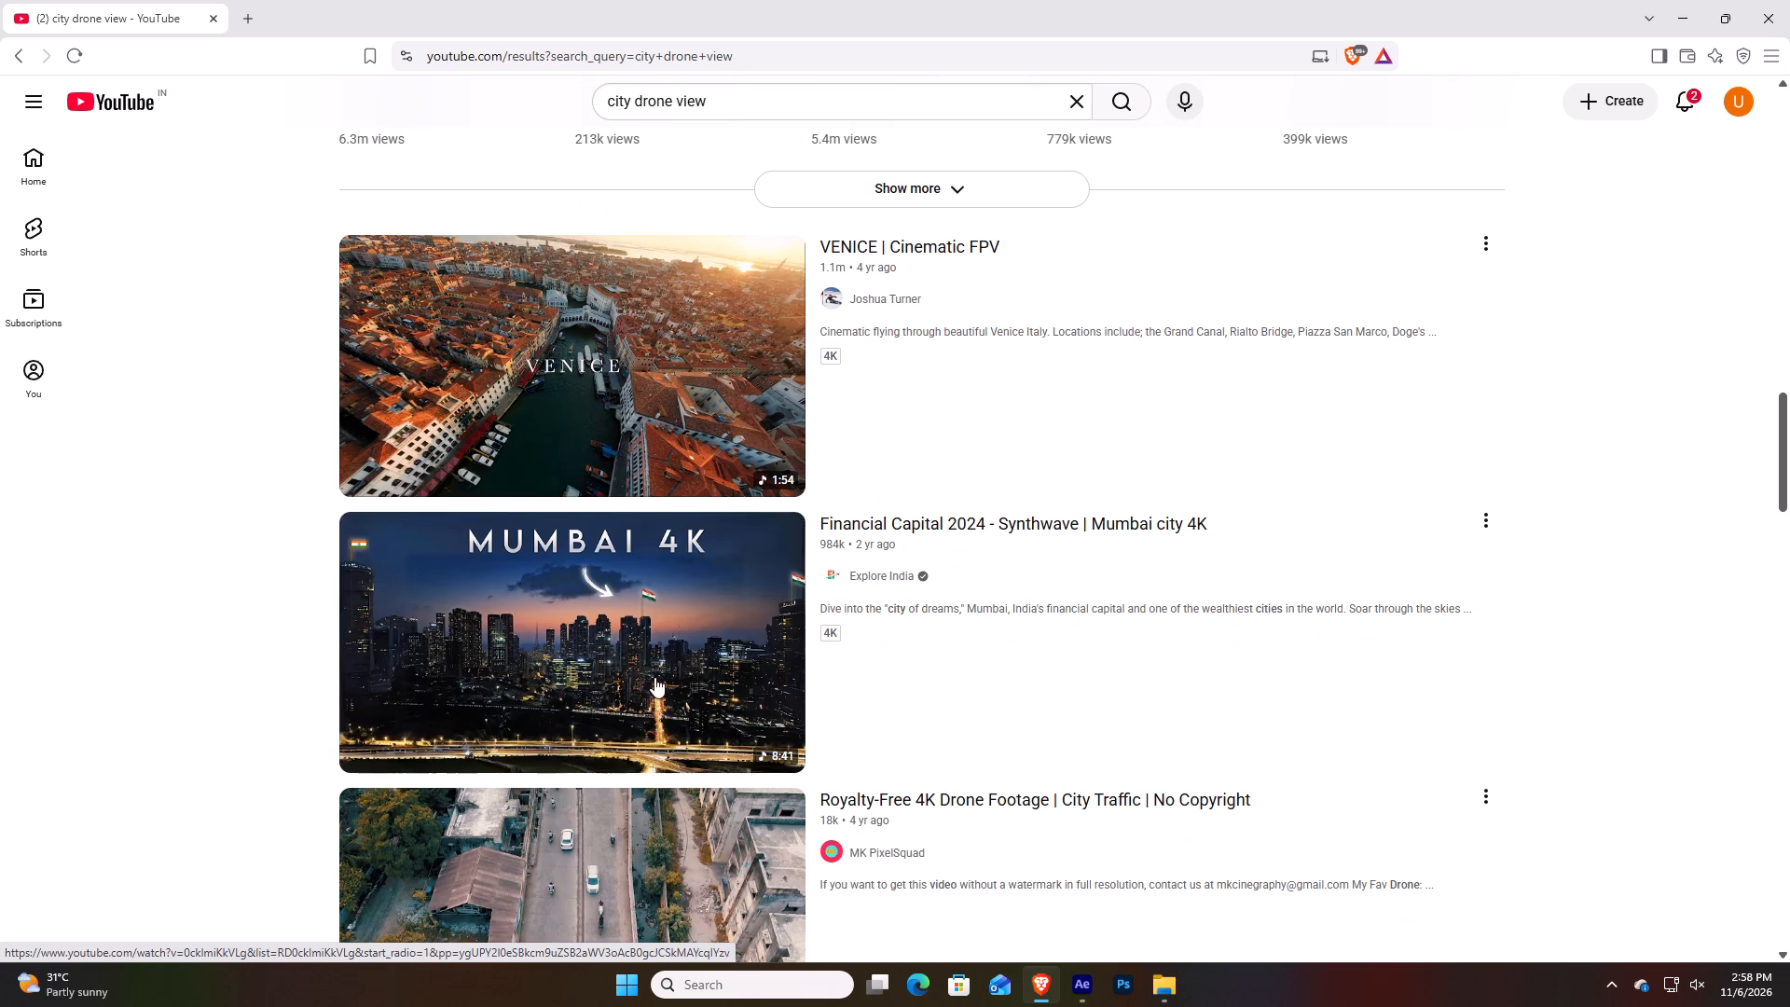
{"action": "scroll", "coordinate": [654, 677], "scroll_direction": "down", "scroll_amount": 4}
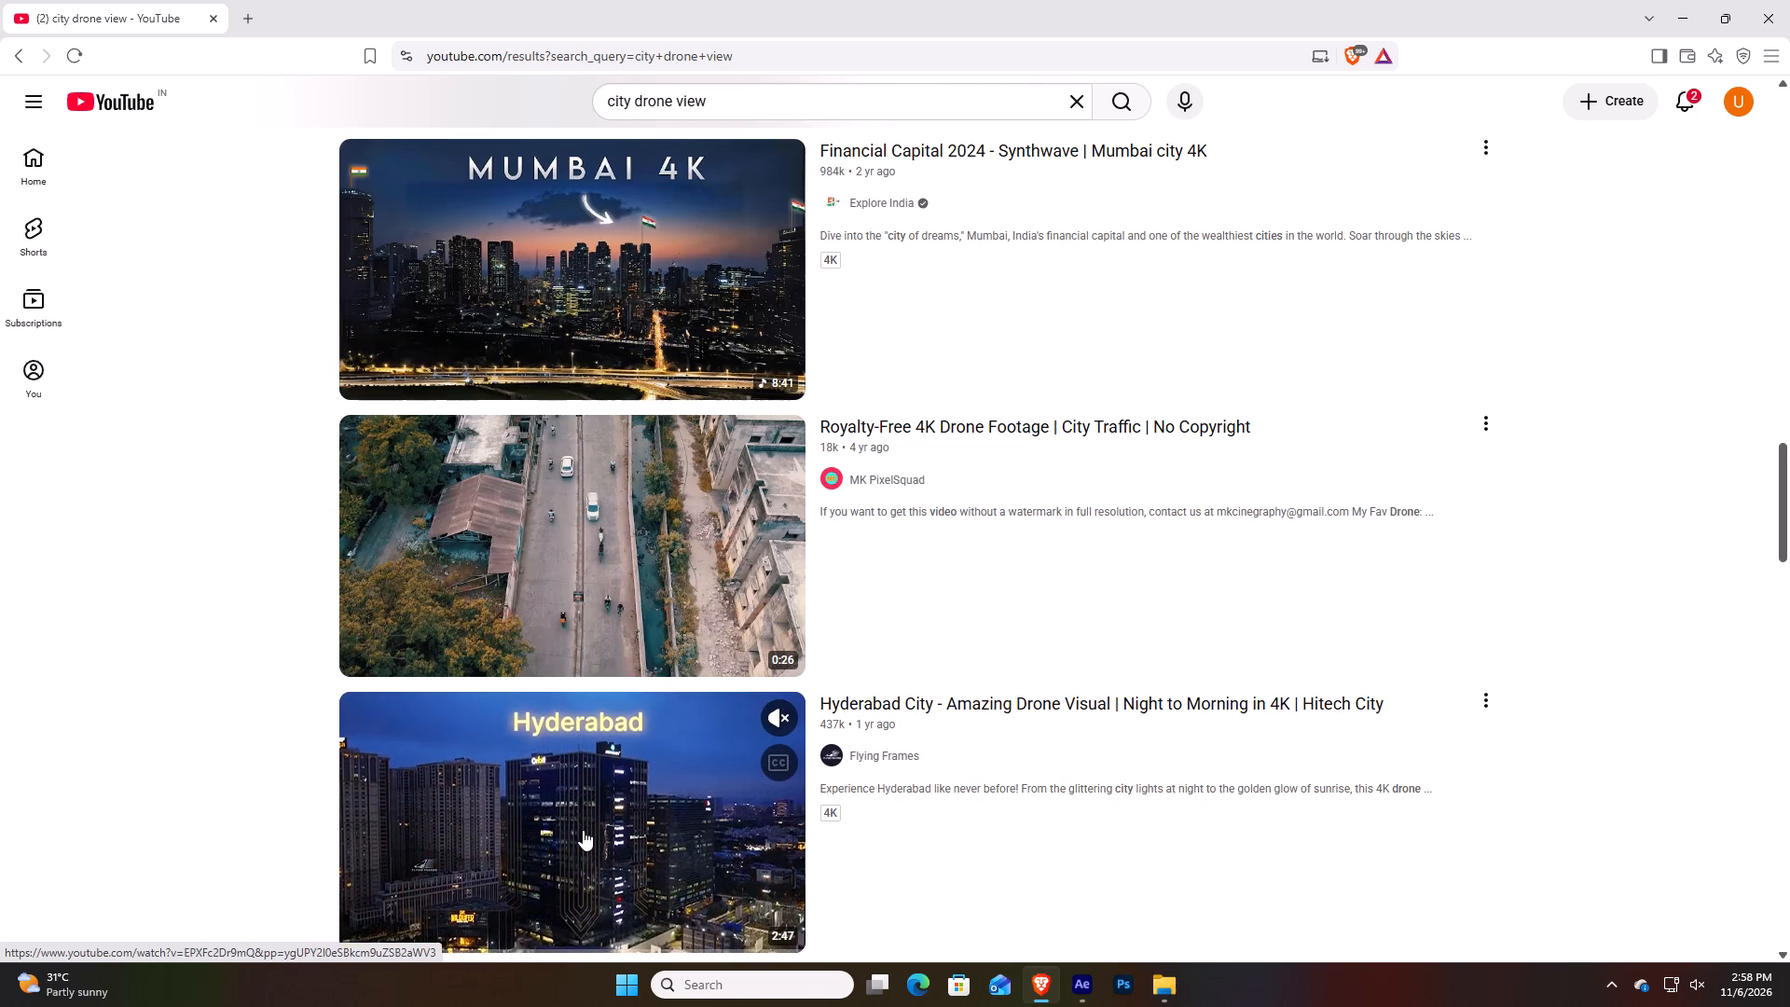
{"action": "scroll", "coordinate": [583, 830], "scroll_direction": "down", "scroll_amount": 5}
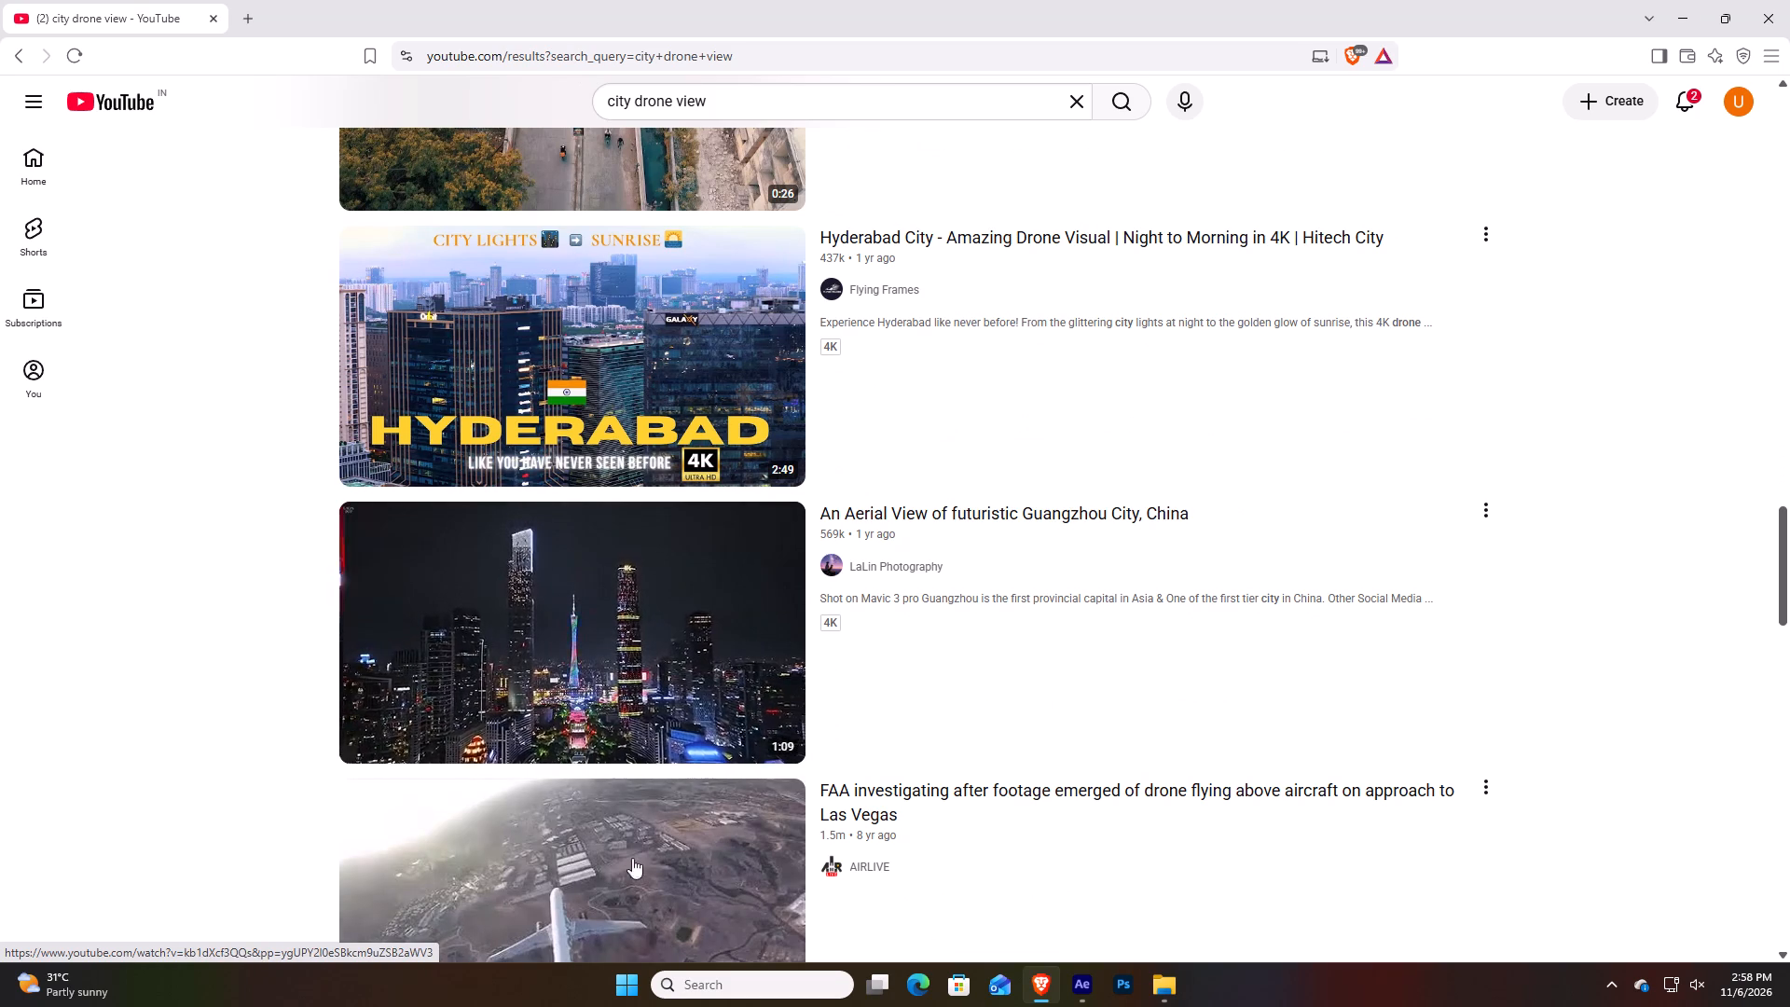
{"action": "scroll", "coordinate": [638, 870], "scroll_direction": "down", "scroll_amount": 1}
{"action": "scroll", "coordinate": [624, 793], "scroll_direction": "down", "scroll_amount": 1}
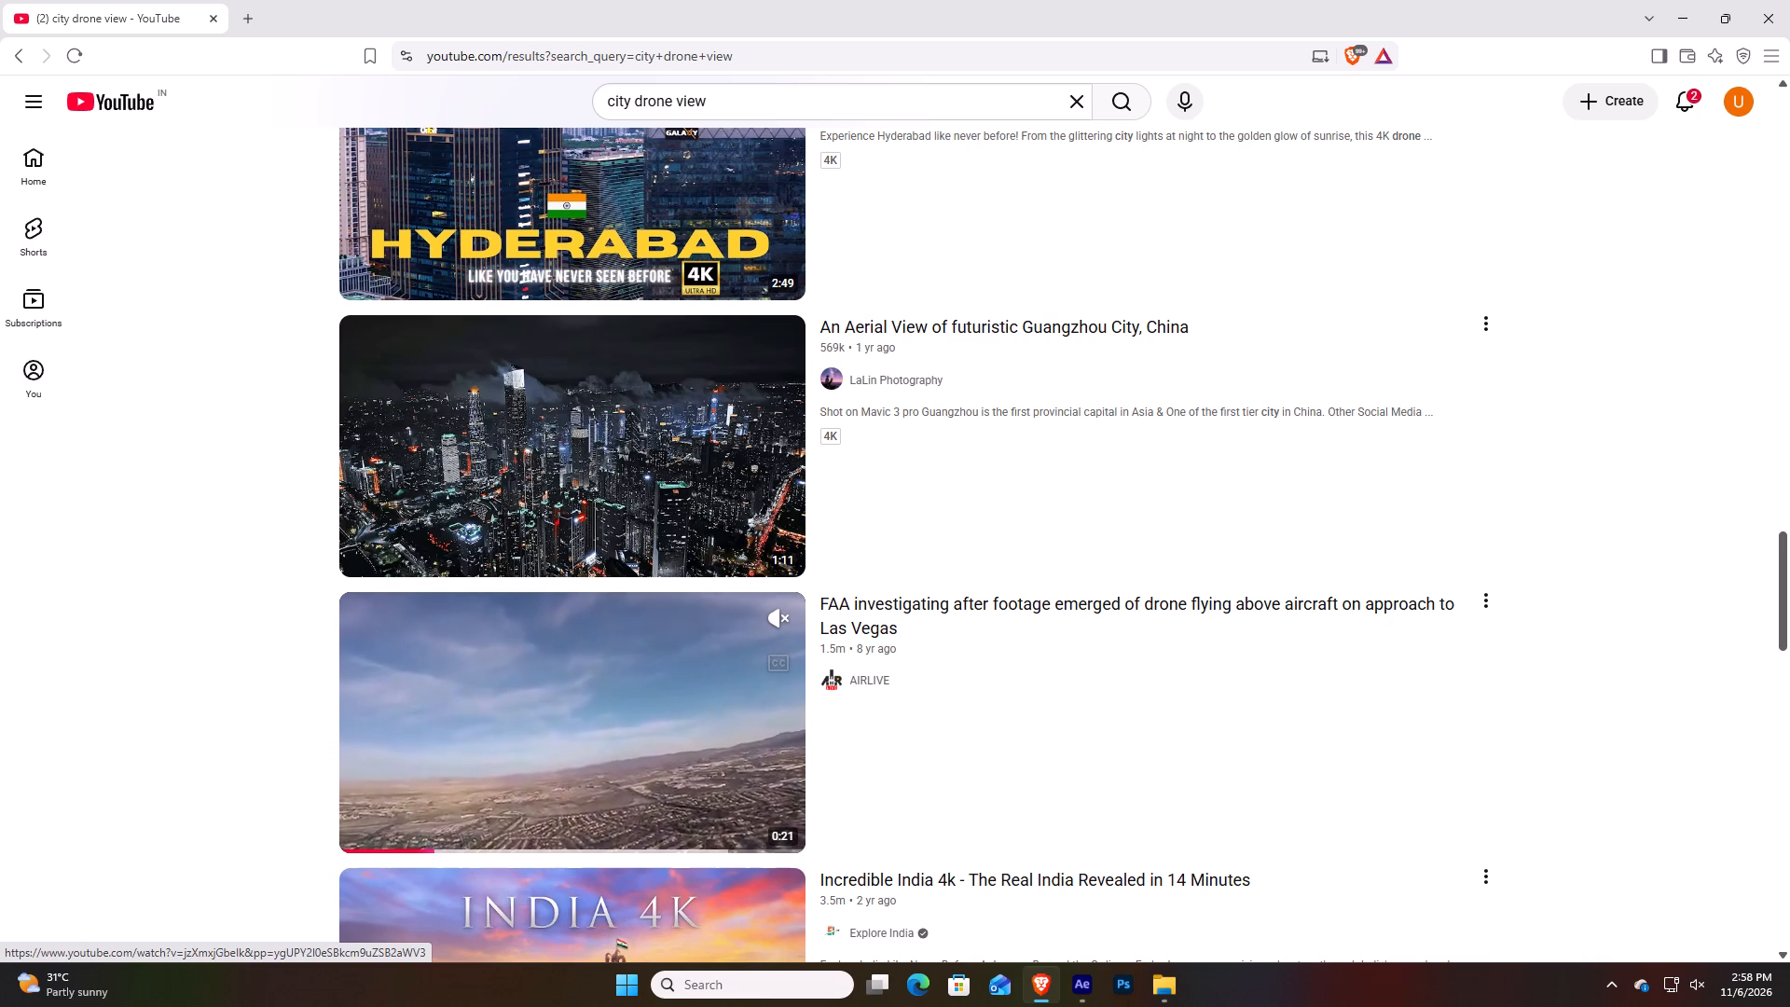
{"action": "scroll", "coordinate": [574, 703], "scroll_direction": "down", "scroll_amount": 3}
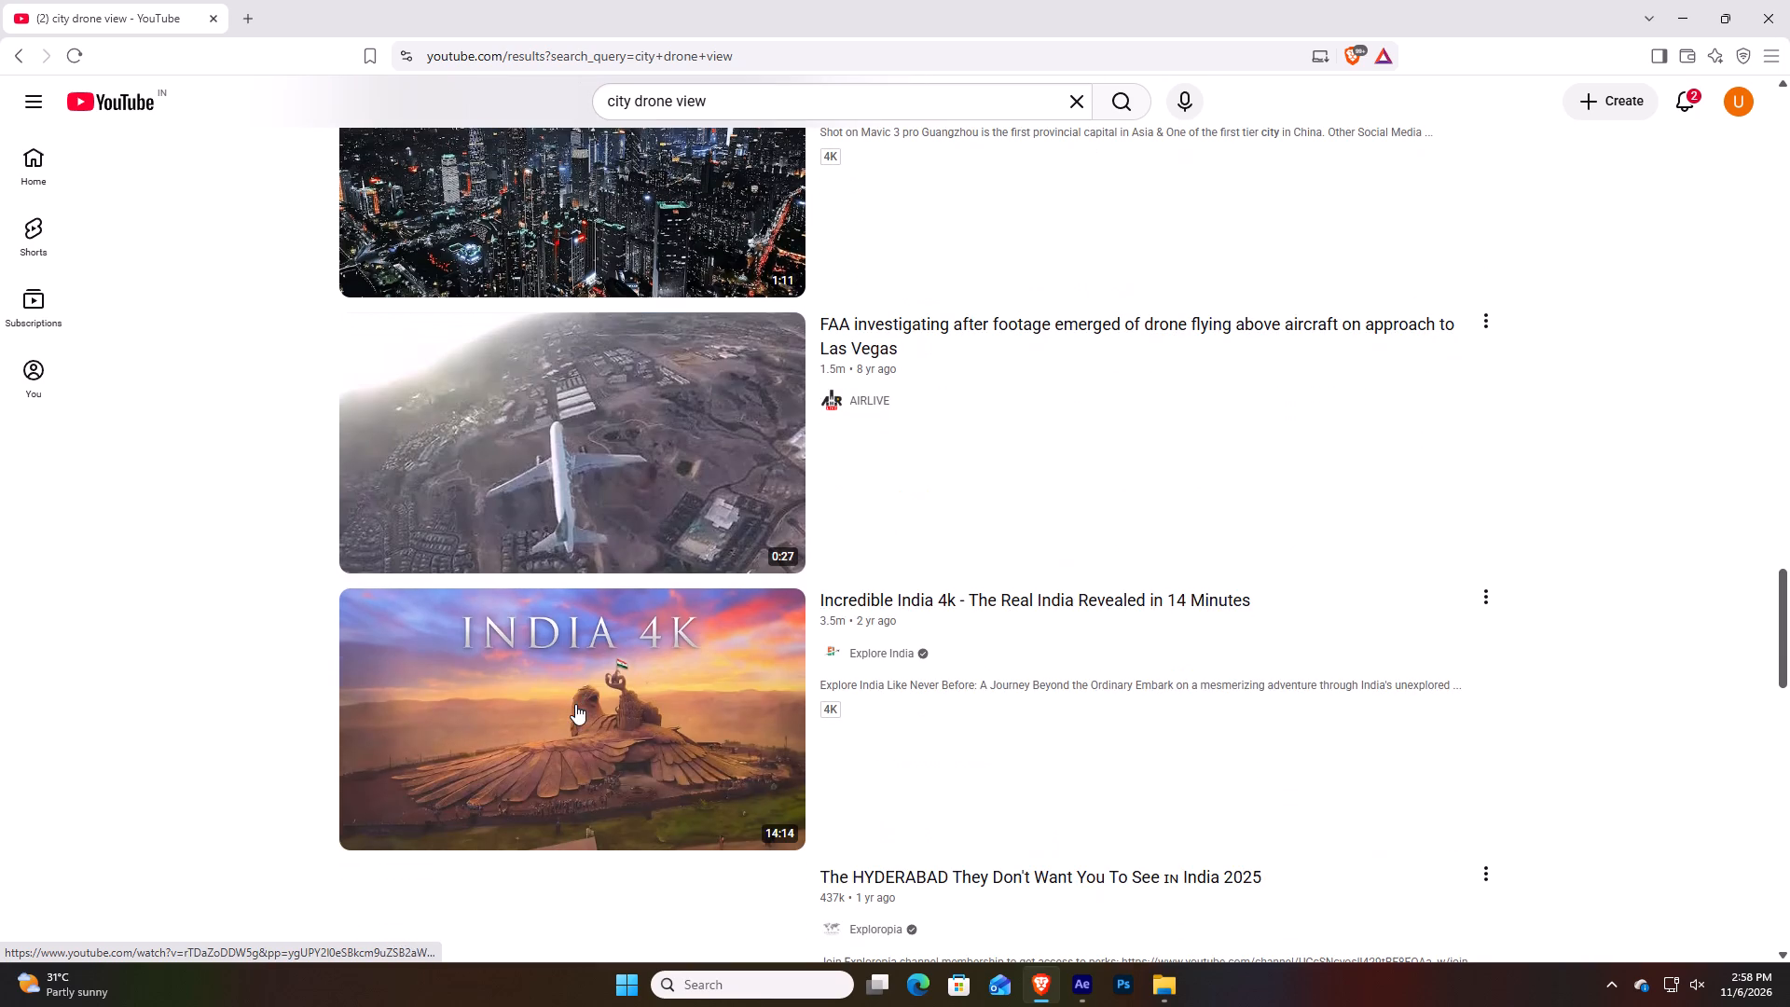
{"action": "scroll", "coordinate": [575, 701], "scroll_direction": "down", "scroll_amount": 3}
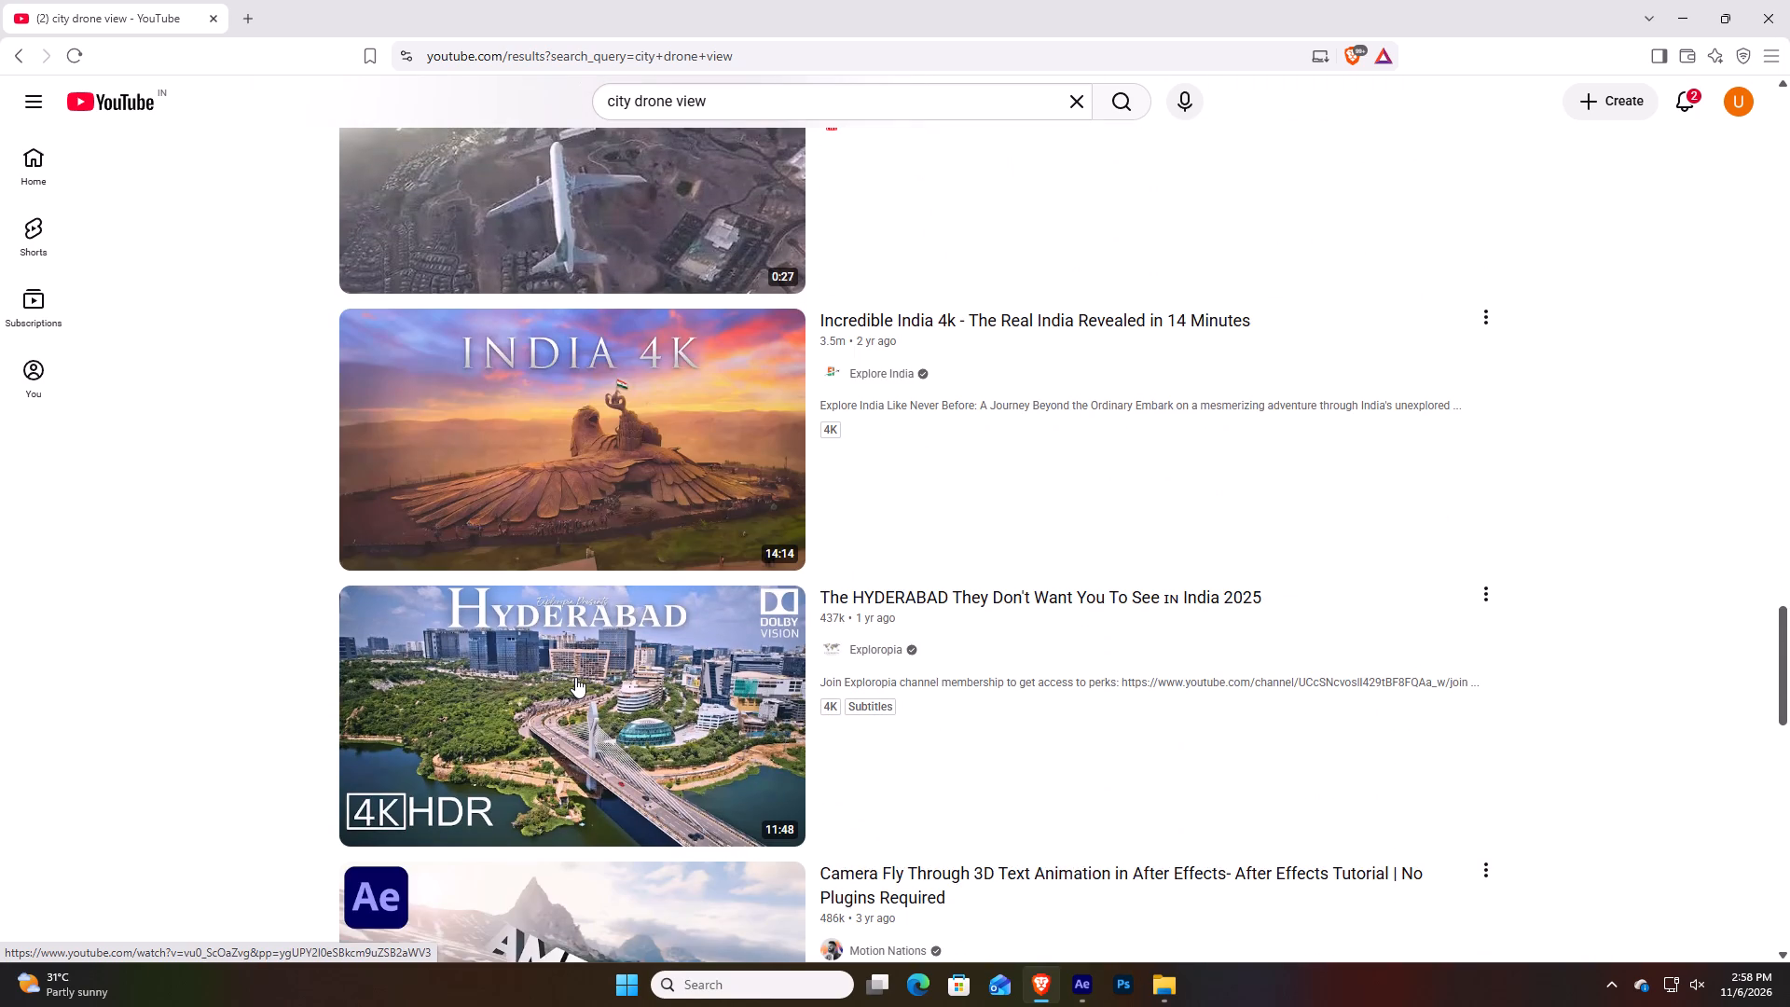
{"action": "scroll", "coordinate": [575, 677], "scroll_direction": "down", "scroll_amount": 3}
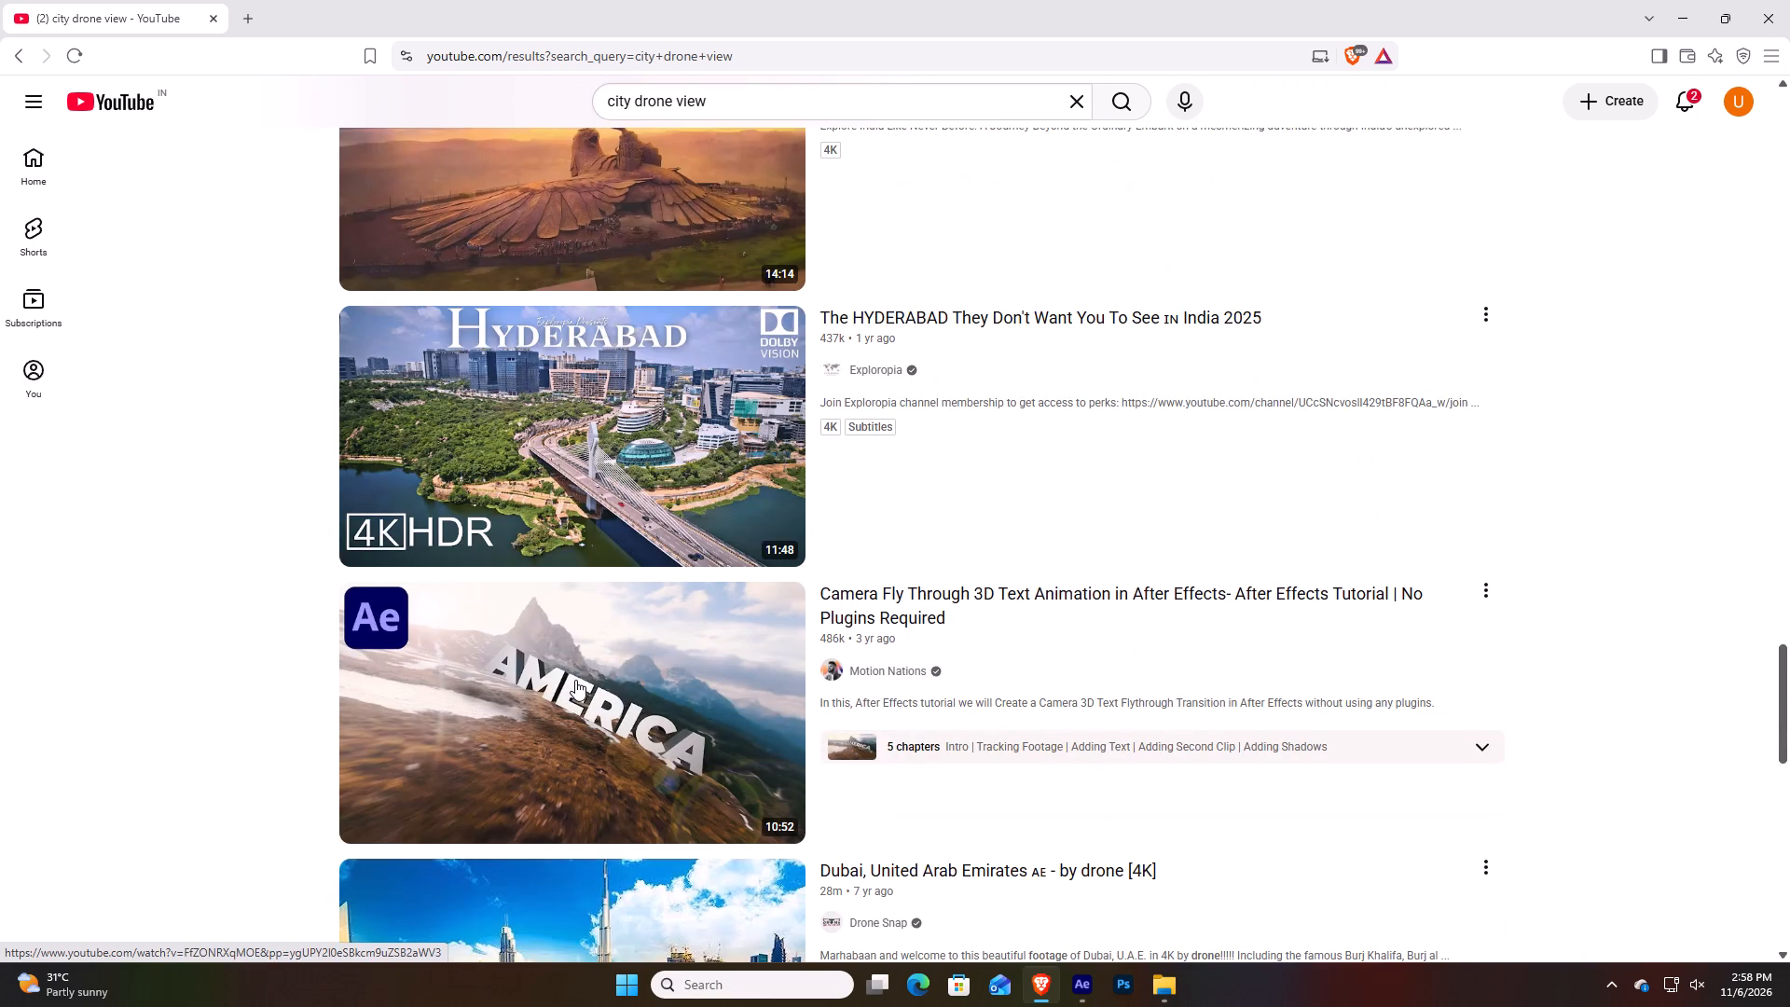
{"action": "scroll", "coordinate": [575, 680], "scroll_direction": "down", "scroll_amount": 1}
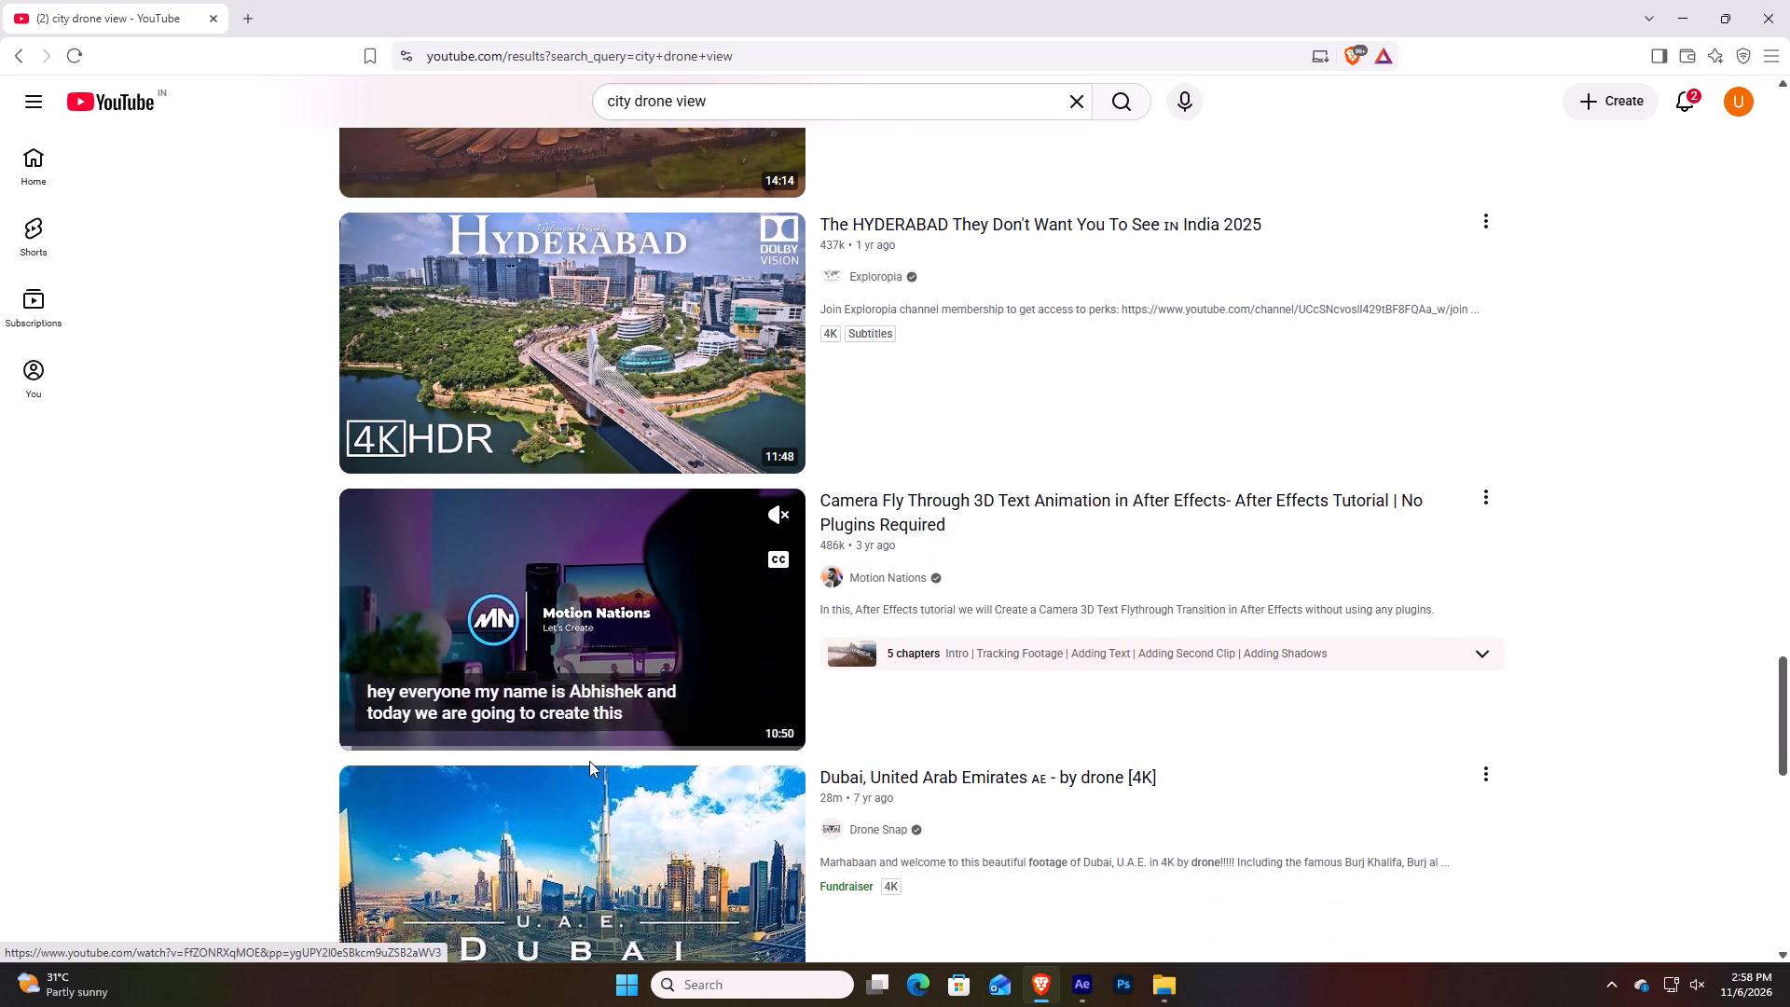
{"action": "scroll", "coordinate": [590, 807], "scroll_direction": "down", "scroll_amount": 4}
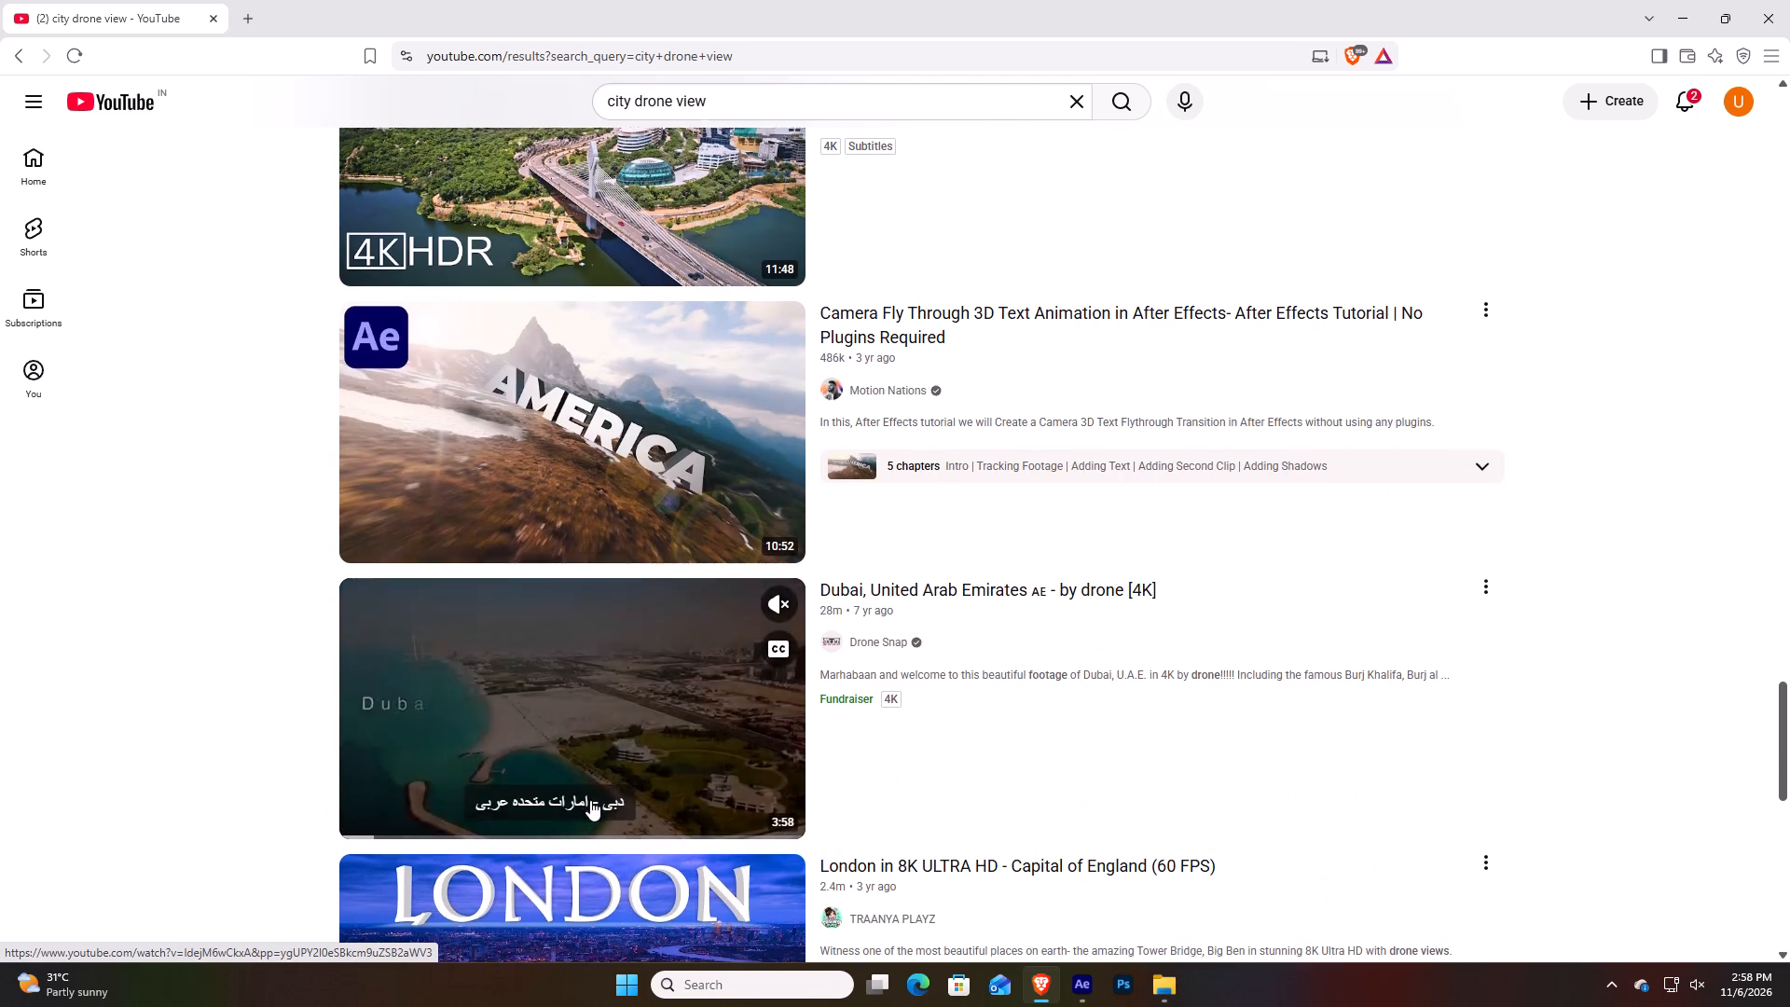
{"action": "scroll", "coordinate": [590, 800], "scroll_direction": "down", "scroll_amount": 1}
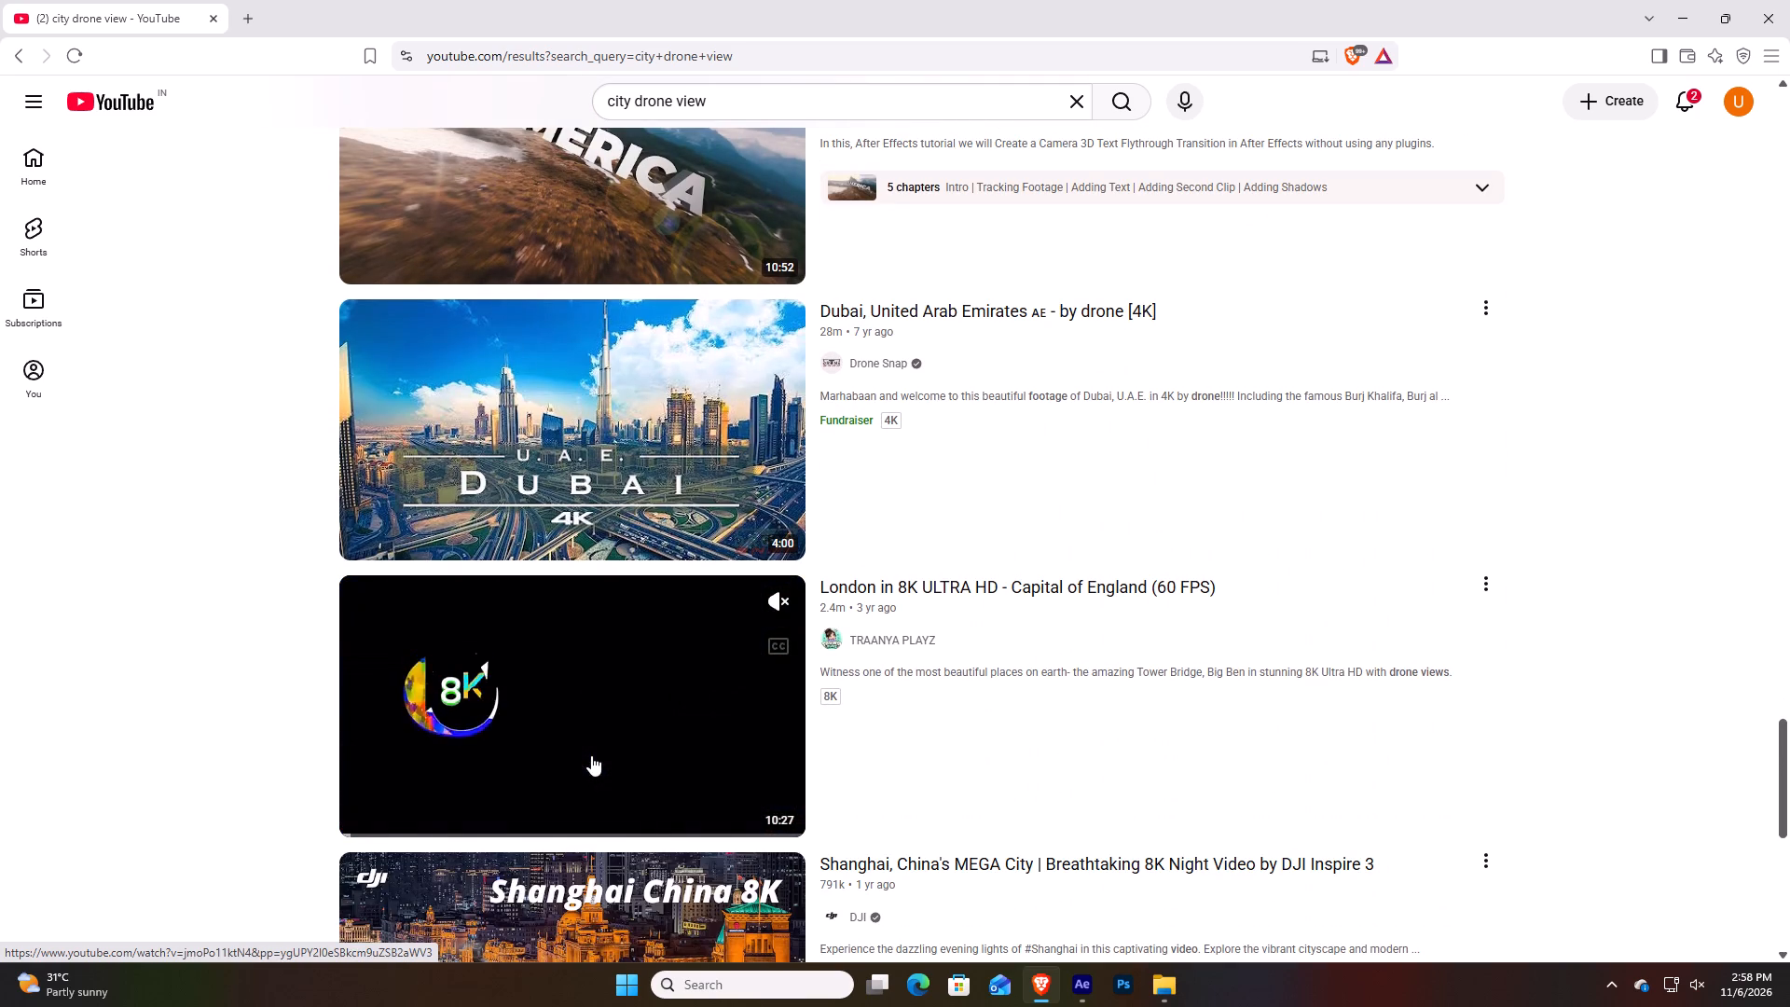
{"action": "scroll", "coordinate": [591, 755], "scroll_direction": "down", "scroll_amount": 2}
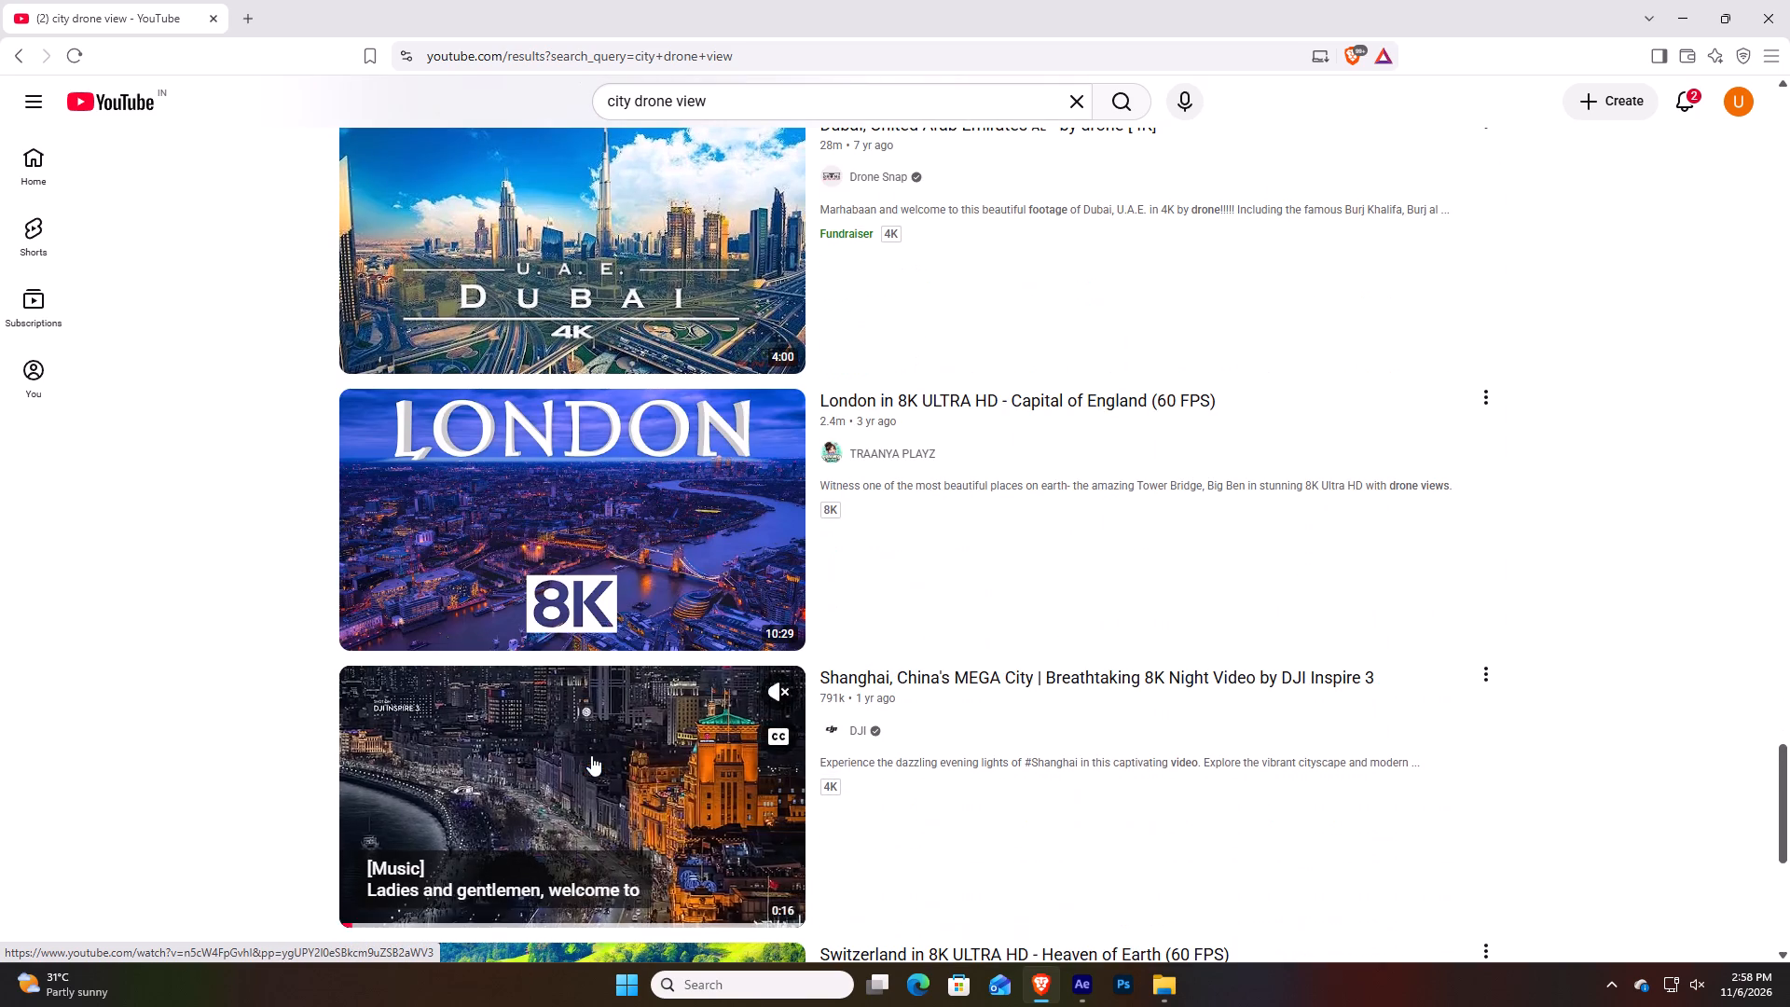
{"action": "scroll", "coordinate": [591, 755], "scroll_direction": "down", "scroll_amount": 3}
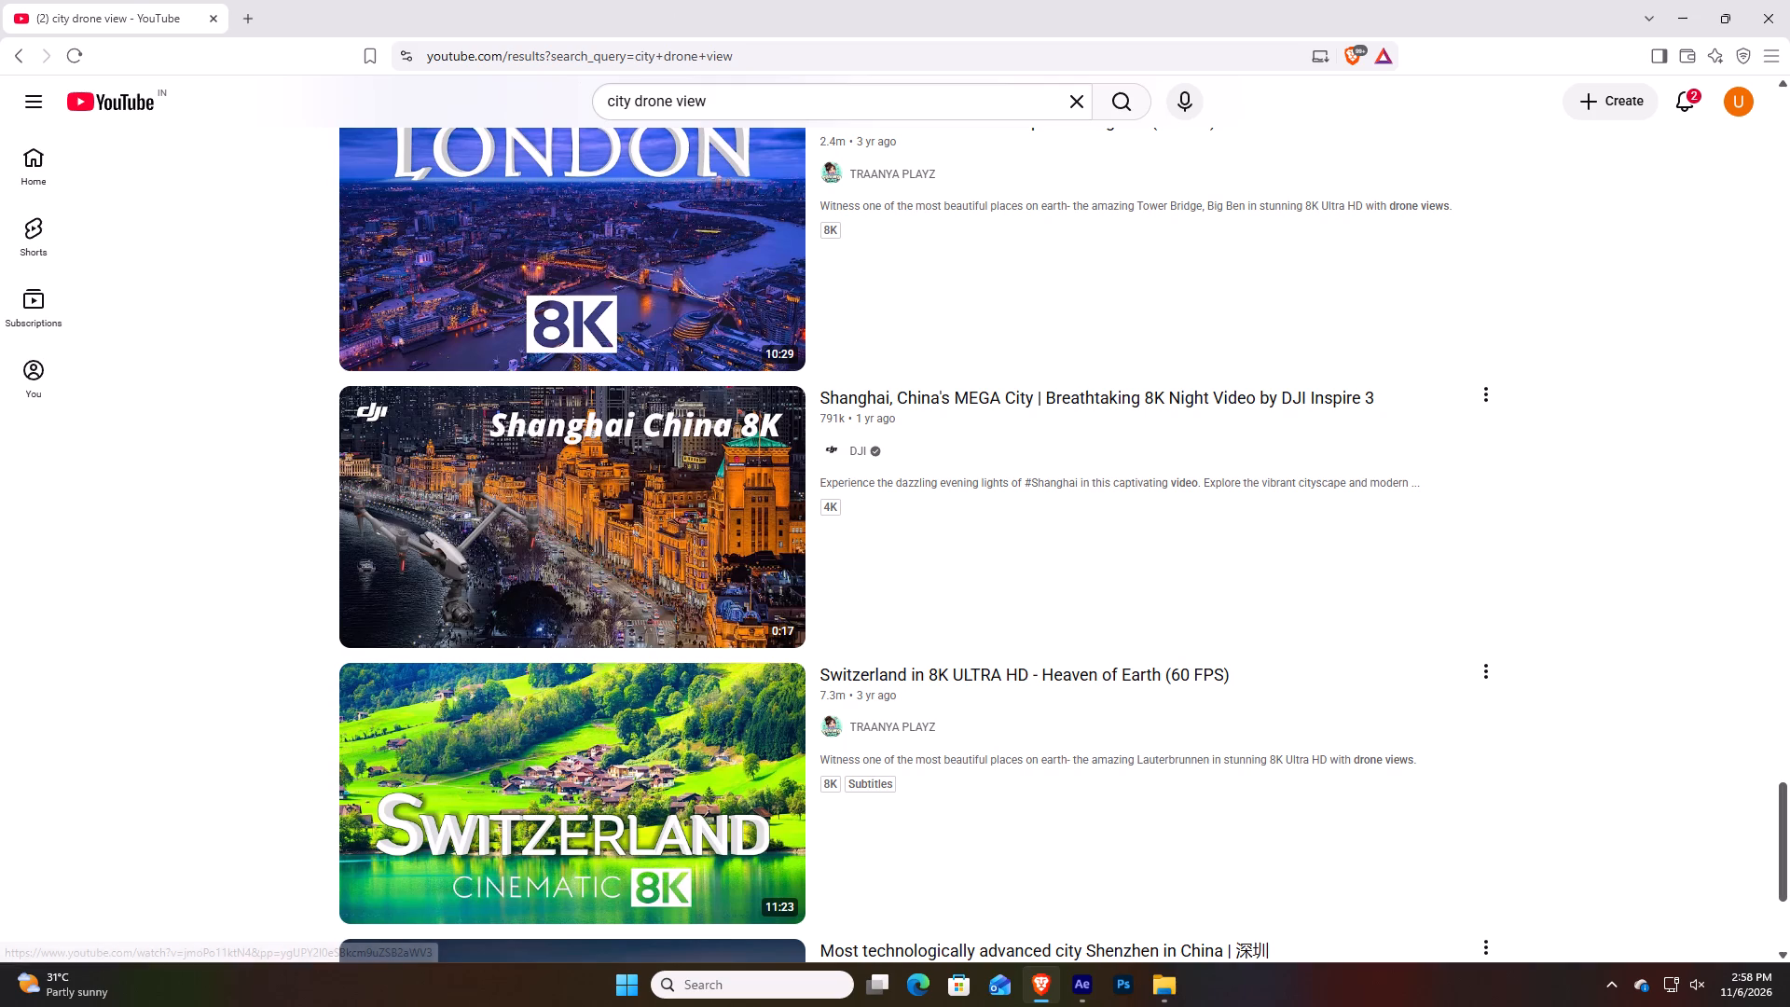
Refine the YouTube search to "city drone transition view".
{"action": "left_click", "coordinate": [675, 94]}
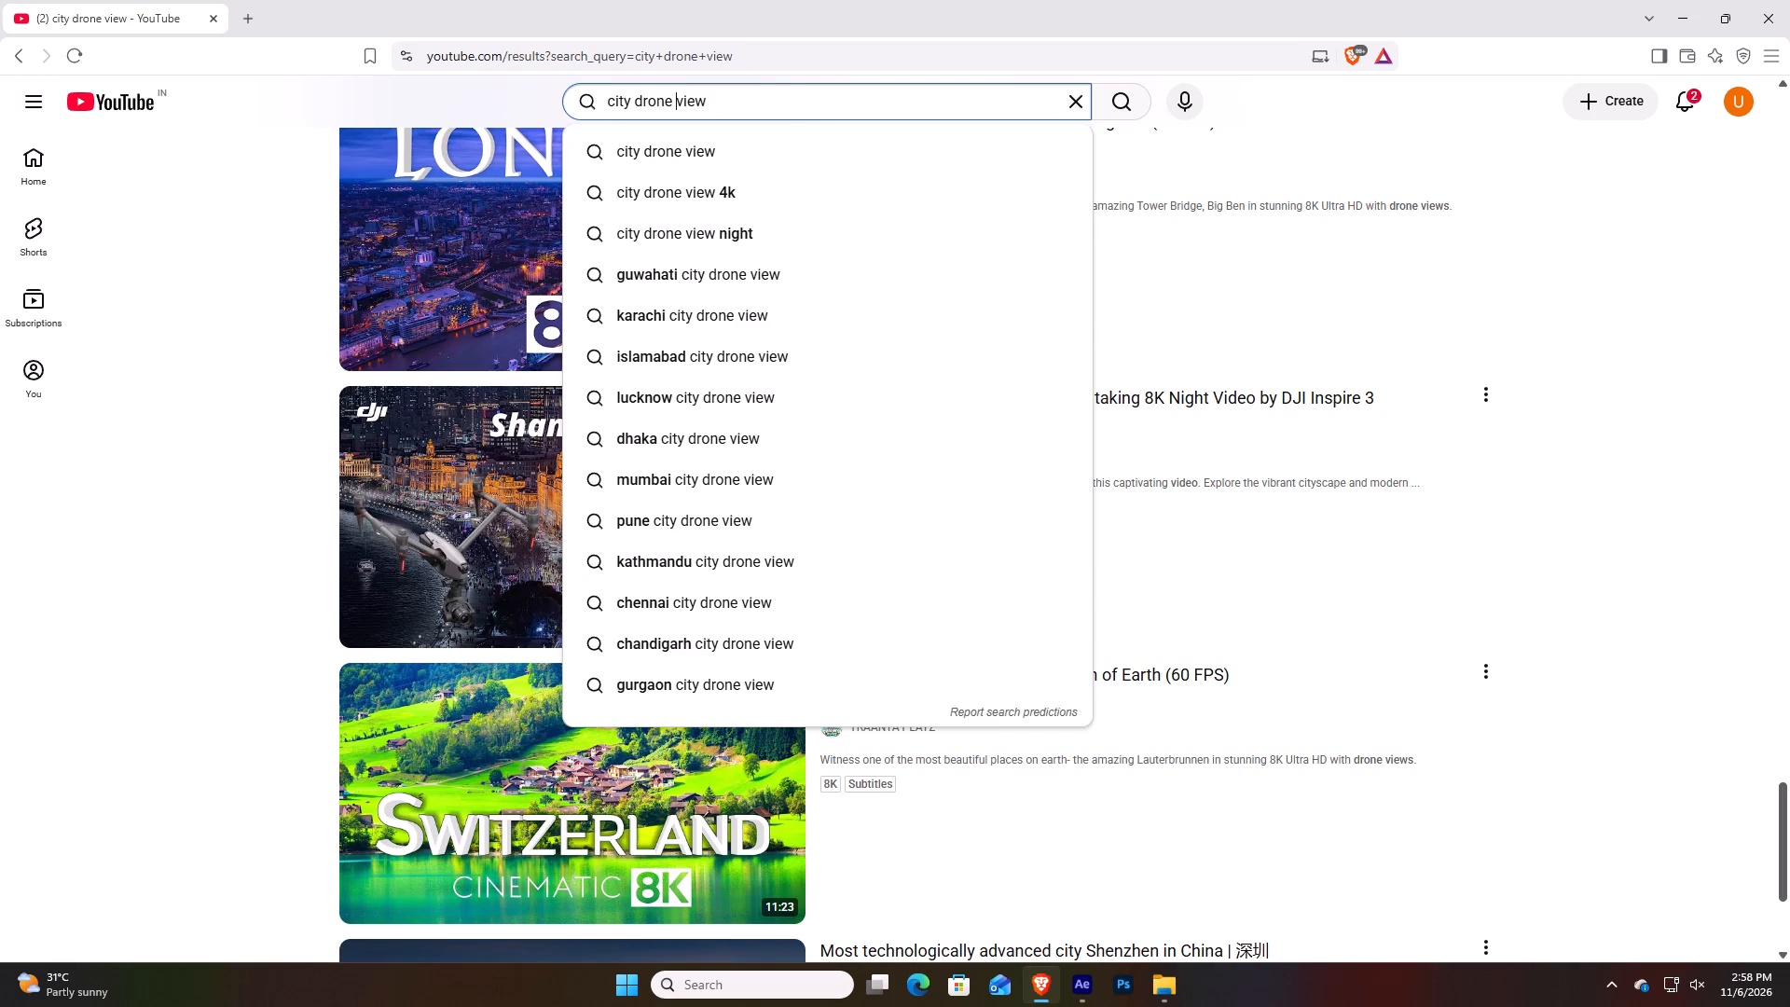
{"action": "key", "text": "space"}
{"action": "type", "text": "tras"}
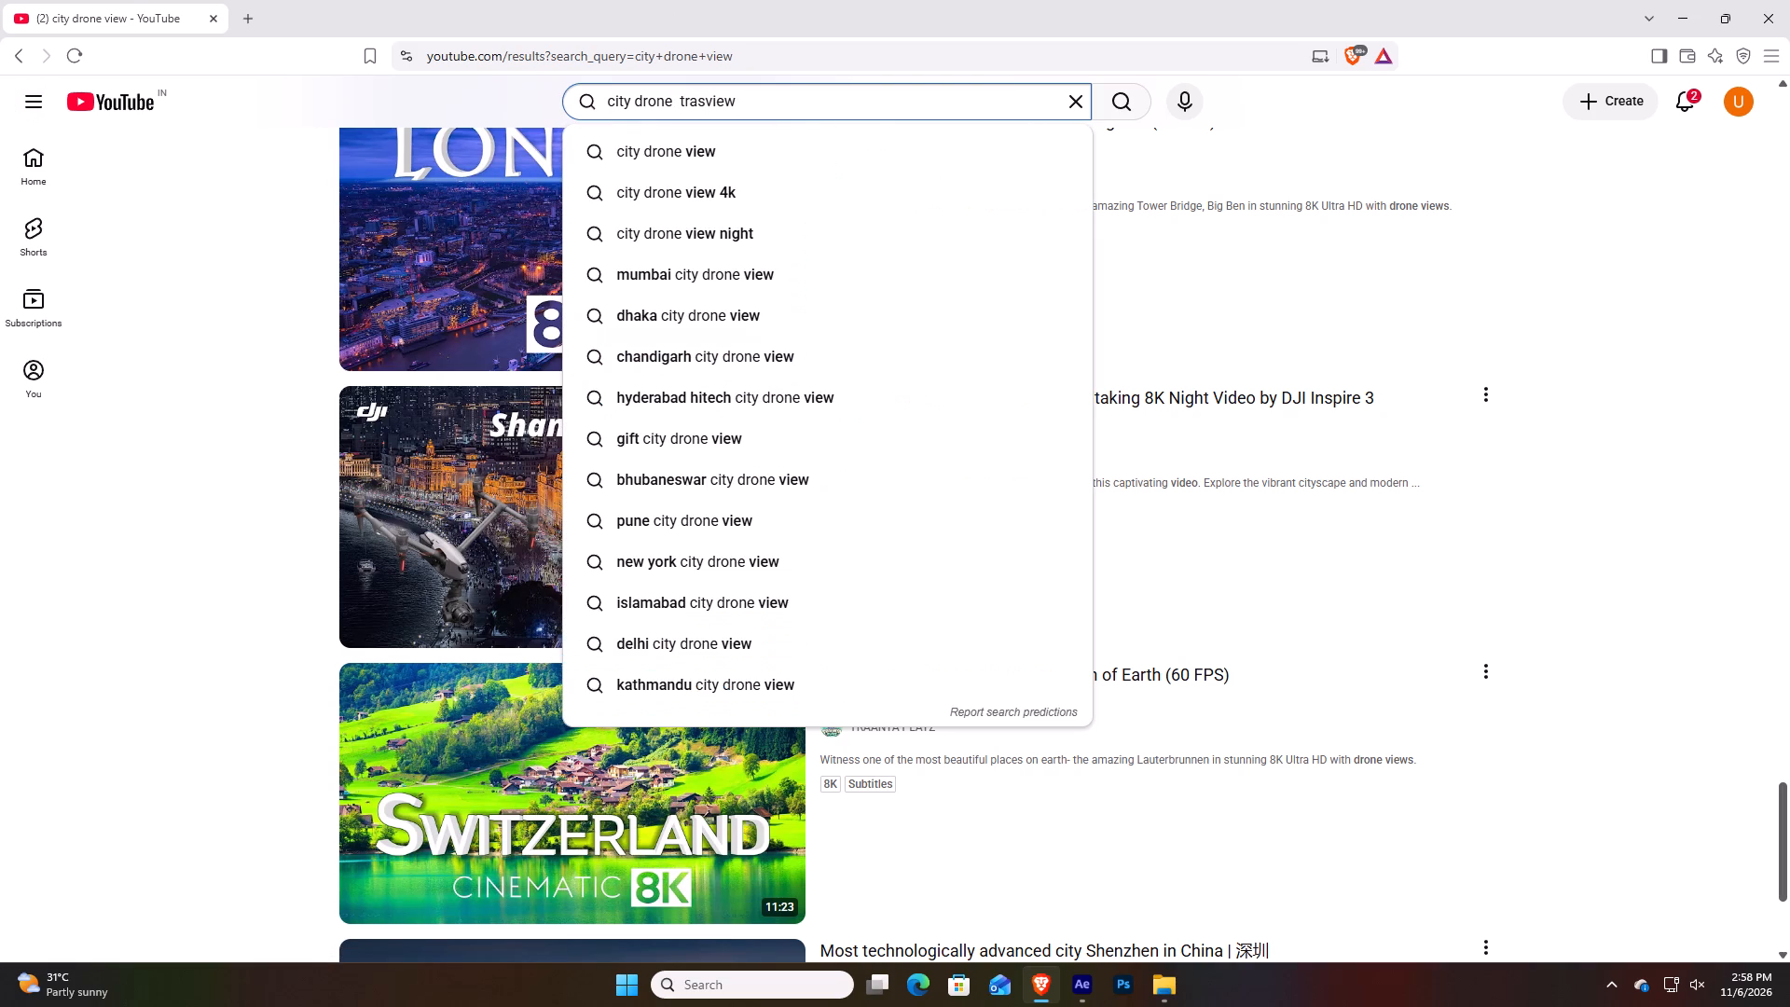
{"action": "key", "text": "BackSpace"}
{"action": "type", "text": "nsition"}
{"action": "key", "text": "space"}
{"action": "key", "text": "Return"}
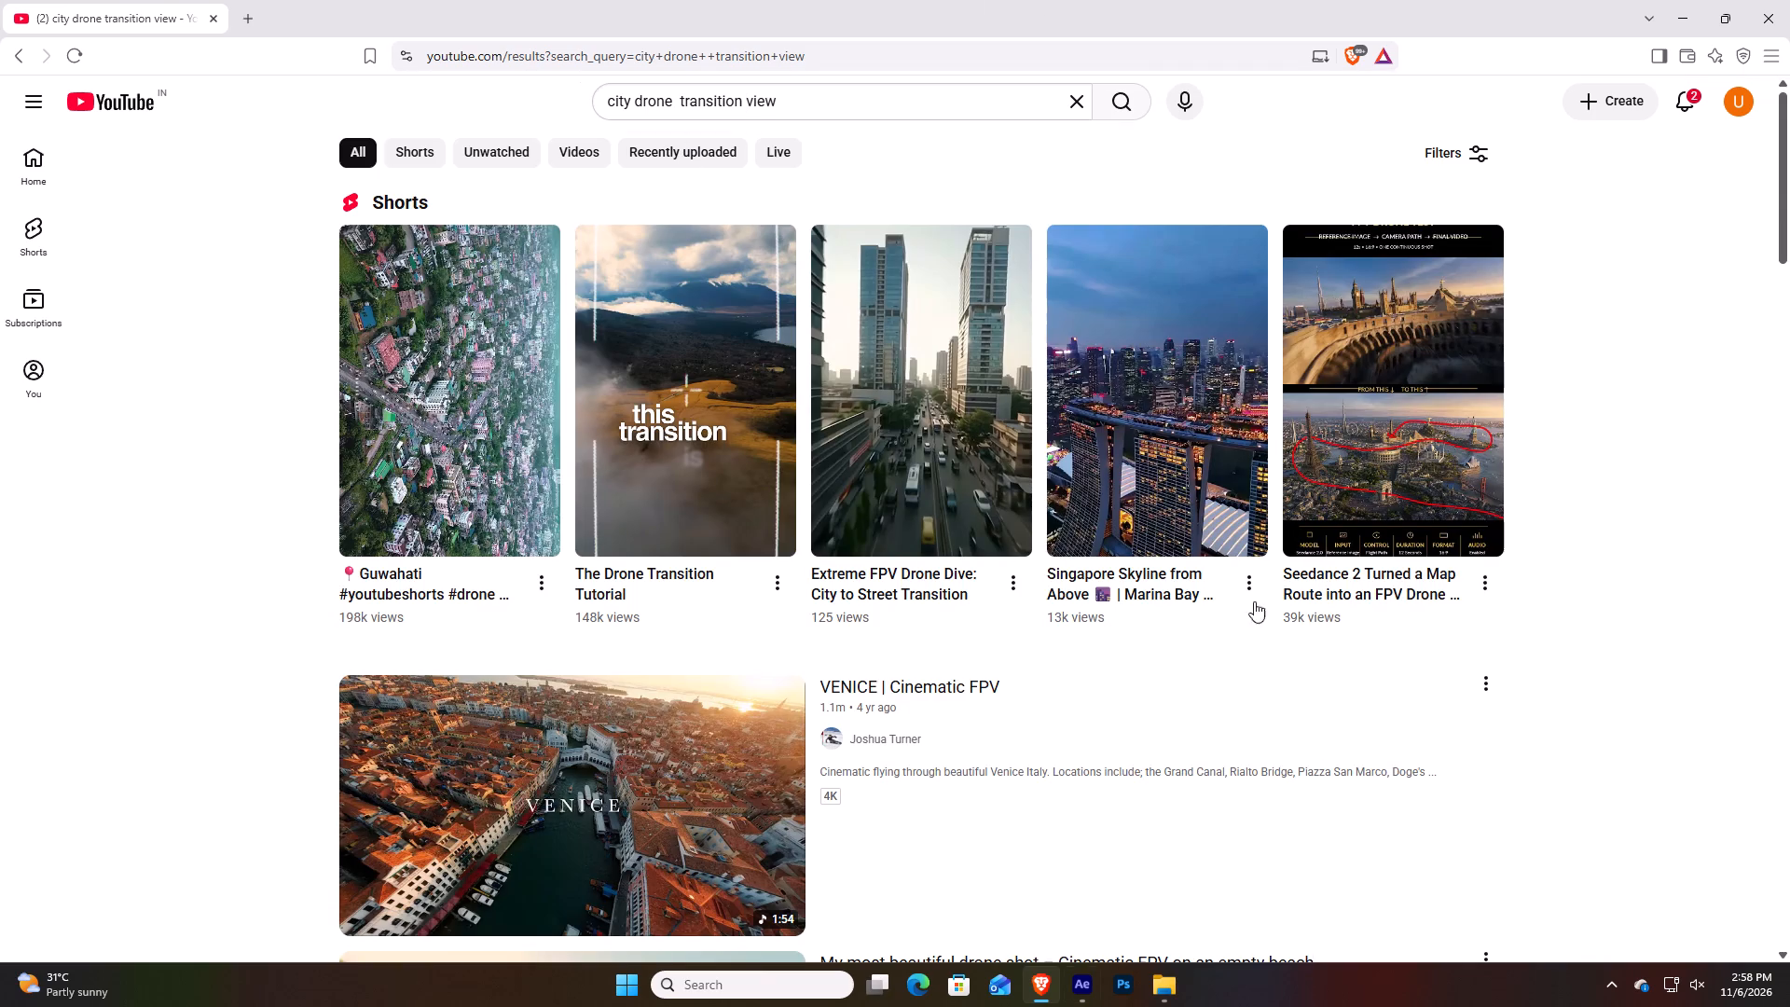
Copy the share link of the video "My most beautiful drone shot – Cinematic FPV on an empty beach".
{"action": "scroll", "coordinate": [1094, 640], "scroll_direction": "down", "scroll_amount": 3}
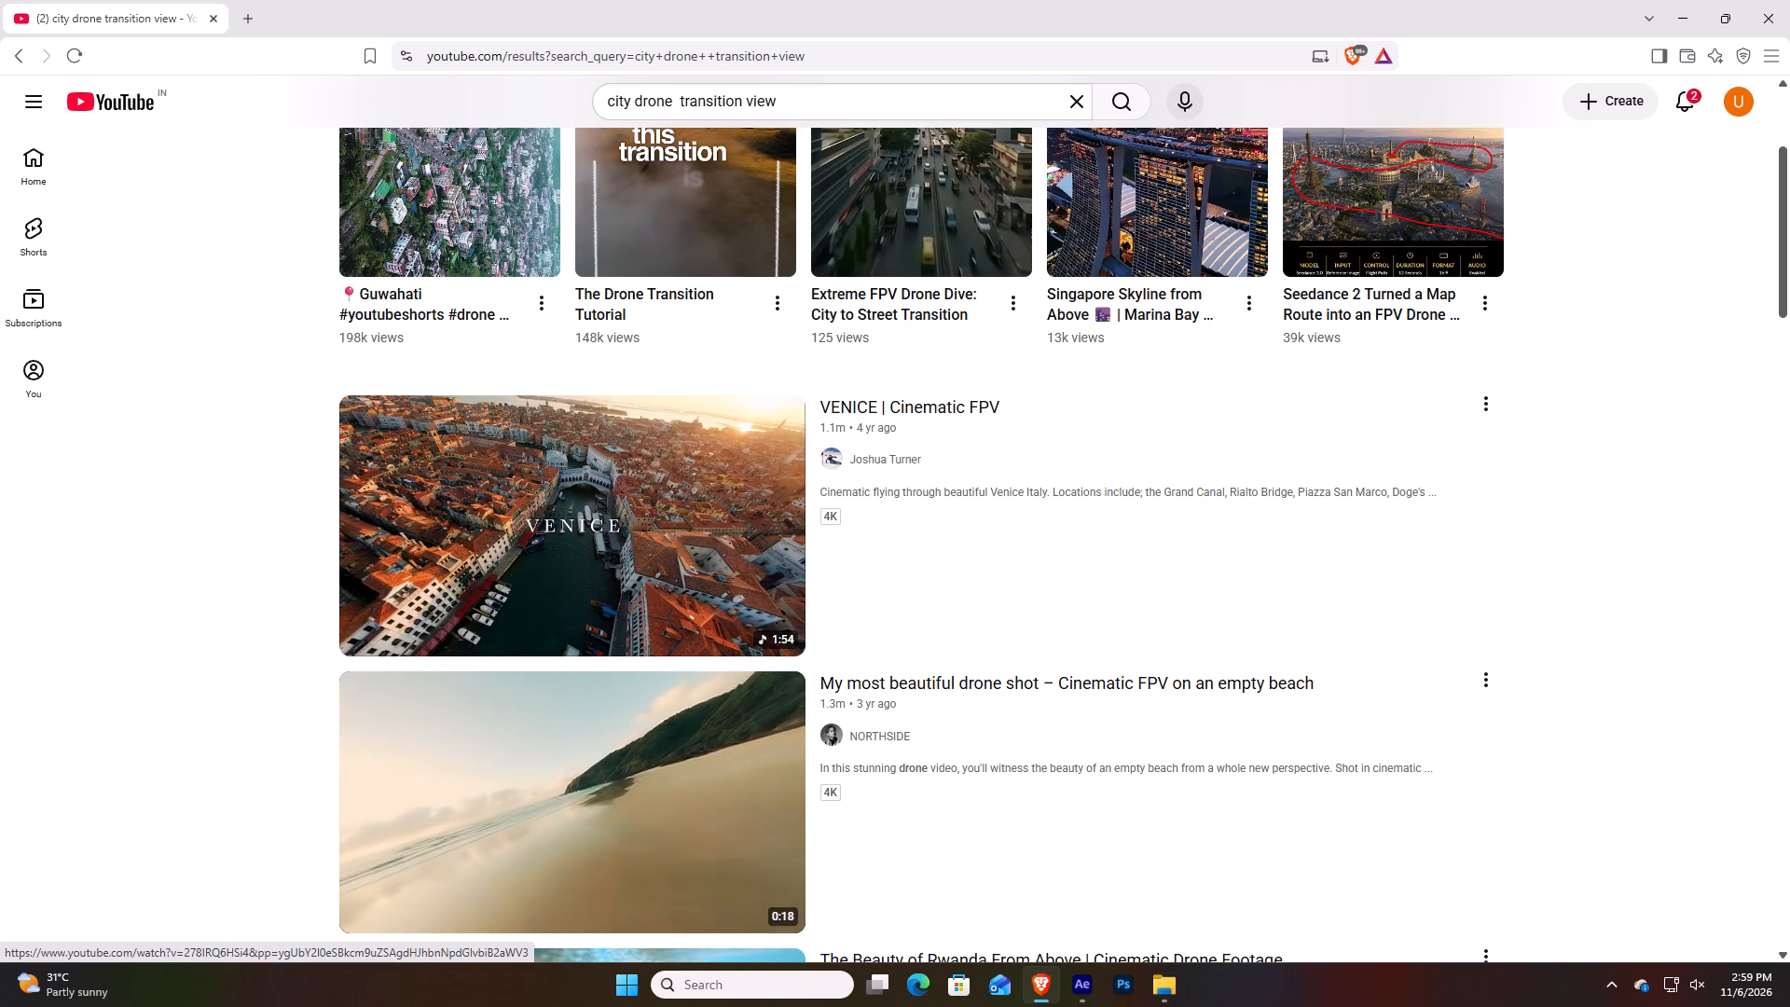
{"action": "left_click", "coordinate": [1491, 688]}
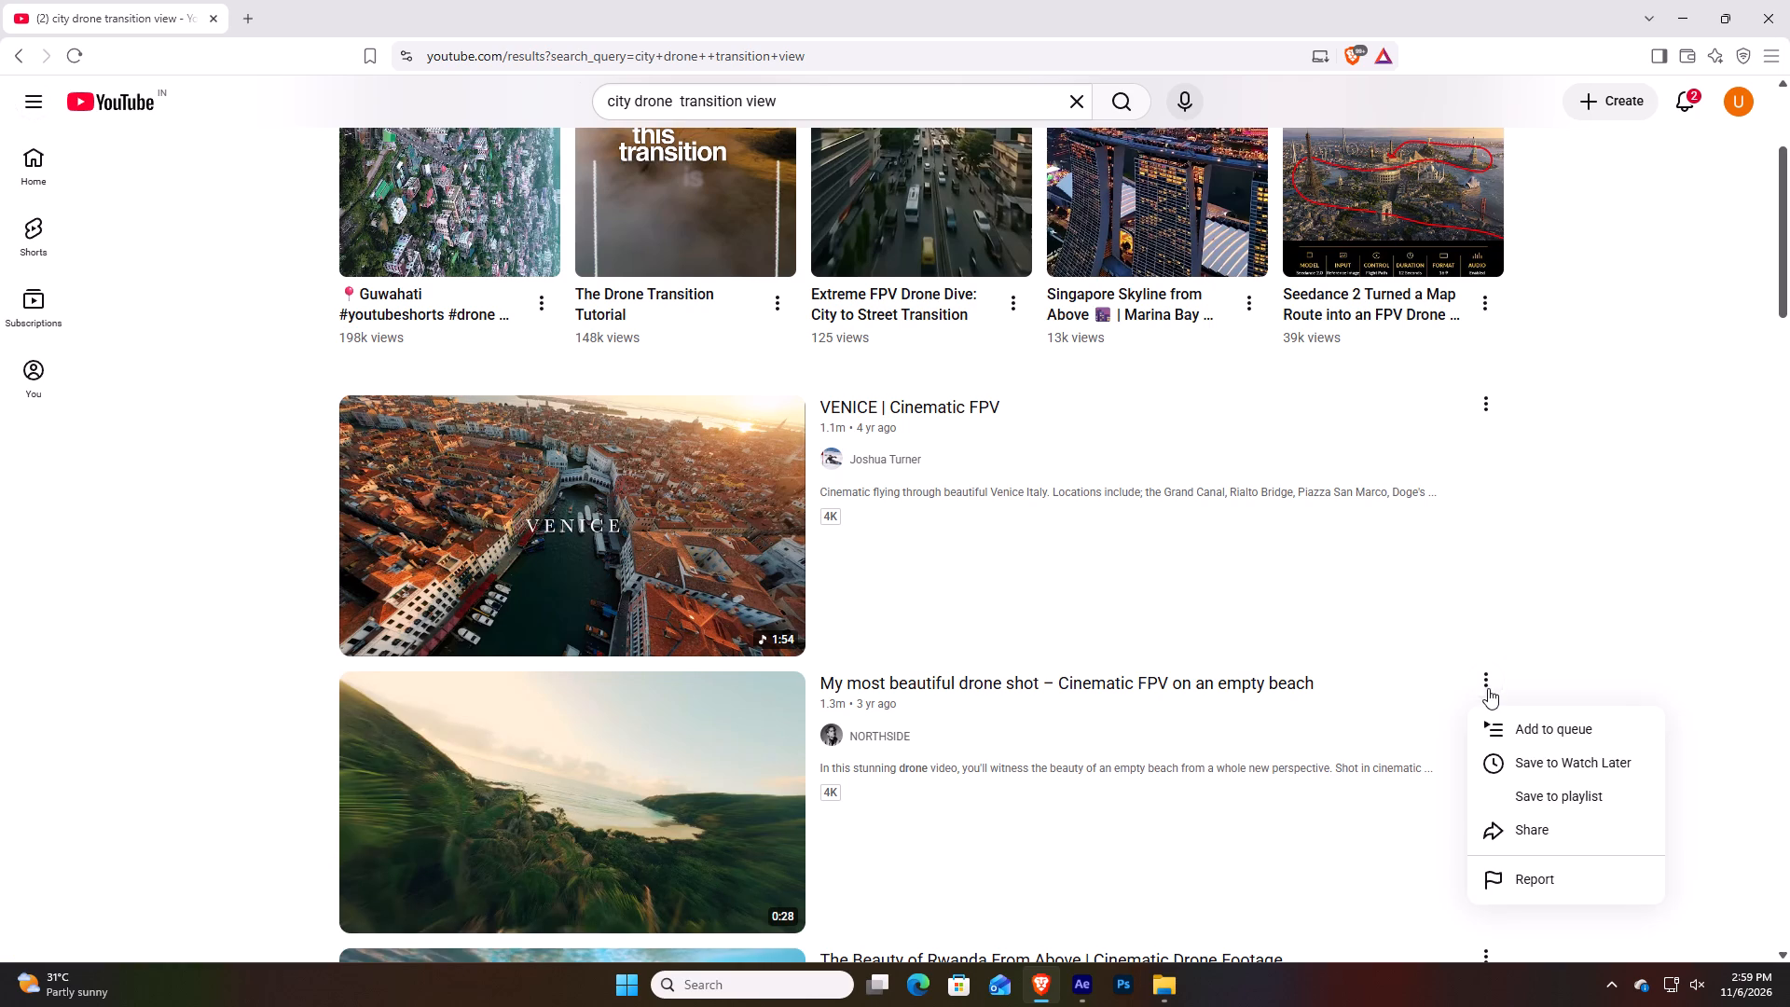
{"action": "left_click", "coordinate": [1534, 826]}
{"action": "left_click", "coordinate": [1040, 544]}
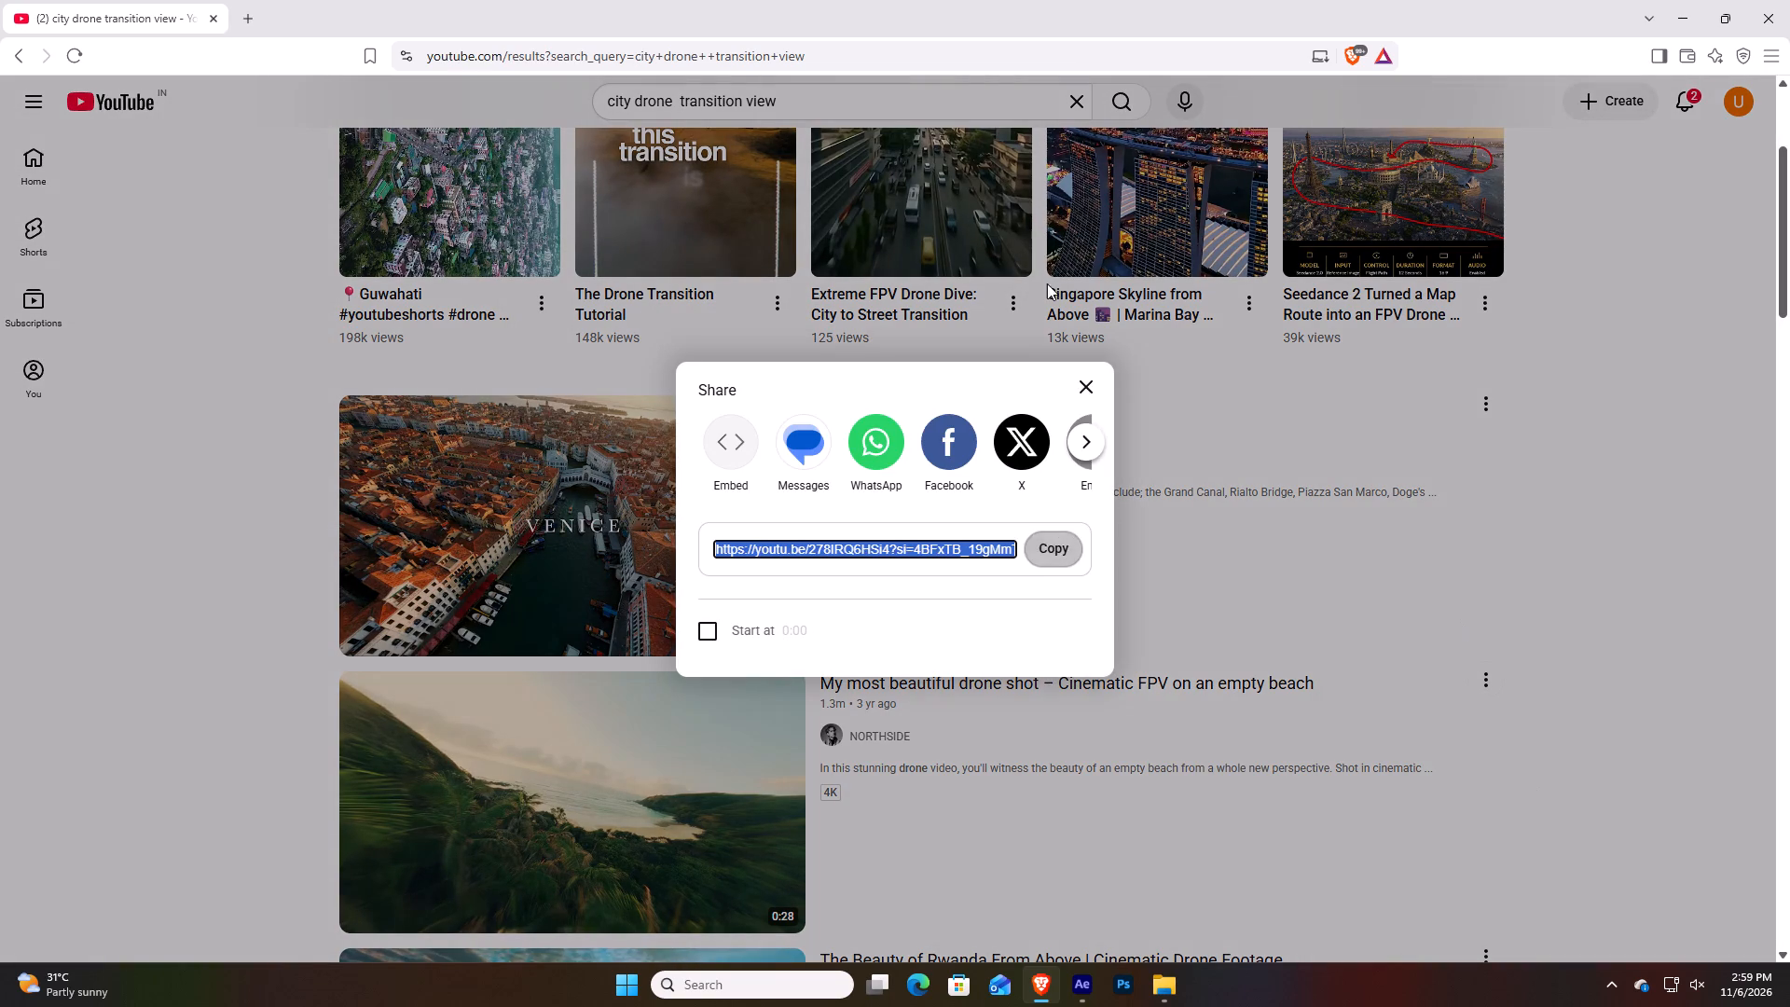
Open the YTMP4 downloader in a new tab and generate an MP4 link from the copied beach drone video URL.
{"action": "left_click", "coordinate": [260, 20]}
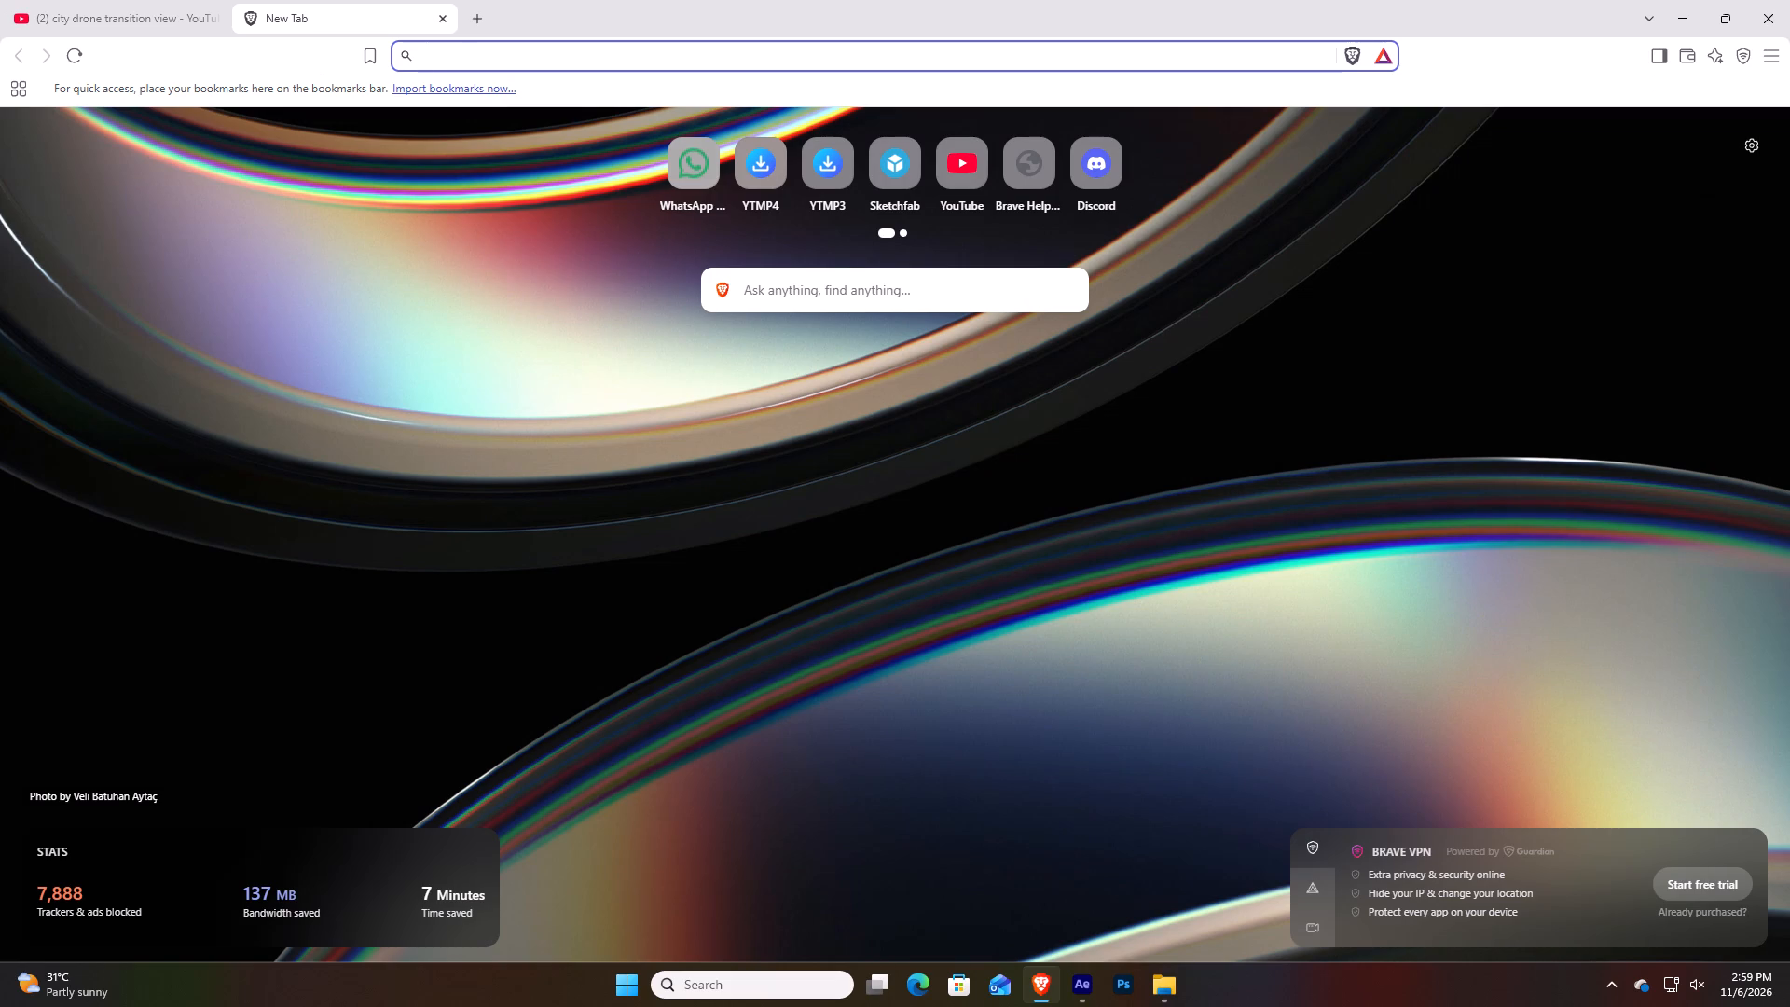
{"action": "left_click", "coordinate": [756, 166]}
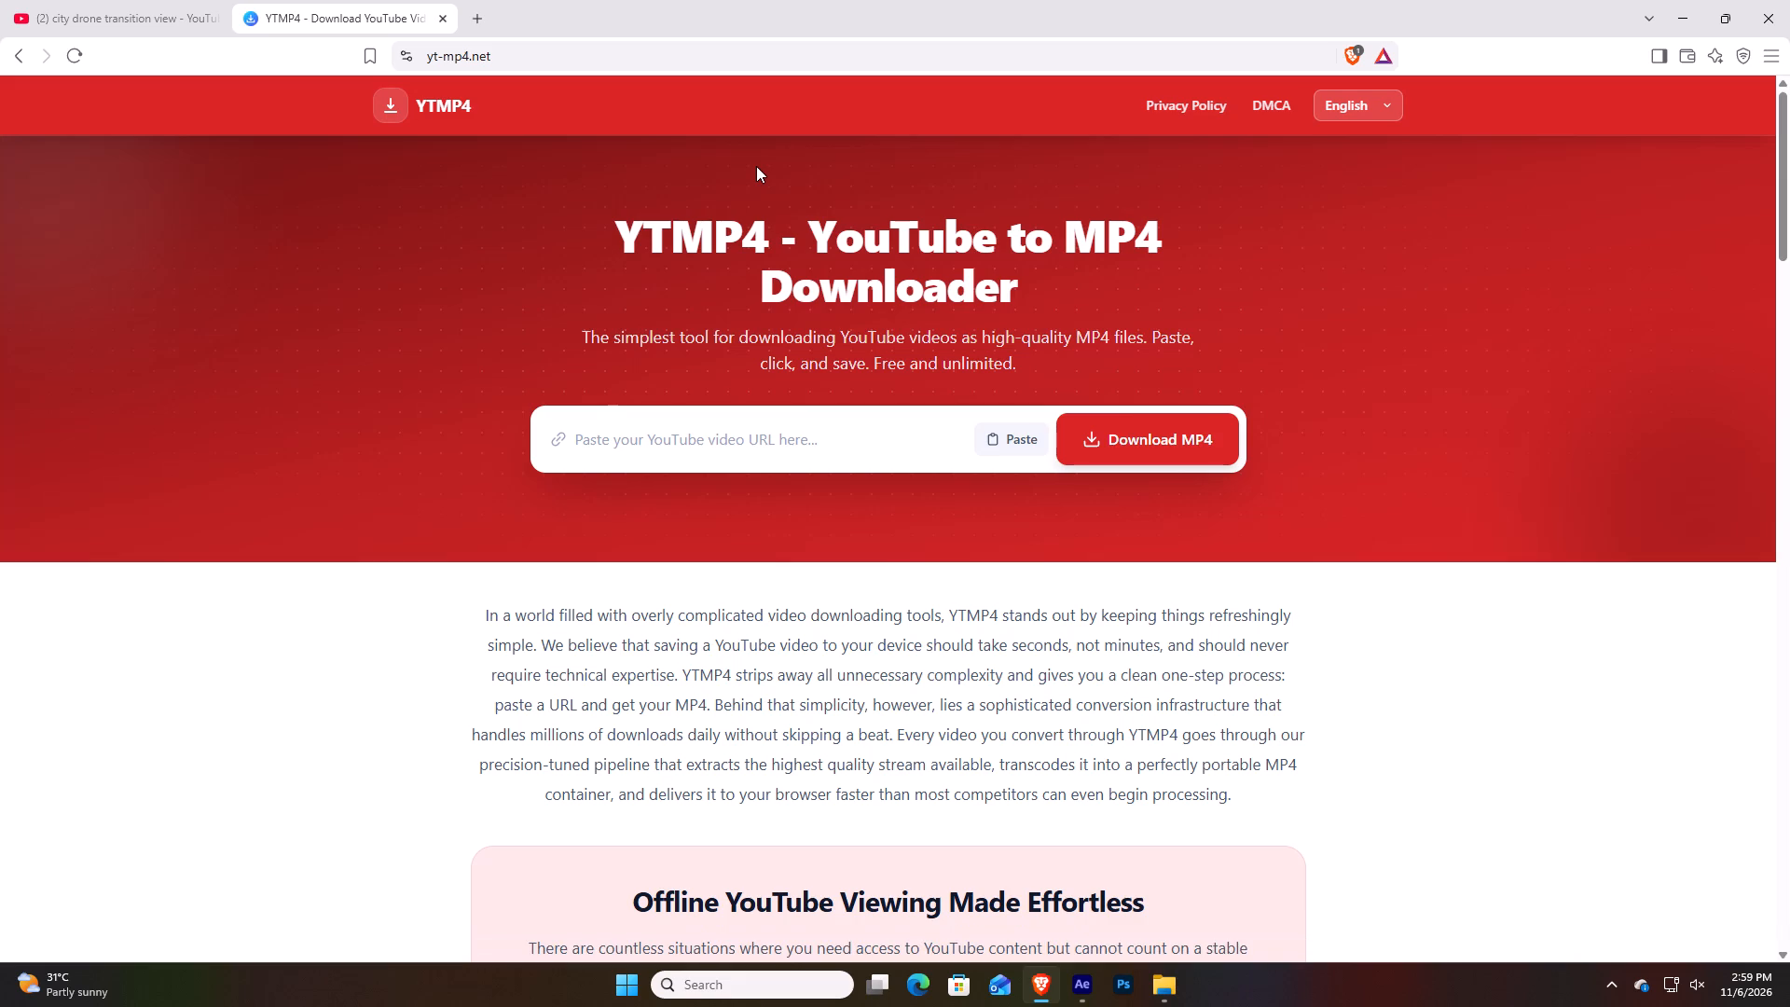
{"action": "left_click", "coordinate": [727, 421]}
{"action": "key", "text": "ctrl+v"}
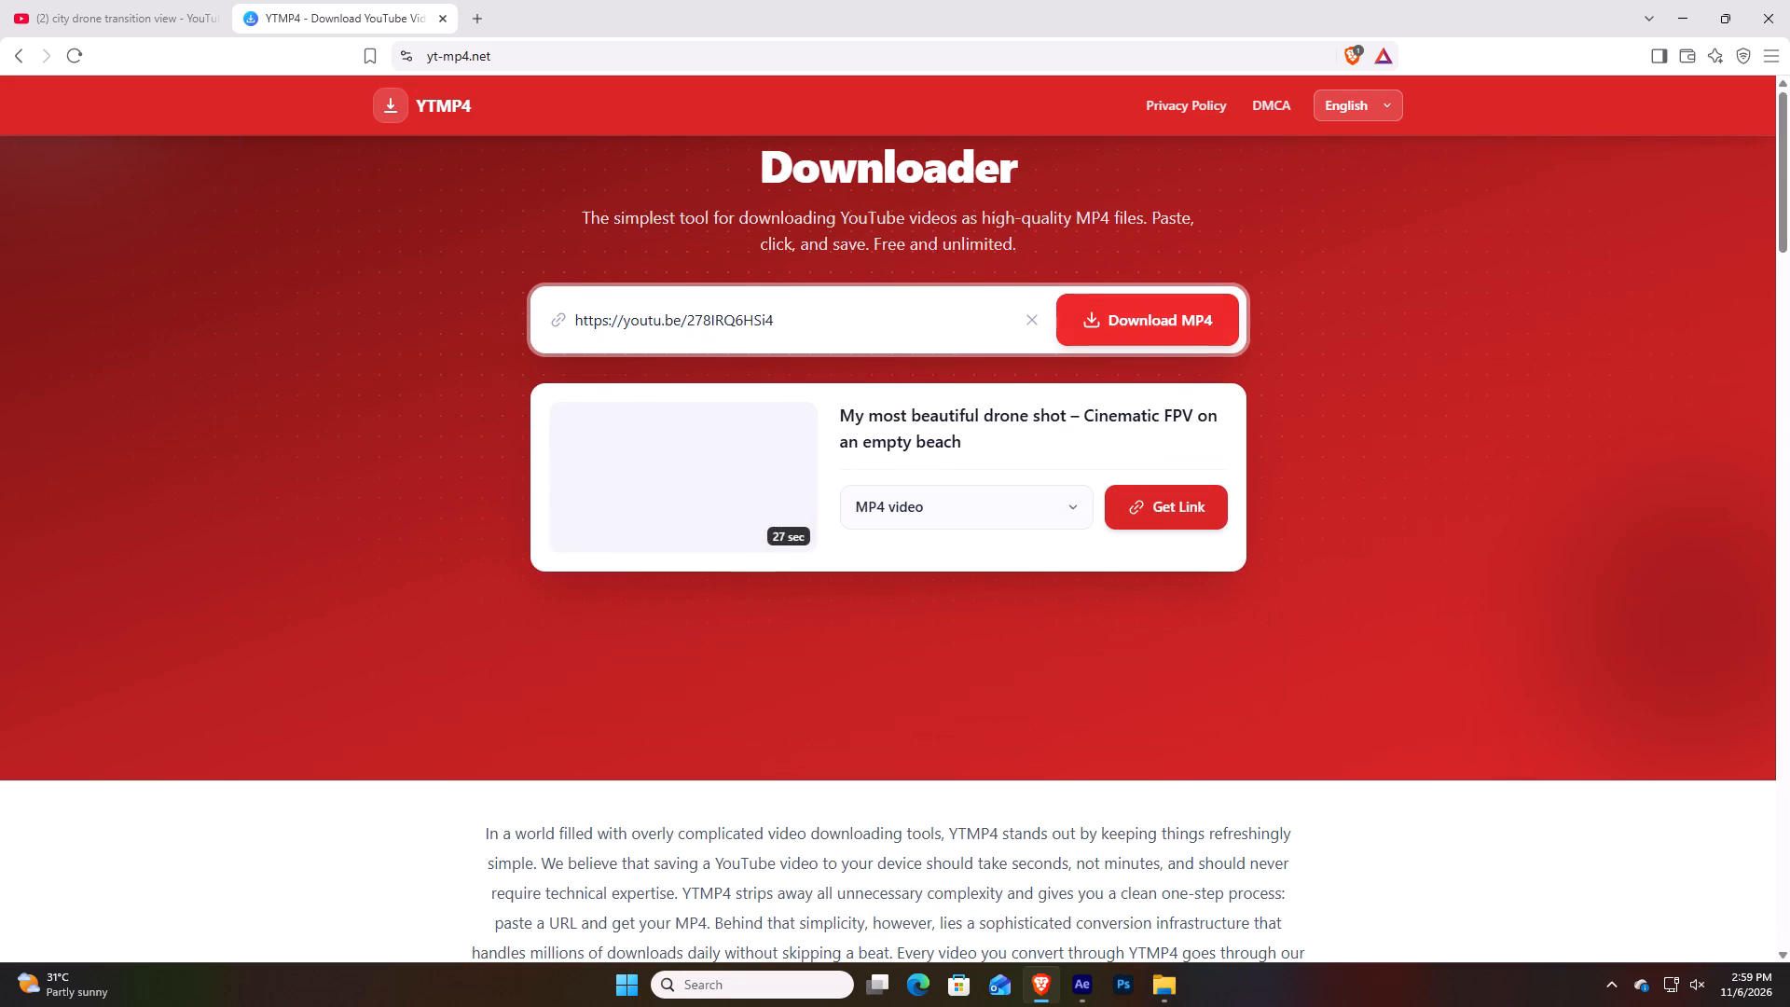
{"action": "left_click", "coordinate": [1142, 488]}
{"action": "left_click", "coordinate": [304, 0]}
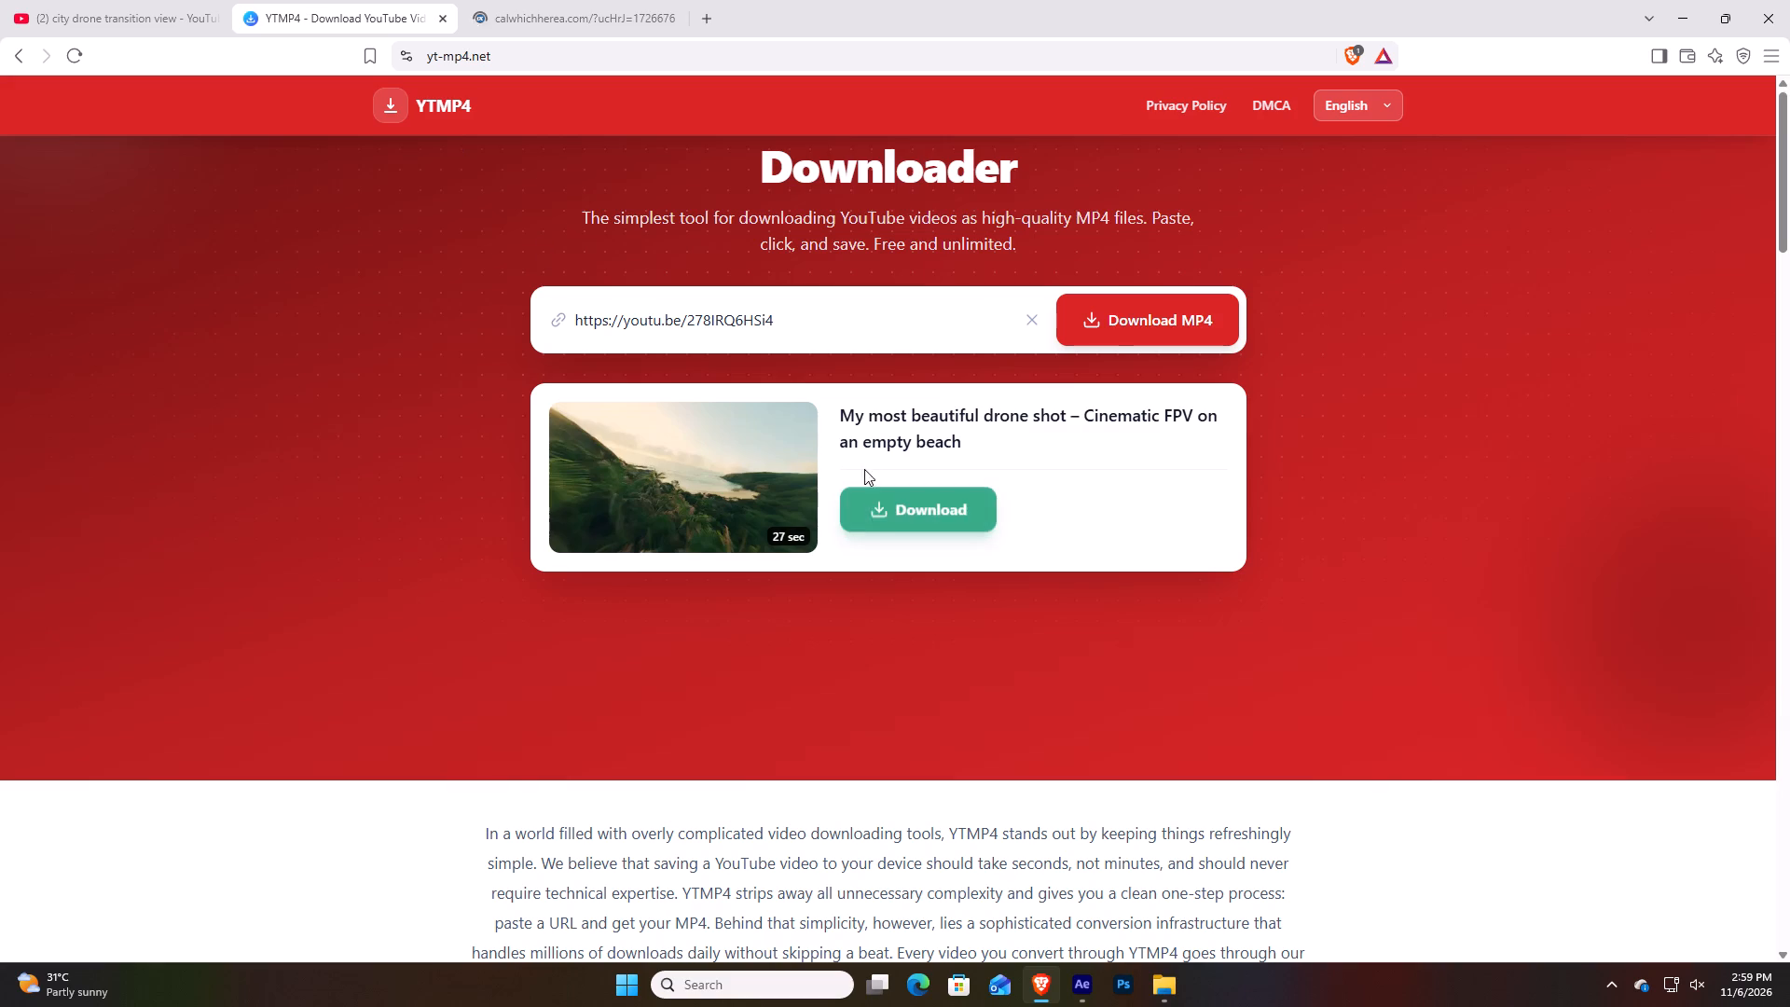
Download the beach drone MP4 and save it in the Downloads folder under its suggested name.
{"action": "left_click", "coordinate": [911, 494]}
{"action": "left_click", "coordinate": [668, 22]}
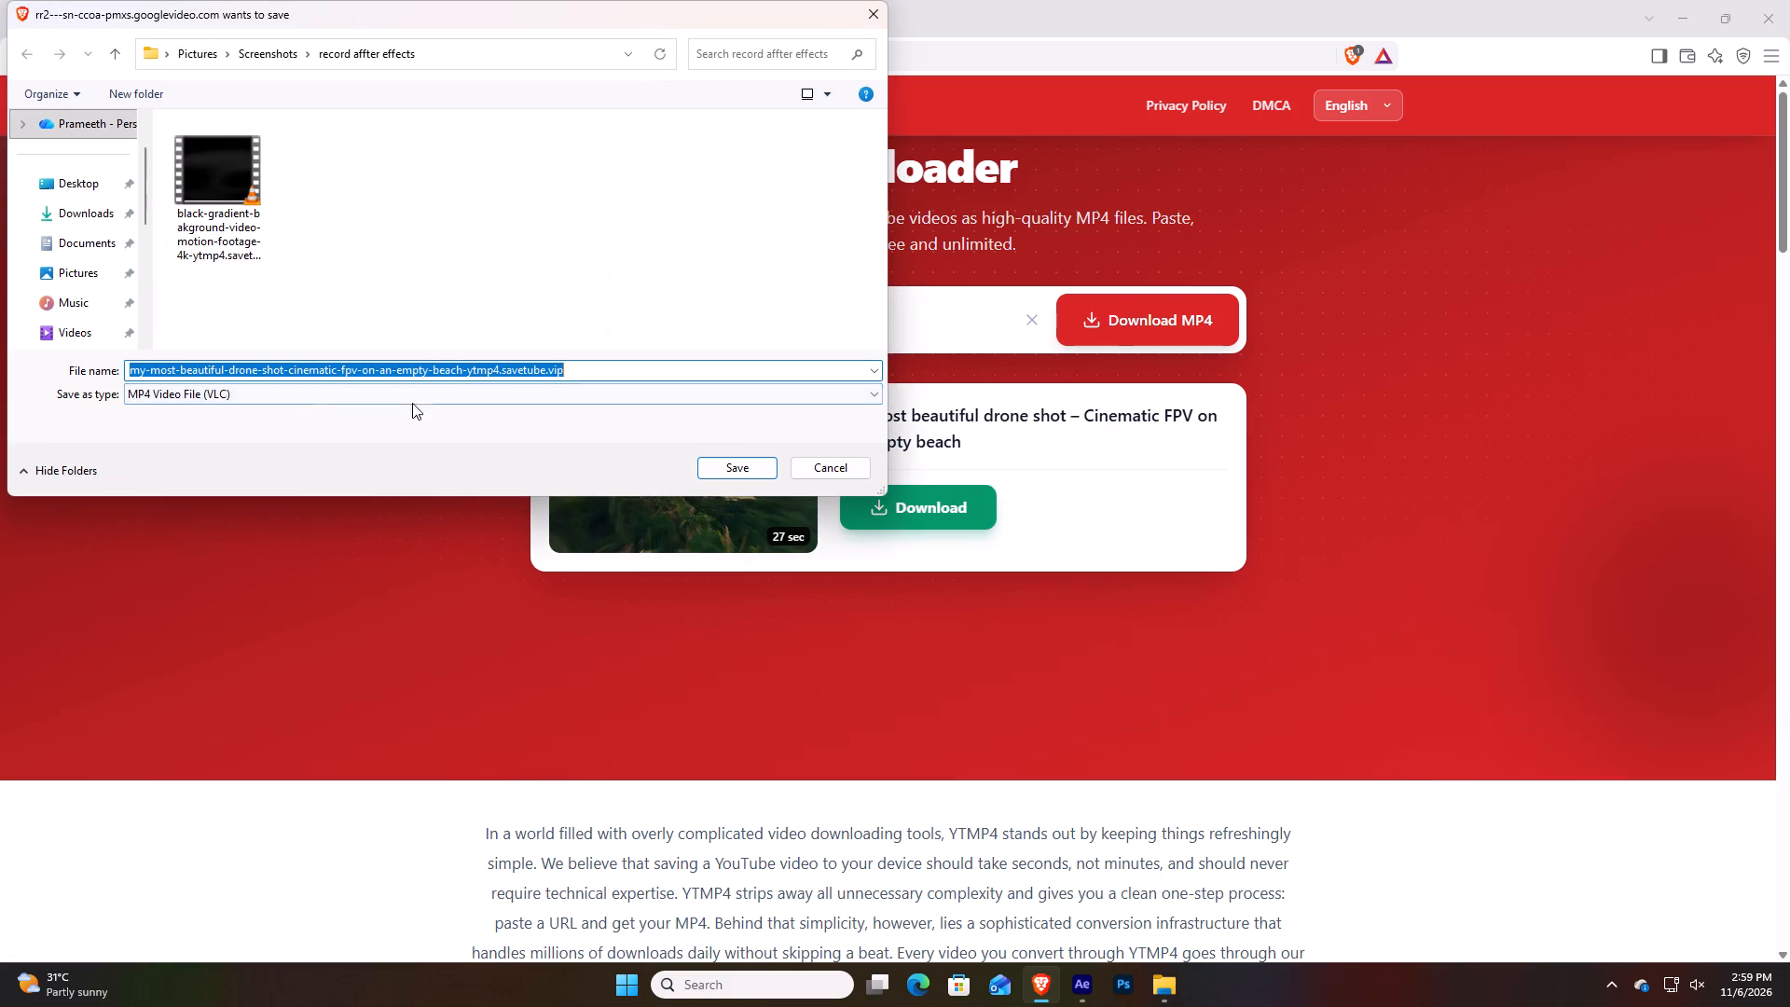
{"action": "left_click", "coordinate": [100, 218]}
{"action": "left_click", "coordinate": [718, 466]}
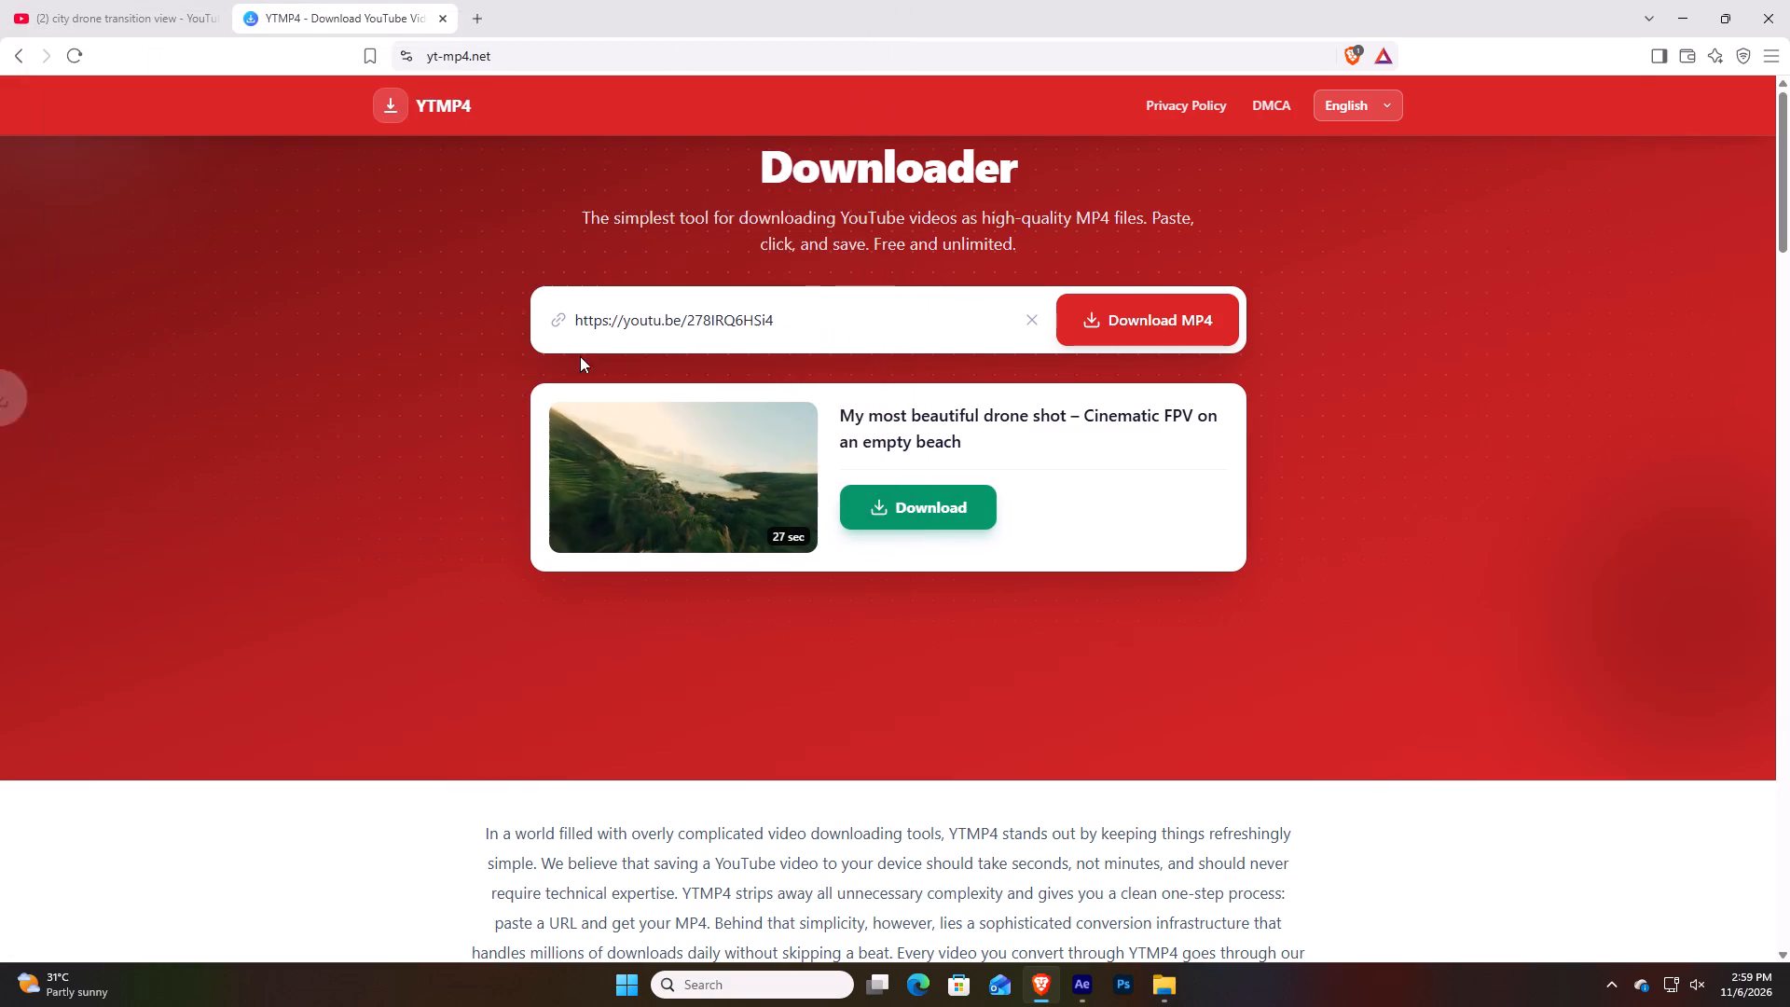
Switch to After Effects and import the beach drone MP4 from Downloads into the 3D CAMERA TRACKING project.
{"action": "left_click", "coordinate": [1160, 978]}
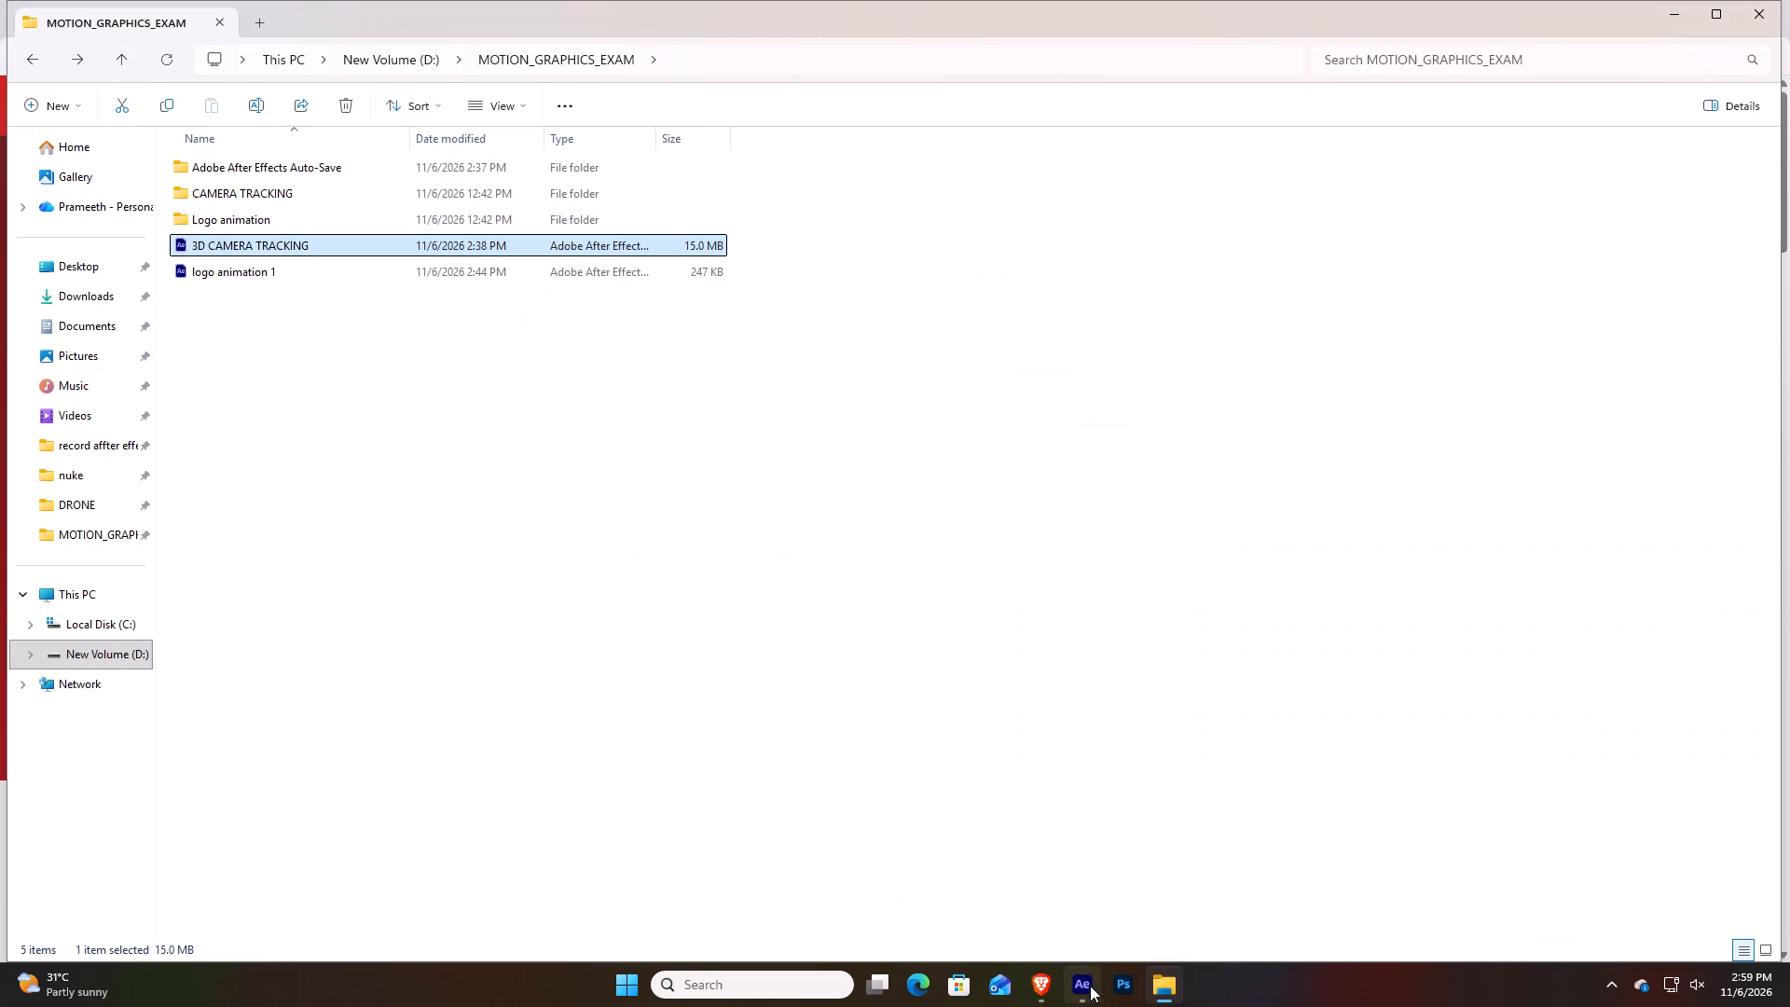
{"action": "left_click", "coordinate": [1090, 986]}
{"action": "right_click", "coordinate": [114, 353]}
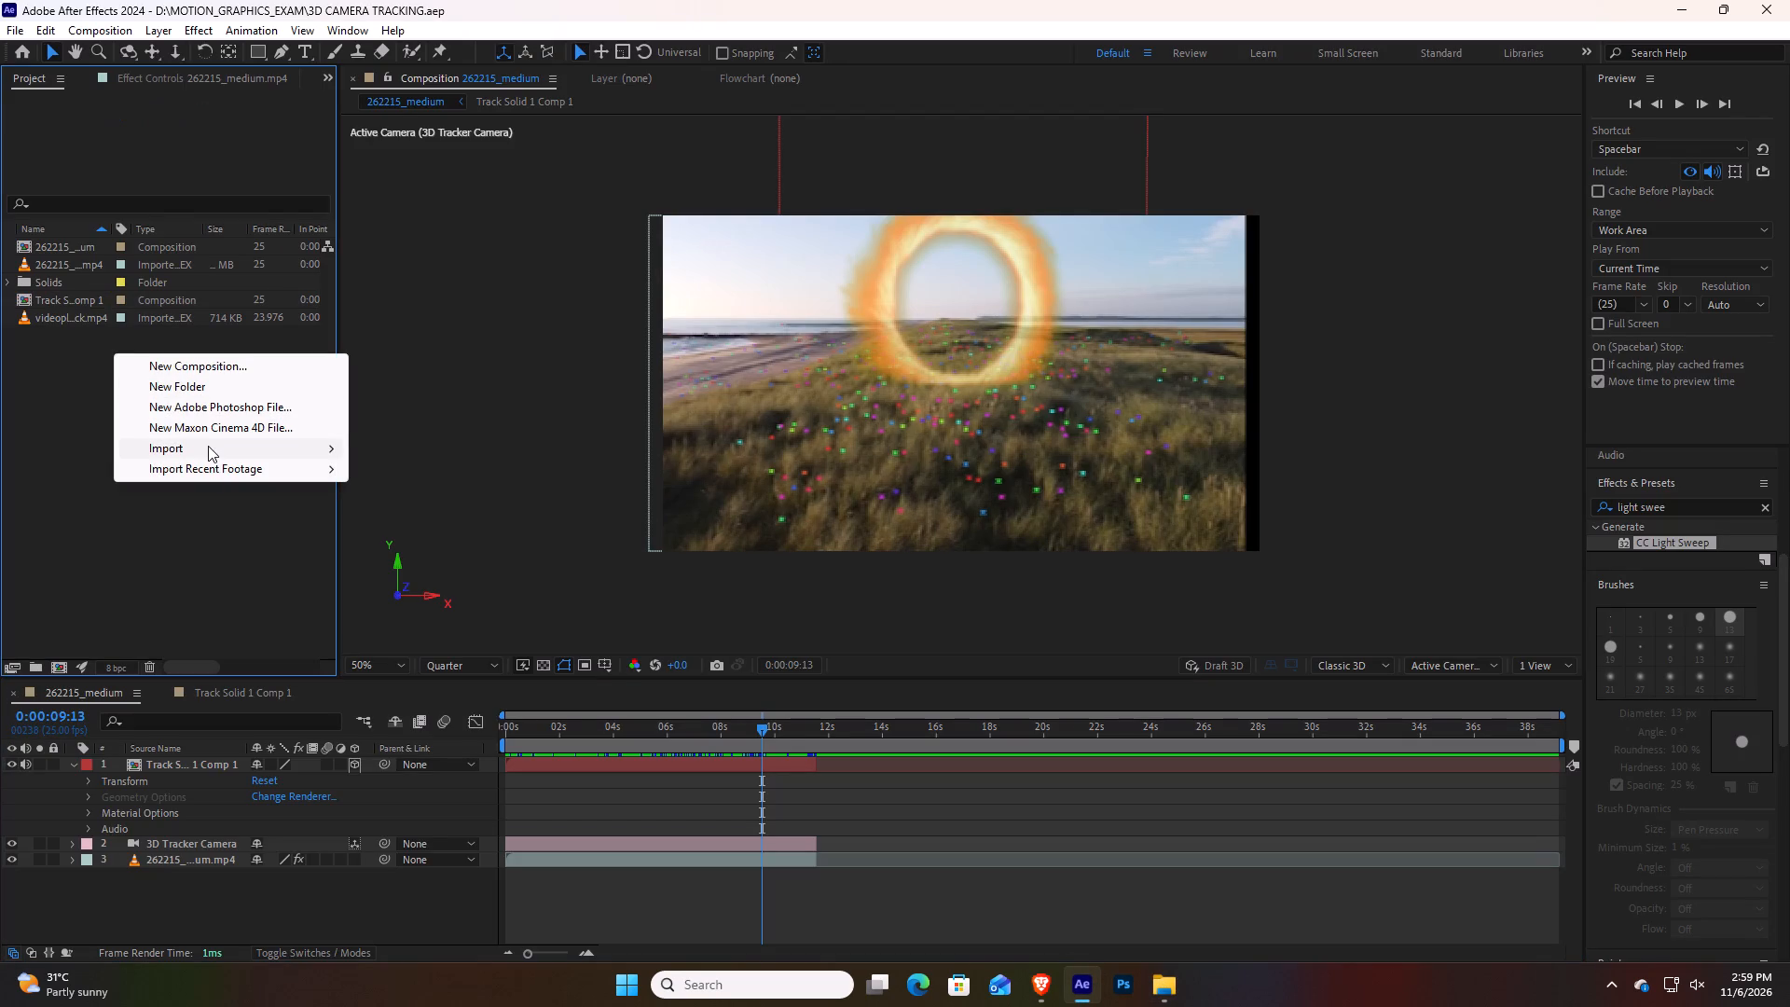
{"action": "left_click", "coordinate": [208, 446]}
{"action": "left_click", "coordinate": [426, 456]}
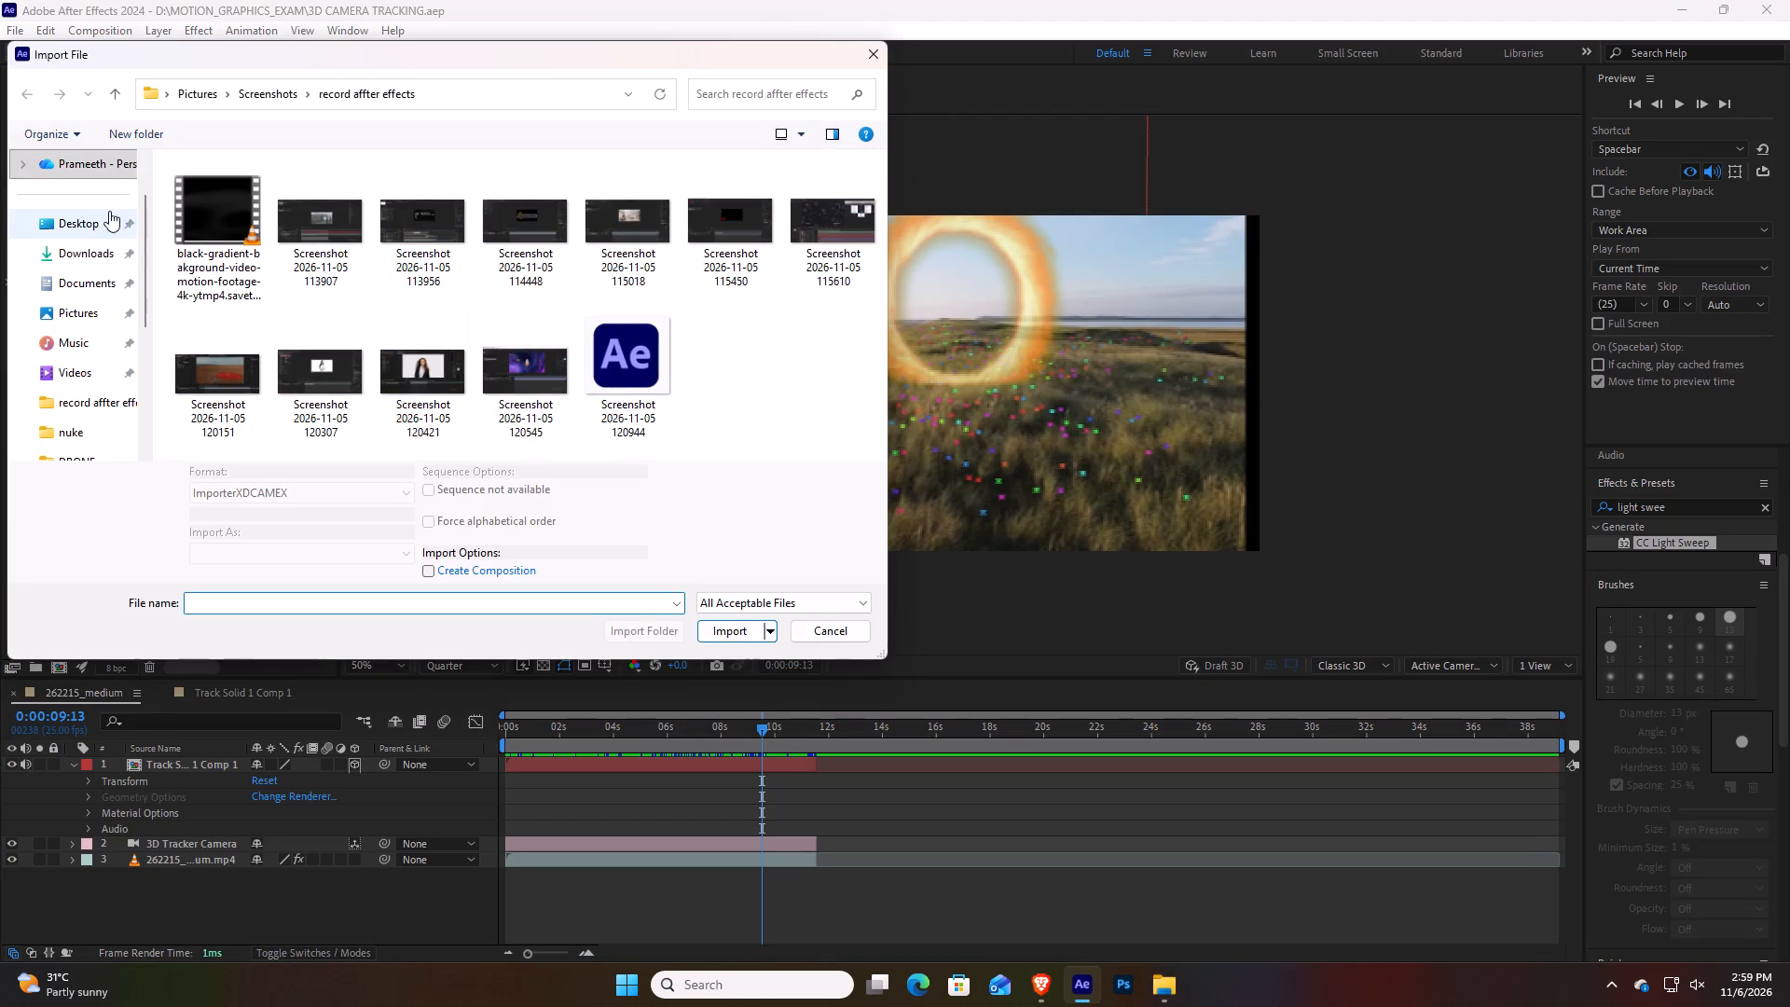
{"action": "left_click", "coordinate": [100, 243]}
{"action": "left_click", "coordinate": [205, 232]}
{"action": "left_click", "coordinate": [703, 631]}
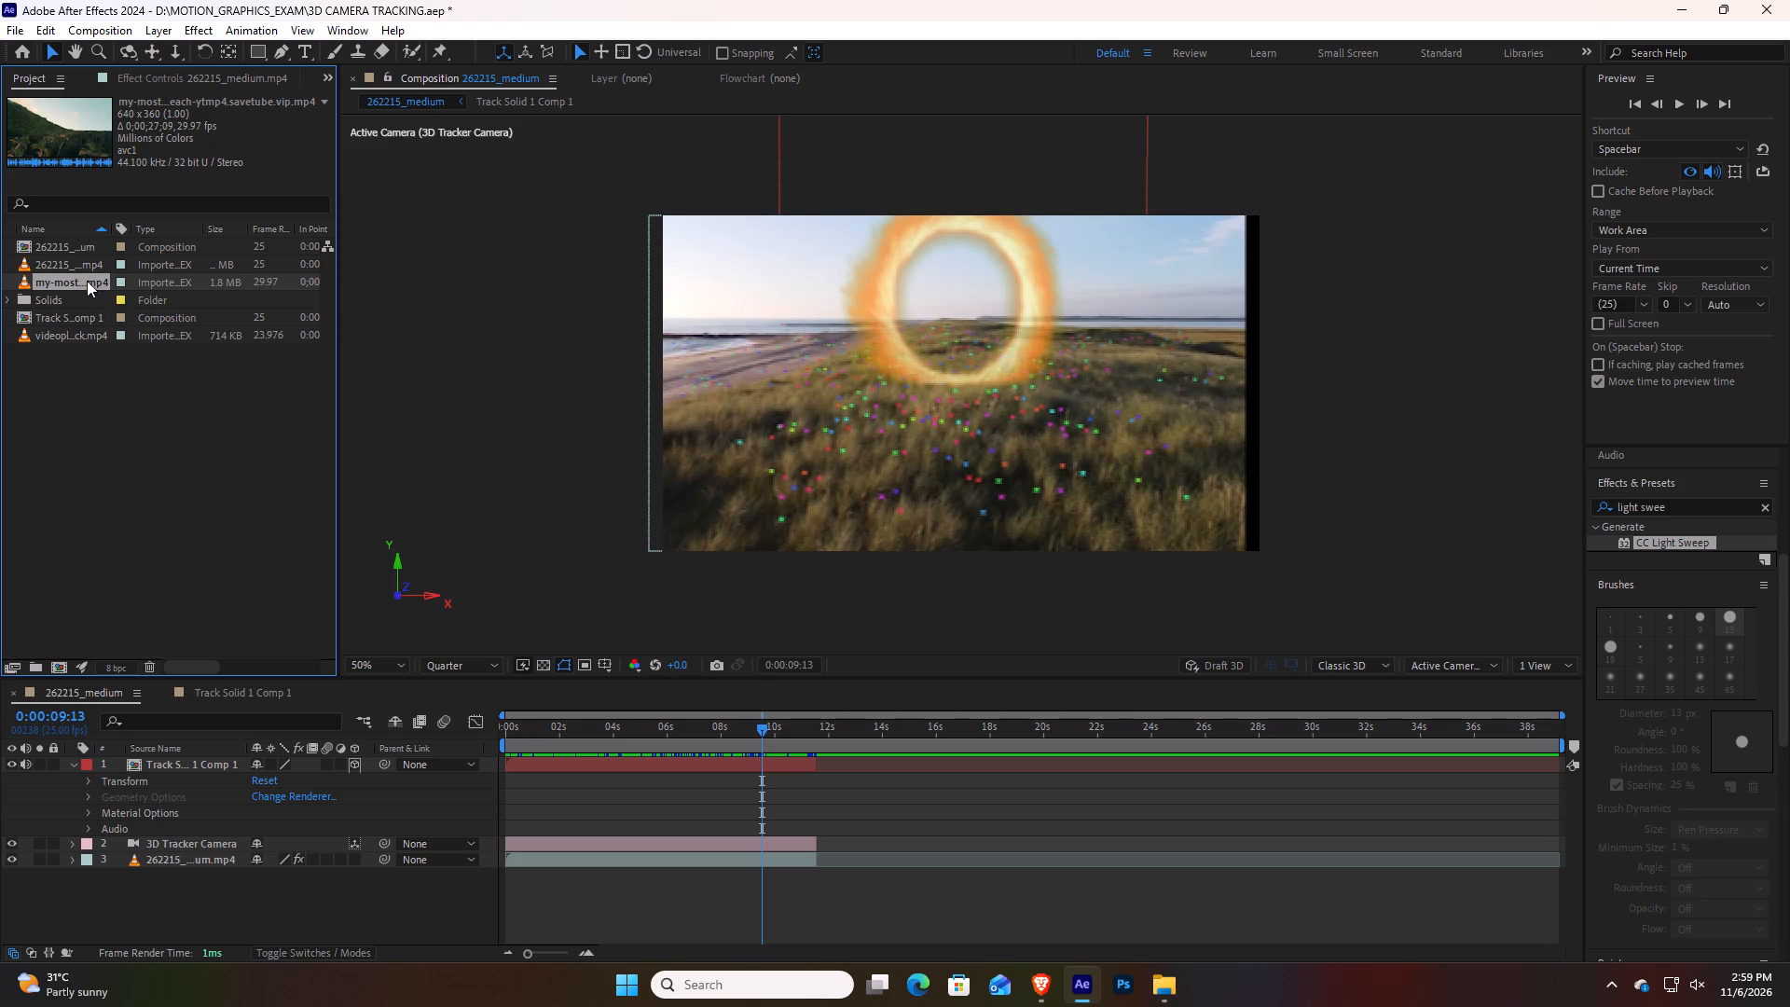
Add the beach drone clip as the bottom layer of the 262215_medium composition, starting at about 0:00:06:02.
{"action": "left_click_drag", "start_coordinate": [87, 281], "coordinate": [484, 883]}
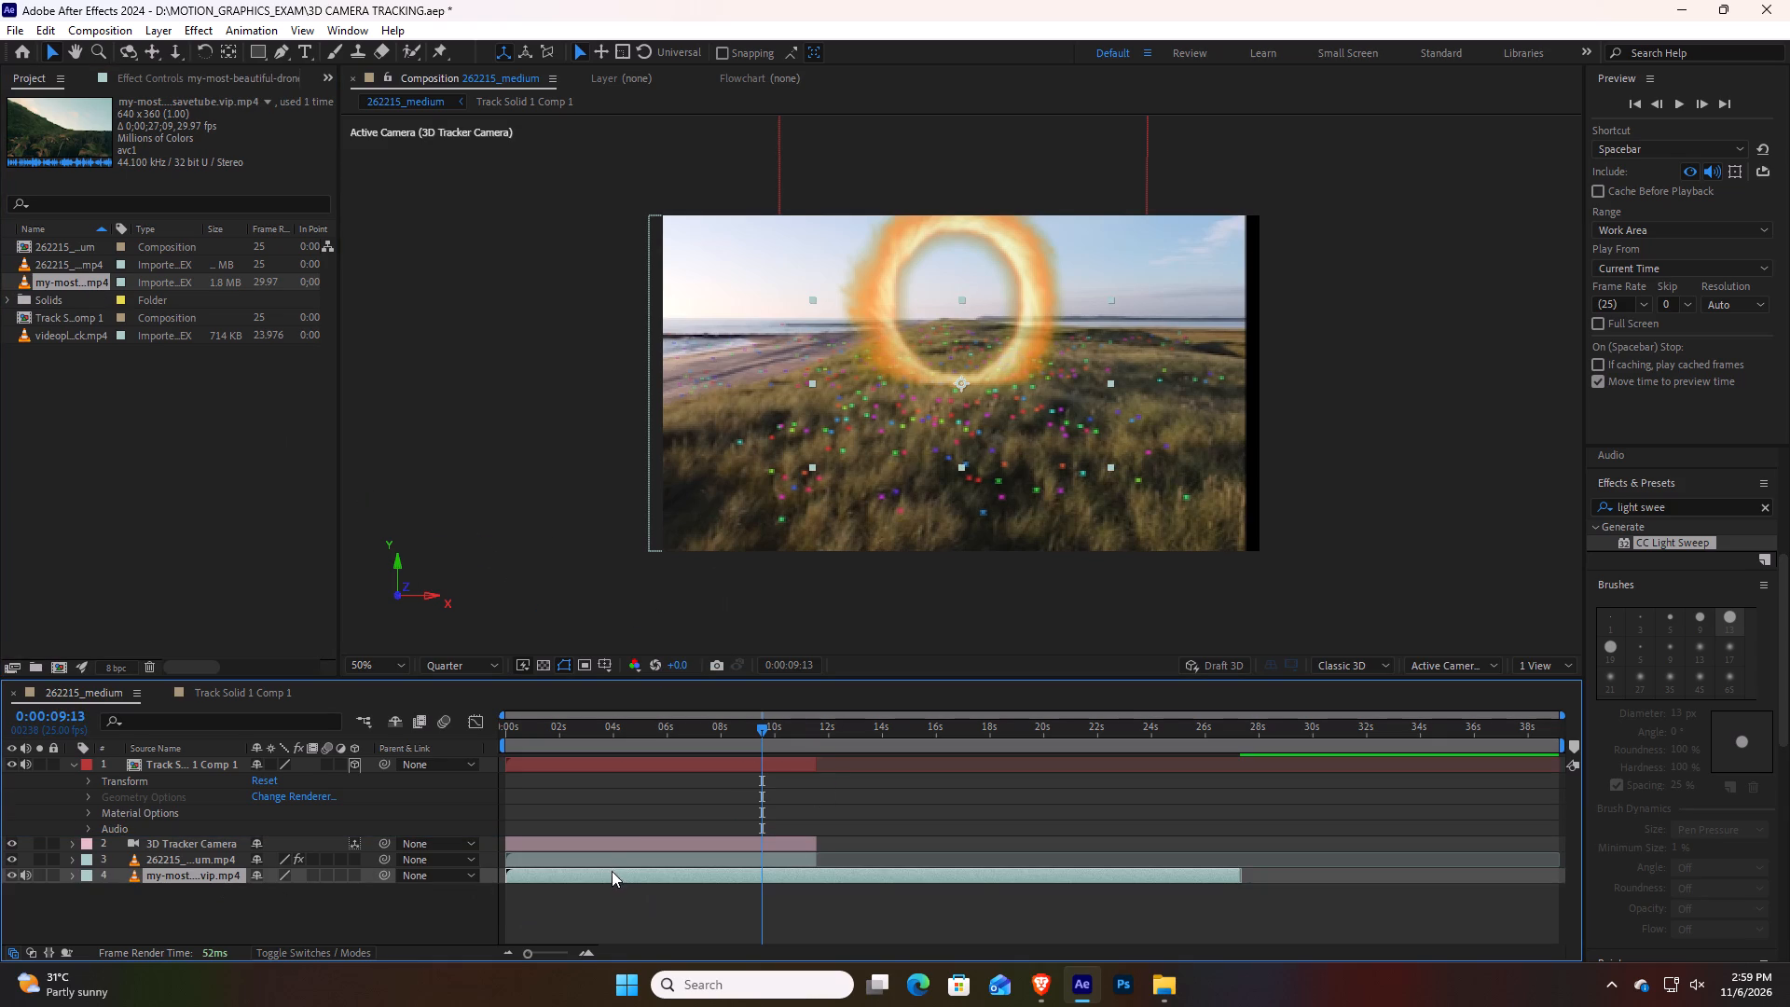
{"action": "left_click_drag", "start_coordinate": [616, 877], "coordinate": [928, 889]}
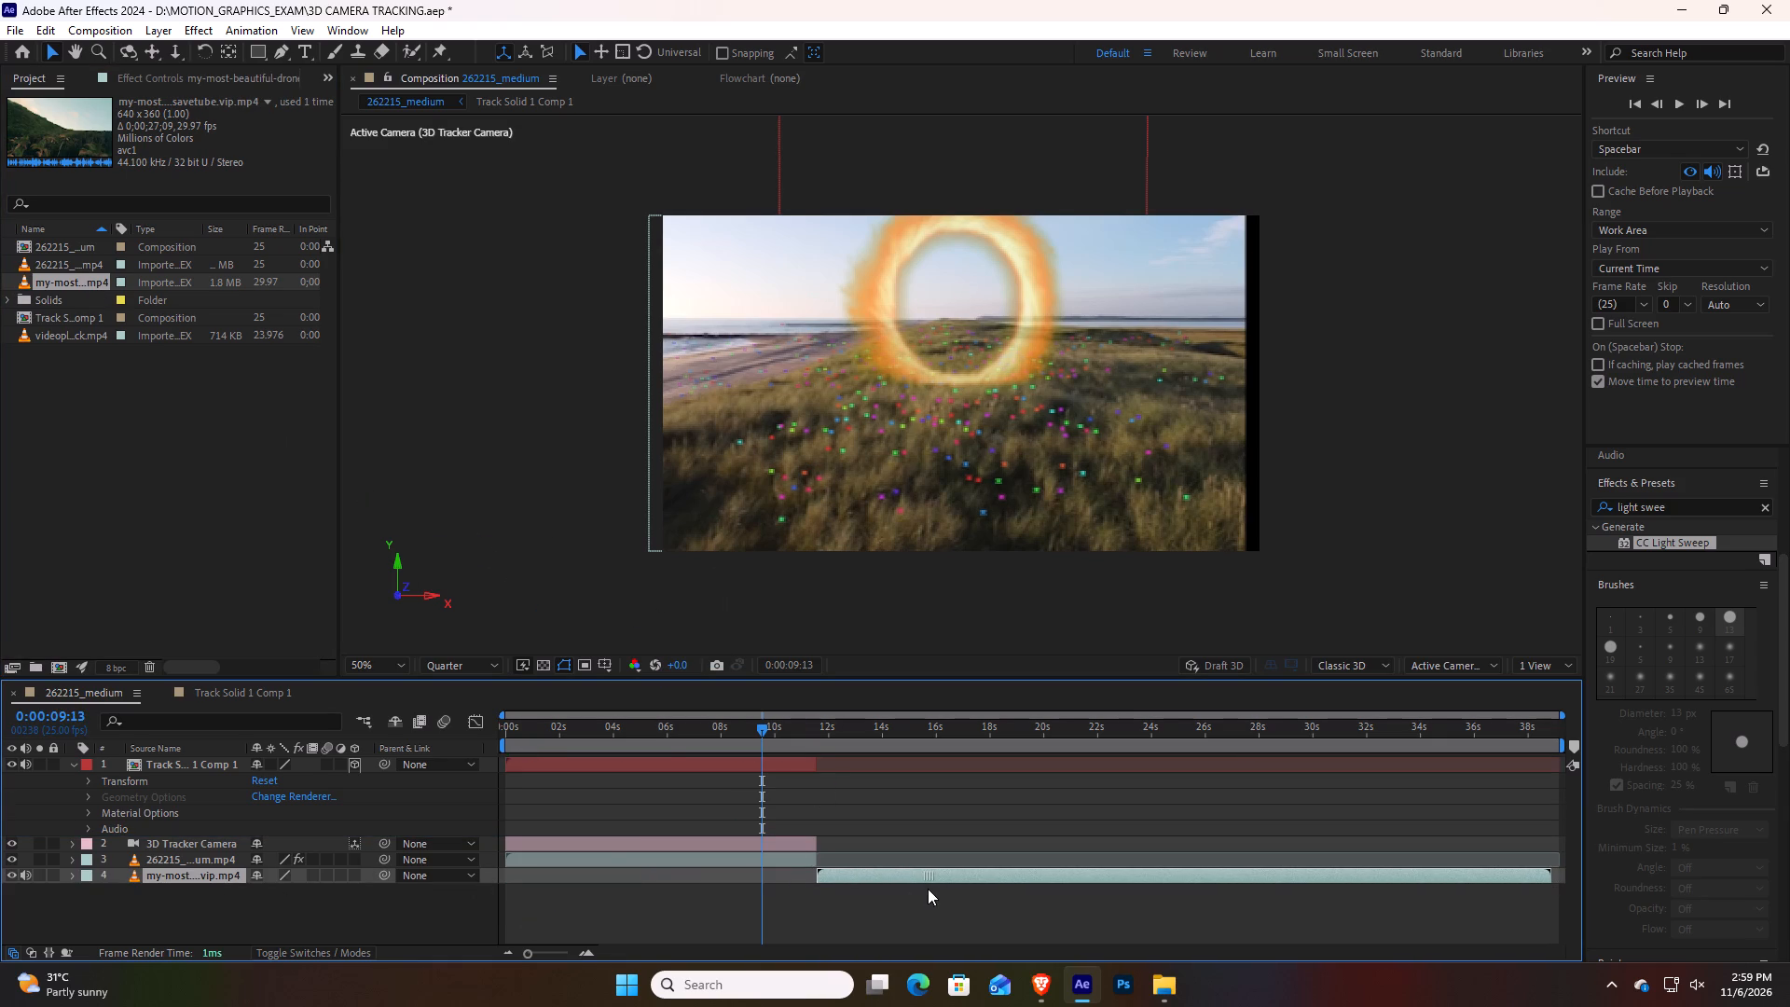
{"action": "left_click_drag", "start_coordinate": [928, 889], "coordinate": [923, 890]}
{"action": "left_click_drag", "start_coordinate": [755, 729], "coordinate": [643, 731]}
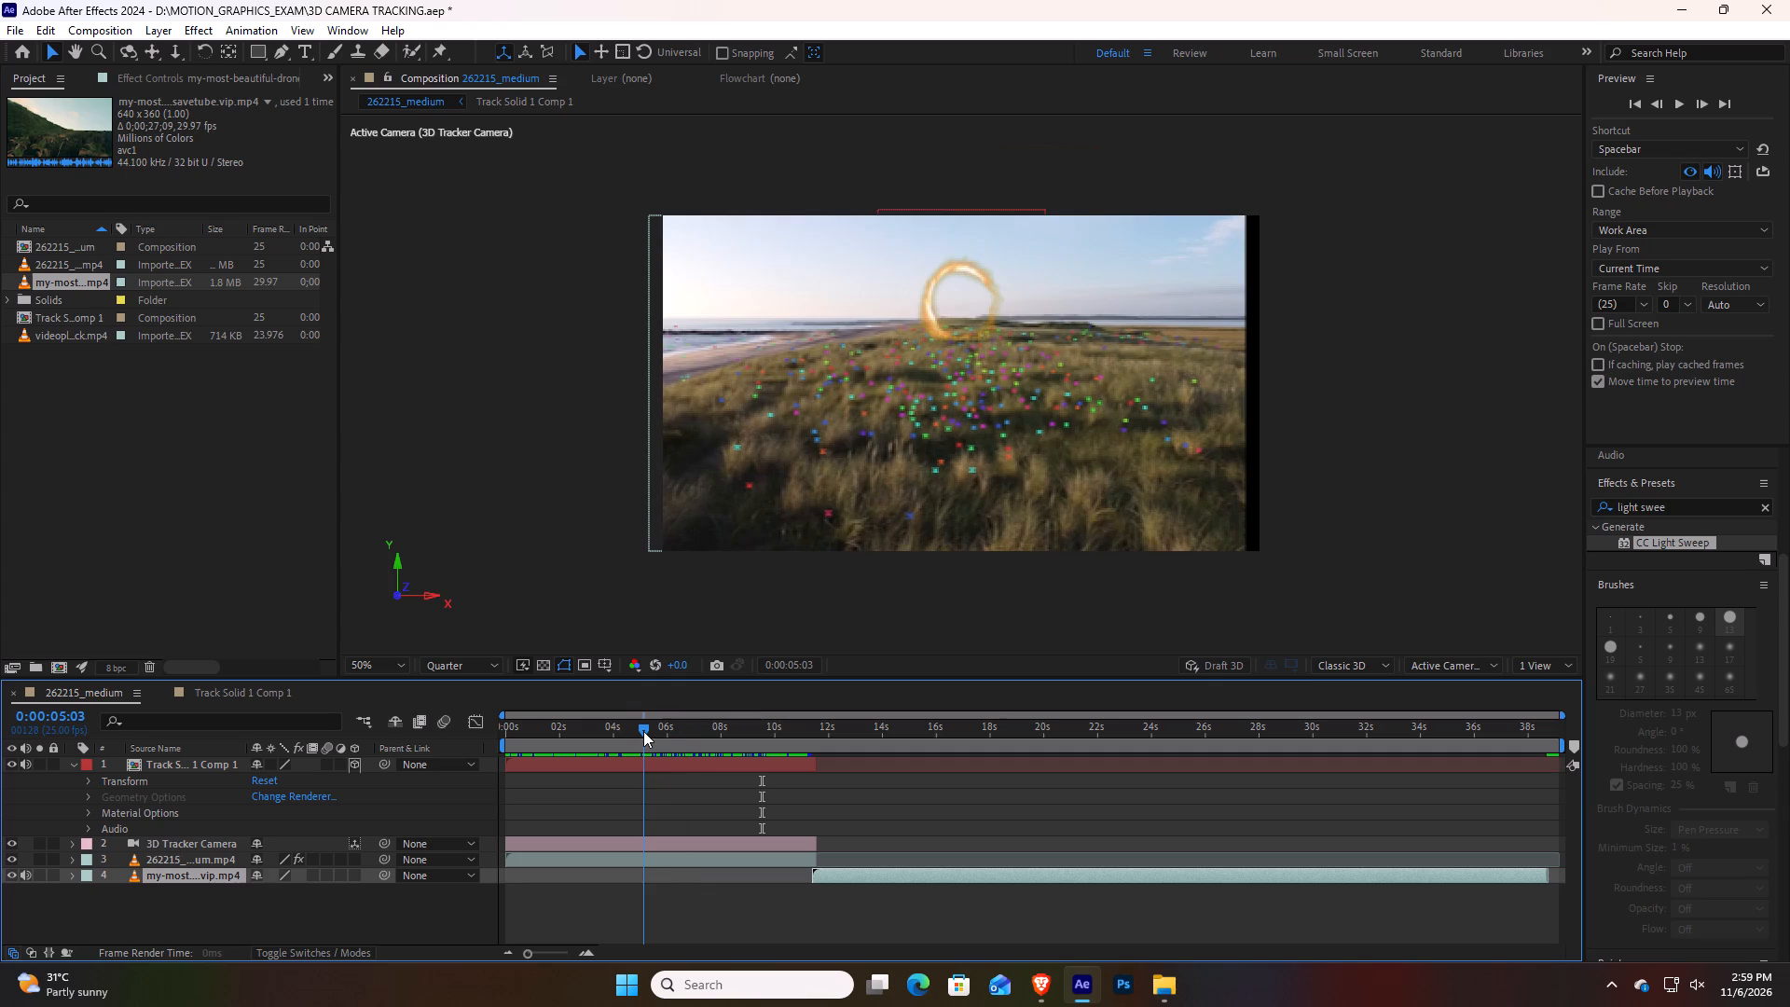
{"action": "left_click_drag", "start_coordinate": [643, 731], "coordinate": [669, 740]}
{"action": "left_click_drag", "start_coordinate": [857, 879], "coordinate": [833, 878]}
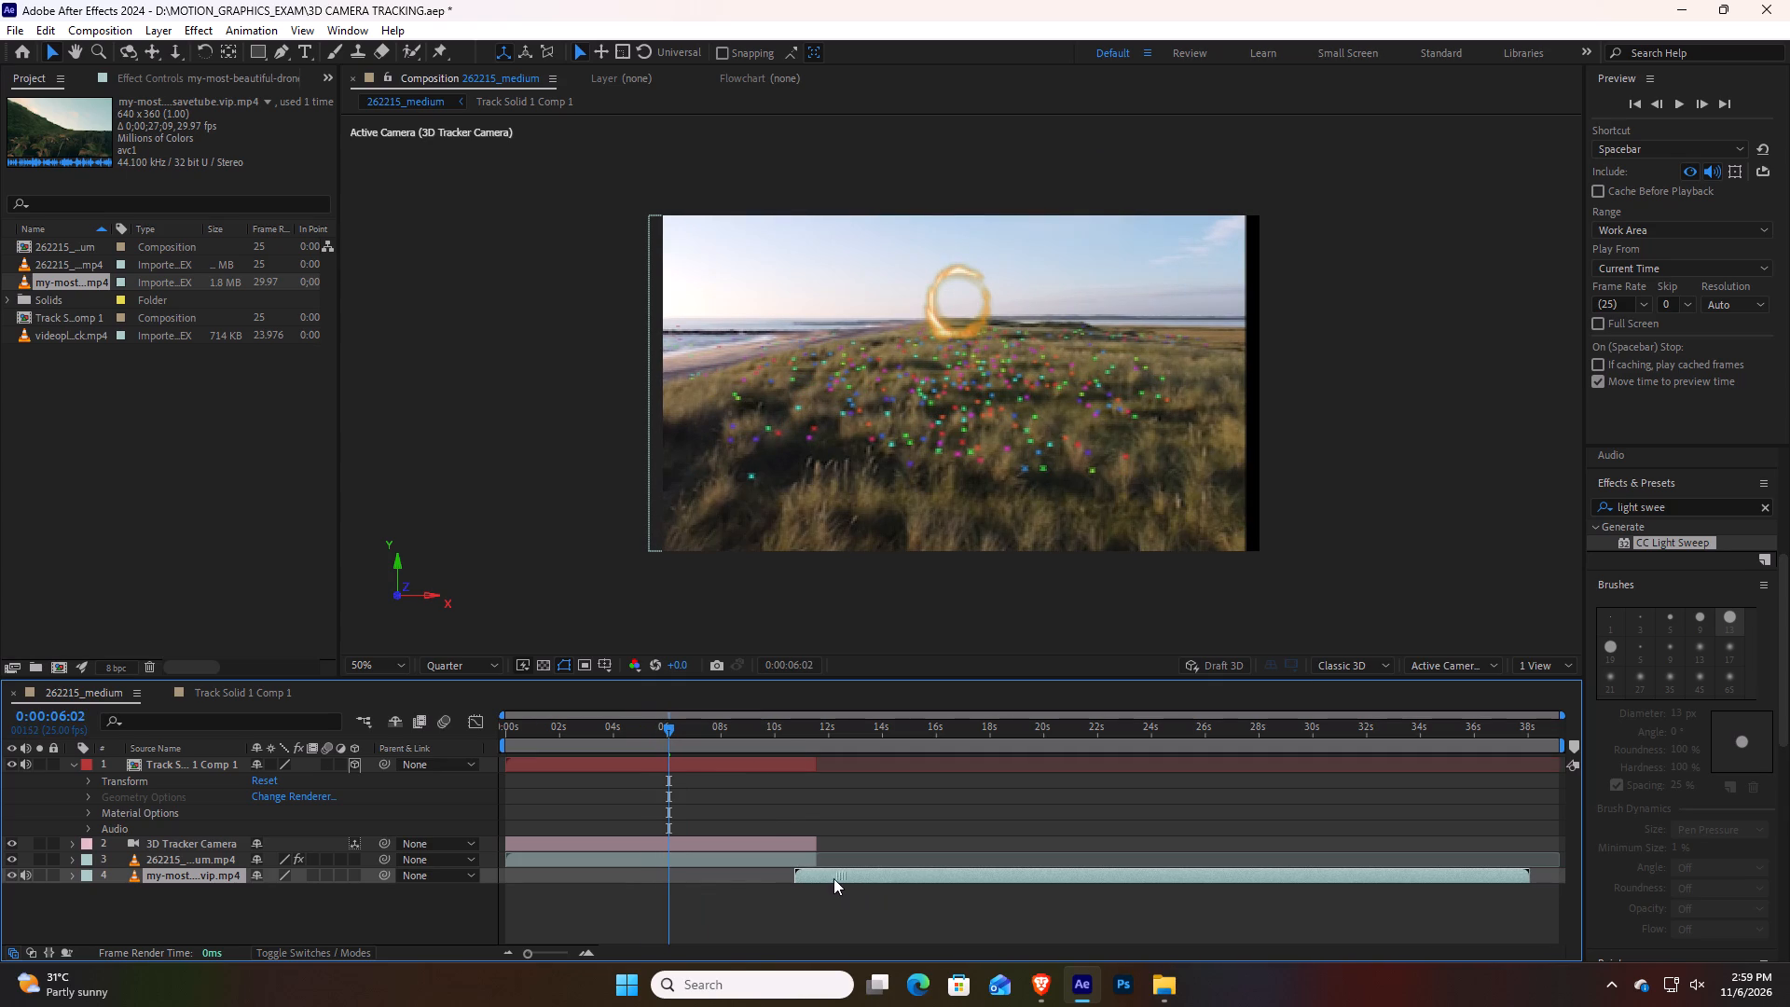
{"action": "left_click_drag", "start_coordinate": [833, 878], "coordinate": [711, 898]}
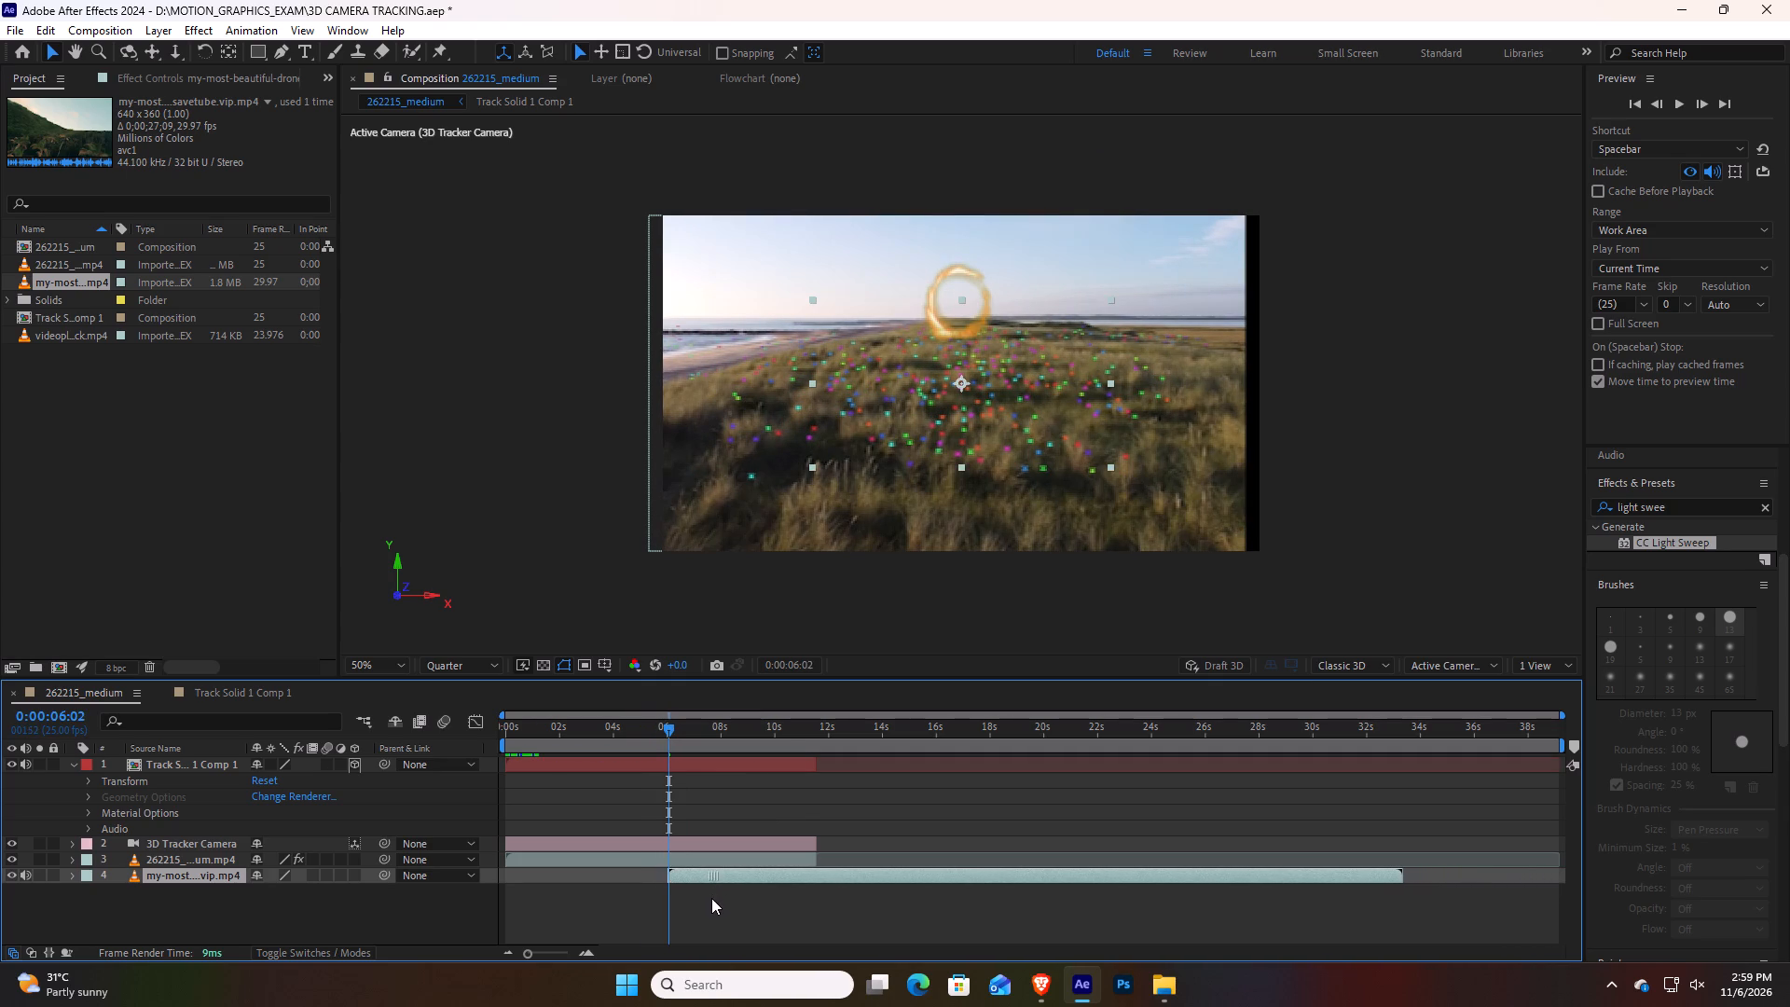
{"action": "left_click_drag", "start_coordinate": [711, 898], "coordinate": [714, 899]}
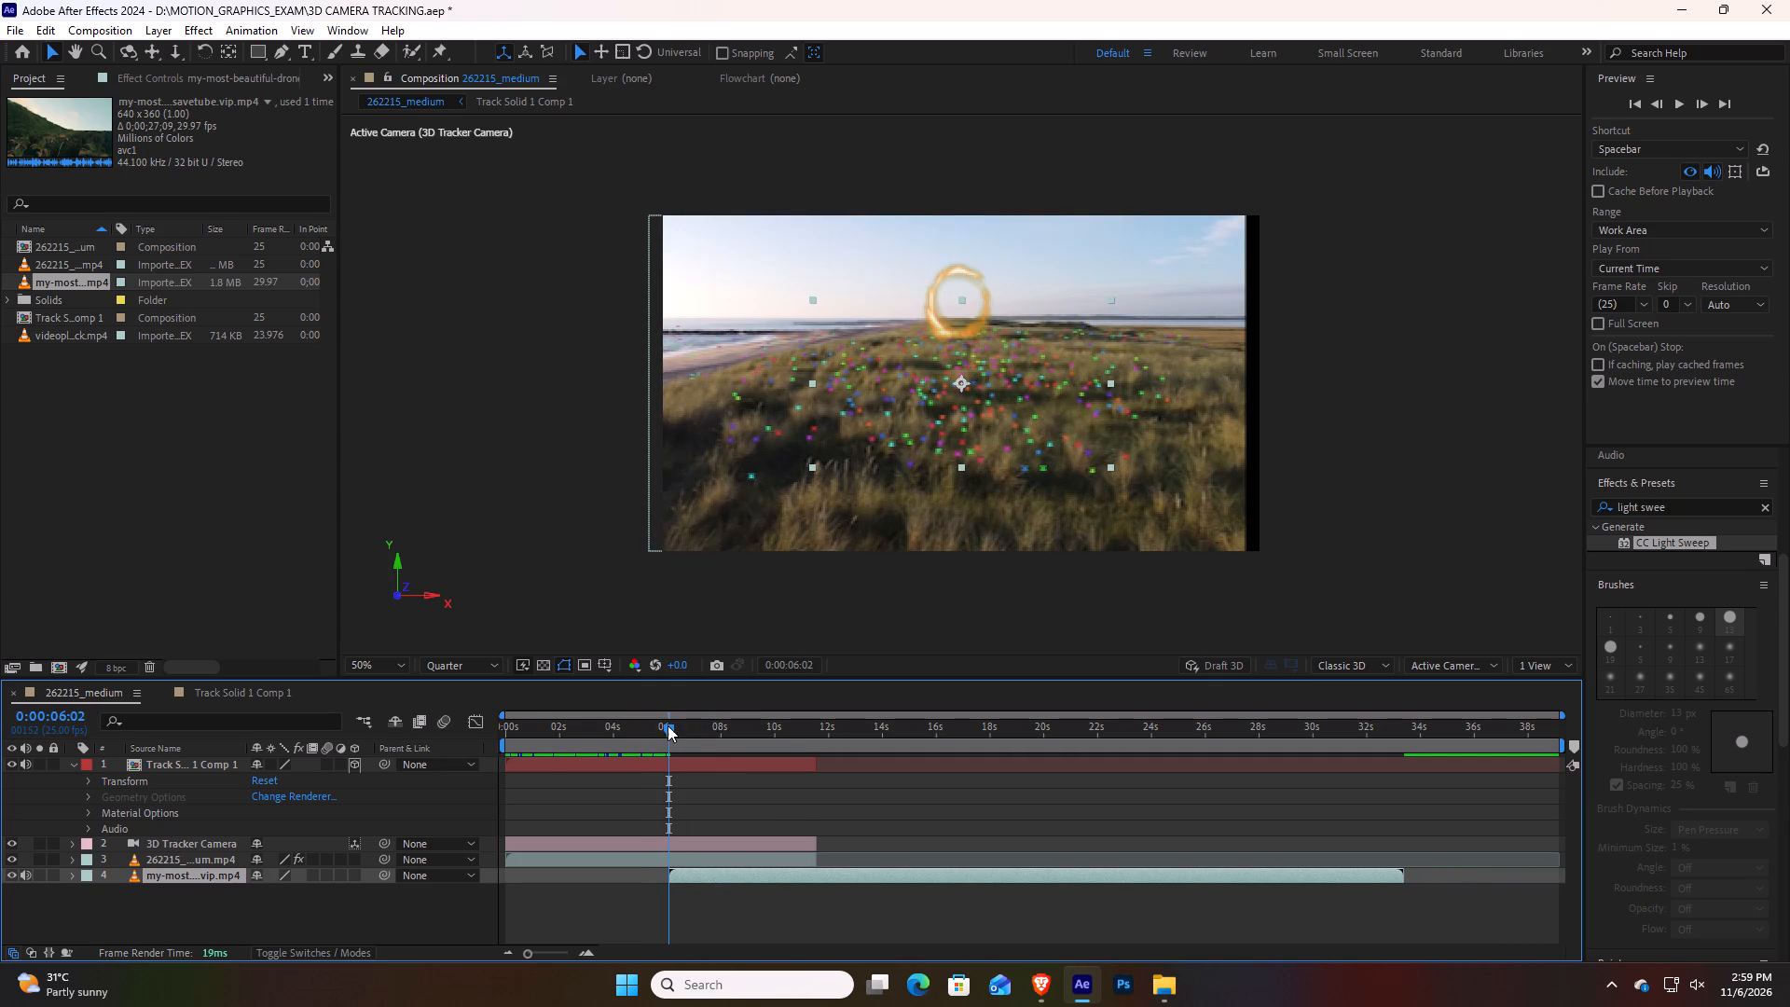
At 0:00:11:18, scale up the beach drone clip until it slightly overfills the composition frame.
{"action": "left_click_drag", "start_coordinate": [668, 725], "coordinate": [727, 737]}
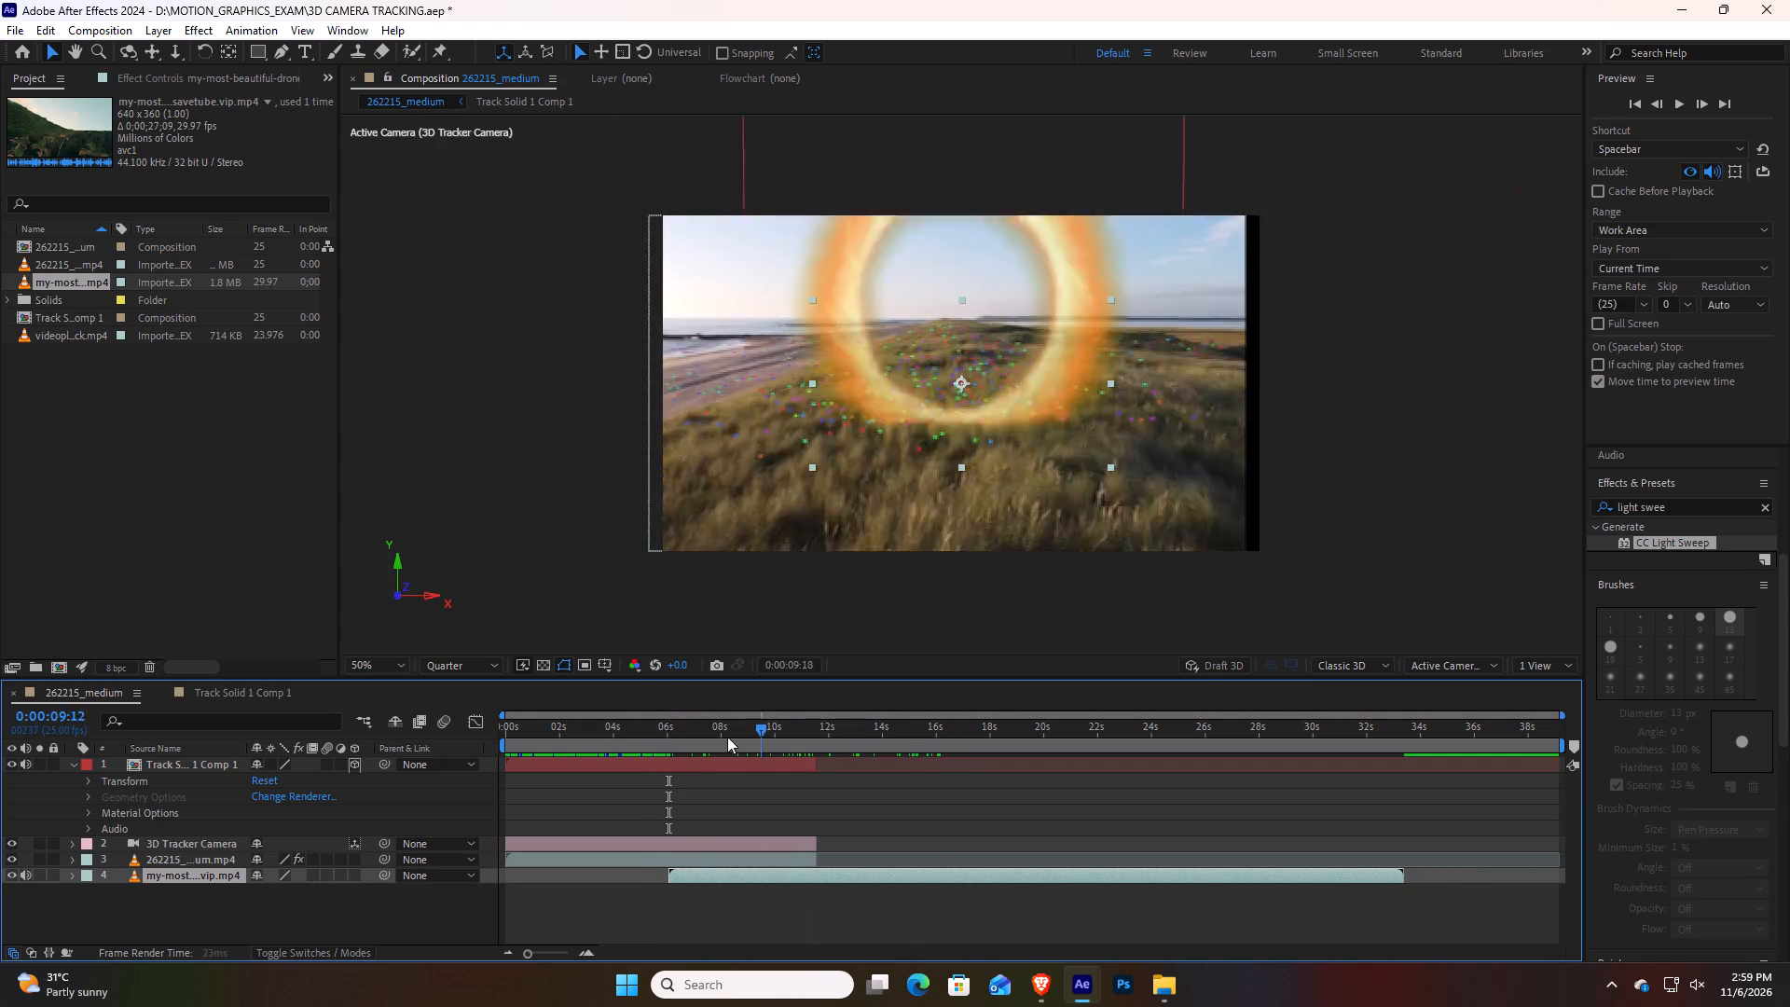
{"action": "left_click_drag", "start_coordinate": [727, 737], "coordinate": [819, 752]}
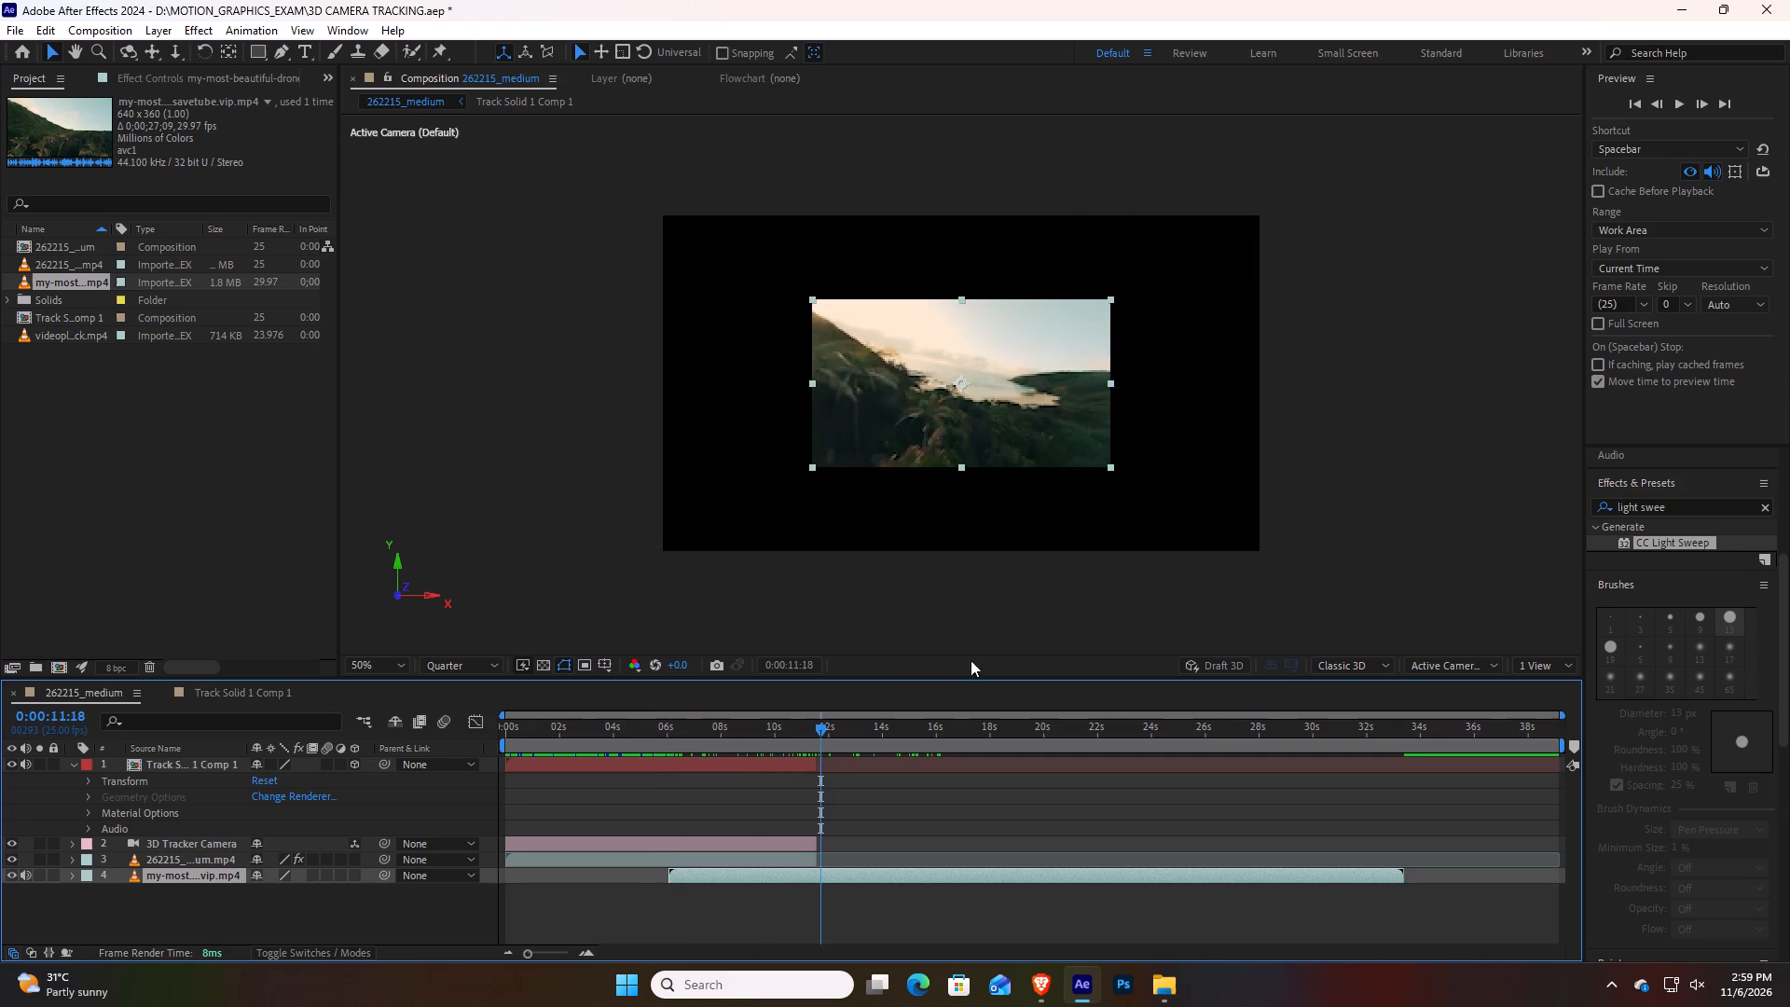
{"action": "left_click_drag", "start_coordinate": [1110, 468], "coordinate": [1254, 549]}
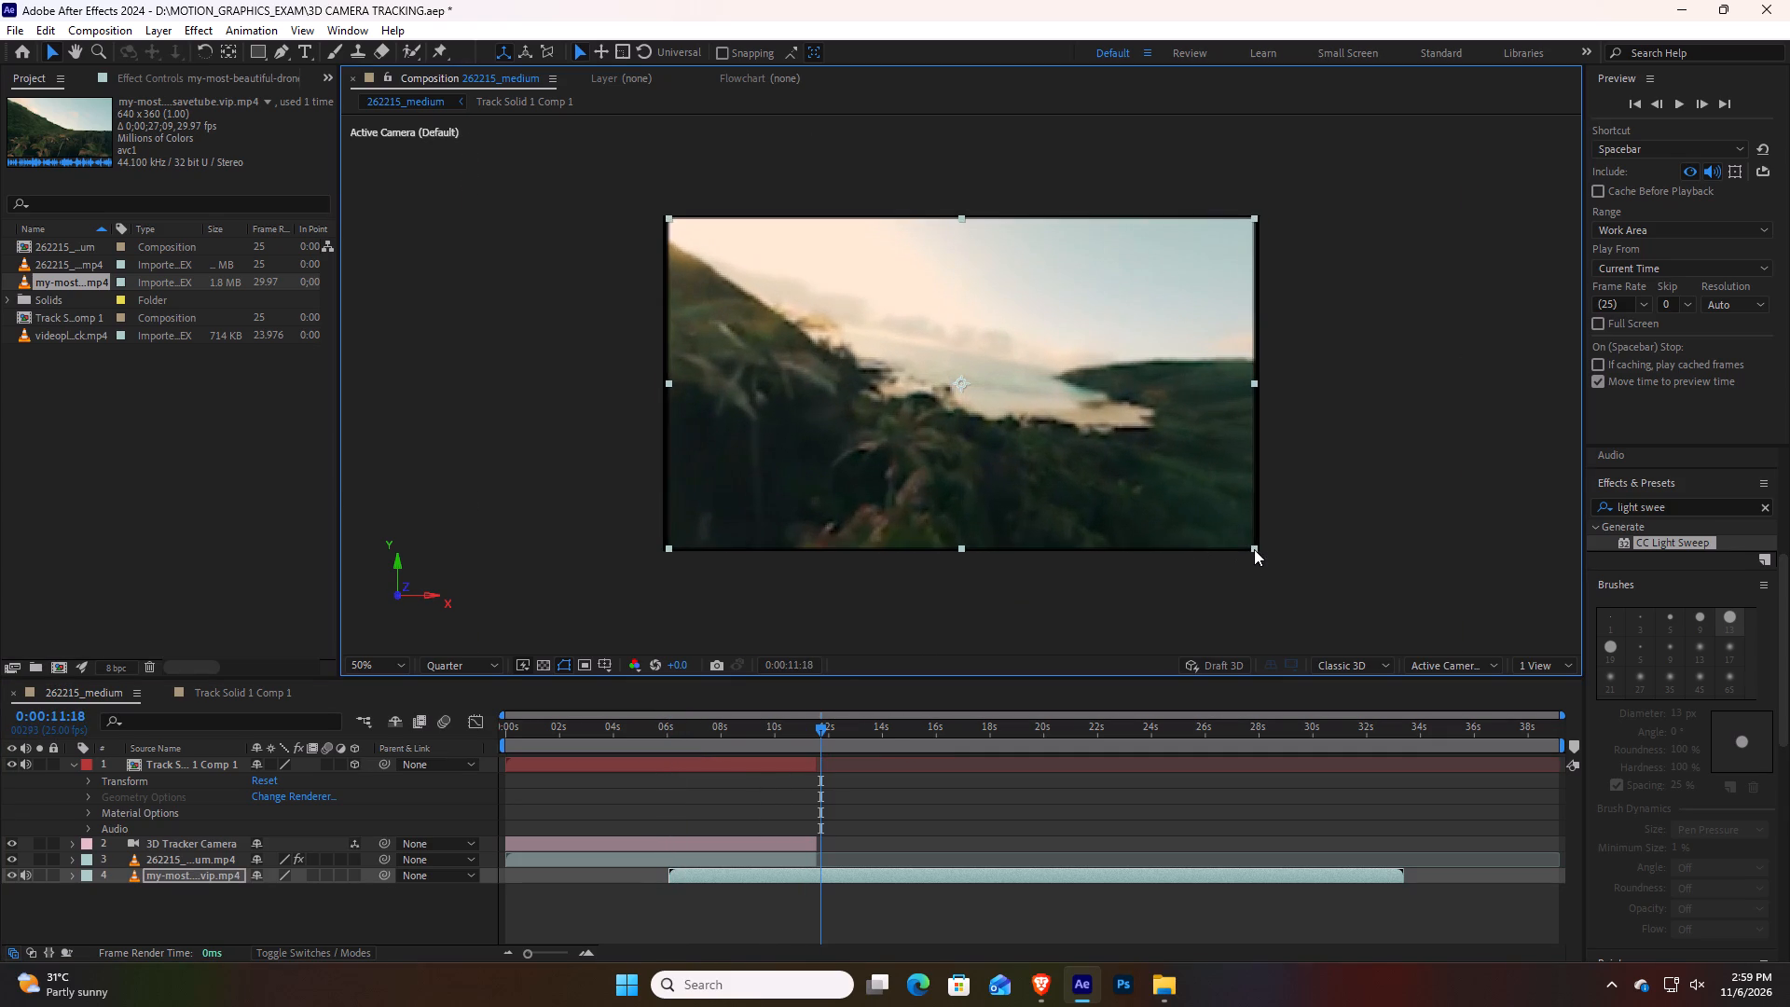
{"action": "left_click_drag", "start_coordinate": [1254, 549], "coordinate": [1267, 557]}
Shift and slightly enlarge the 262215_medium.mp4 layer at 0:00:05:20 to cover the black strip along the frame edge.
{"action": "left_click_drag", "start_coordinate": [813, 728], "coordinate": [744, 738]}
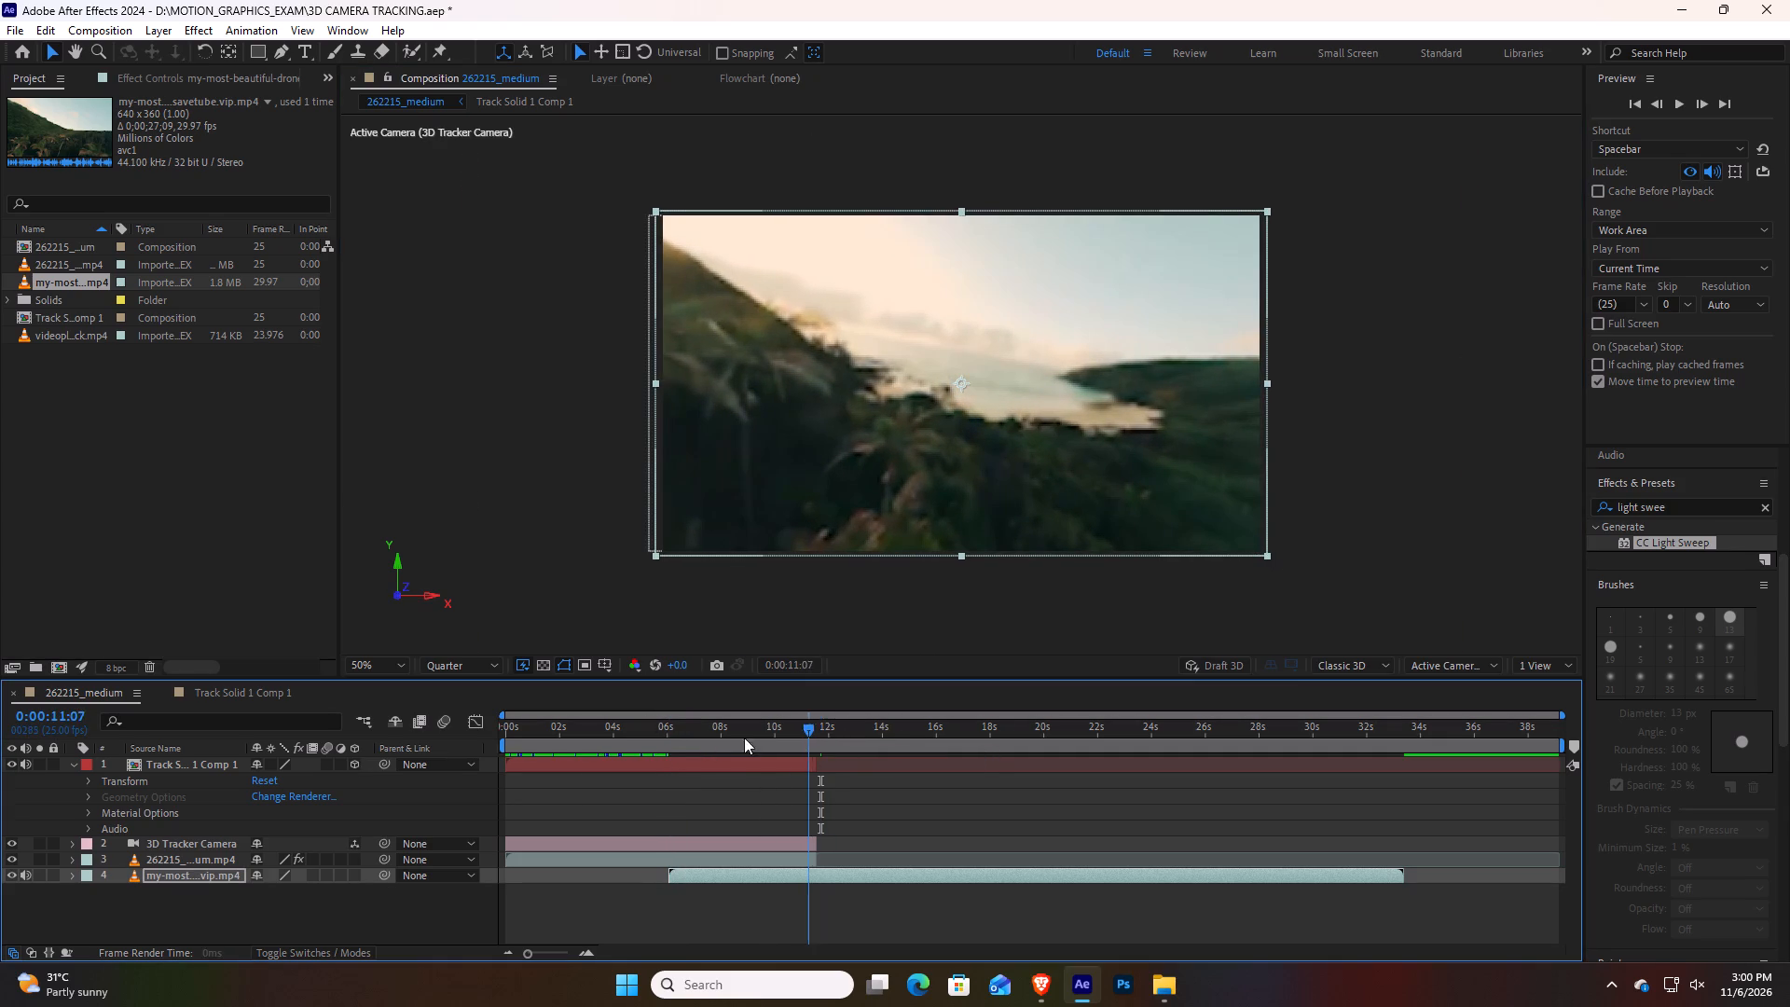
{"action": "left_click_drag", "start_coordinate": [744, 738], "coordinate": [742, 754]}
{"action": "left_click", "coordinate": [1091, 421]}
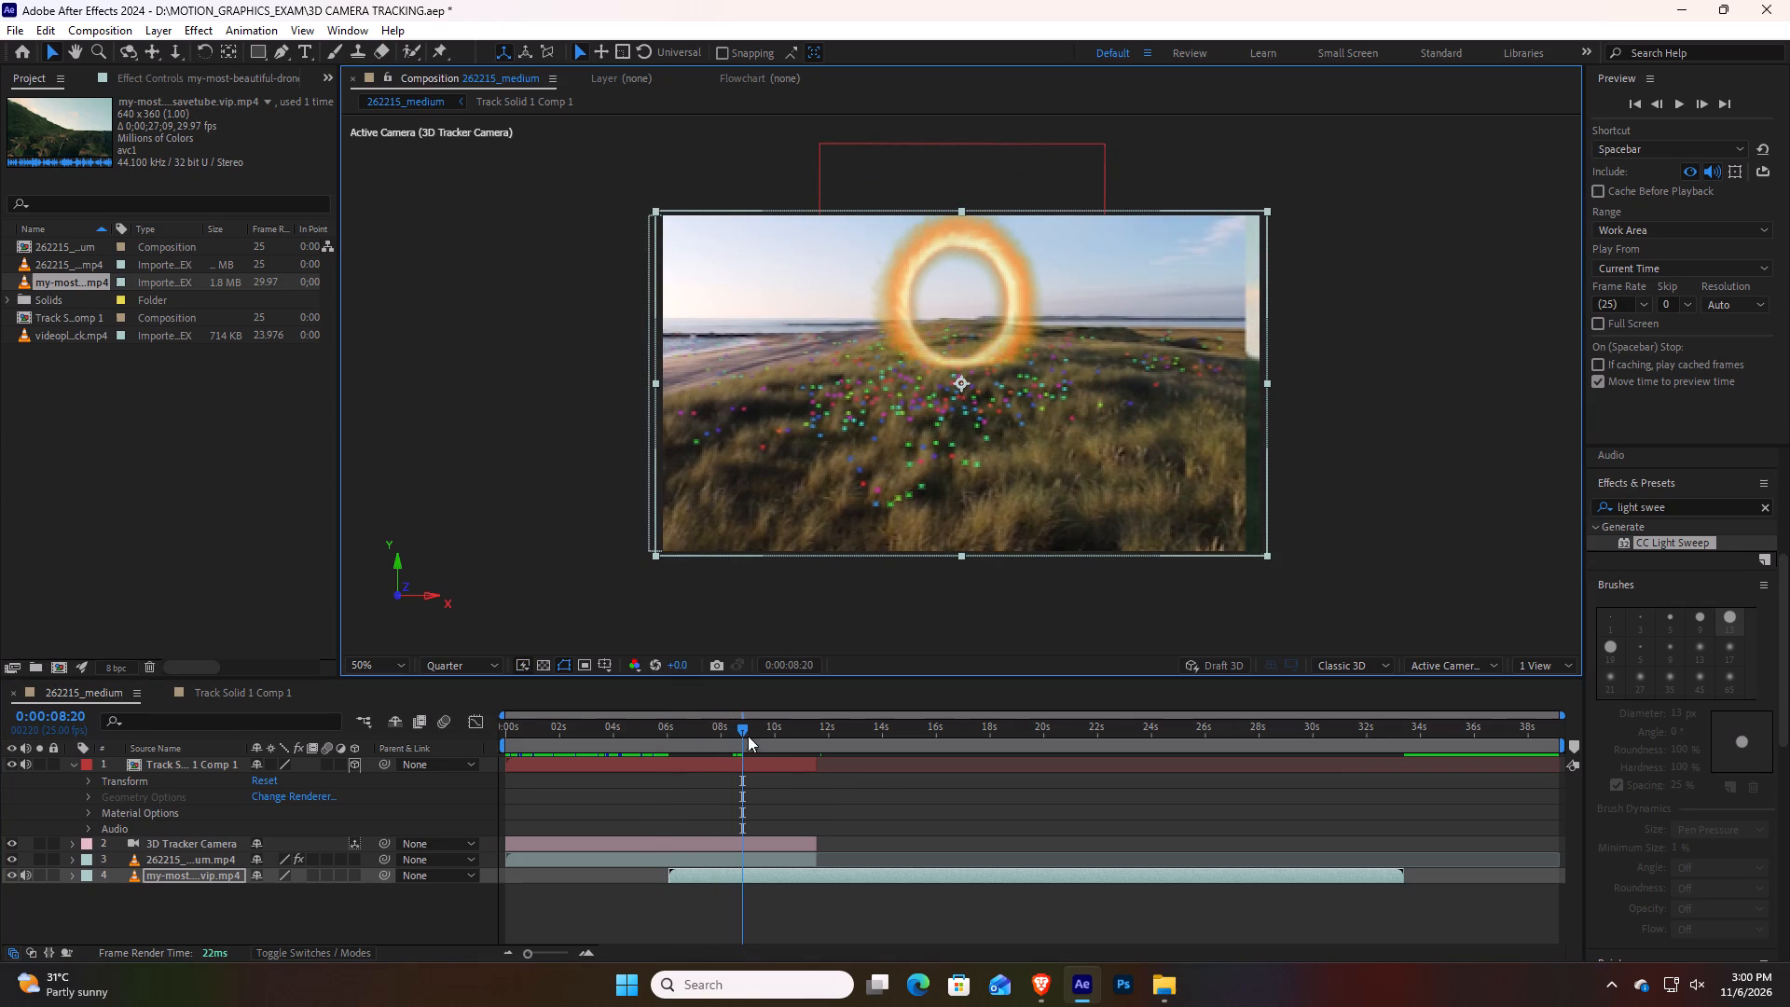
{"action": "left_click_drag", "start_coordinate": [740, 729], "coordinate": [659, 726]}
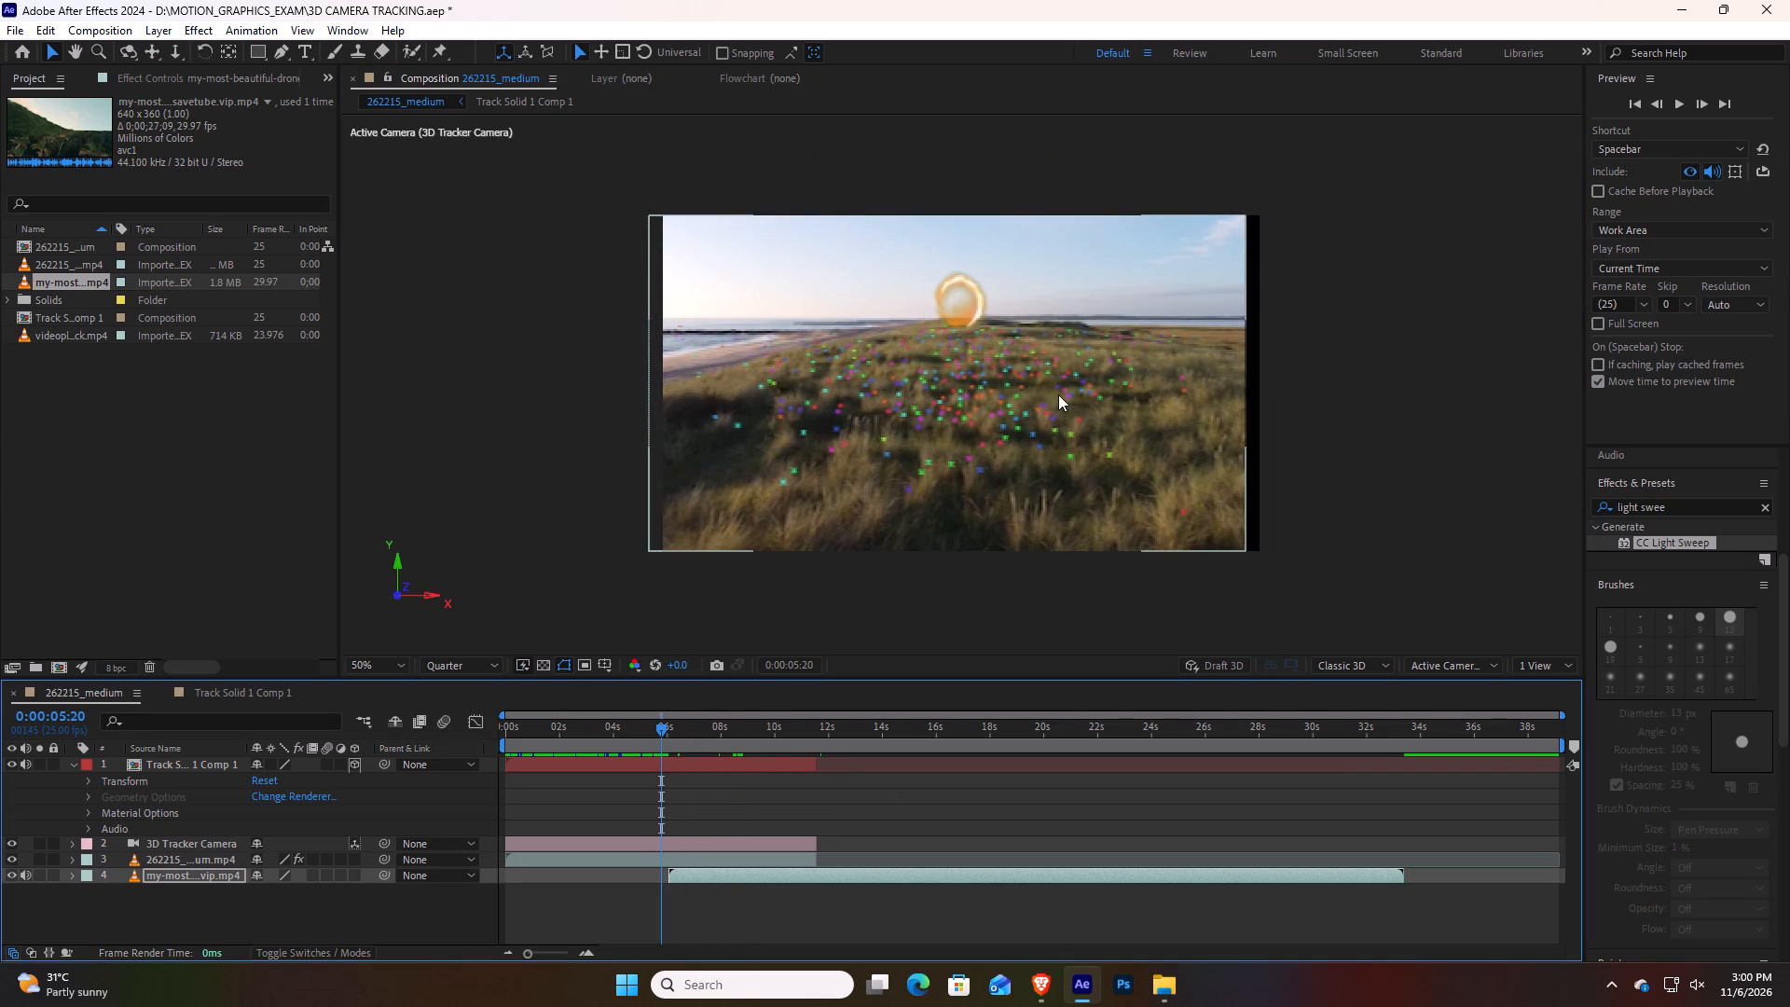
{"action": "left_click", "coordinate": [764, 762]}
{"action": "double_click", "coordinate": [663, 835]}
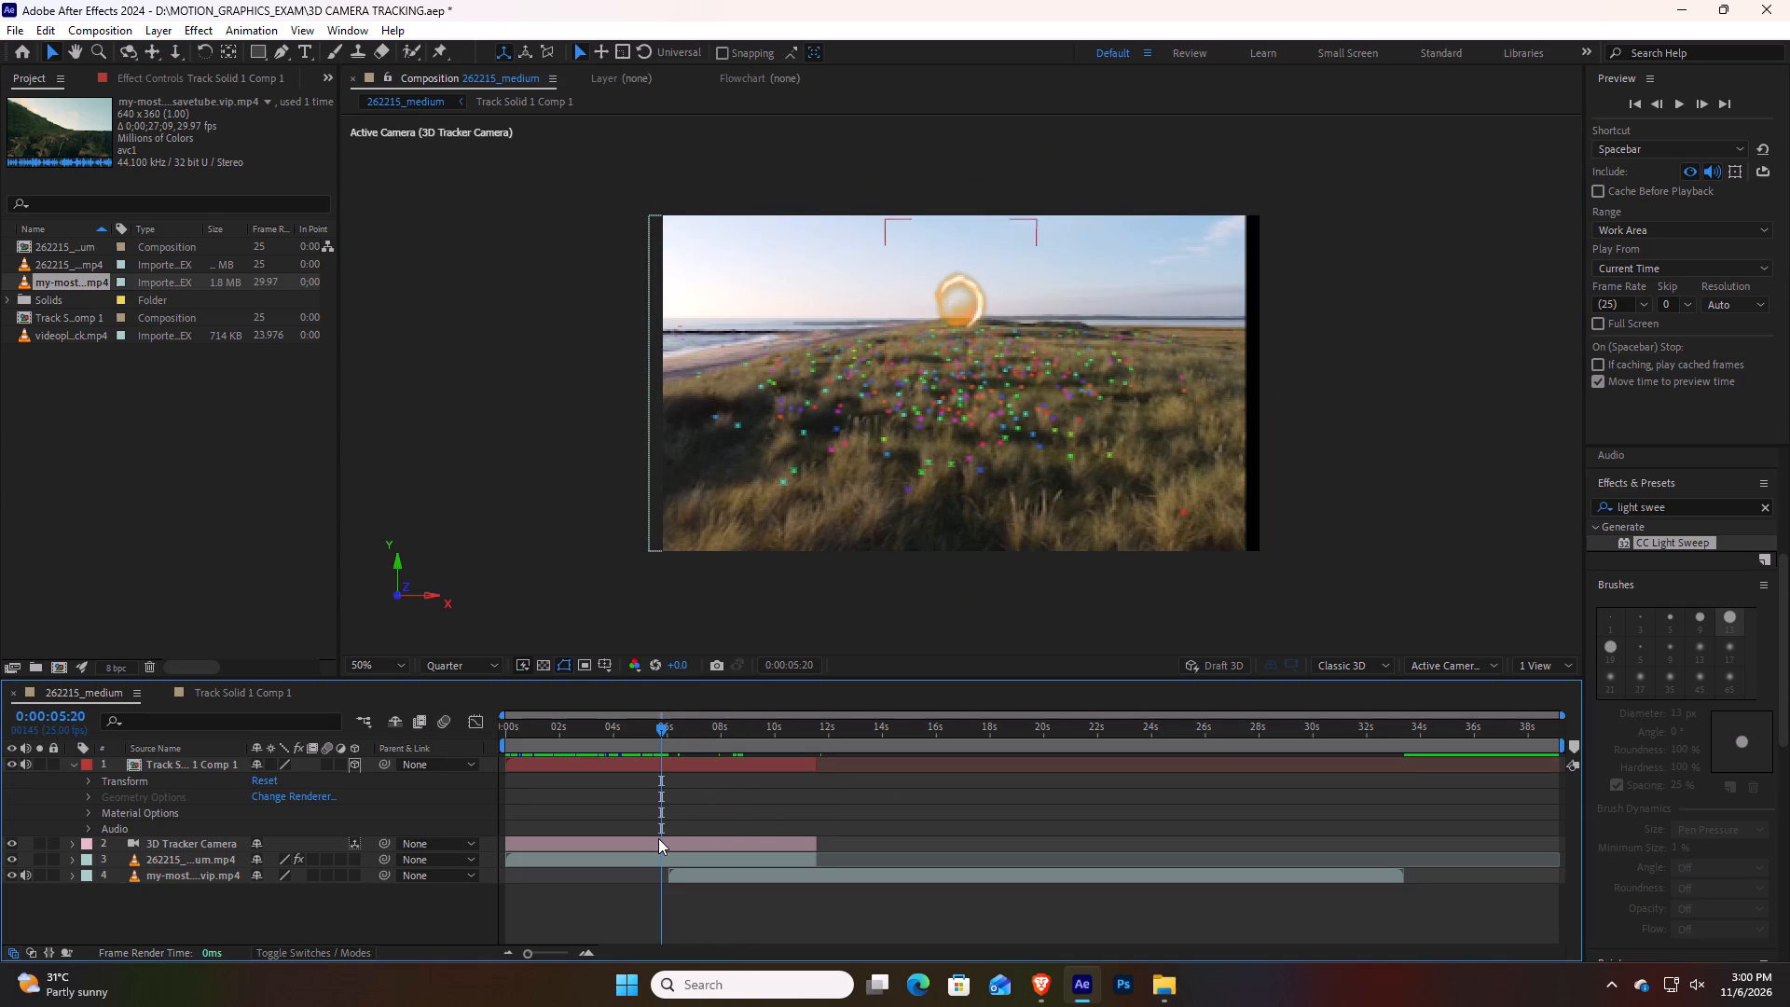
{"action": "left_click", "coordinate": [701, 842]}
{"action": "left_click", "coordinate": [702, 855]}
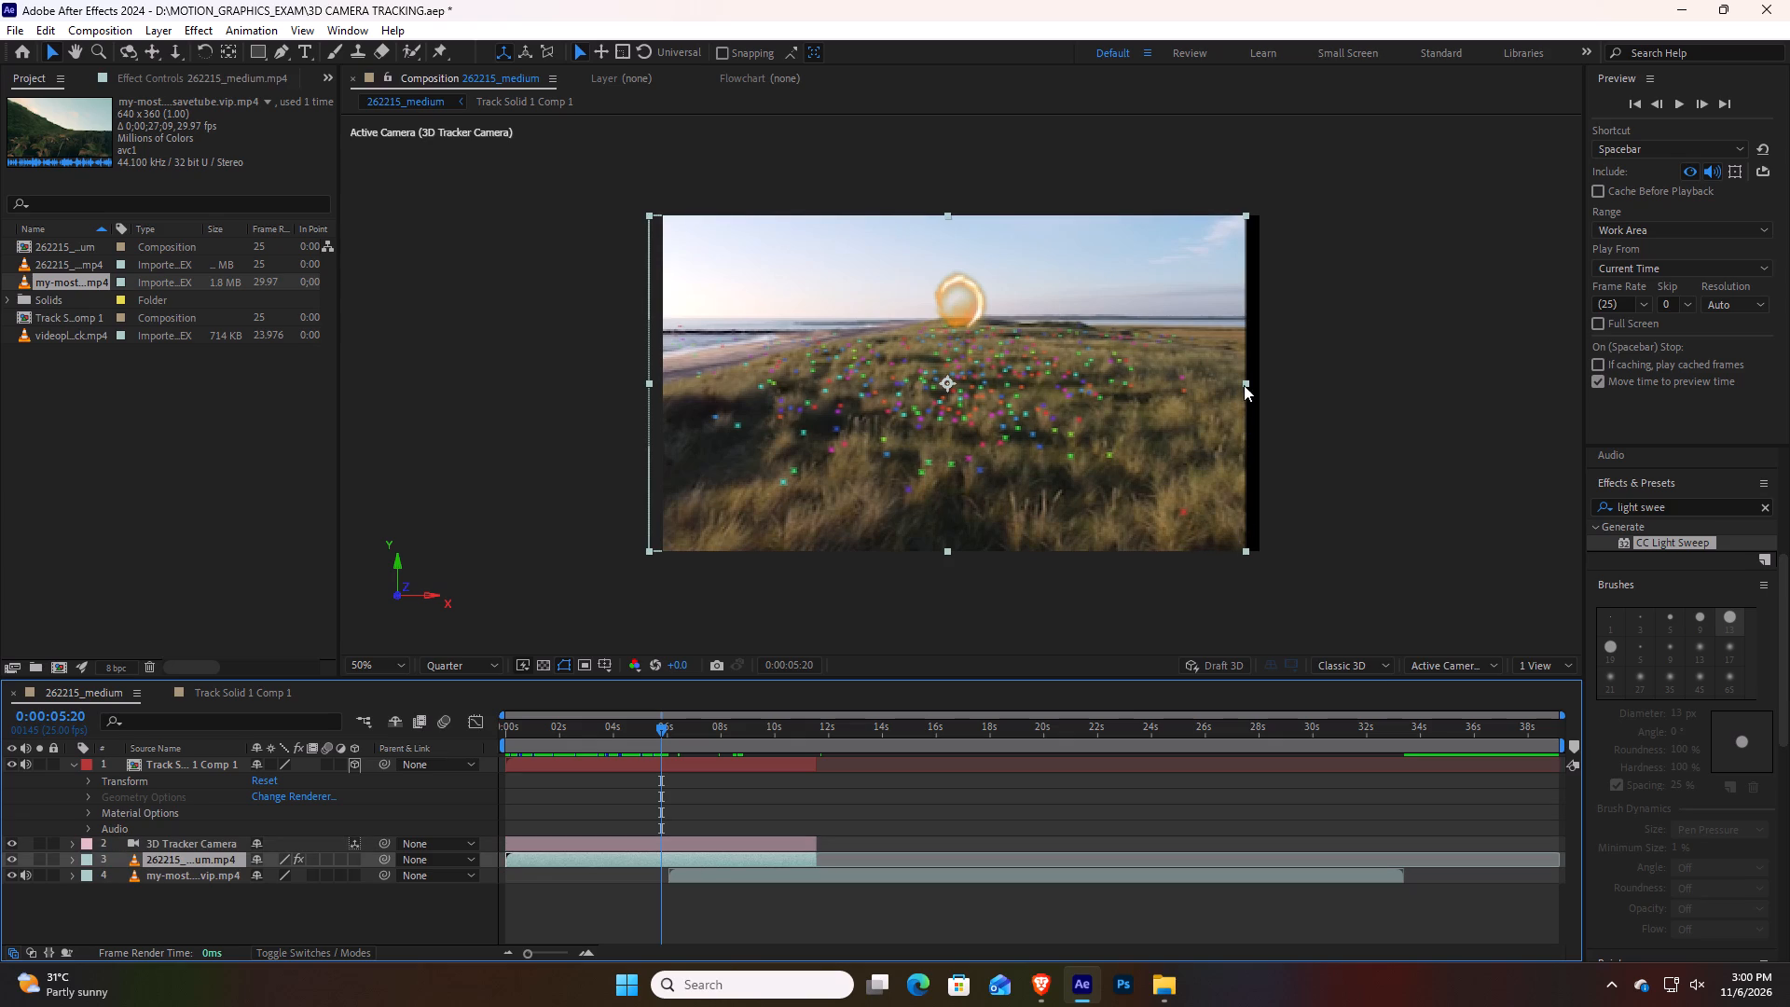
{"action": "left_click_drag", "start_coordinate": [1059, 392], "coordinate": [1076, 392]}
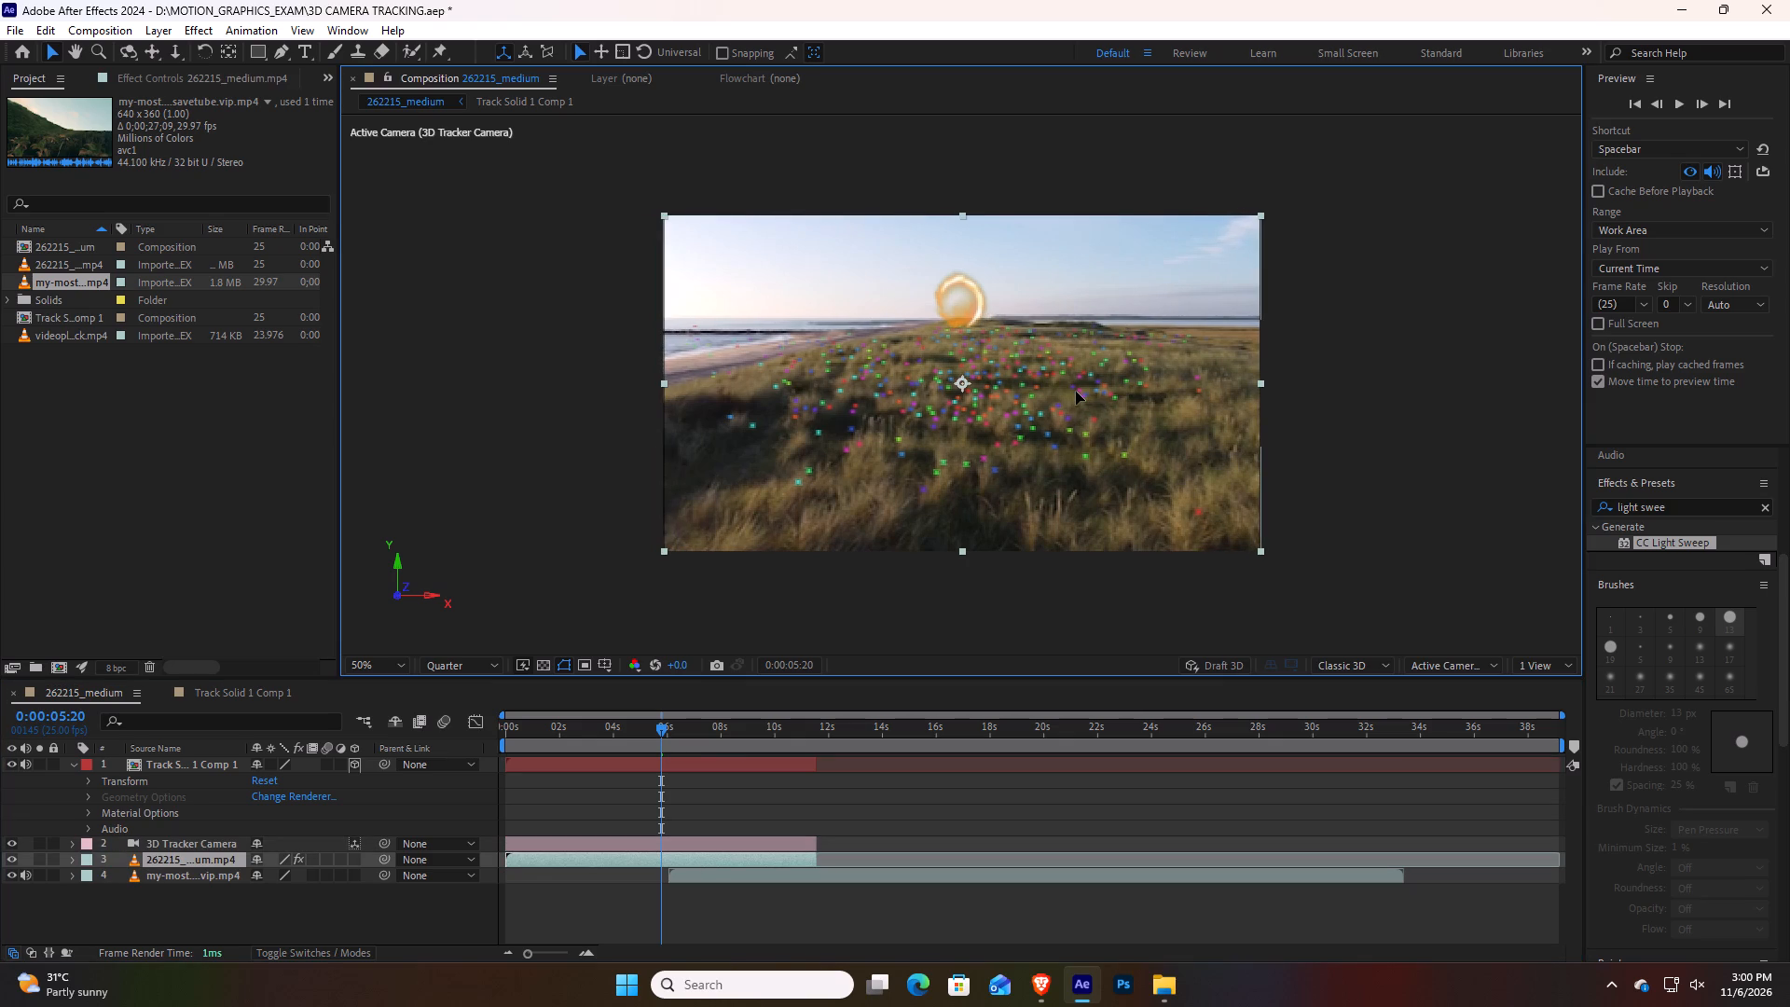
{"action": "left_click_drag", "start_coordinate": [1076, 392], "coordinate": [1074, 393]}
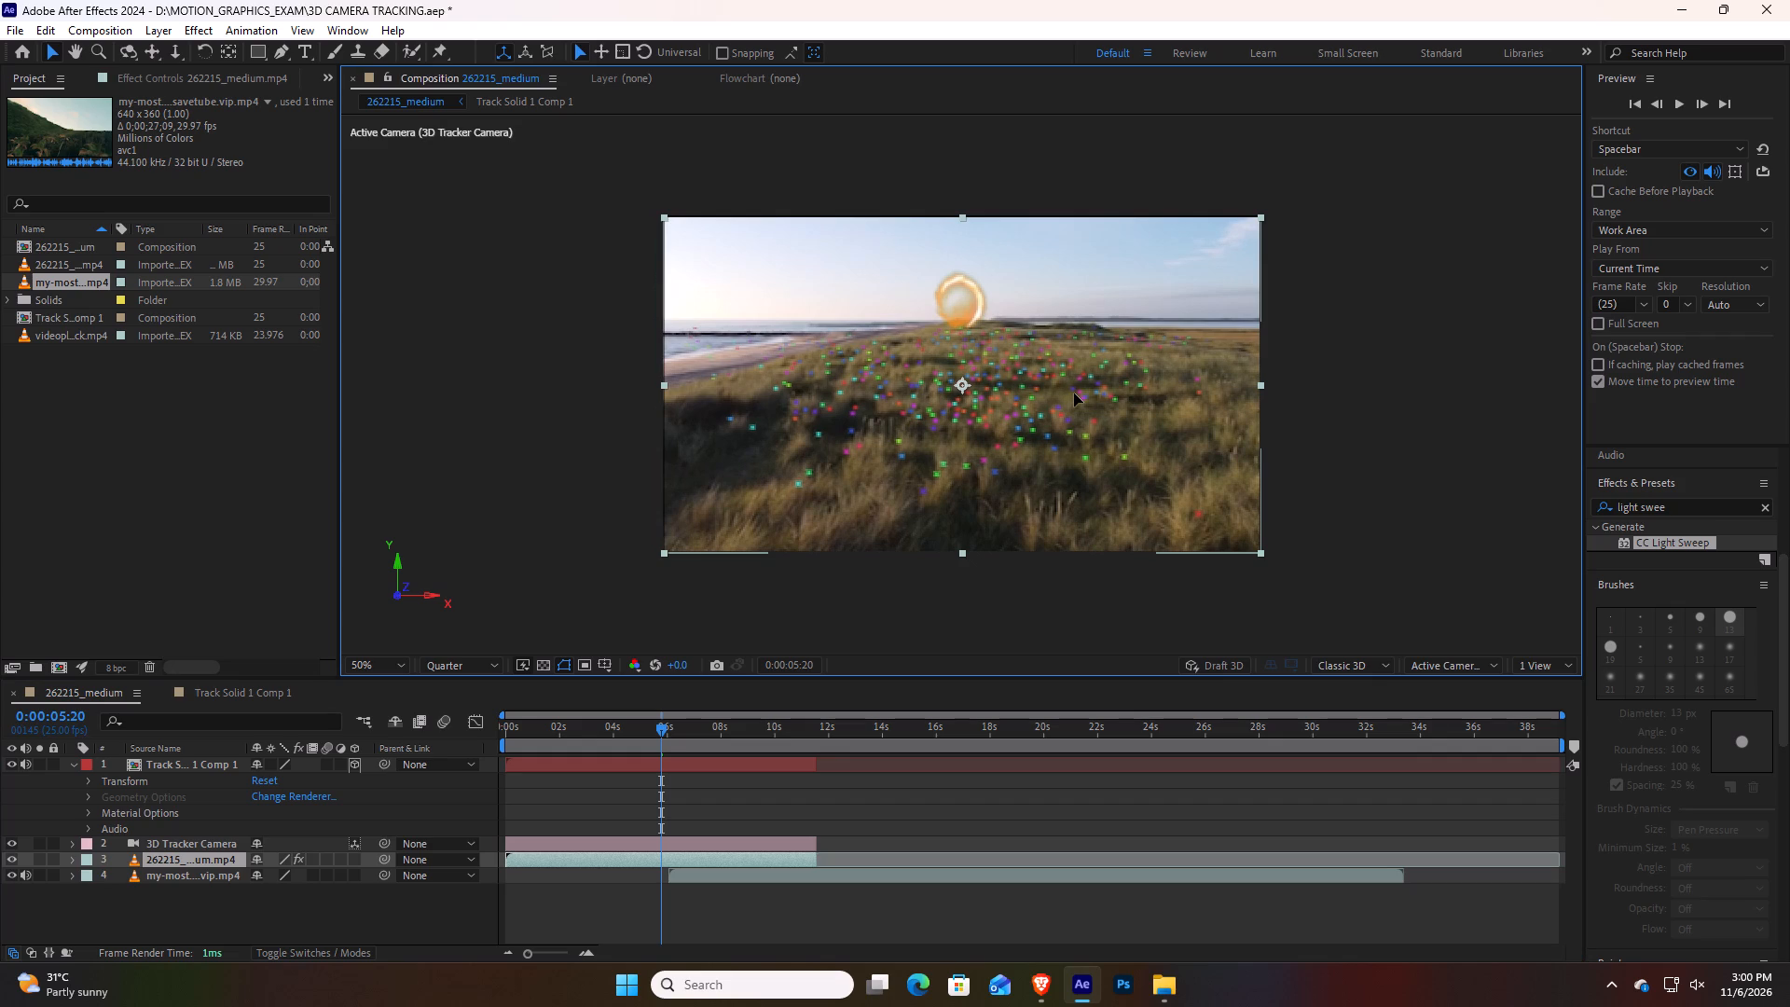
{"action": "left_click_drag", "start_coordinate": [1074, 393], "coordinate": [1073, 392]}
{"action": "left_click", "coordinate": [1261, 550]}
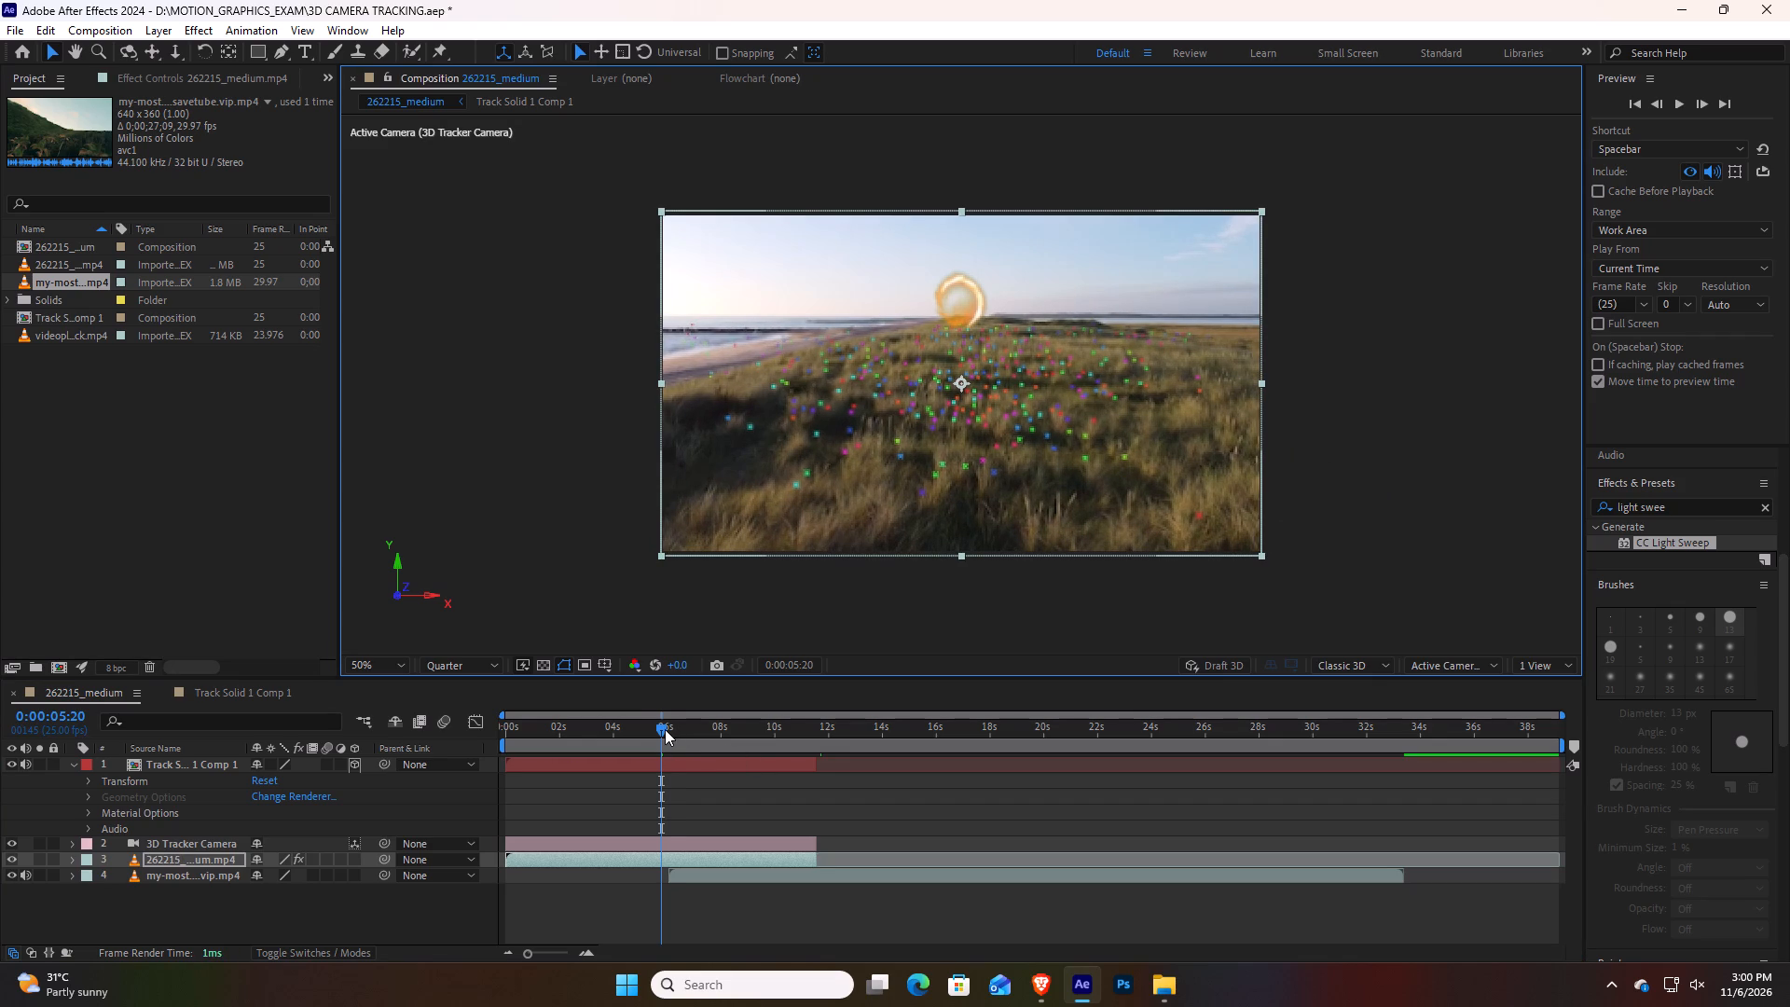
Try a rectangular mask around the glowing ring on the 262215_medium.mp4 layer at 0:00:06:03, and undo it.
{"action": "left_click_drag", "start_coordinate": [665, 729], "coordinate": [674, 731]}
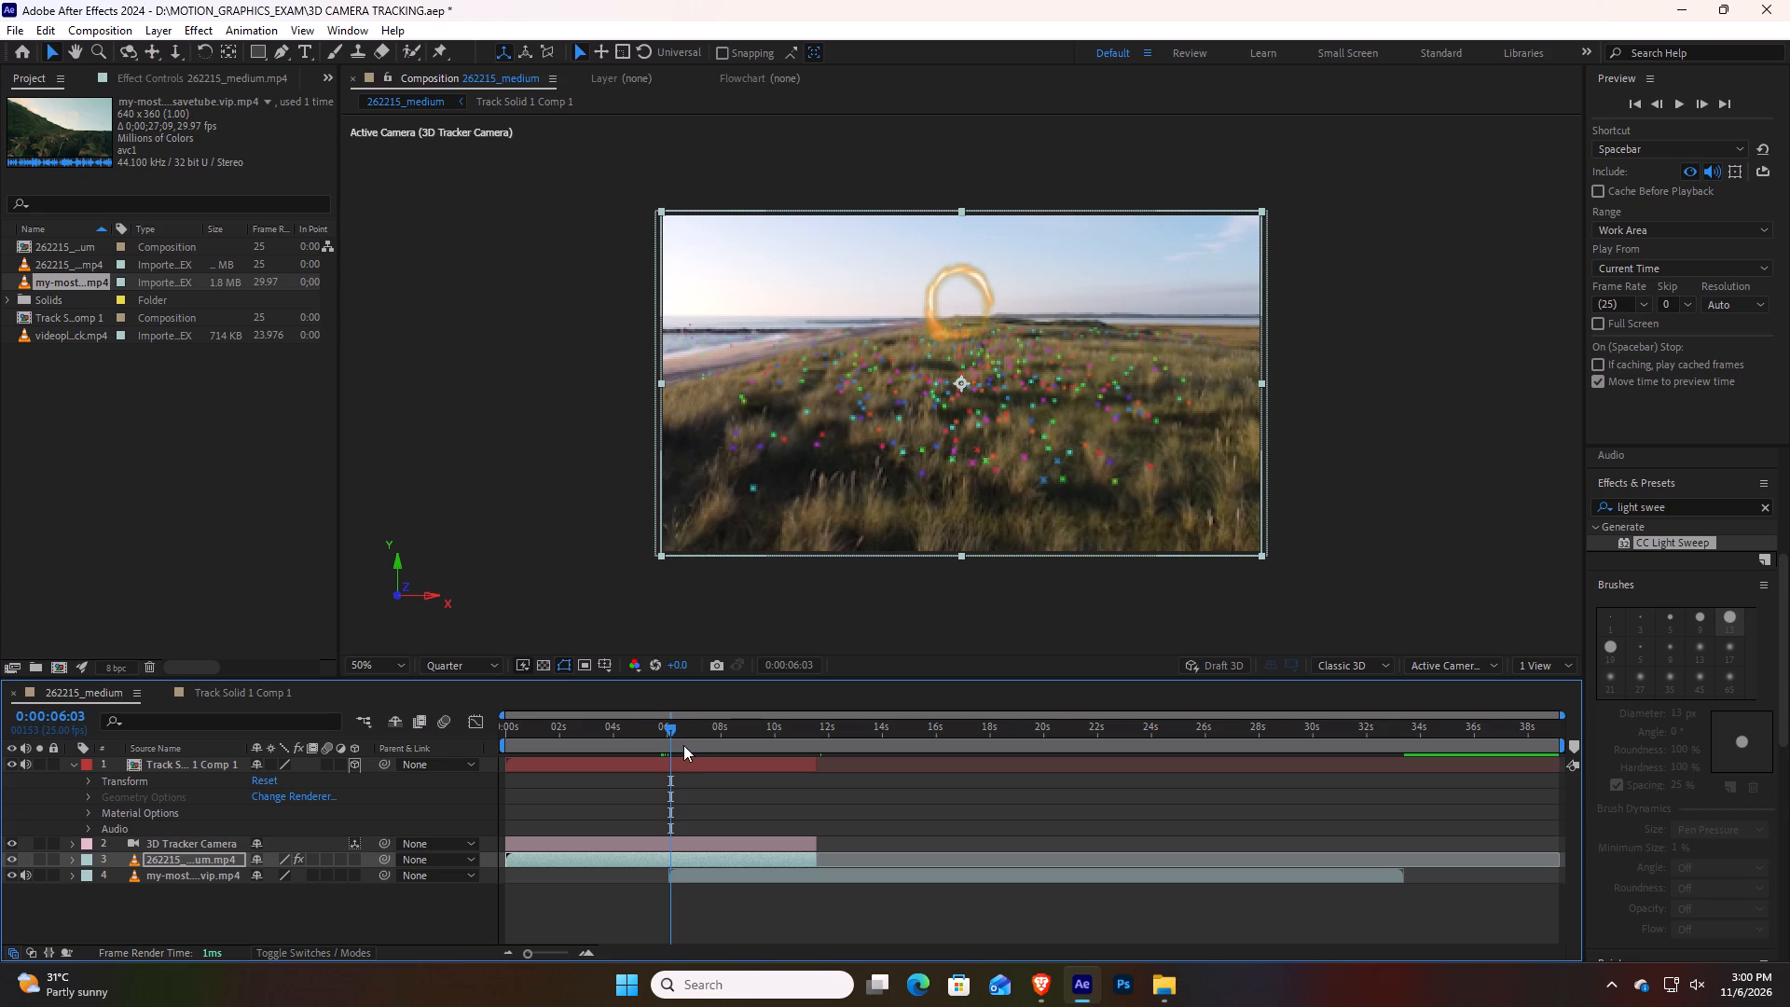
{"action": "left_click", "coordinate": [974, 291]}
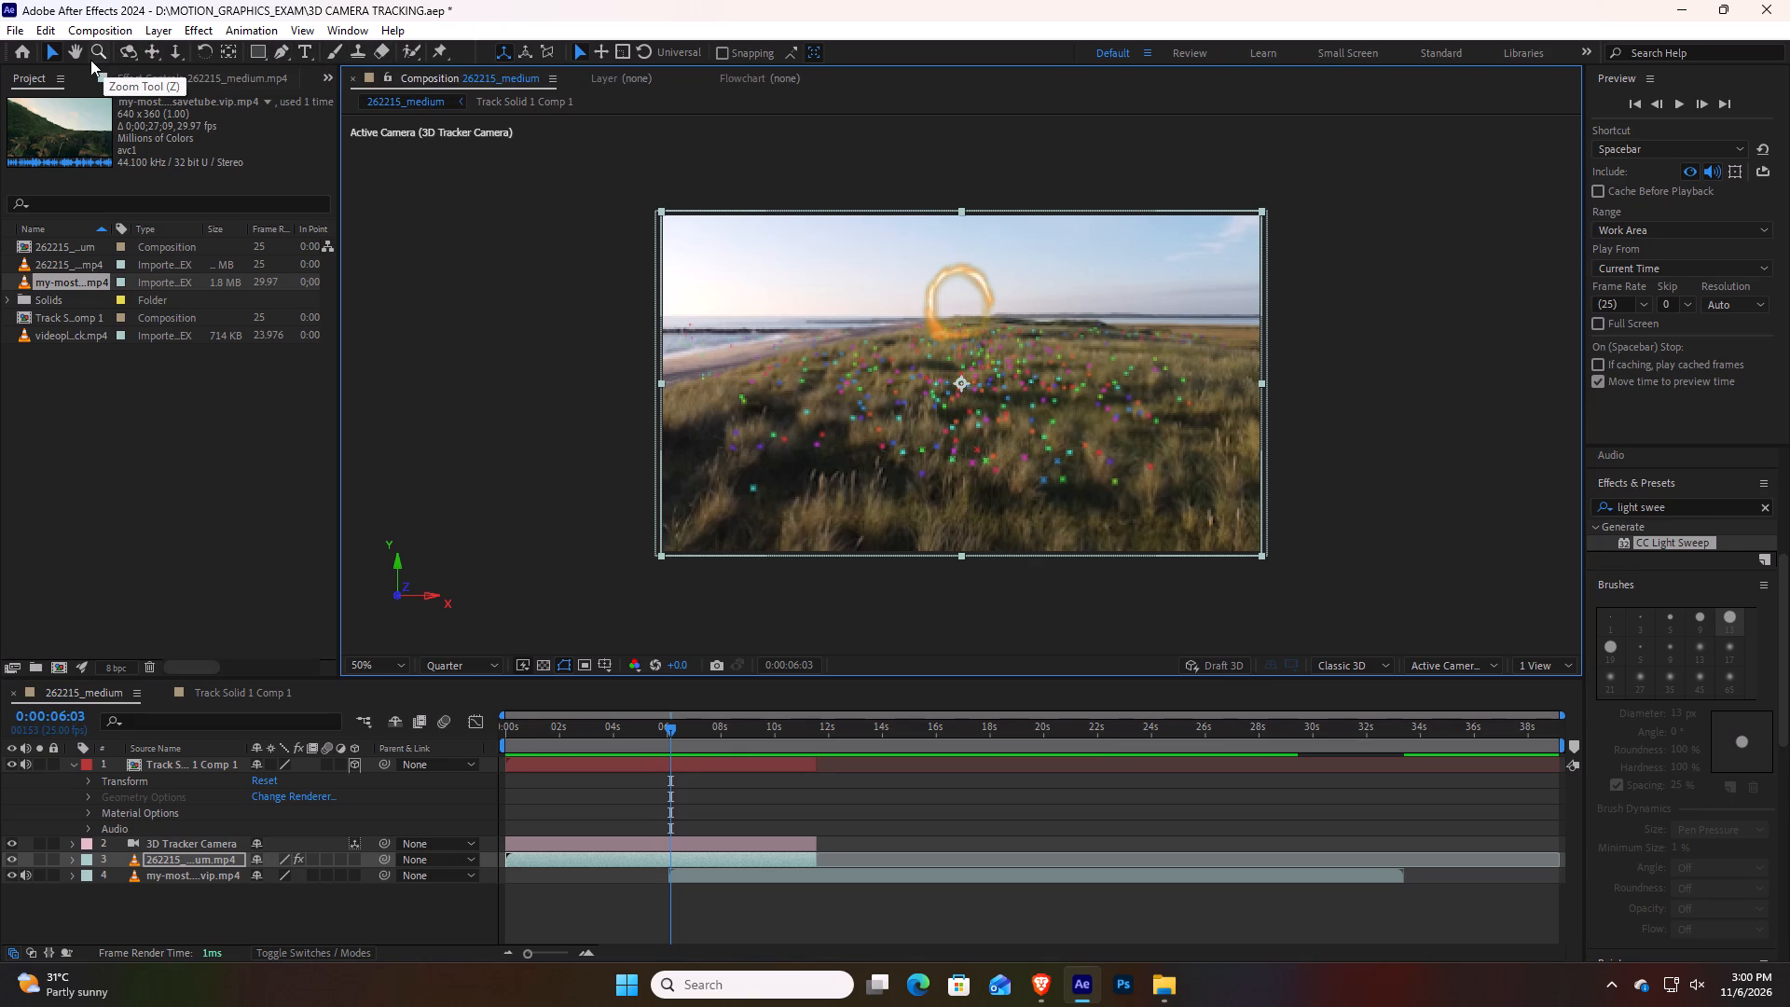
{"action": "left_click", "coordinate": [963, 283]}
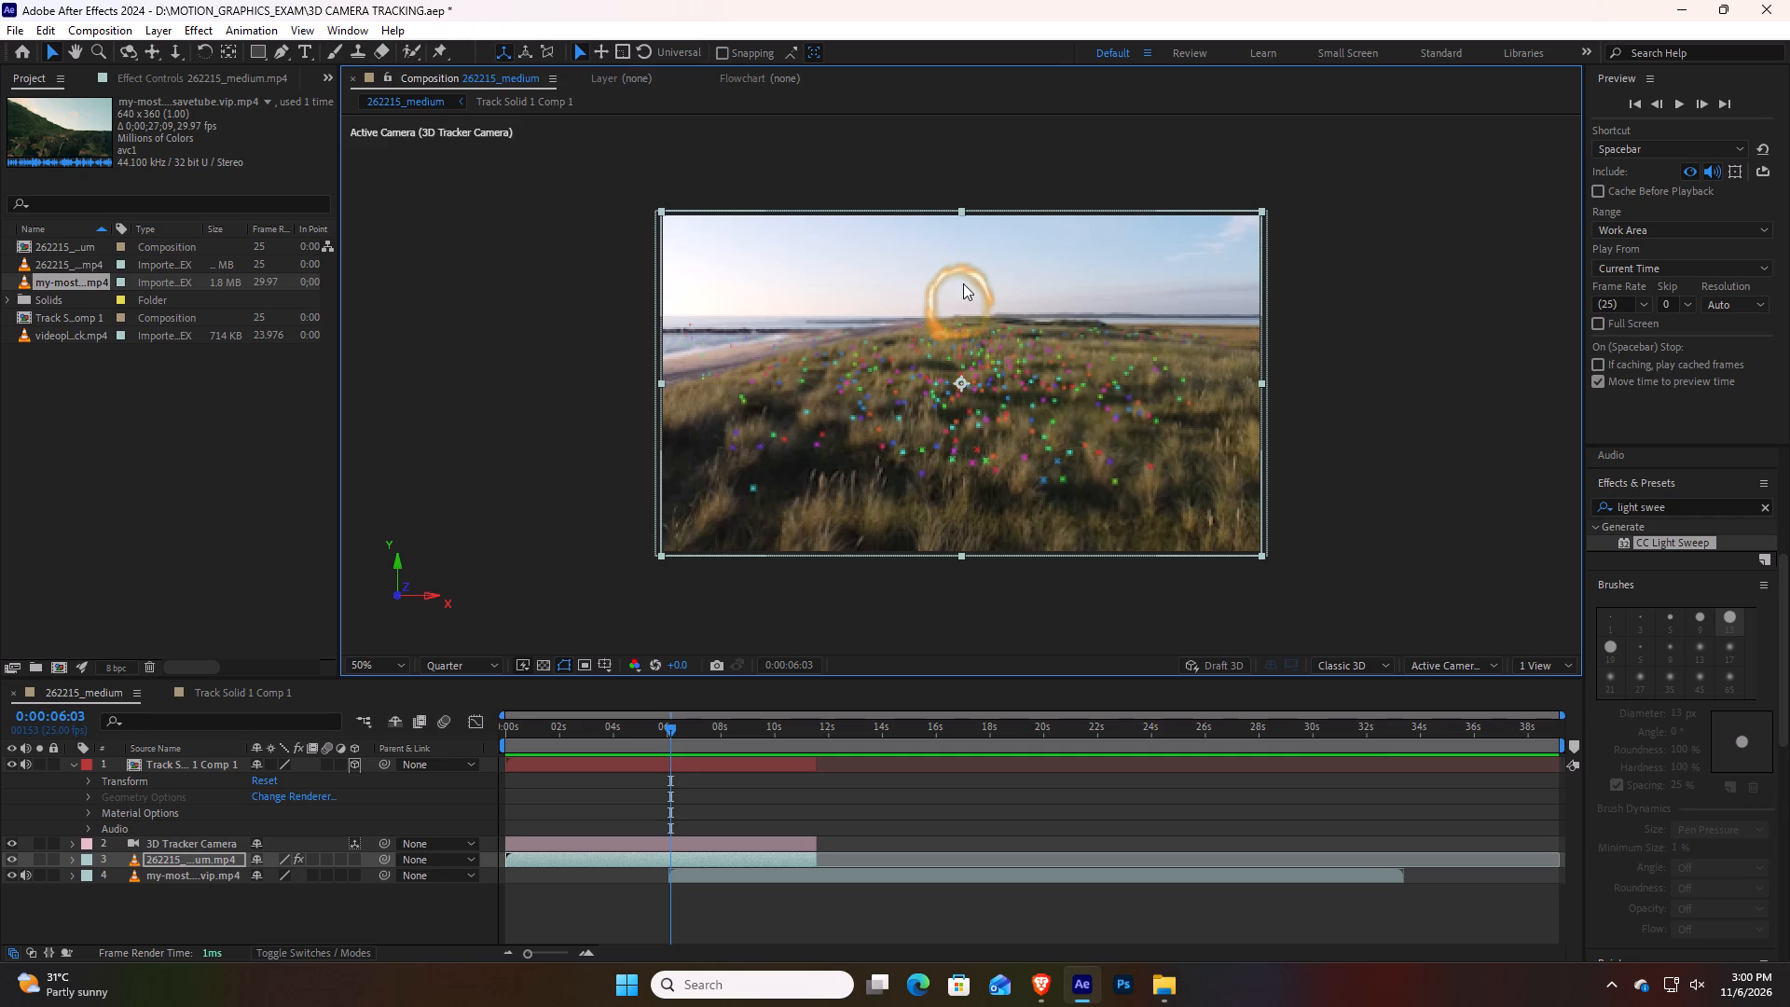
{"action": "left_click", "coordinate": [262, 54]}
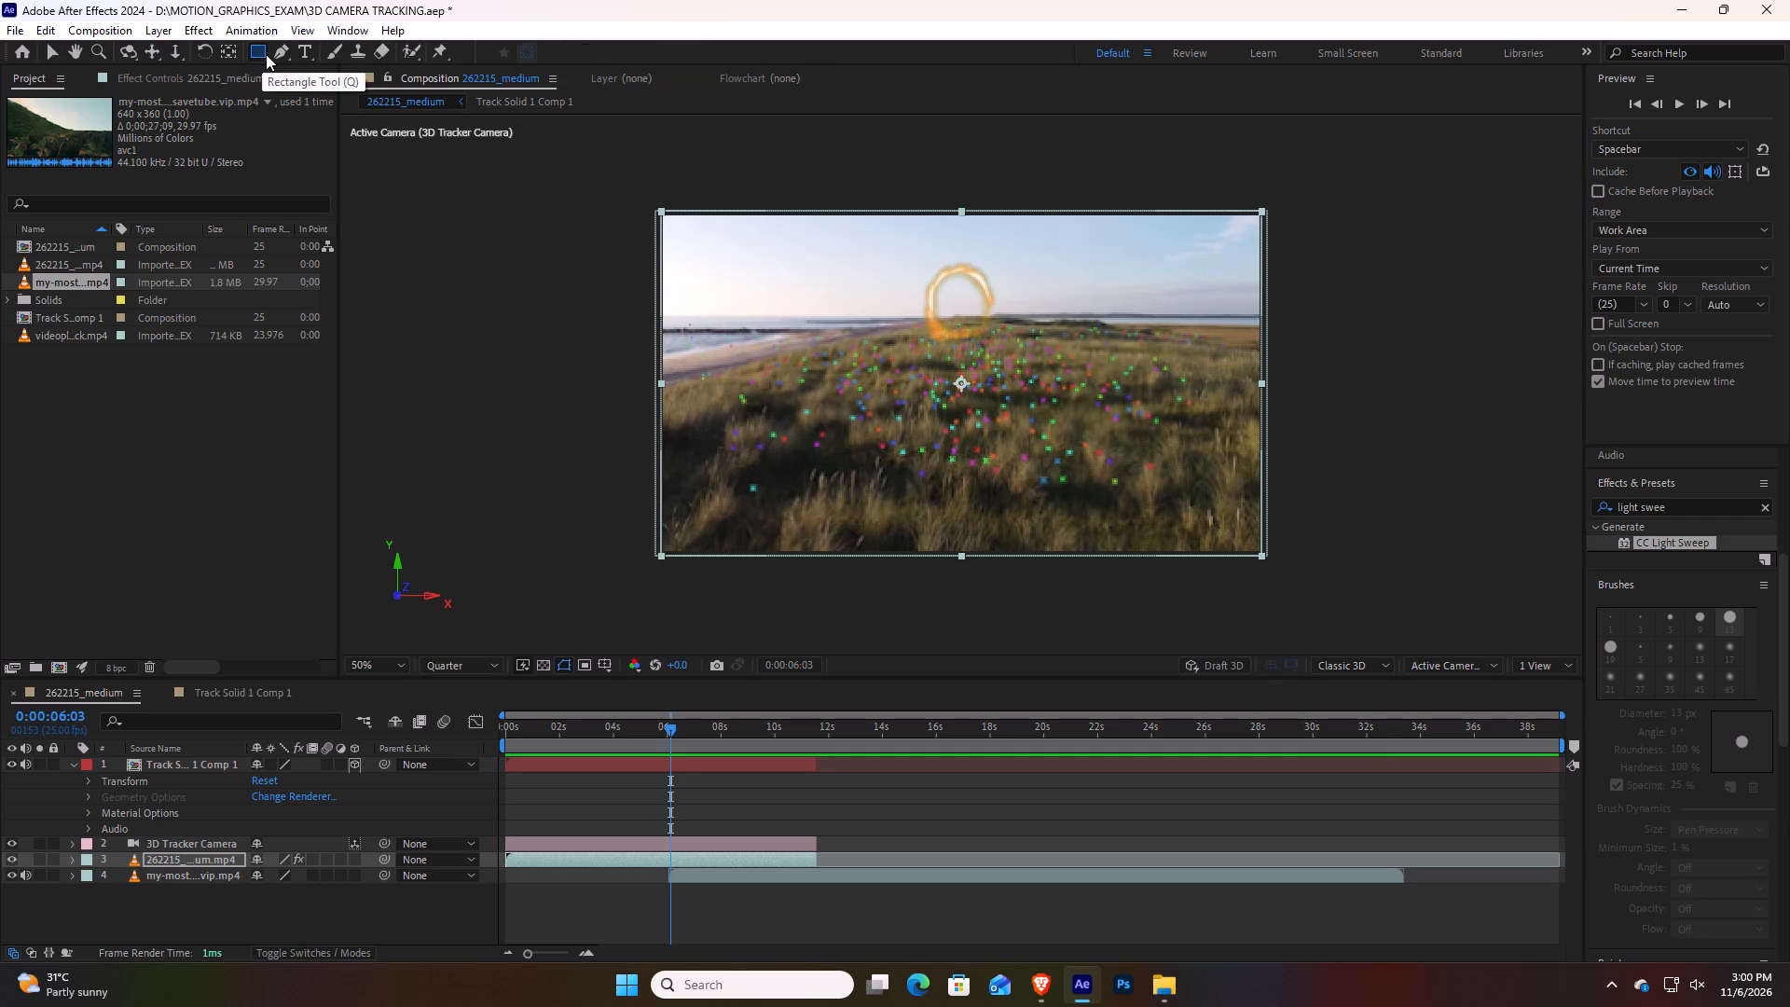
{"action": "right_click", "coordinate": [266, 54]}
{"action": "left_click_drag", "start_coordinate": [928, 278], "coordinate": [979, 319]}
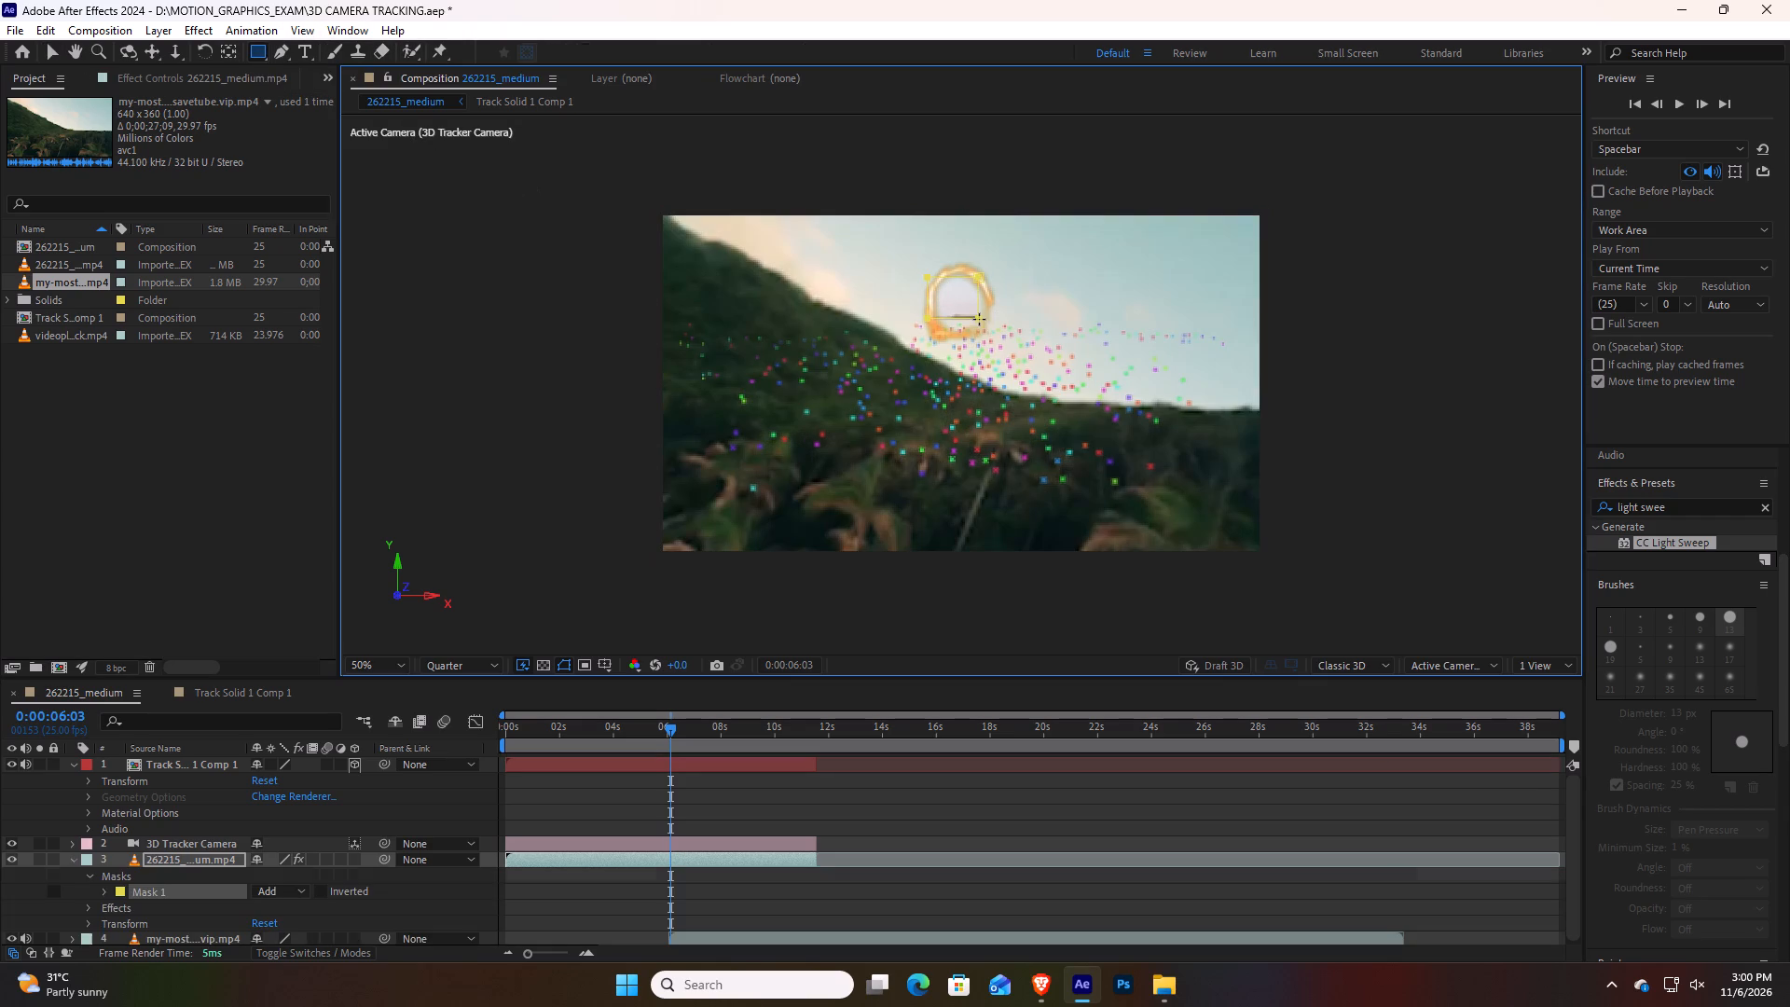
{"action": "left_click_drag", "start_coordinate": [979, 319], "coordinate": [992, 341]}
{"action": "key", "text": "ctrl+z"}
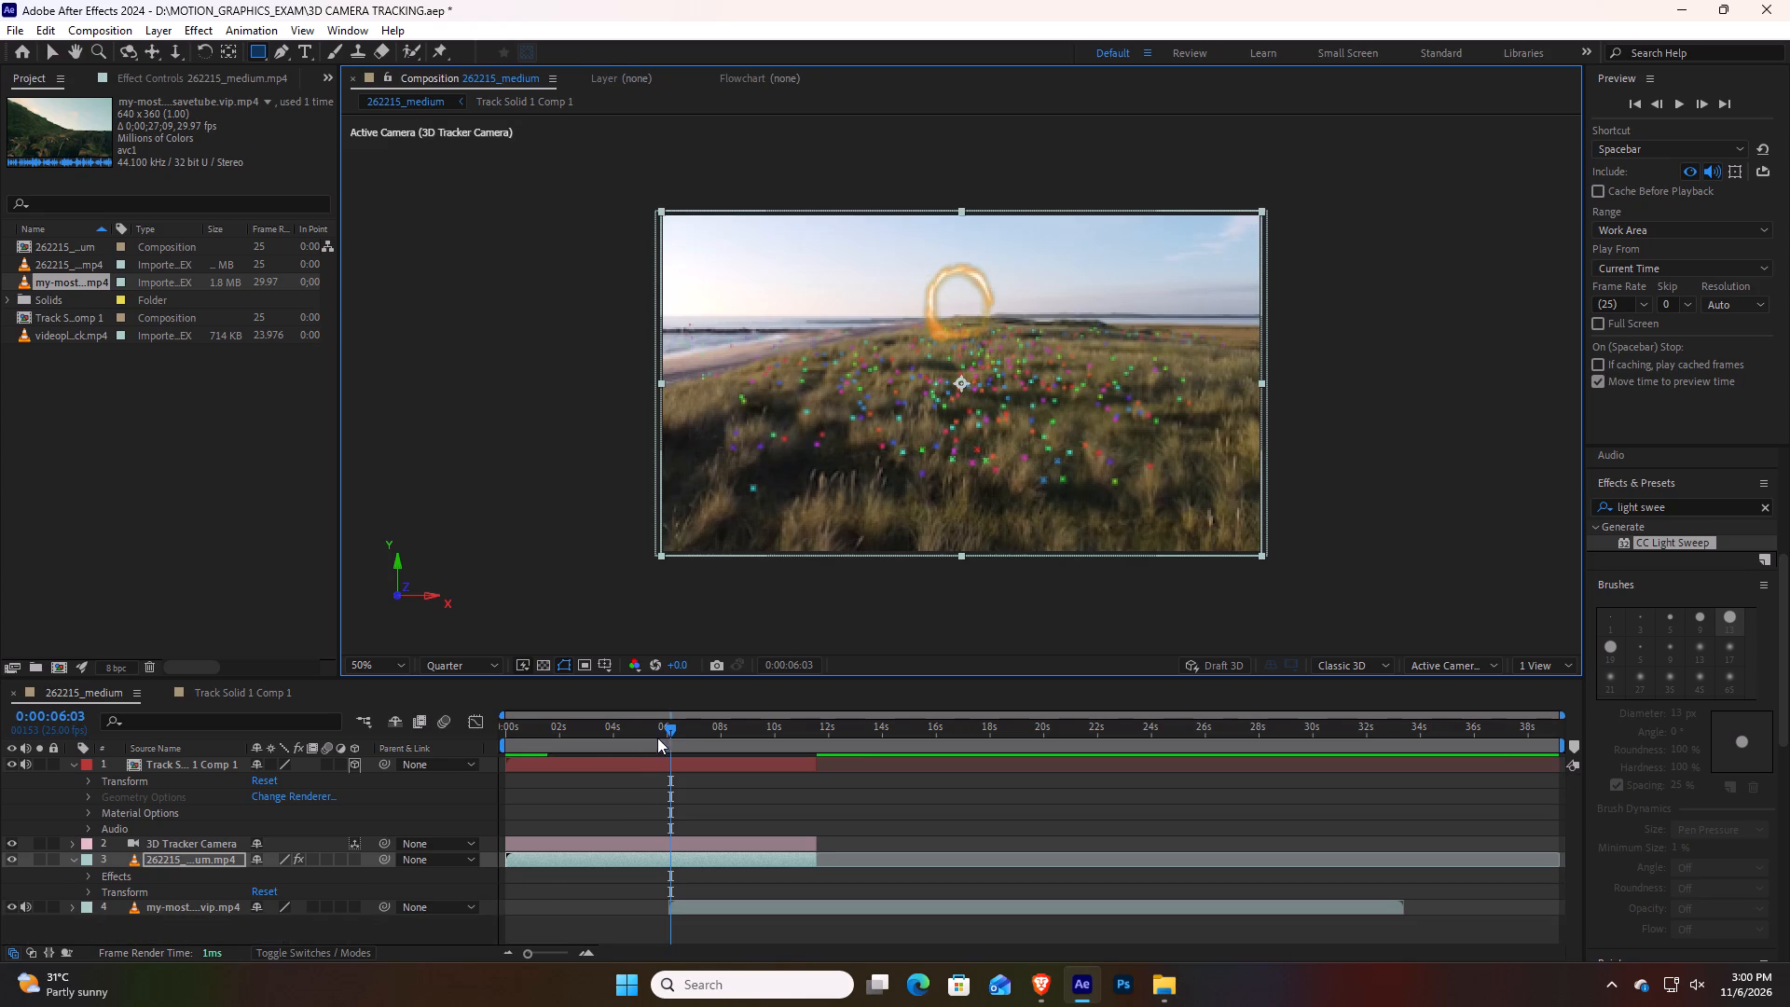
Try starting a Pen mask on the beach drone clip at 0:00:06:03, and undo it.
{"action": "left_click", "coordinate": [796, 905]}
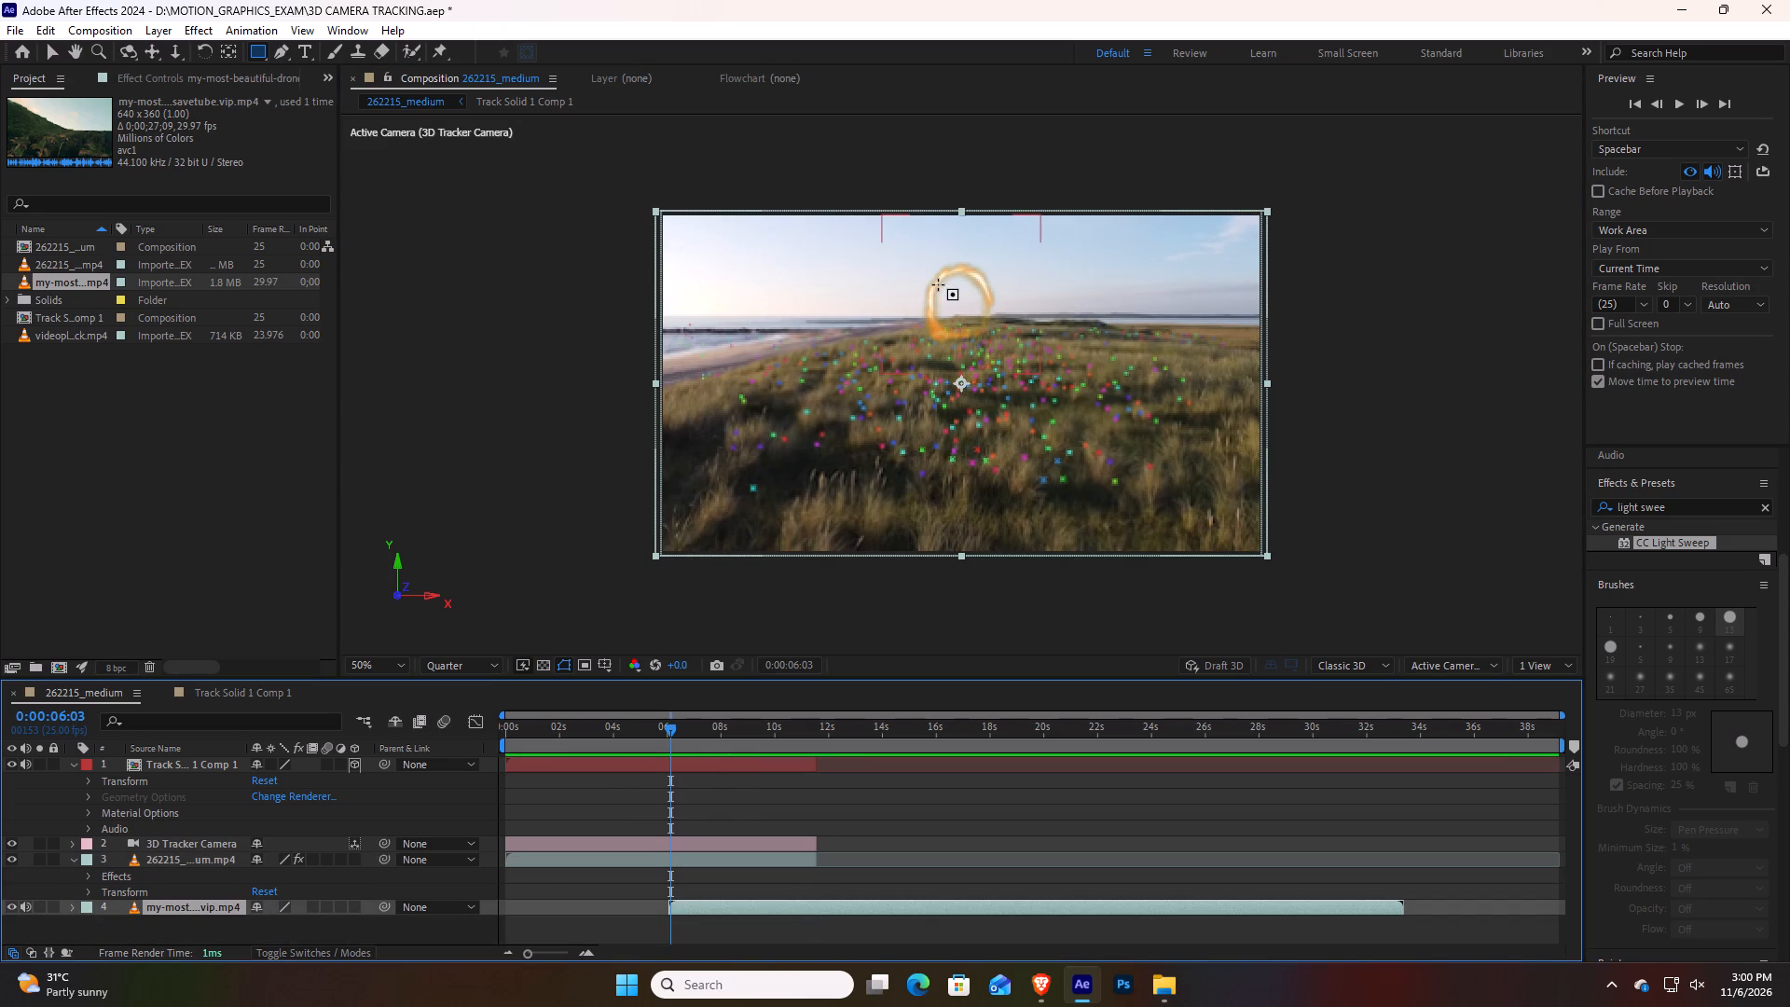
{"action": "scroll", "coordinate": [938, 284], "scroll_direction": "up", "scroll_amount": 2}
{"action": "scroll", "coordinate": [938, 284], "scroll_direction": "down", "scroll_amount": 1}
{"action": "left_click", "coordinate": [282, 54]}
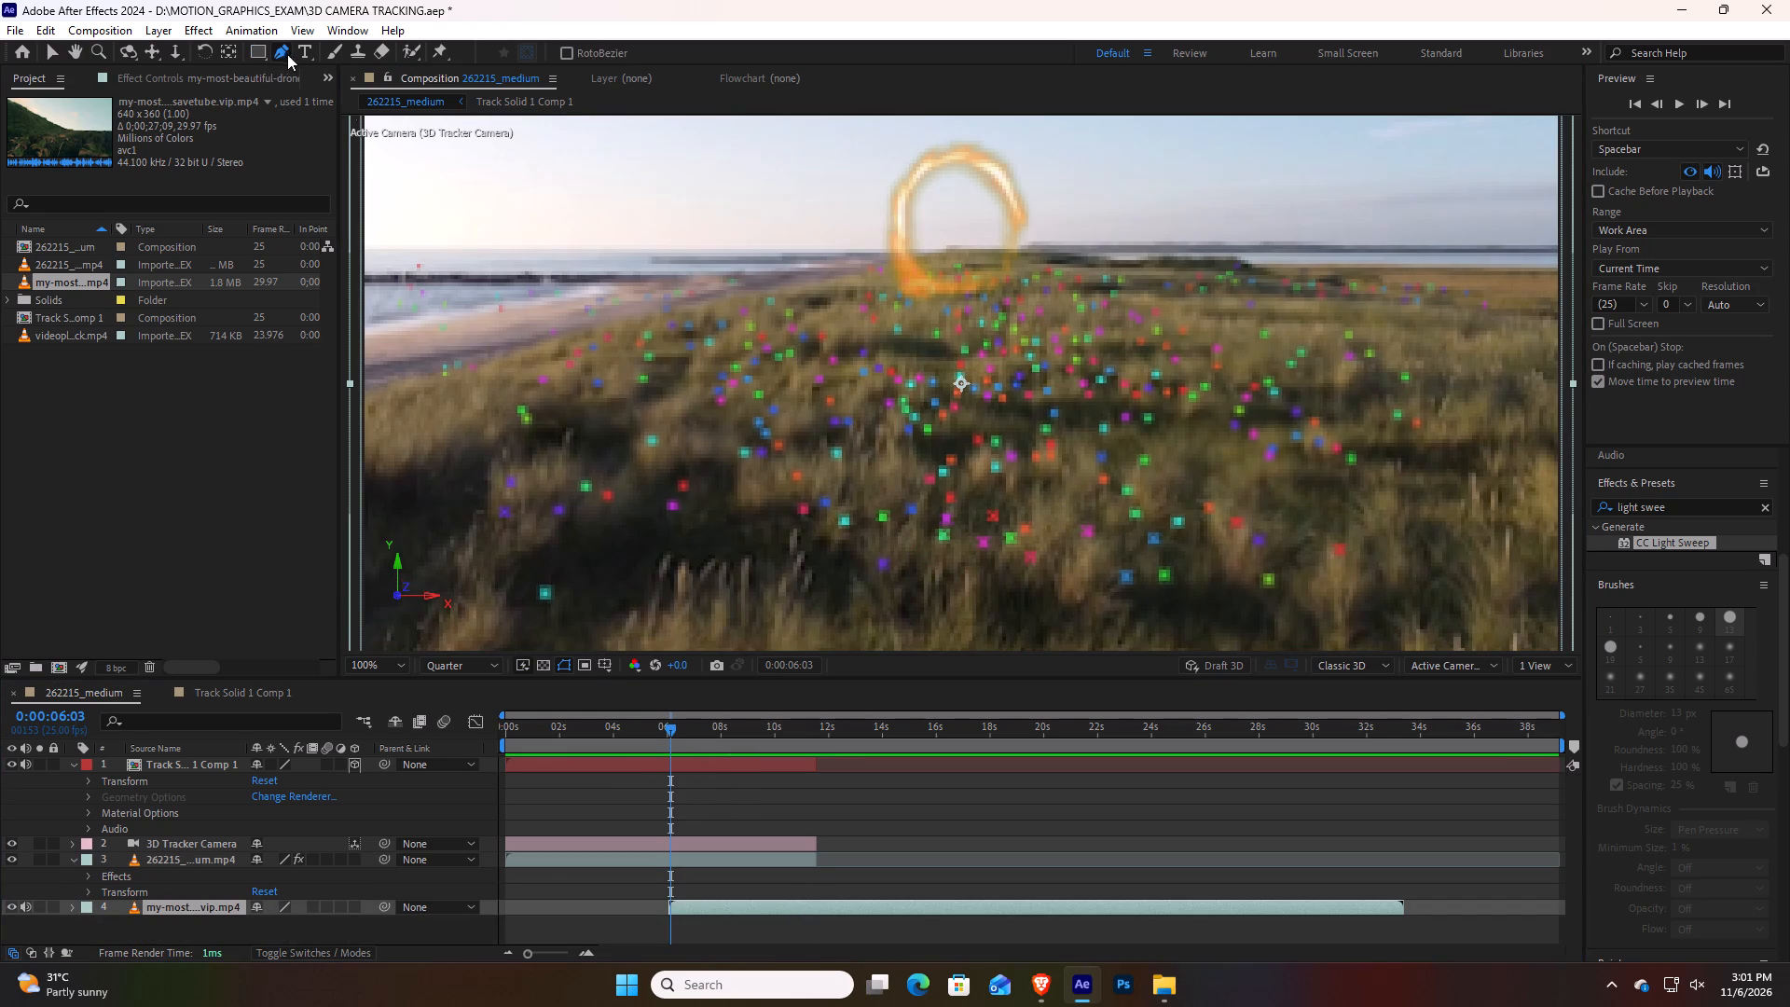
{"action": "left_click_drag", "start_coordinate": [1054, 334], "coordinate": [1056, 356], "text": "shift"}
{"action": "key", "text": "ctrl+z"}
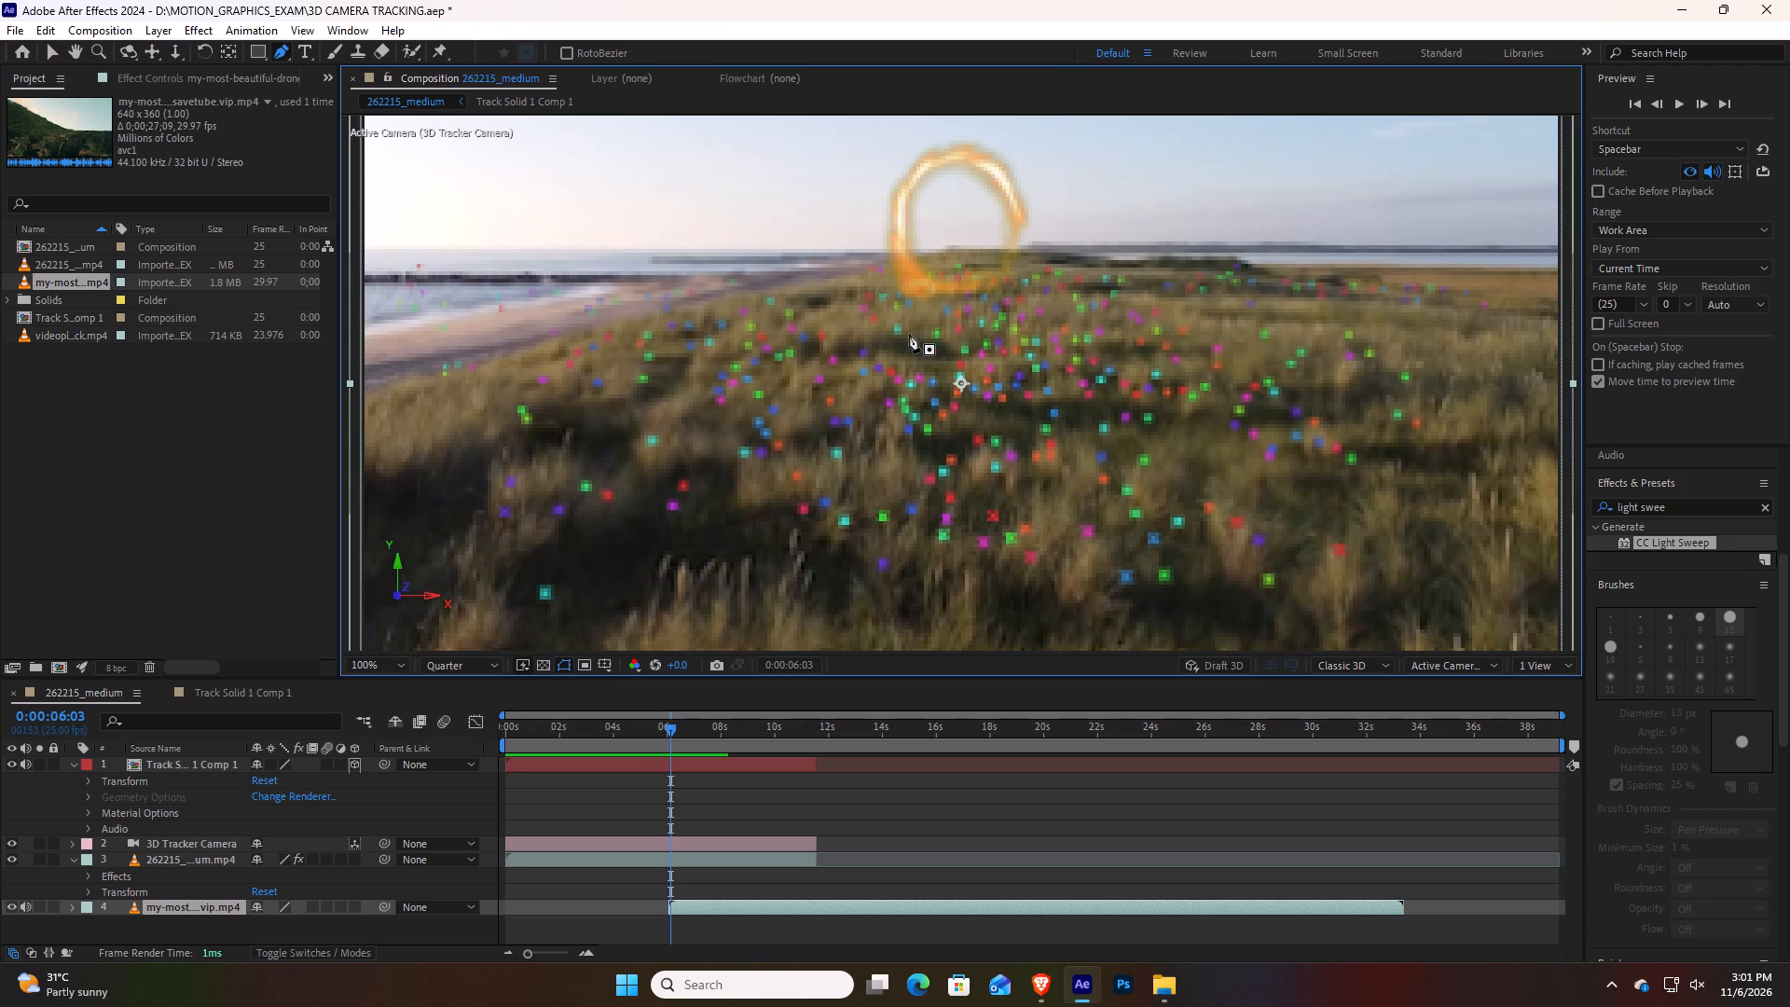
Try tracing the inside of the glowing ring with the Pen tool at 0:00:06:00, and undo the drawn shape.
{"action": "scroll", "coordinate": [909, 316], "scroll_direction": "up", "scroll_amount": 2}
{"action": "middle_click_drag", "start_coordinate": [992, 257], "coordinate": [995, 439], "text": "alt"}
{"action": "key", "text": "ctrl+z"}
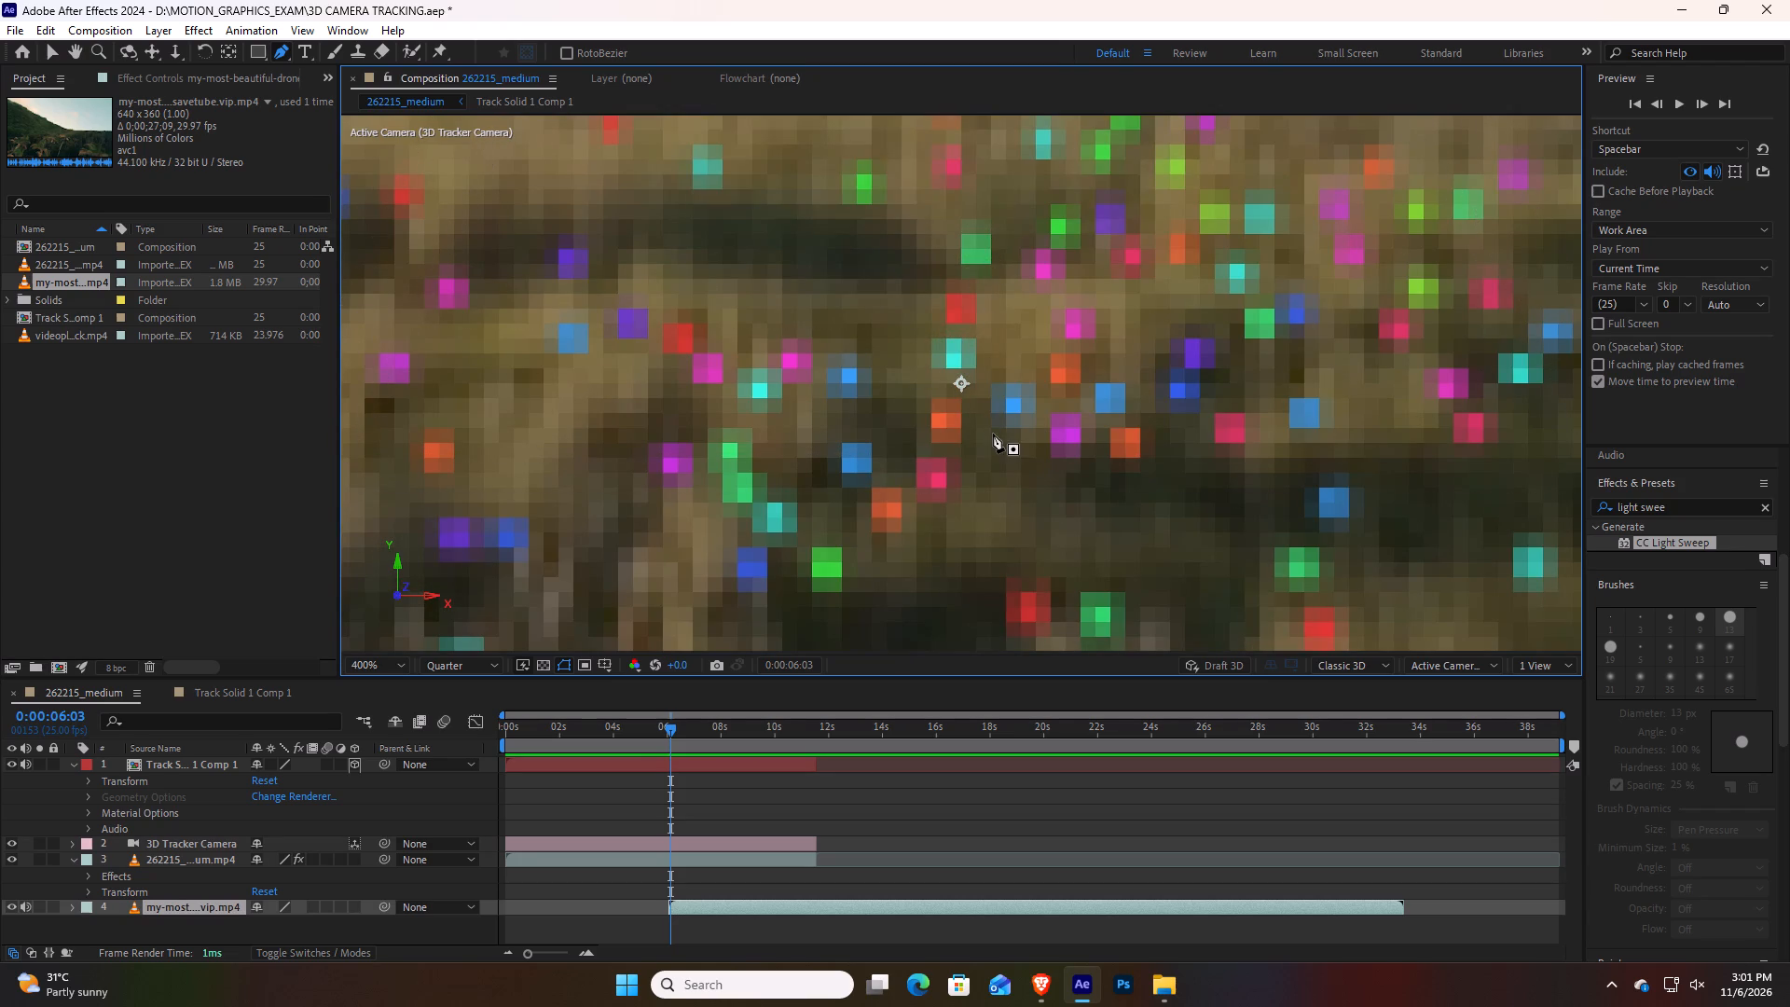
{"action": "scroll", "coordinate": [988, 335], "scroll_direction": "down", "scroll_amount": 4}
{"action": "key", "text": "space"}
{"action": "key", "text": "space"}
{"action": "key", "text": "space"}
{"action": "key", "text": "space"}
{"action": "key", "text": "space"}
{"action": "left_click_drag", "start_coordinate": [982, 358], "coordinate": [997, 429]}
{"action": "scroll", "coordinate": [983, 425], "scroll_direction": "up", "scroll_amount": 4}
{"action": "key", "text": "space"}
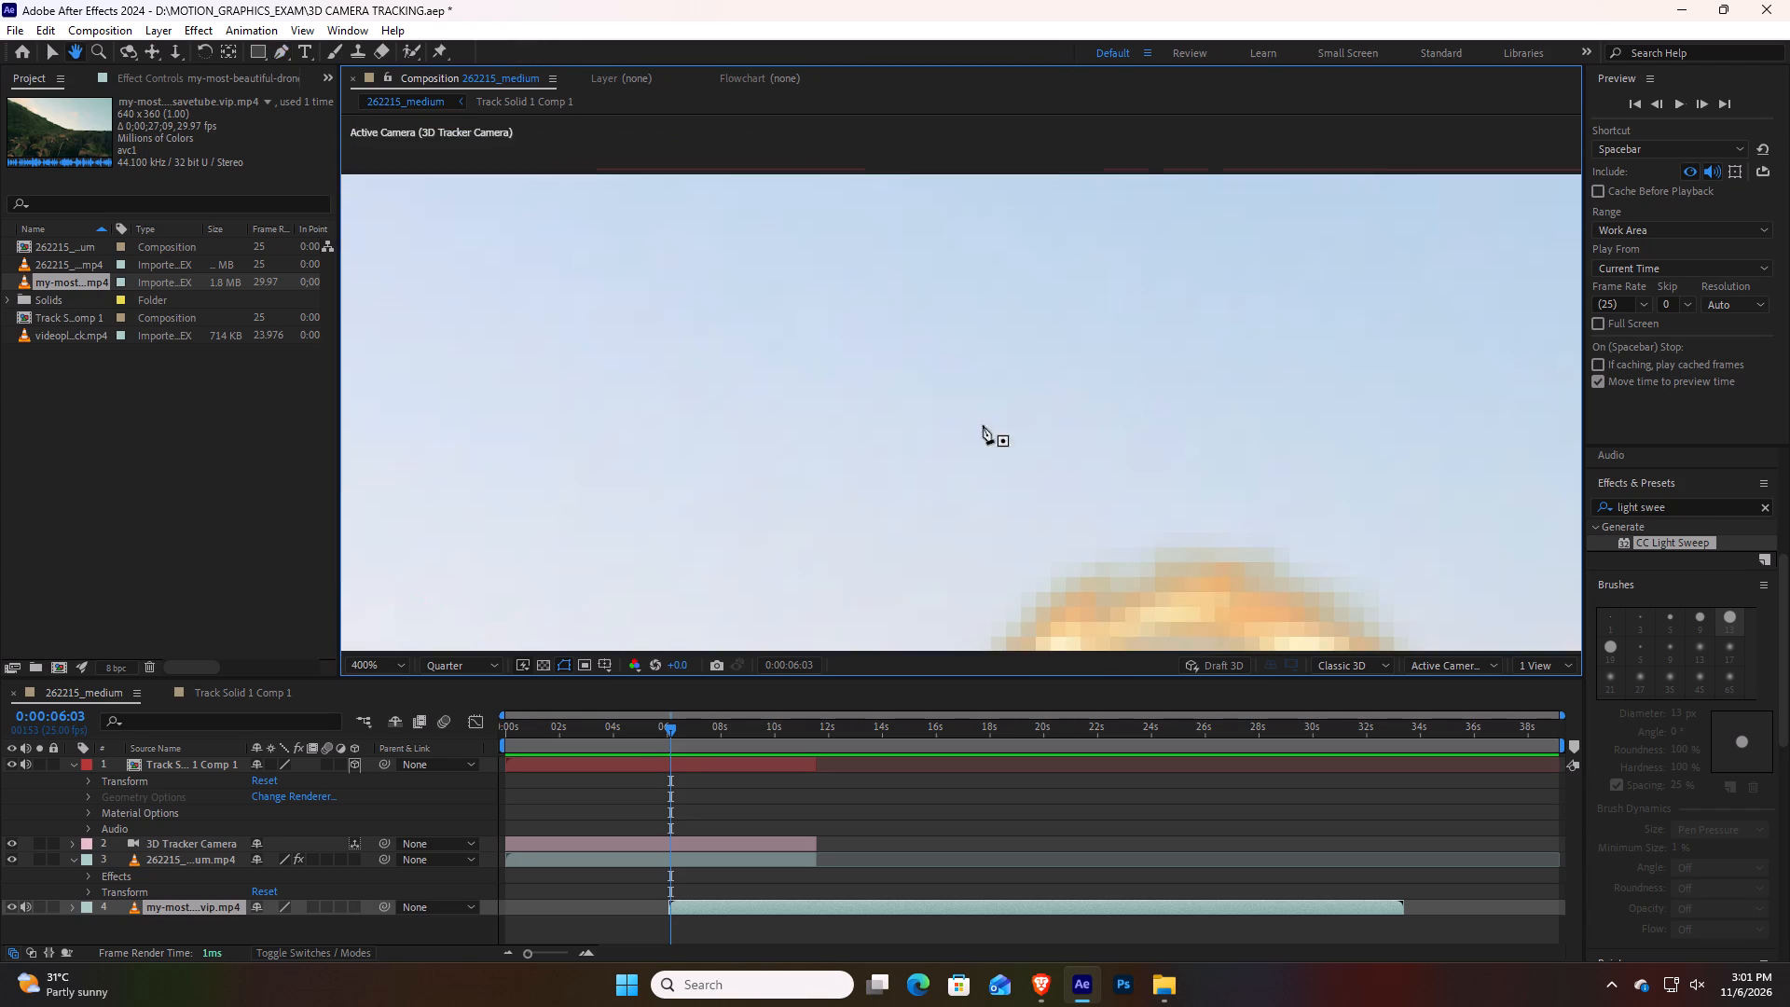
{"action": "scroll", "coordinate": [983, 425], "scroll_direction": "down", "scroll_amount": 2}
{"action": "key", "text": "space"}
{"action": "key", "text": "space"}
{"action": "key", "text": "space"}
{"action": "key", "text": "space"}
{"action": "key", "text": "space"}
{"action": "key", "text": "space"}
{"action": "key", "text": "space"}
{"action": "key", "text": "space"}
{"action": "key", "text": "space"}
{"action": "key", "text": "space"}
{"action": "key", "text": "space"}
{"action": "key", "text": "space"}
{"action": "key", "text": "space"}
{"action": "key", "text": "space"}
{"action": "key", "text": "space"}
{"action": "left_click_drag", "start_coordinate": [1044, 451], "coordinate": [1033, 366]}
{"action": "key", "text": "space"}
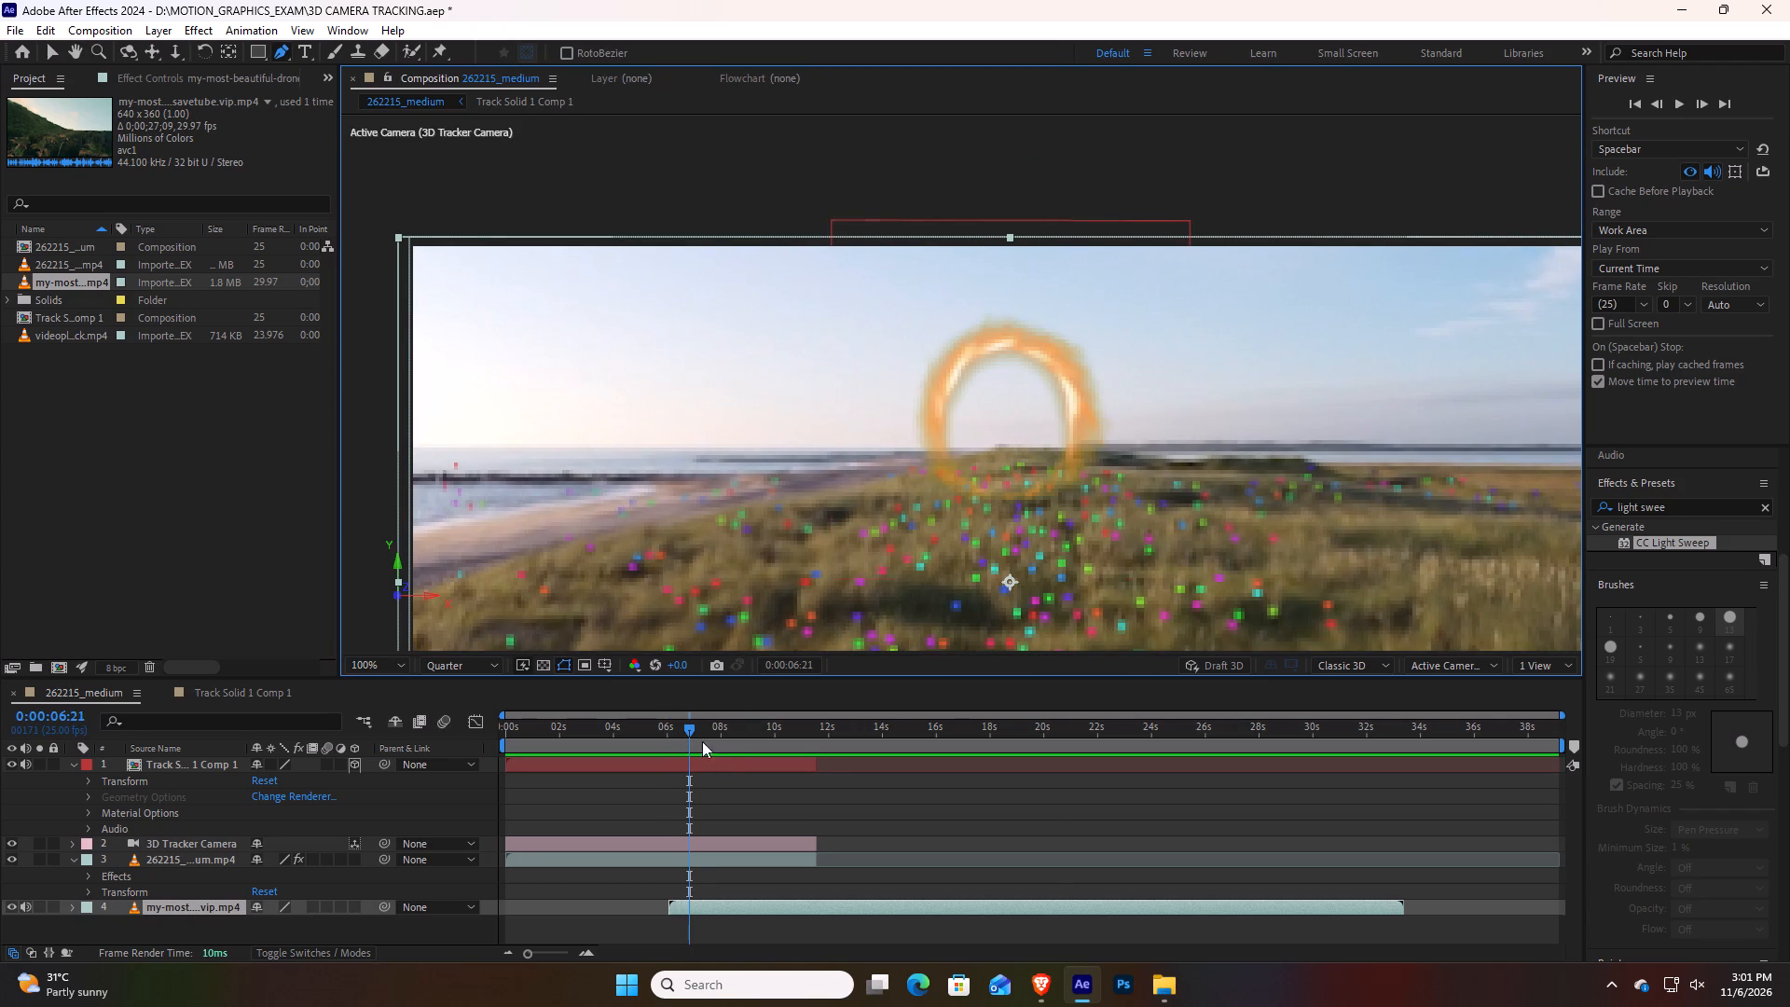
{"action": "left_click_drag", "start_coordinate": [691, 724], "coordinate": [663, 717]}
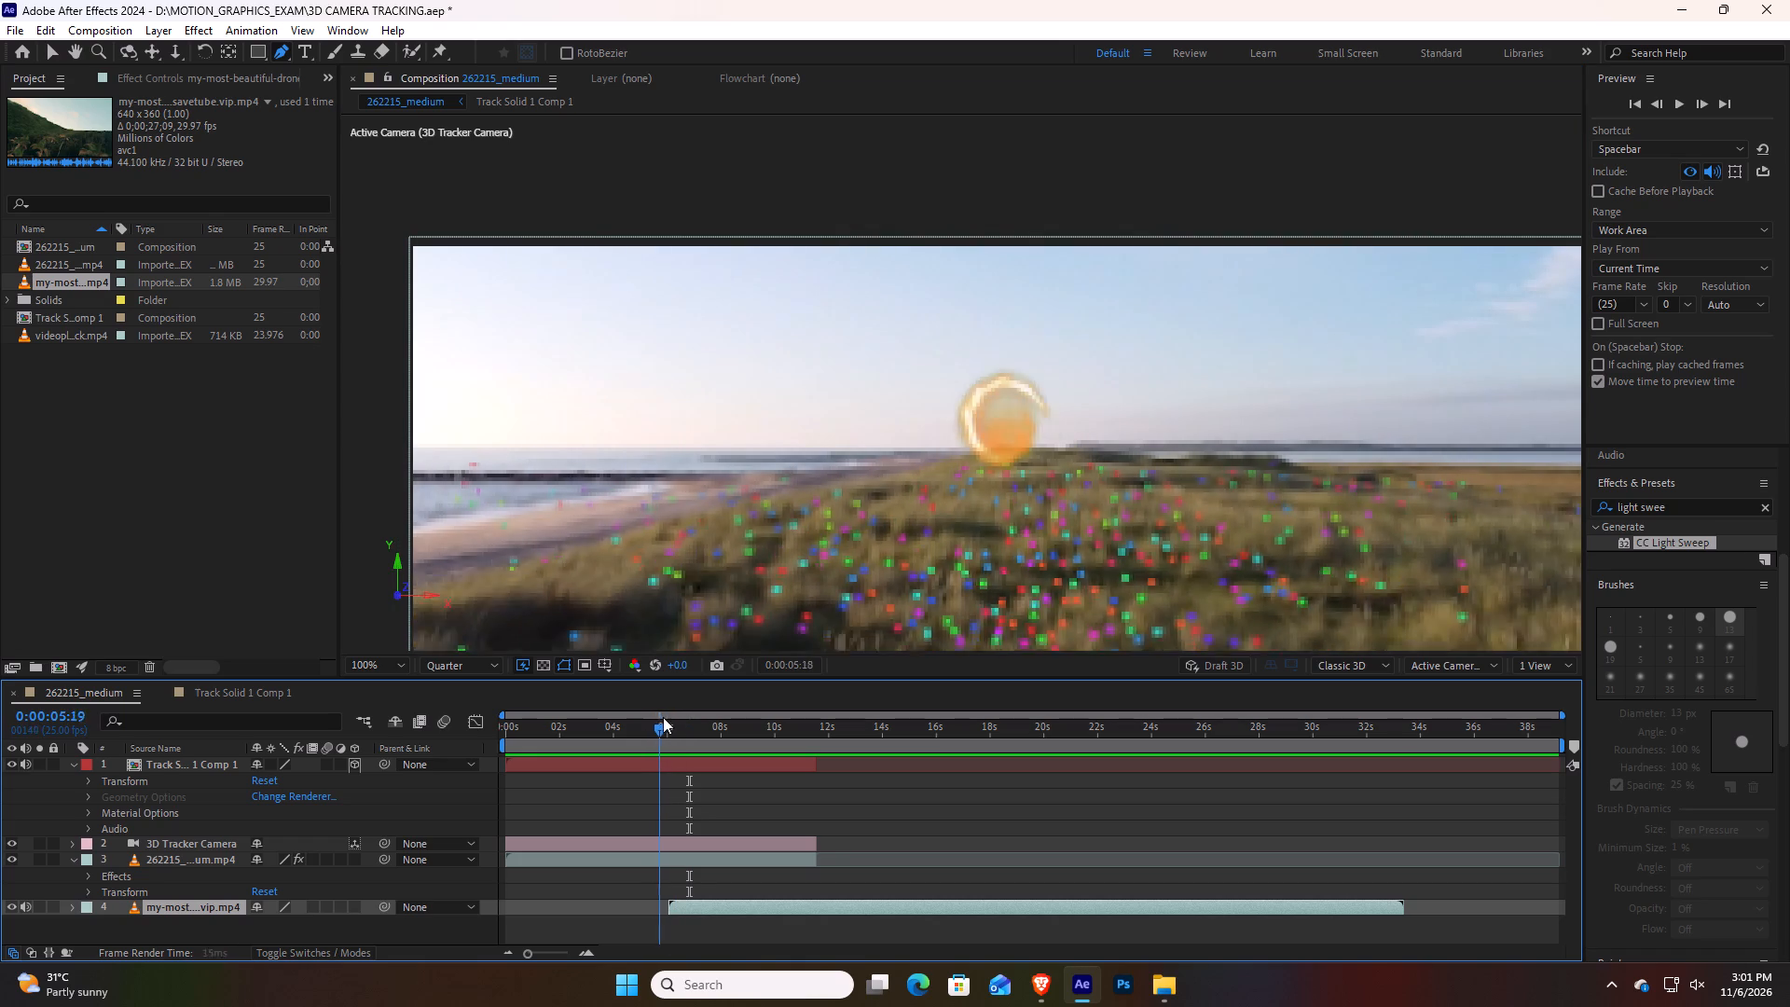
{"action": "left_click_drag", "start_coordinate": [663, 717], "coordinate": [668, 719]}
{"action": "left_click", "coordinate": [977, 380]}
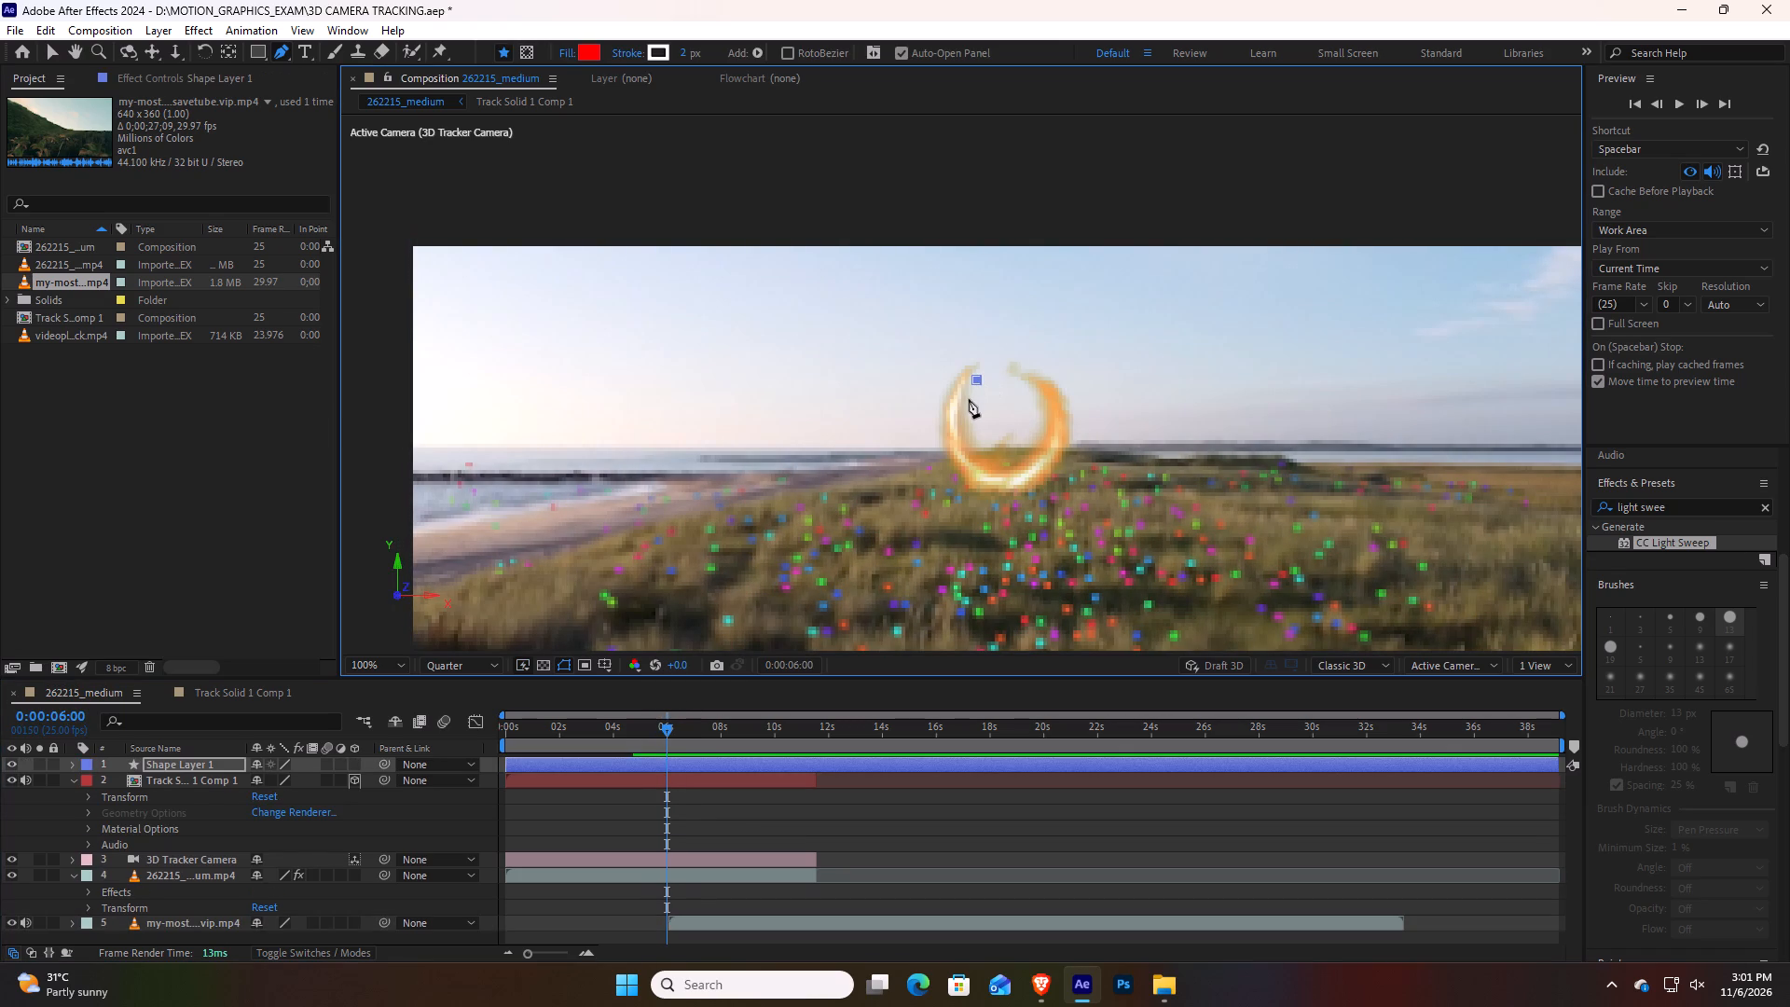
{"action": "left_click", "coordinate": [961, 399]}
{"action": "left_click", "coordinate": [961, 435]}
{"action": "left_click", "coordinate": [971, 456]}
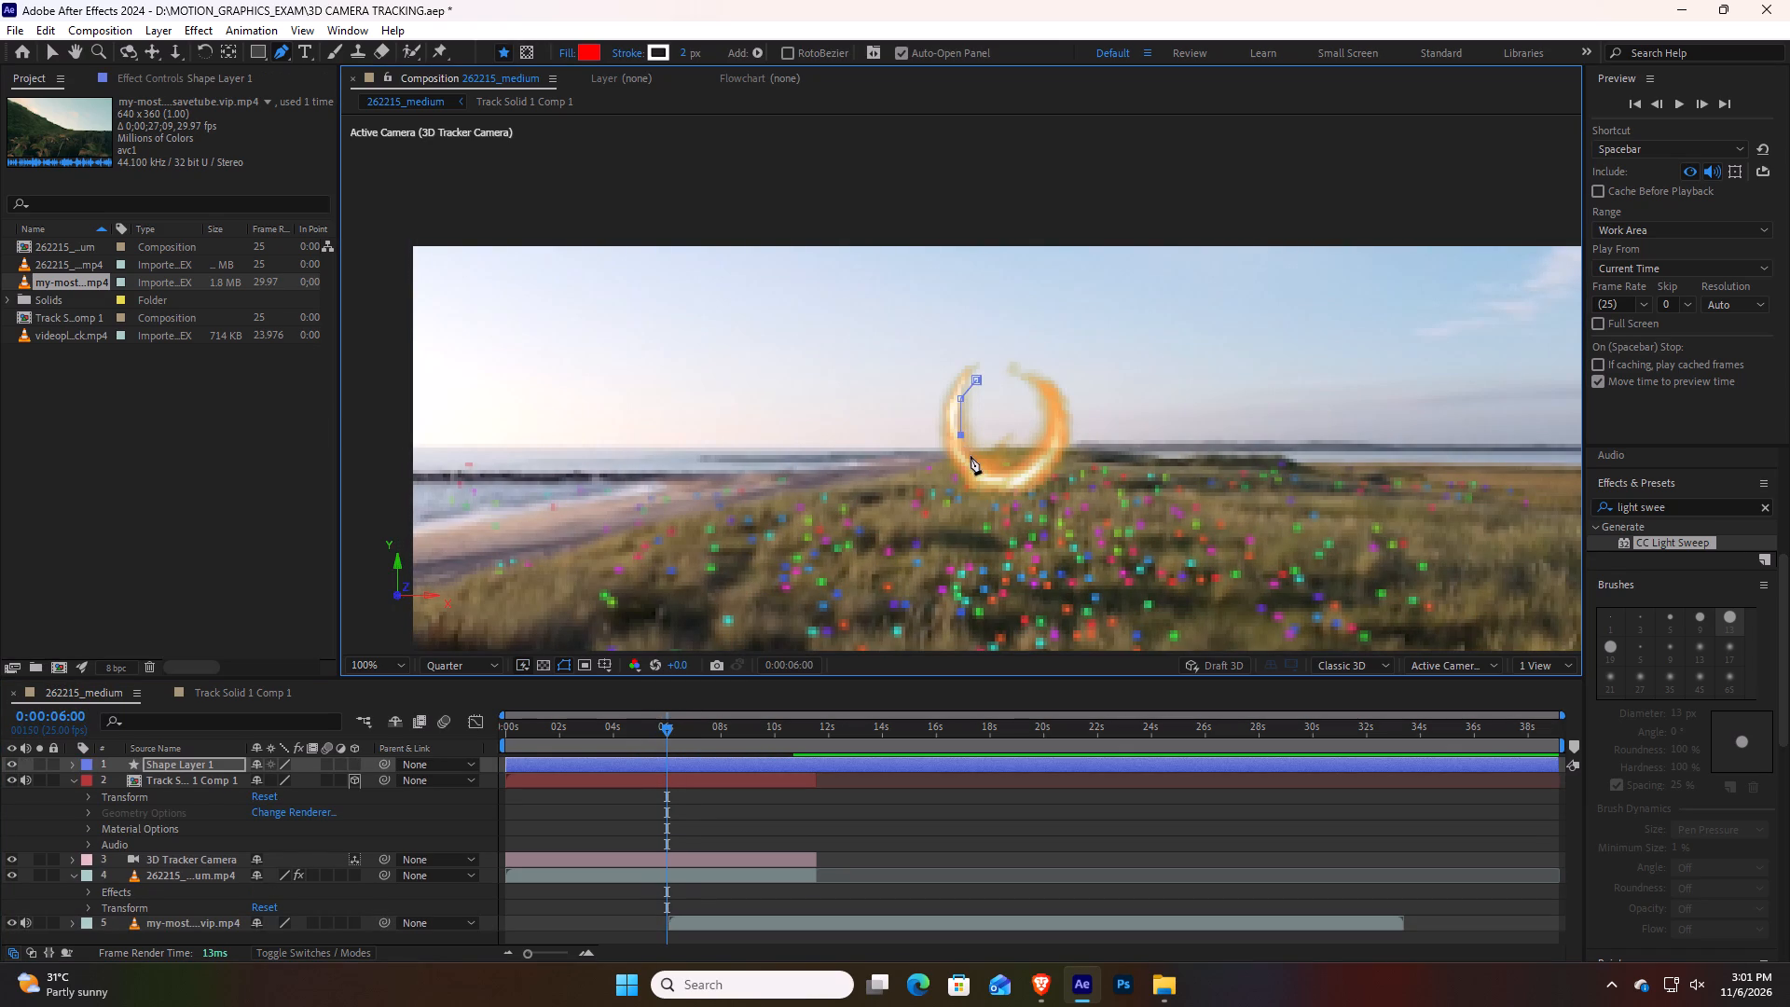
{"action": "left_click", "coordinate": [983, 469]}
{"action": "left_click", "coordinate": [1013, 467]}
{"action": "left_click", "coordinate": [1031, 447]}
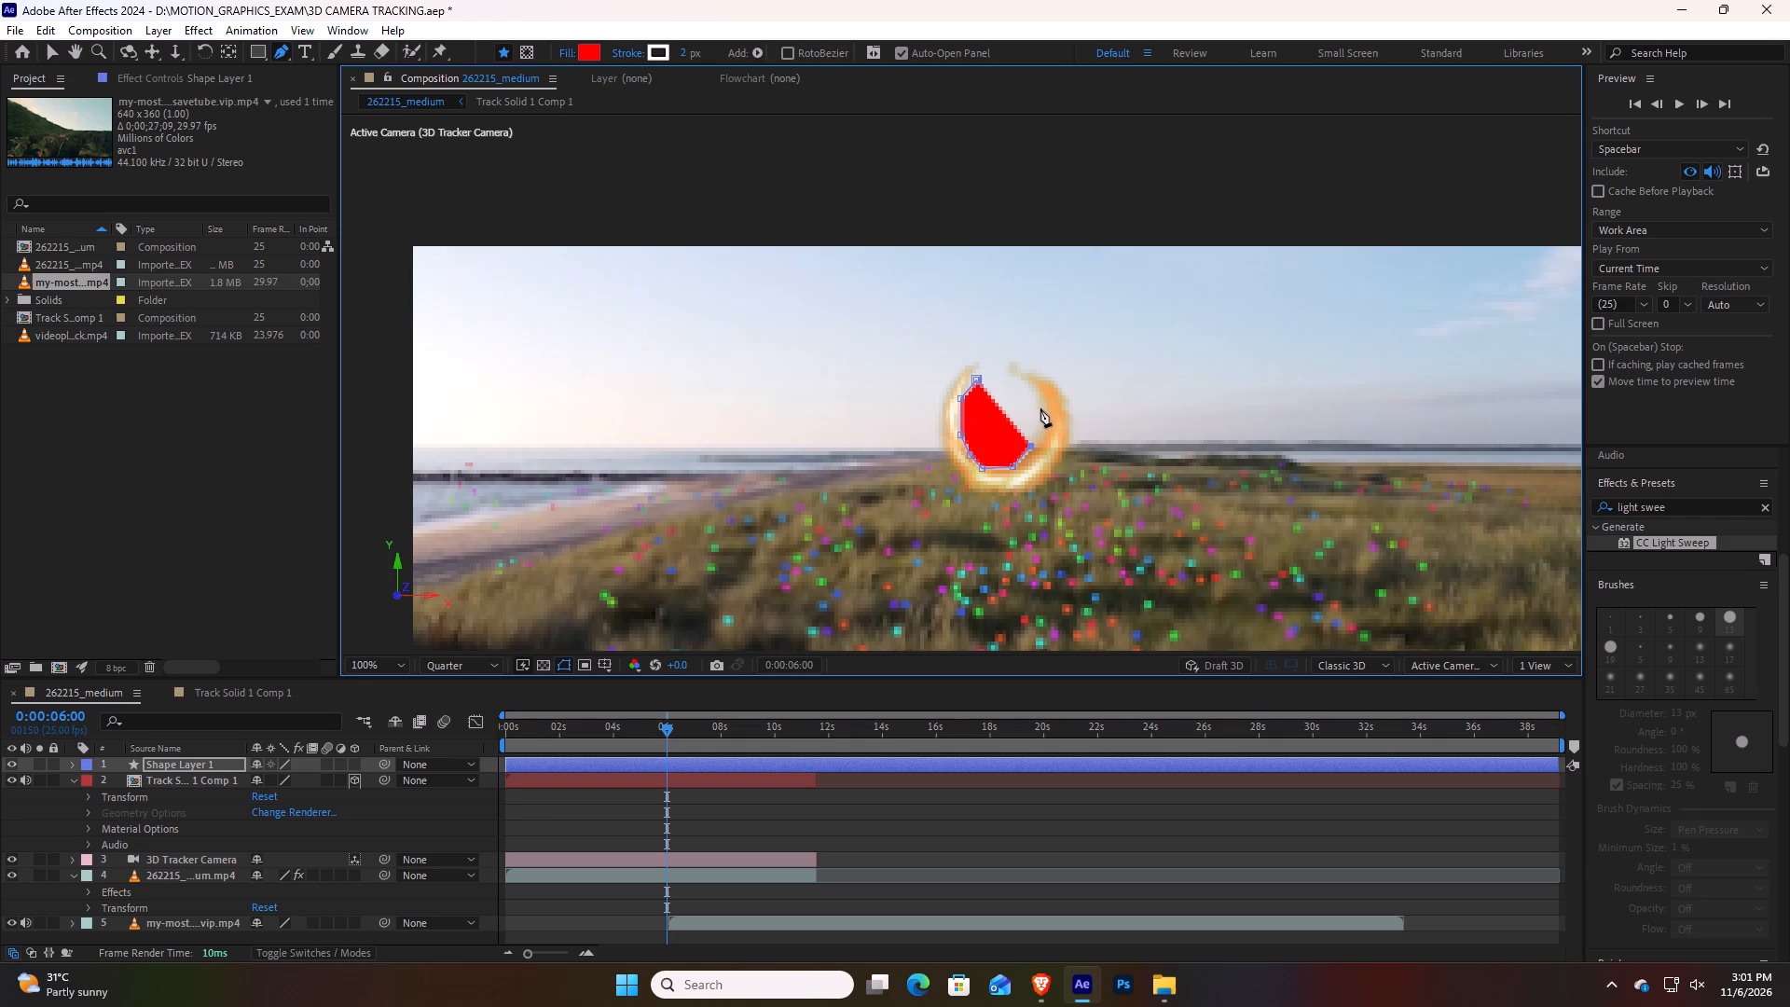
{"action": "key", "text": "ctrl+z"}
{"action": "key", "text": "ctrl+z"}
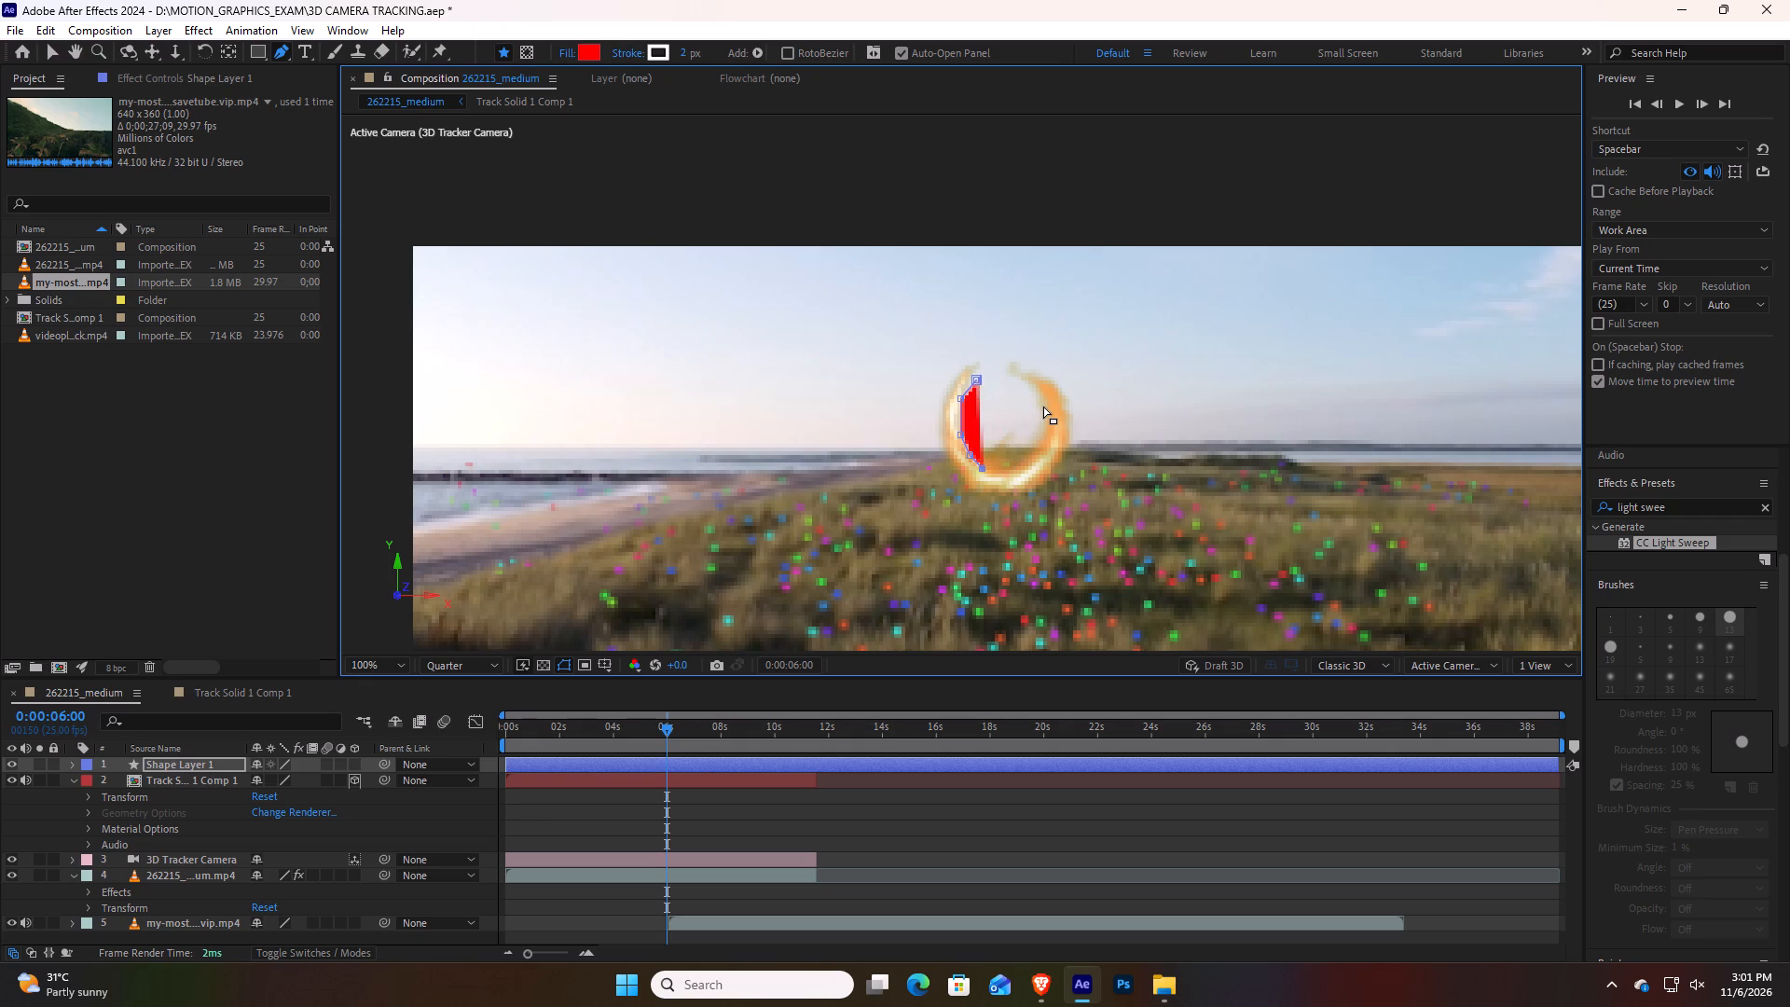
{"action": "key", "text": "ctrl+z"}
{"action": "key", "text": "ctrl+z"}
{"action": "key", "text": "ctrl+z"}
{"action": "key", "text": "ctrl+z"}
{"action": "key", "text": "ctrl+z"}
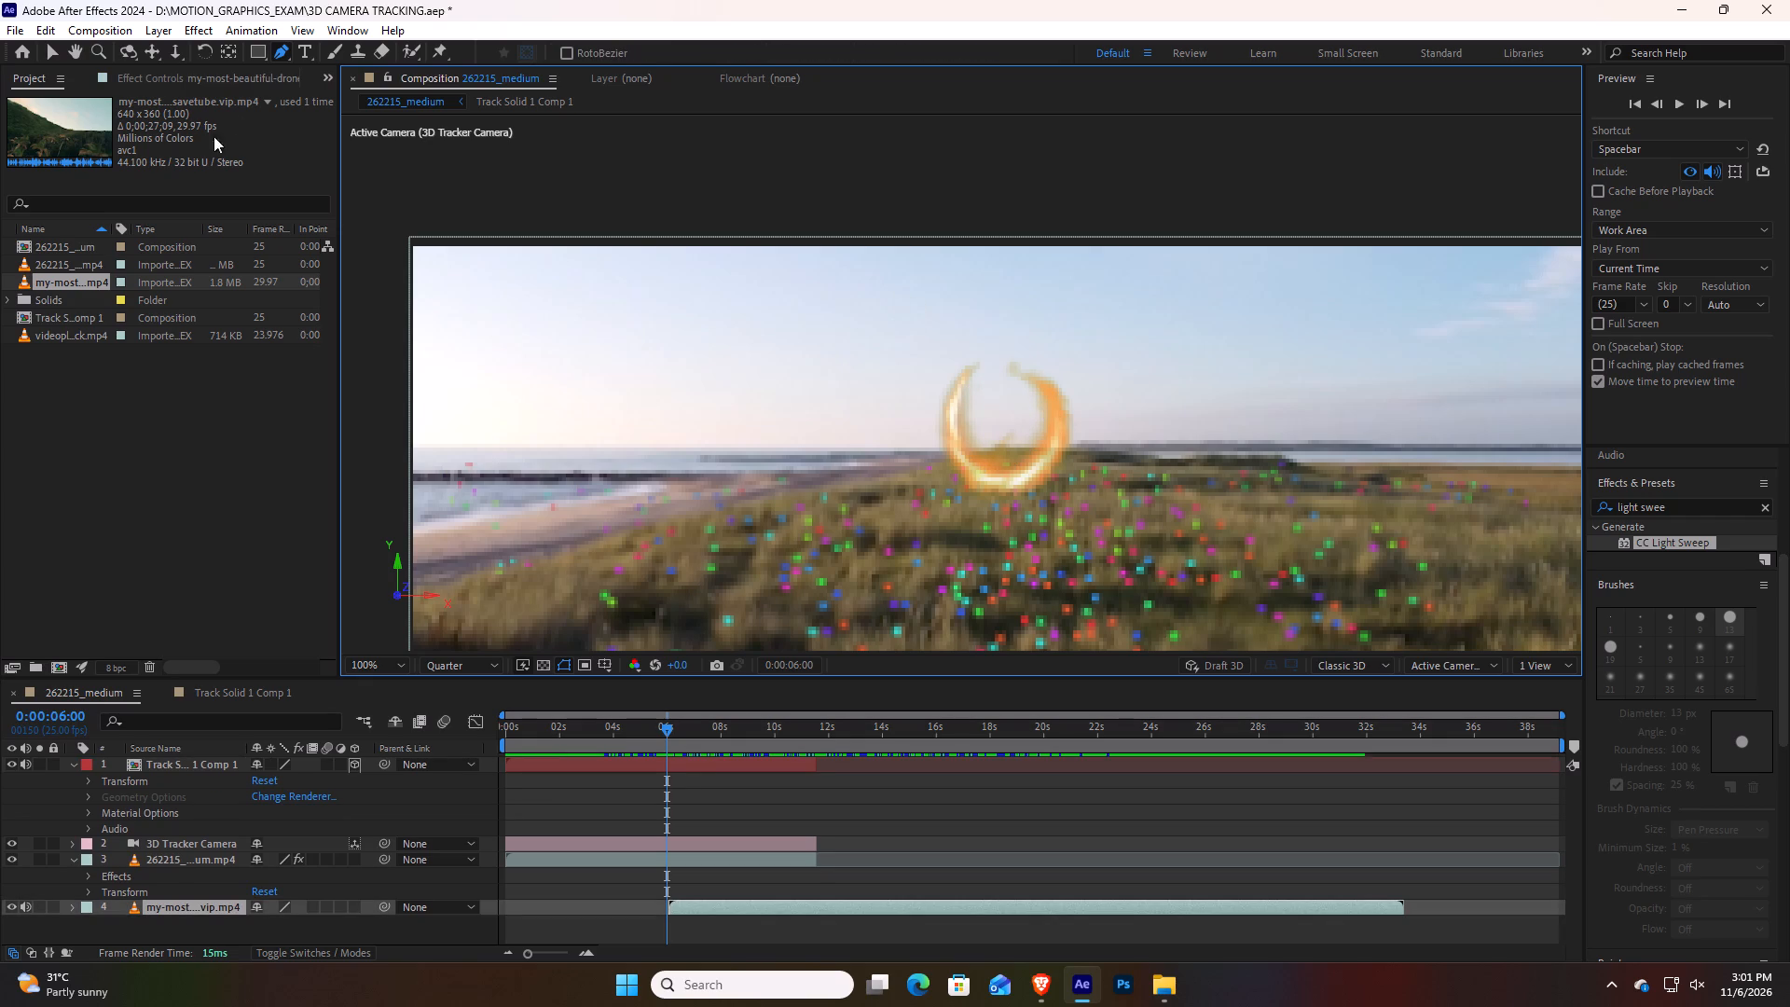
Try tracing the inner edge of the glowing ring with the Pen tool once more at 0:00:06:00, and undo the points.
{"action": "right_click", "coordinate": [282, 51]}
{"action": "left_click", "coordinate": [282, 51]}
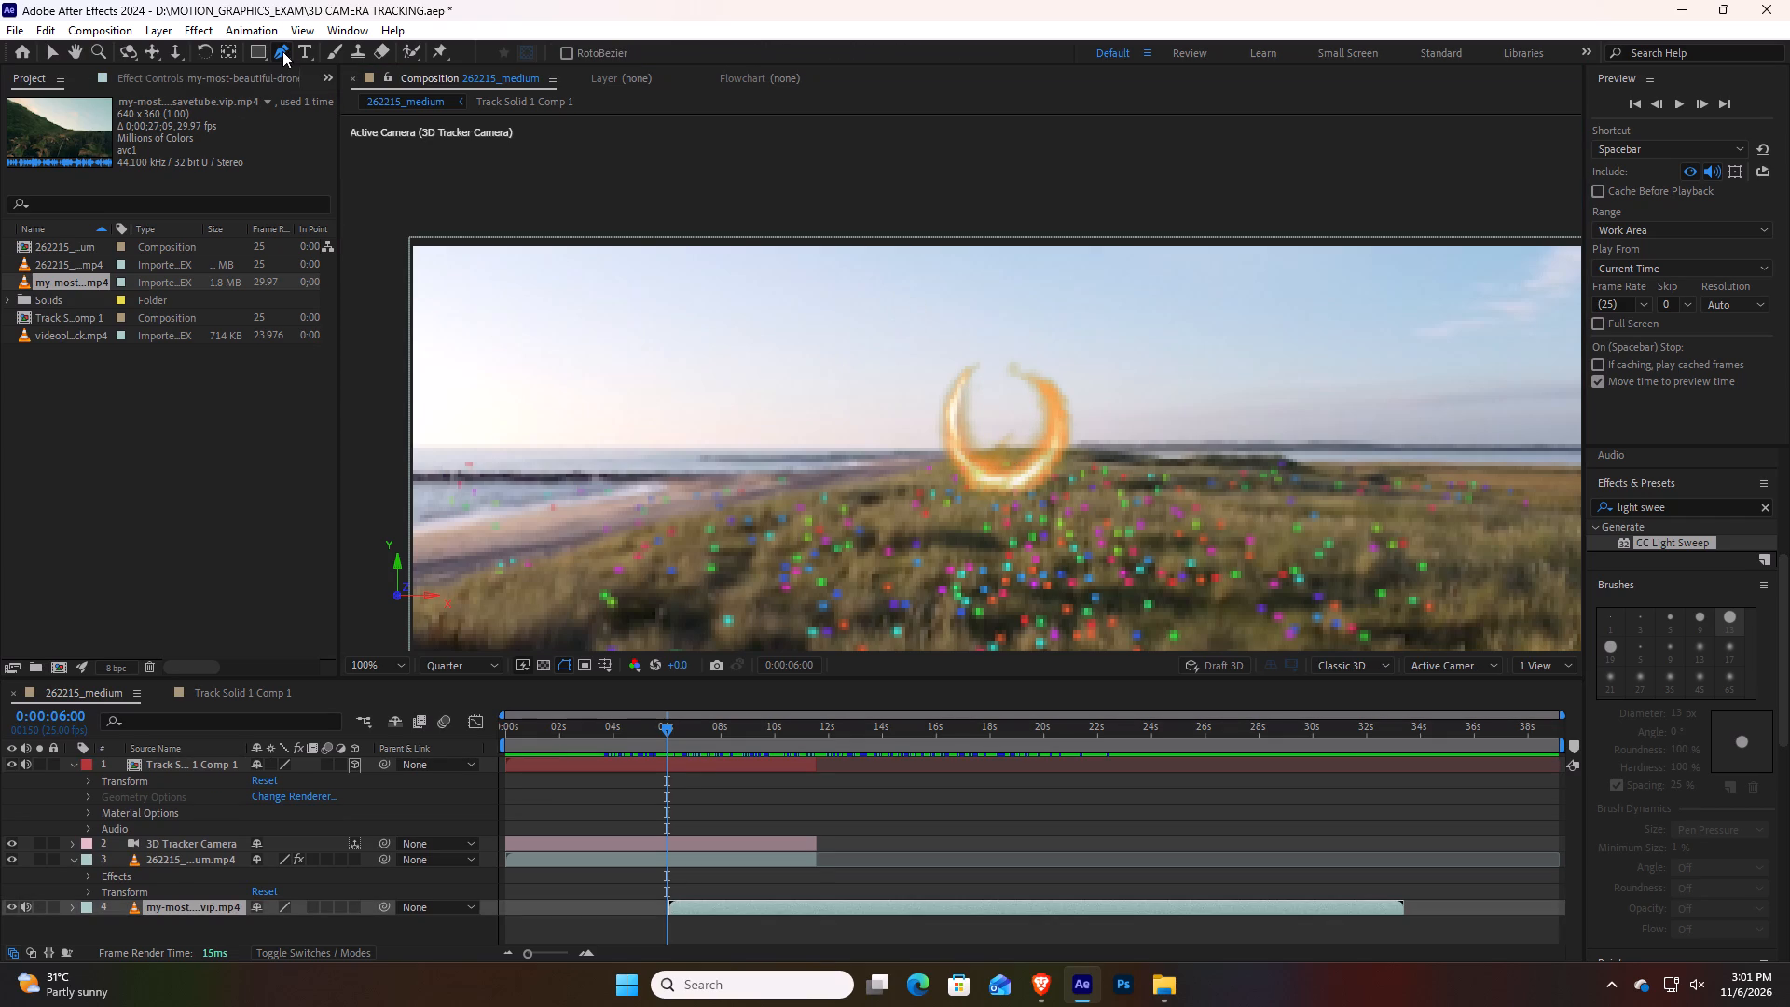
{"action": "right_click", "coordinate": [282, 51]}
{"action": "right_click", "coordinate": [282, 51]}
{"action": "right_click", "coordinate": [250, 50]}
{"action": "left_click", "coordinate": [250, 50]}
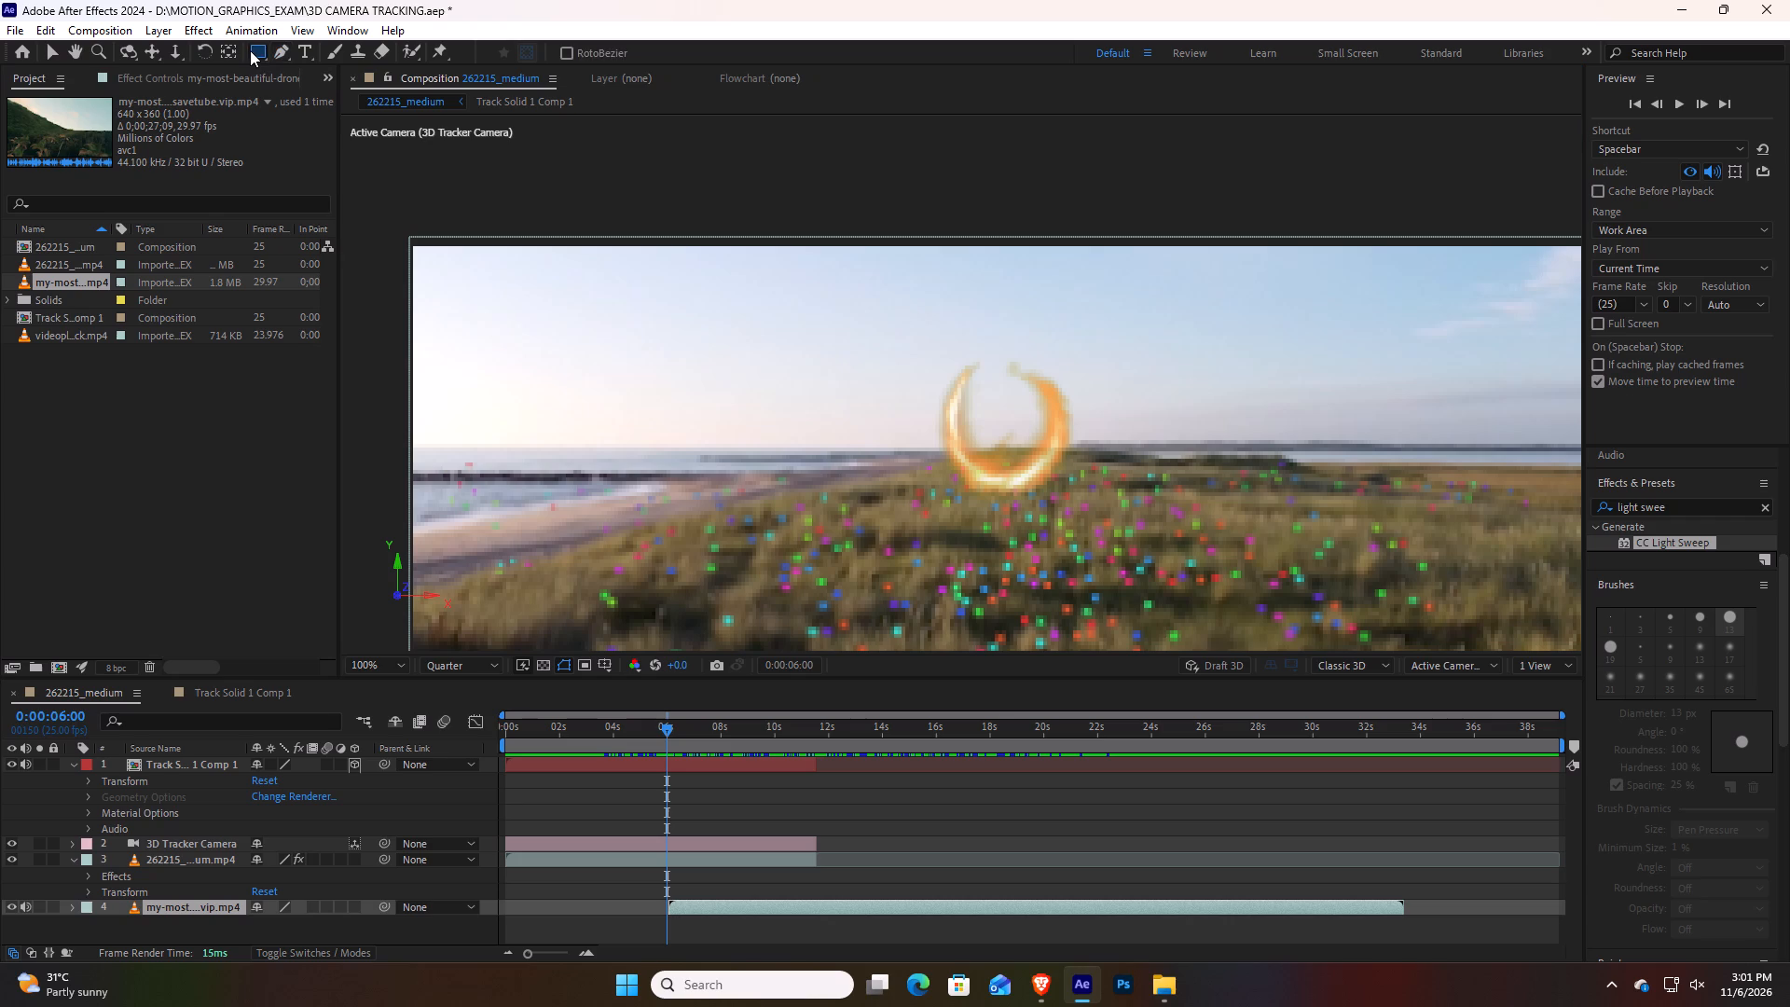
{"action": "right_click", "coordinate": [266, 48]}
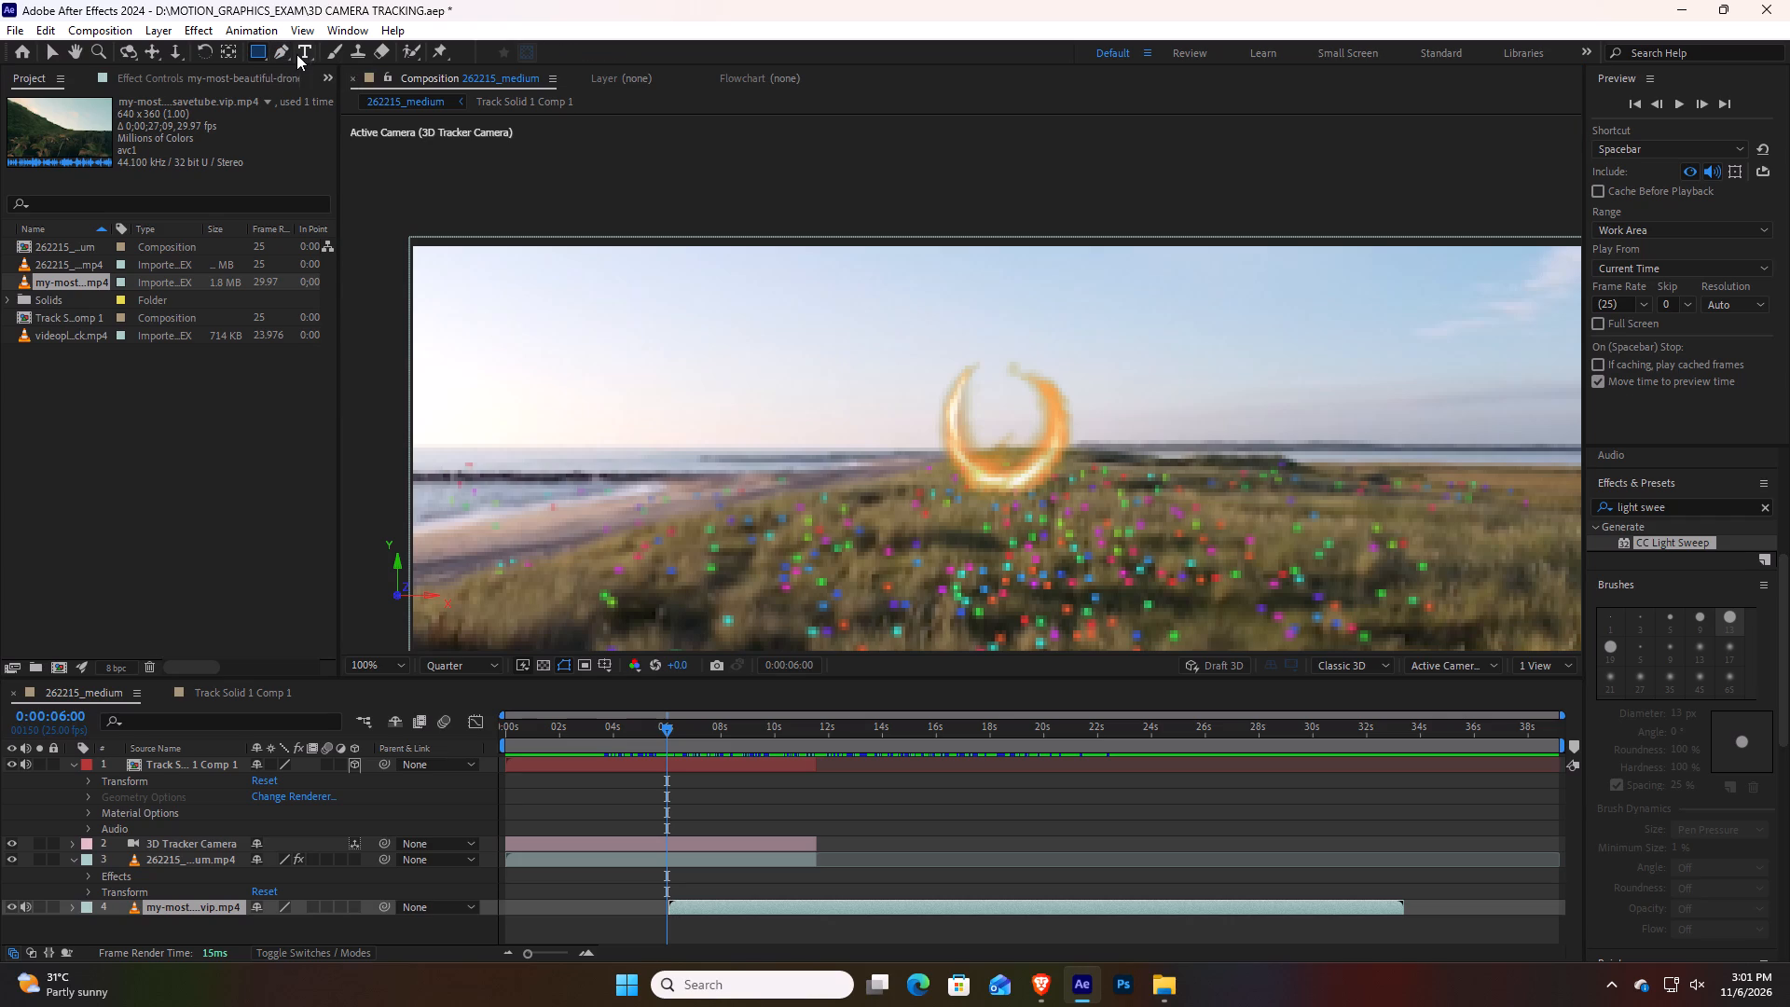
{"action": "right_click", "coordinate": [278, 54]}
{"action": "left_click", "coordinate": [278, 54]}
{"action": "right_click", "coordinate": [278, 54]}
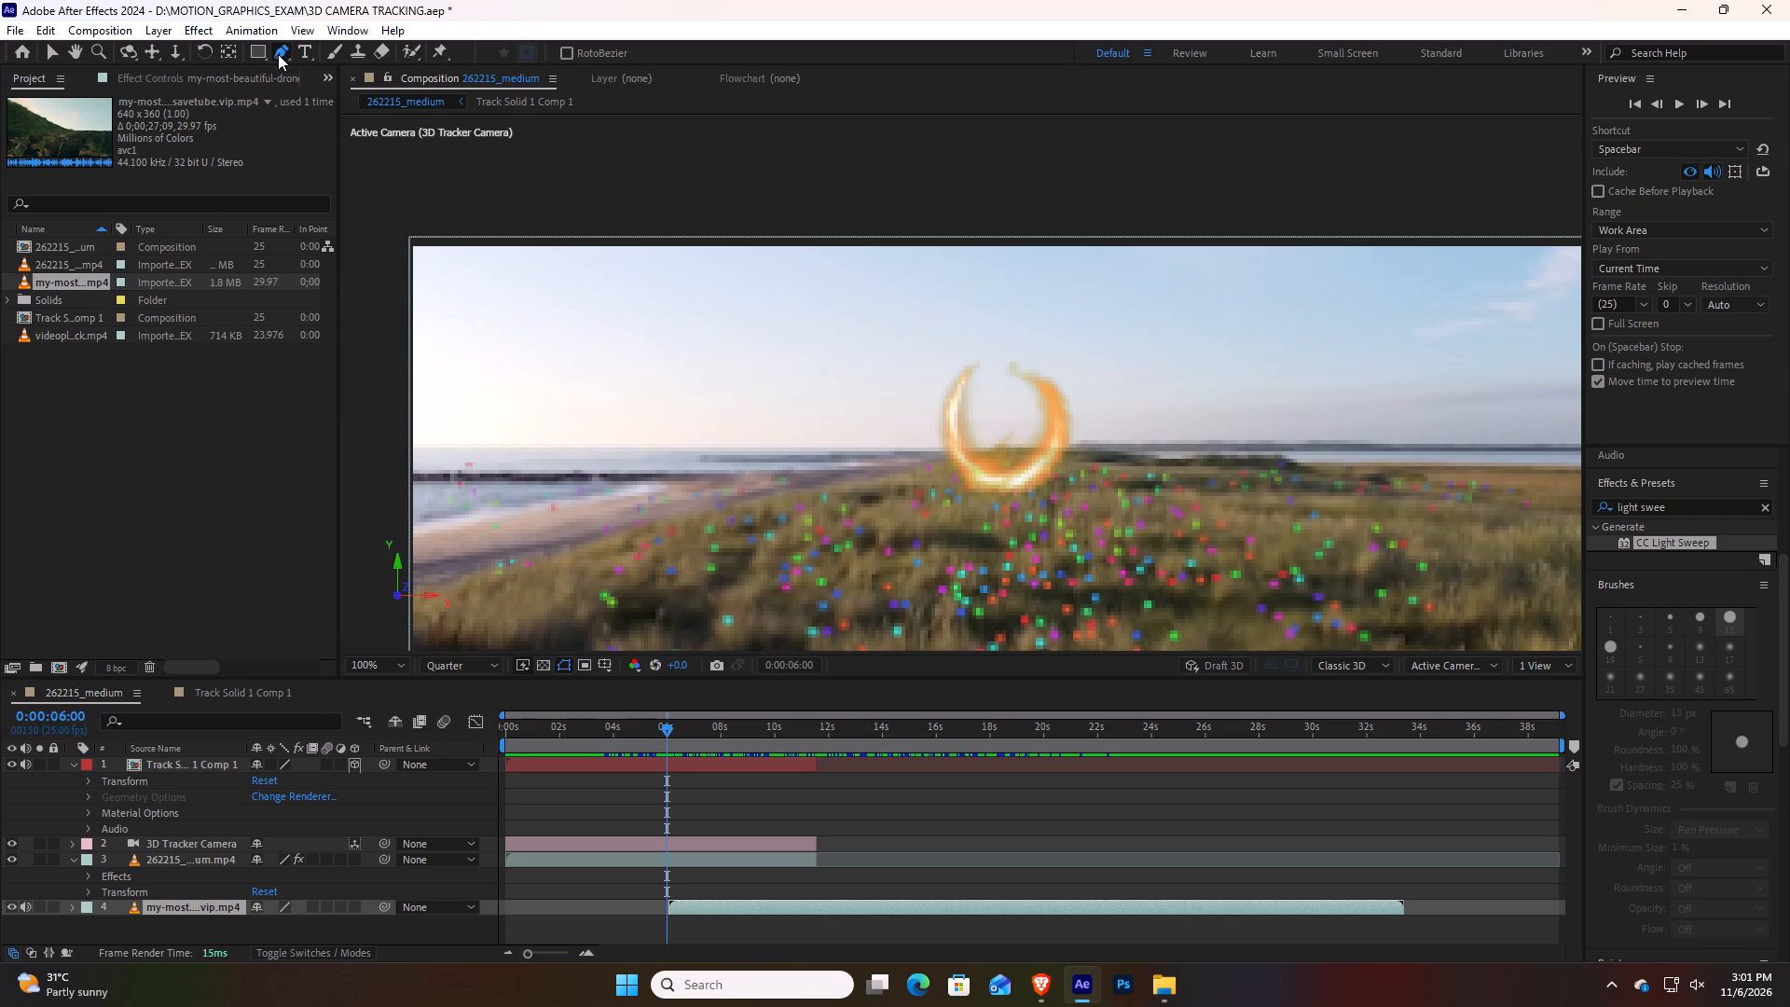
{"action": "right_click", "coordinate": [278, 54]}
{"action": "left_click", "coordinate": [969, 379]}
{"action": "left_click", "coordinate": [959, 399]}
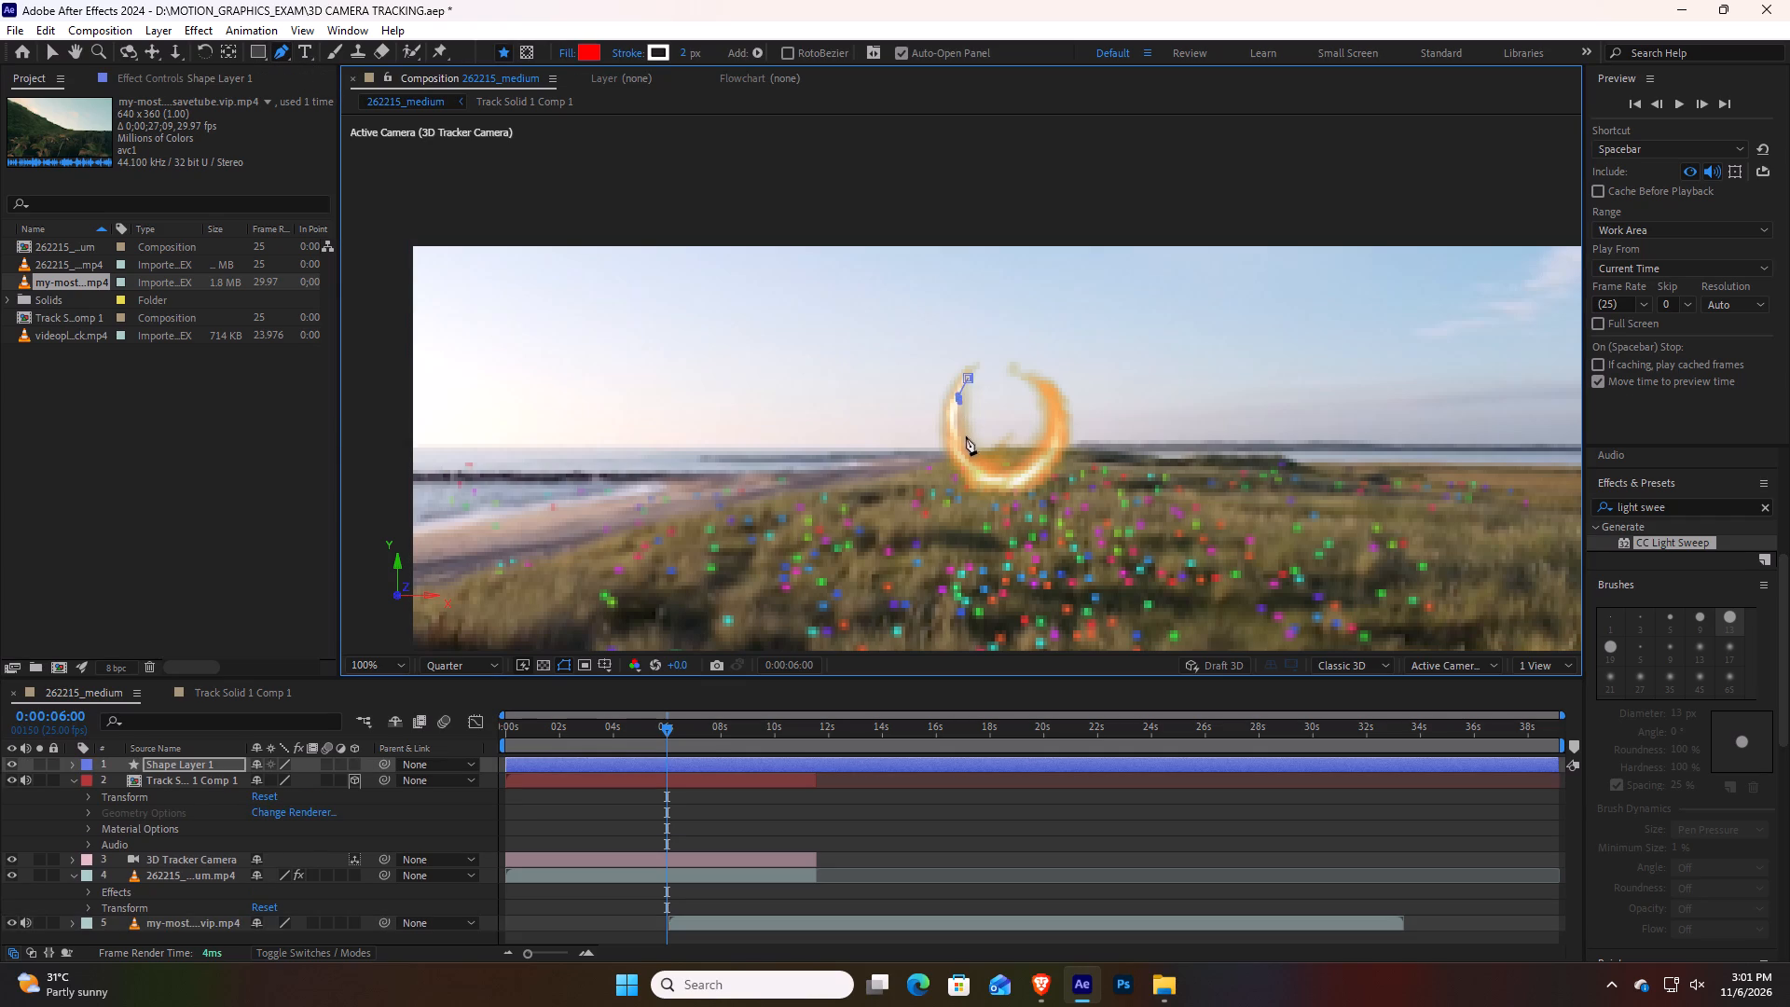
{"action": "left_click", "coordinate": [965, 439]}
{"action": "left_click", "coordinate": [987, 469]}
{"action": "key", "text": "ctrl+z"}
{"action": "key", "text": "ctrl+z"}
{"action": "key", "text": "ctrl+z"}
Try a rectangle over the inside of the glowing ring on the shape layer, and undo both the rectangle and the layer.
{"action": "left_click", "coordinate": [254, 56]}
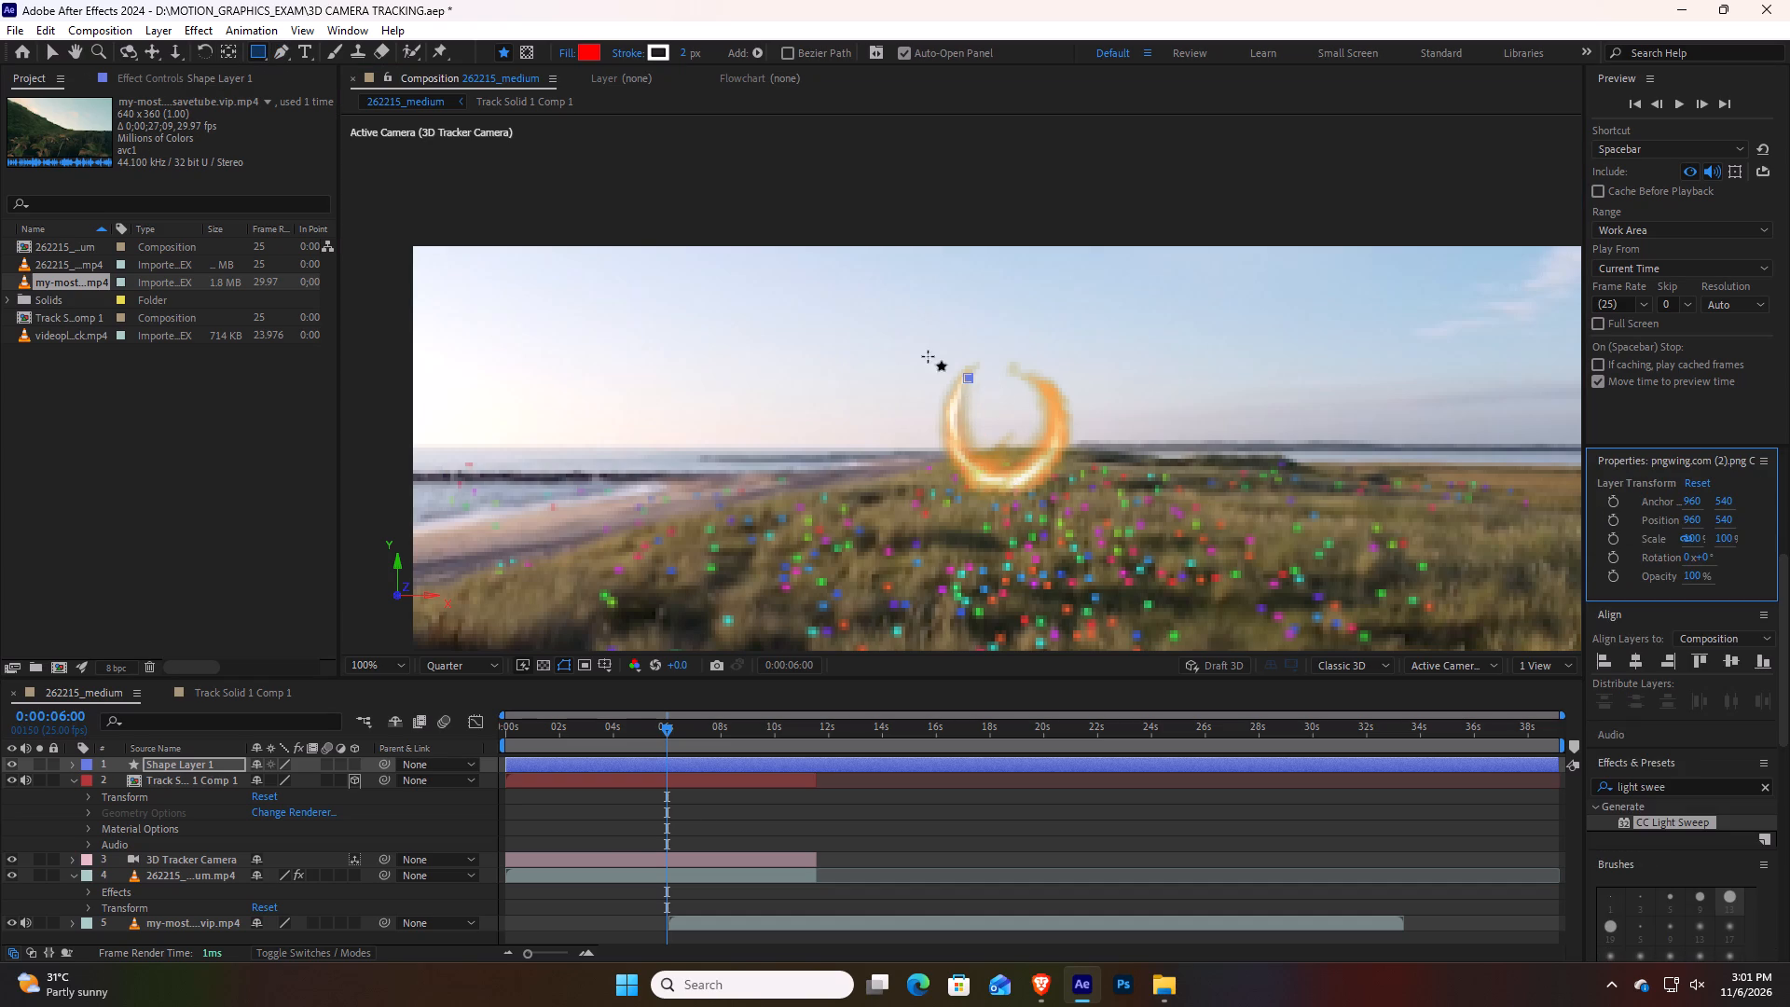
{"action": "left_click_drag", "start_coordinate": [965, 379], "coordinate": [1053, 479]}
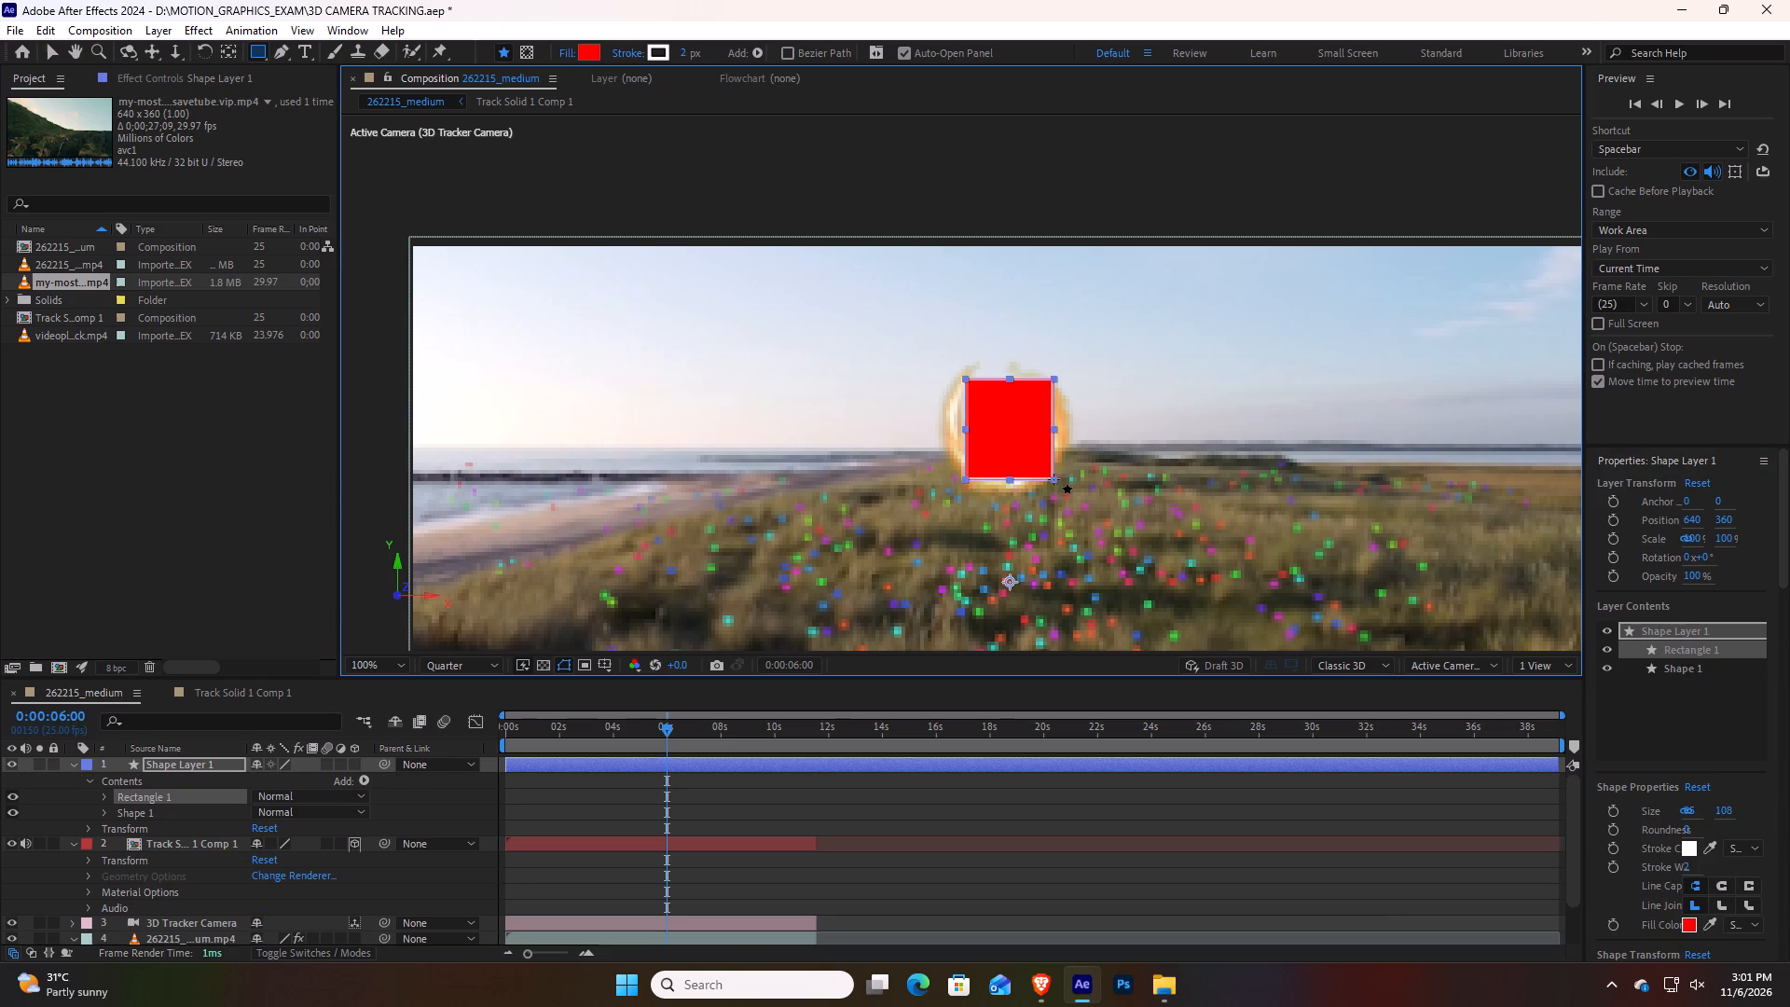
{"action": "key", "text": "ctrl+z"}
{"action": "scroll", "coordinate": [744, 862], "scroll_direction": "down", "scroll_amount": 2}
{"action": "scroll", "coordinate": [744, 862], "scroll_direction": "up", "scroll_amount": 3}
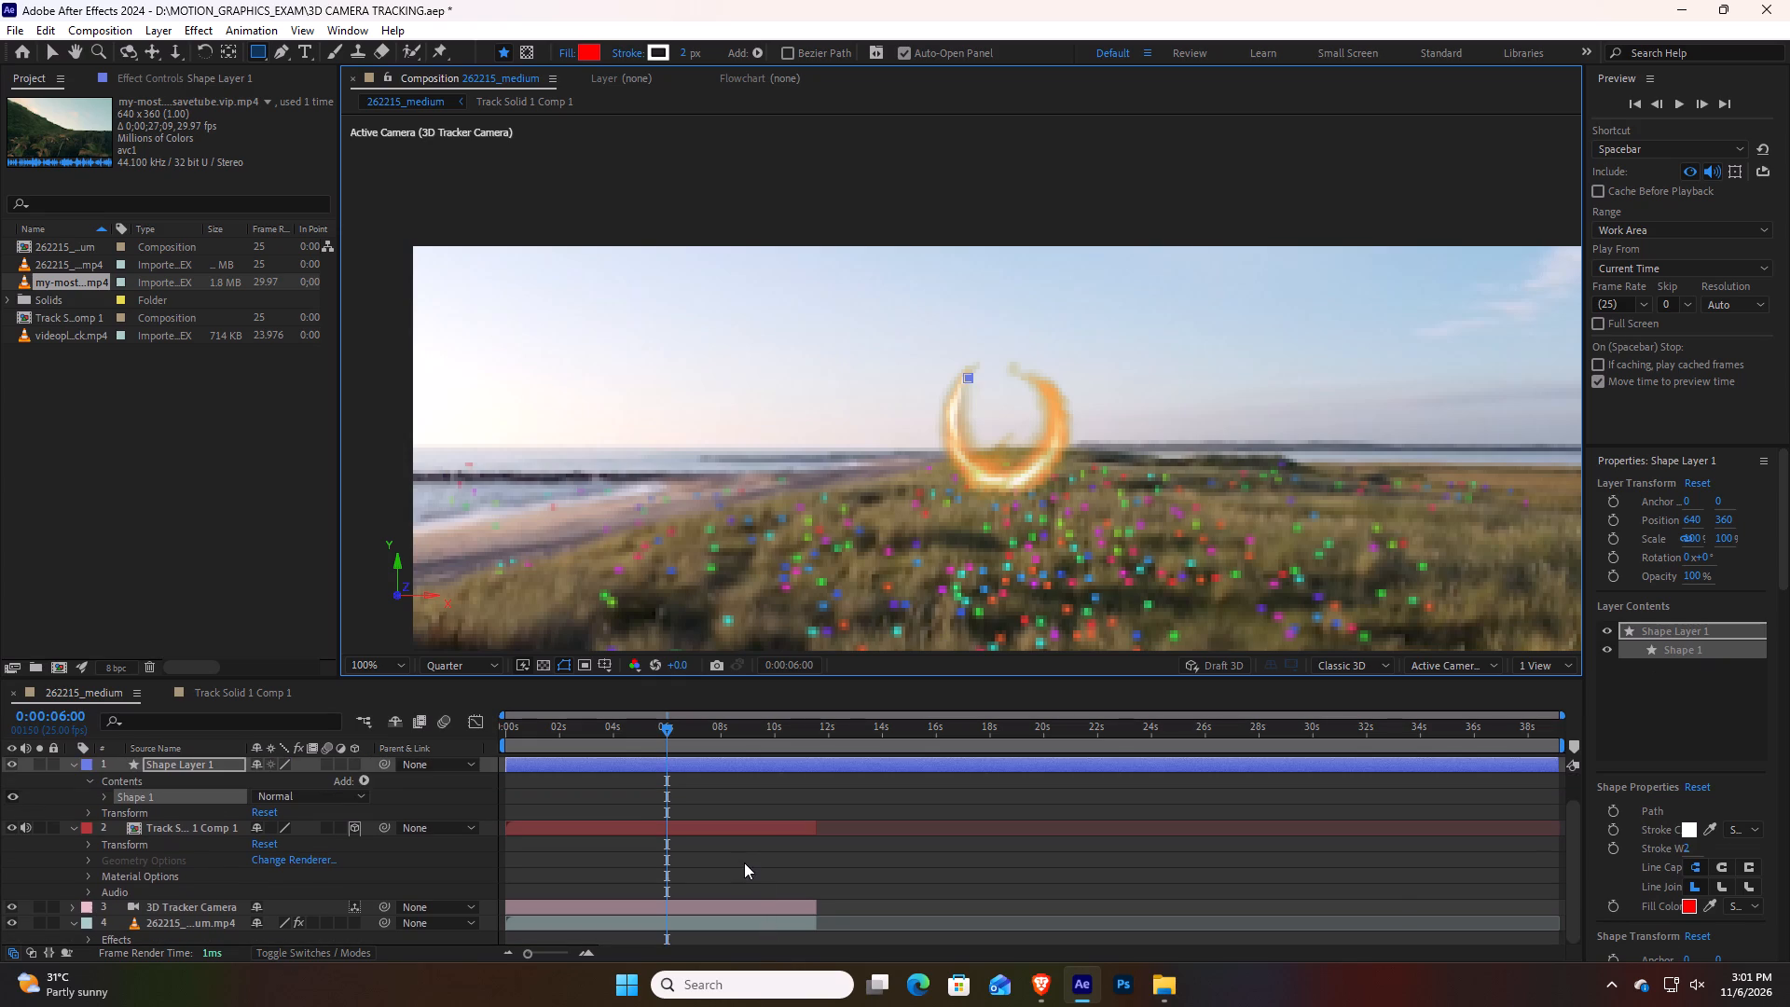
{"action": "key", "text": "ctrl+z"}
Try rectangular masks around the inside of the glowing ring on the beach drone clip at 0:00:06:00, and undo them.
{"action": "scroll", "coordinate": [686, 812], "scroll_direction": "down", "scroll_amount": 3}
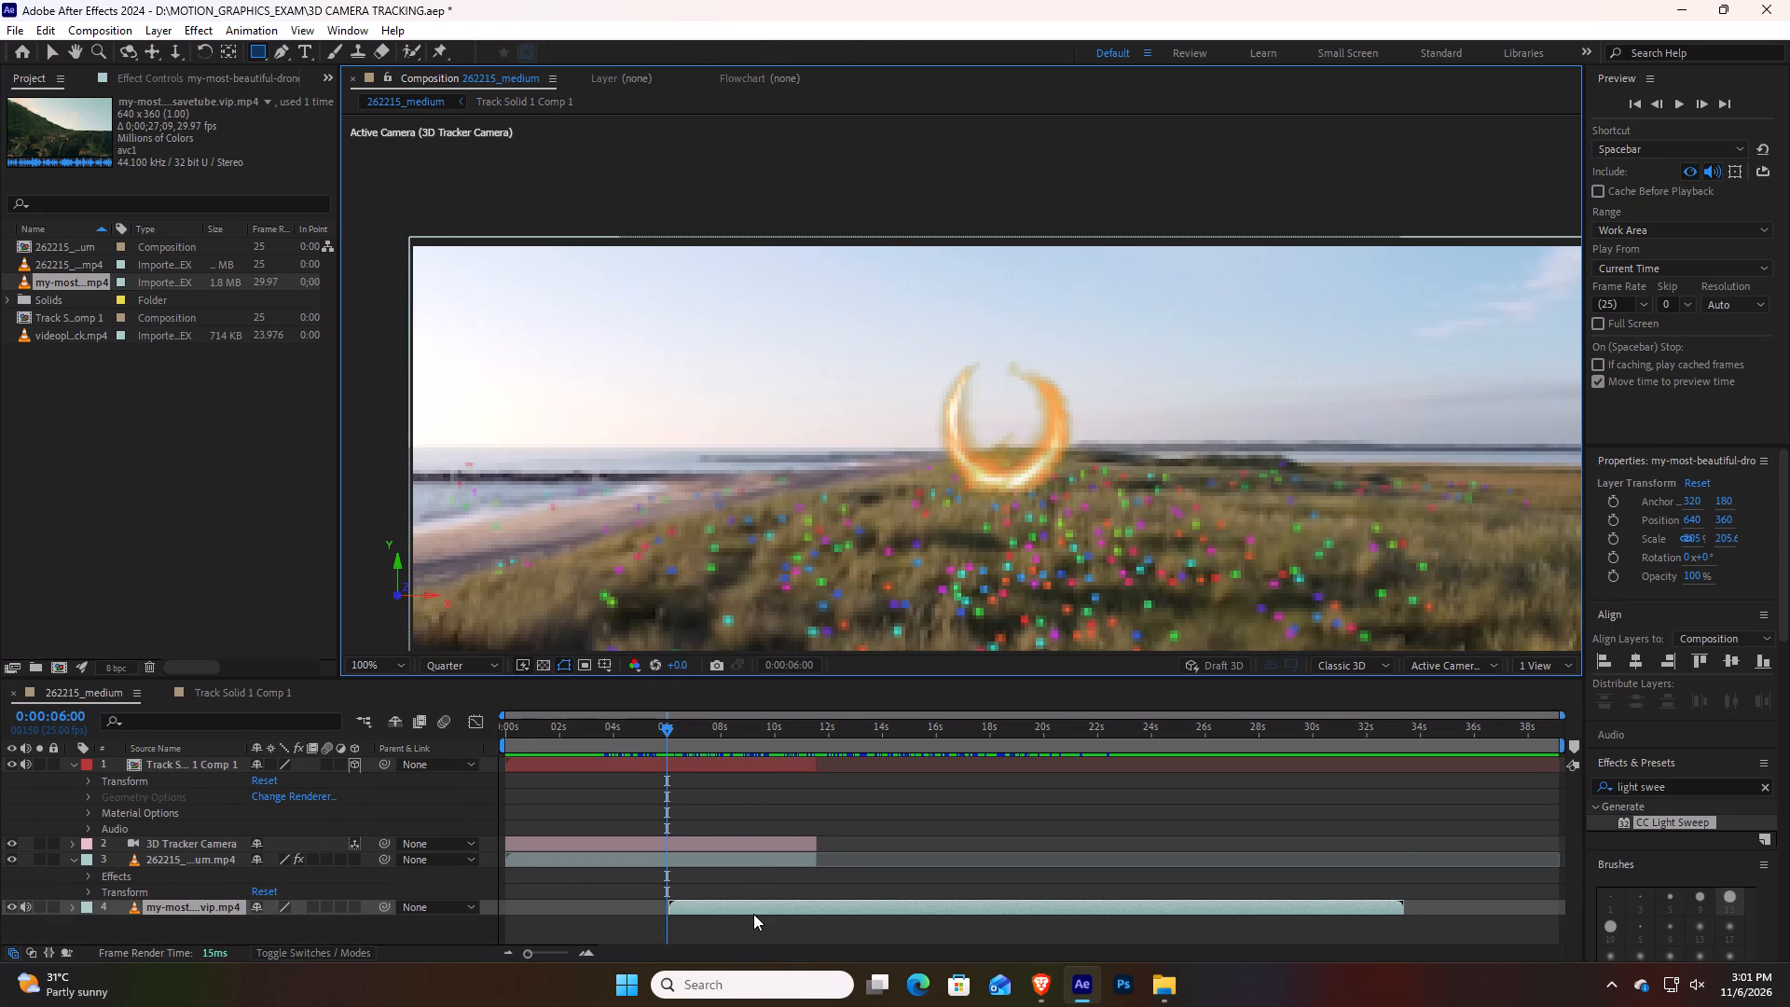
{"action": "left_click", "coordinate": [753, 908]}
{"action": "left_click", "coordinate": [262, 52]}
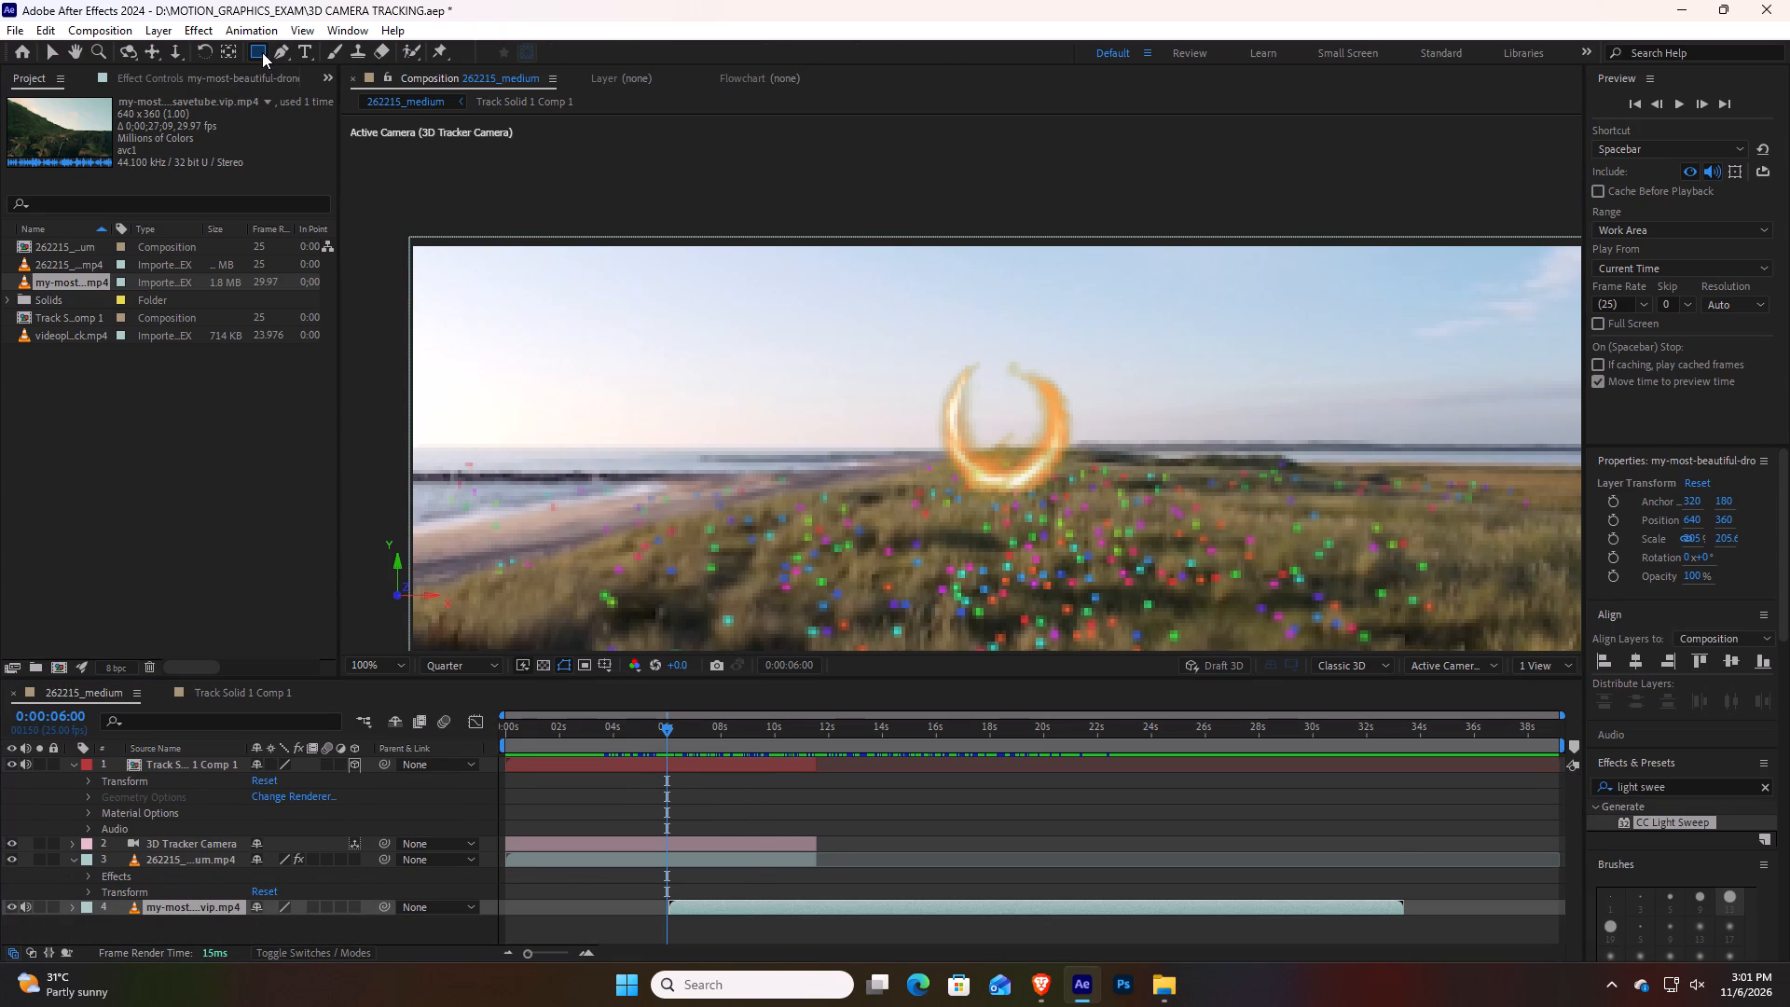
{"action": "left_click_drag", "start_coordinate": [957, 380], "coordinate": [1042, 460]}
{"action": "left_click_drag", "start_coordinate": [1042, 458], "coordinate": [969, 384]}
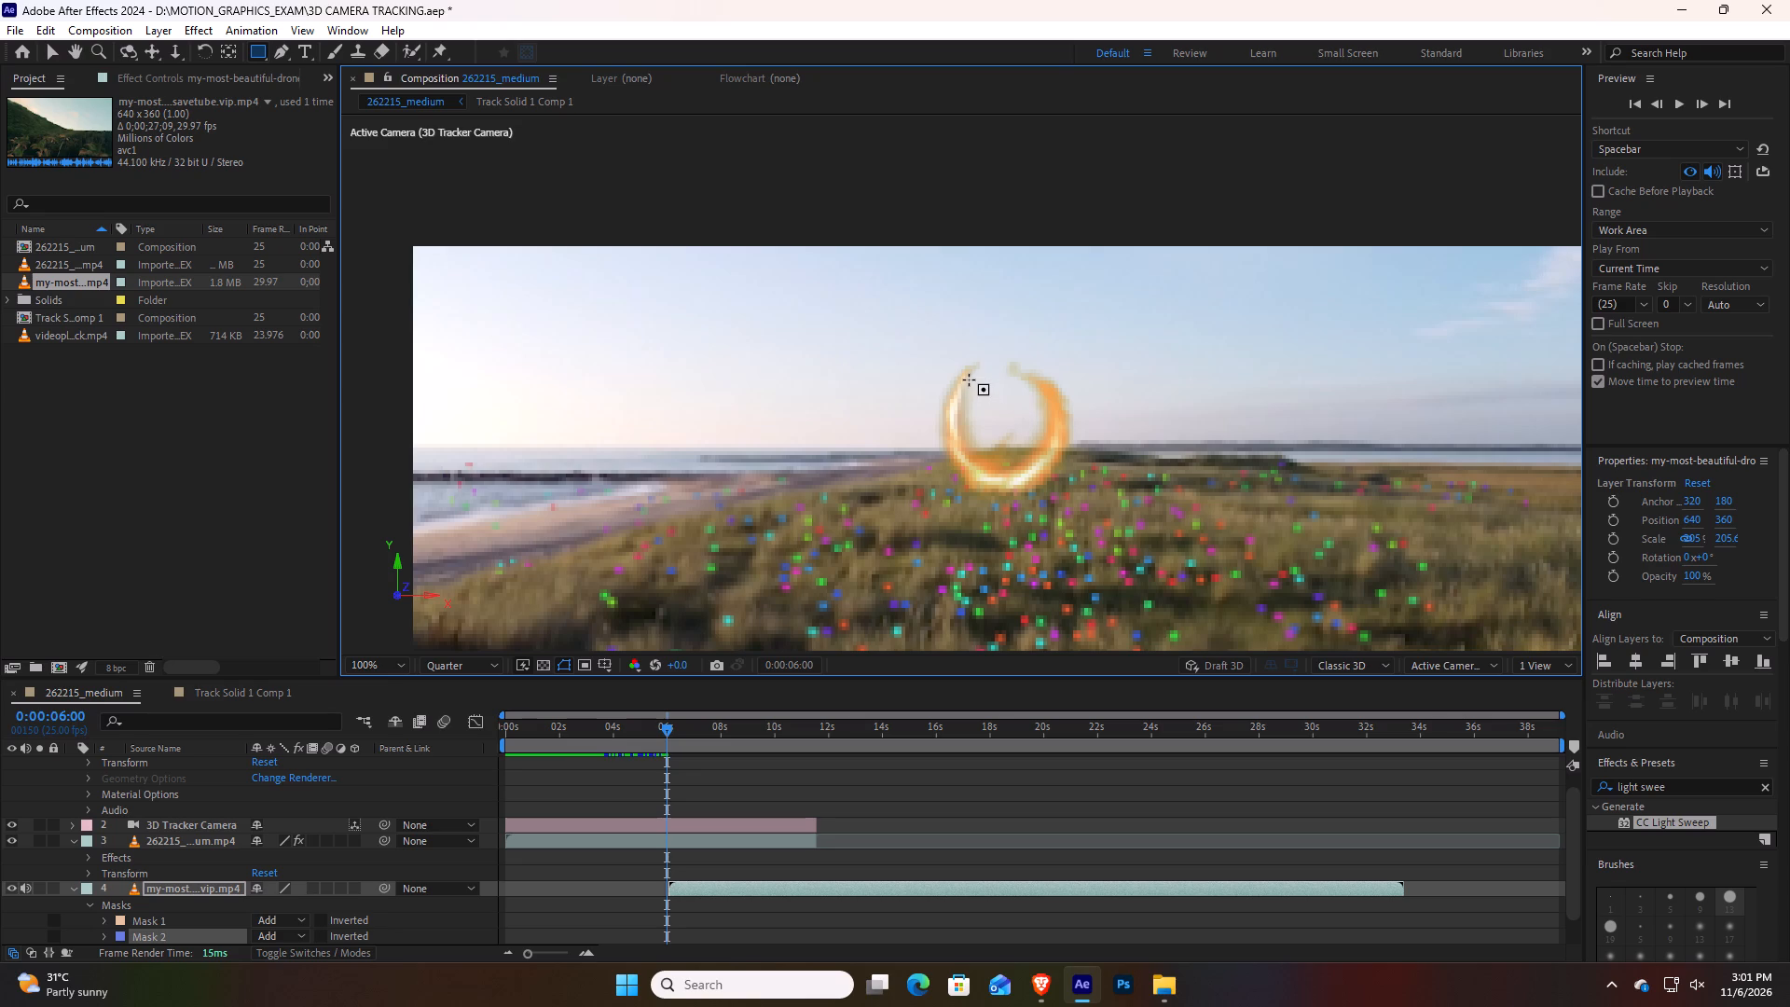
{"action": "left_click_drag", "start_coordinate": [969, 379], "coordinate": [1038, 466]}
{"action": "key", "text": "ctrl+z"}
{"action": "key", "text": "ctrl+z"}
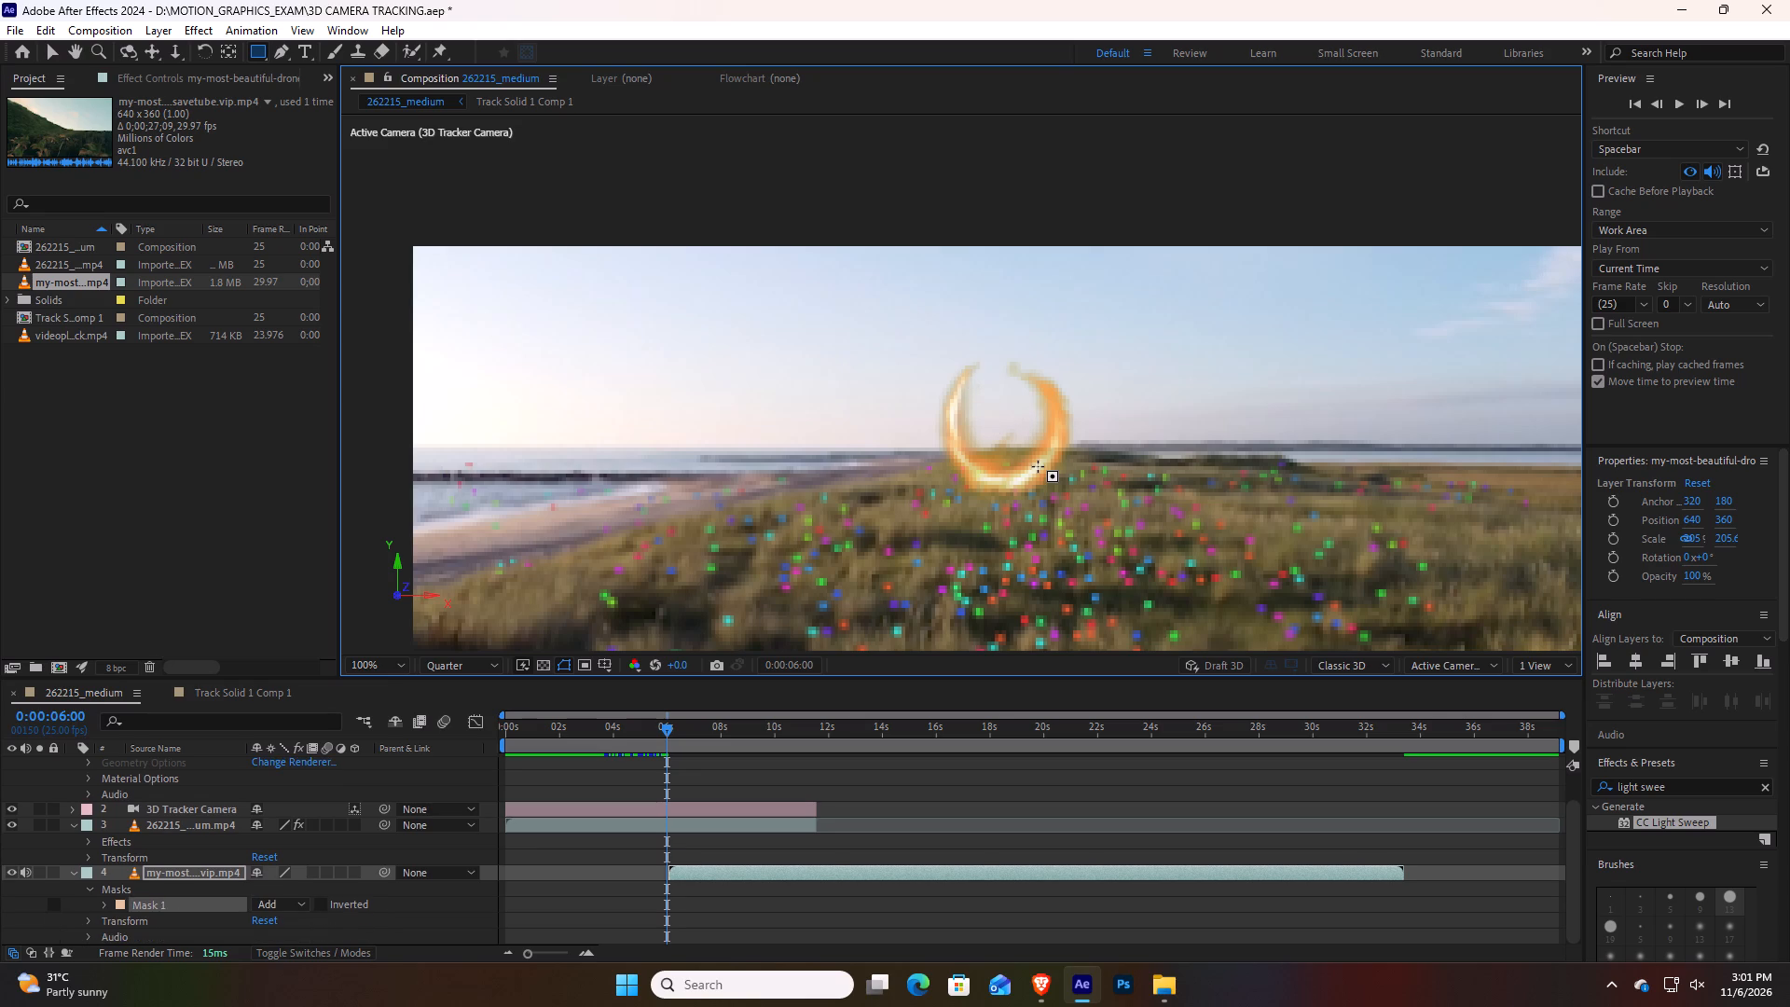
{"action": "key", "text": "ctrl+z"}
Undo the last shift and enlargement of the 262215_medium.mp4 layer.
{"action": "scroll", "coordinate": [702, 843], "scroll_direction": "up", "scroll_amount": 2}
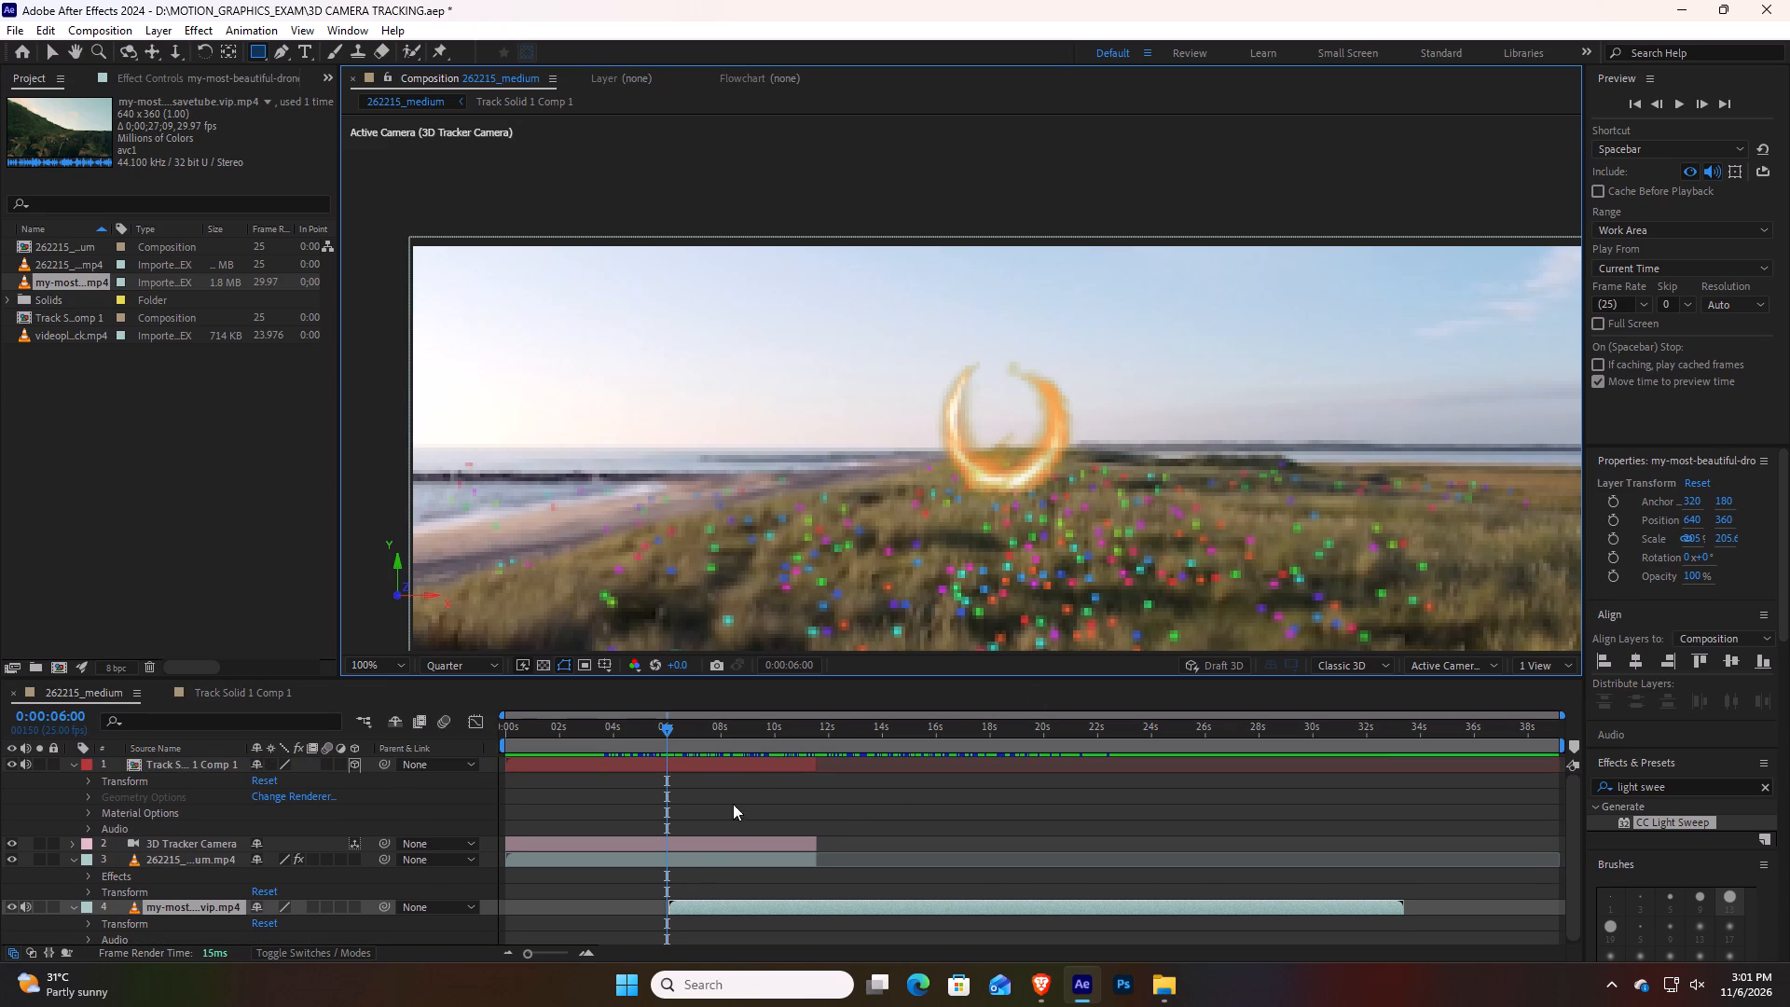
{"action": "left_click", "coordinate": [737, 758]}
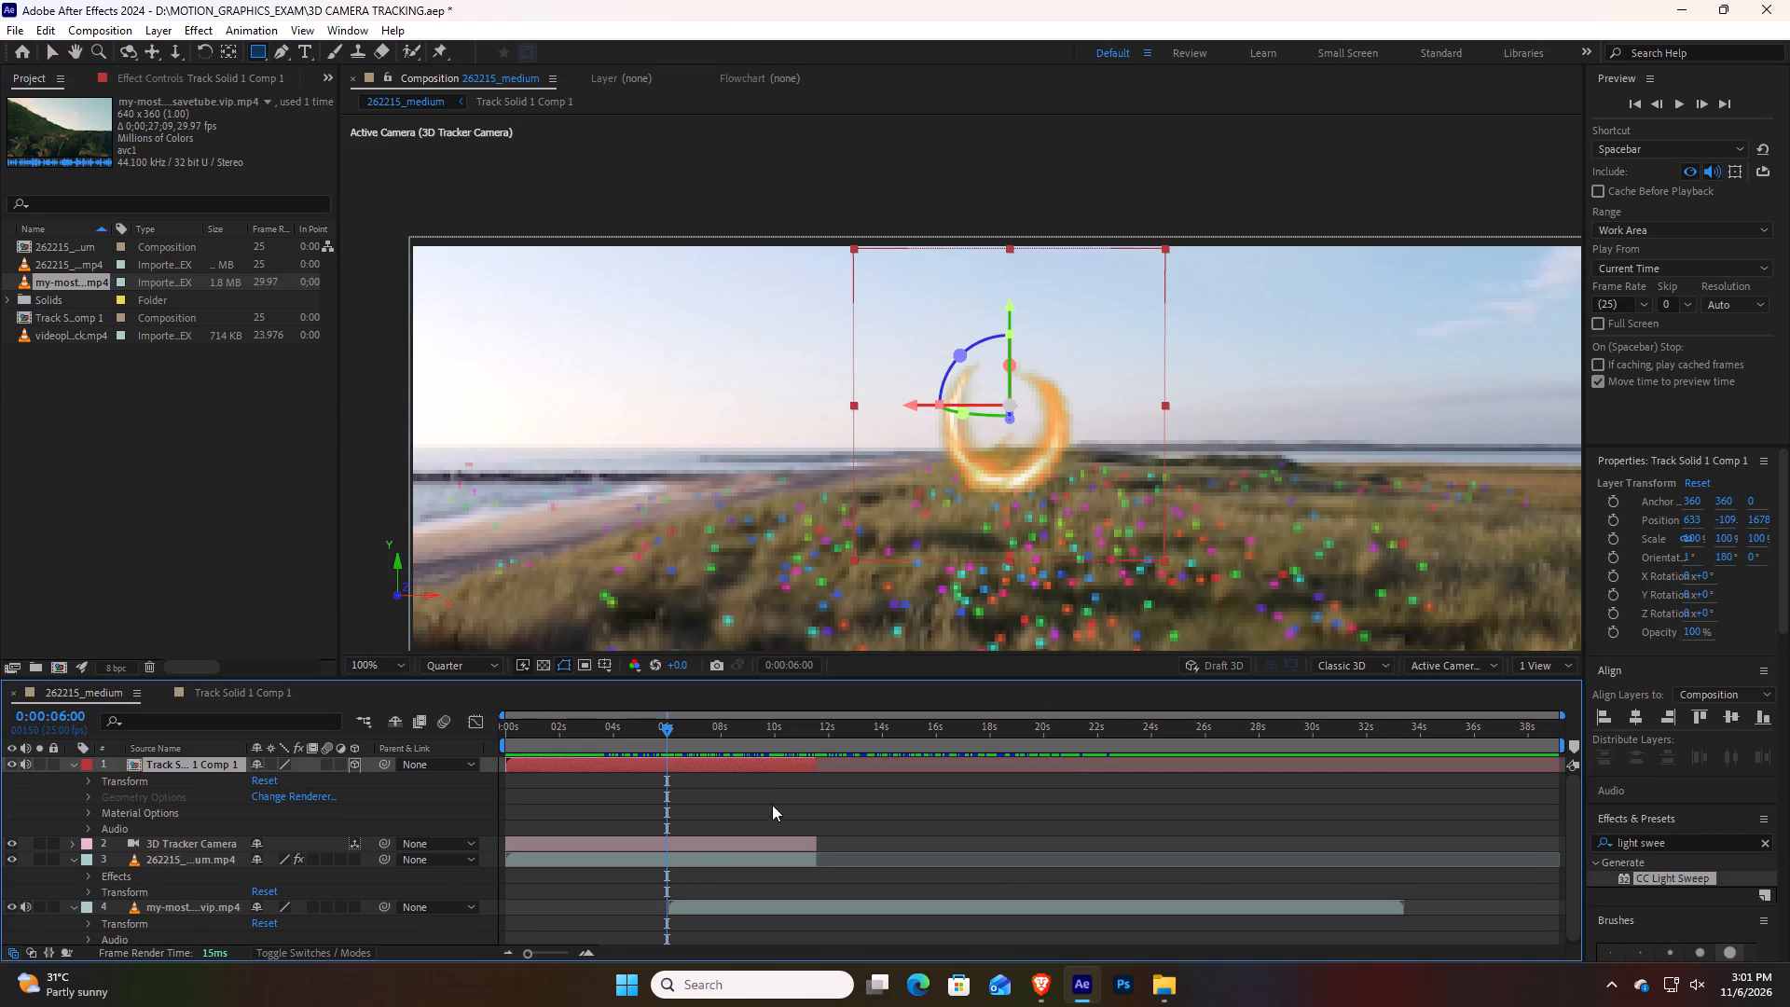
{"action": "left_click", "coordinate": [1068, 393]}
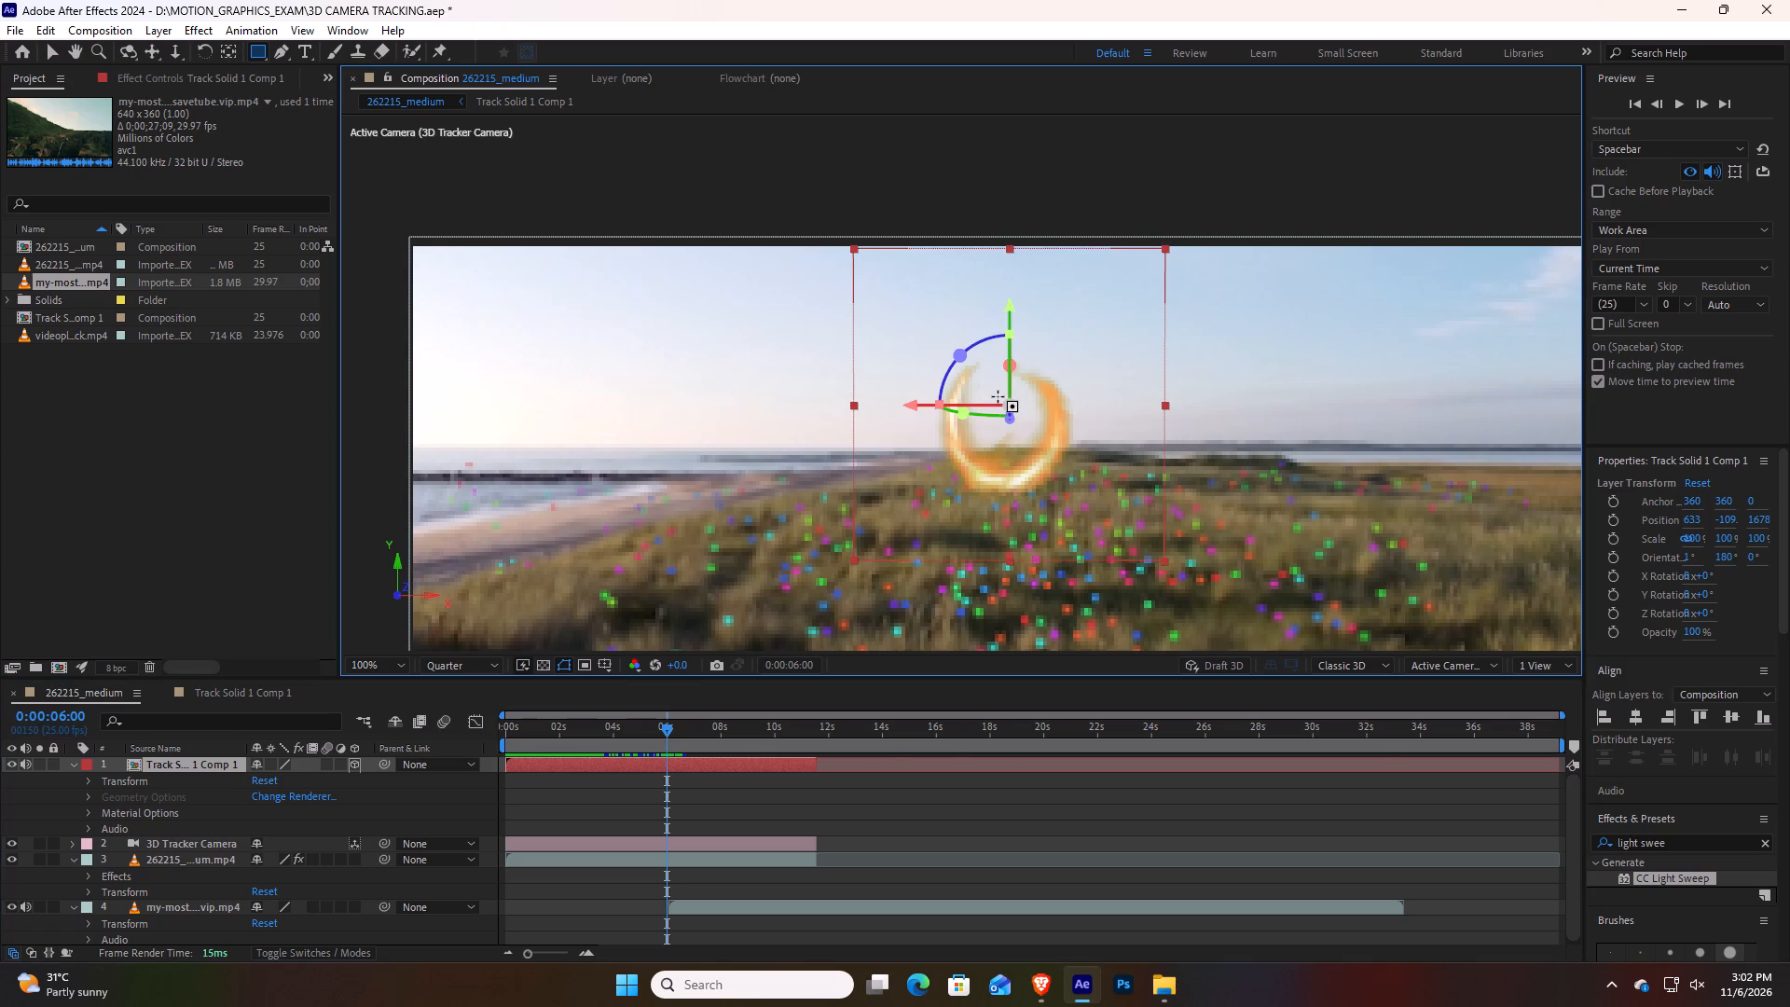
{"action": "key", "text": "ctrl+z"}
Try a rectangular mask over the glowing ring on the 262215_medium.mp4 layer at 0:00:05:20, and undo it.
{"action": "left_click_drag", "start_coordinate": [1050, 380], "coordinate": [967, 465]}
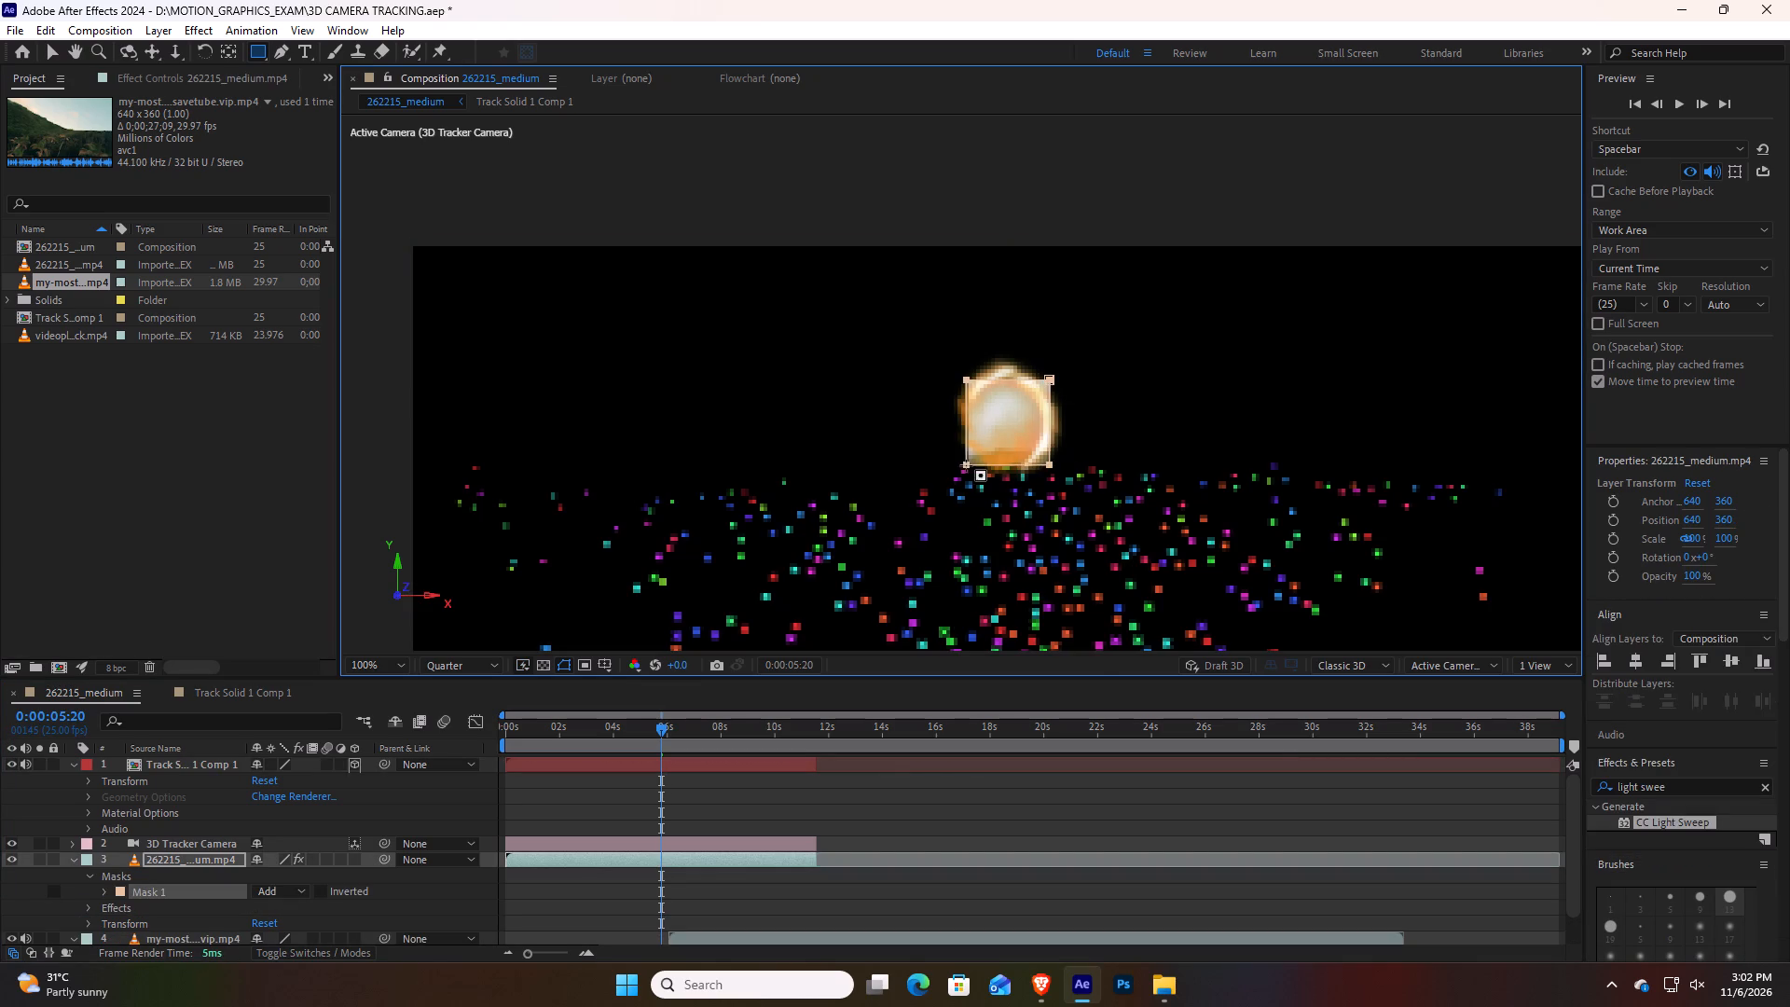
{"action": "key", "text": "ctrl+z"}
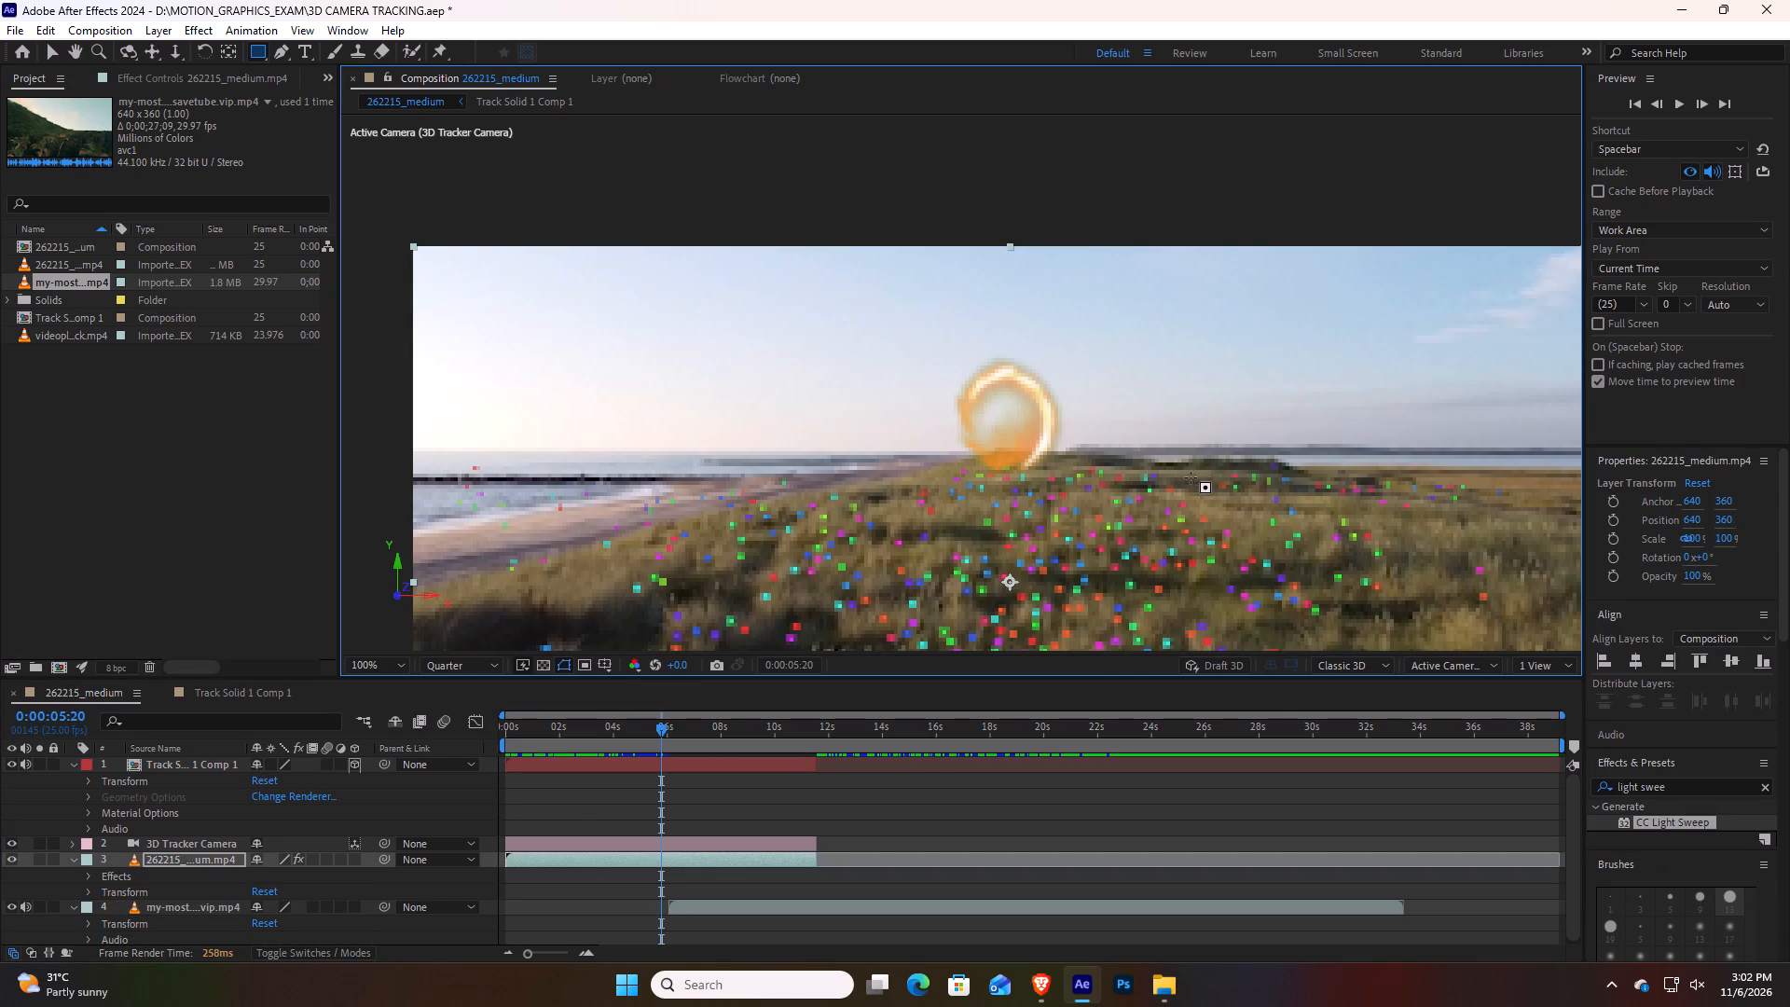
Draw a rectangular mask over the inside of the glowing ring on the 262215_medium.mp4 layer at 0:00:05:20.
{"action": "left_click", "coordinate": [702, 844]}
{"action": "scroll", "coordinate": [777, 837], "scroll_direction": "up", "scroll_amount": 3}
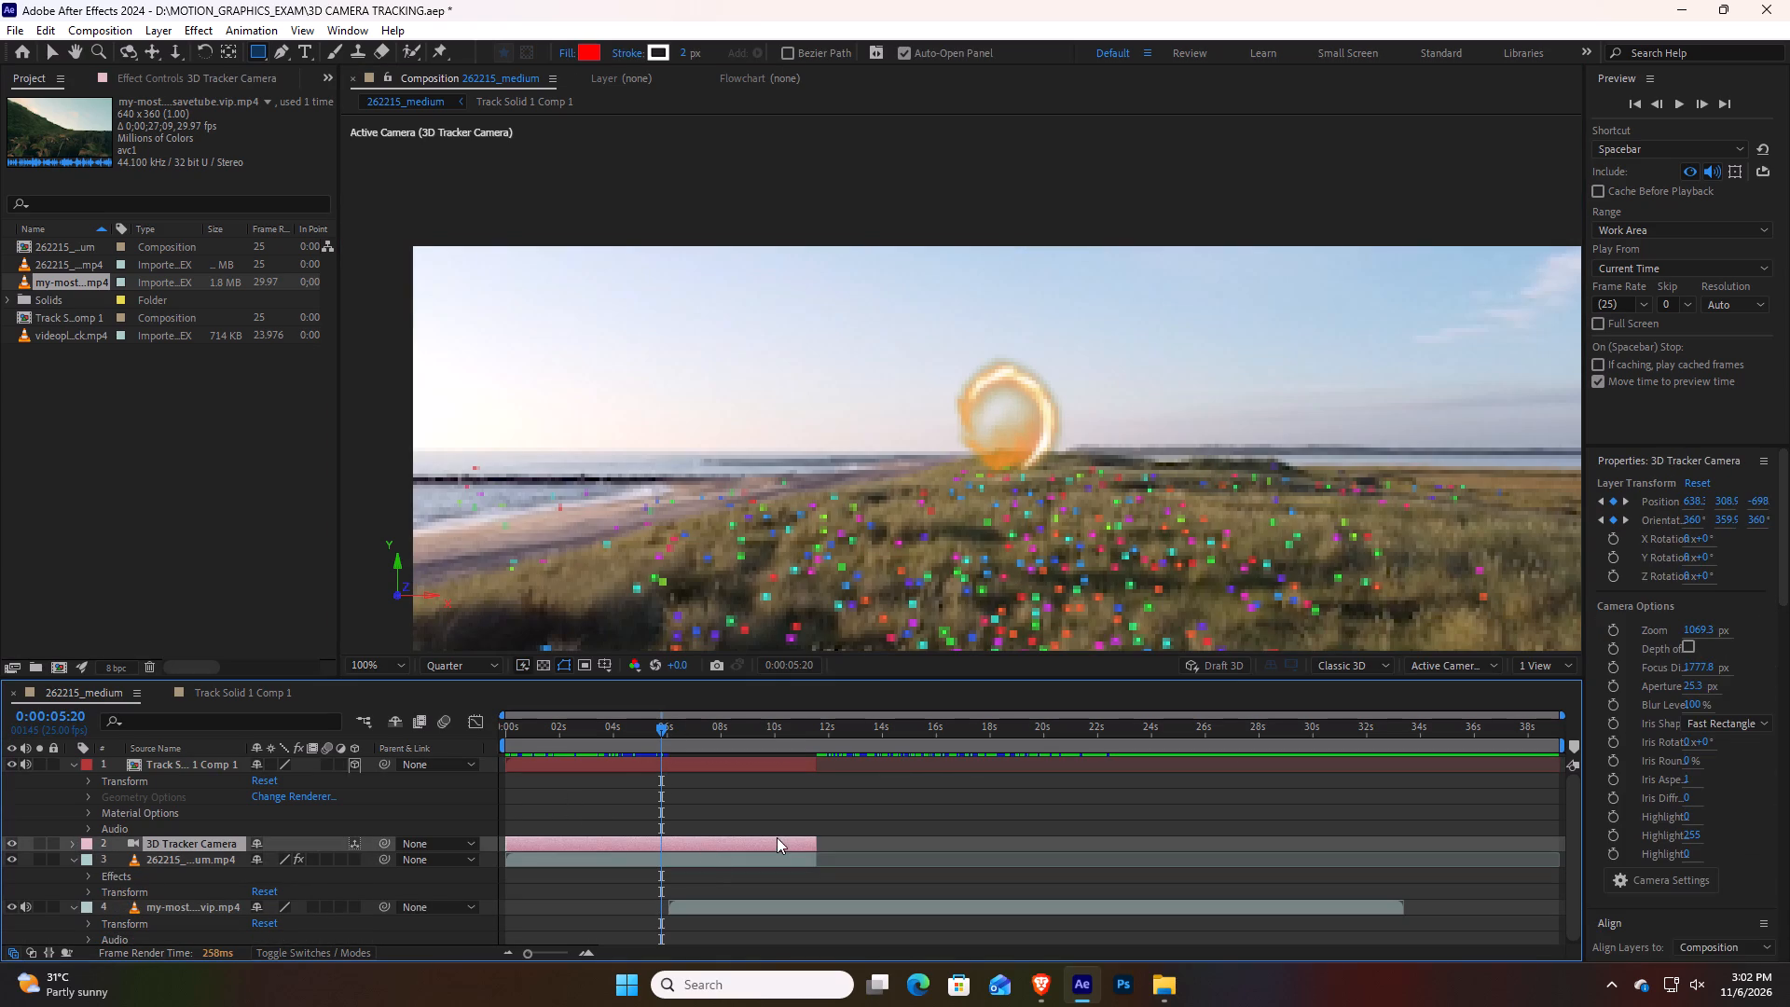
{"action": "left_click", "coordinate": [788, 855]}
{"action": "left_click_drag", "start_coordinate": [971, 381], "coordinate": [975, 392]}
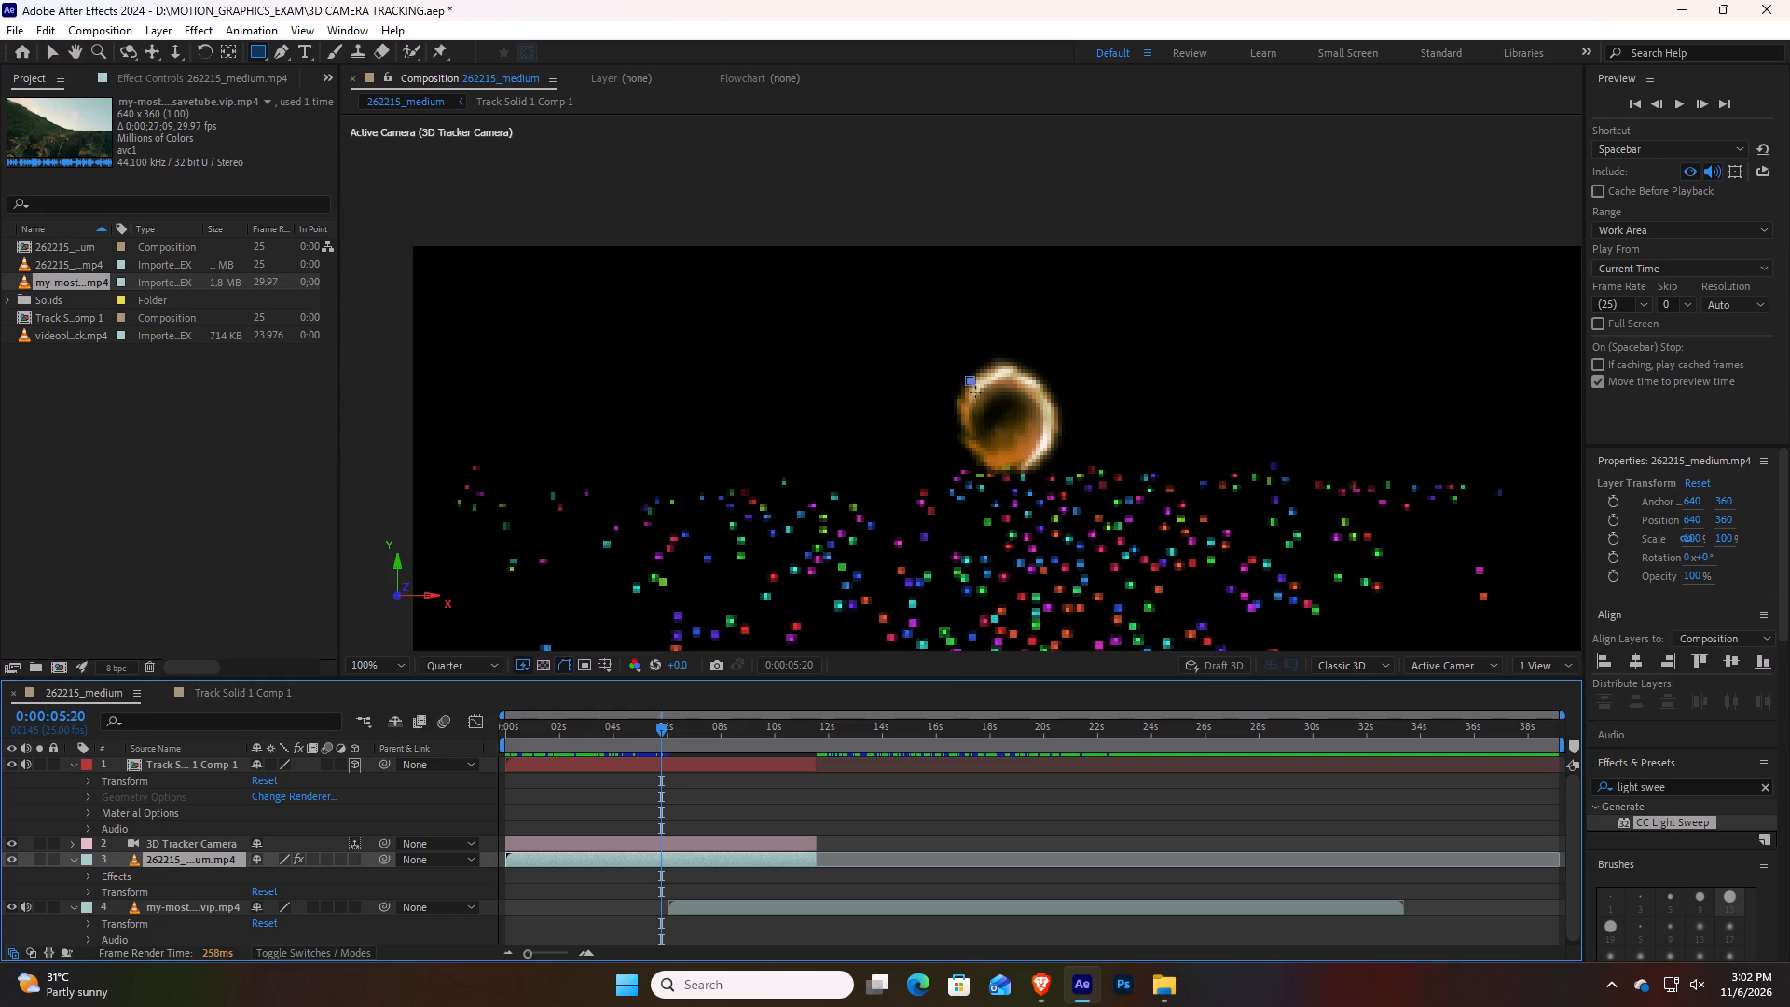
{"action": "left_click_drag", "start_coordinate": [975, 392], "coordinate": [1040, 462]}
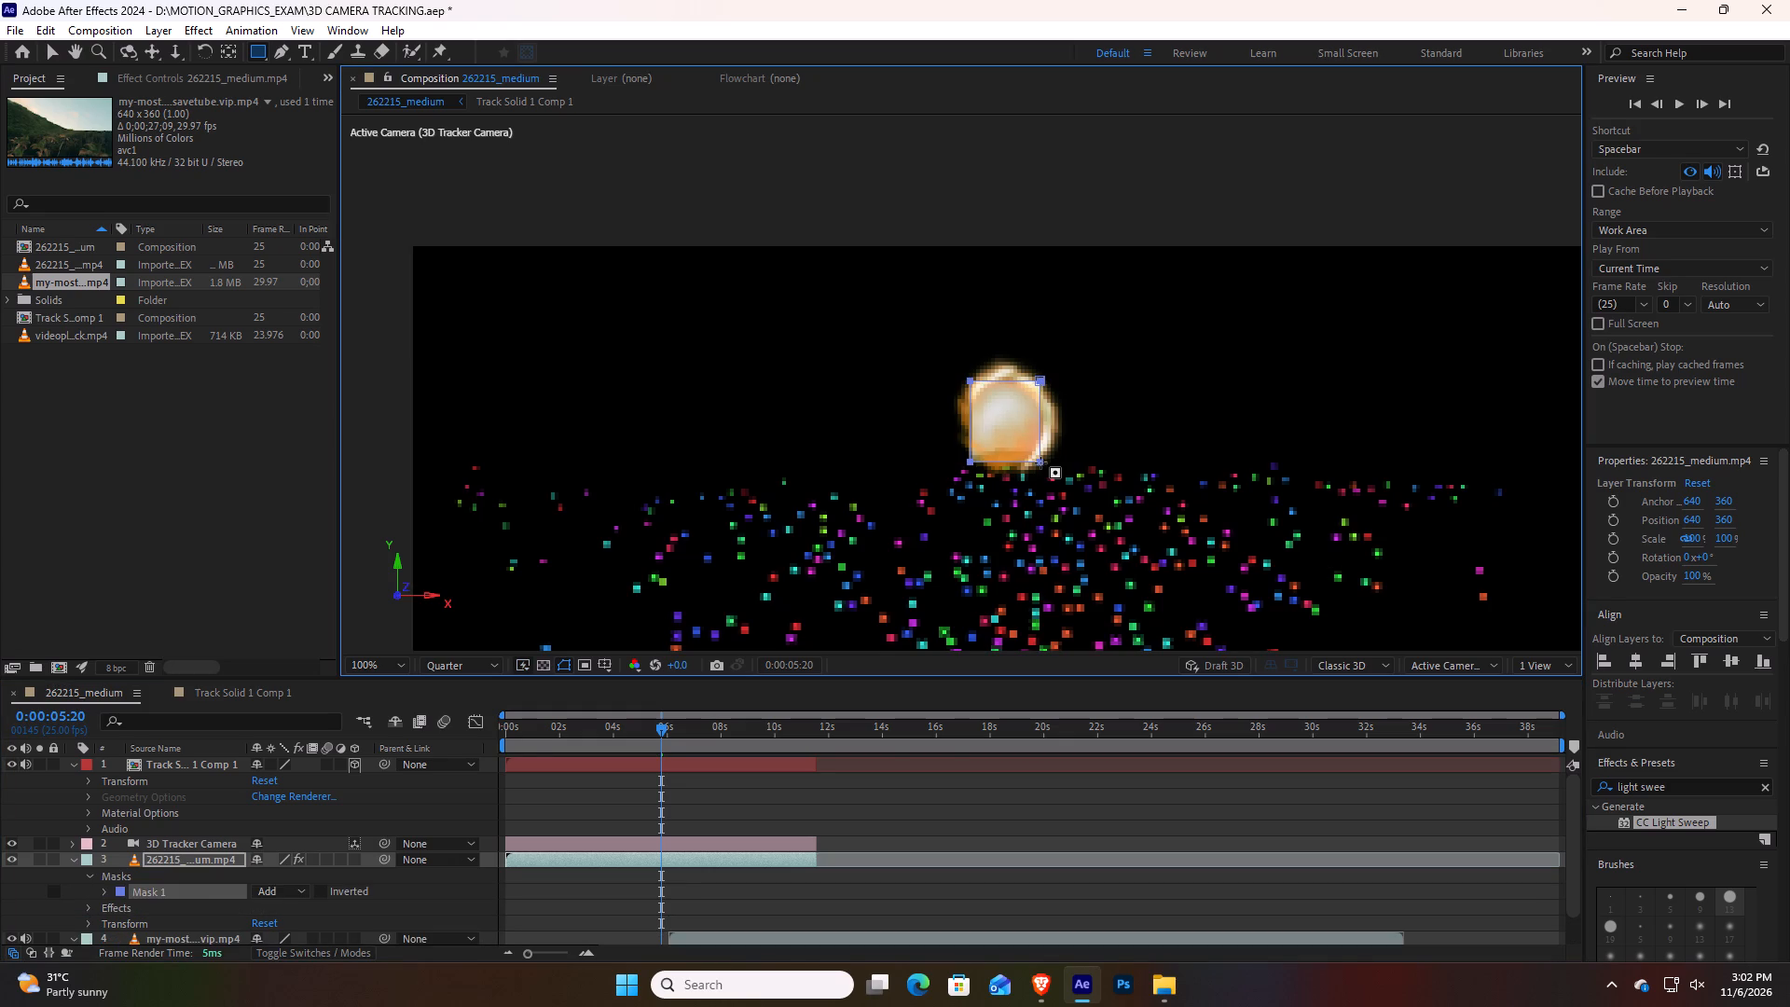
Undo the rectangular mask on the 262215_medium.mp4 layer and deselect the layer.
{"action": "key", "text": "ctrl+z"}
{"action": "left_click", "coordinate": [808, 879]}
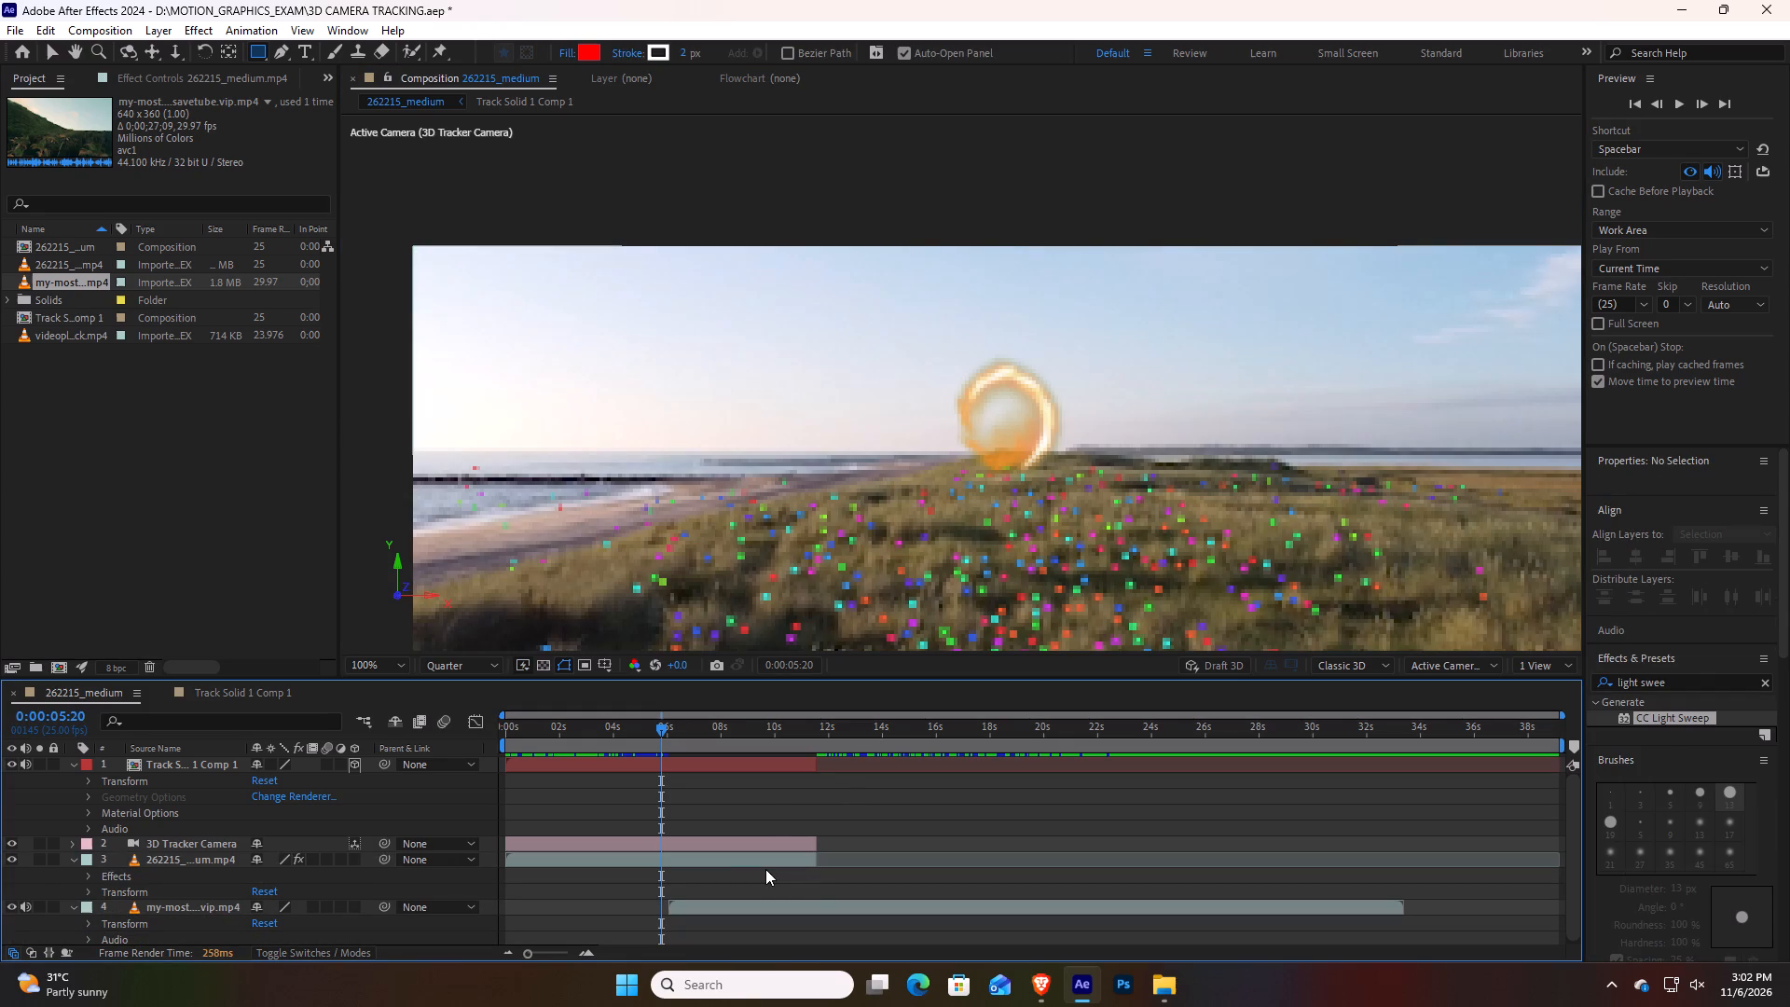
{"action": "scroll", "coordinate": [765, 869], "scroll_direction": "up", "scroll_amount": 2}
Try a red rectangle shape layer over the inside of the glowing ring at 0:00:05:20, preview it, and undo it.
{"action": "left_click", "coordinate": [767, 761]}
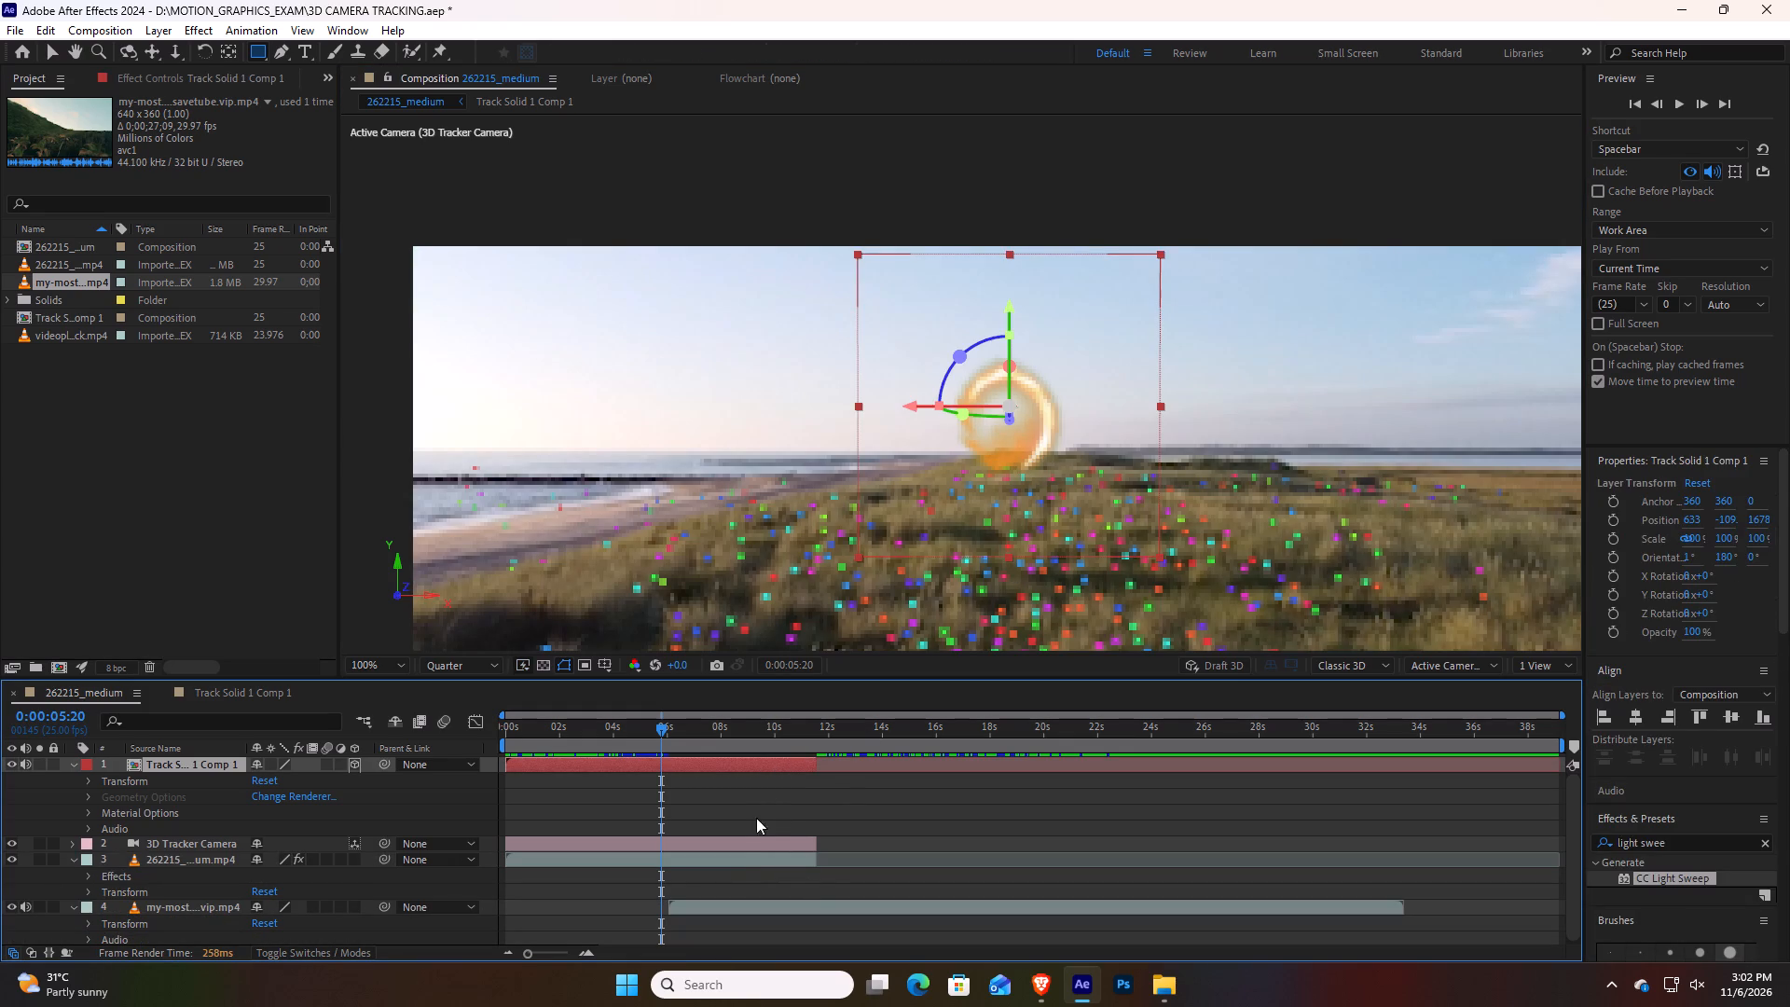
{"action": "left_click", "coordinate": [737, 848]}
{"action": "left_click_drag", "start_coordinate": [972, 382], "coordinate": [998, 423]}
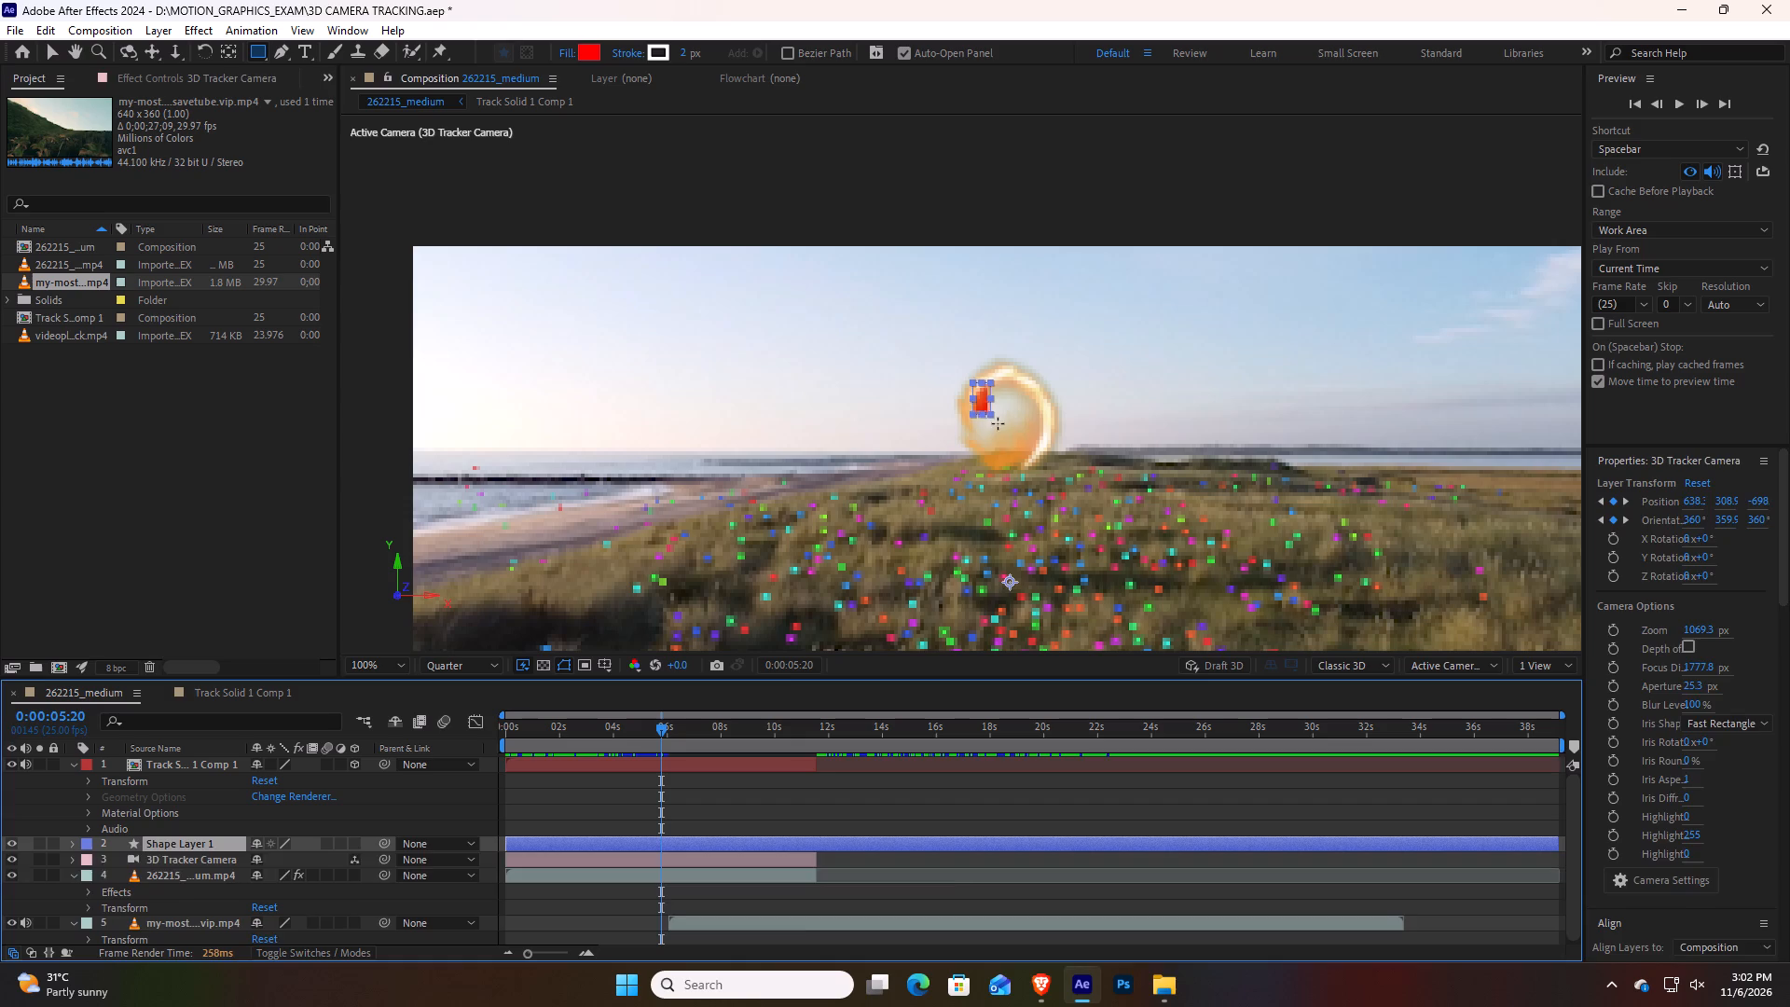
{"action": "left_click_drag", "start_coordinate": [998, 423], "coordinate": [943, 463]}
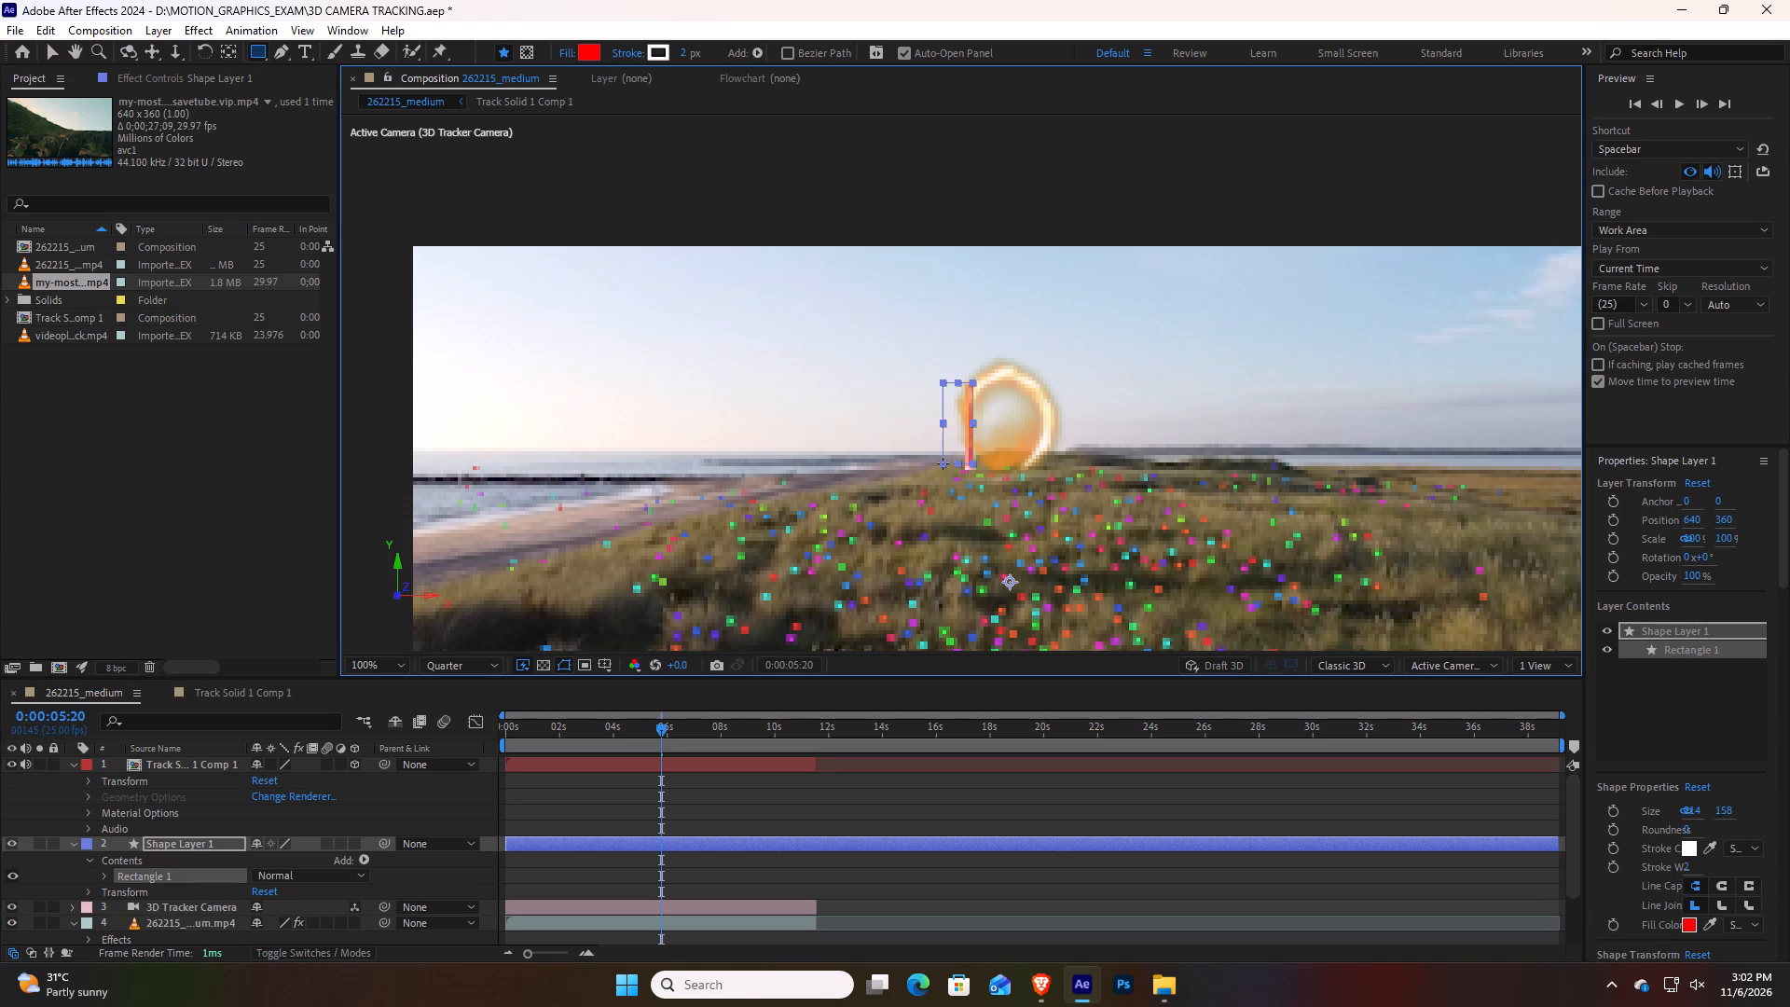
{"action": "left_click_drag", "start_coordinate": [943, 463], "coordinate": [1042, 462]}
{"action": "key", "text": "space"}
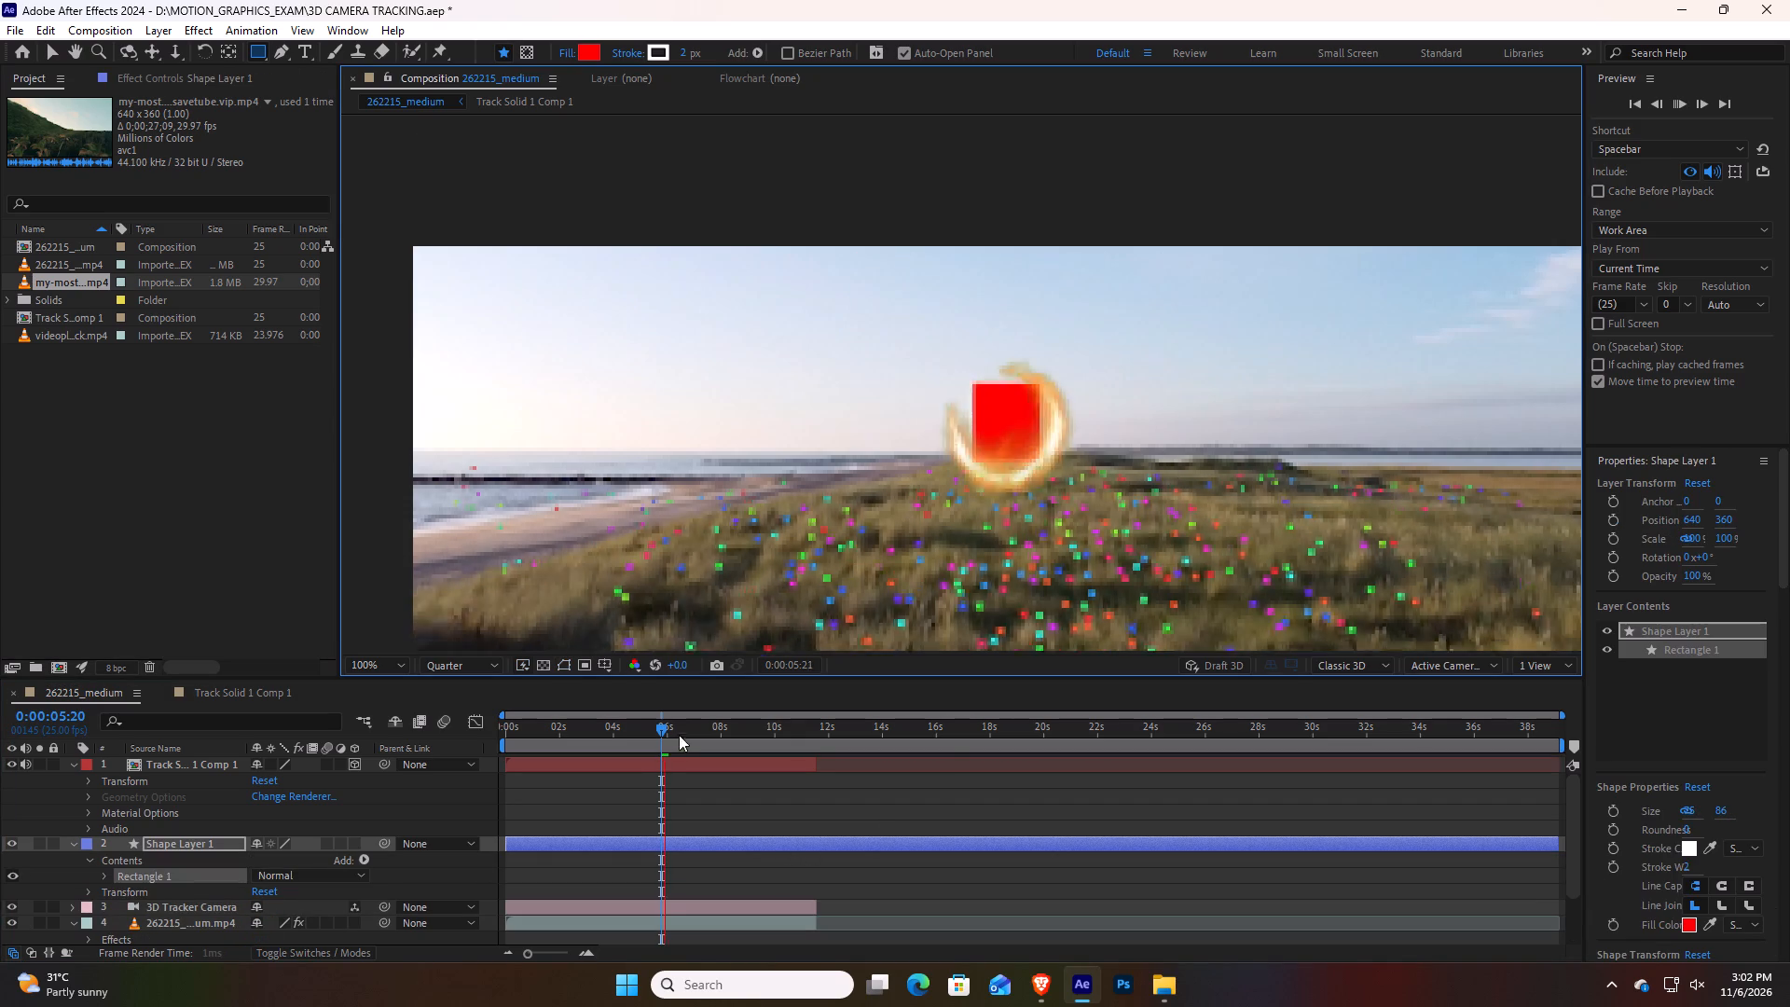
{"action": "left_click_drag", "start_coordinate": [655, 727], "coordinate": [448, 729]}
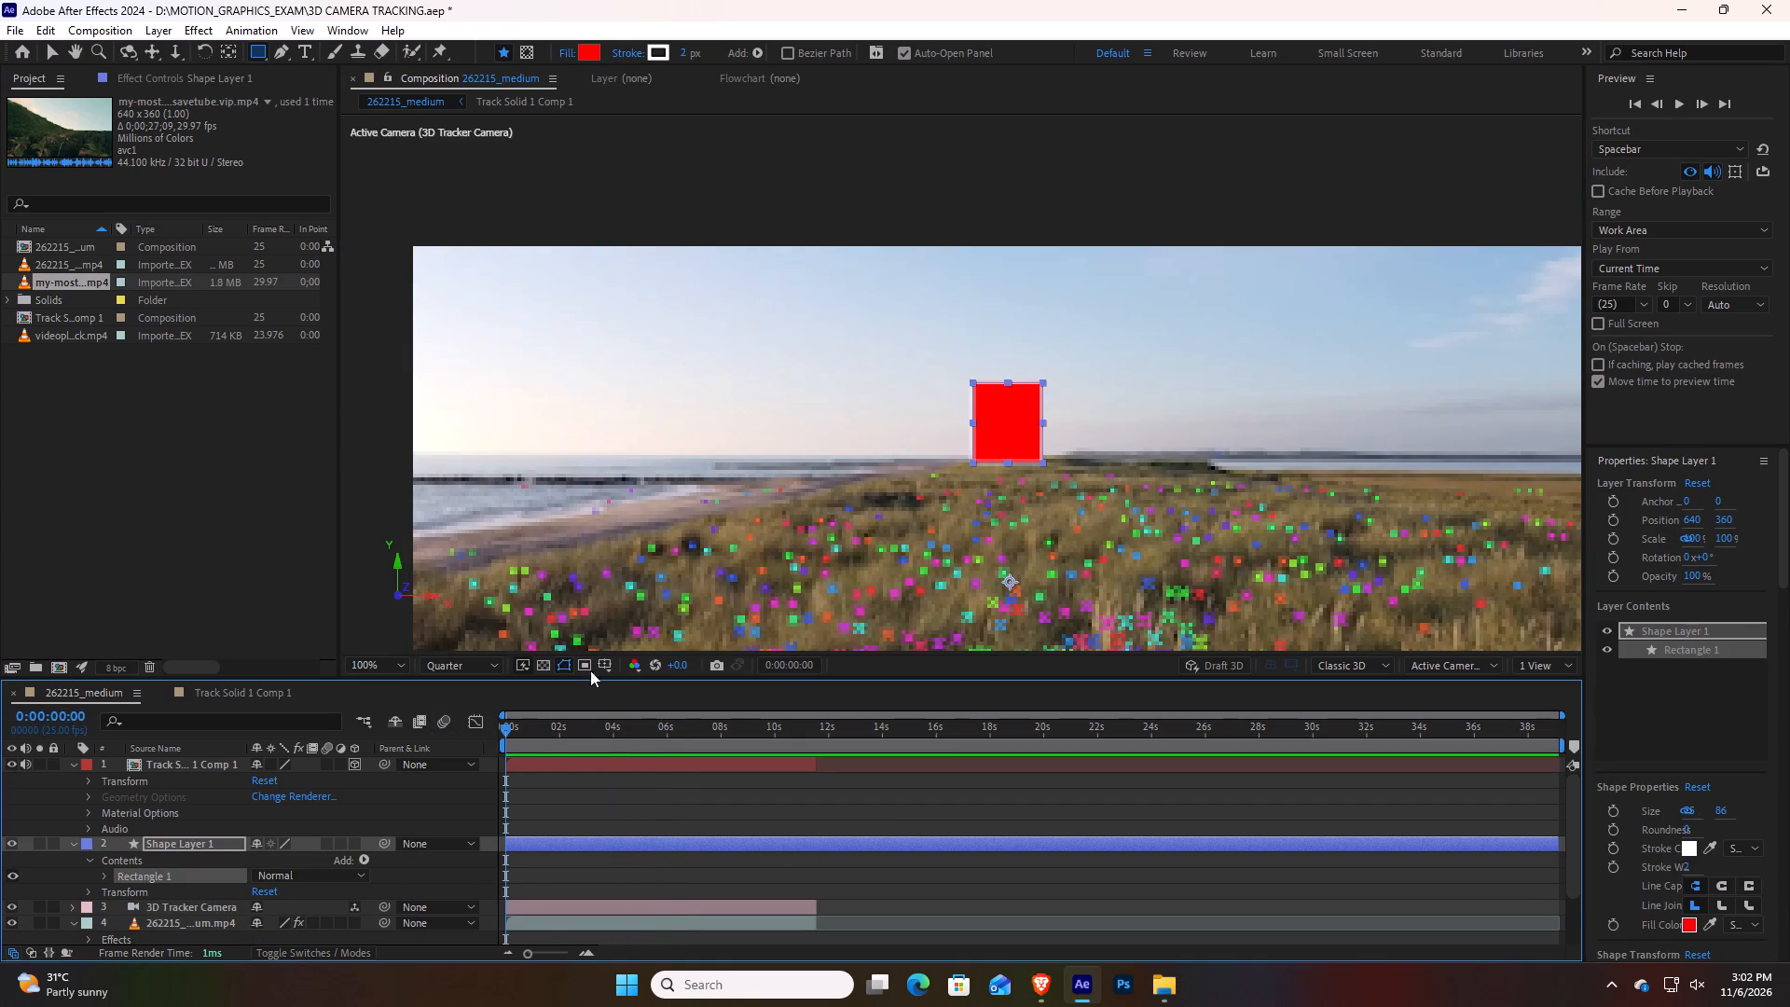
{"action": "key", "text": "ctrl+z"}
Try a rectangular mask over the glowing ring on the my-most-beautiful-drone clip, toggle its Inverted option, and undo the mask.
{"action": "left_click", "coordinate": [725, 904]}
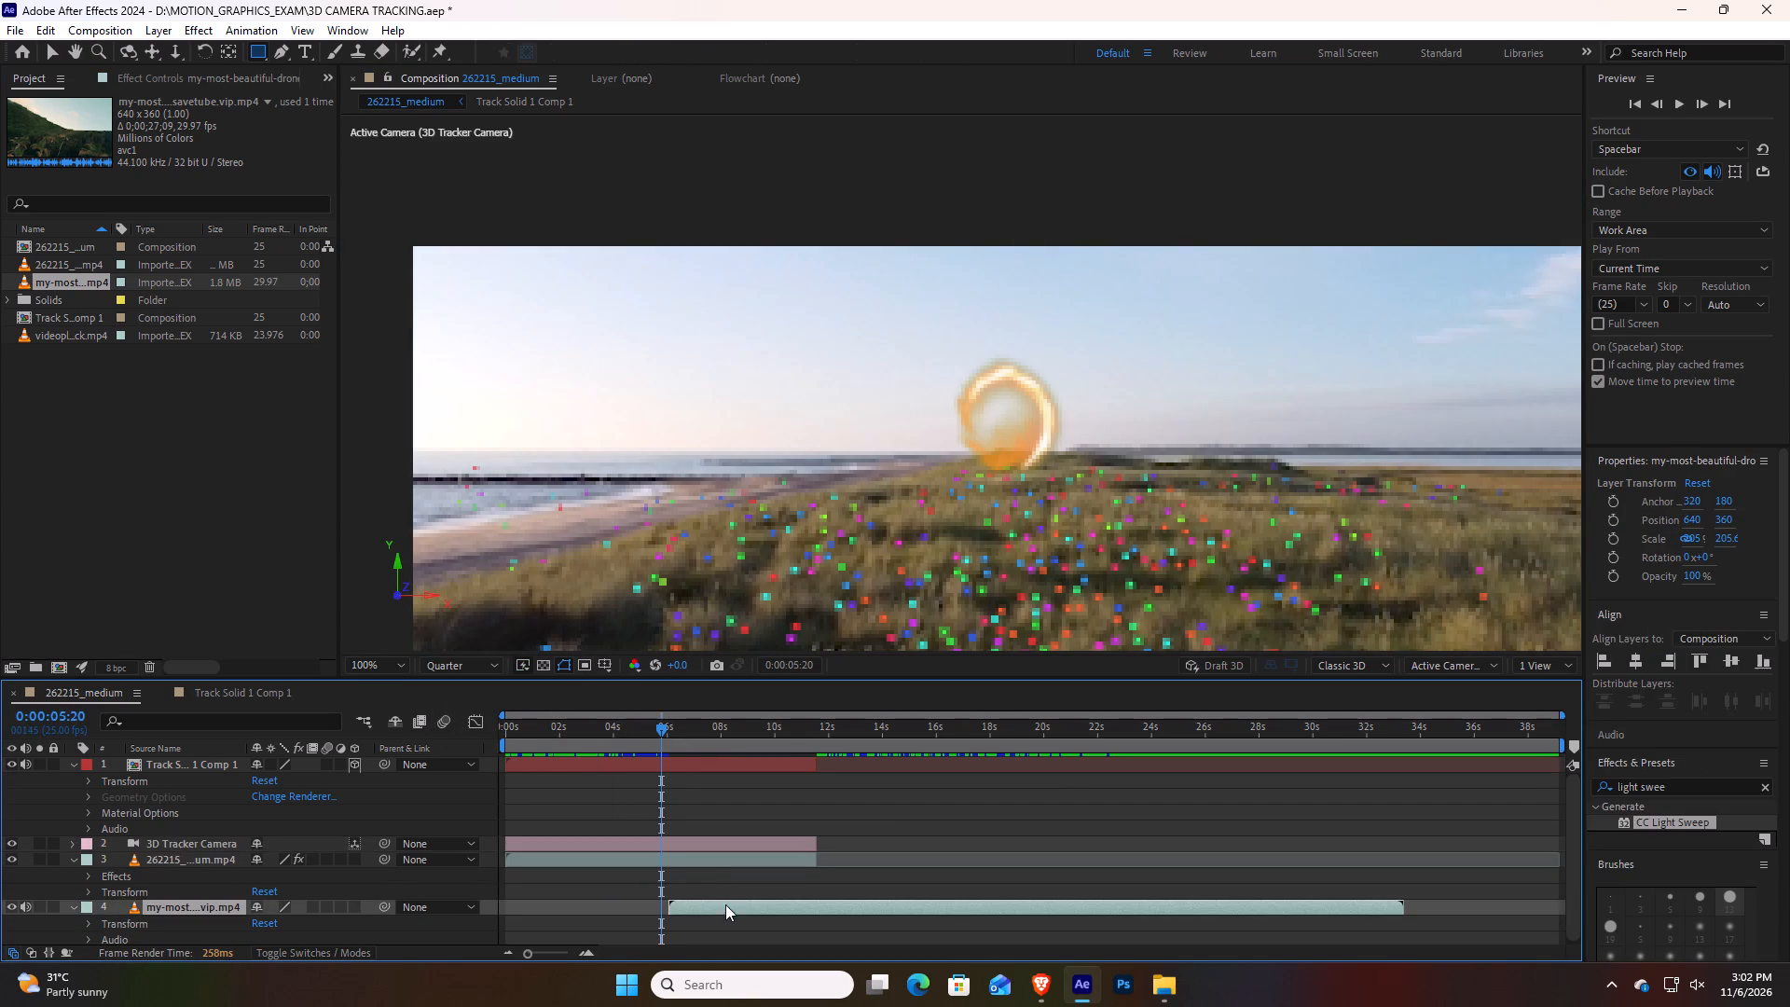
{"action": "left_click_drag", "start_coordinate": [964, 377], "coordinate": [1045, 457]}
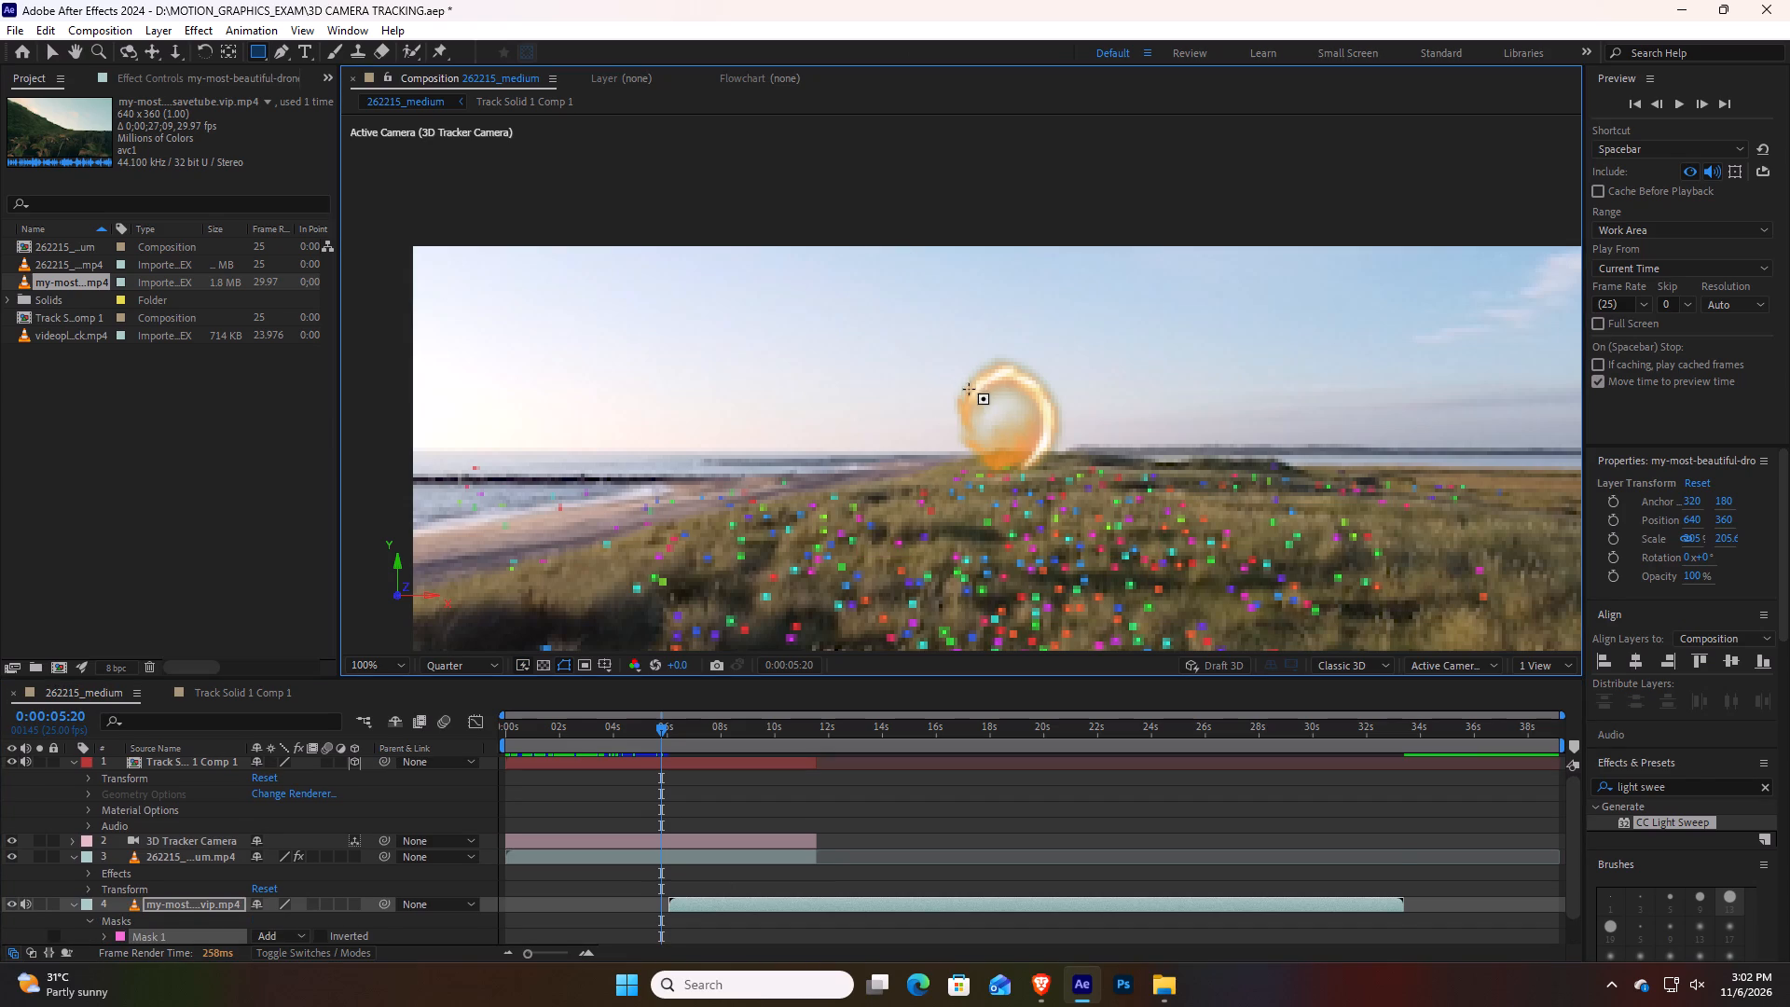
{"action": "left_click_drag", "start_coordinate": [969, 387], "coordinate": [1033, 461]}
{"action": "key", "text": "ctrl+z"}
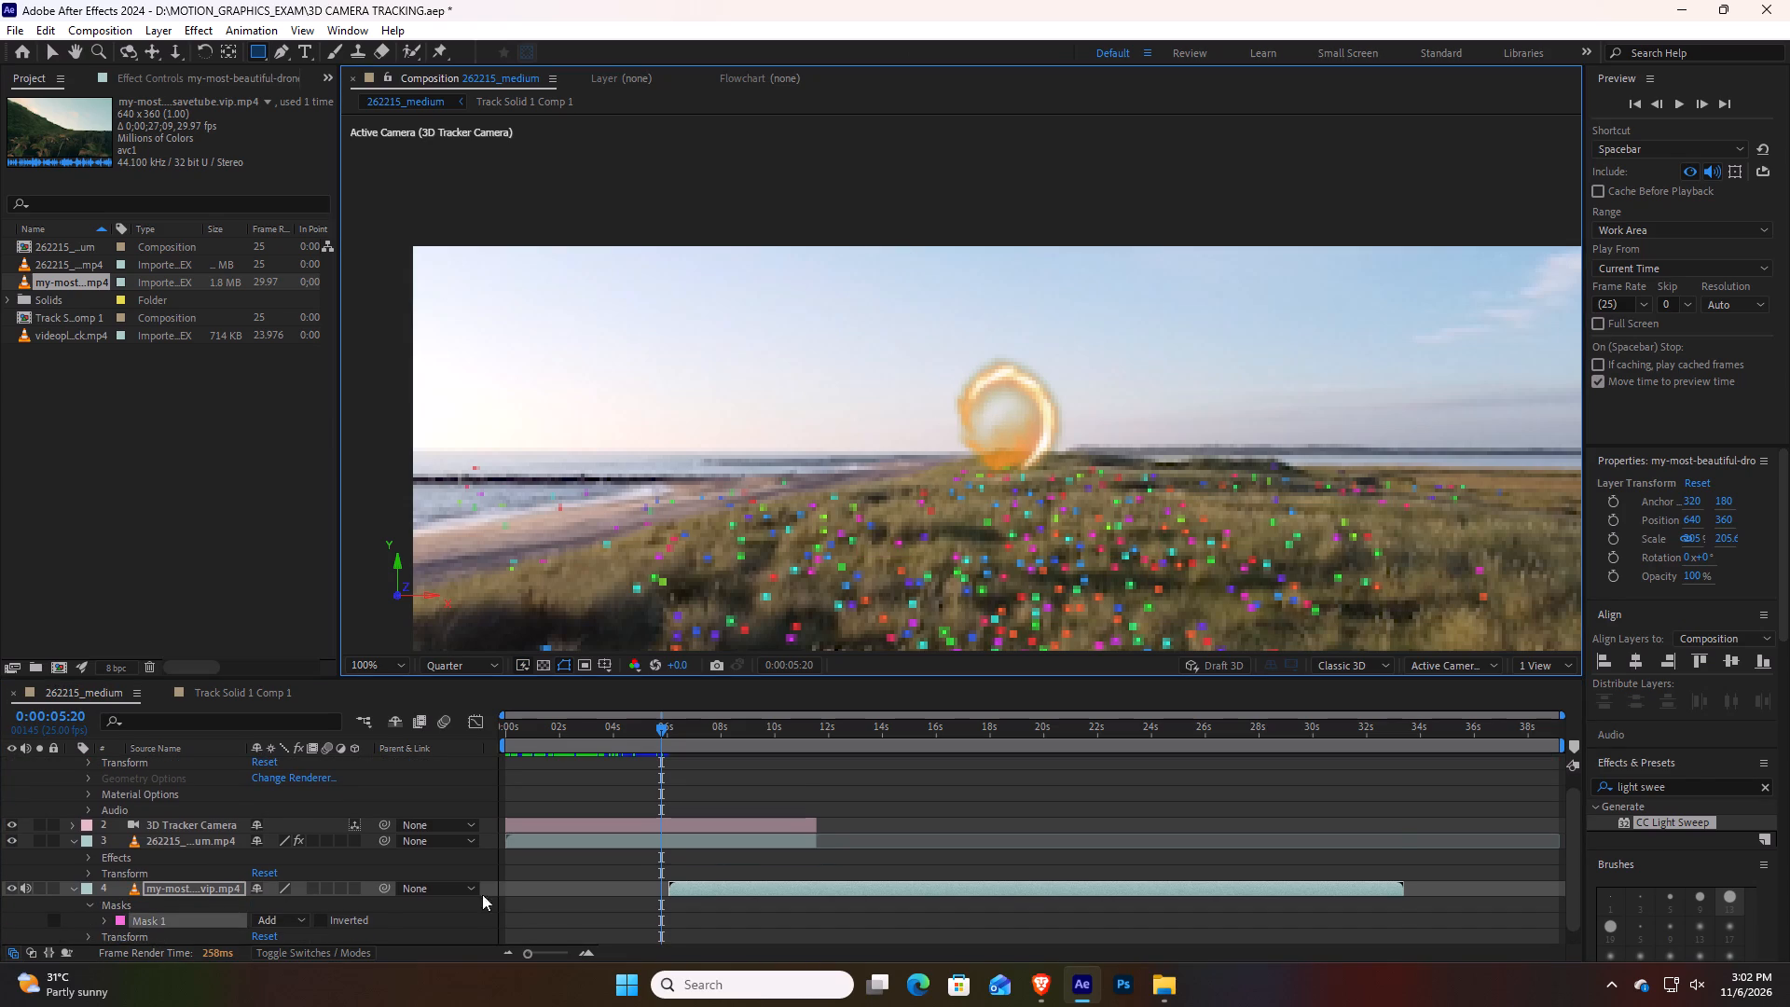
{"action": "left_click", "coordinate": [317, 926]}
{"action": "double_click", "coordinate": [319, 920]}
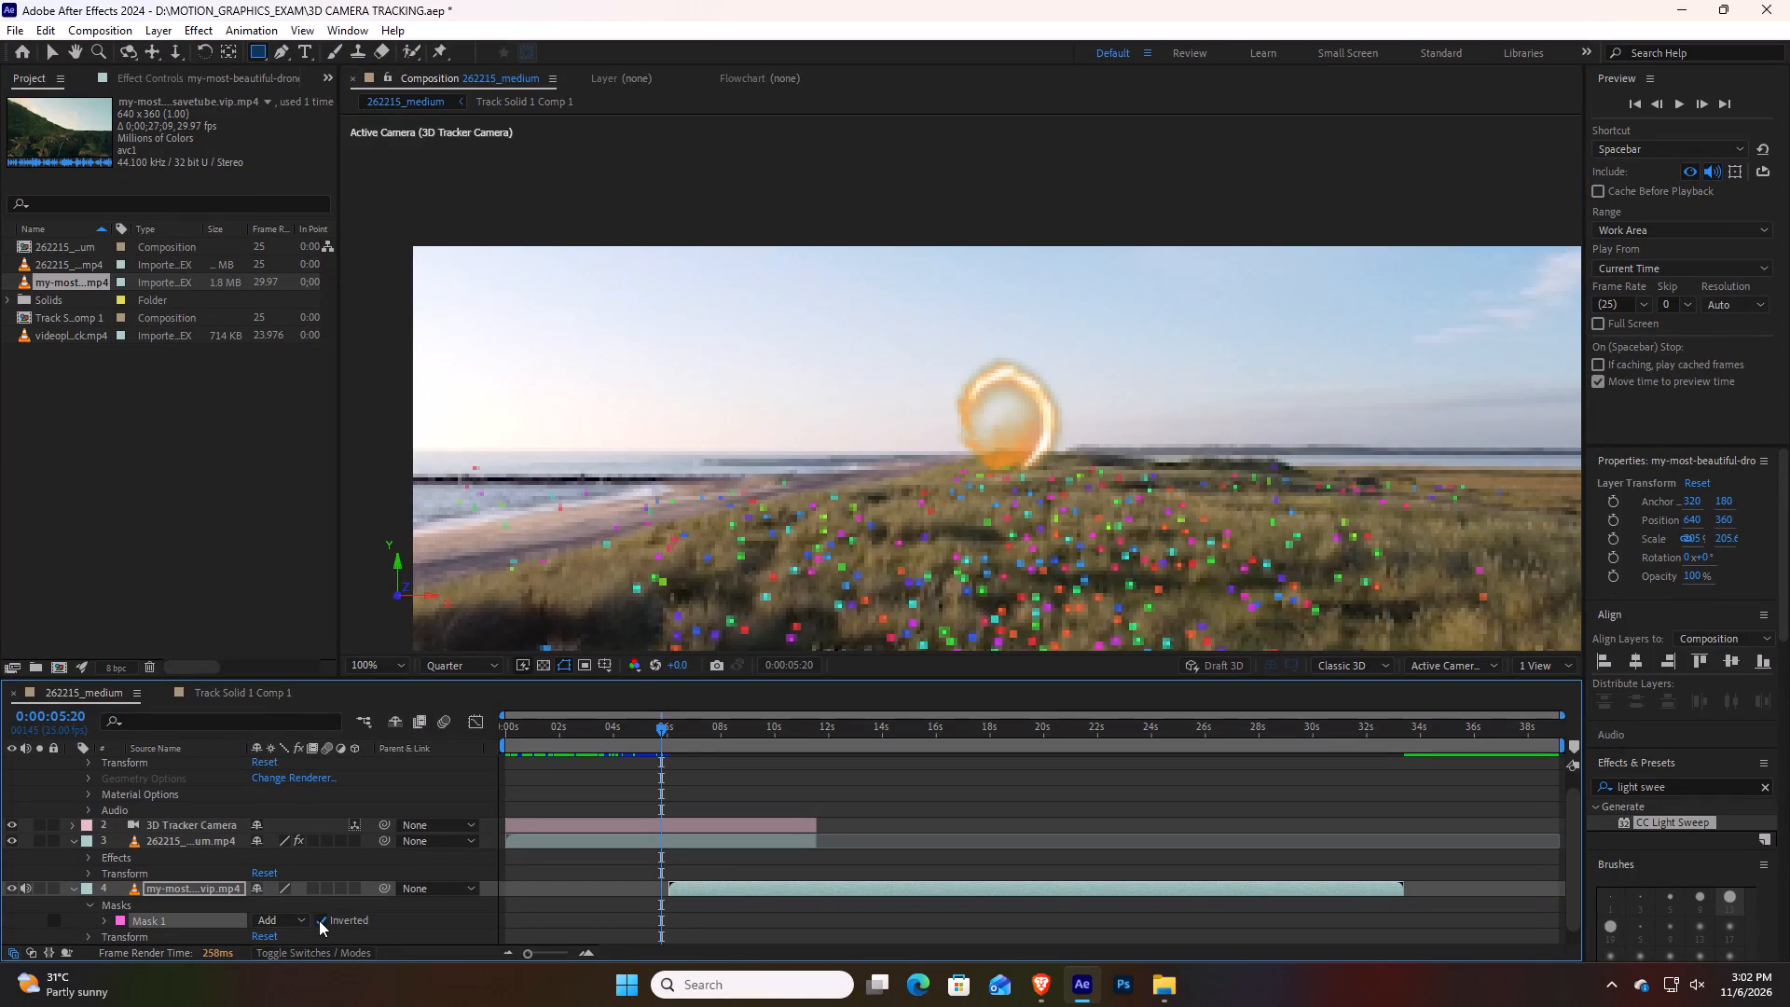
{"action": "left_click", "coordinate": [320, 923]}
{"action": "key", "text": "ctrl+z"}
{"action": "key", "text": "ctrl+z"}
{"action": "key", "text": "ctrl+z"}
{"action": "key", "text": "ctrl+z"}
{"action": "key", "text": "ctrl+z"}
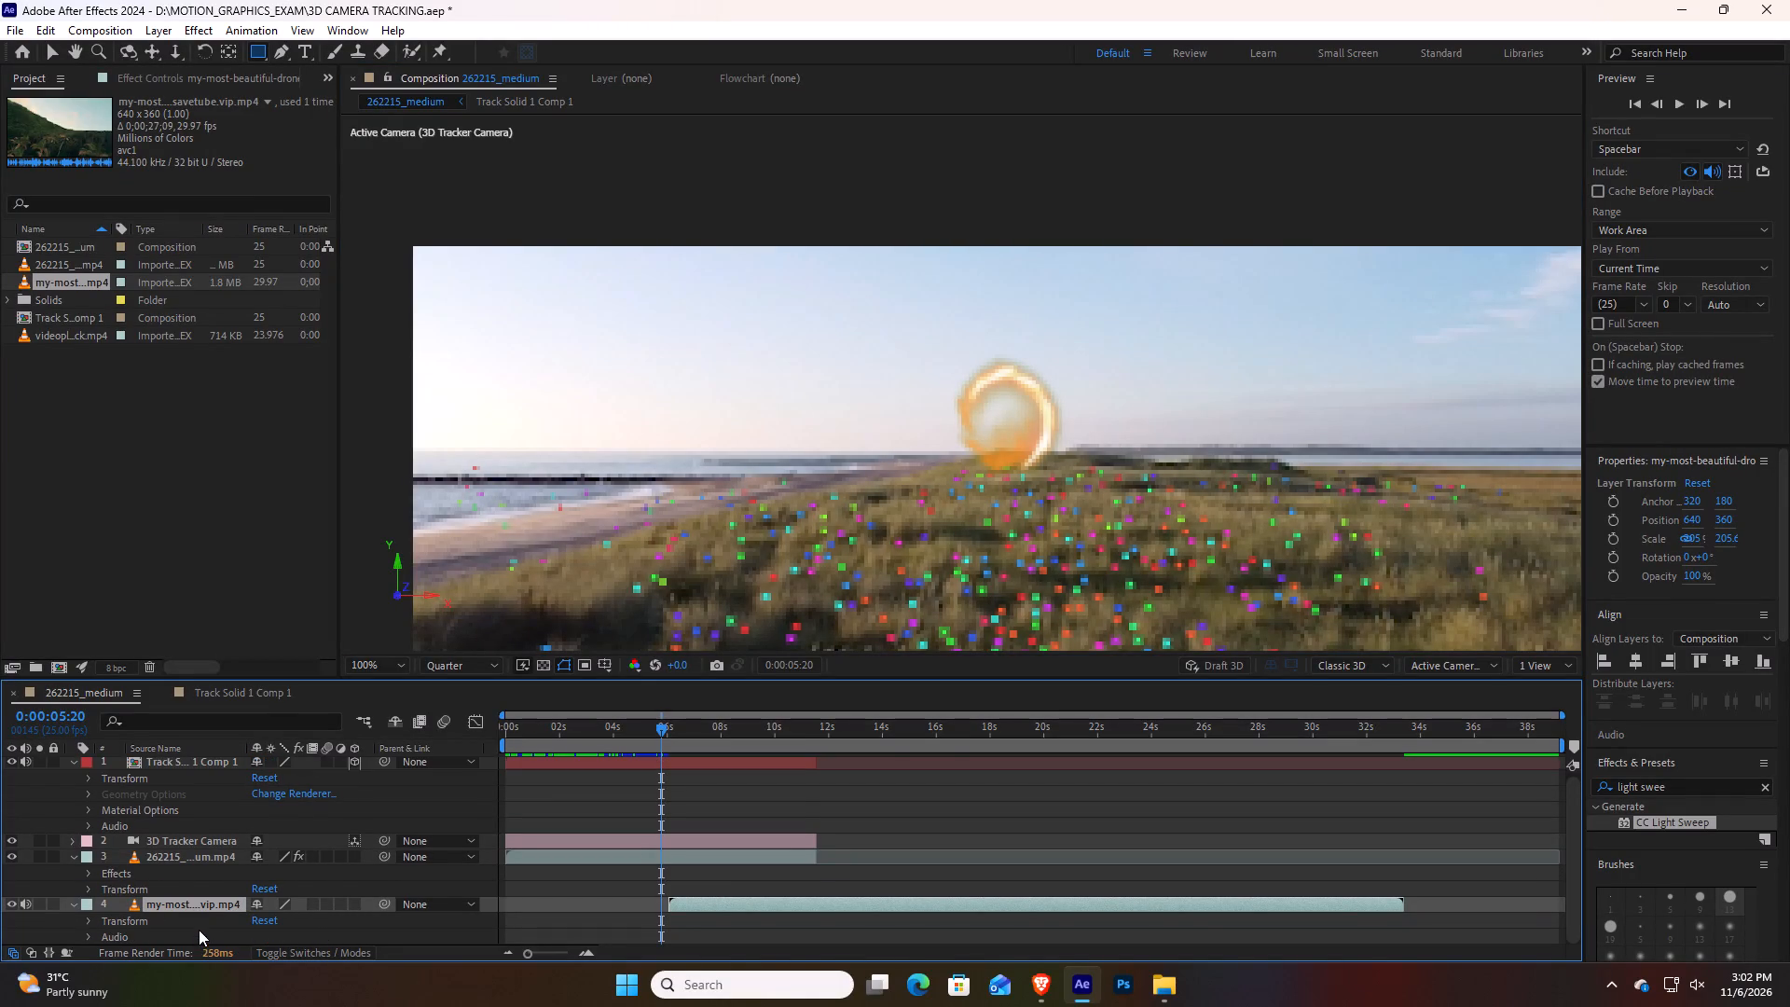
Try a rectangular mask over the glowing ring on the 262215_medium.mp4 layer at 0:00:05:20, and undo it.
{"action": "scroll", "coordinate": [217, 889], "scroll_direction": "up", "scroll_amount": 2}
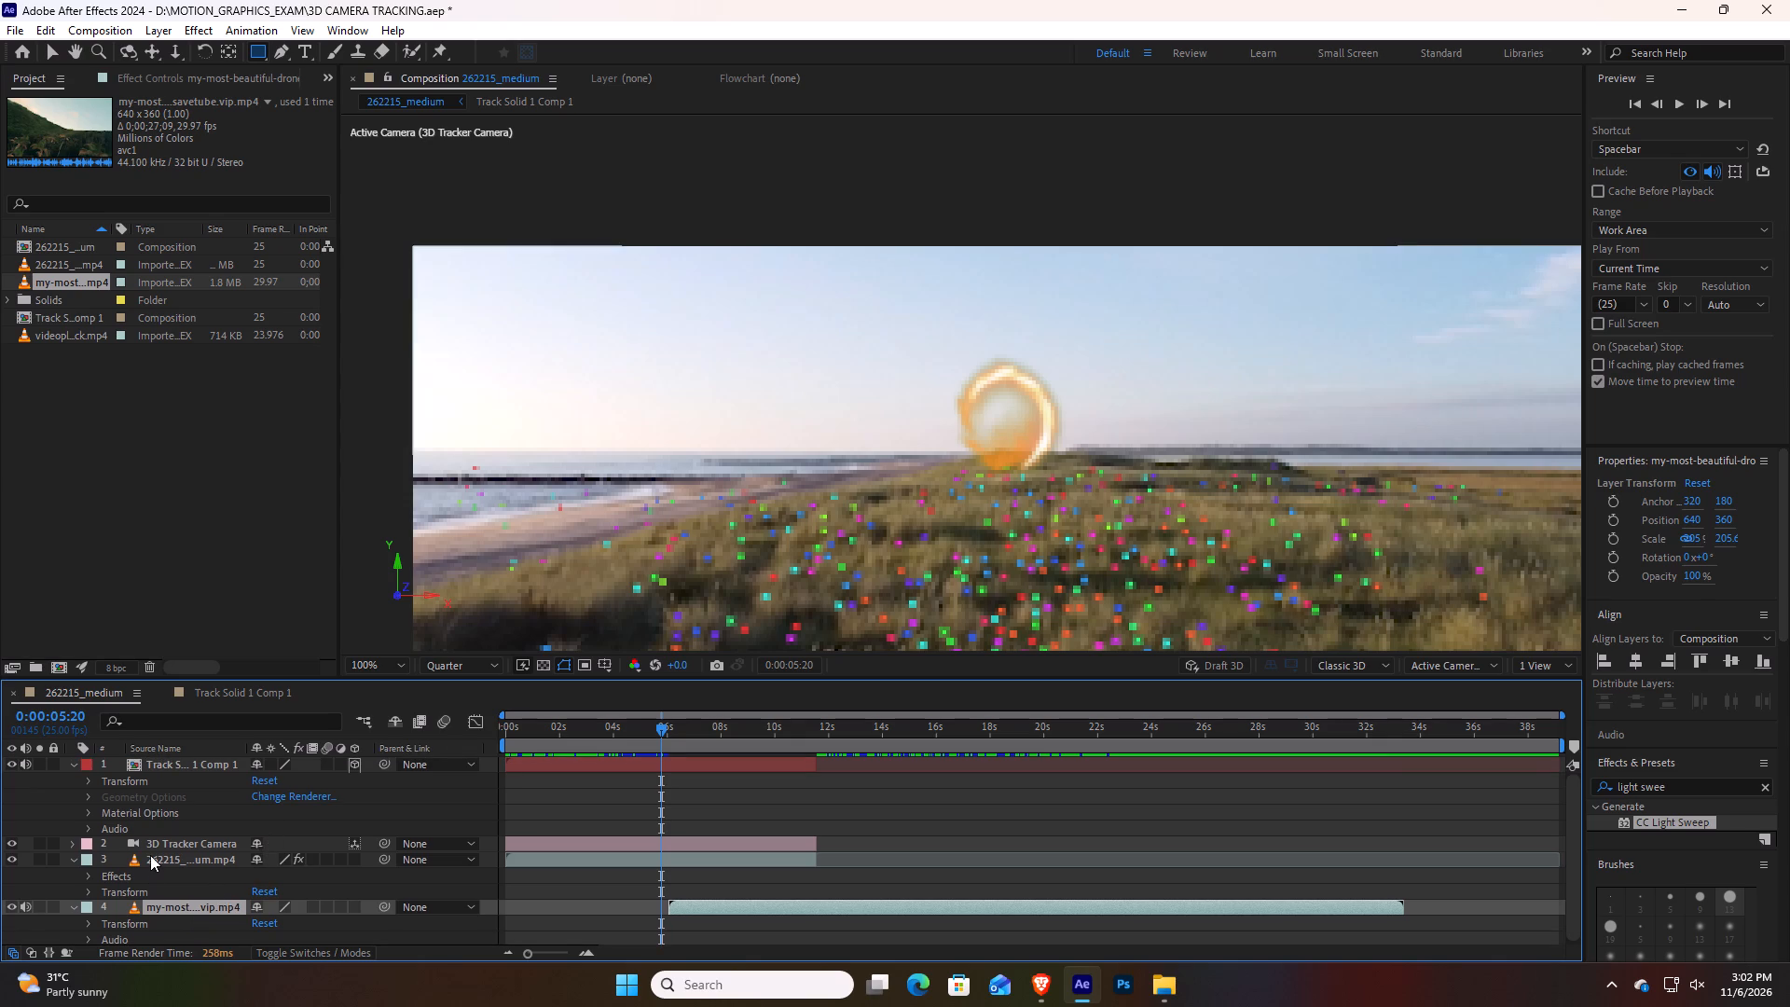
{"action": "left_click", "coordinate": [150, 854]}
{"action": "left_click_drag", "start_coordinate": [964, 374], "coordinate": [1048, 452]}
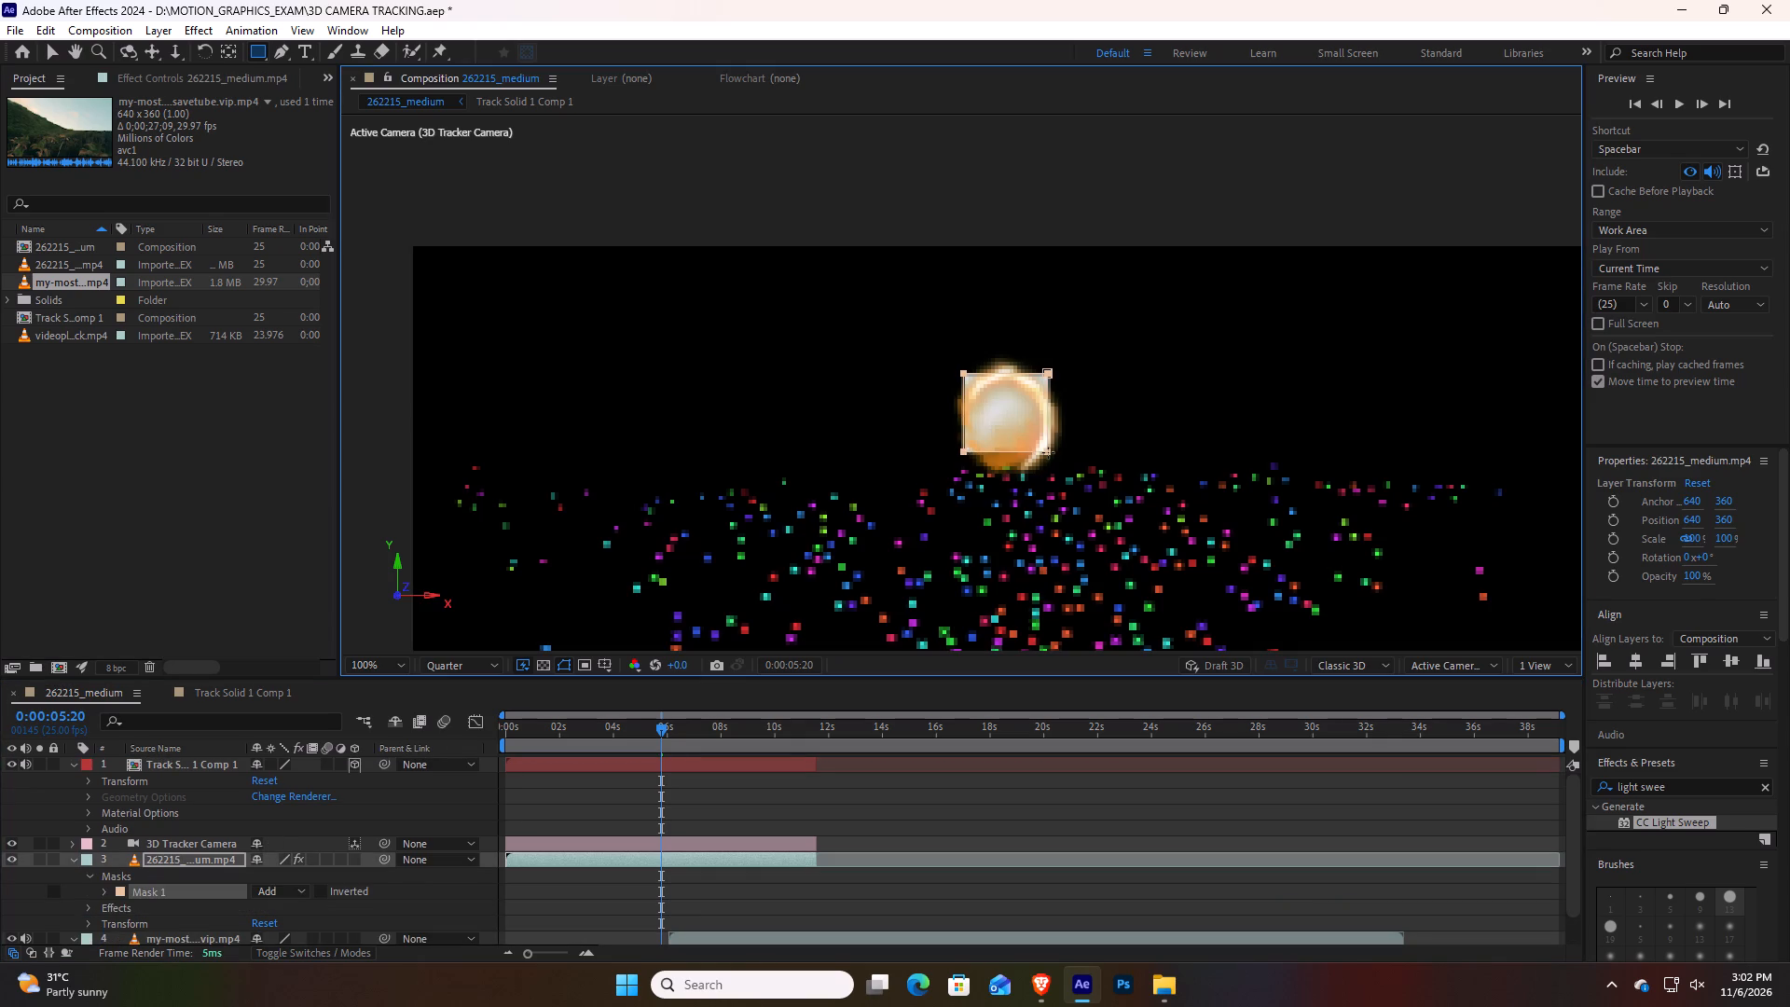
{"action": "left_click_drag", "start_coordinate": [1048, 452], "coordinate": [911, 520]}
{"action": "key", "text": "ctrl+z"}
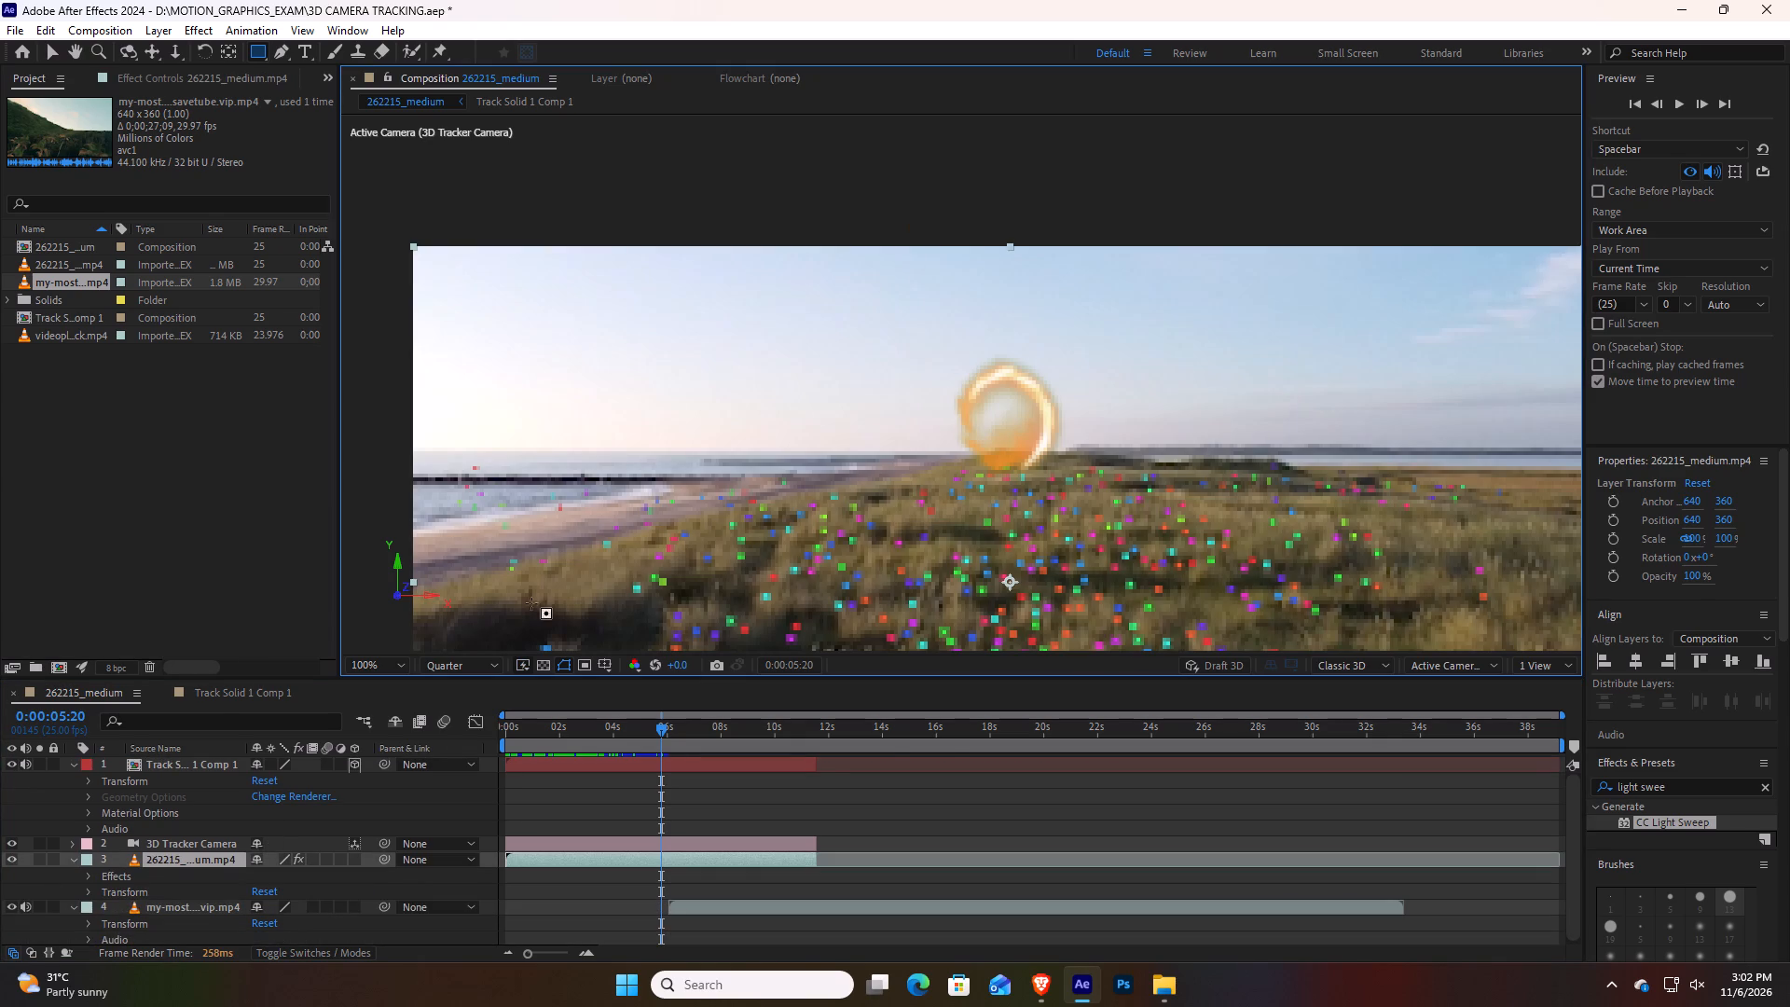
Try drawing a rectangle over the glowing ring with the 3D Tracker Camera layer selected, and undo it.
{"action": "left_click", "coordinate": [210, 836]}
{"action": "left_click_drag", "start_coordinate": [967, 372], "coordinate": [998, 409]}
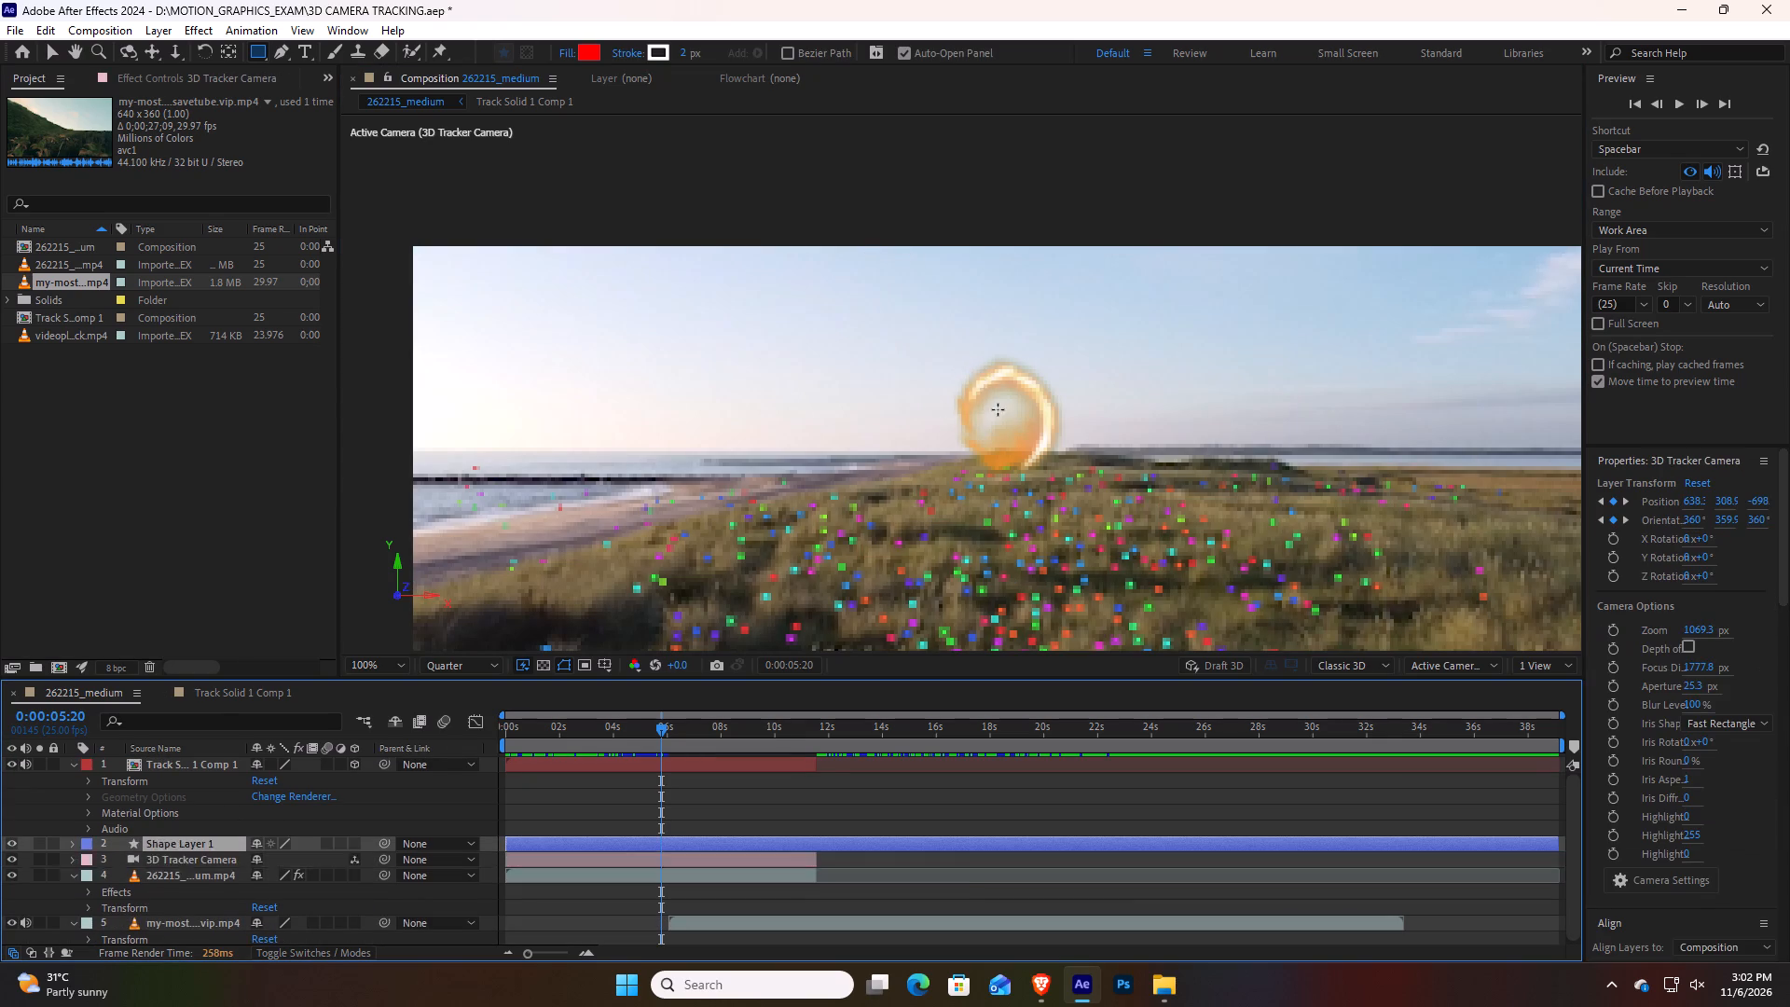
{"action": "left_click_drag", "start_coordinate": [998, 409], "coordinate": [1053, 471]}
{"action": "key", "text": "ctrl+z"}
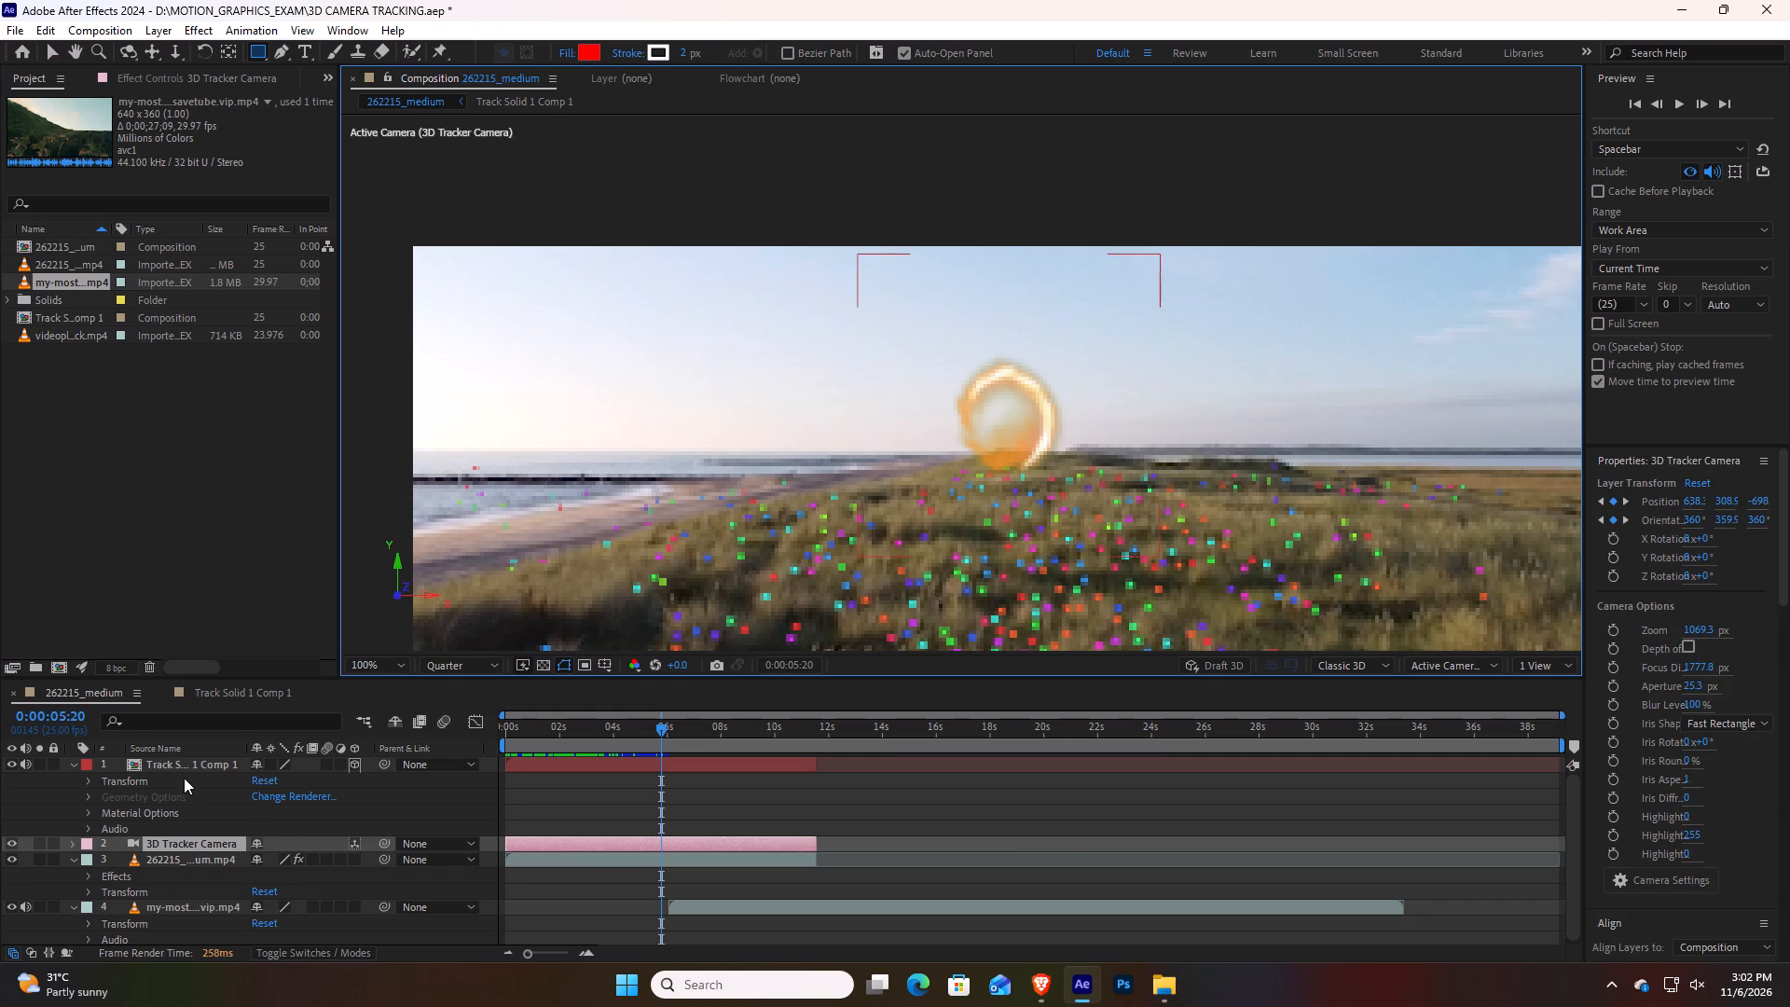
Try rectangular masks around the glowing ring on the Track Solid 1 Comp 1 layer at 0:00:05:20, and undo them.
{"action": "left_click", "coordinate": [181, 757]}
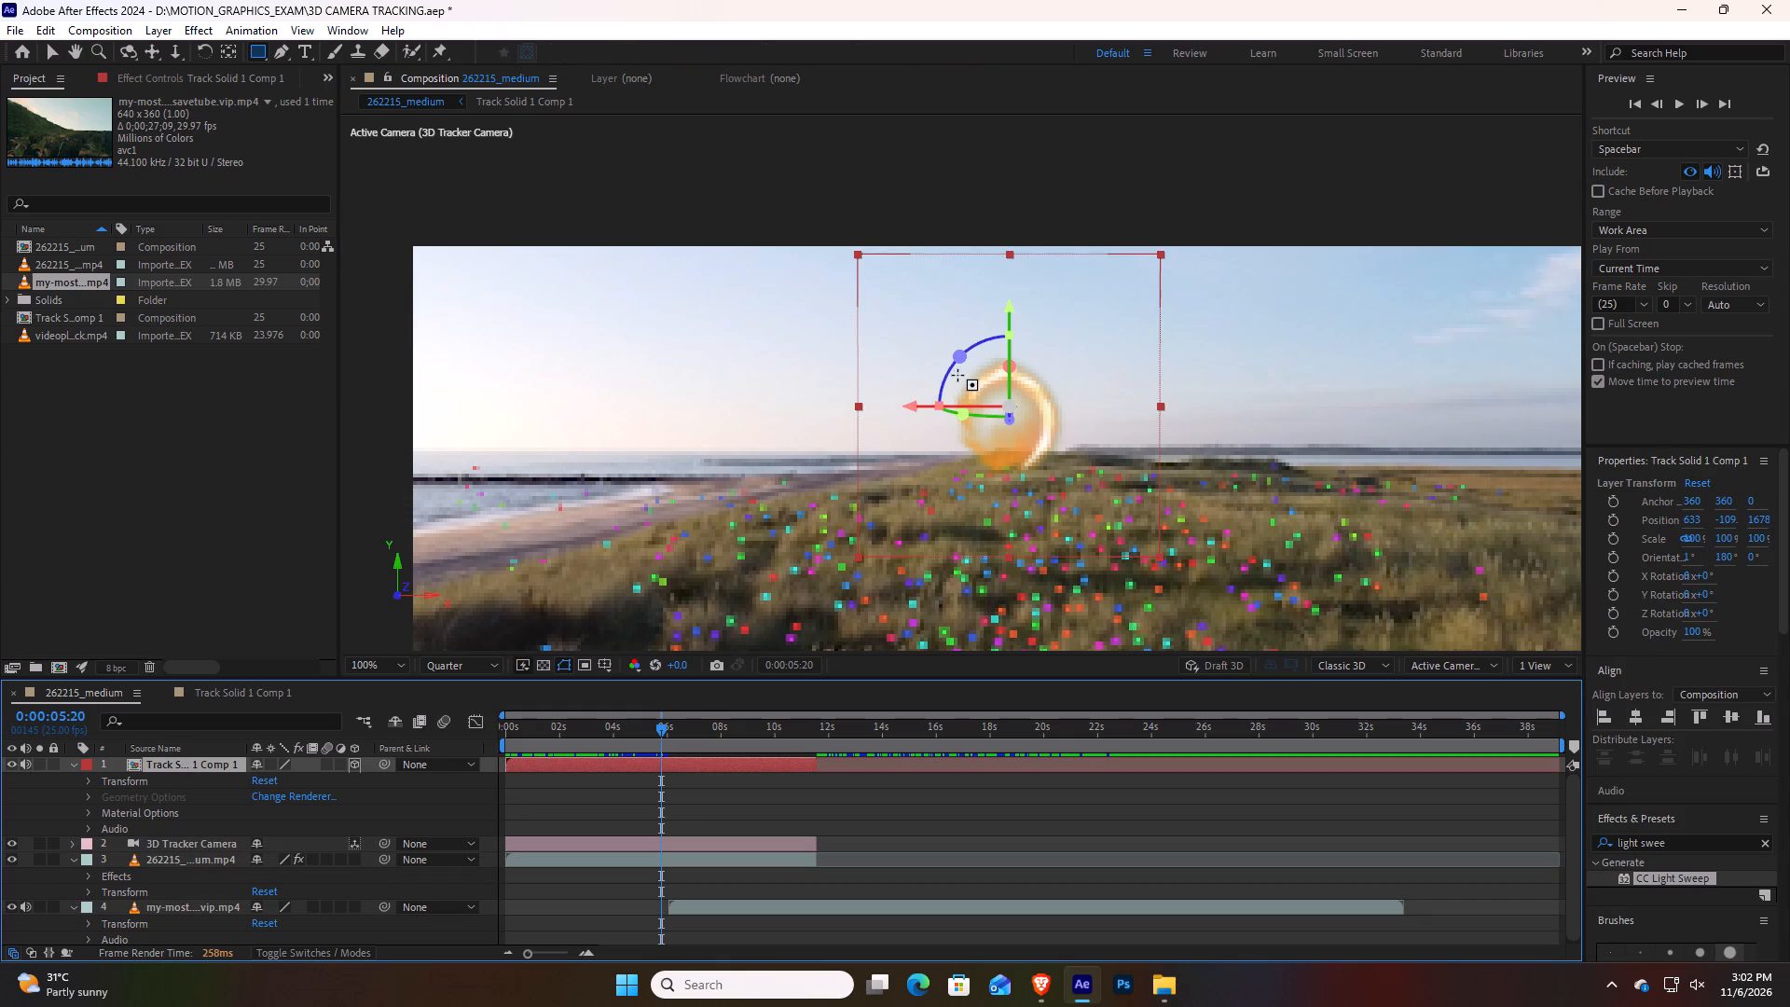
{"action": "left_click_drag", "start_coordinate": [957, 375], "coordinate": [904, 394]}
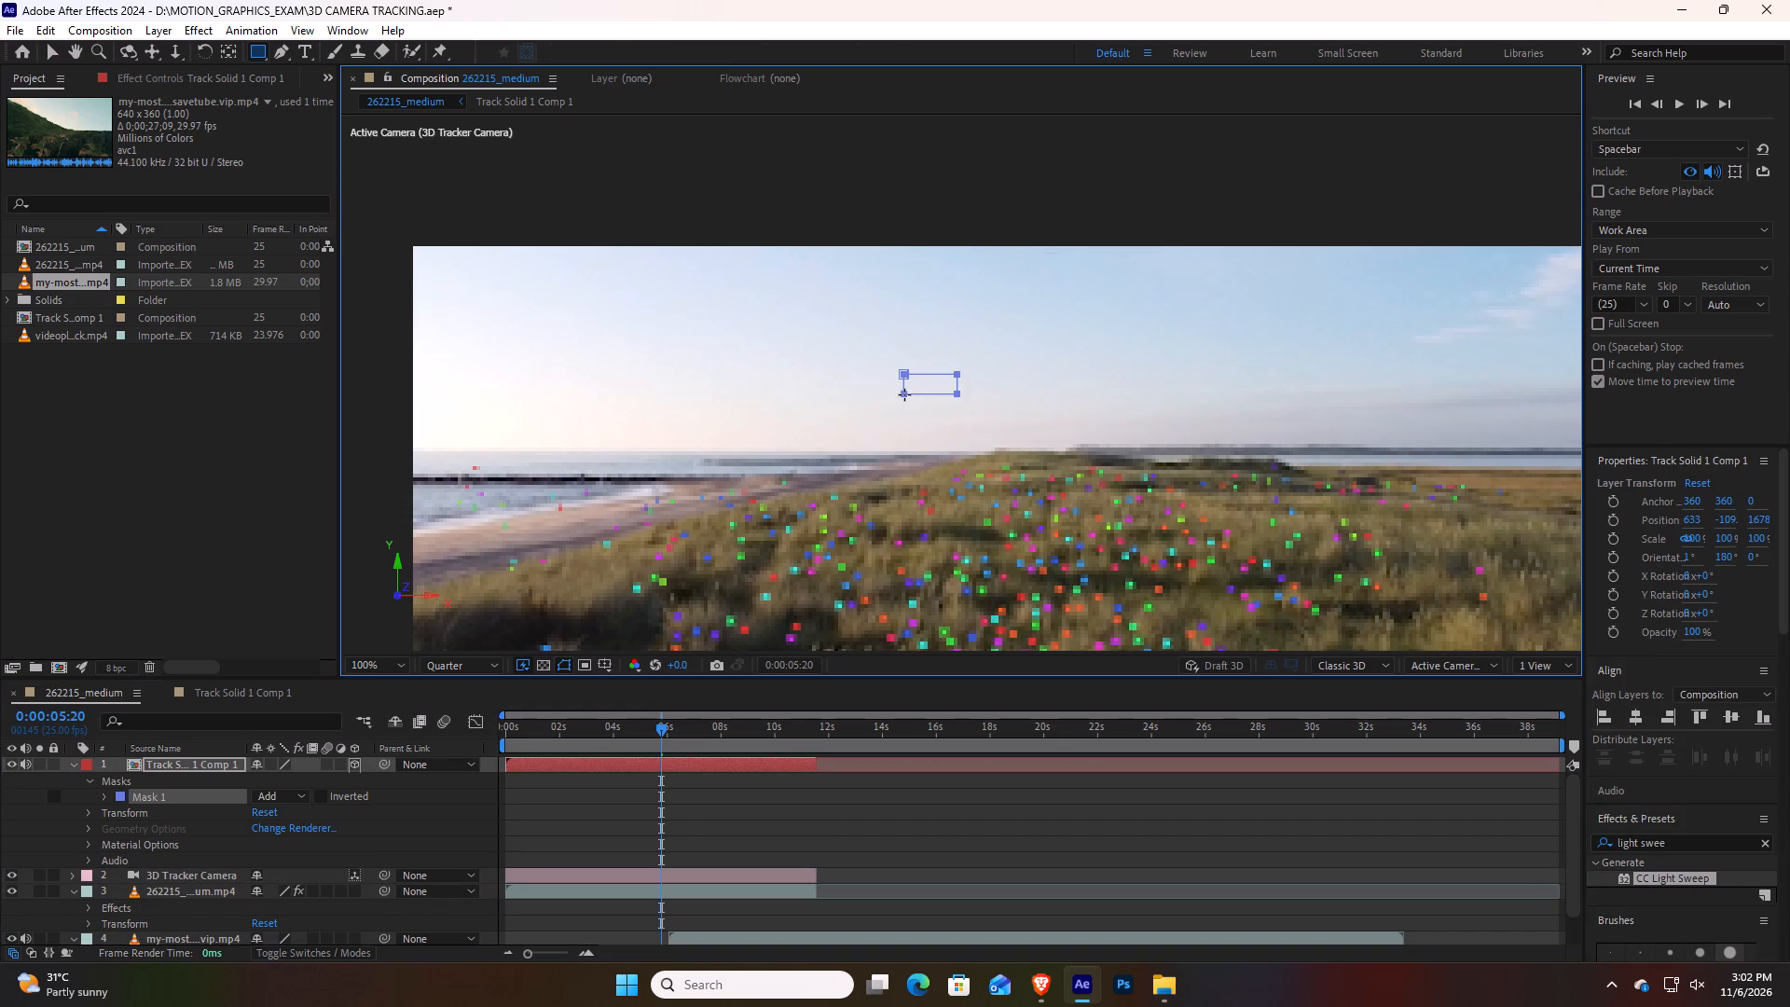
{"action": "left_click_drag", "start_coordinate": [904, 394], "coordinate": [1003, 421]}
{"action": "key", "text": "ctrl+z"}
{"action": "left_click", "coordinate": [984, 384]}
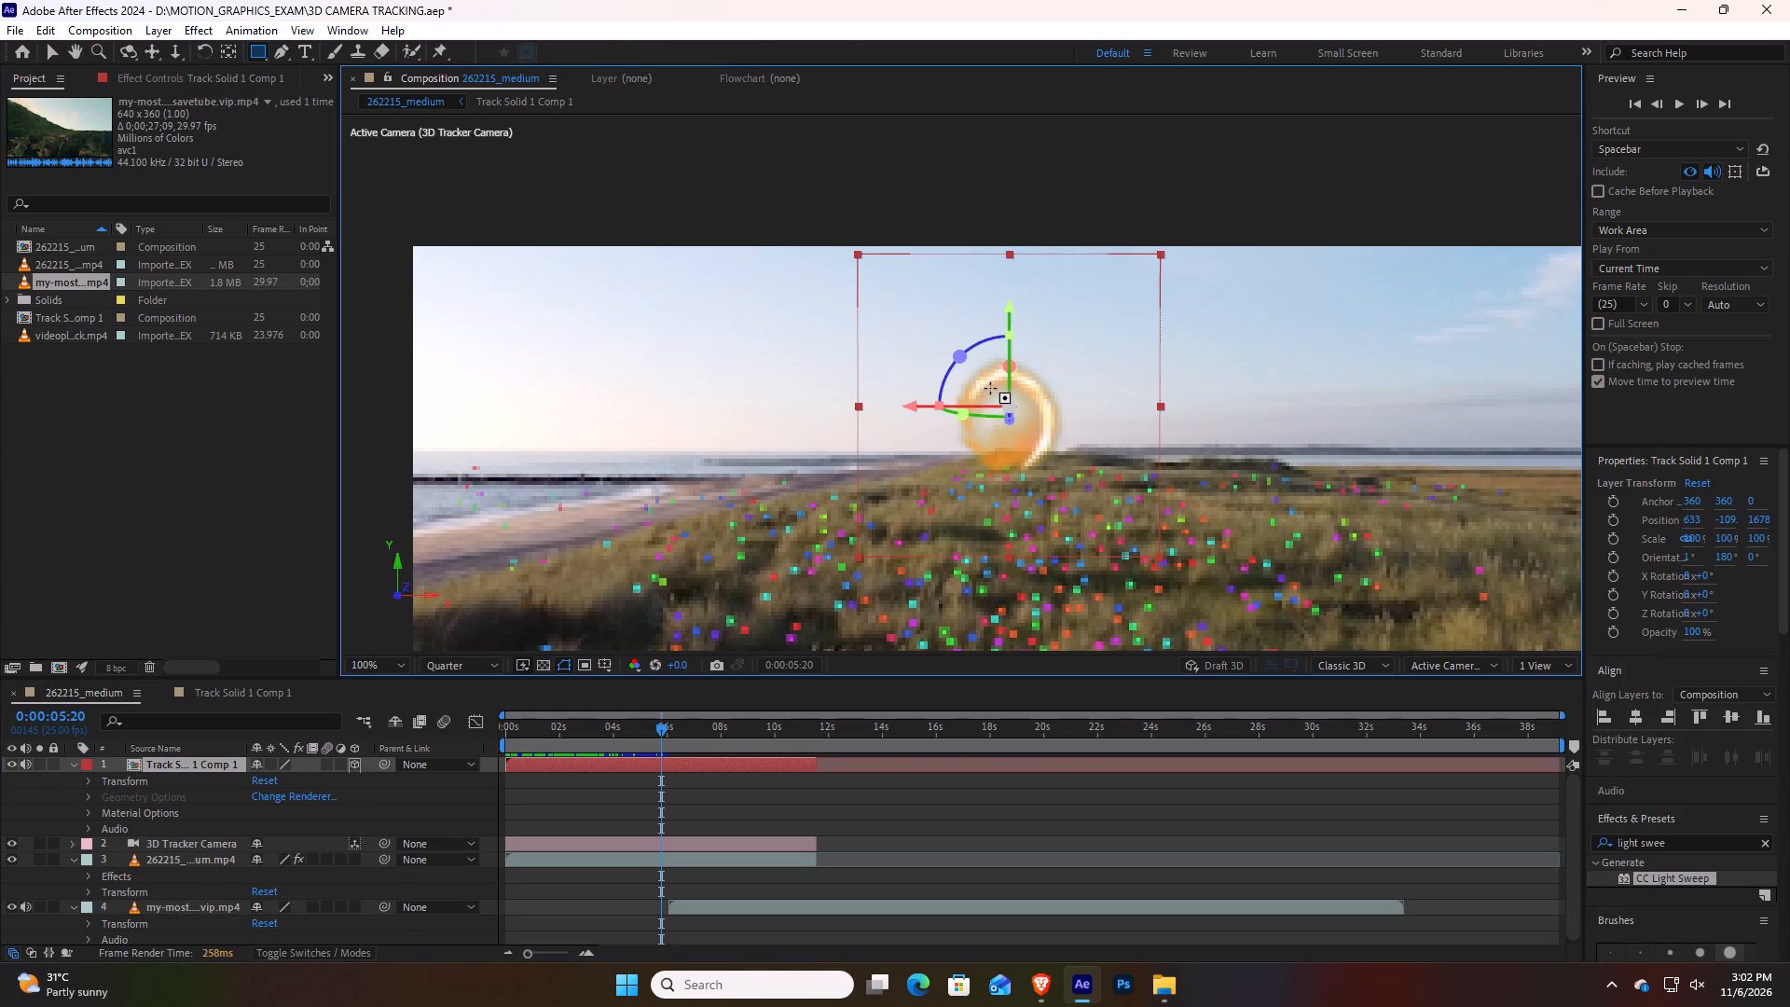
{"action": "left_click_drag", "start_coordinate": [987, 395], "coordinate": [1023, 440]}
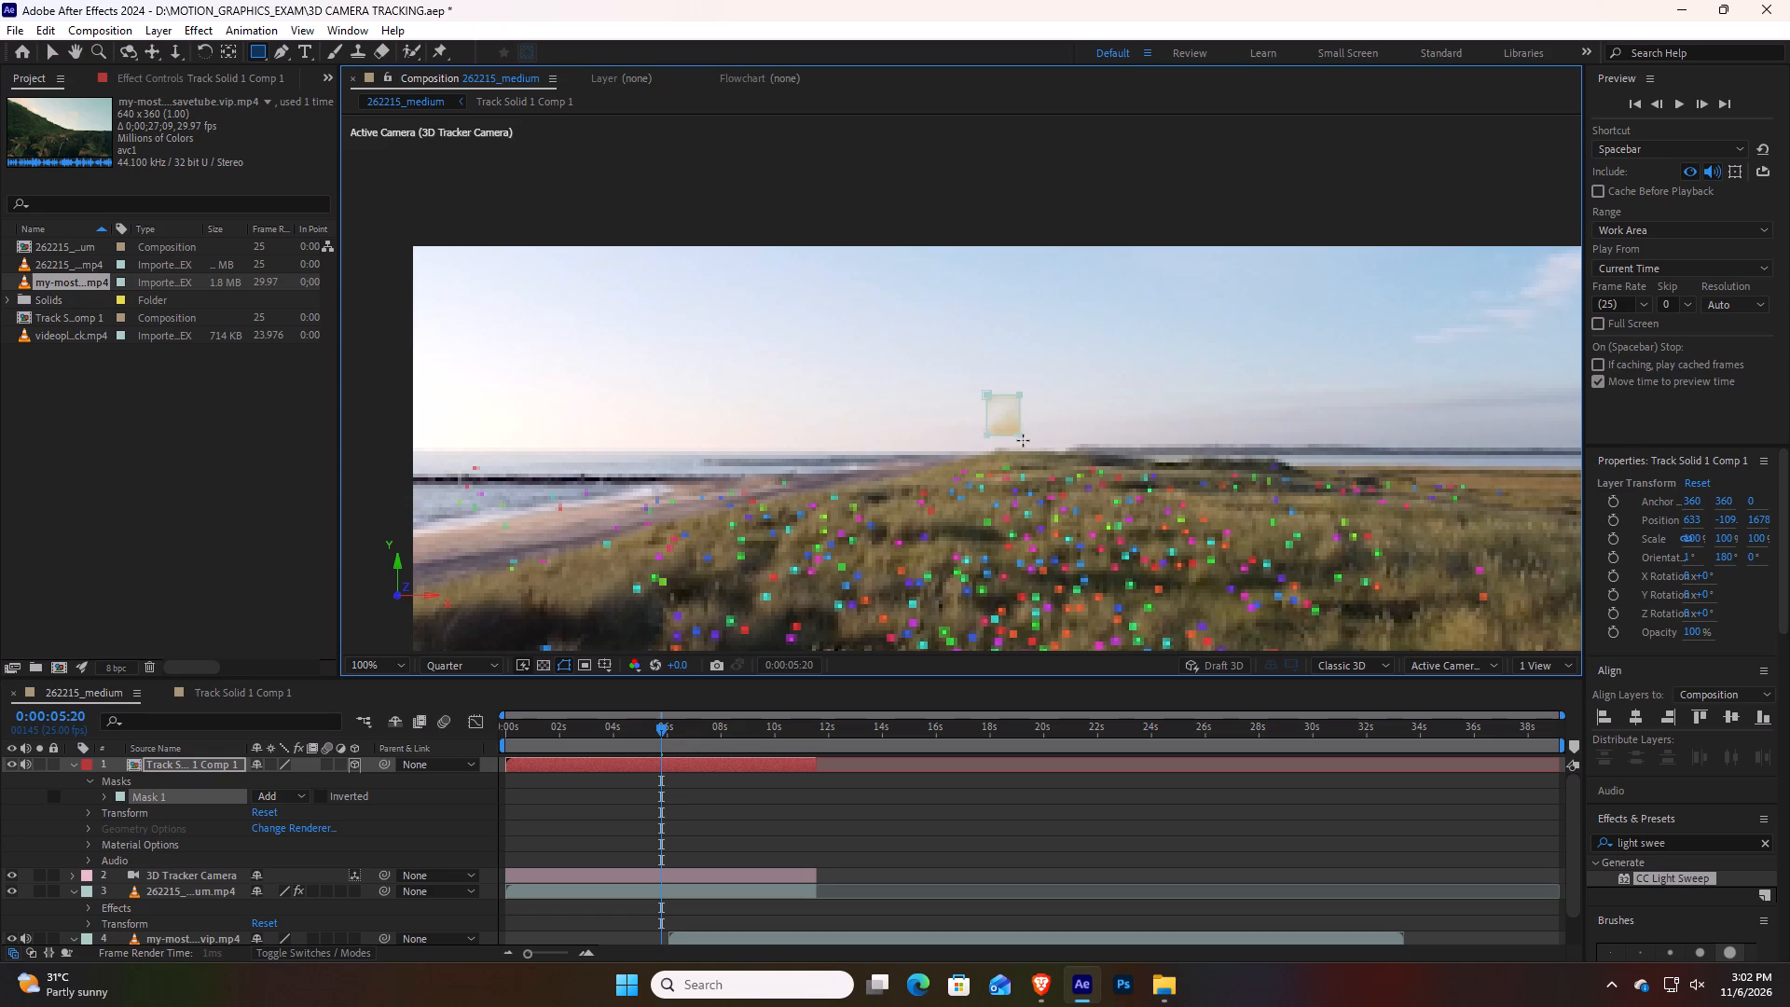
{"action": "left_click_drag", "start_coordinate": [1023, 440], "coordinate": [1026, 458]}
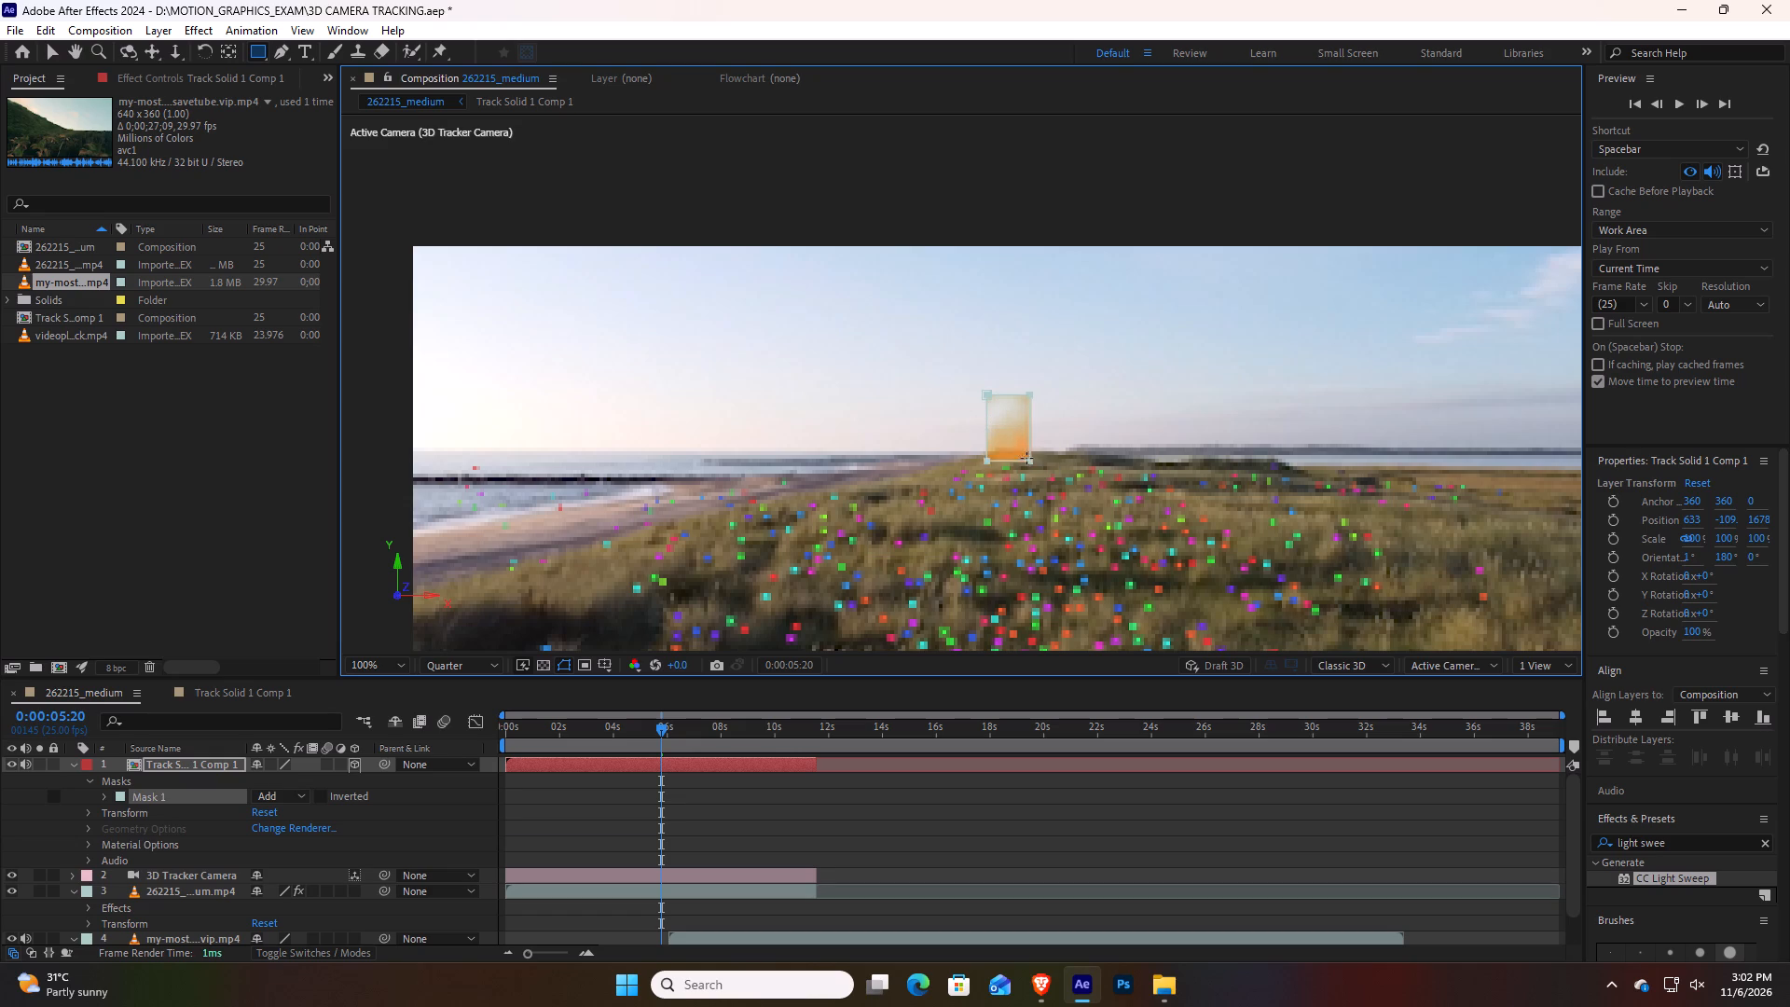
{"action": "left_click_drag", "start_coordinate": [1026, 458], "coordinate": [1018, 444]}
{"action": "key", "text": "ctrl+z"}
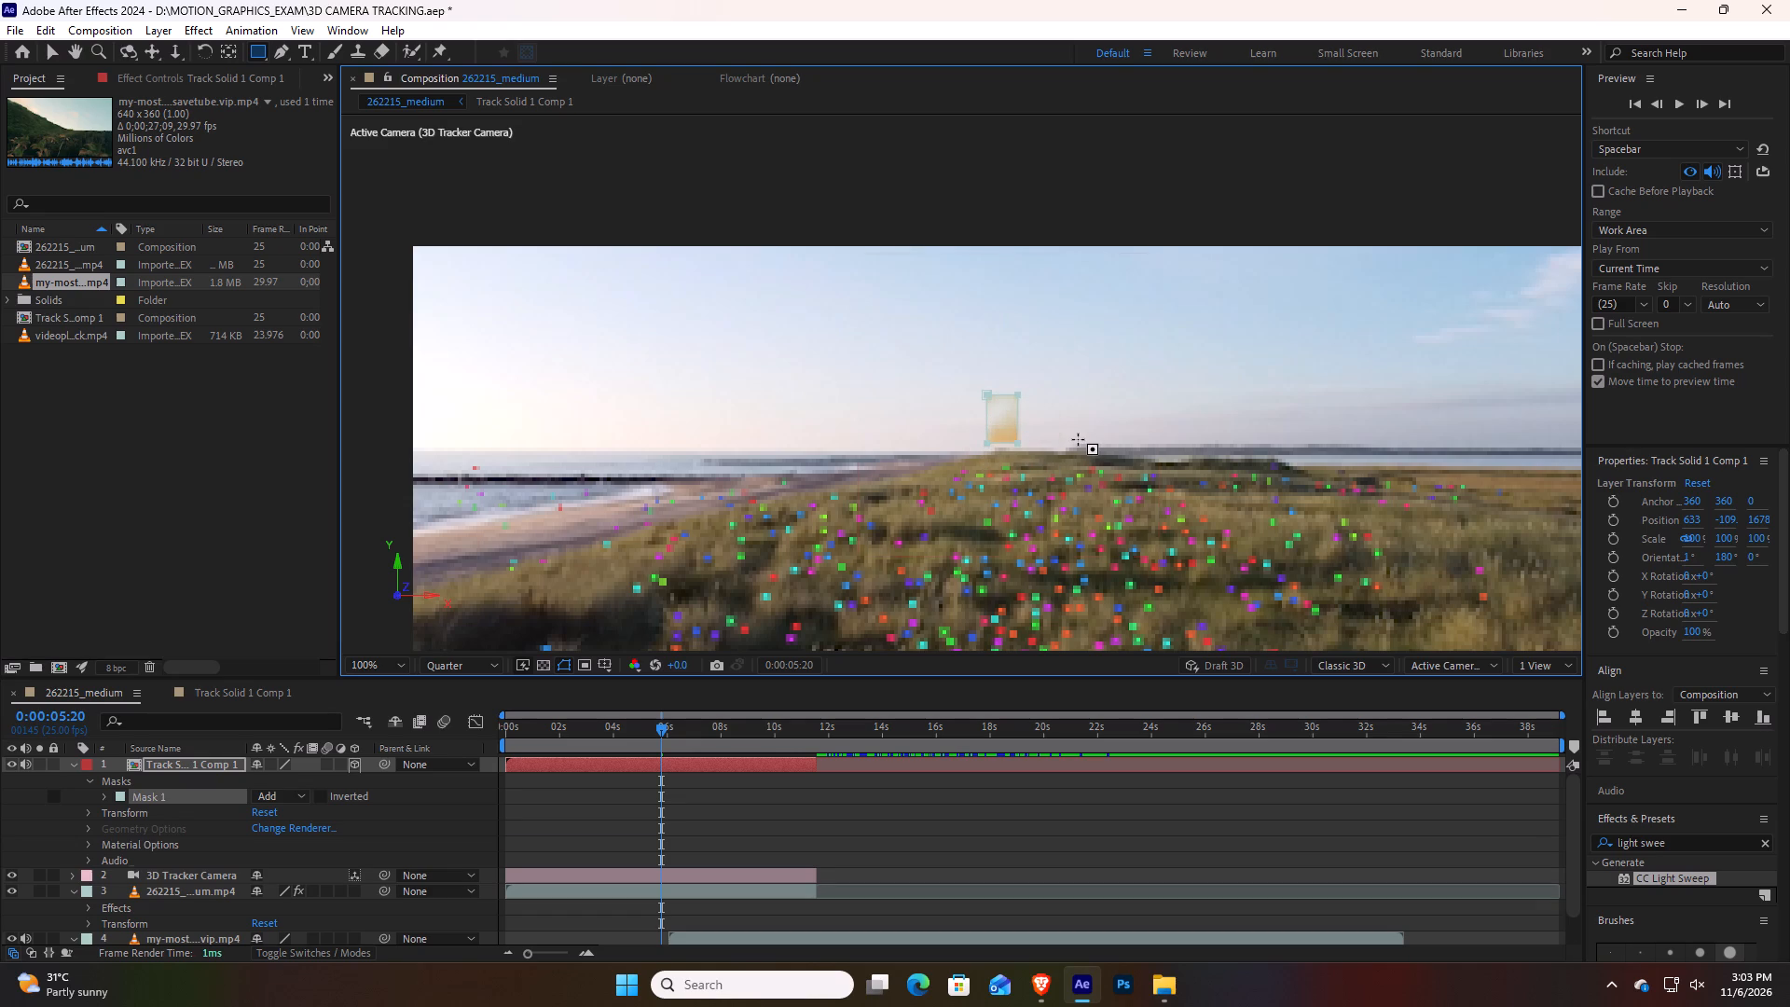
Move the current time to 0:00:06:02, just where the my-most-beautiful-drone clip begins.
{"action": "left_click_drag", "start_coordinate": [663, 727], "coordinate": [553, 728]}
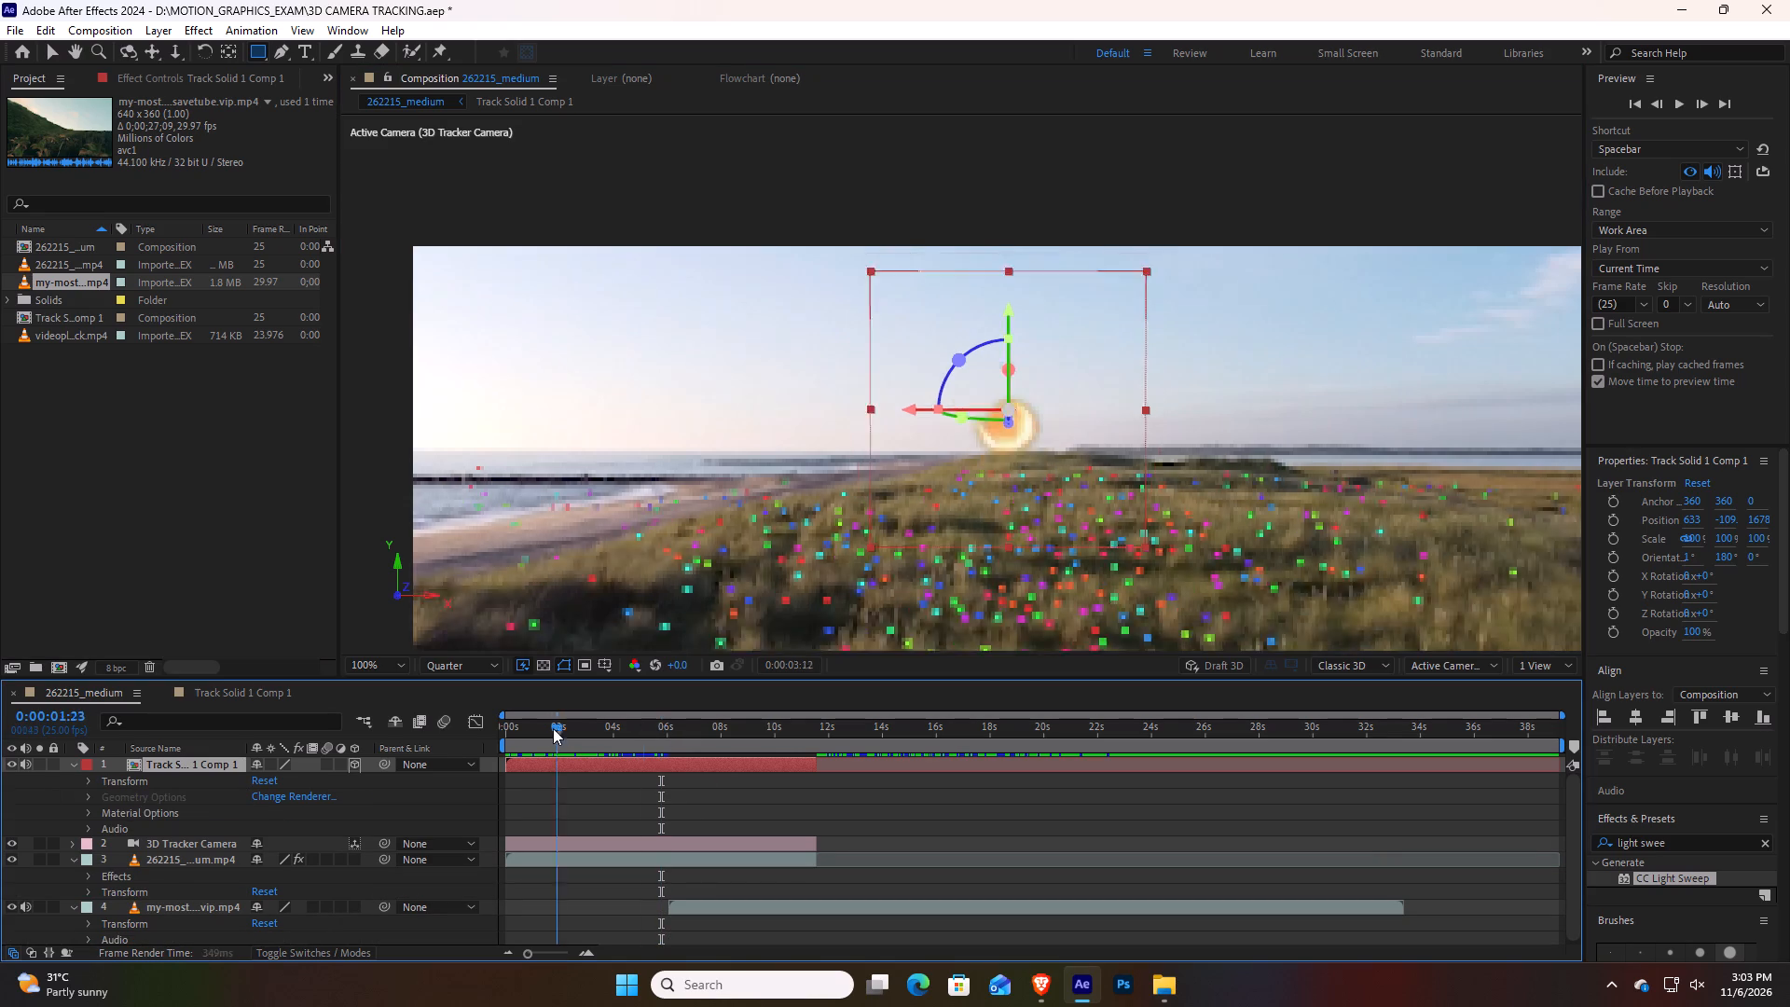
{"action": "left_click_drag", "start_coordinate": [553, 728], "coordinate": [670, 758]}
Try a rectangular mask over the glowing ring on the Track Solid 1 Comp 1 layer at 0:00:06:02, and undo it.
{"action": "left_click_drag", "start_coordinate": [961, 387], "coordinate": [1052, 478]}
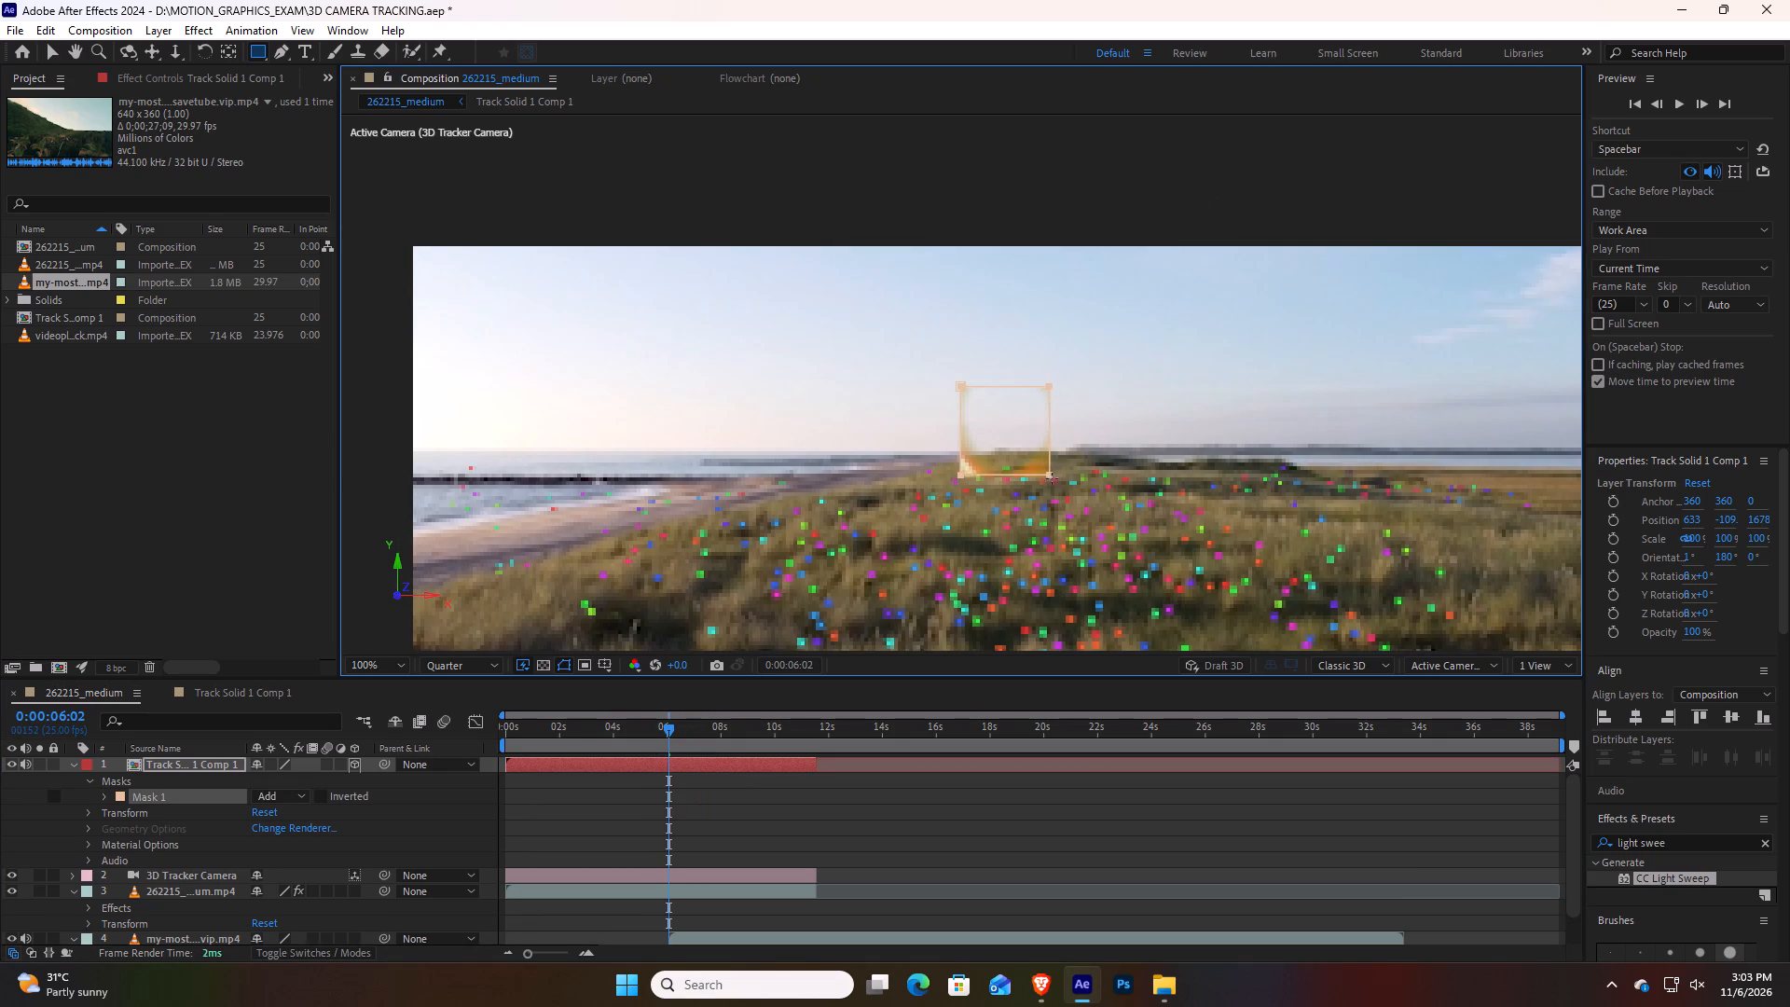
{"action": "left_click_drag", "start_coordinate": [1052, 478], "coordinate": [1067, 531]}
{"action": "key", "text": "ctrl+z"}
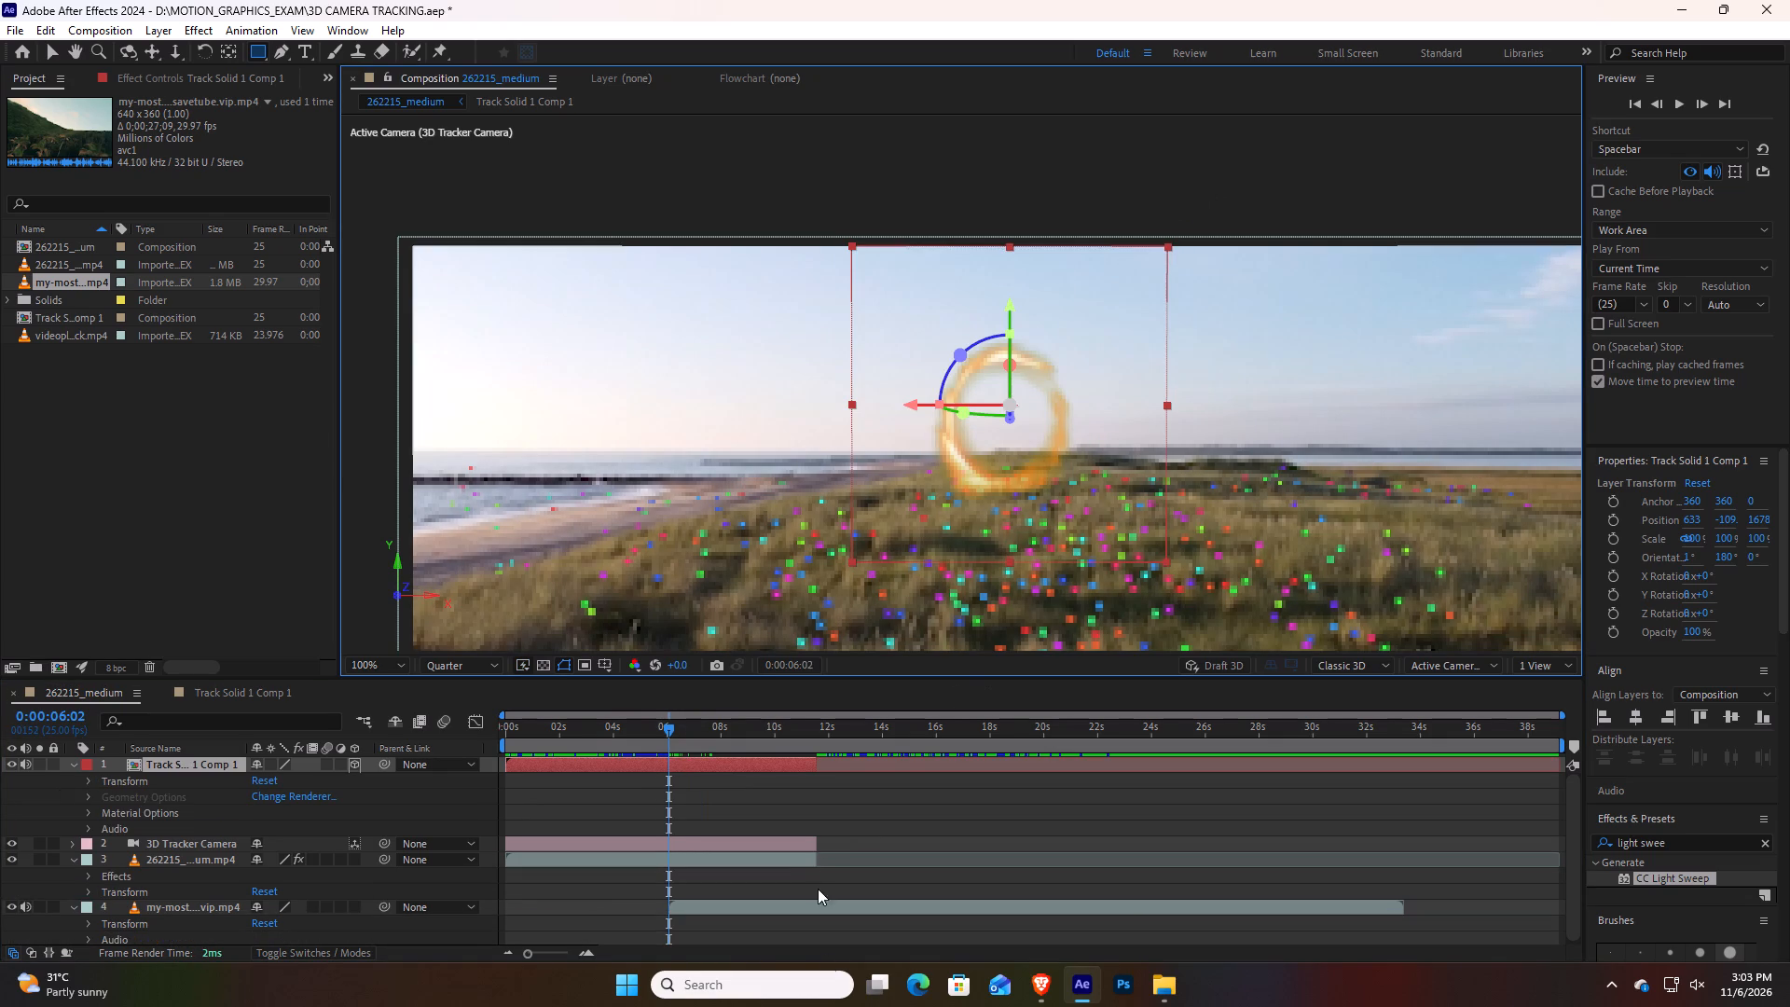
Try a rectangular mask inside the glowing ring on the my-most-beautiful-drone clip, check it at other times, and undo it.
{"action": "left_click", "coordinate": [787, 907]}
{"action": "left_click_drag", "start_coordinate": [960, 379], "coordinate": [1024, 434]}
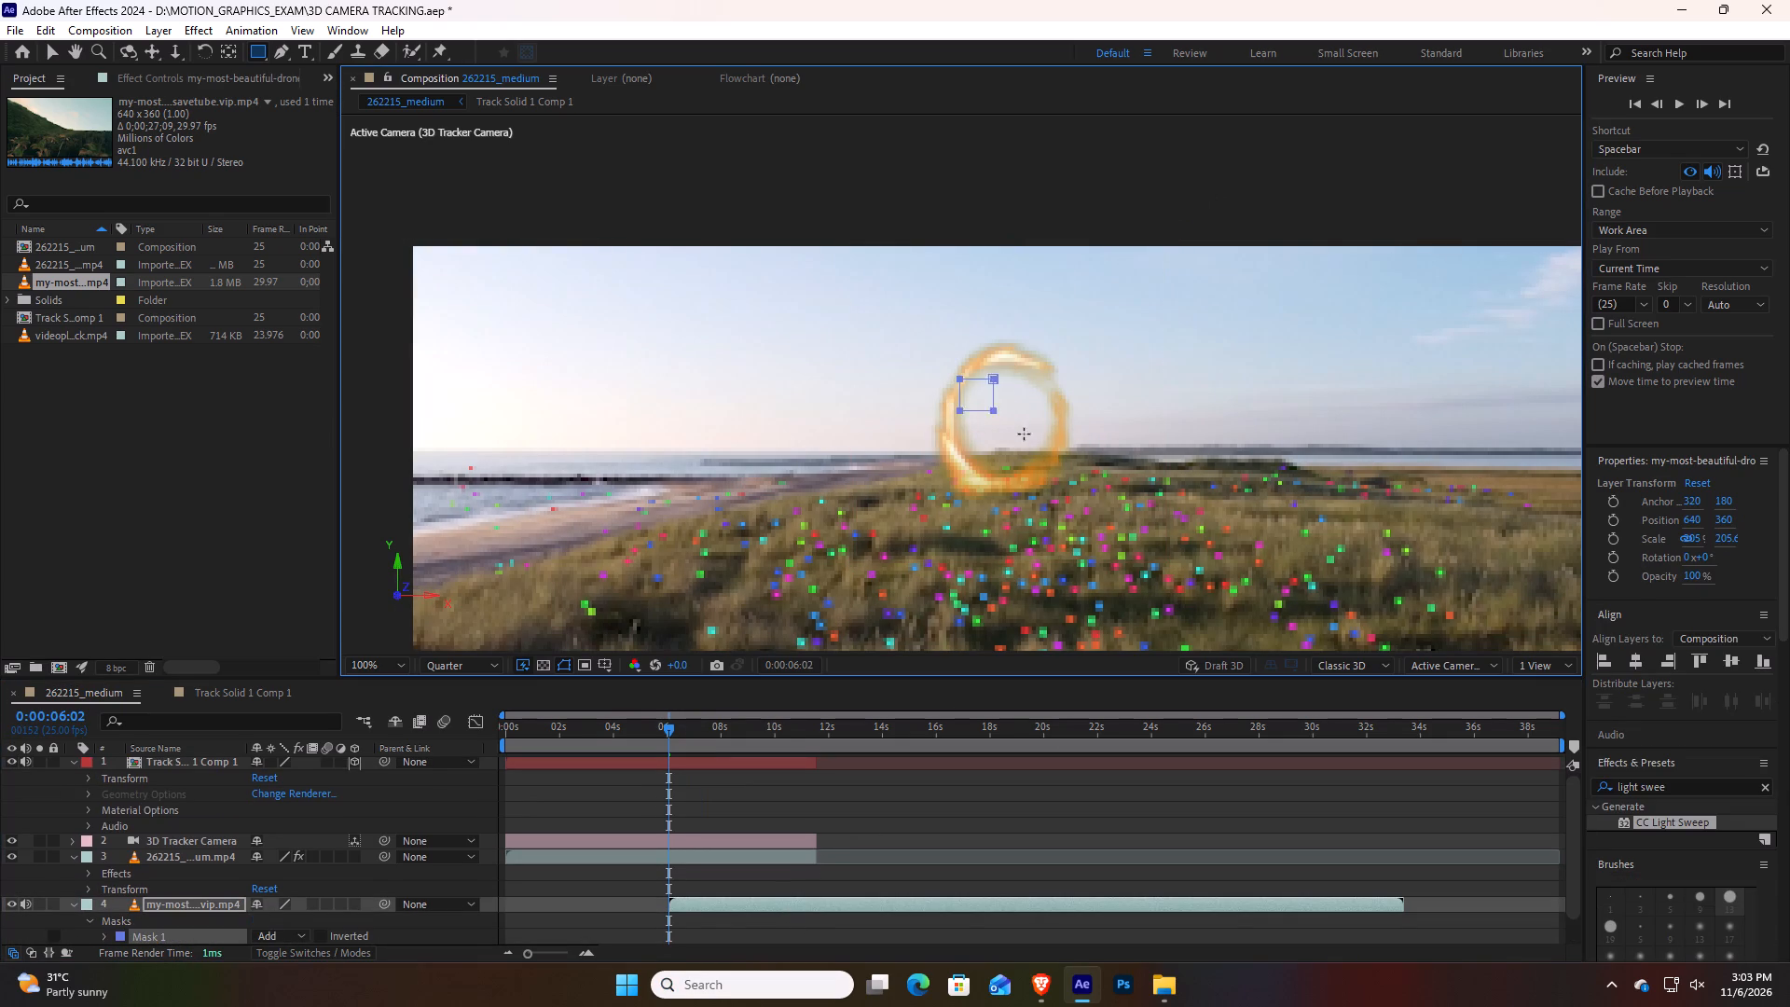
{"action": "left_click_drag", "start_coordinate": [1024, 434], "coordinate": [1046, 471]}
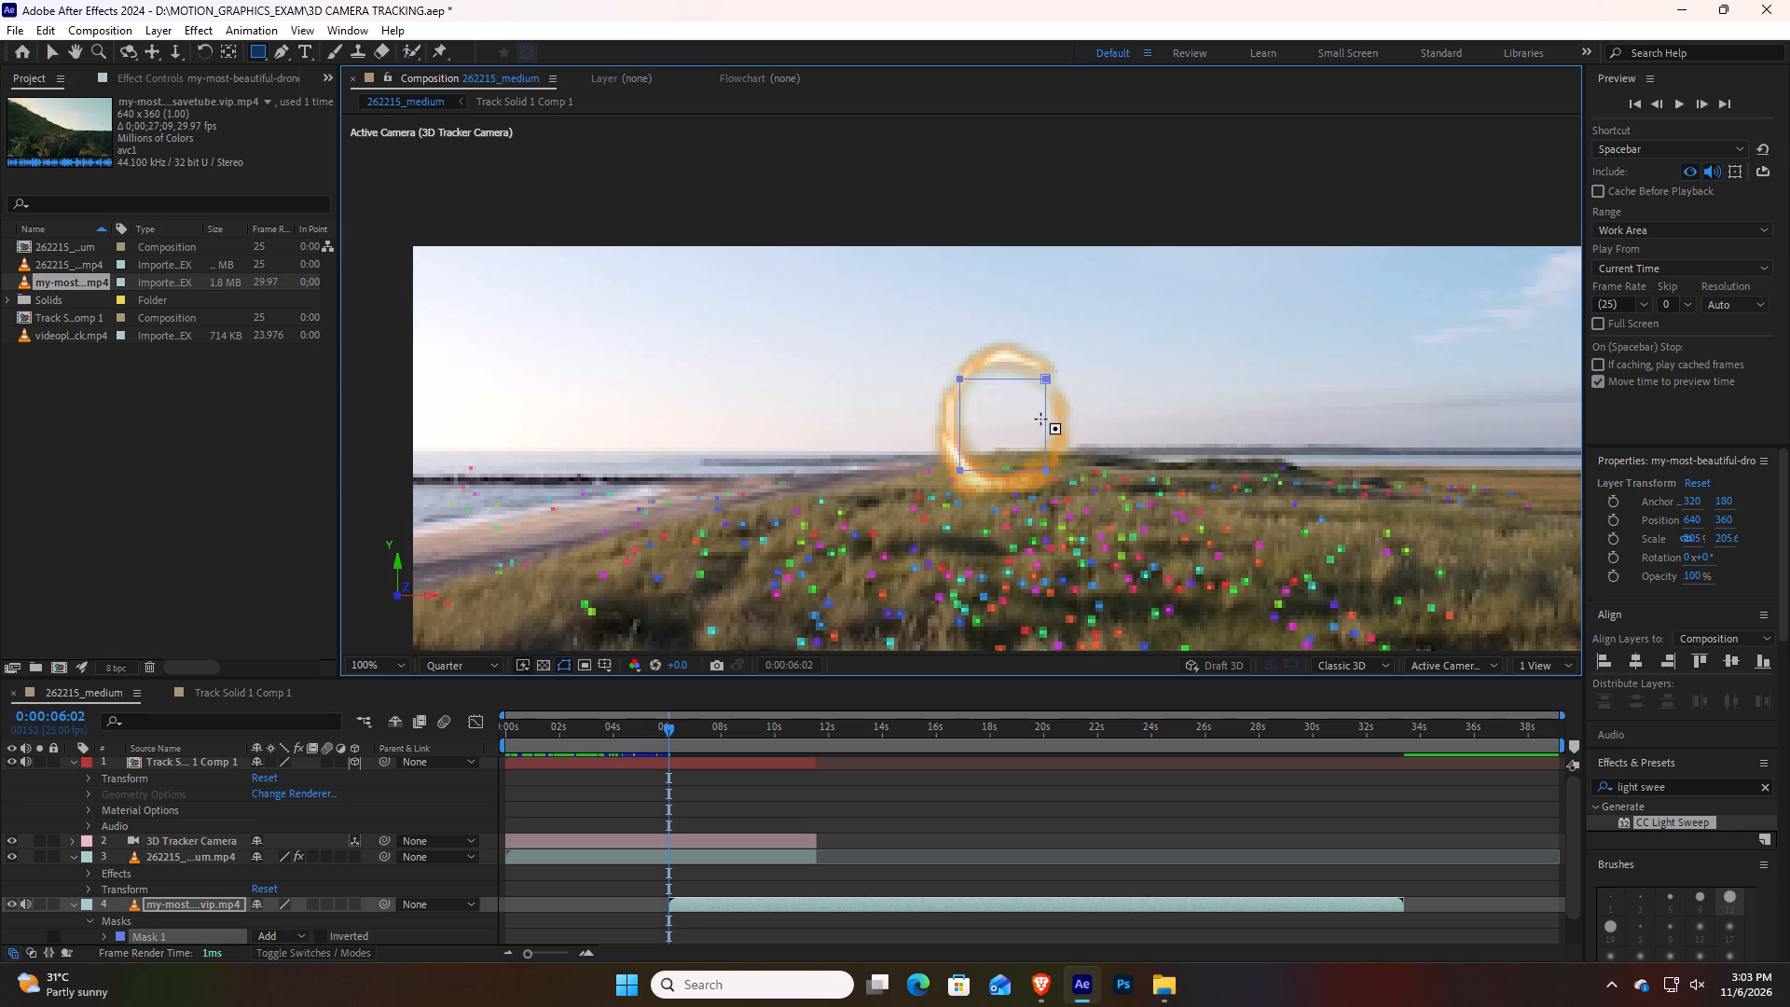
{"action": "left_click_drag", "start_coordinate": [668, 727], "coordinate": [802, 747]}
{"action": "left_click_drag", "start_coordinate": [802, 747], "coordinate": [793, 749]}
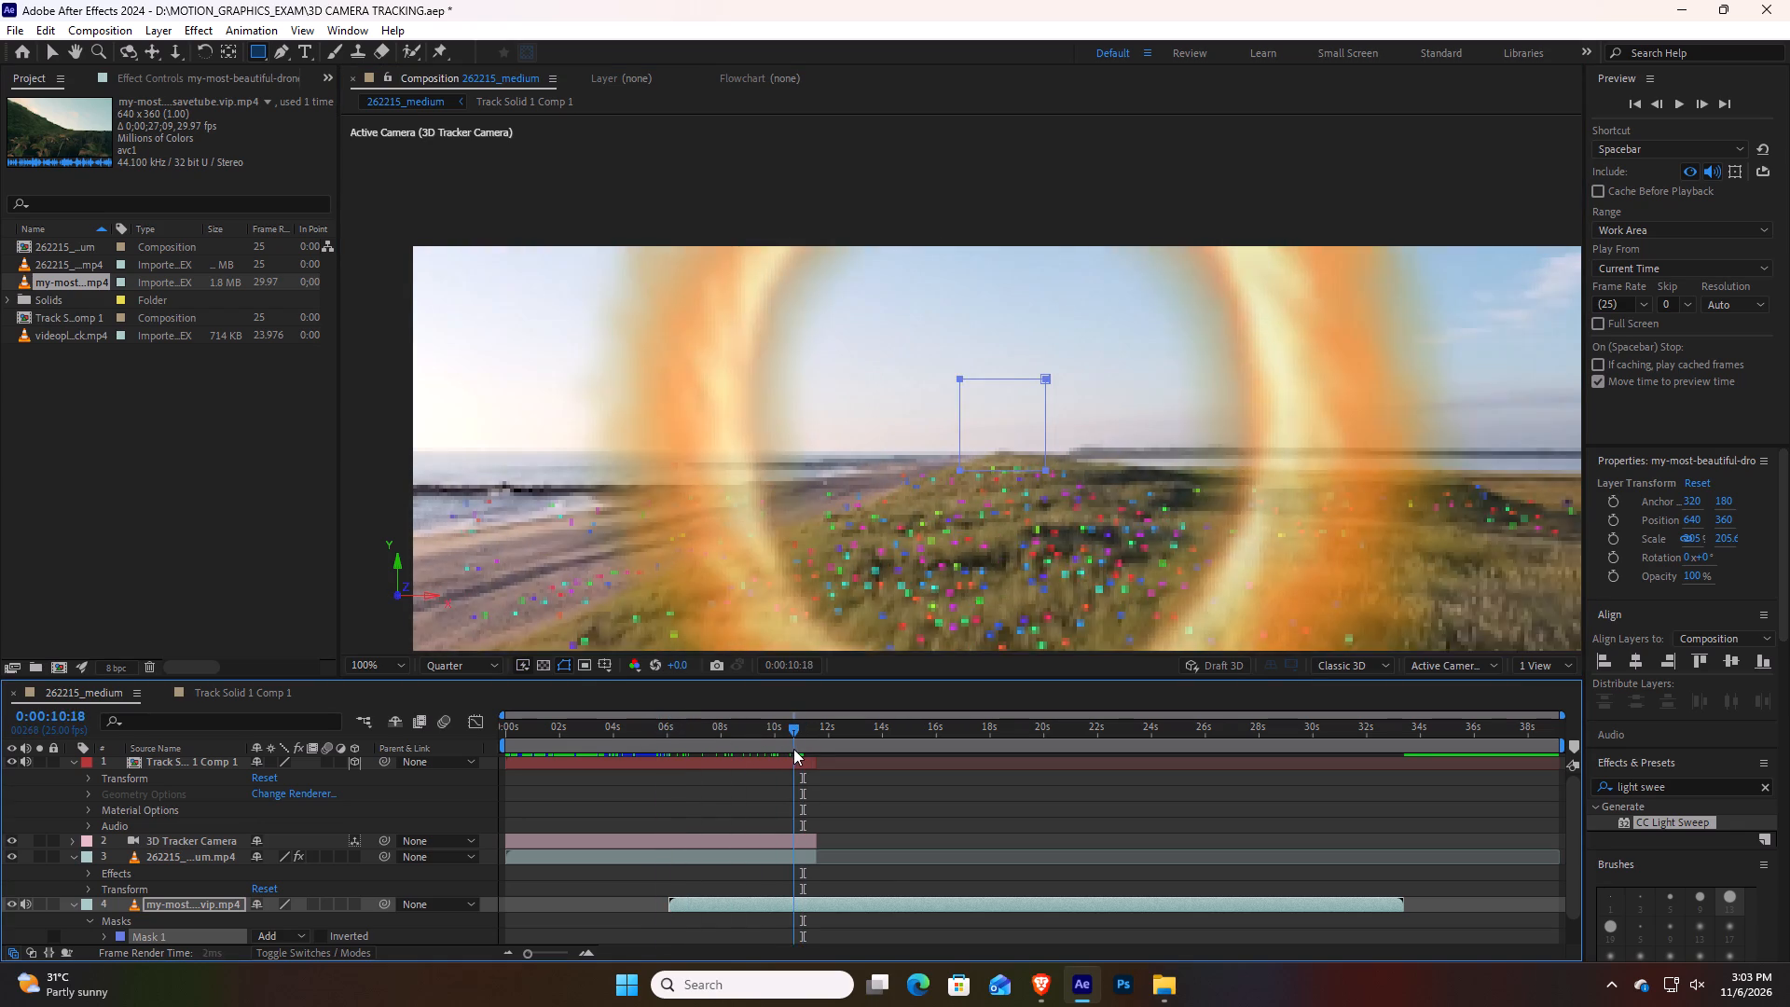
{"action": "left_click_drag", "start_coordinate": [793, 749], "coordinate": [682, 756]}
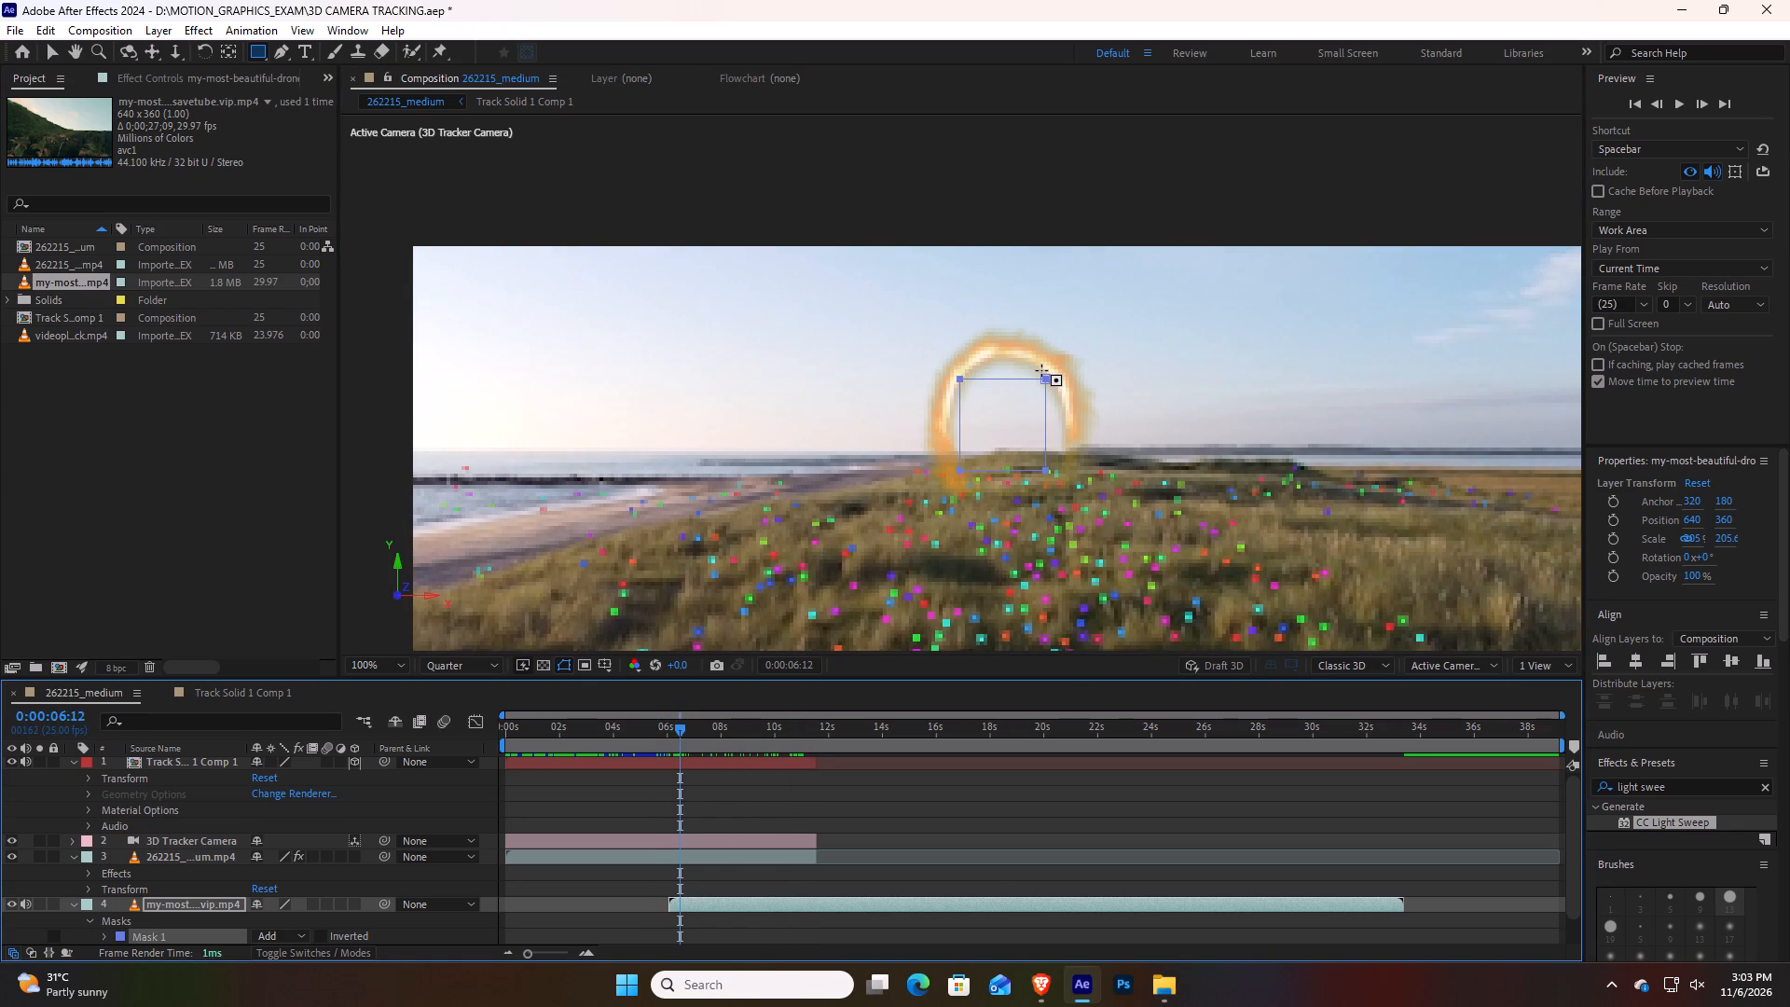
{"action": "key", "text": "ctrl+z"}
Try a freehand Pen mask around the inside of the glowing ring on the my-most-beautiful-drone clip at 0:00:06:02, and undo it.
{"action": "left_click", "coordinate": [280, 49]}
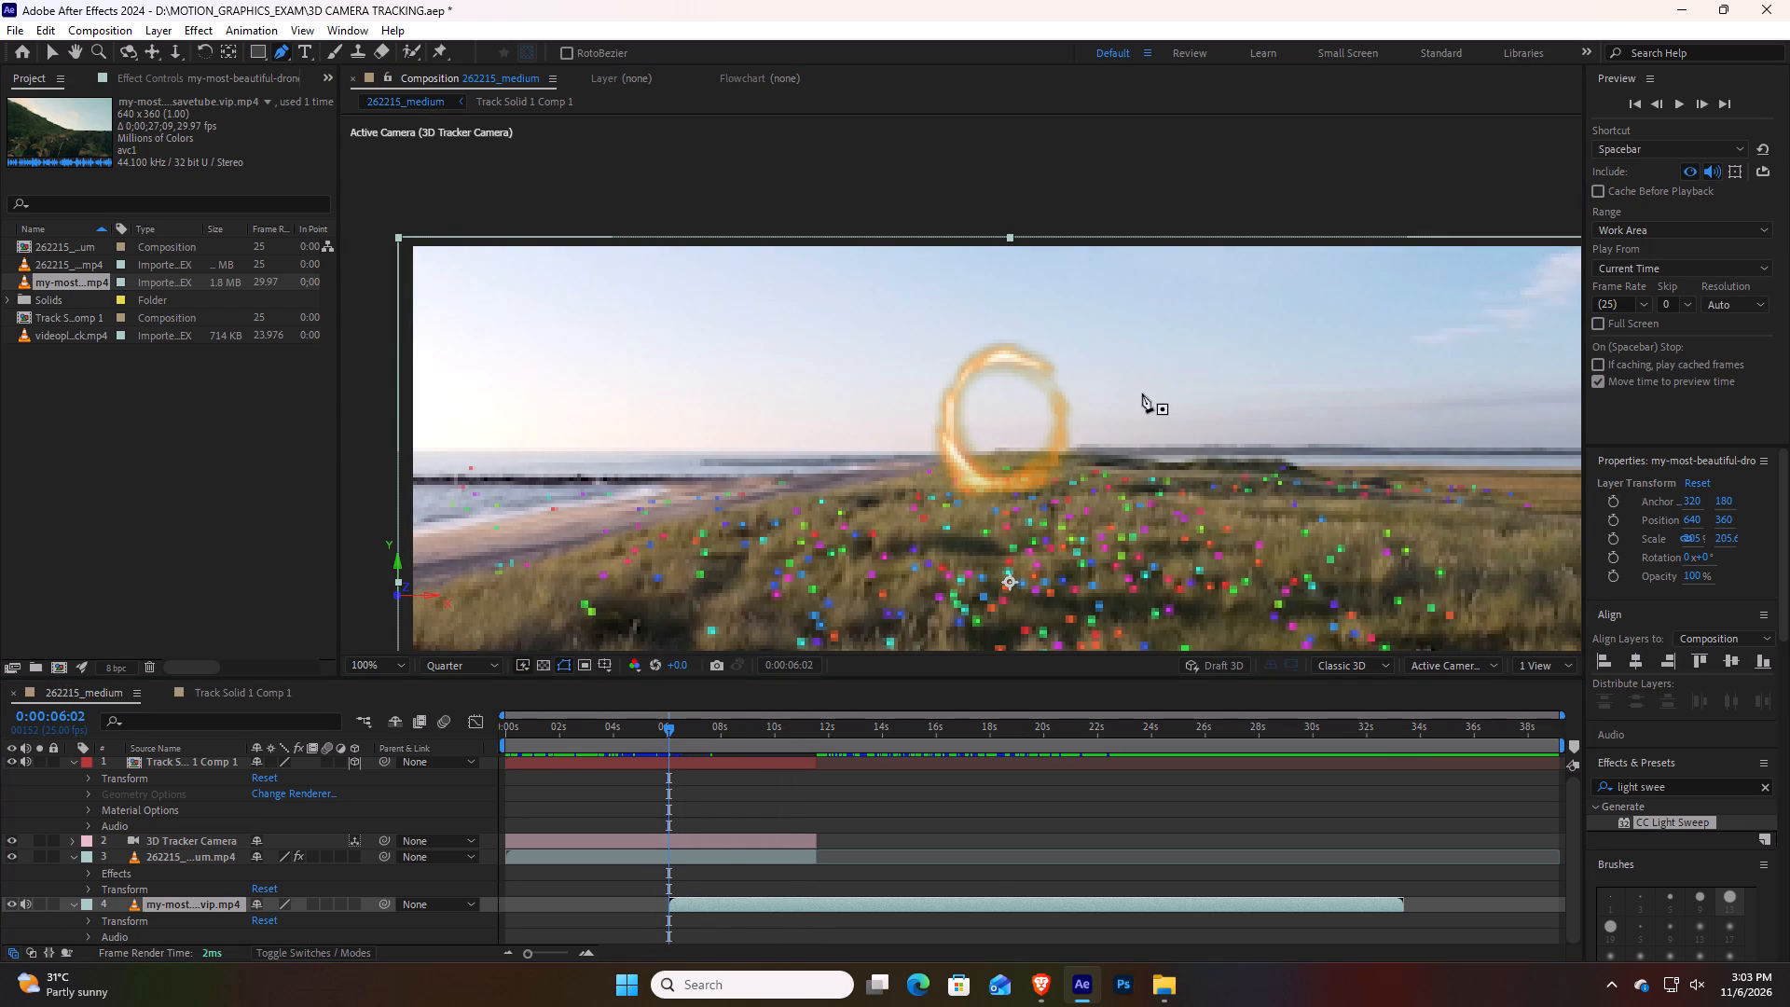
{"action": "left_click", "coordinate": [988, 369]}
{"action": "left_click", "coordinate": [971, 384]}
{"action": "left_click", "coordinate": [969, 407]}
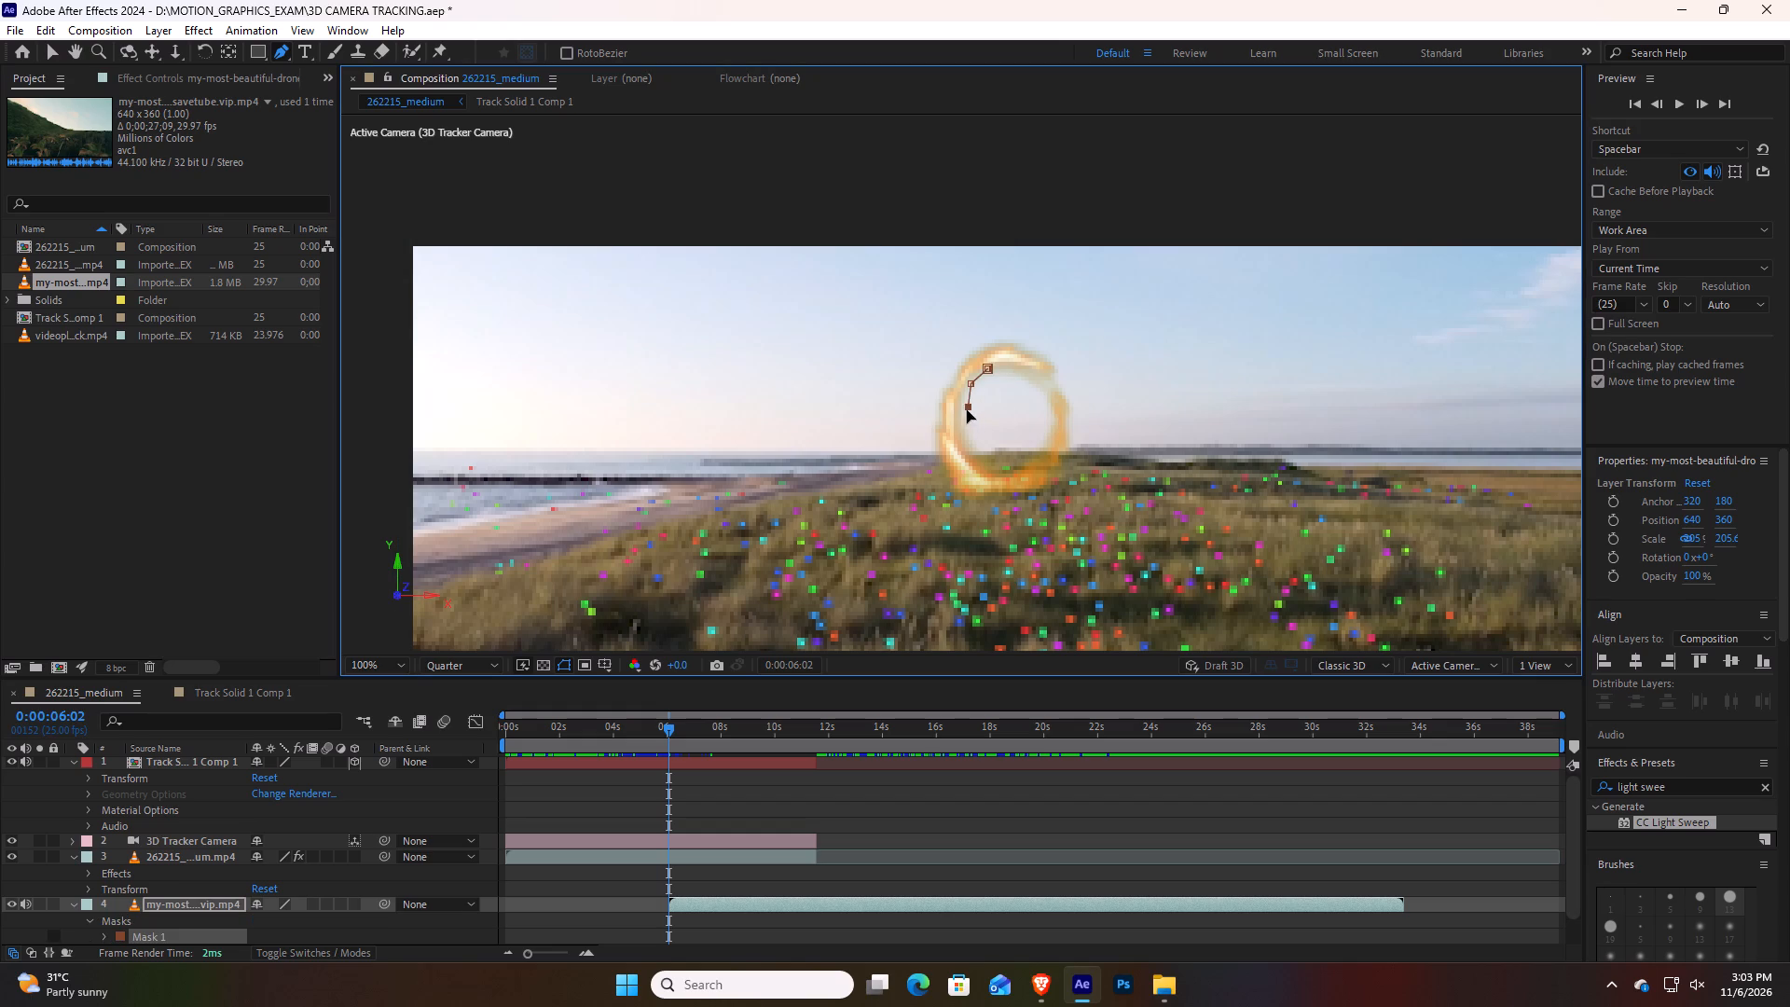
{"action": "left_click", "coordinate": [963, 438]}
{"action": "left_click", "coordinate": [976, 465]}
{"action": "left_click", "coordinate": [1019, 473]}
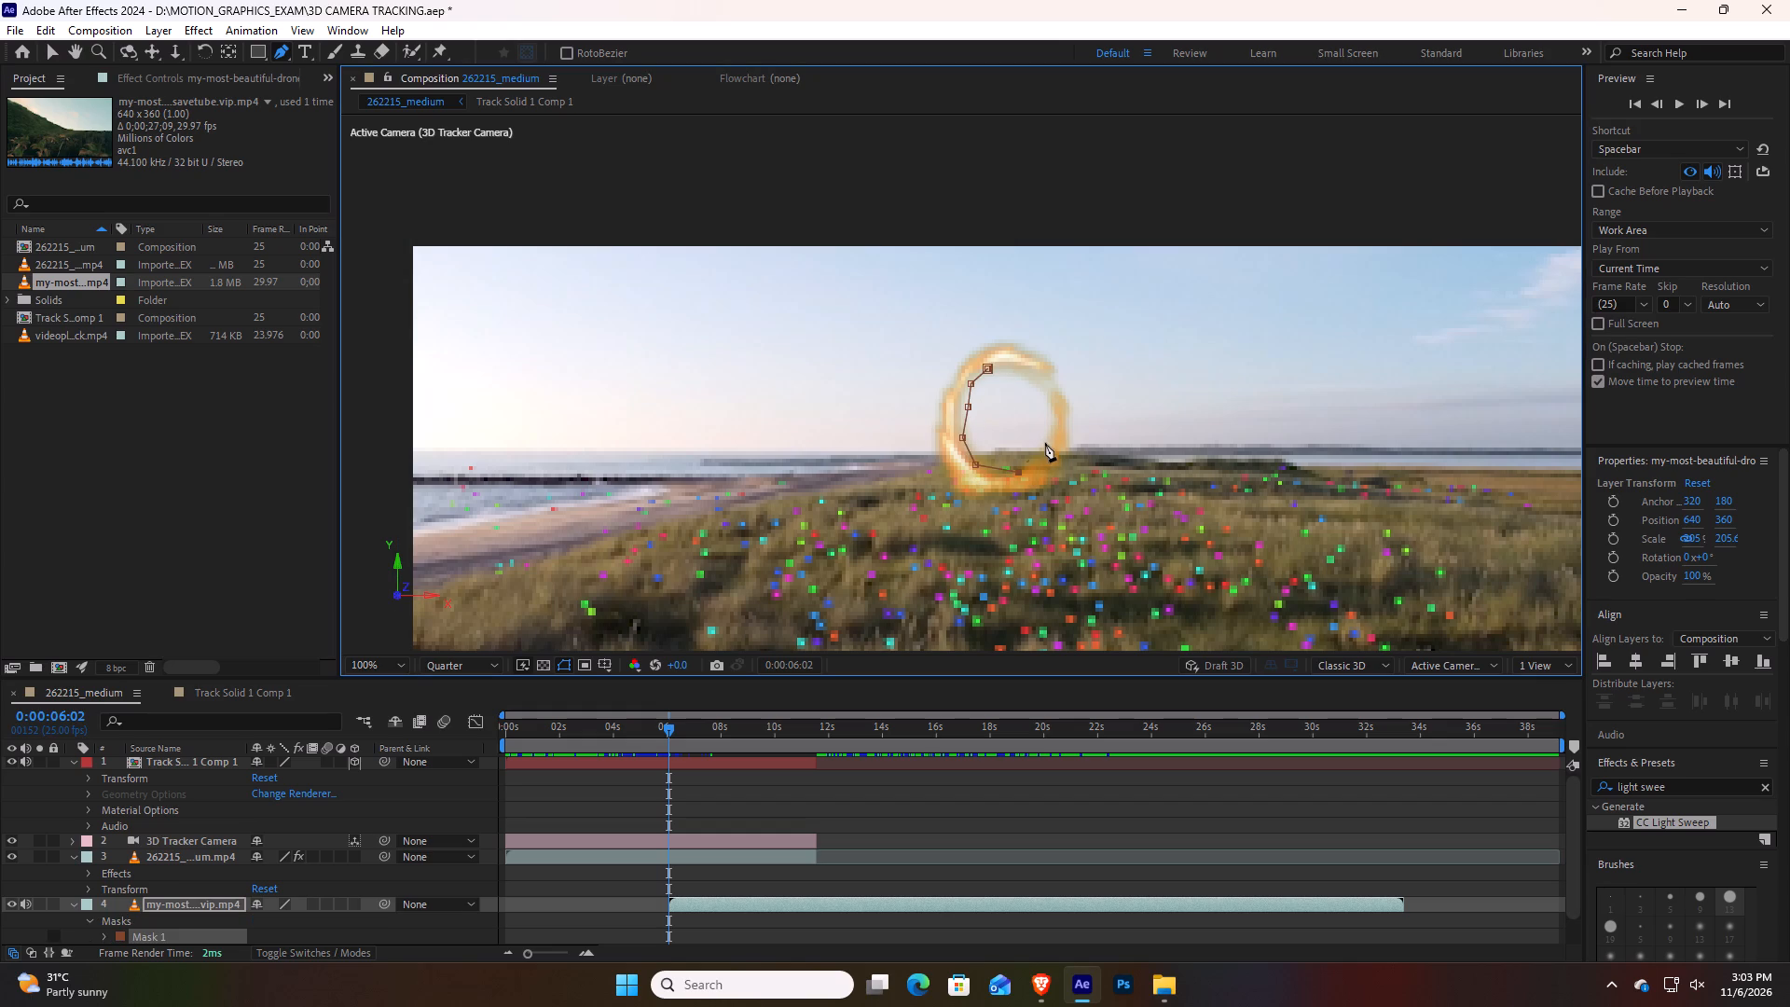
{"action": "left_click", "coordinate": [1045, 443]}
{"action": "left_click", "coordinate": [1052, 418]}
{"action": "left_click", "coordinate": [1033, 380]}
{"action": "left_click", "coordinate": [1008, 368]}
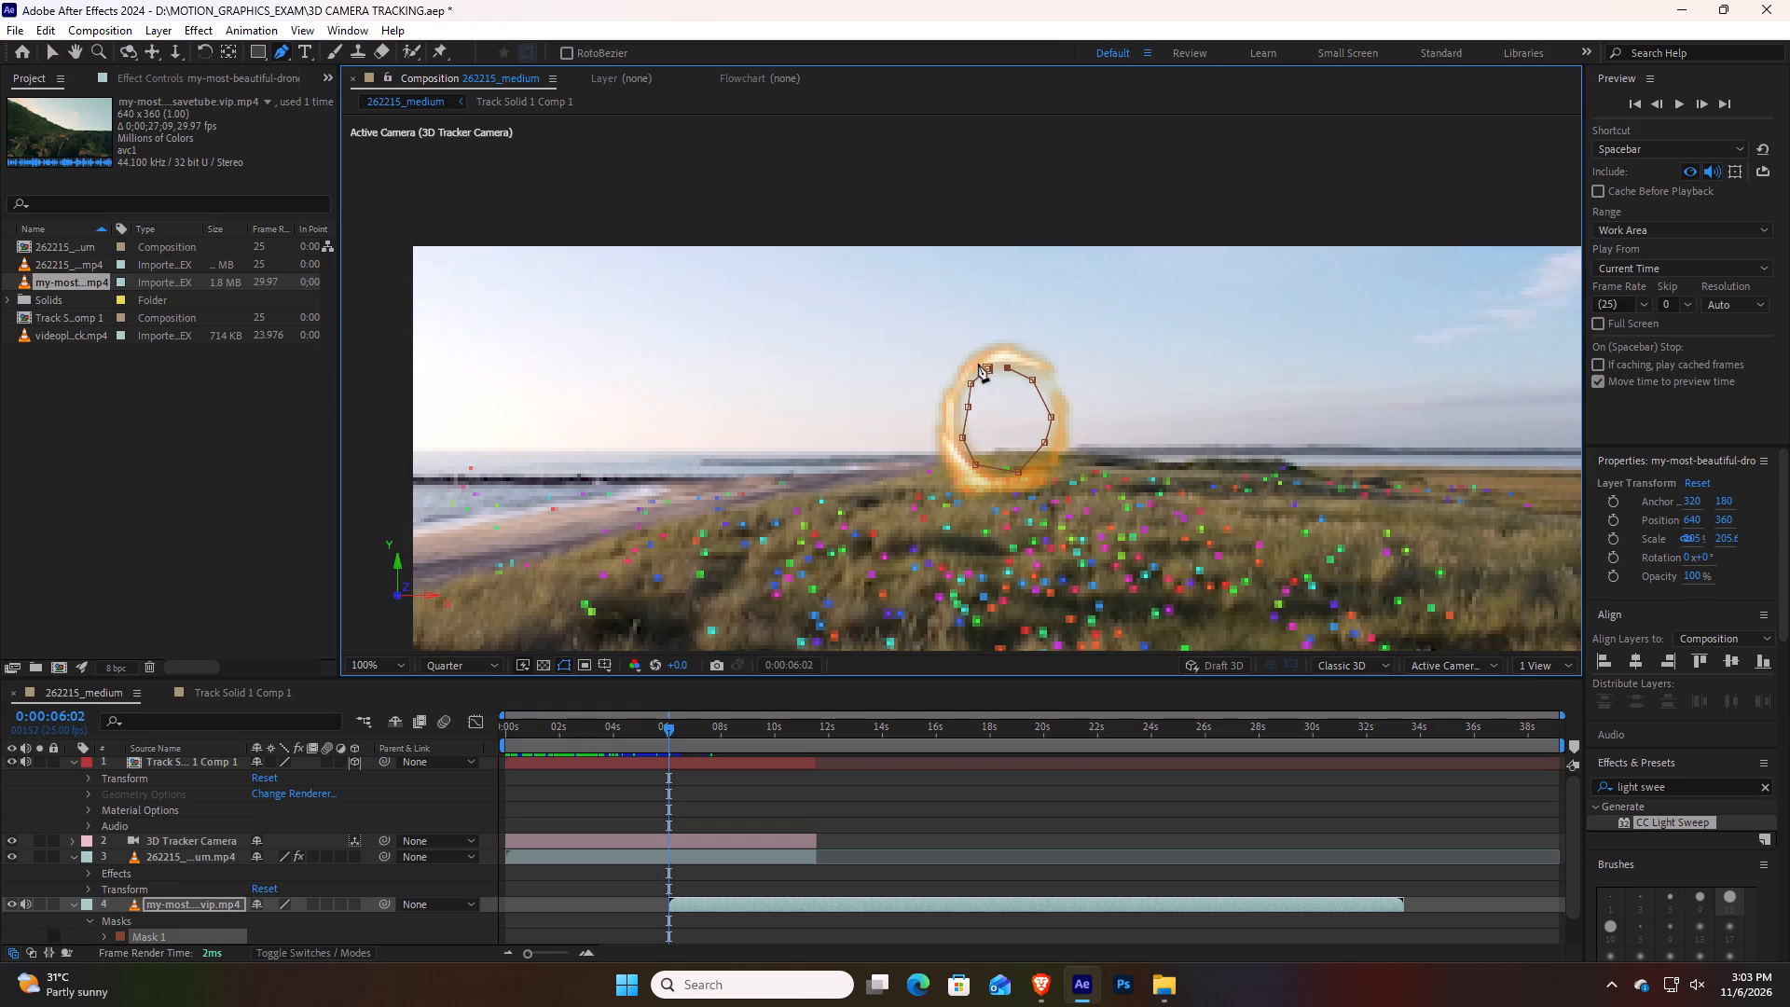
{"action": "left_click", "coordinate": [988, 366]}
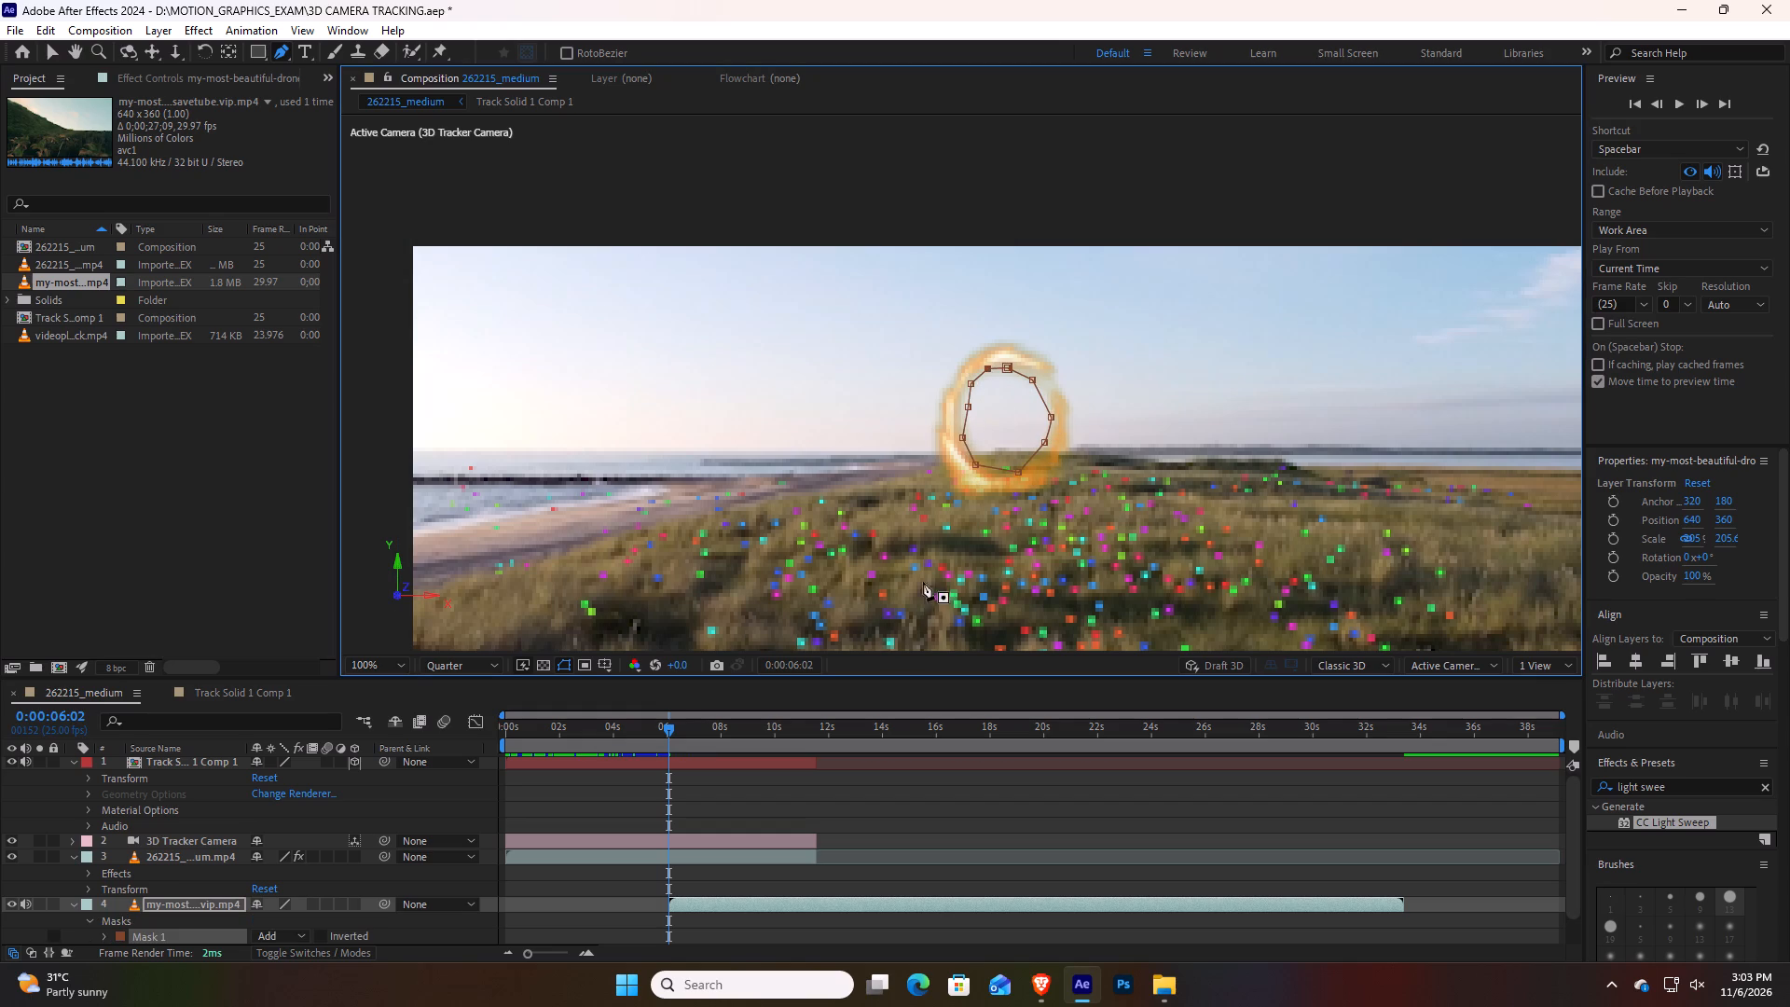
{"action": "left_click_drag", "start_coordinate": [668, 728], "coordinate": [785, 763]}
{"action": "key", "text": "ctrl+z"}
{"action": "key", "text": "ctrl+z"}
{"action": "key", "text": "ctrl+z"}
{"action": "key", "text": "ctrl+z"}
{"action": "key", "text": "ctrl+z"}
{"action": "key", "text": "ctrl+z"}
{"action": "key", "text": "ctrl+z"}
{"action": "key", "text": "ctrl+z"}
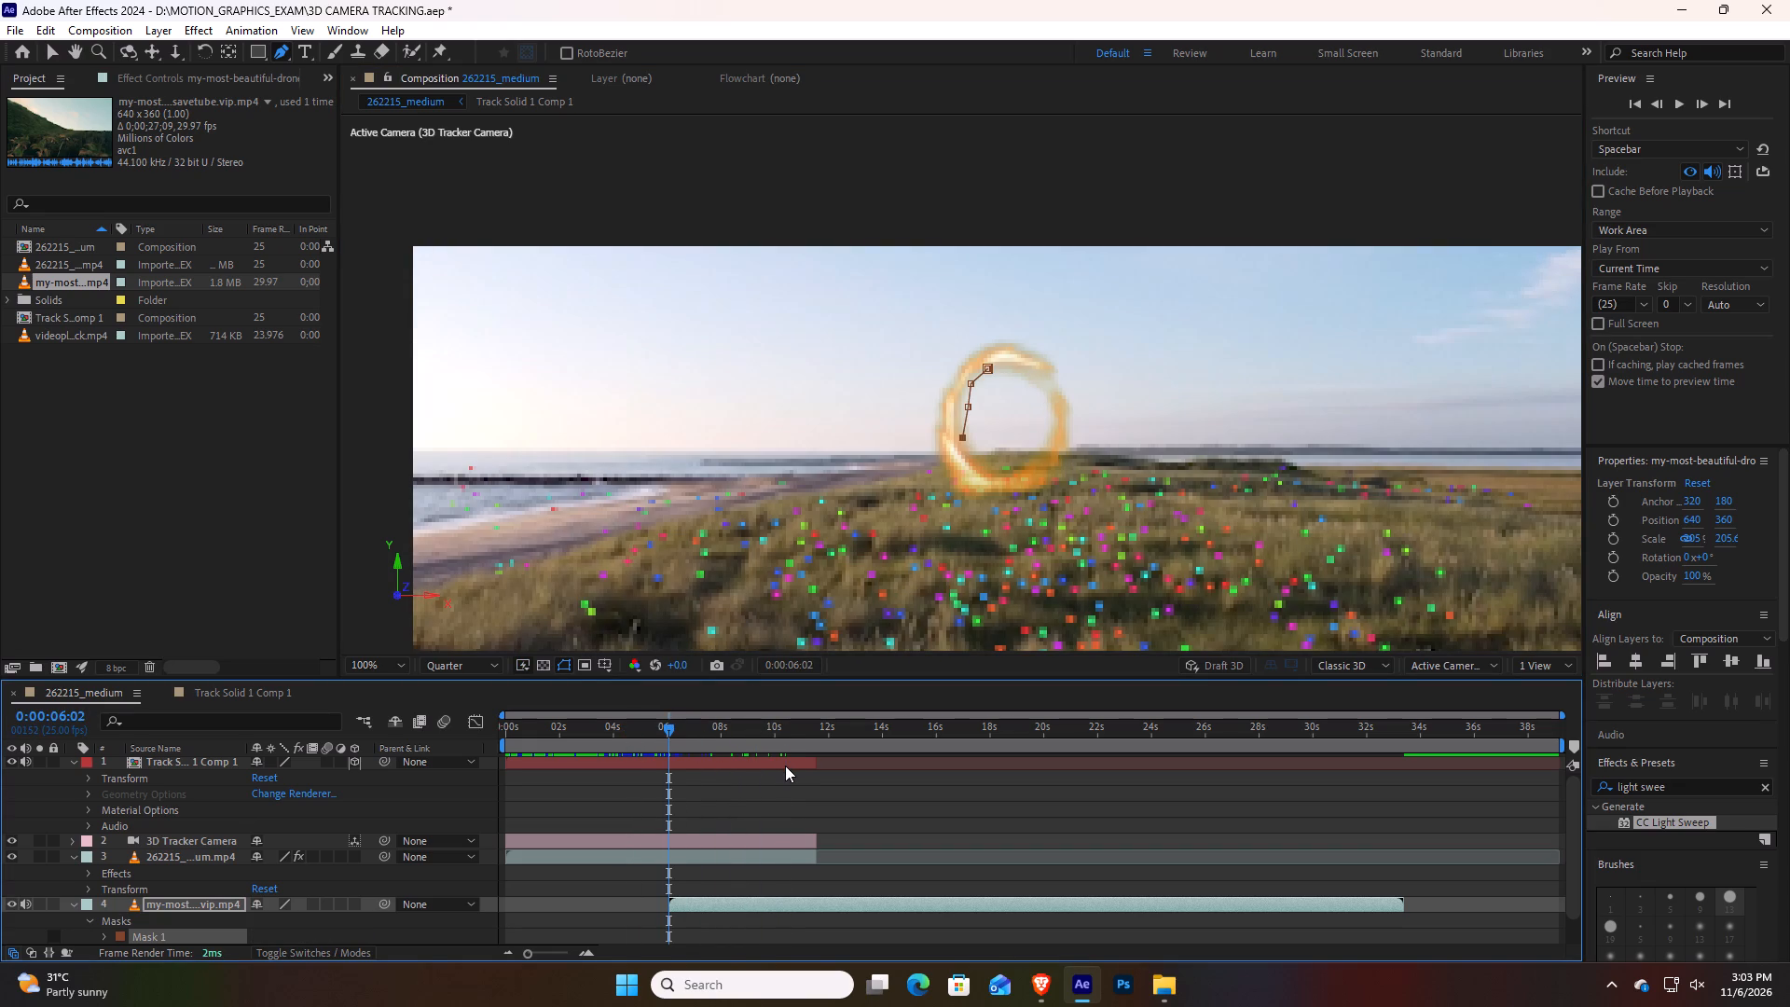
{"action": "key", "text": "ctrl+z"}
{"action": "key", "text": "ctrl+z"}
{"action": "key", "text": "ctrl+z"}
Draw a closed Pen mask along the inner edge of the glowing ring on the 262215_medium.mp4 layer at 0:00:06:02.
{"action": "left_click", "coordinate": [619, 855]}
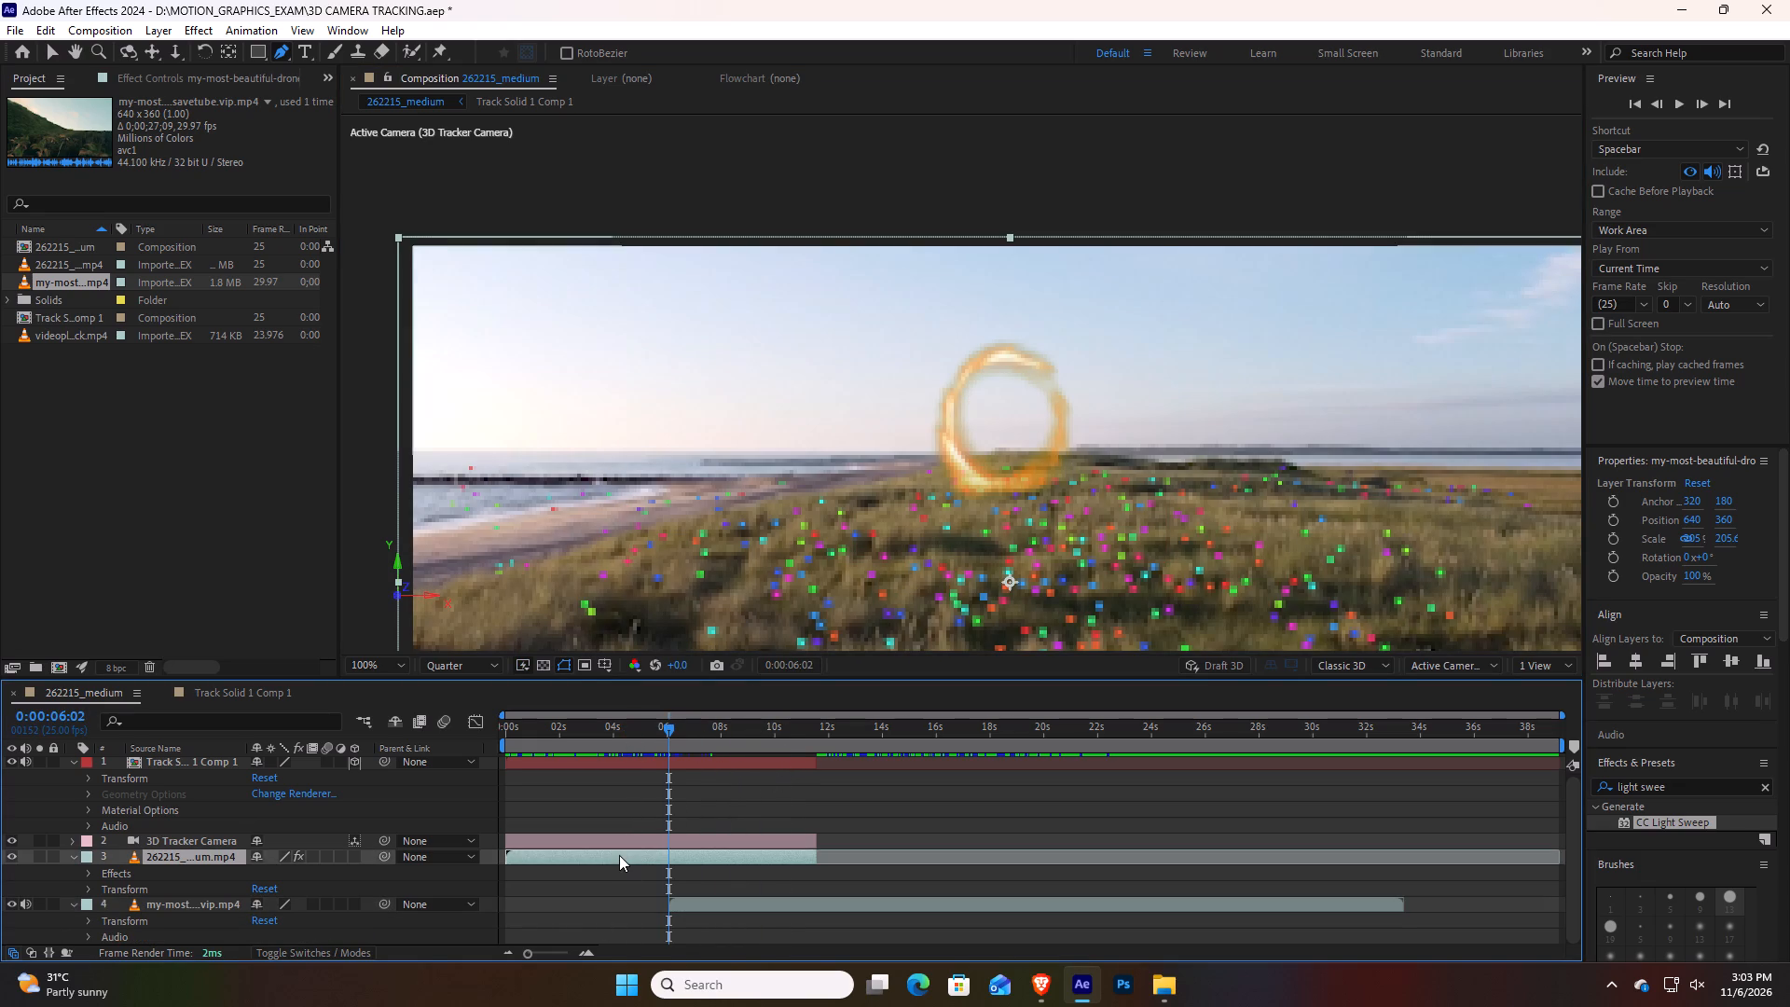
{"action": "left_click", "coordinate": [983, 368]}
{"action": "left_click", "coordinate": [960, 394]}
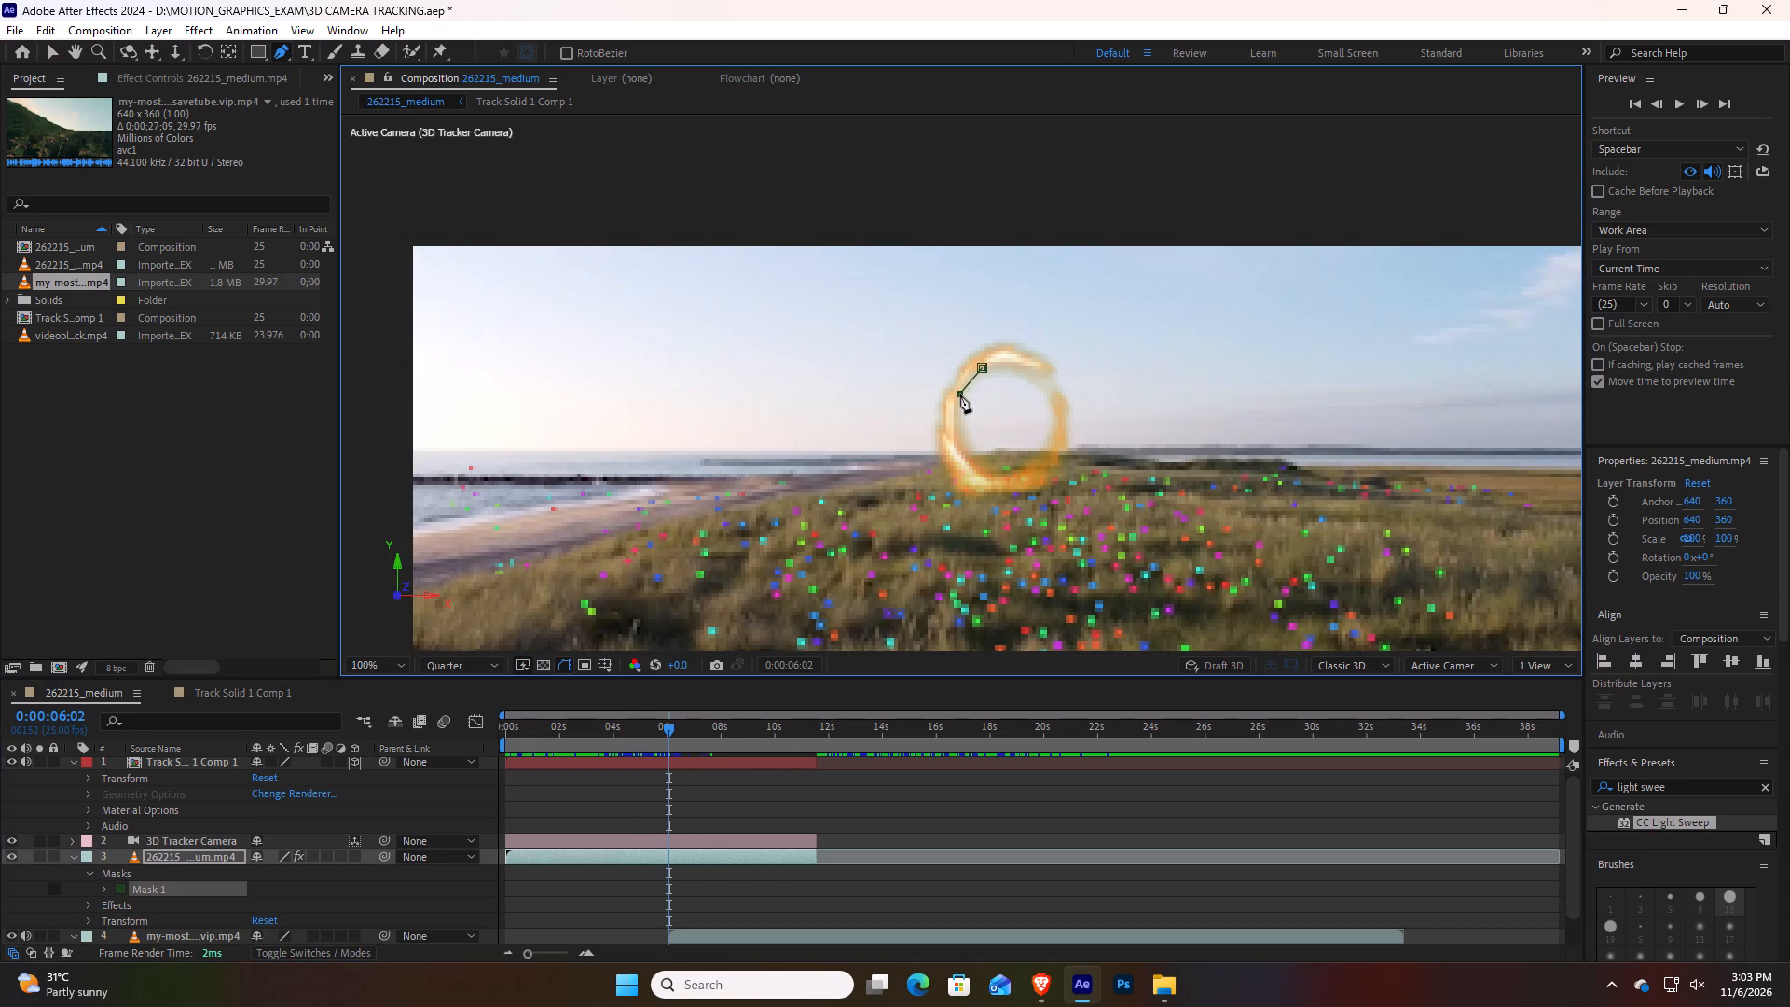
{"action": "left_click", "coordinate": [959, 421]}
{"action": "left_click", "coordinate": [973, 459]}
{"action": "left_click", "coordinate": [1010, 485]}
{"action": "left_click", "coordinate": [1030, 465]}
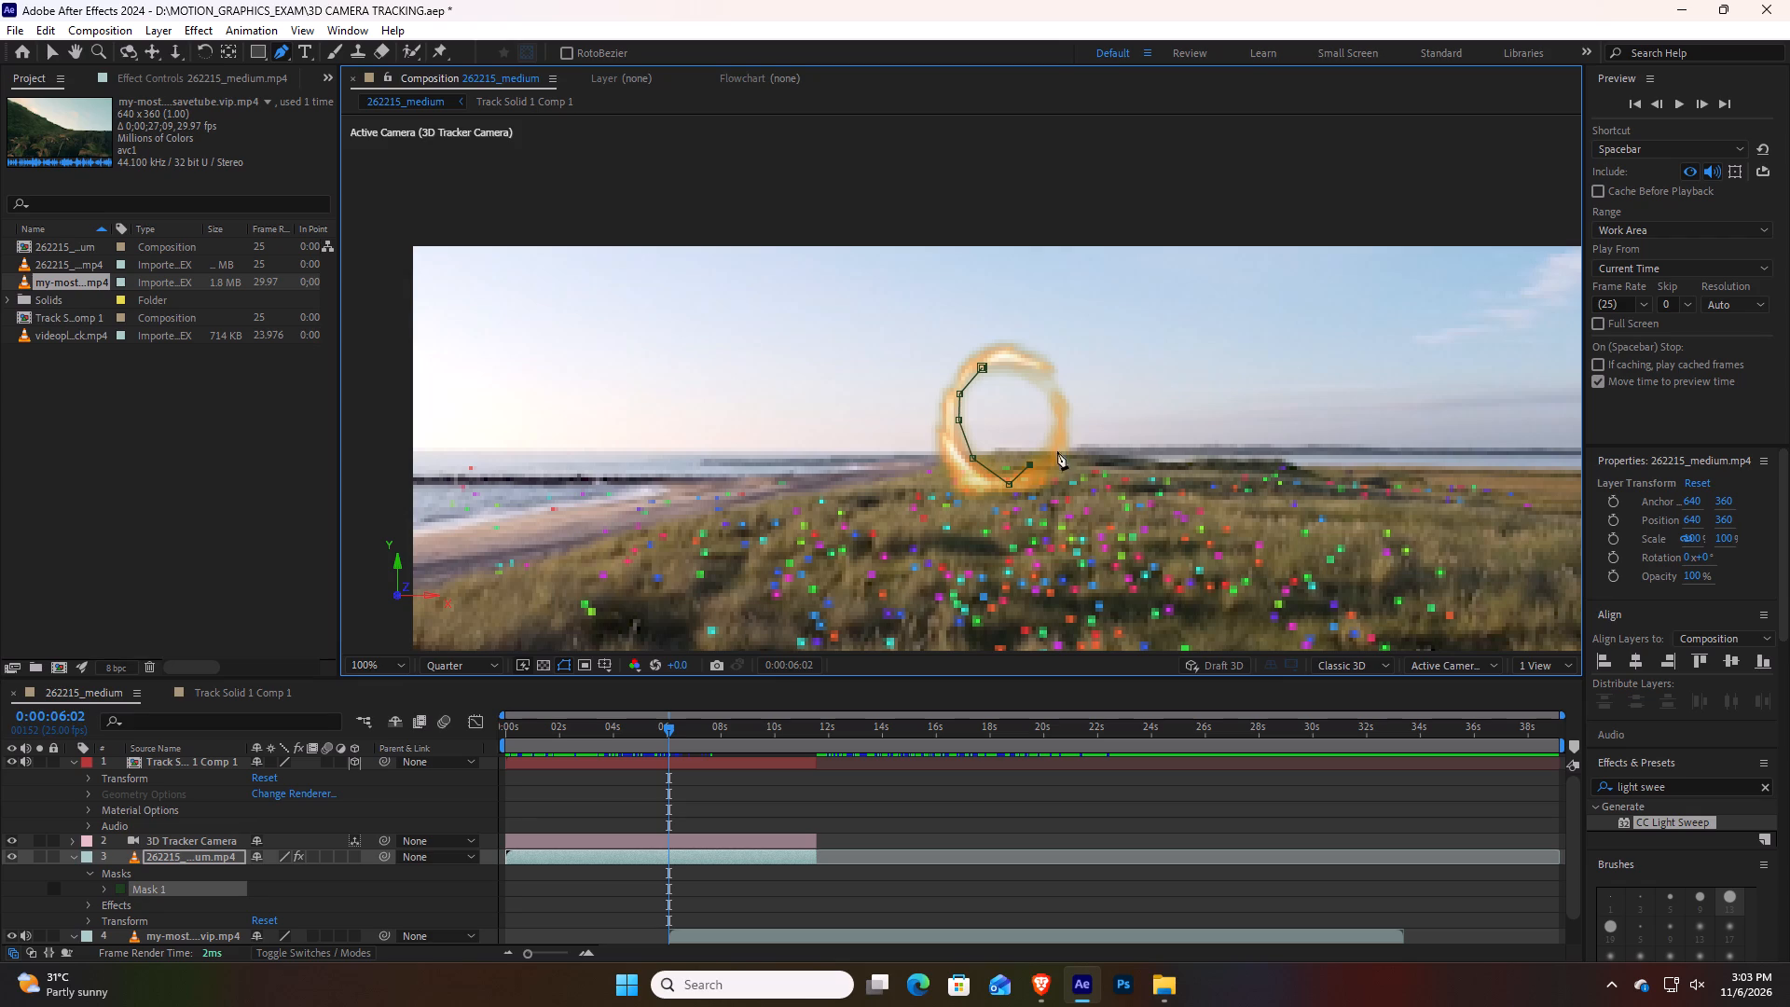
{"action": "left_click", "coordinate": [1057, 431]}
{"action": "left_click", "coordinate": [1047, 391]}
{"action": "left_click", "coordinate": [1030, 376]}
{"action": "left_click", "coordinate": [987, 366]}
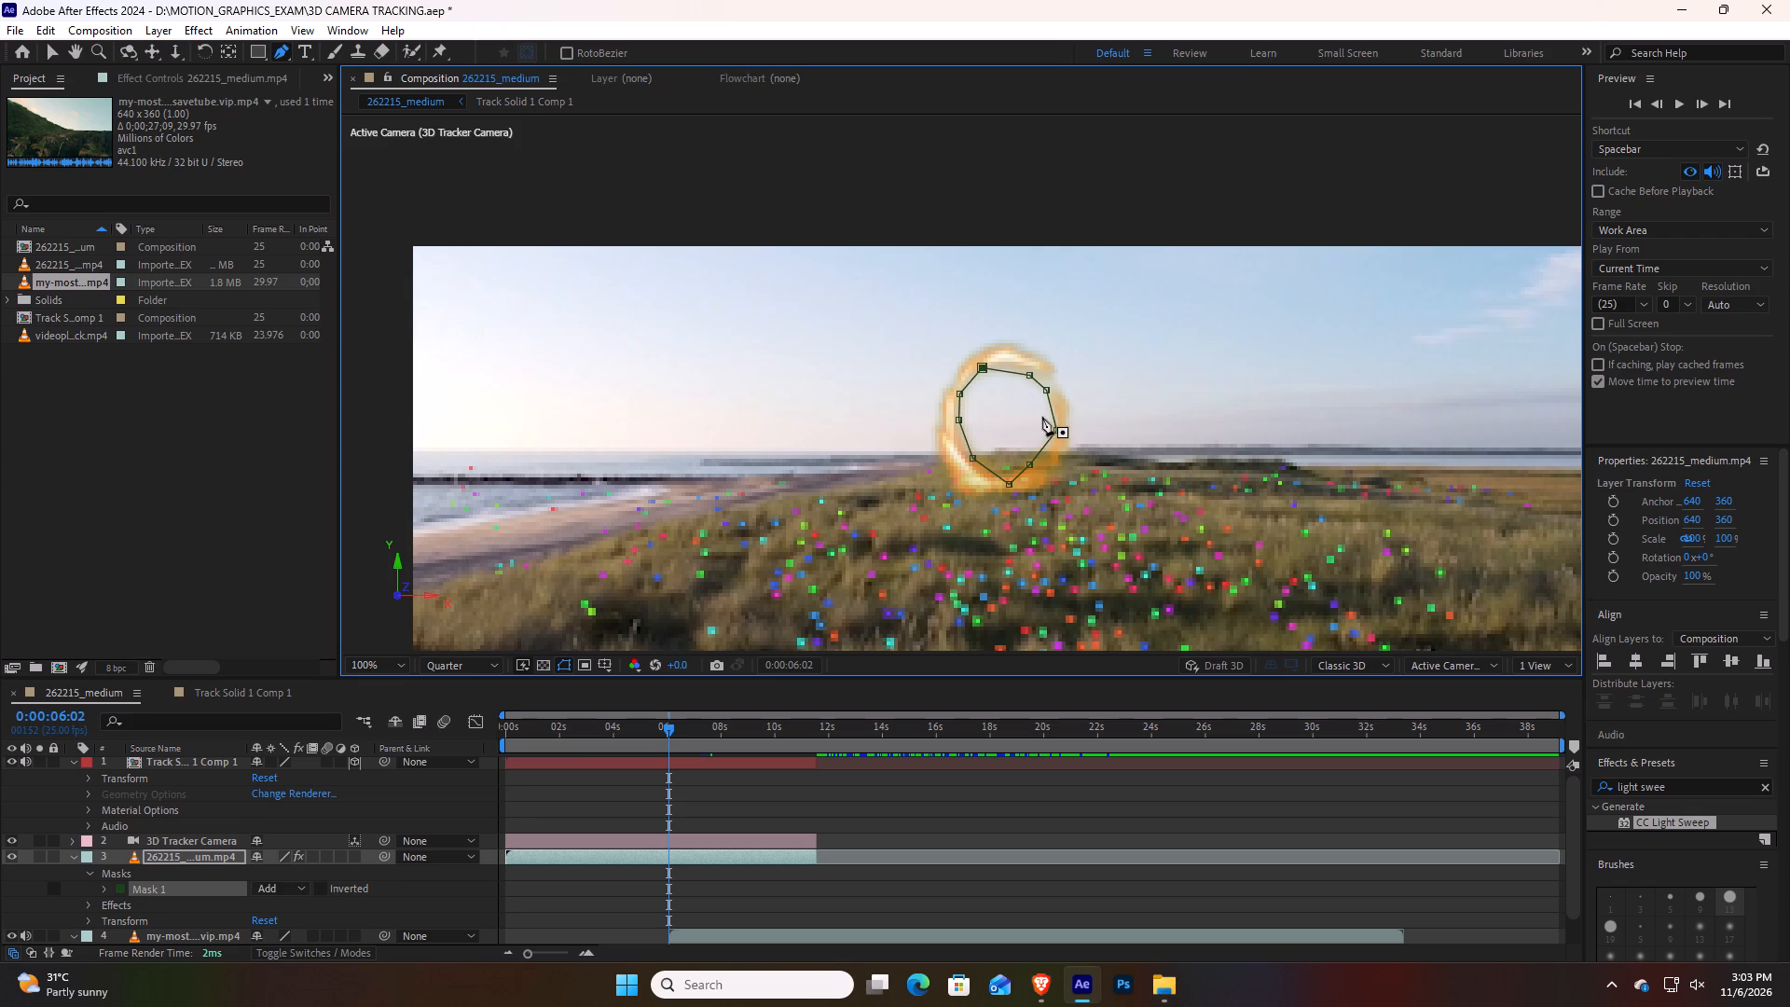
{"action": "key", "text": "ctrl+z"}
{"action": "left_click", "coordinate": [1004, 365]}
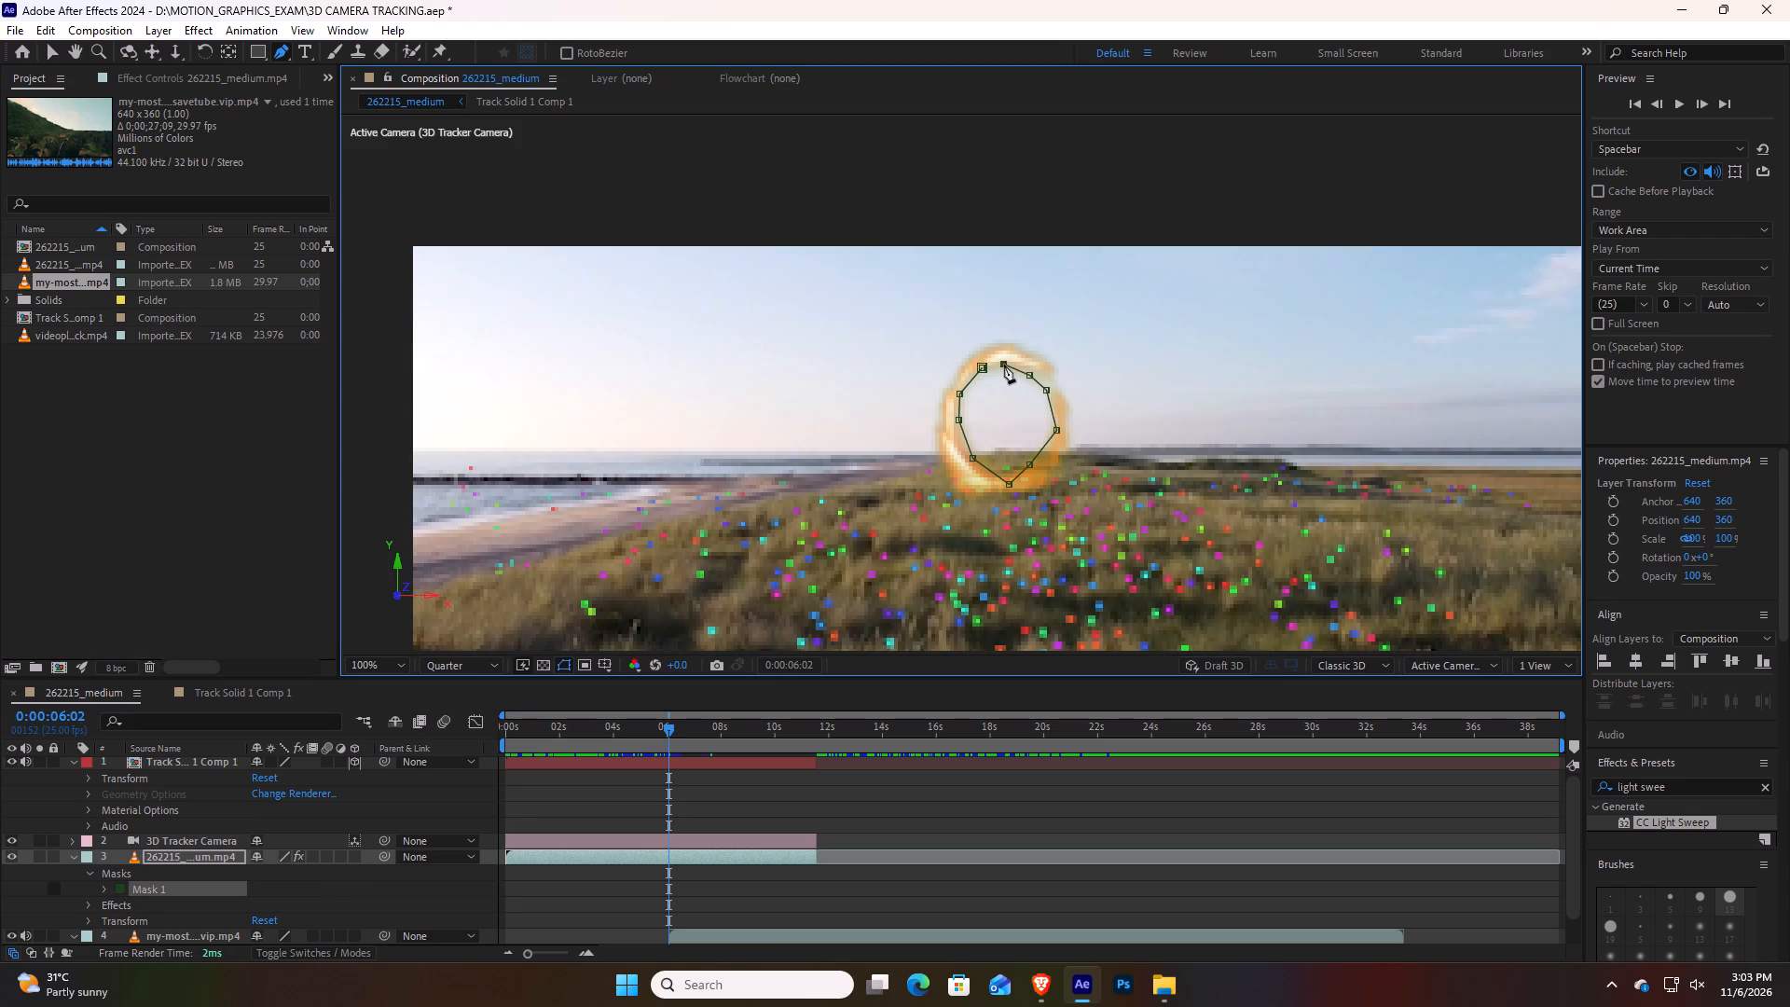
{"action": "left_click", "coordinate": [979, 367]}
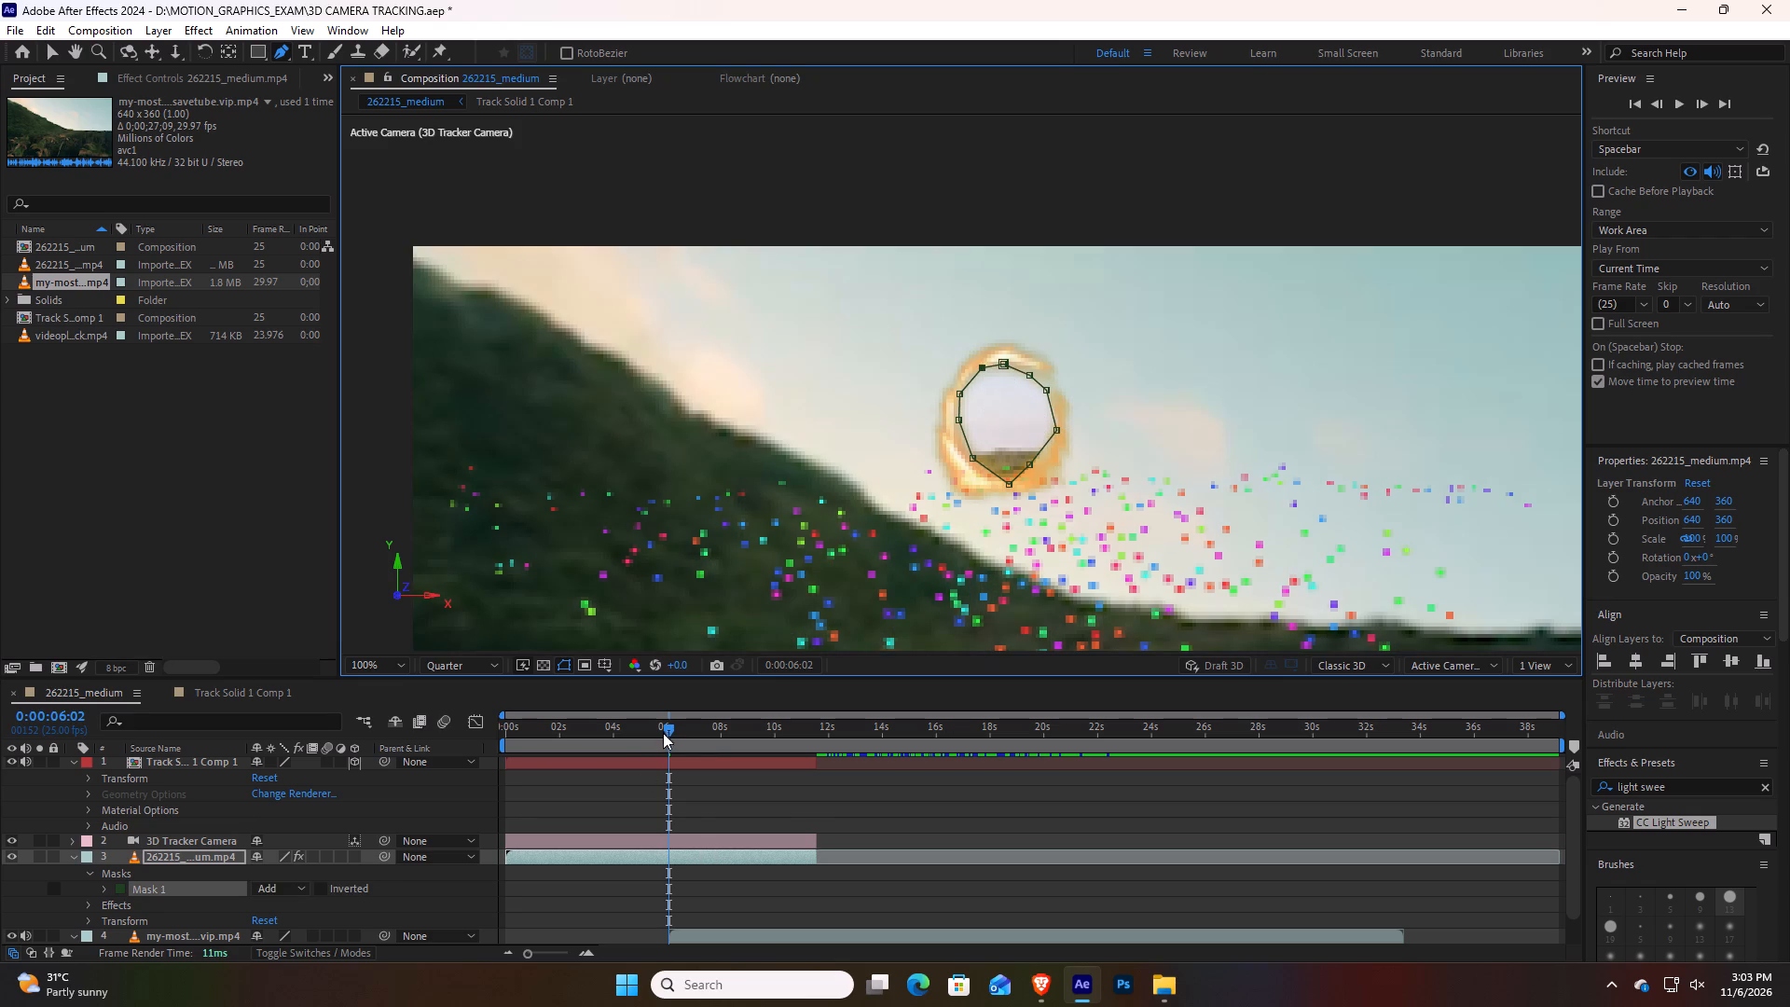
Redraw the mask's last point at the top of the ring, close the path again, and set Mask 1 to Inverted.
{"action": "left_click_drag", "start_coordinate": [666, 728], "coordinate": [856, 749]}
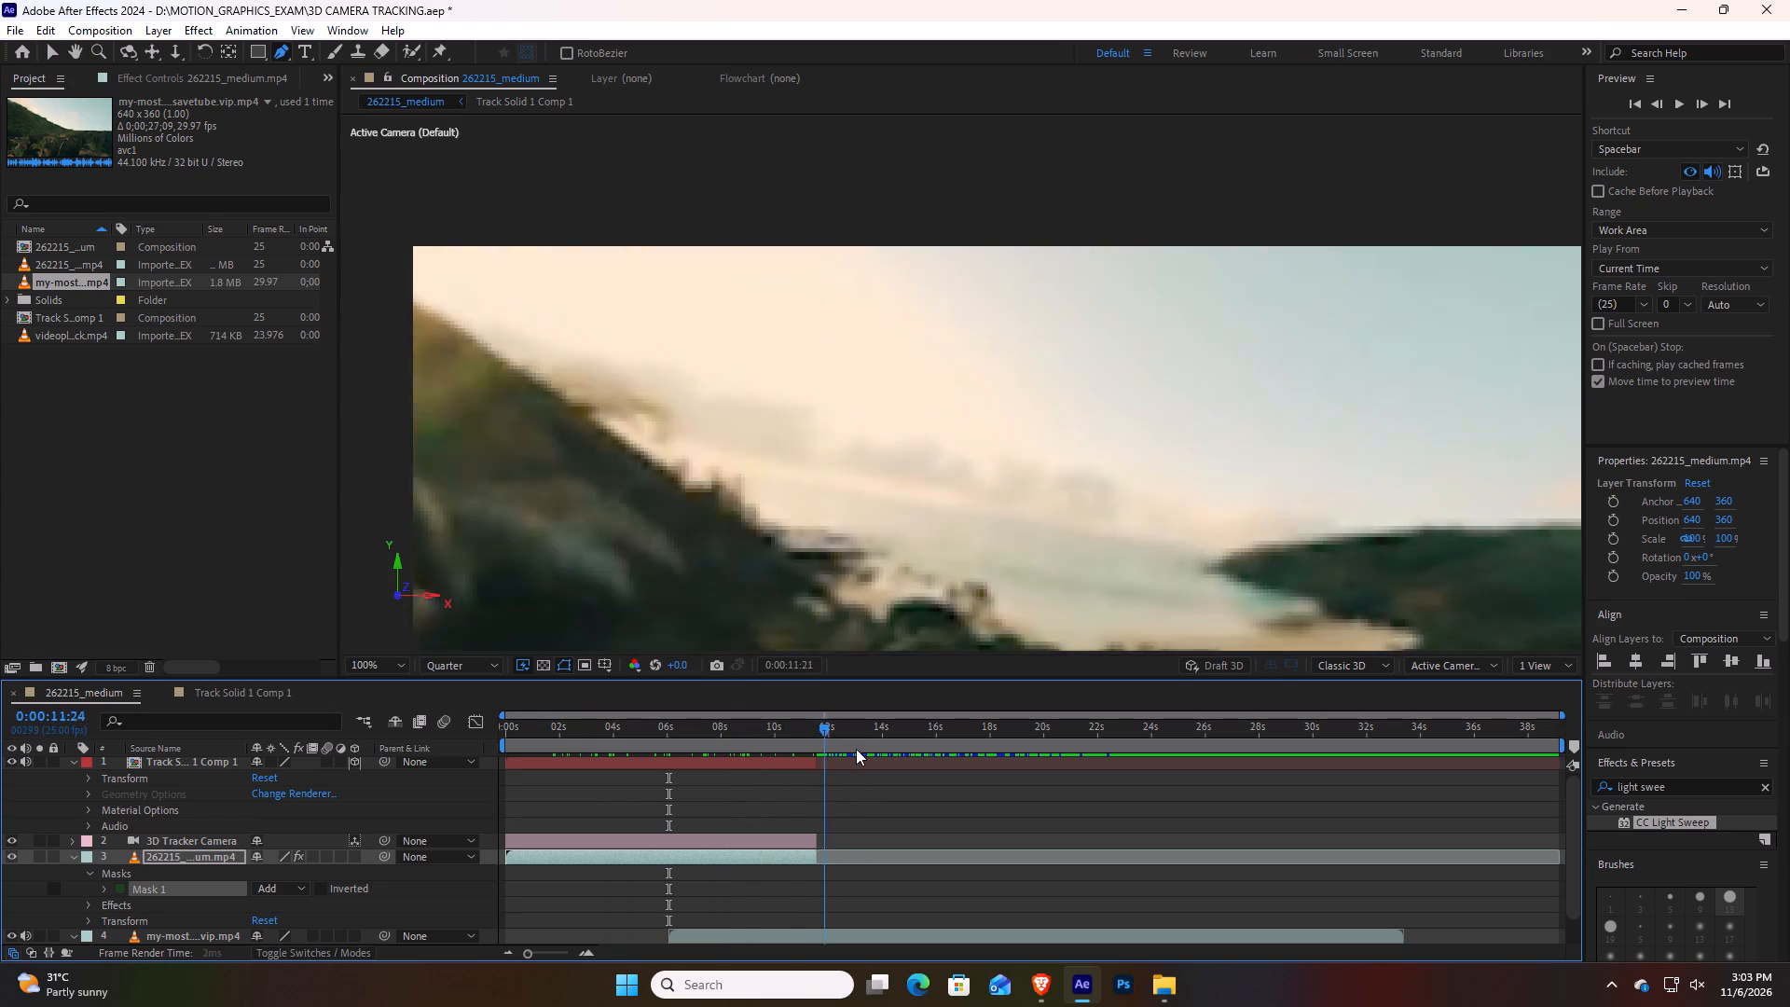
{"action": "left_click_drag", "start_coordinate": [856, 749], "coordinate": [697, 759]}
{"action": "key", "text": "ctrl+z"}
{"action": "key", "text": "ctrl+z"}
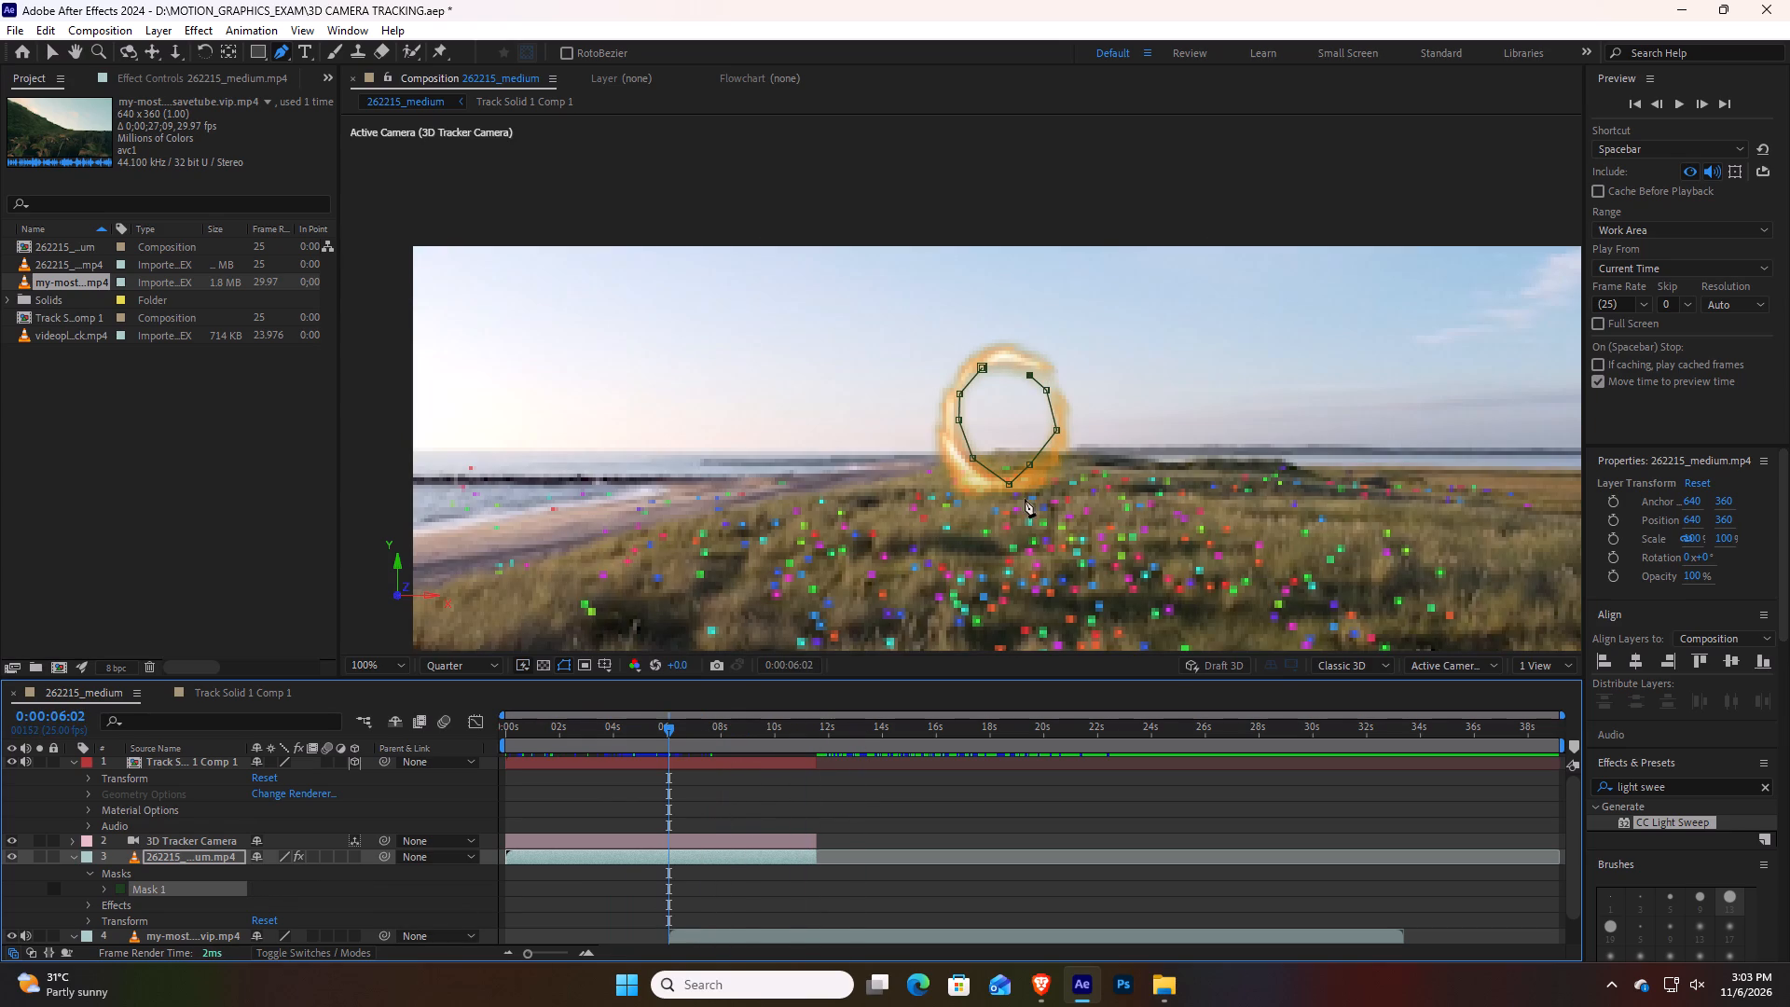
{"action": "left_click", "coordinate": [984, 367]}
{"action": "key", "text": "ctrl+z"}
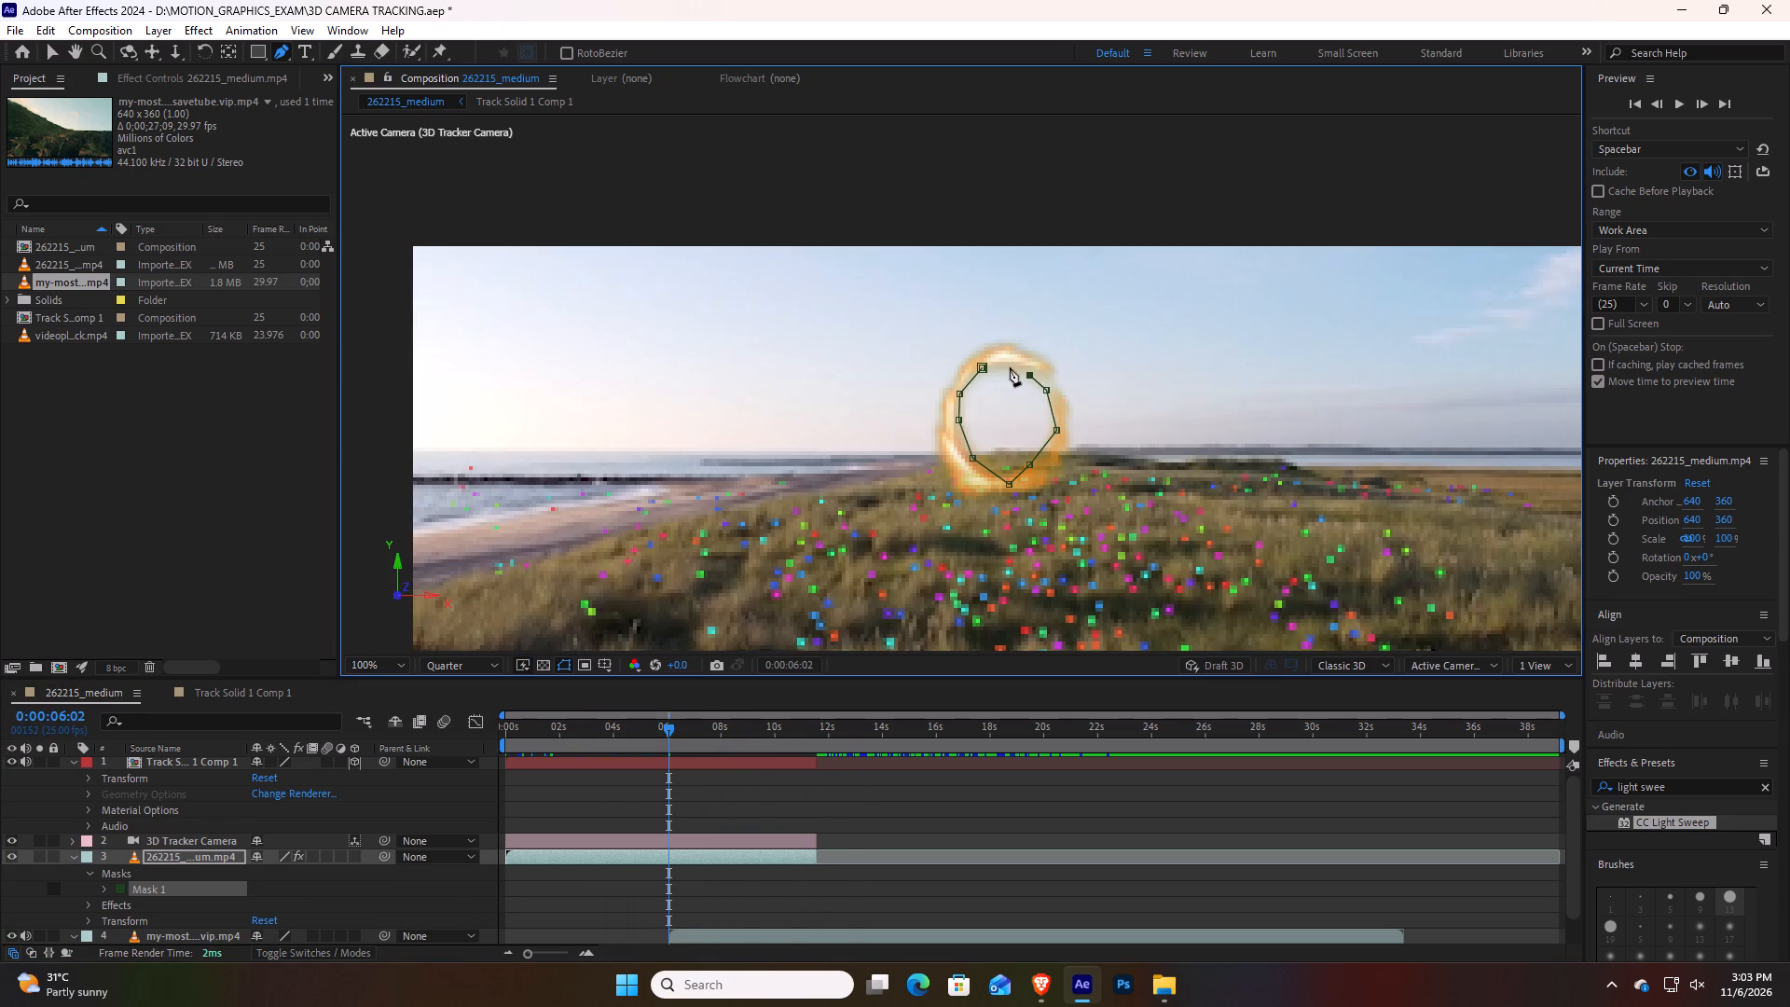
{"action": "left_click", "coordinate": [1004, 363]}
{"action": "left_click", "coordinate": [984, 366]}
{"action": "left_click", "coordinate": [319, 888]}
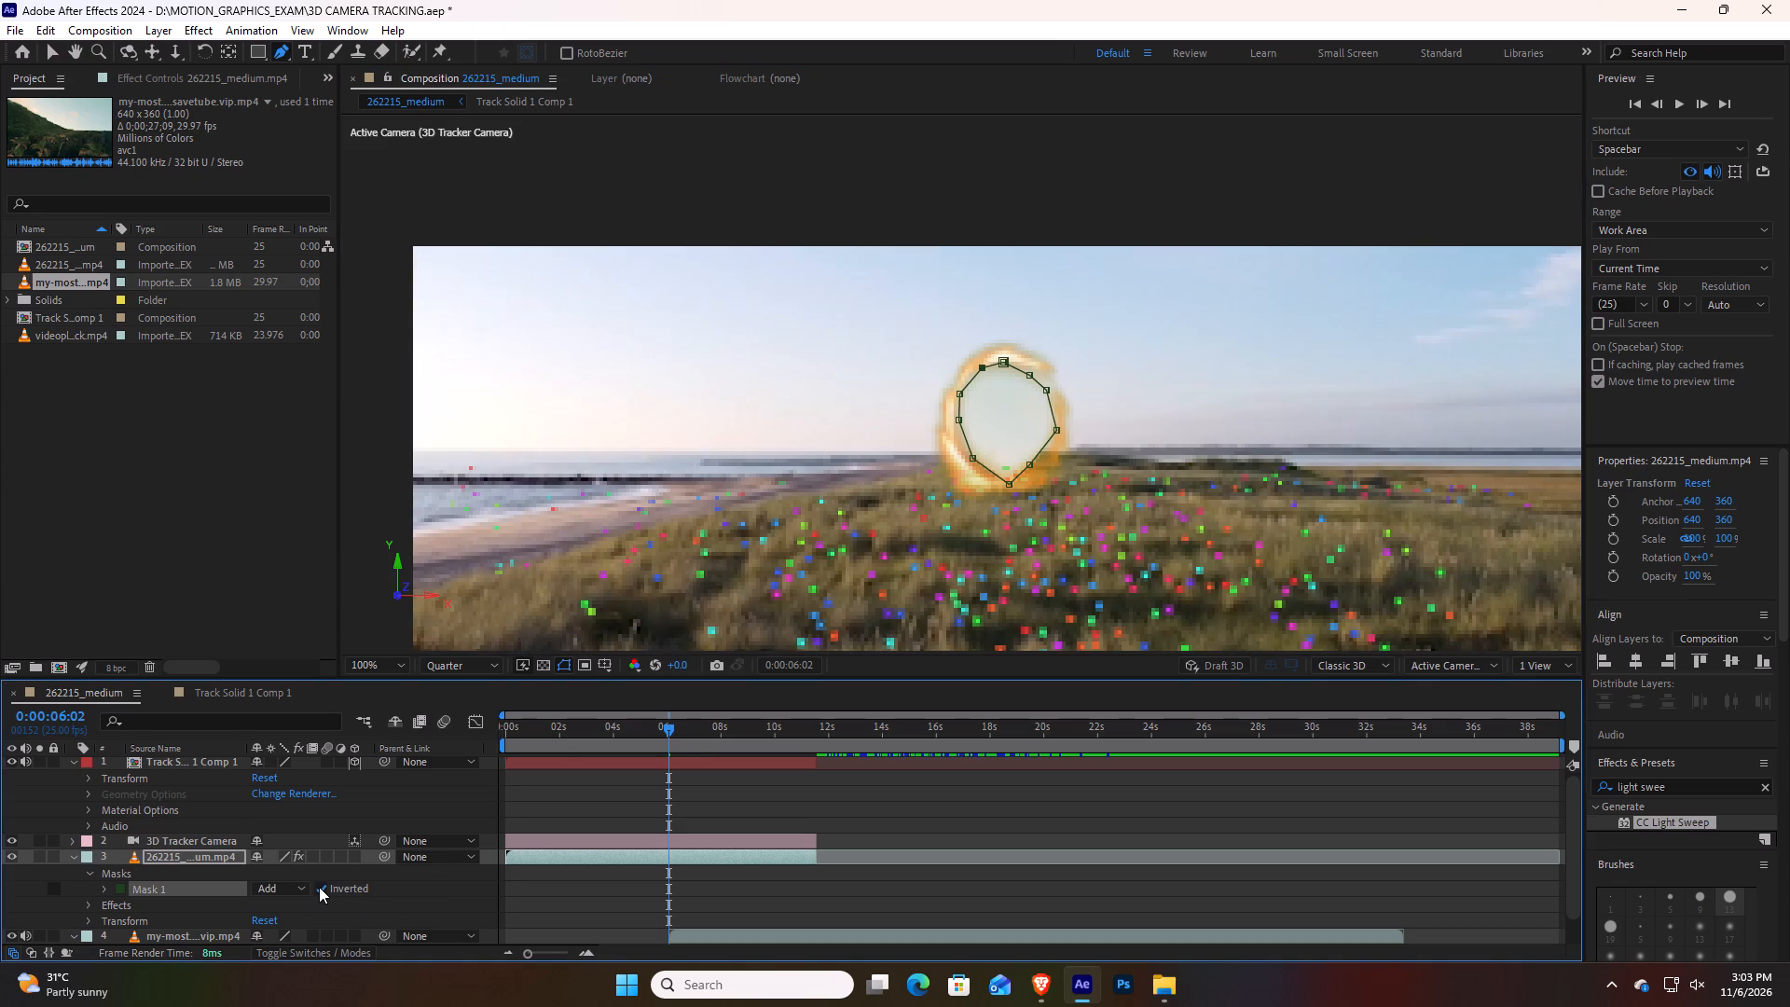
Preview the masked portal opening from 0:00:06:02 and go back to 0:00:06:05.
{"action": "key", "text": "space"}
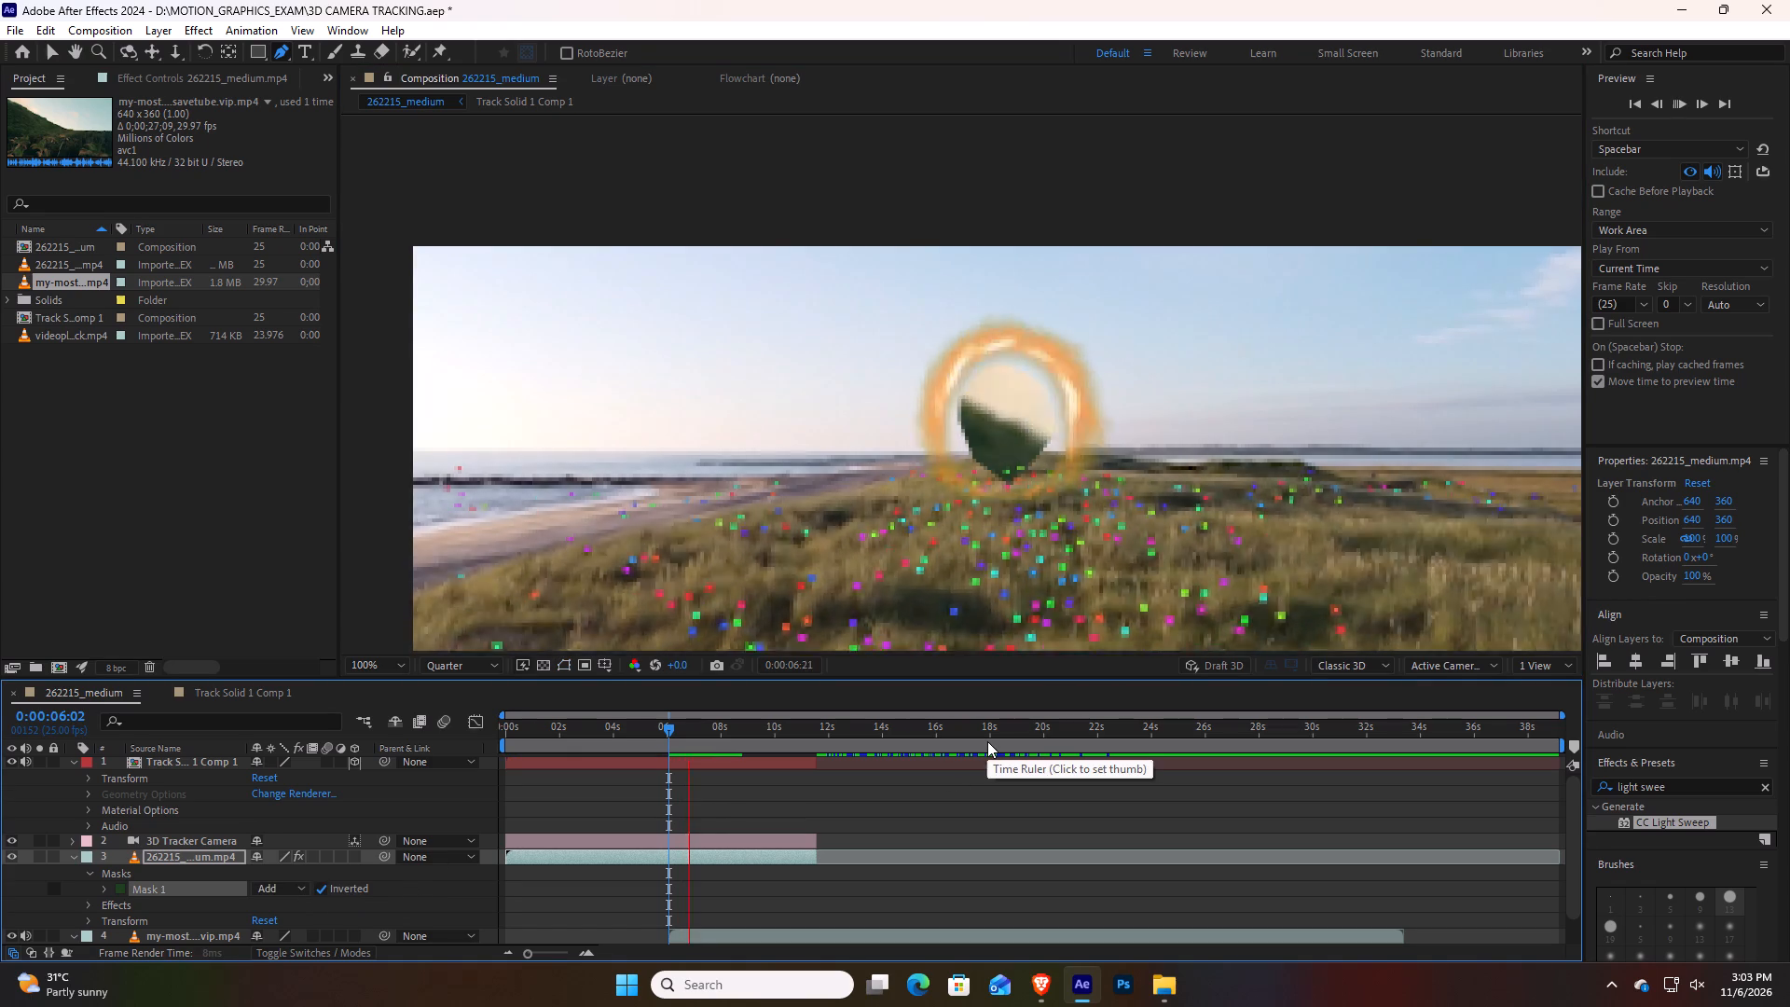
{"action": "key", "text": "space"}
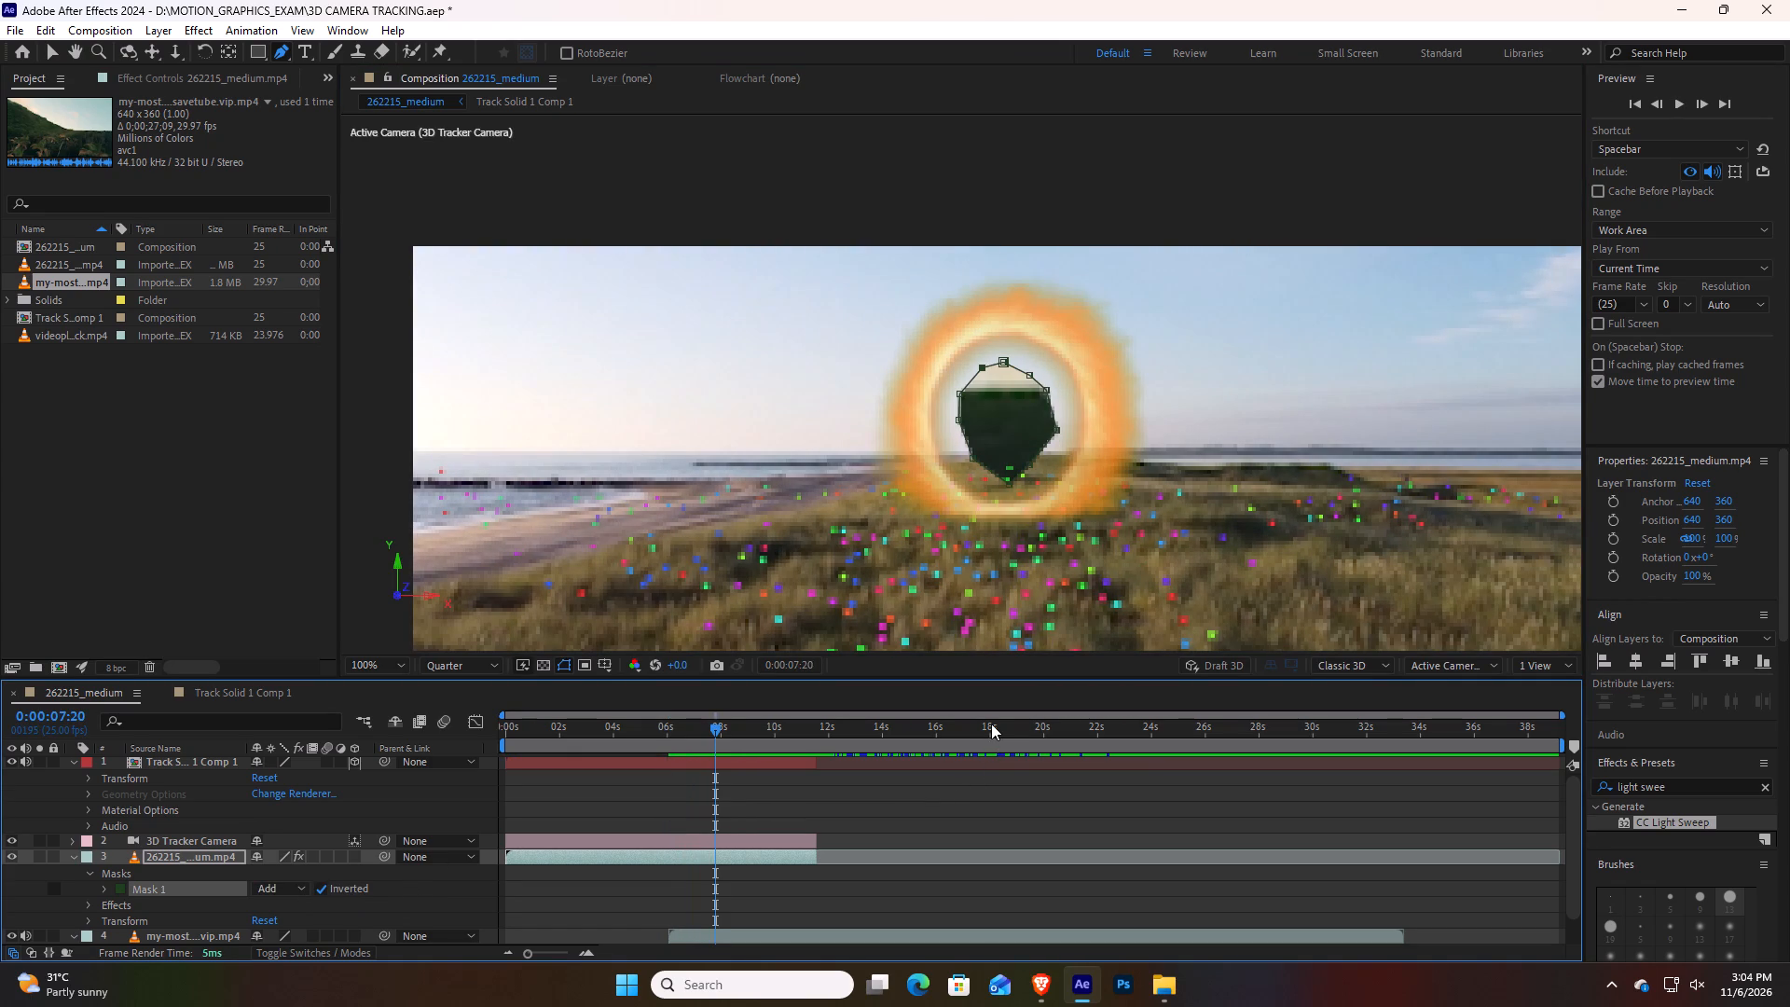
{"action": "left_click_drag", "start_coordinate": [718, 729], "coordinate": [696, 730]}
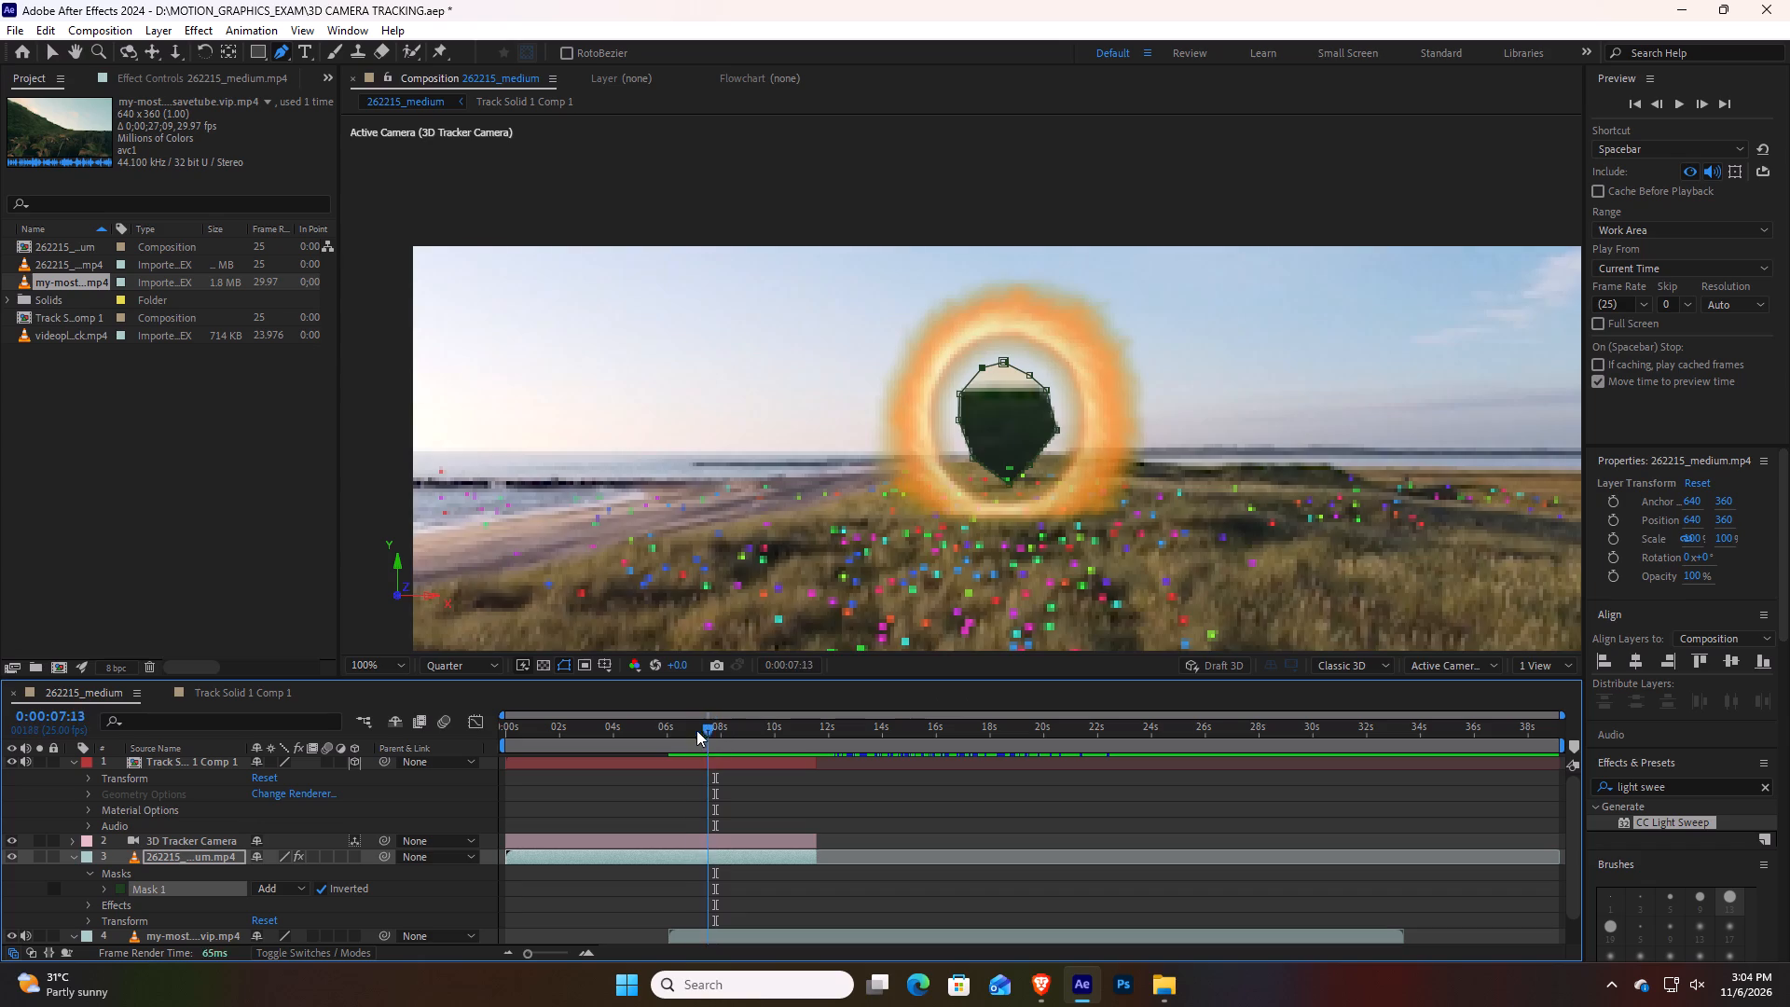
{"action": "left_click_drag", "start_coordinate": [696, 730], "coordinate": [675, 733]}
Shift the my-most-beautiful-drone clip later in time so it starts just before the 10-second mark, checking the frame near 0:00:11:02.
{"action": "left_click_drag", "start_coordinate": [765, 935], "coordinate": [887, 931]}
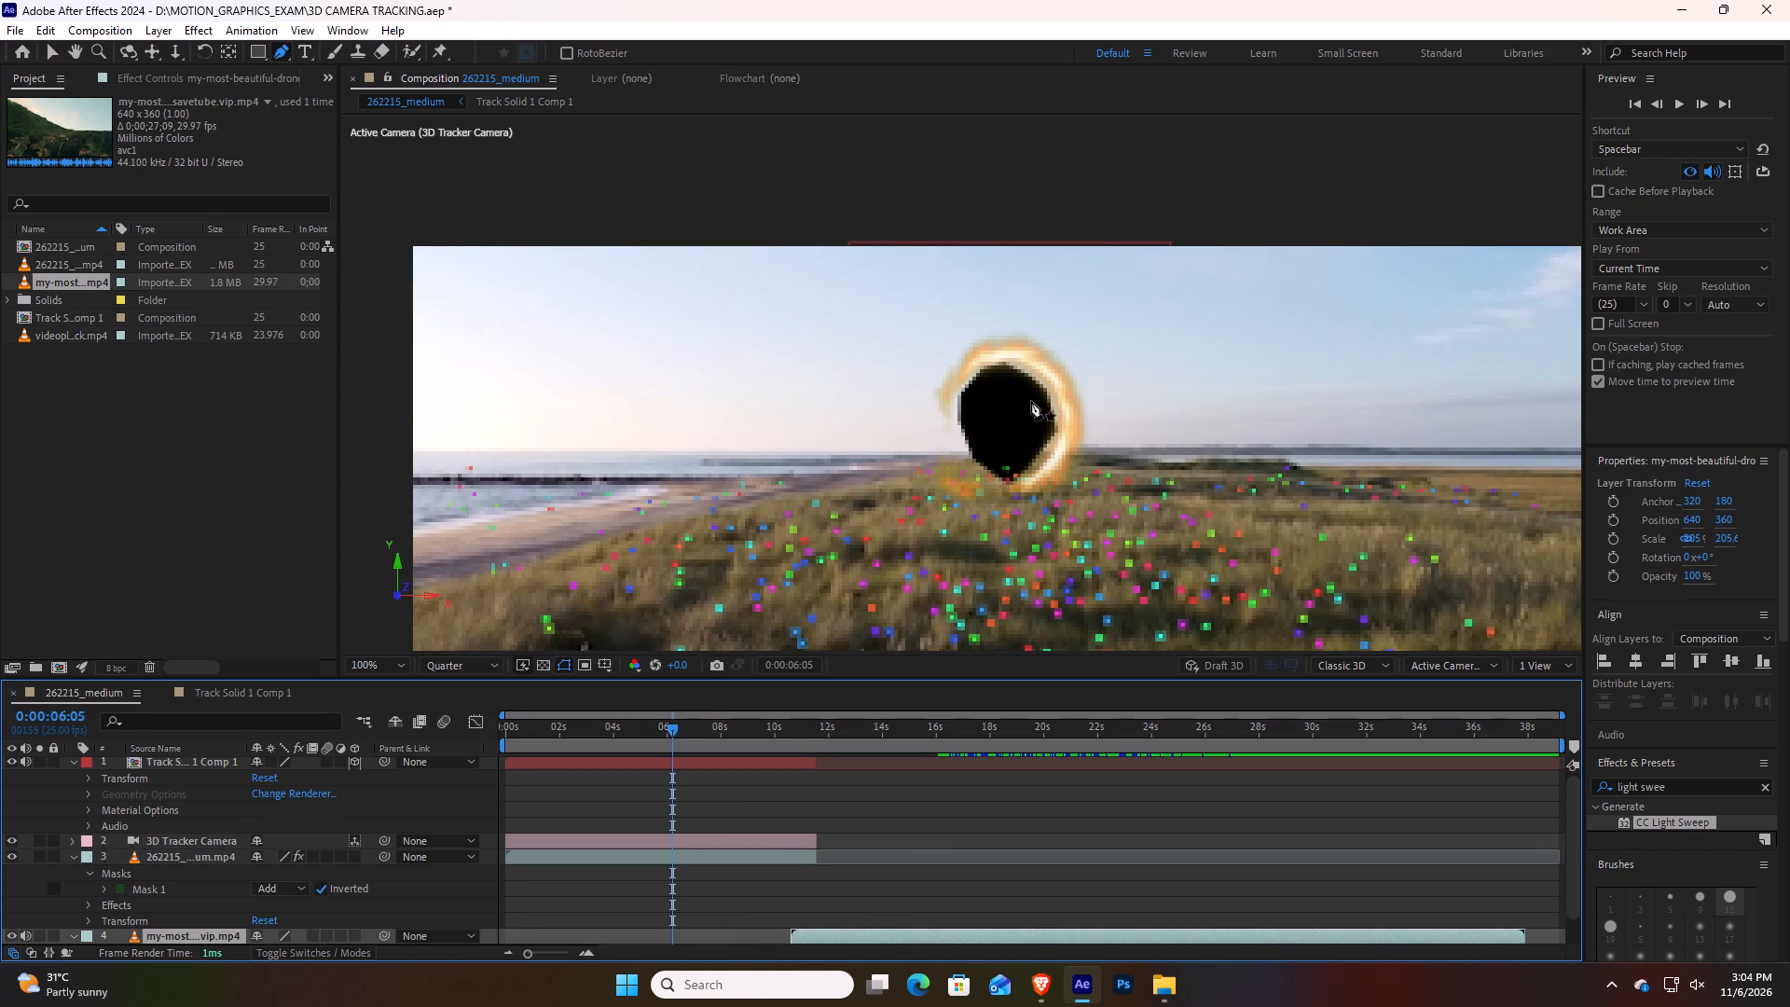
{"action": "left_click_drag", "start_coordinate": [672, 728], "coordinate": [696, 734]}
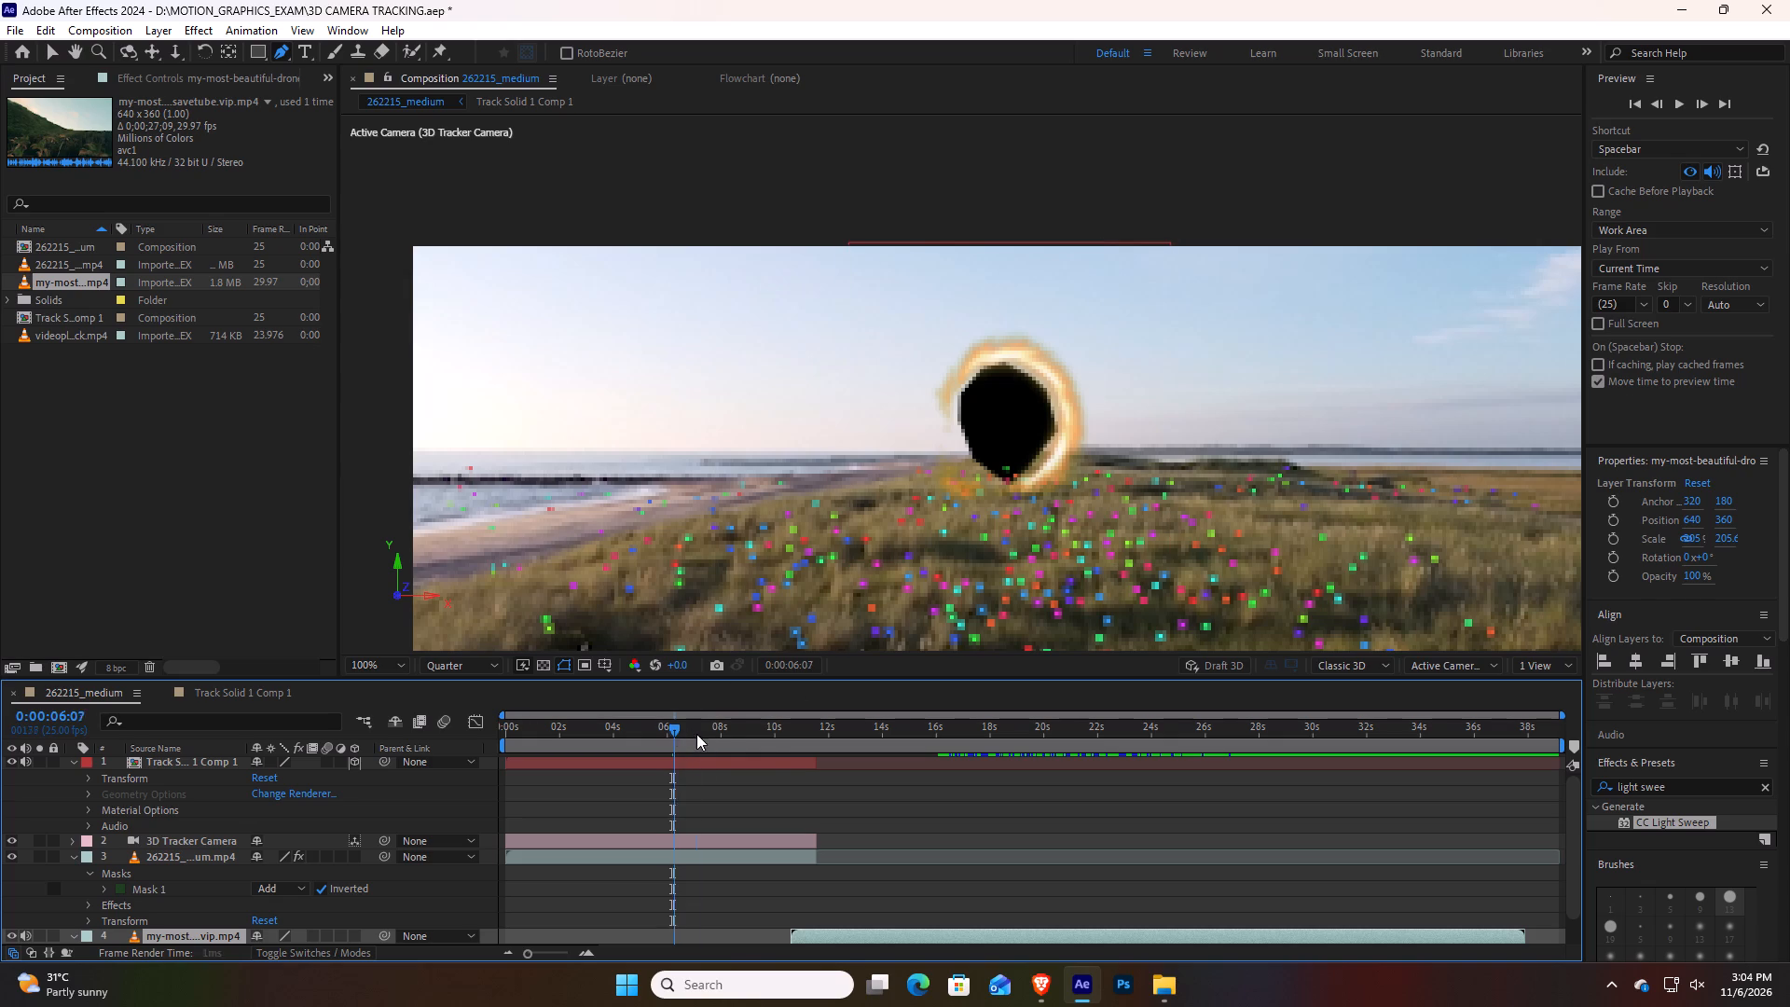
{"action": "left_click_drag", "start_coordinate": [696, 734], "coordinate": [798, 758]}
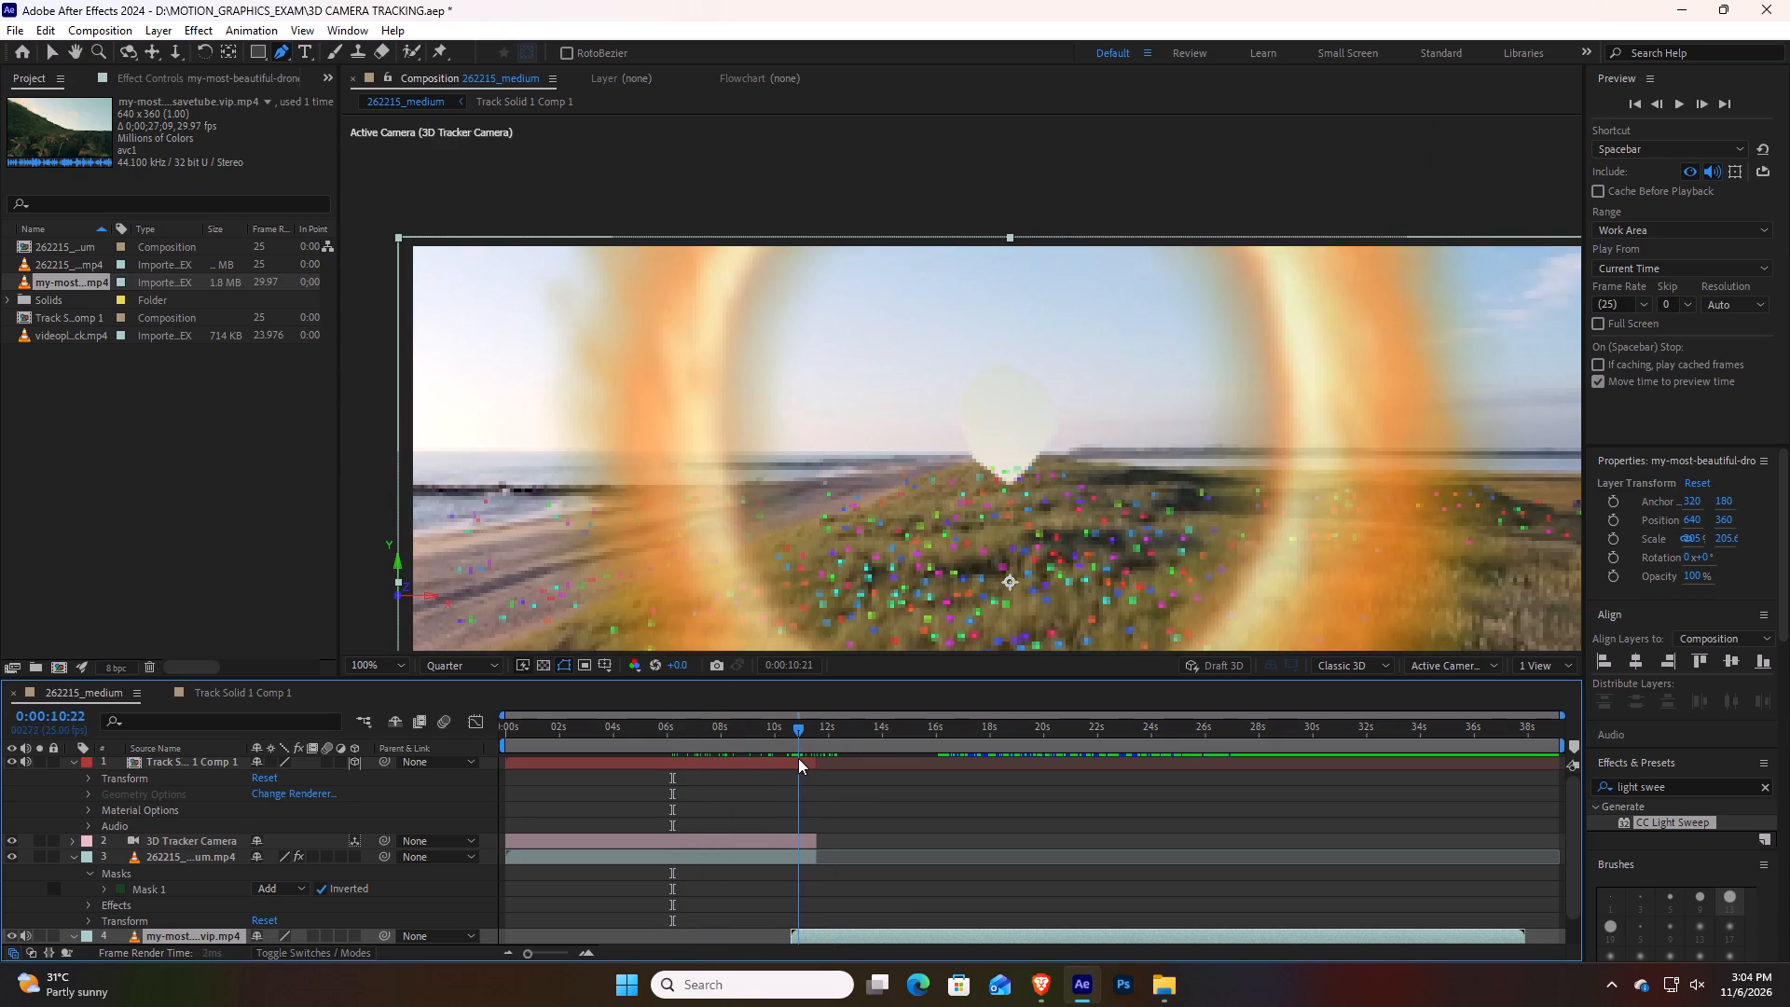
{"action": "left_click_drag", "start_coordinate": [798, 758], "coordinate": [804, 759]}
{"action": "left_click", "coordinate": [803, 930]}
{"action": "left_click_drag", "start_coordinate": [797, 935], "coordinate": [775, 931]}
Select Mask 1 on the 262215_medium.mp4 layer and move the current time back to 0:00:06:06.
{"action": "scroll", "coordinate": [1040, 517], "scroll_direction": "down", "scroll_amount": 1}
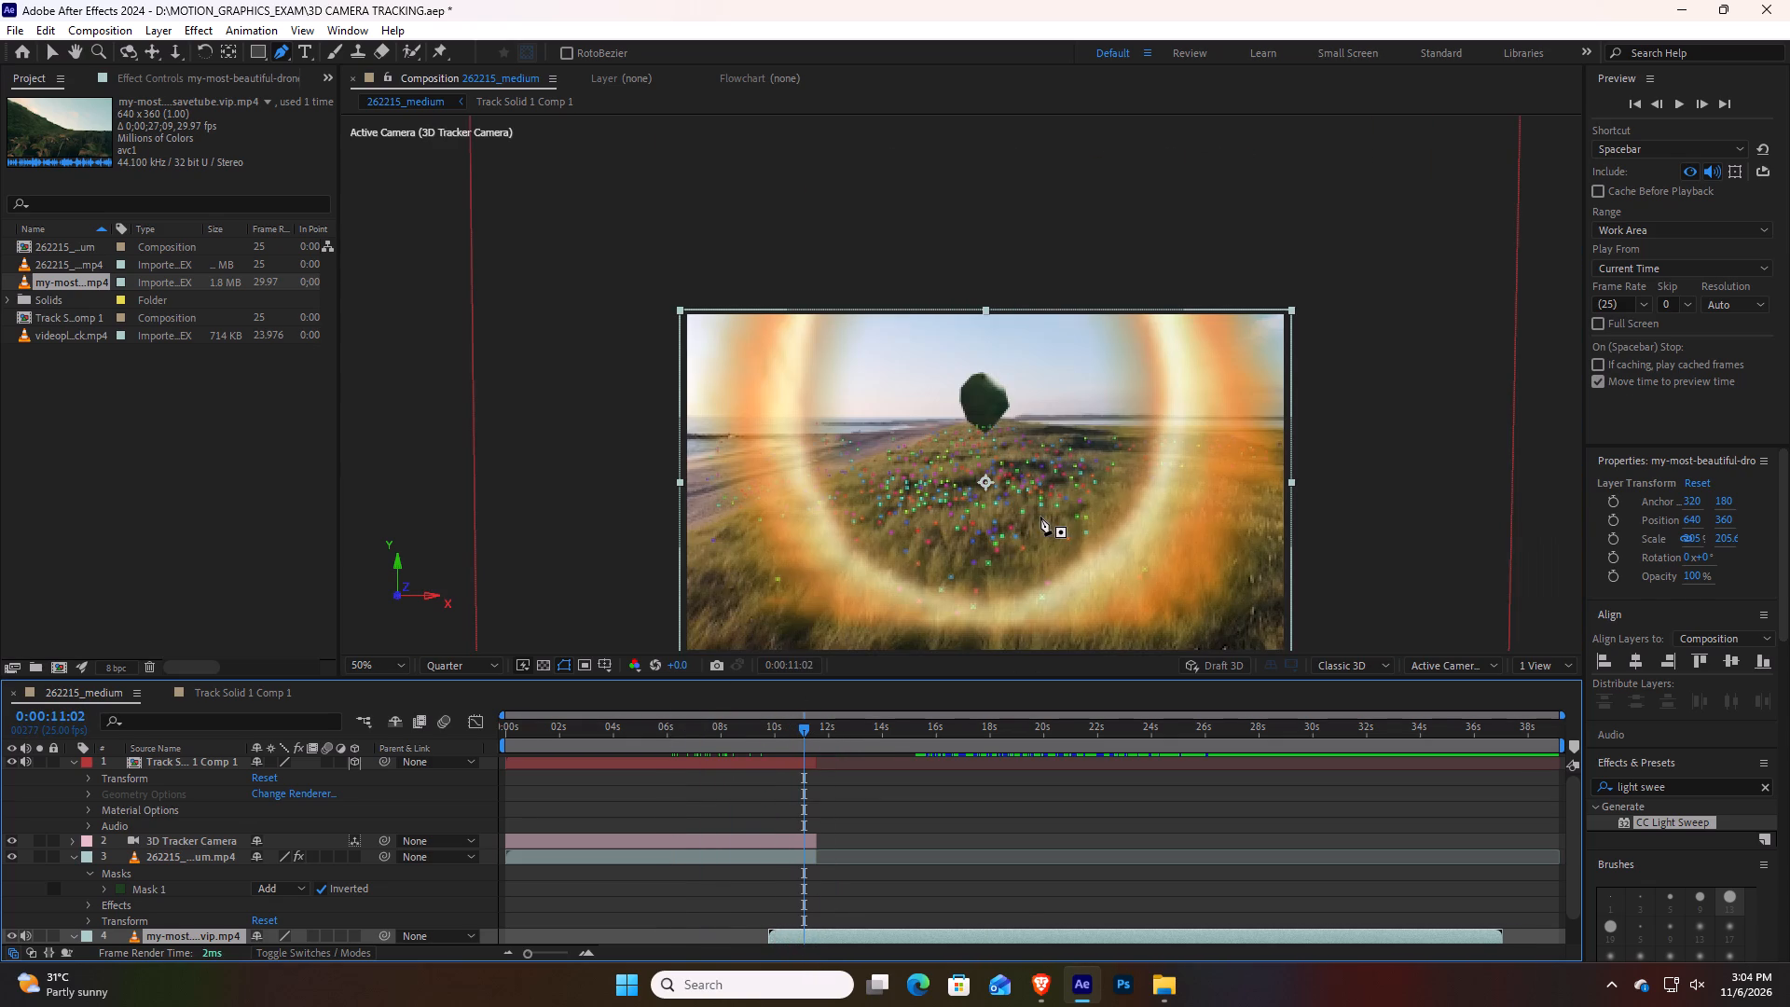
{"action": "scroll", "coordinate": [168, 904], "scroll_direction": "down", "scroll_amount": 2}
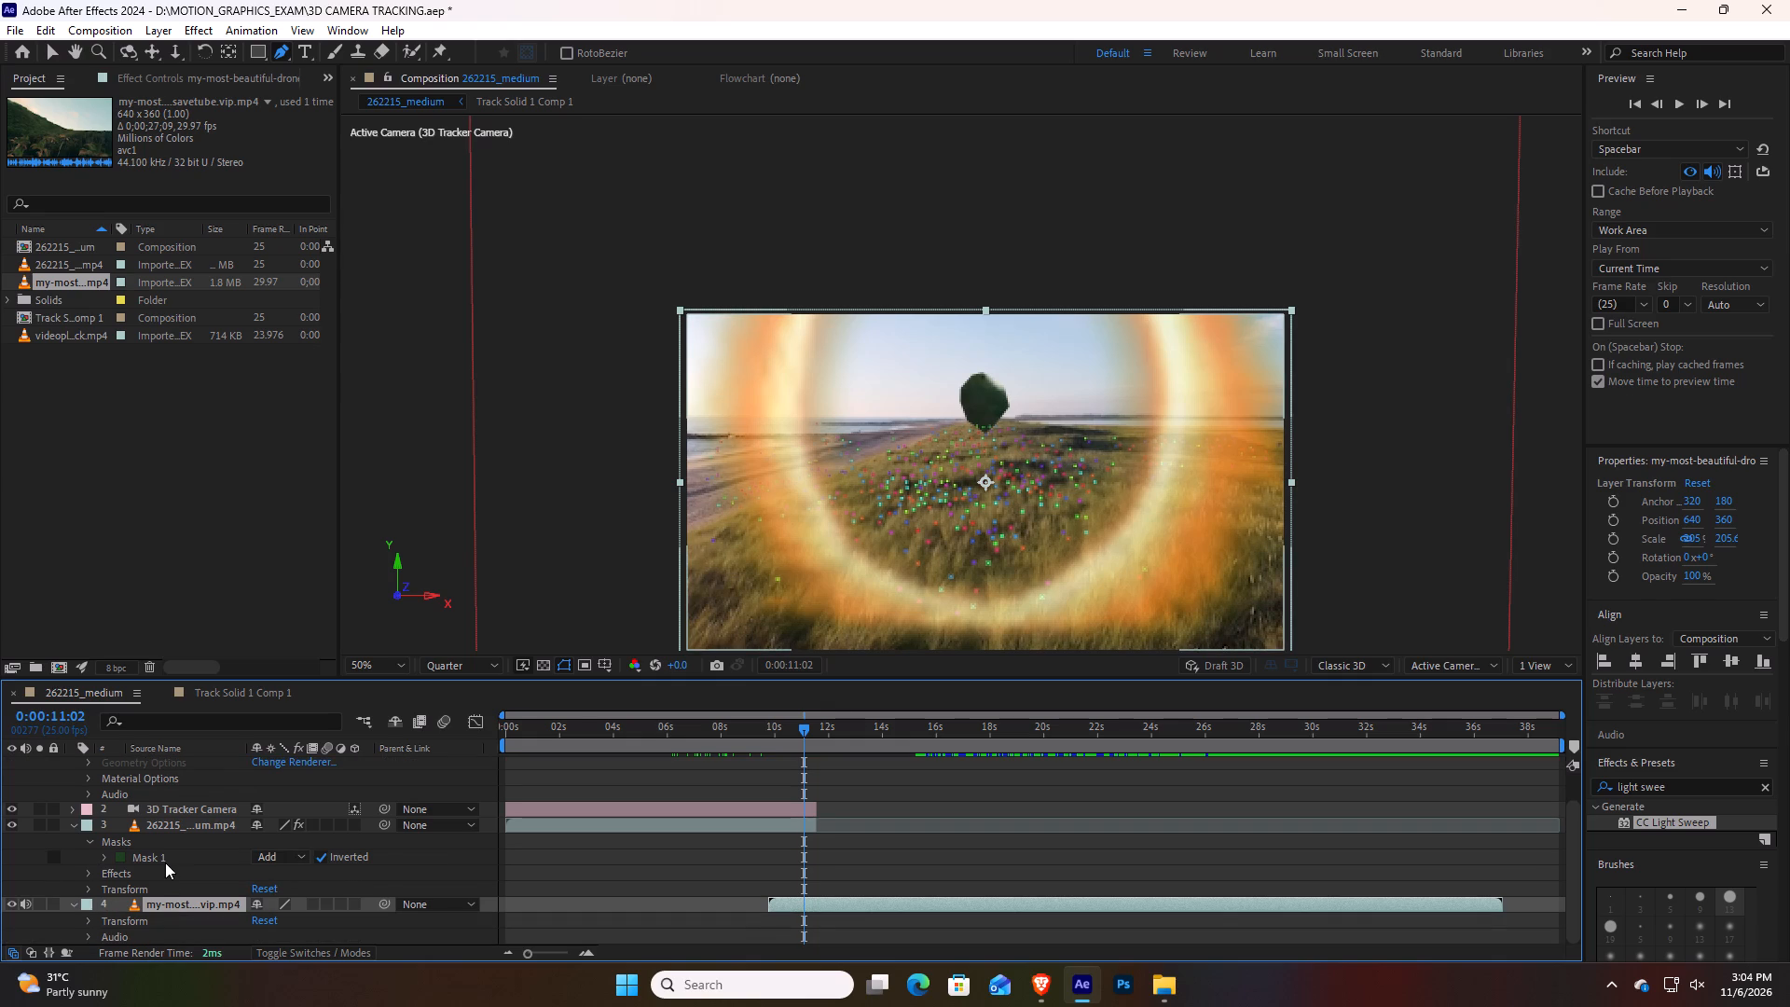
{"action": "left_click", "coordinate": [165, 858]}
{"action": "scroll", "coordinate": [999, 570], "scroll_direction": "down", "scroll_amount": 2}
{"action": "scroll", "coordinate": [985, 521], "scroll_direction": "up", "scroll_amount": 2}
{"action": "scroll", "coordinate": [964, 428], "scroll_direction": "up", "scroll_amount": 1}
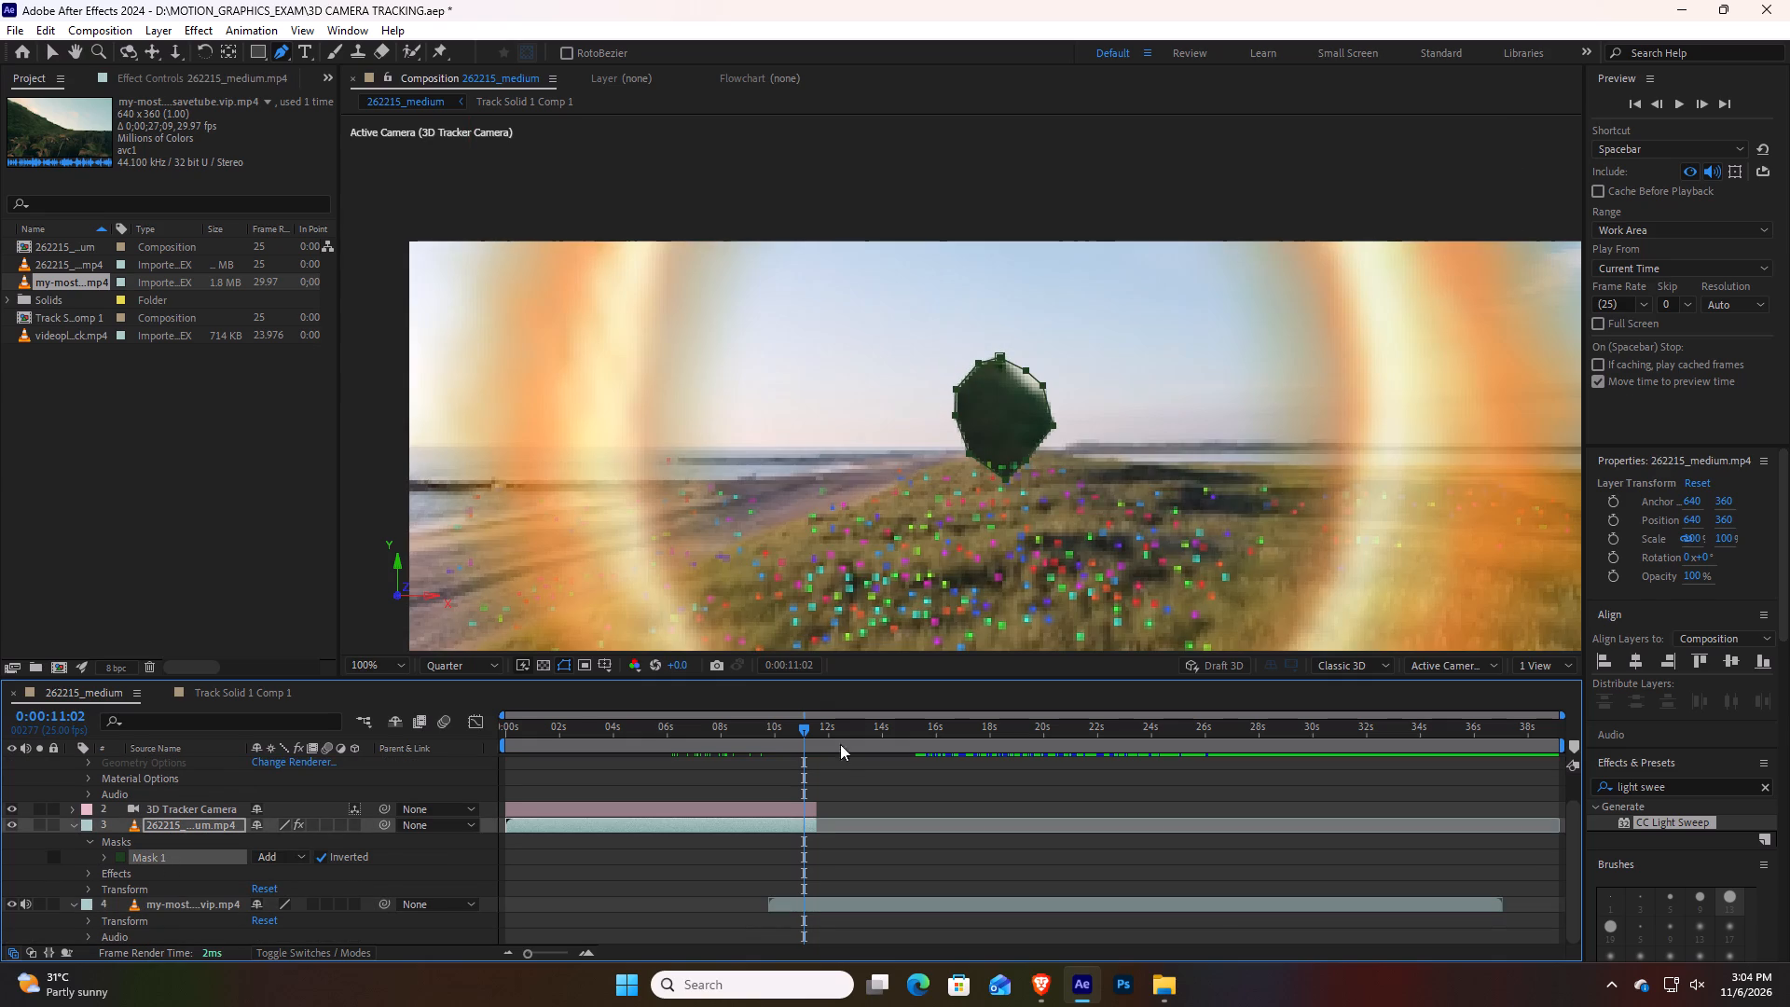
{"action": "left_click_drag", "start_coordinate": [802, 724], "coordinate": [734, 730]}
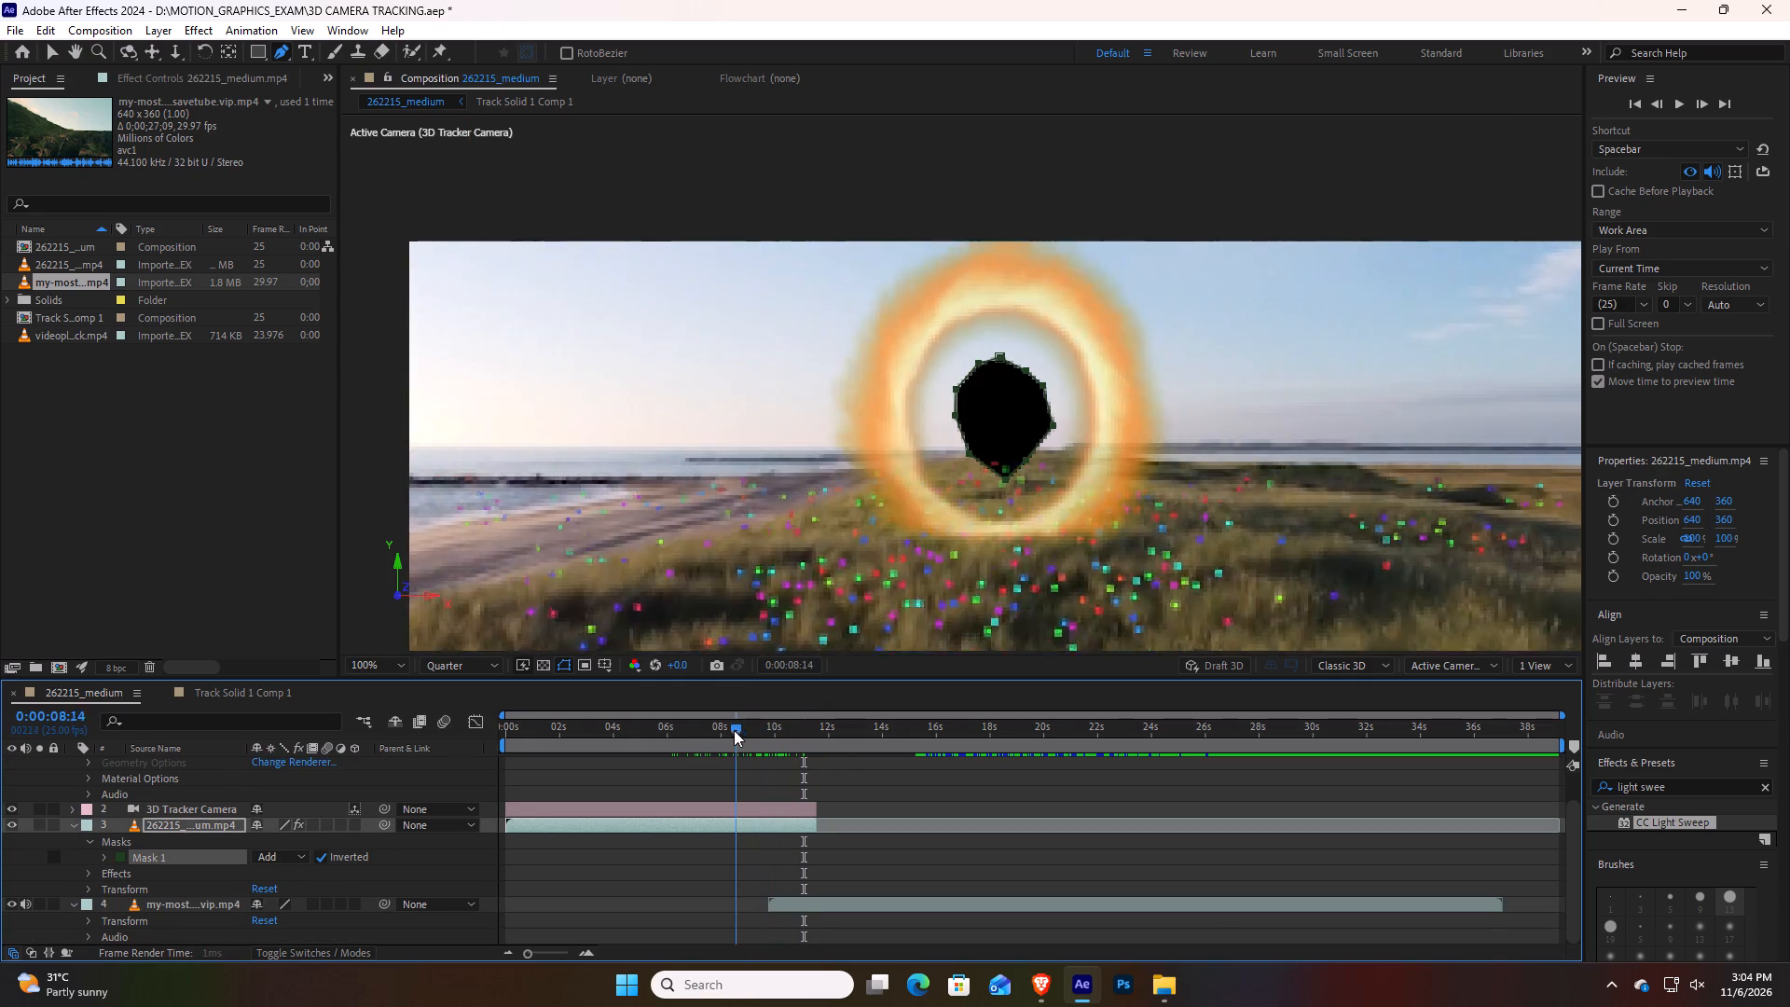
{"action": "left_click_drag", "start_coordinate": [734, 730], "coordinate": [671, 744]}
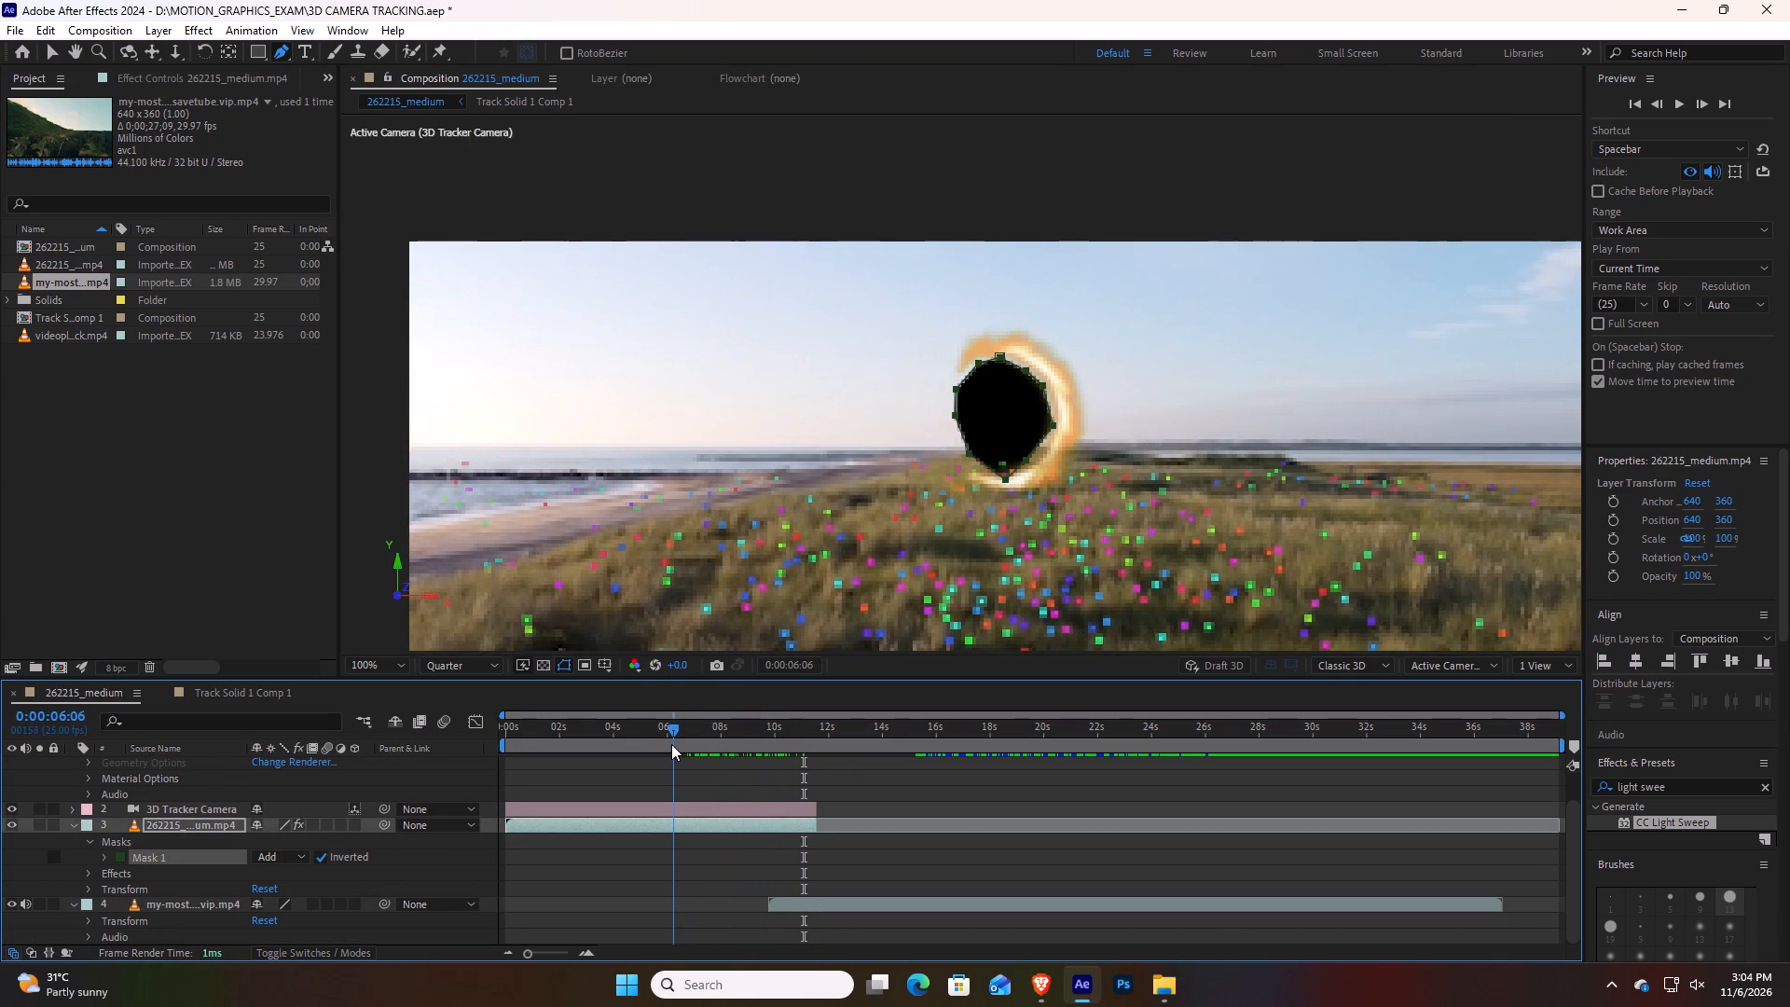
{"action": "left_click_drag", "start_coordinate": [671, 744], "coordinate": [671, 745]}
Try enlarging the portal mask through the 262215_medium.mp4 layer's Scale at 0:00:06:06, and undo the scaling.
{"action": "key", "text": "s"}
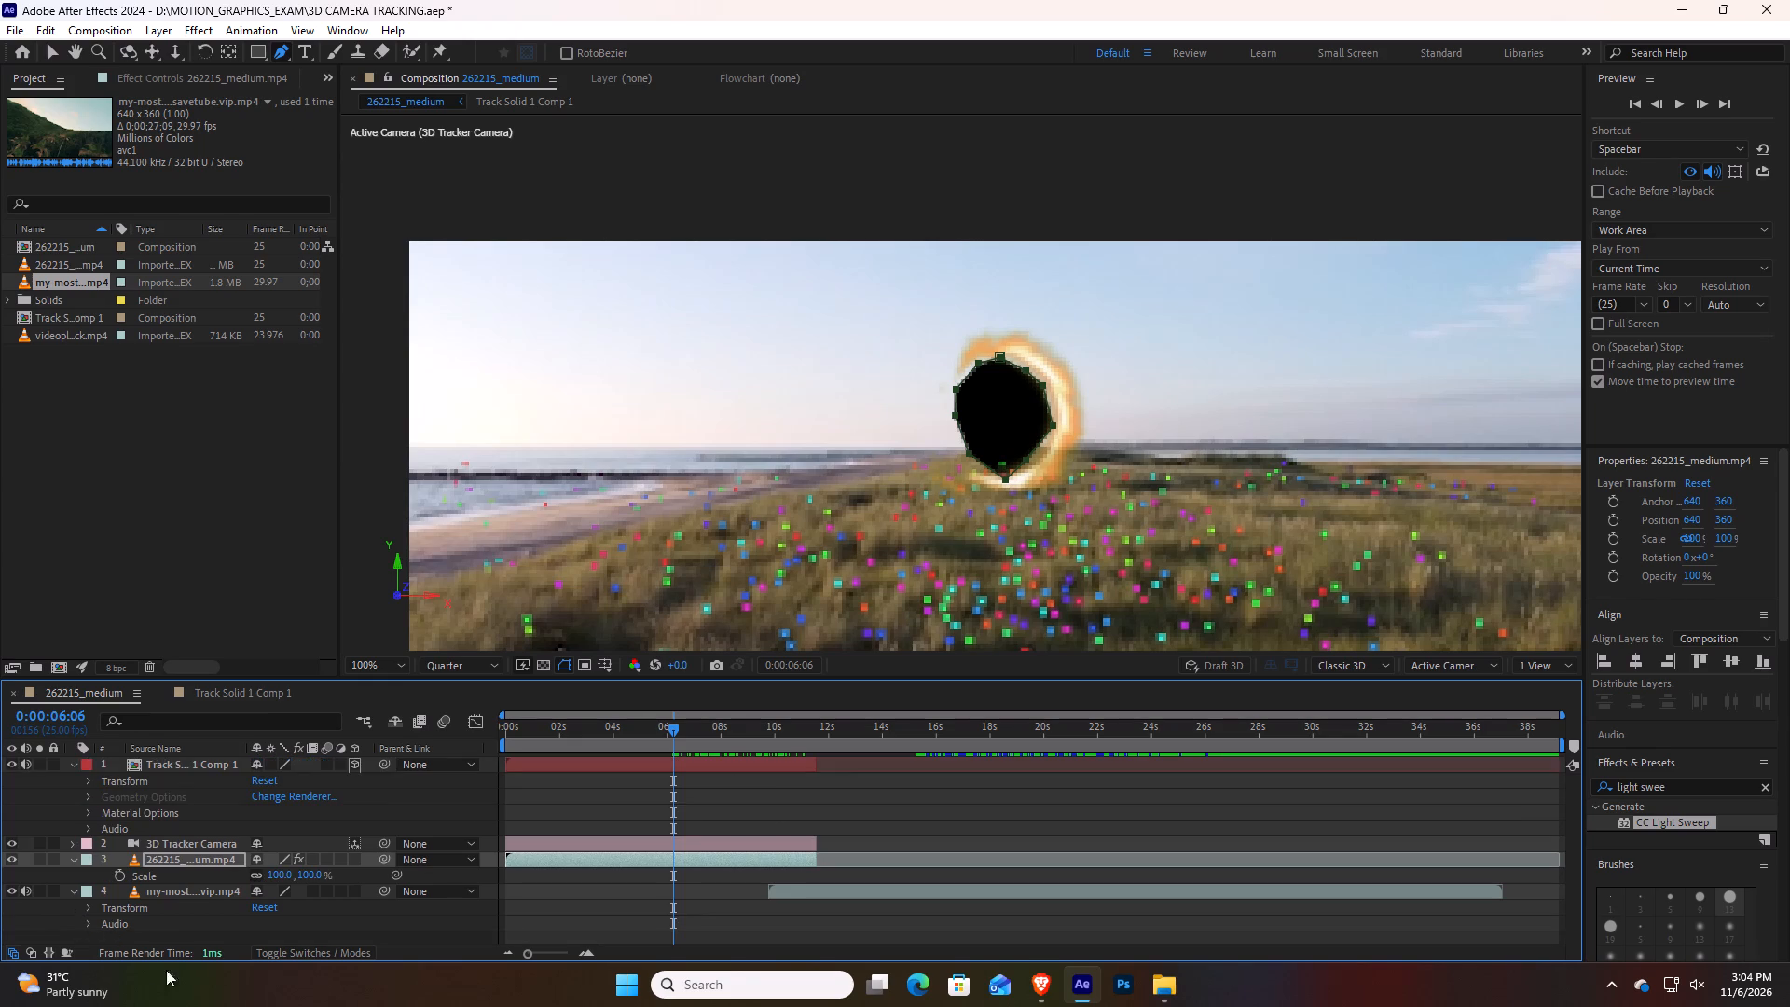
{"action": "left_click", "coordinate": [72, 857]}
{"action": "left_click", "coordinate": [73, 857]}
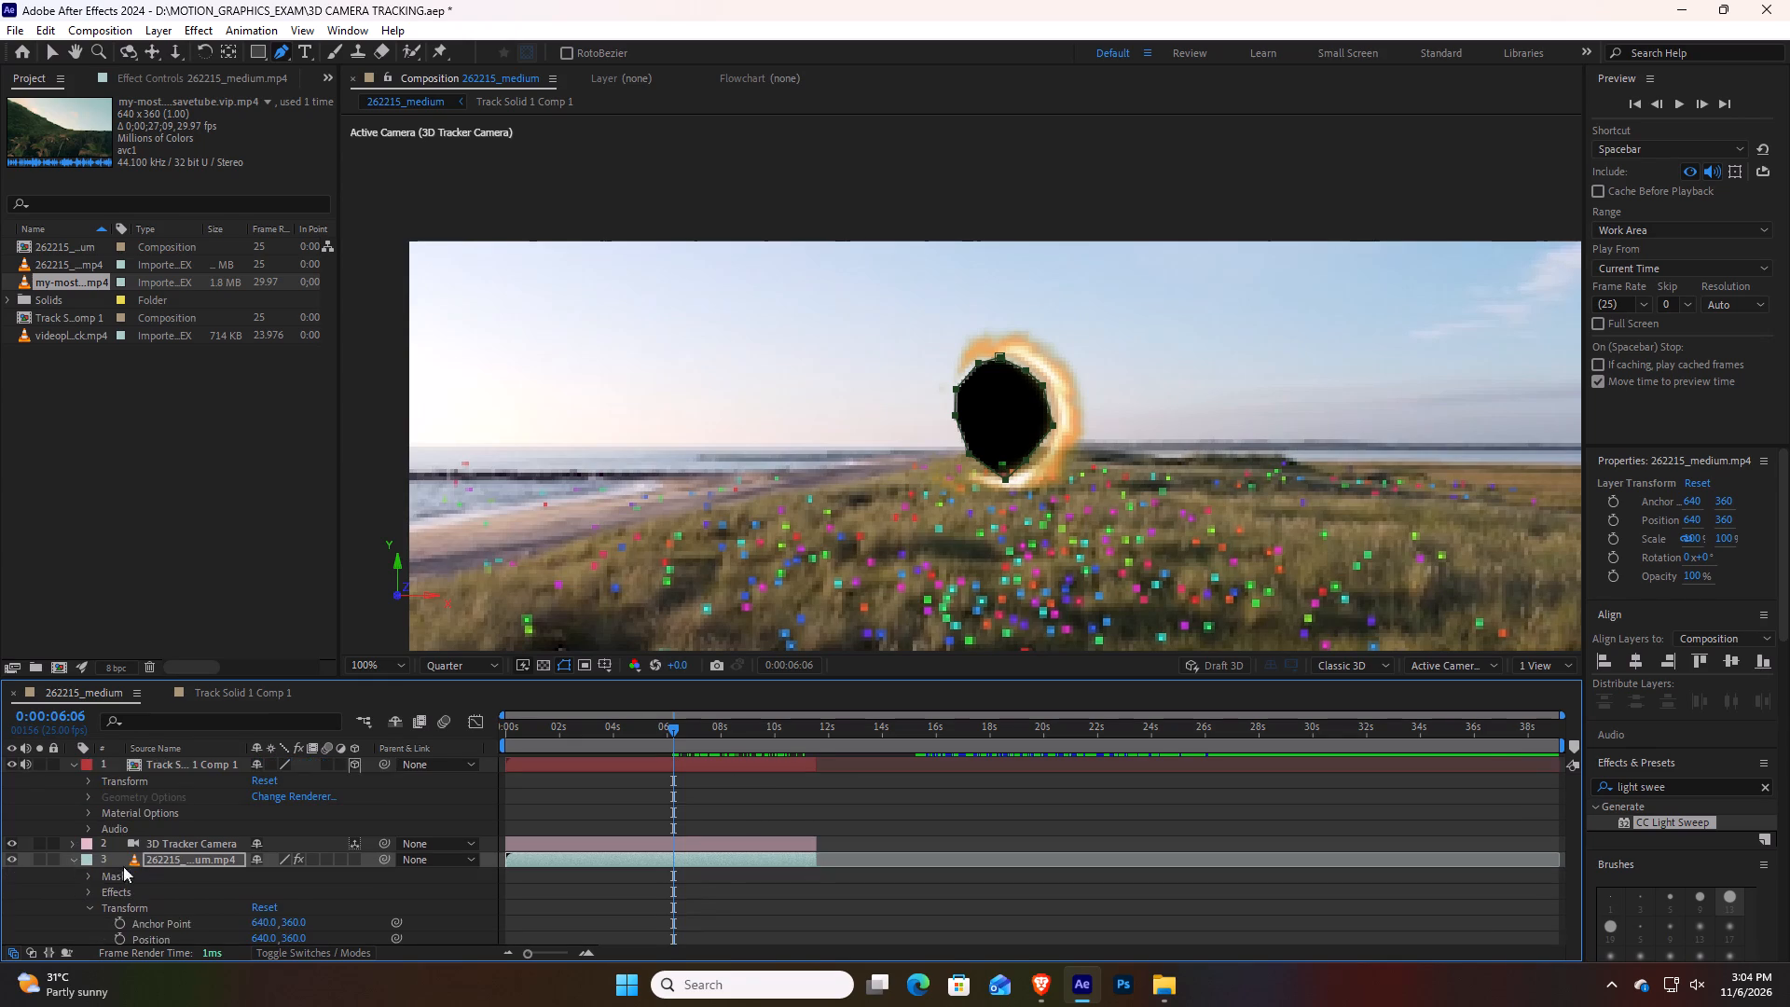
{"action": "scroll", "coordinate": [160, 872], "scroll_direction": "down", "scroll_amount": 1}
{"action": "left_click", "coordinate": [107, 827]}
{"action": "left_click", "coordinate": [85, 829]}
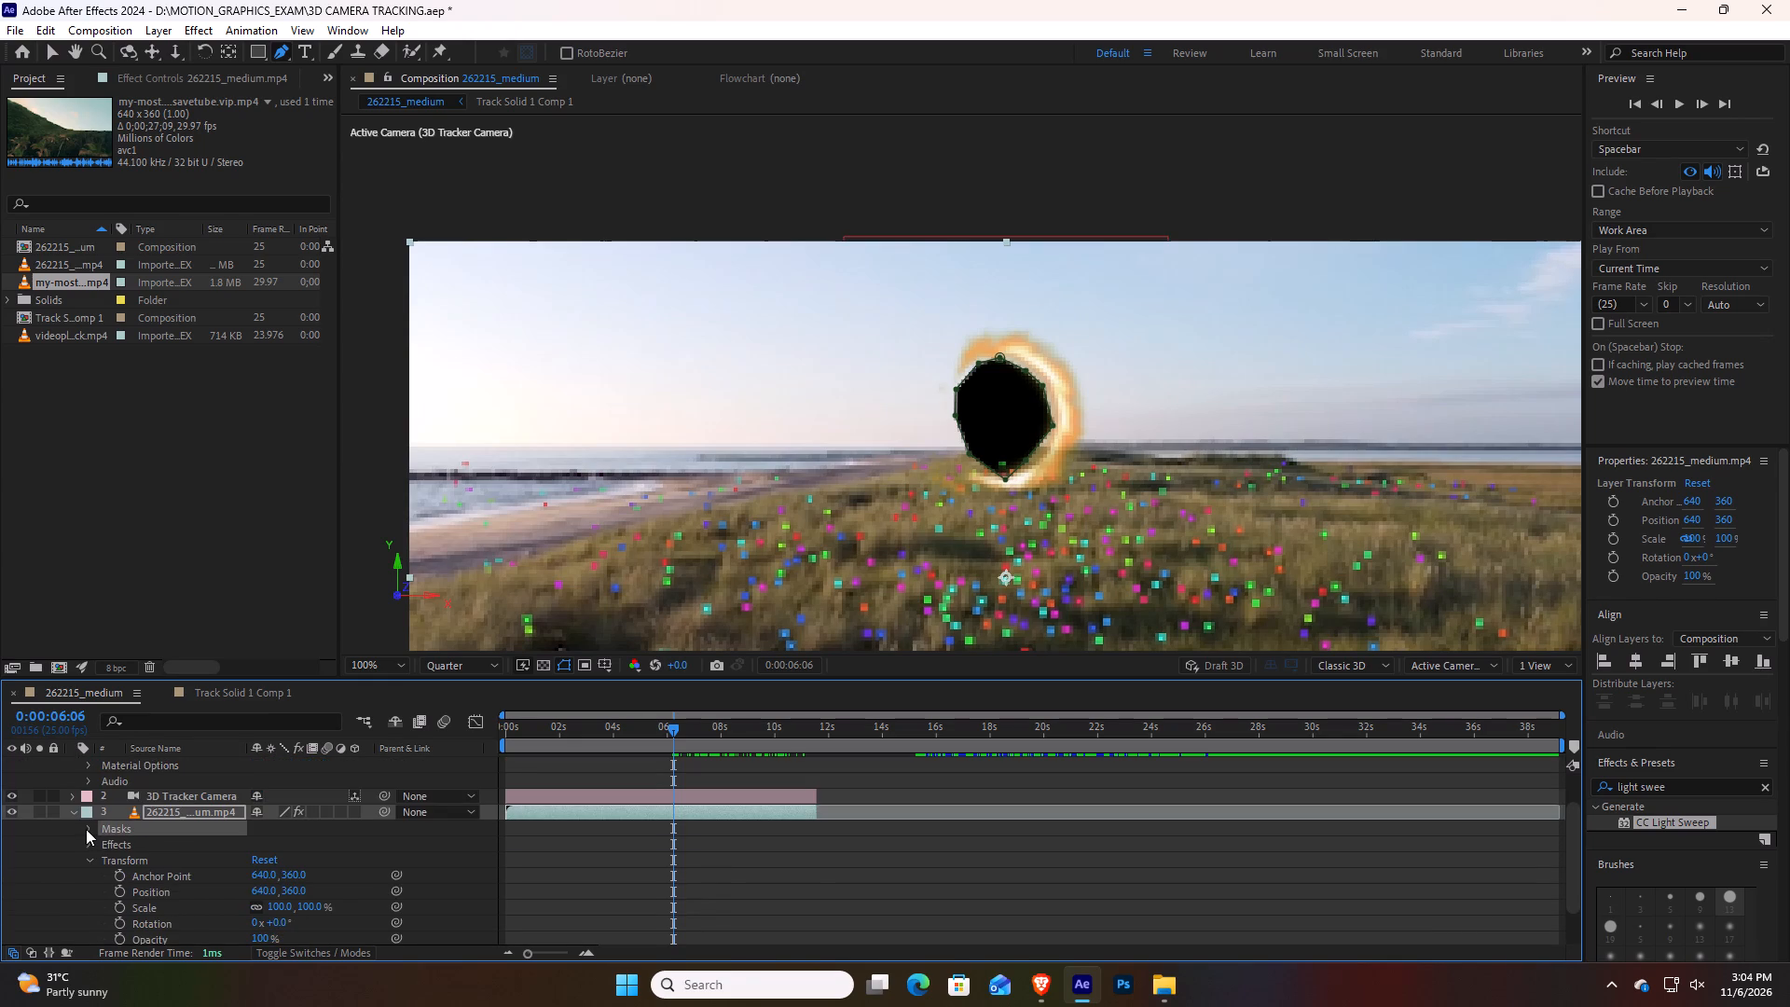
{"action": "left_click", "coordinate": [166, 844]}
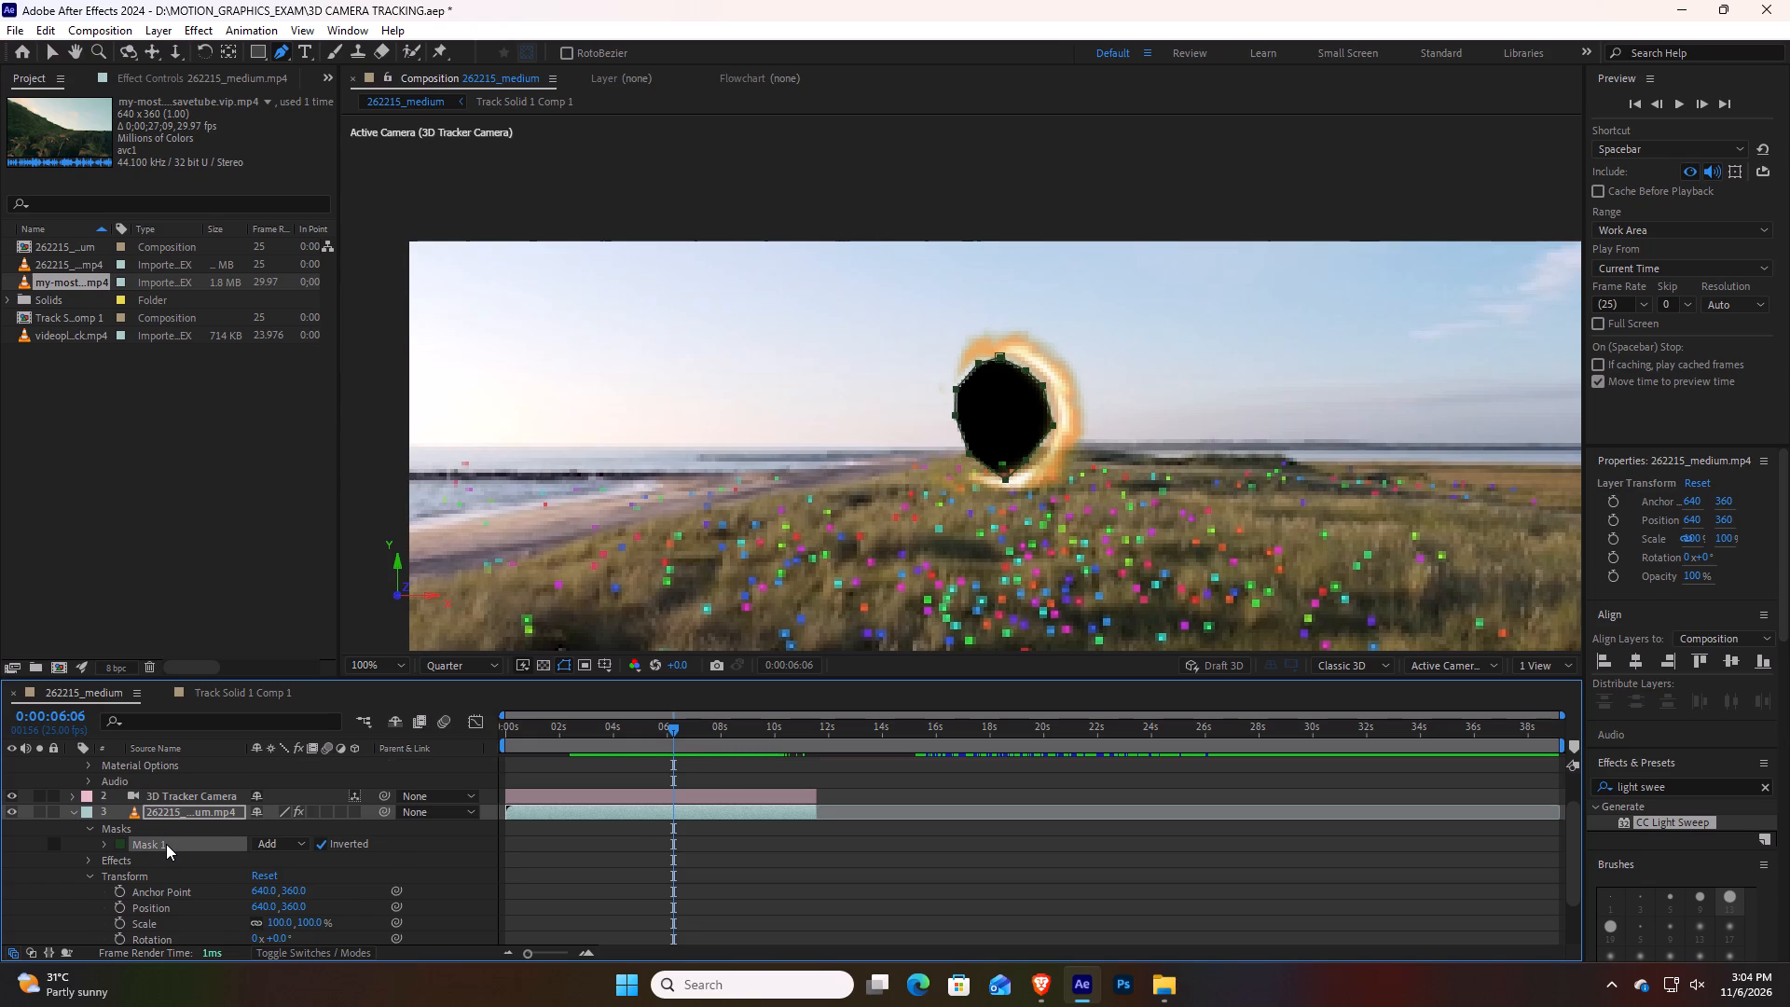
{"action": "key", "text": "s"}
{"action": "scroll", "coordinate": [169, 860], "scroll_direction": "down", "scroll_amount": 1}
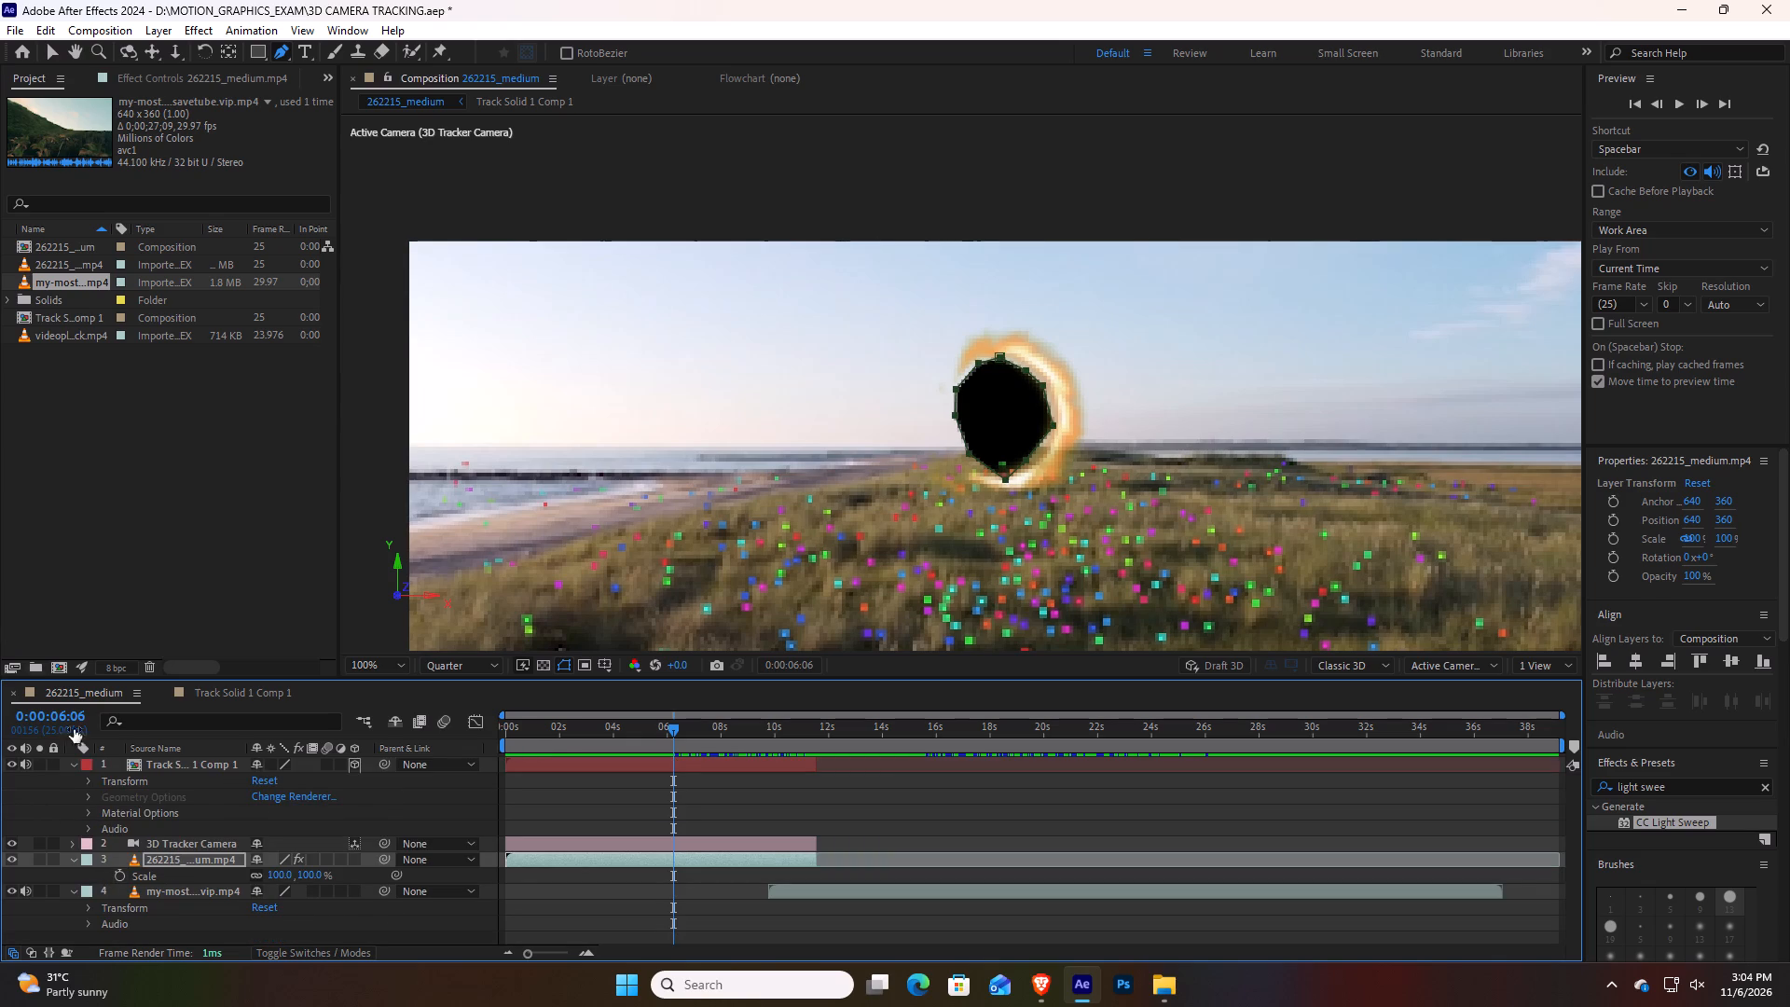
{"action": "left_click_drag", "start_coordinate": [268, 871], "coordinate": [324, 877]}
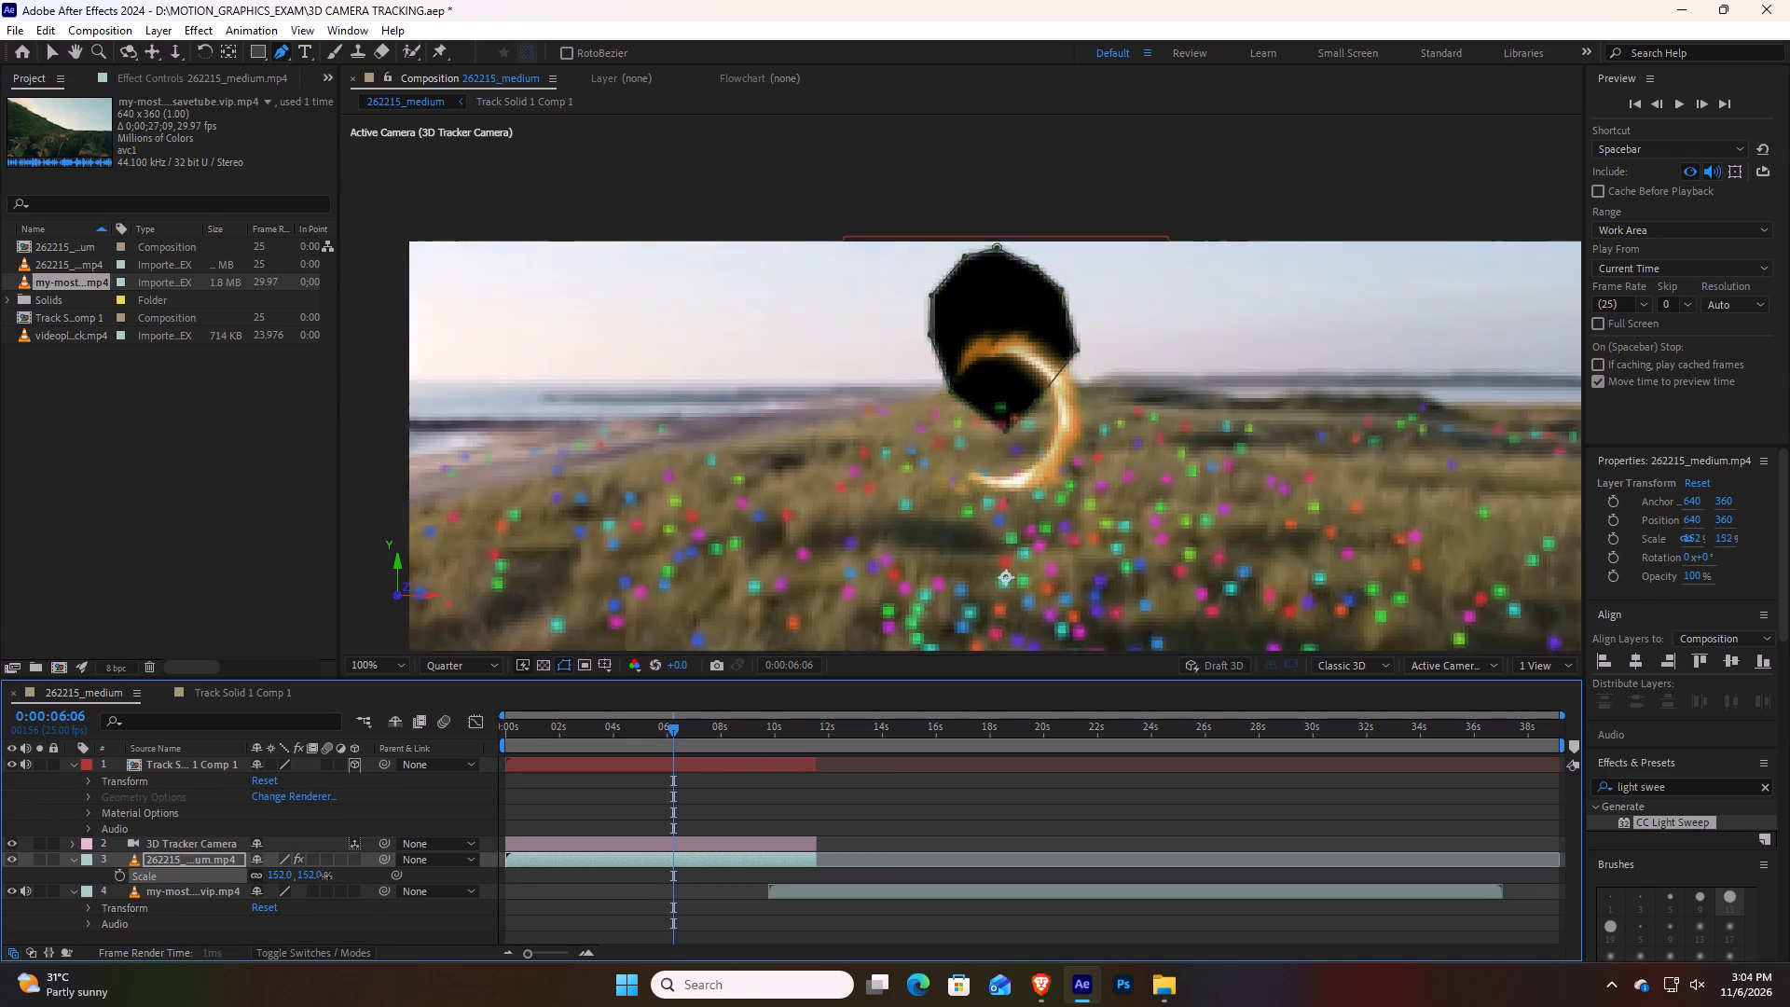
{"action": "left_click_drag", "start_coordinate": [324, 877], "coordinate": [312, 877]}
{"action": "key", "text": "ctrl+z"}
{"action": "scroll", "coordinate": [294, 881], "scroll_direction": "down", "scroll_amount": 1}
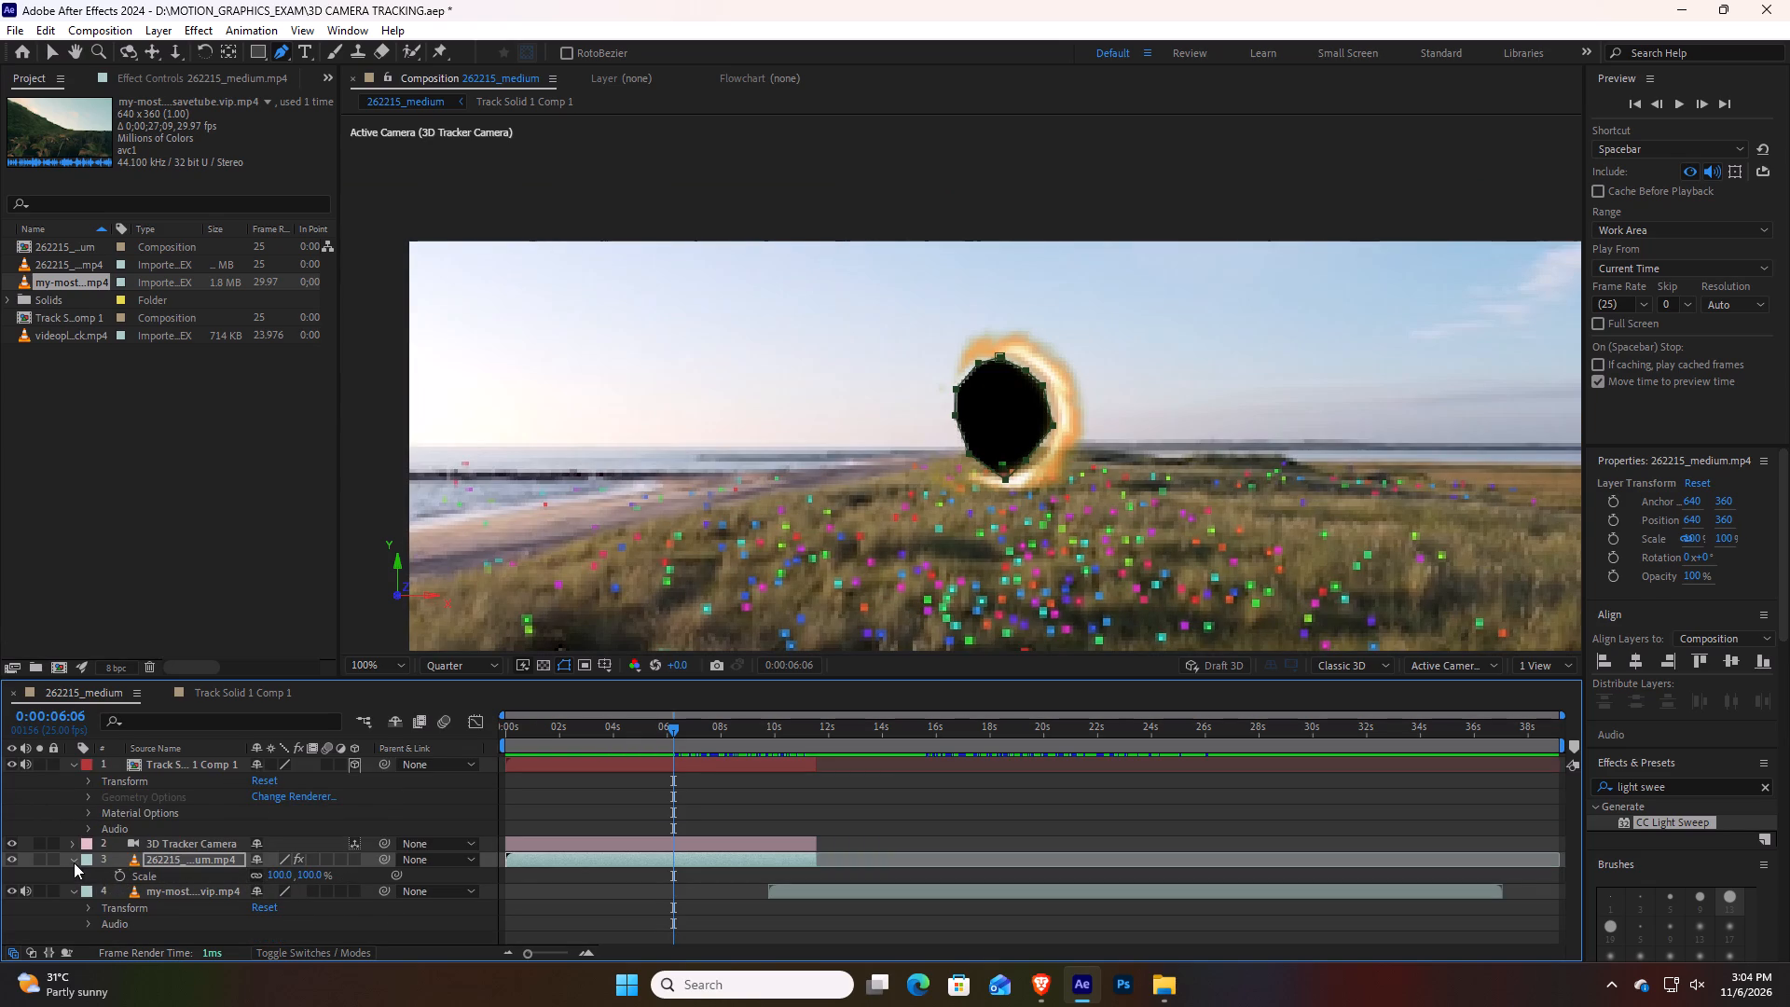
Reveal the Mask 1 properties of the 262215_medium.mp4 layer.
{"action": "left_click", "coordinate": [75, 859]}
{"action": "left_click", "coordinate": [73, 861]}
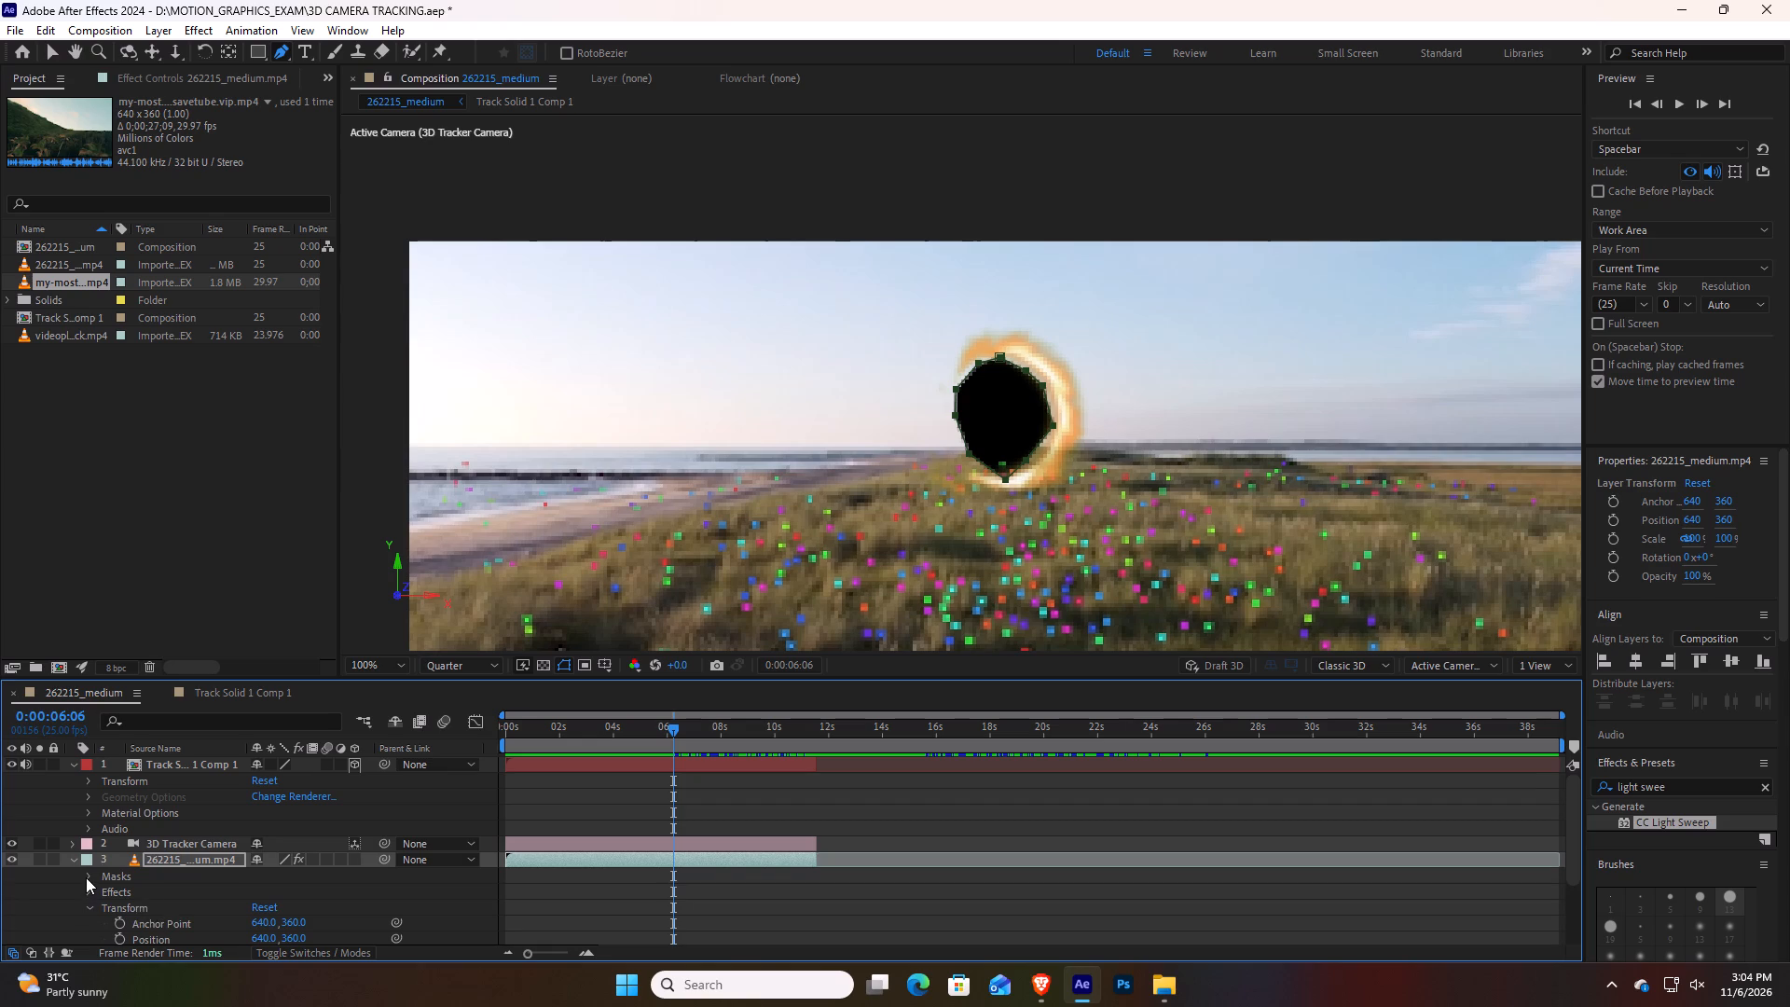
{"action": "left_click", "coordinate": [86, 877]}
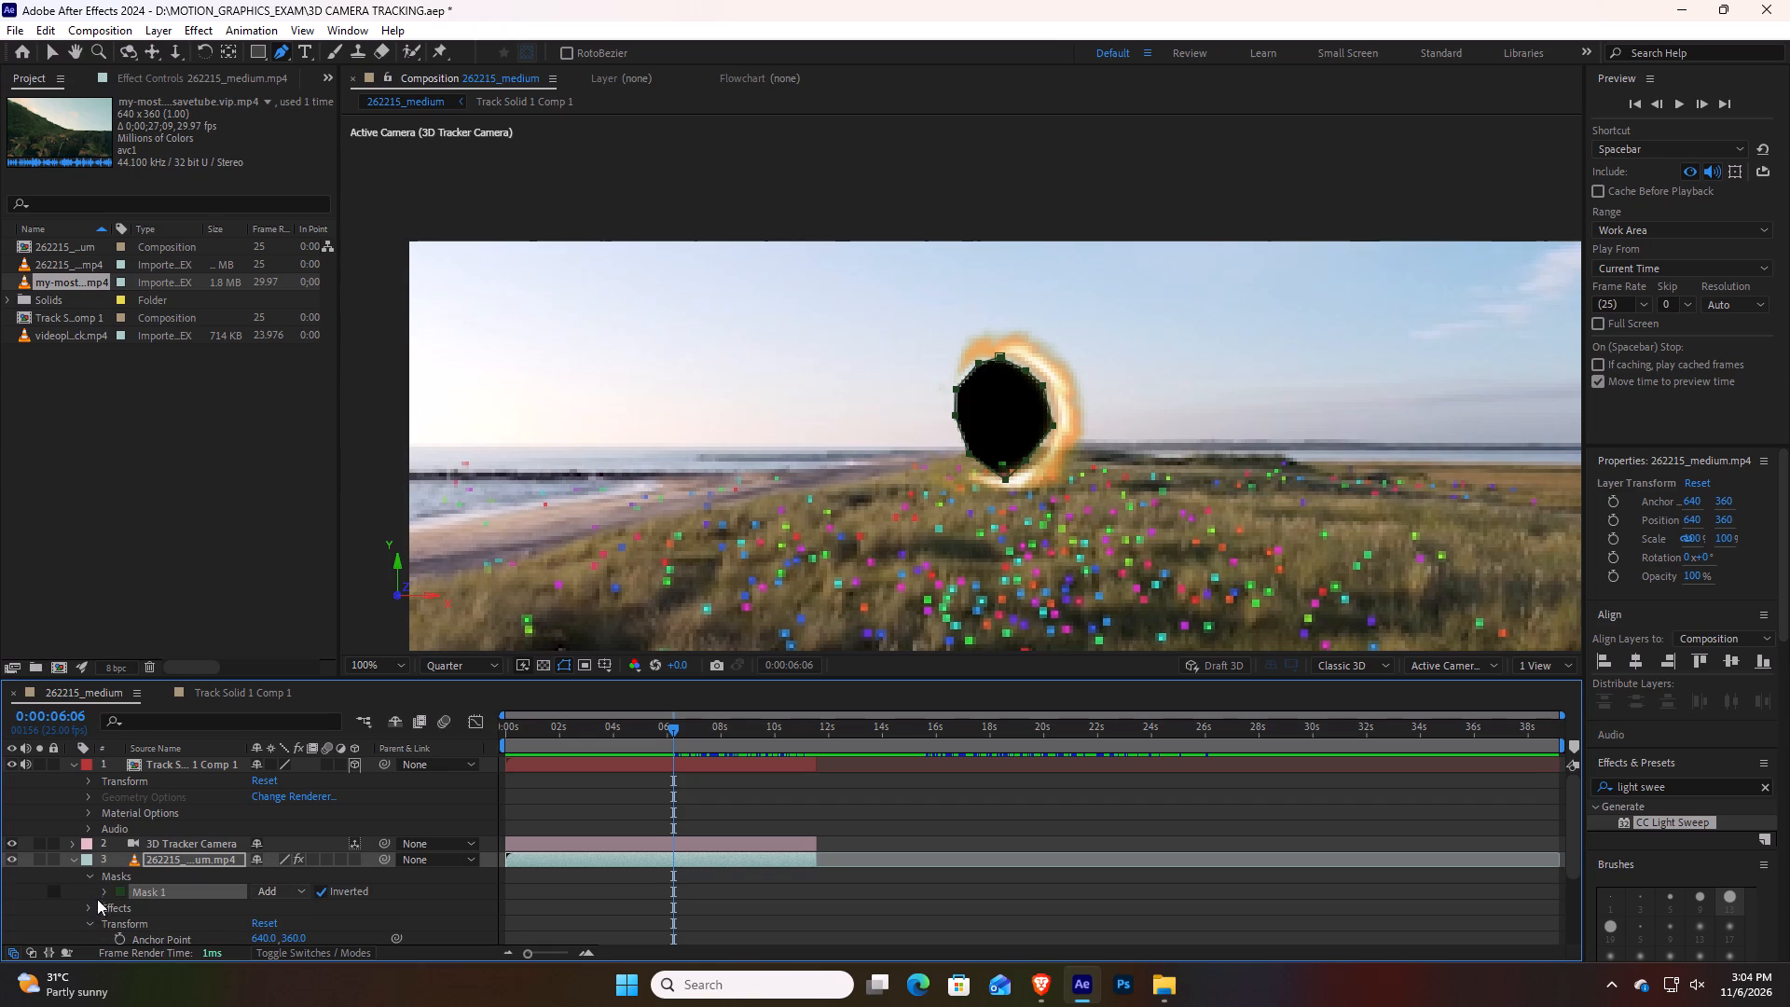
{"action": "left_click", "coordinate": [103, 892]}
{"action": "scroll", "coordinate": [159, 893], "scroll_direction": "down", "scroll_amount": 1}
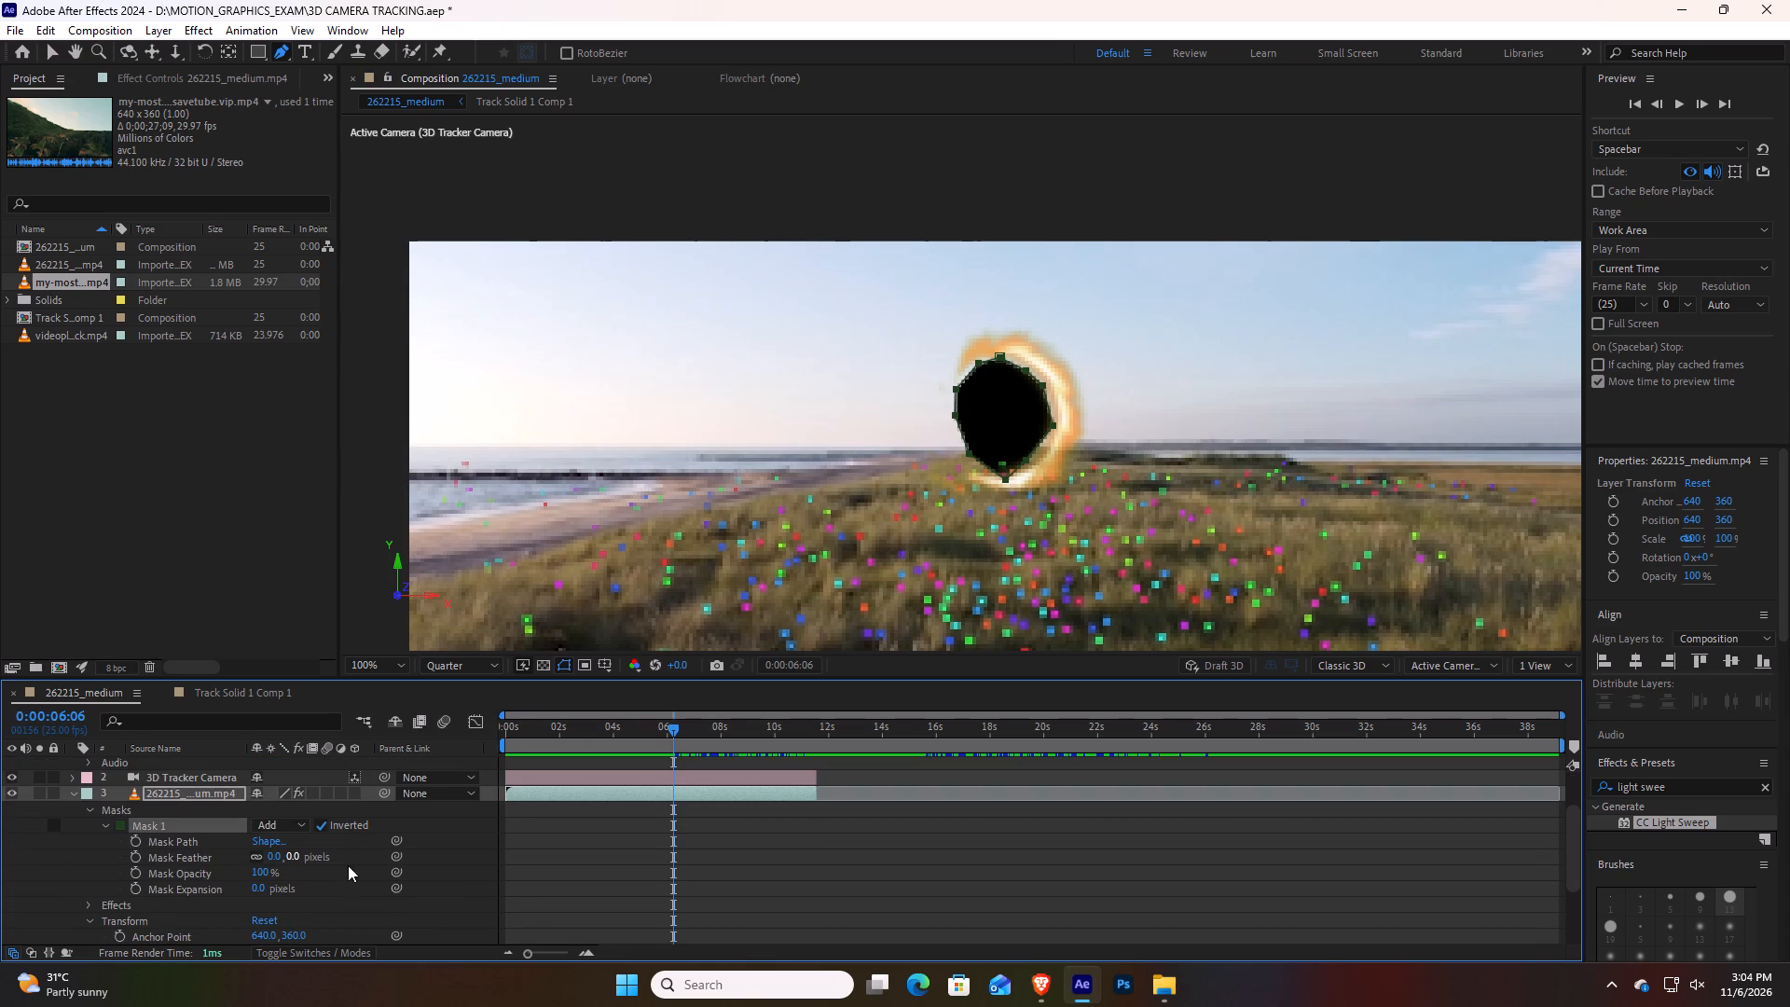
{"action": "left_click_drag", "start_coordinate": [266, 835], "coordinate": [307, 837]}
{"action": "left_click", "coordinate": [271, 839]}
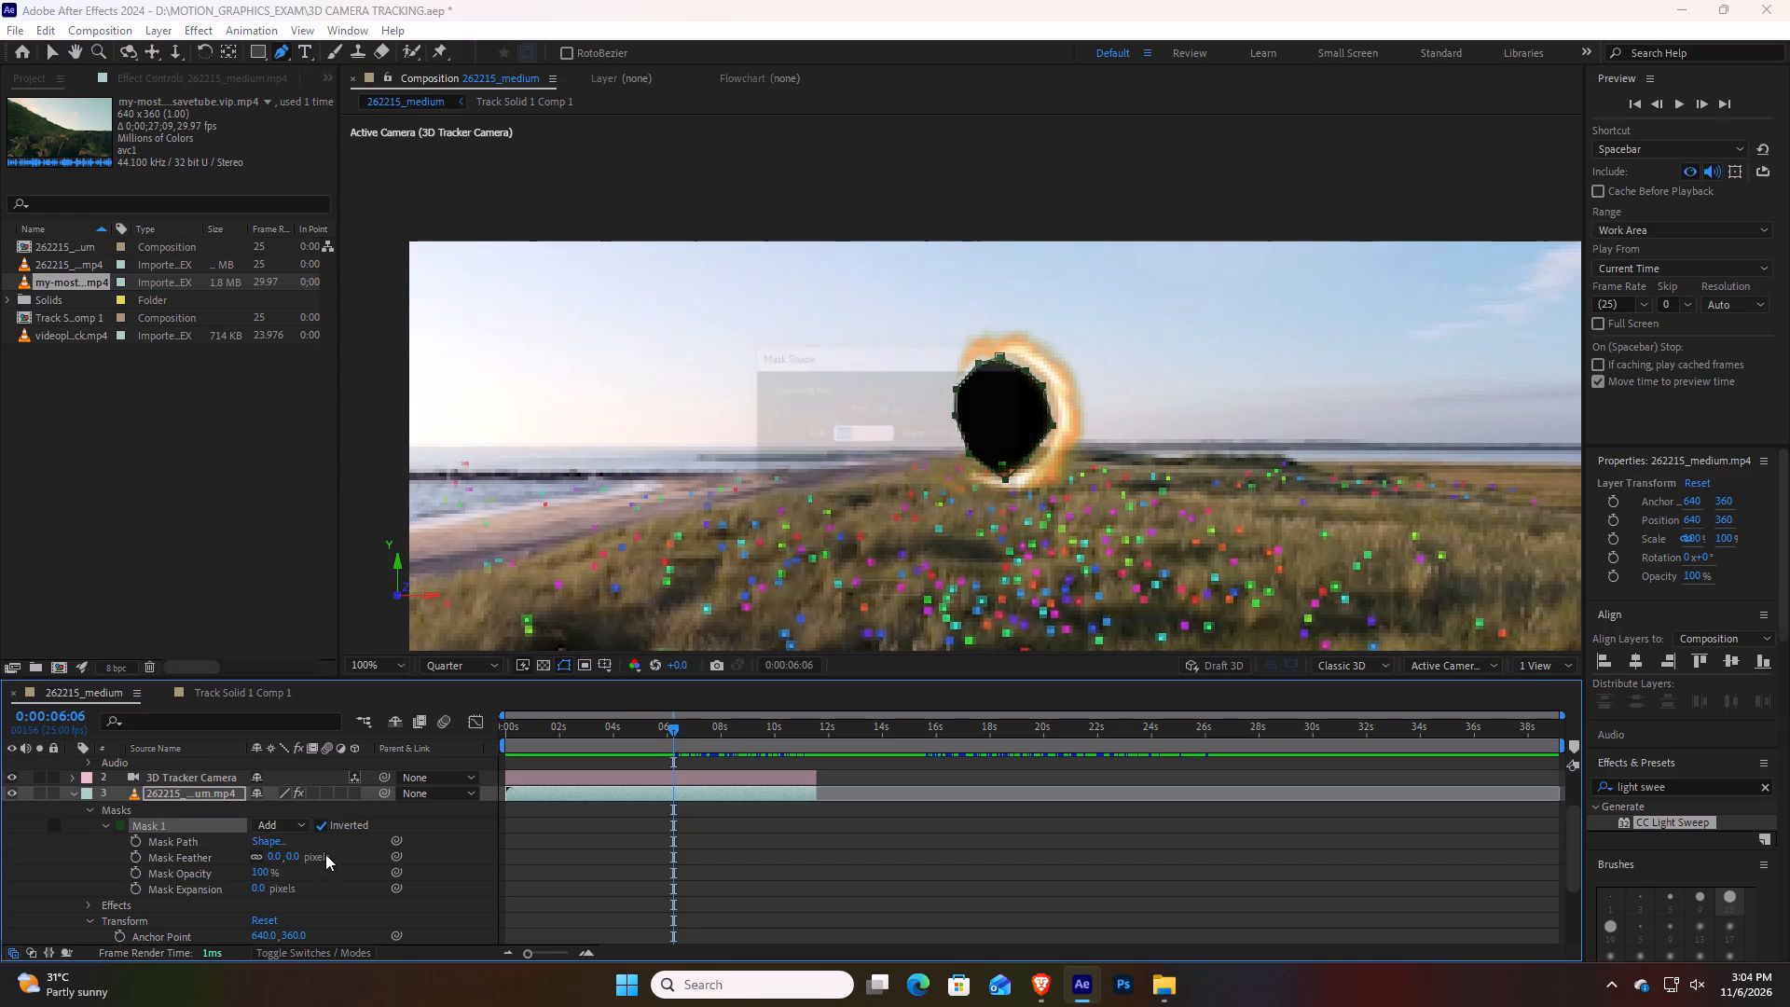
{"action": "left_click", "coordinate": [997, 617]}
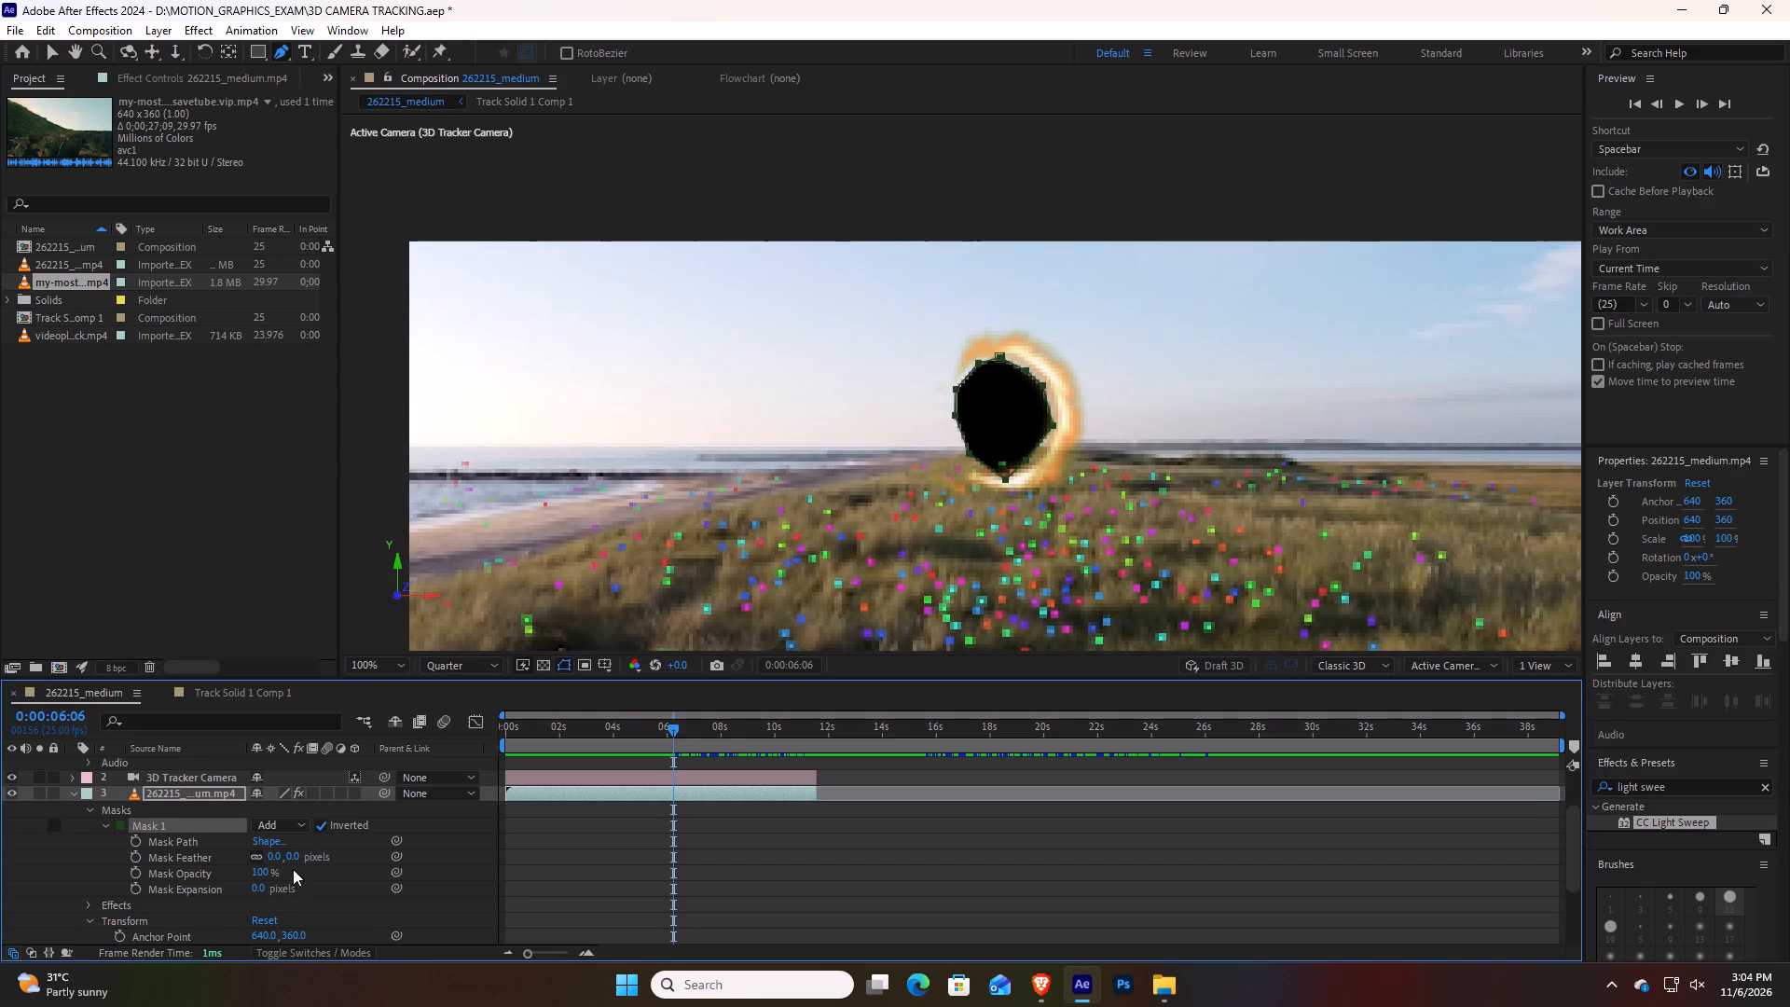
Set Mask 1's Mask Feather to 15 pixels and its Mask Expansion to 9 pixels to soften the portal opening.
{"action": "left_click_drag", "start_coordinate": [271, 855], "coordinate": [296, 866]}
{"action": "left_click_drag", "start_coordinate": [260, 886], "coordinate": [262, 887]}
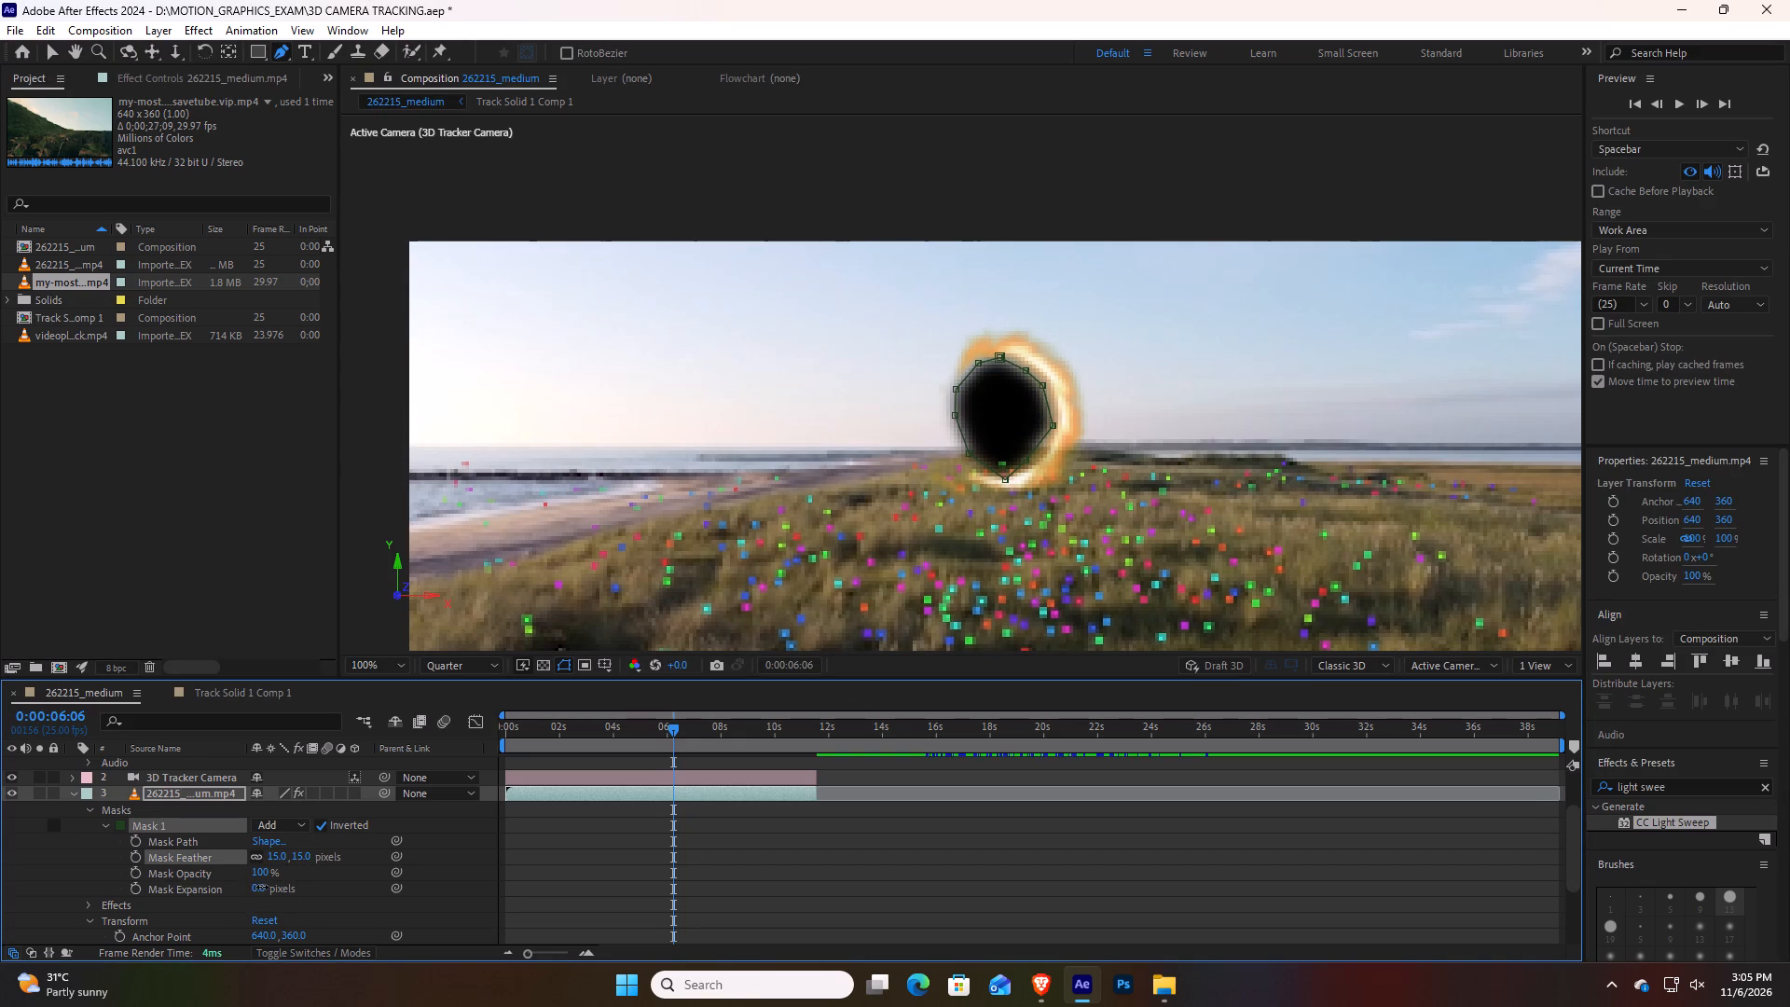
{"action": "left_click_drag", "start_coordinate": [262, 887], "coordinate": [282, 899]}
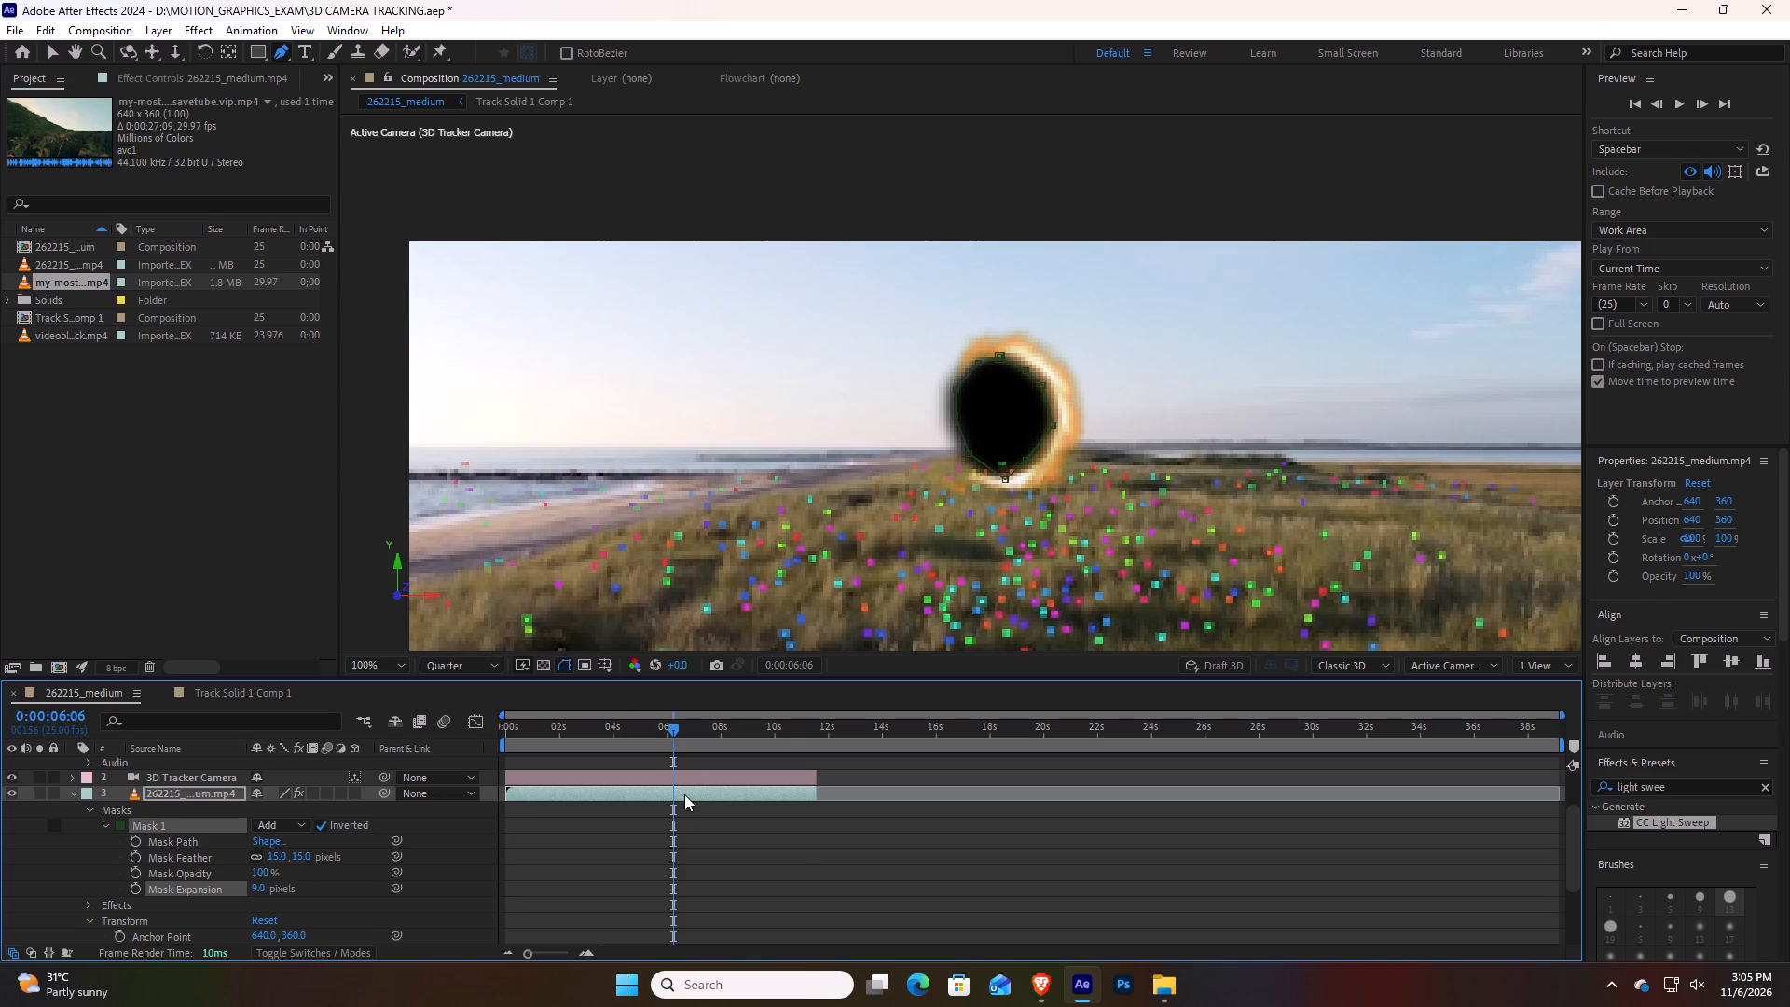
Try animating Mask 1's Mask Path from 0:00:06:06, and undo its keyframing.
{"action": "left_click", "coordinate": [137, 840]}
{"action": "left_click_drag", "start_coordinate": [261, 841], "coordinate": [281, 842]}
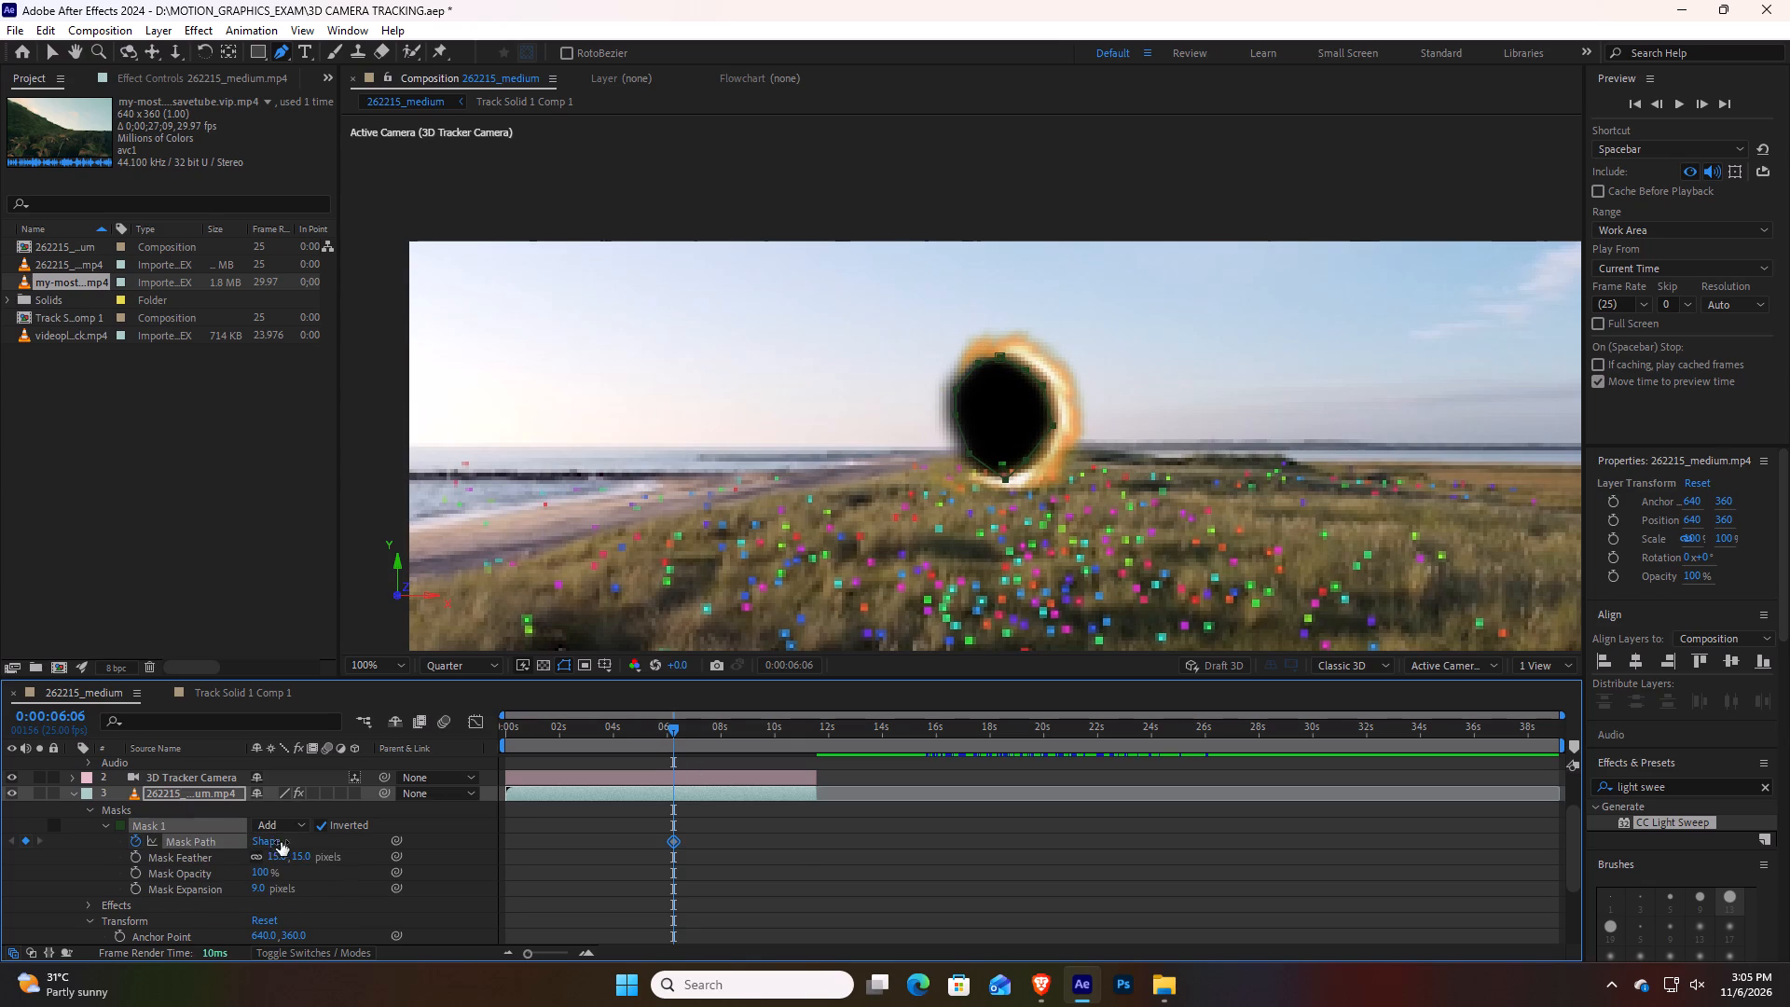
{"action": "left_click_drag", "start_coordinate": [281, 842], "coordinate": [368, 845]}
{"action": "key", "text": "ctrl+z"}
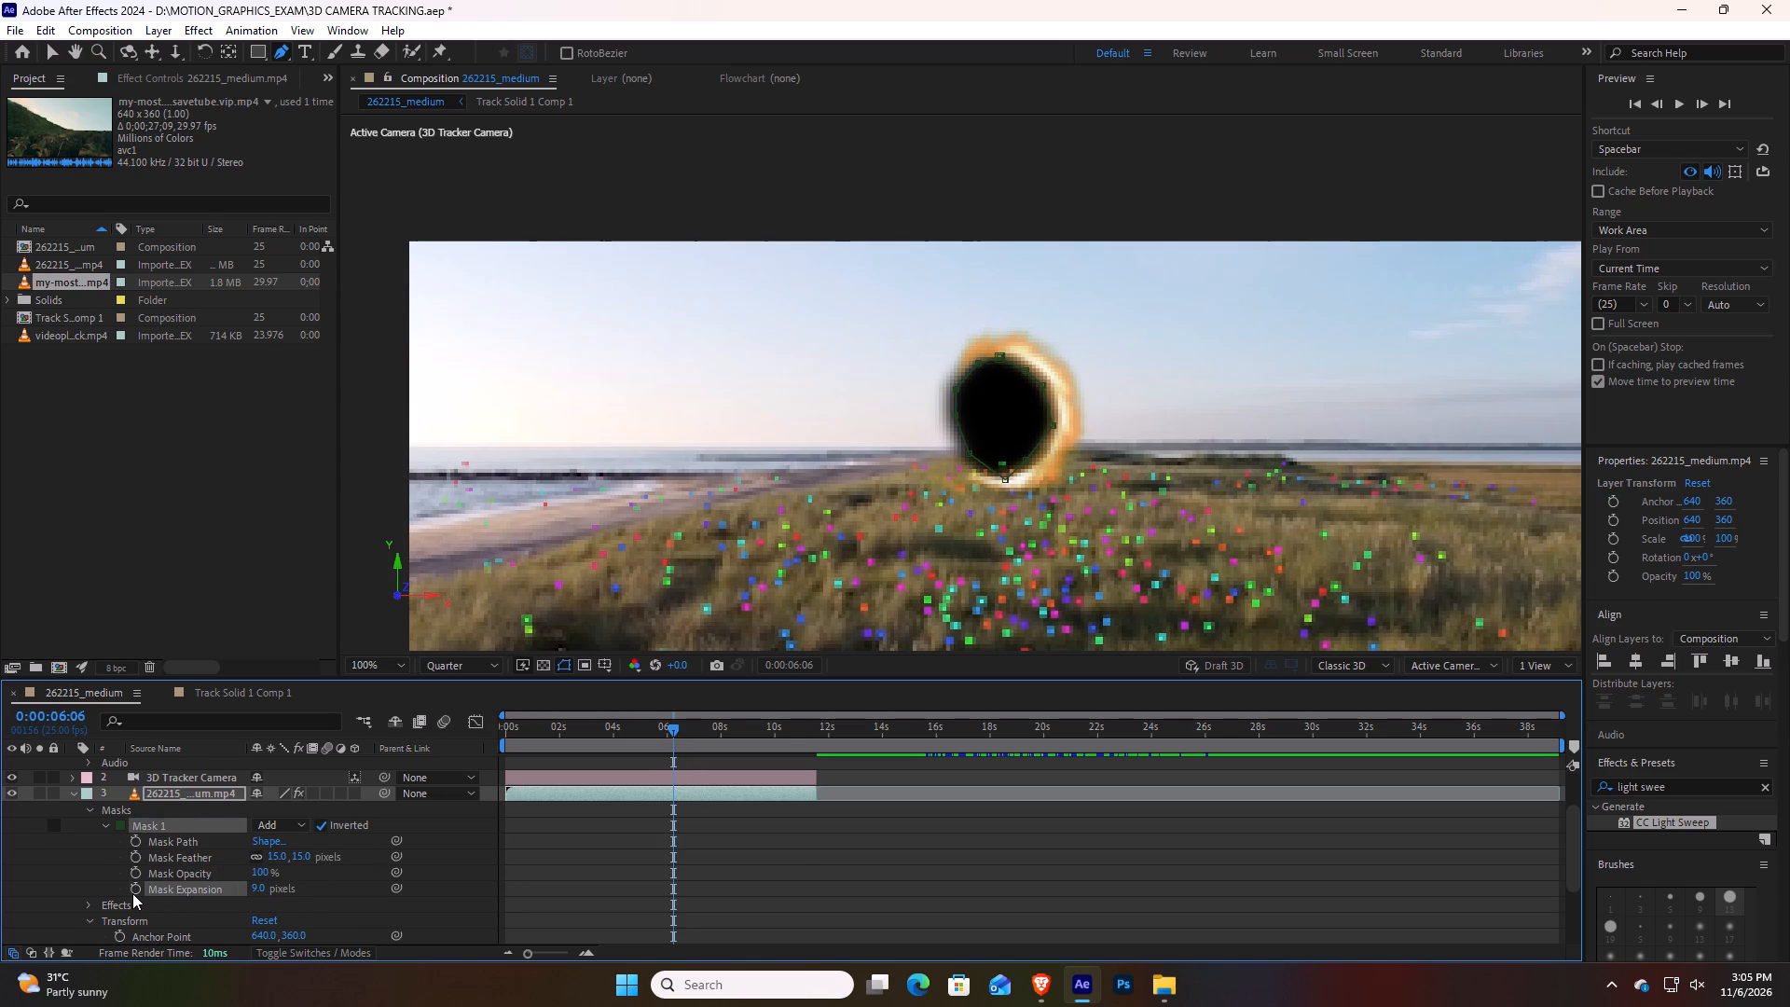
Start keyframing Mask 1's Mask Expansion at 0:00:06:06 with a value of 14 pixels.
{"action": "left_click", "coordinate": [134, 888]}
{"action": "left_click", "coordinate": [253, 886]}
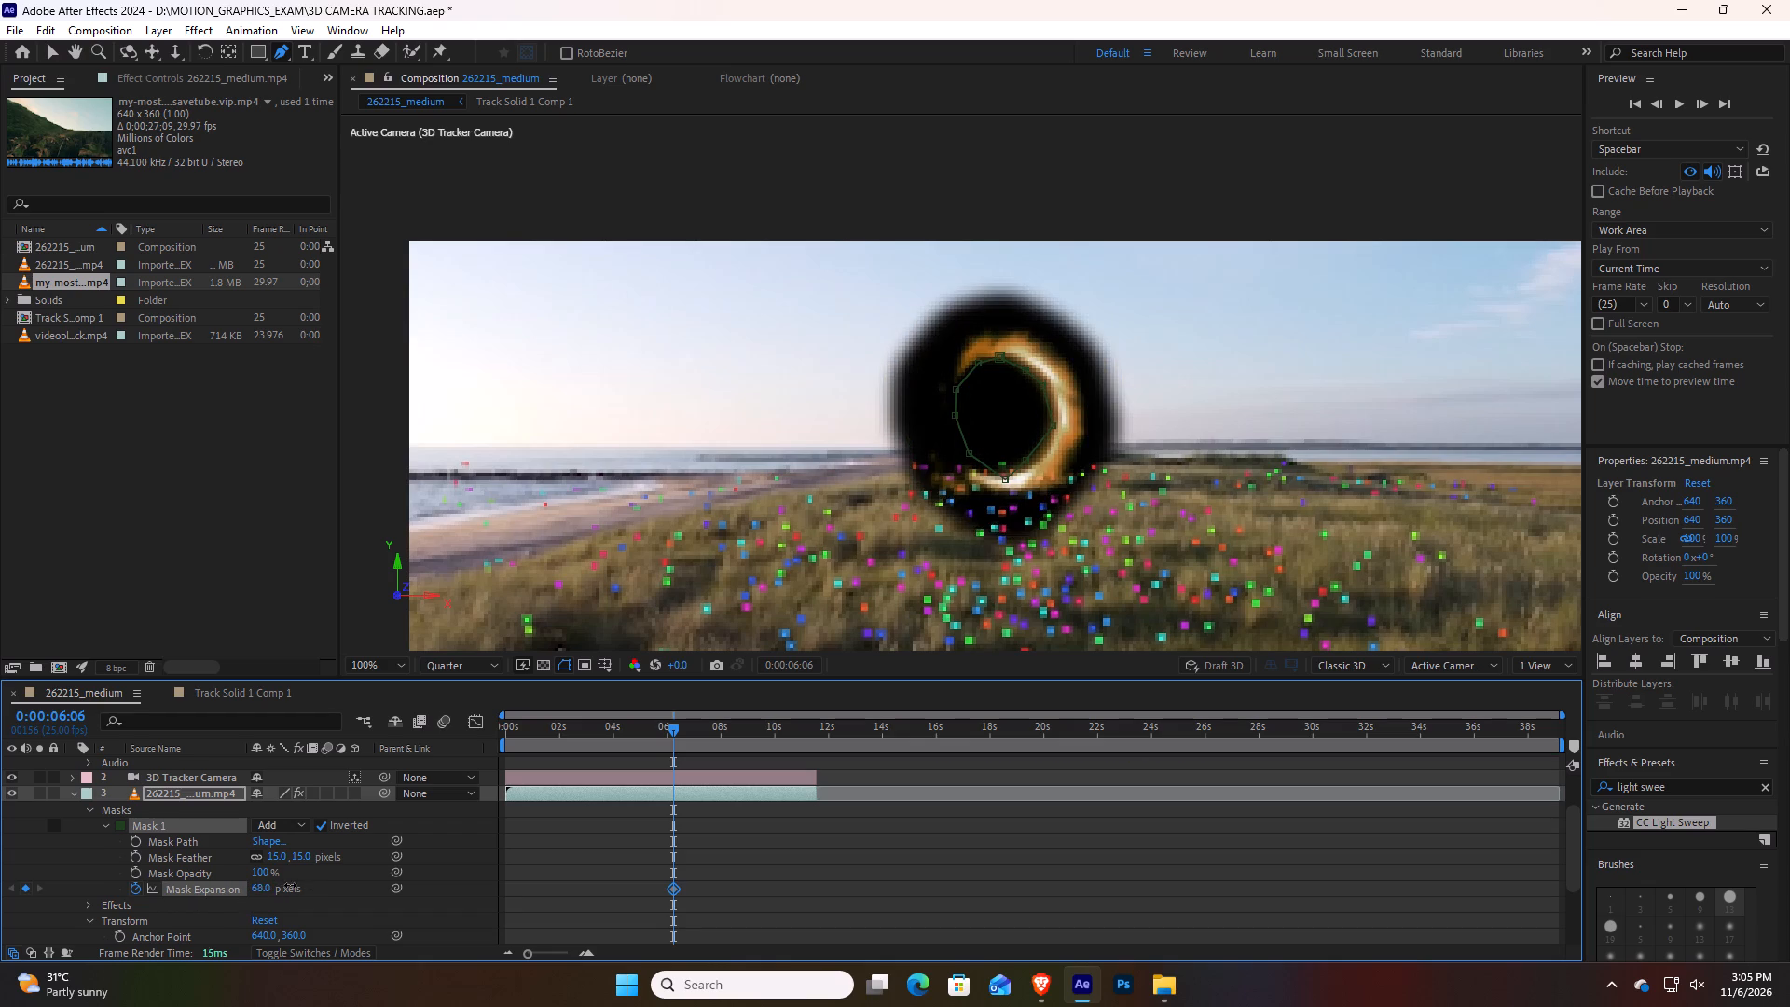
Keyframe Mask 1's Mask Expansion at 98 pixels at 0:00:09:12 so the opening fills the larger ring.
{"action": "left_click_drag", "start_coordinate": [670, 728], "coordinate": [677, 729]}
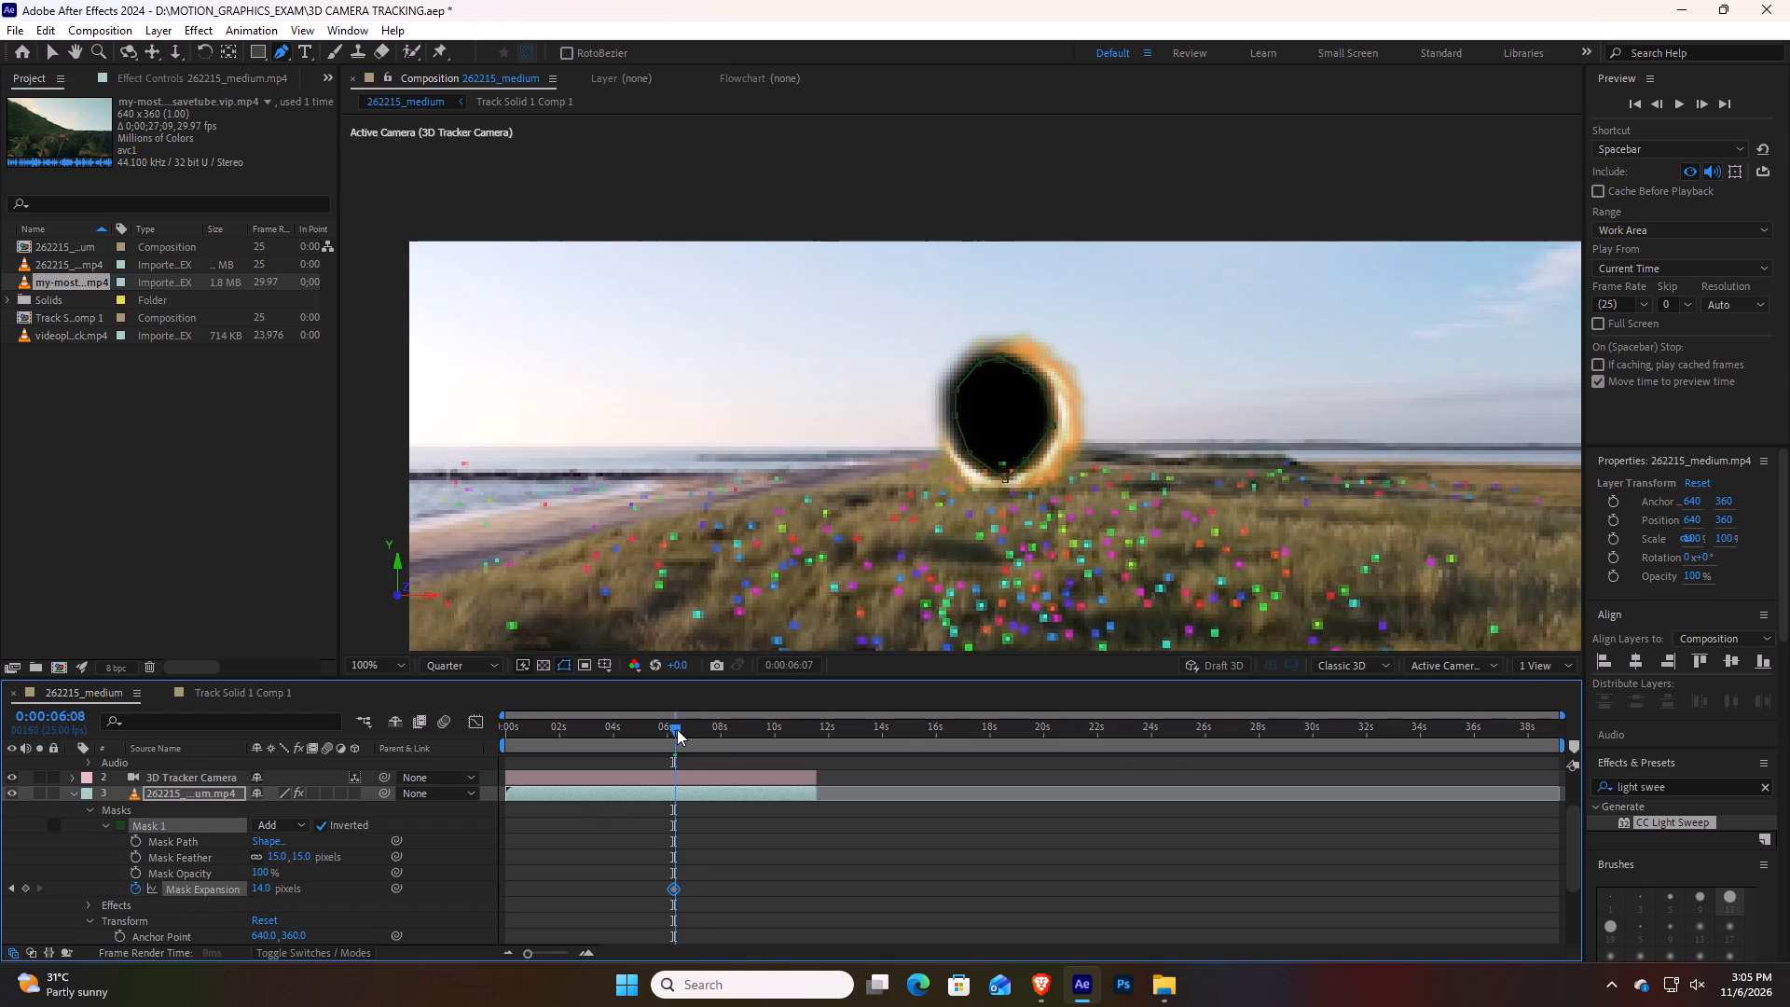
{"action": "left_click_drag", "start_coordinate": [677, 729], "coordinate": [743, 748]}
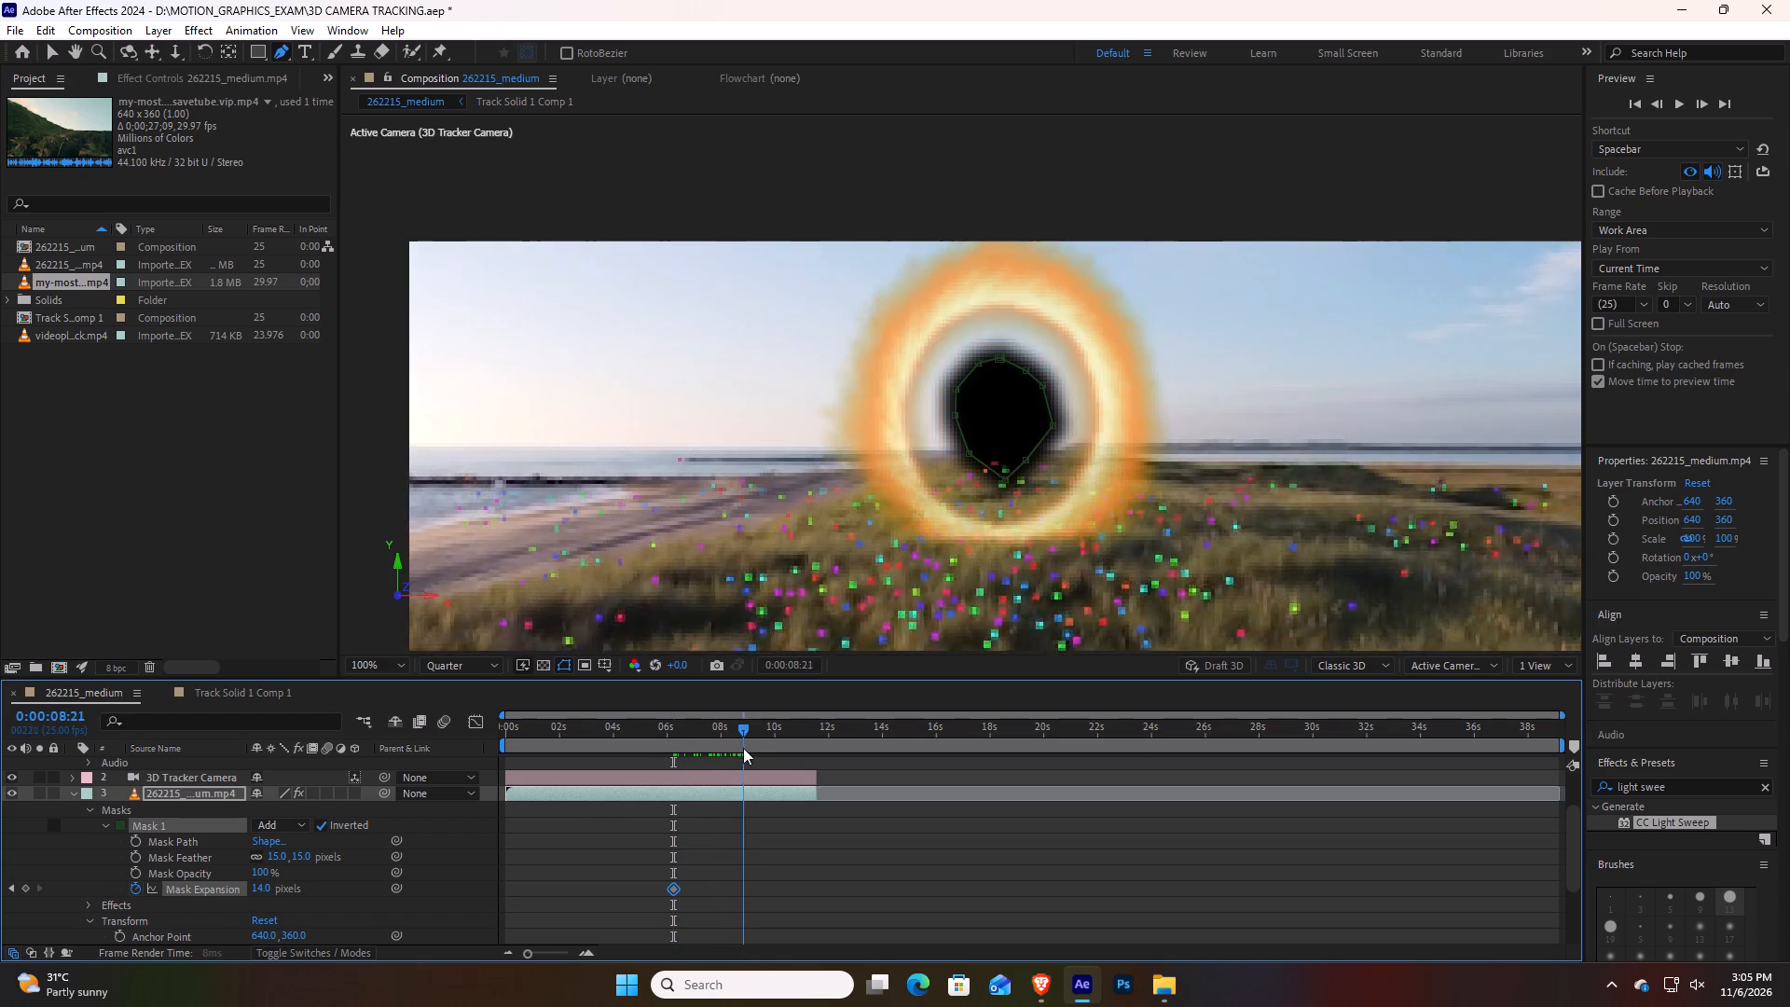
{"action": "left_click_drag", "start_coordinate": [743, 748], "coordinate": [758, 755]}
{"action": "left_click_drag", "start_coordinate": [264, 894], "coordinate": [272, 894]}
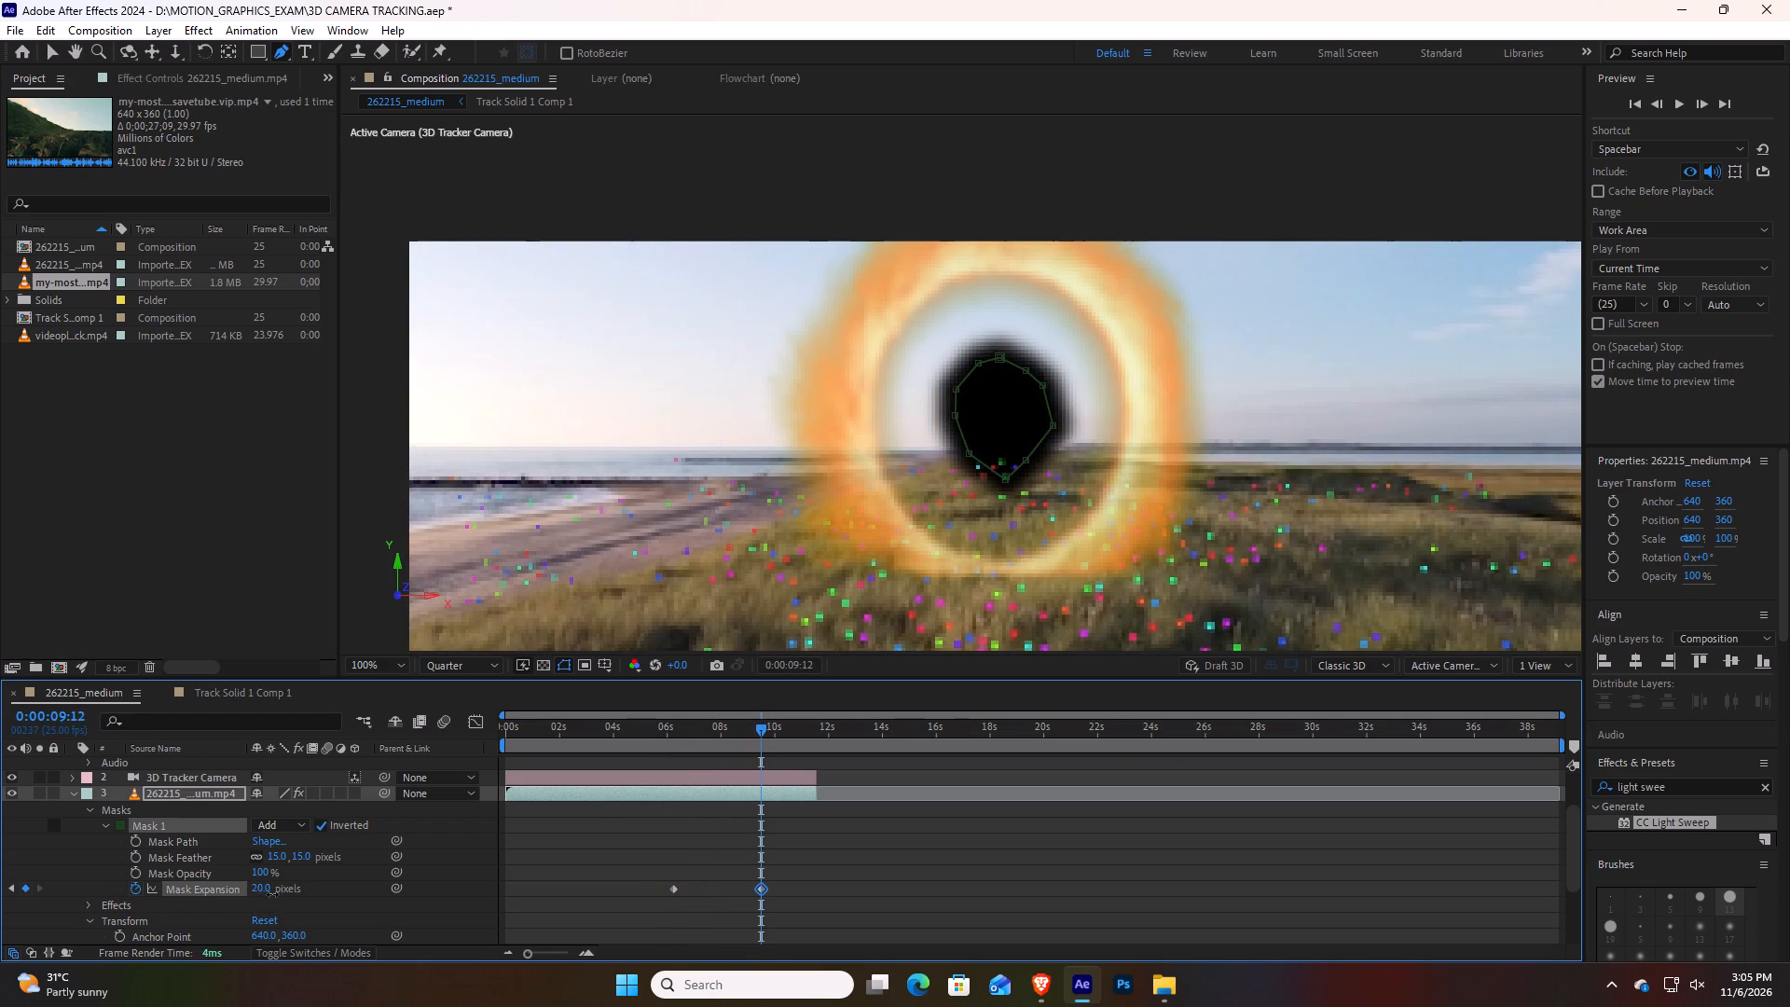
{"action": "left_click_drag", "start_coordinate": [272, 894], "coordinate": [344, 896]}
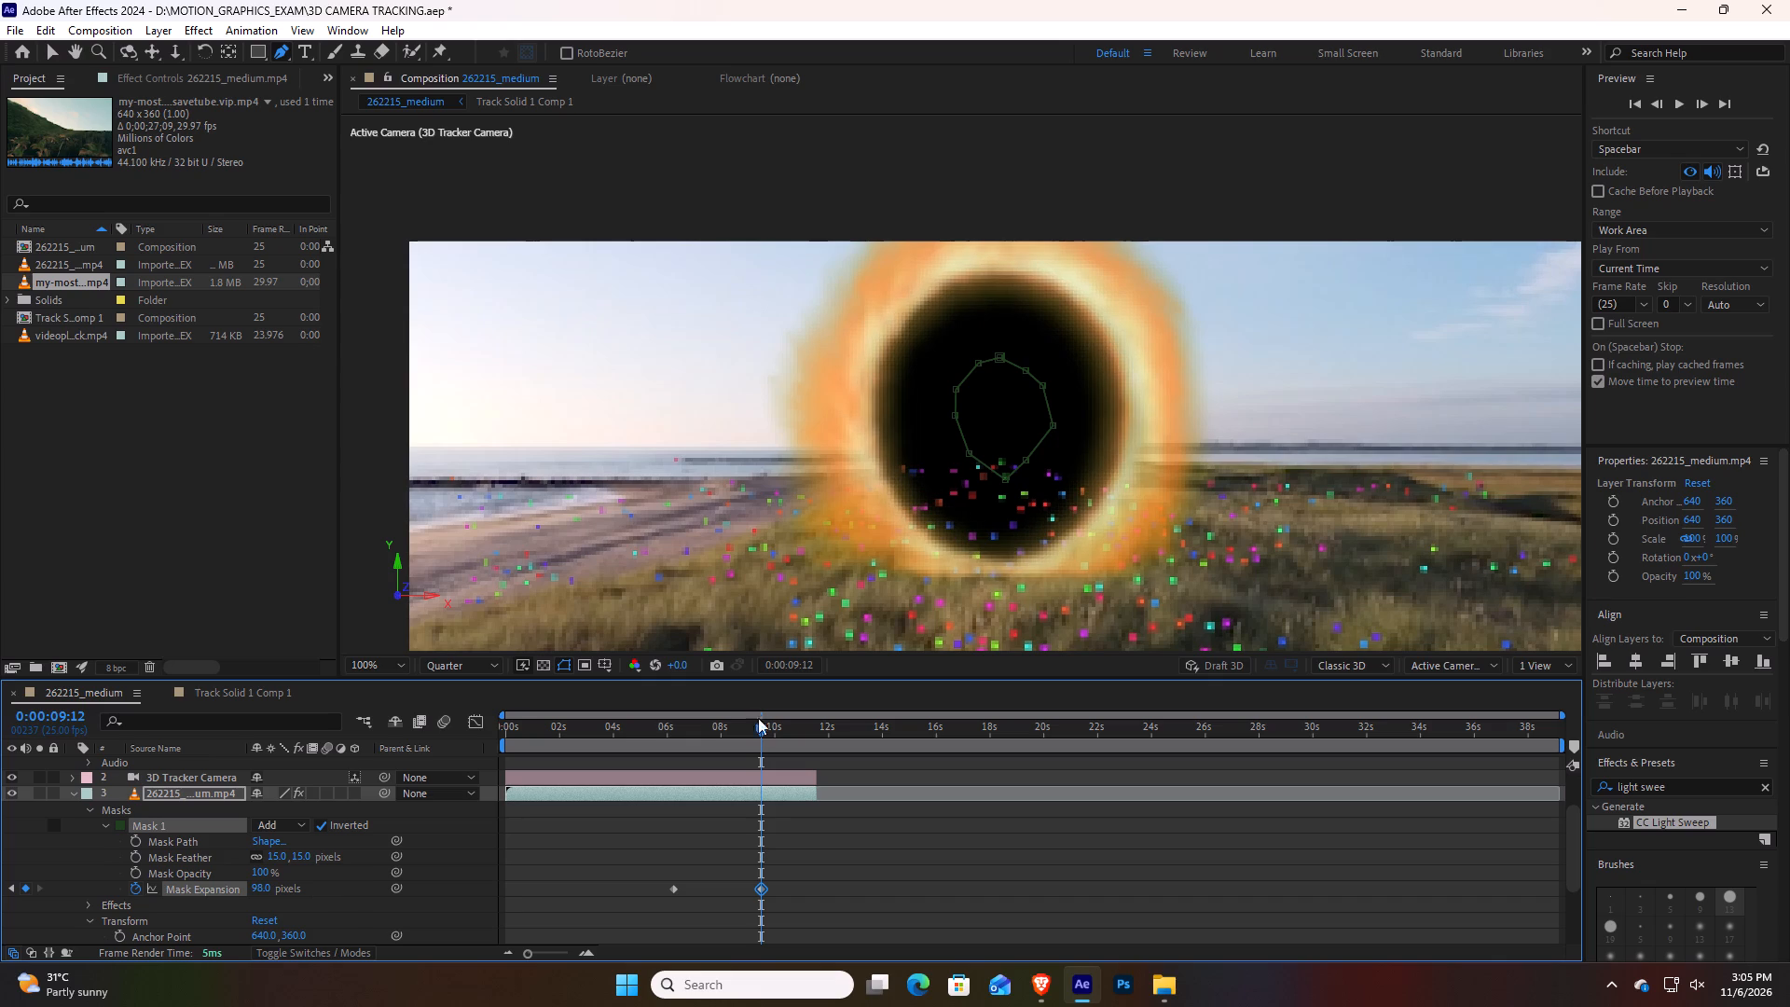
Keyframe Mask 1's Mask Expansion at 187 pixels at 0:00:10:10 and check the opening's growth from 0:00:07:23.
{"action": "left_click_drag", "start_coordinate": [760, 726], "coordinate": [784, 740]}
{"action": "left_click_drag", "start_coordinate": [261, 887], "coordinate": [310, 890]}
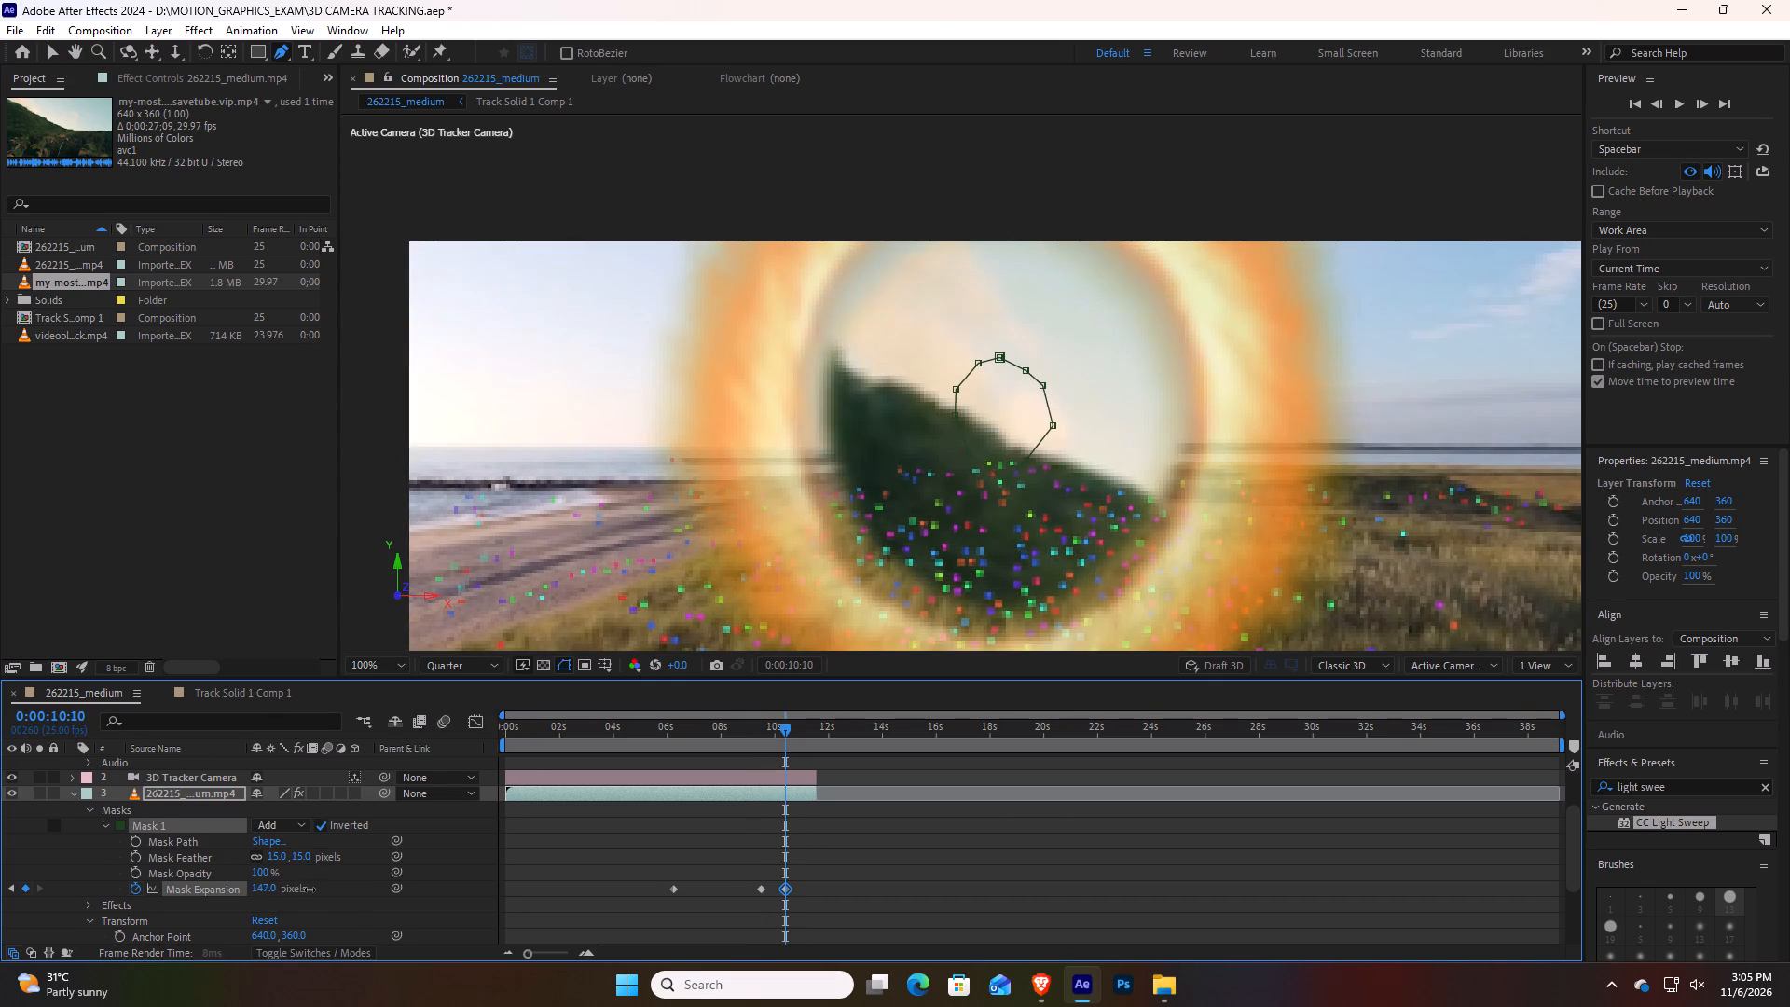
{"action": "left_click_drag", "start_coordinate": [310, 890], "coordinate": [347, 890]}
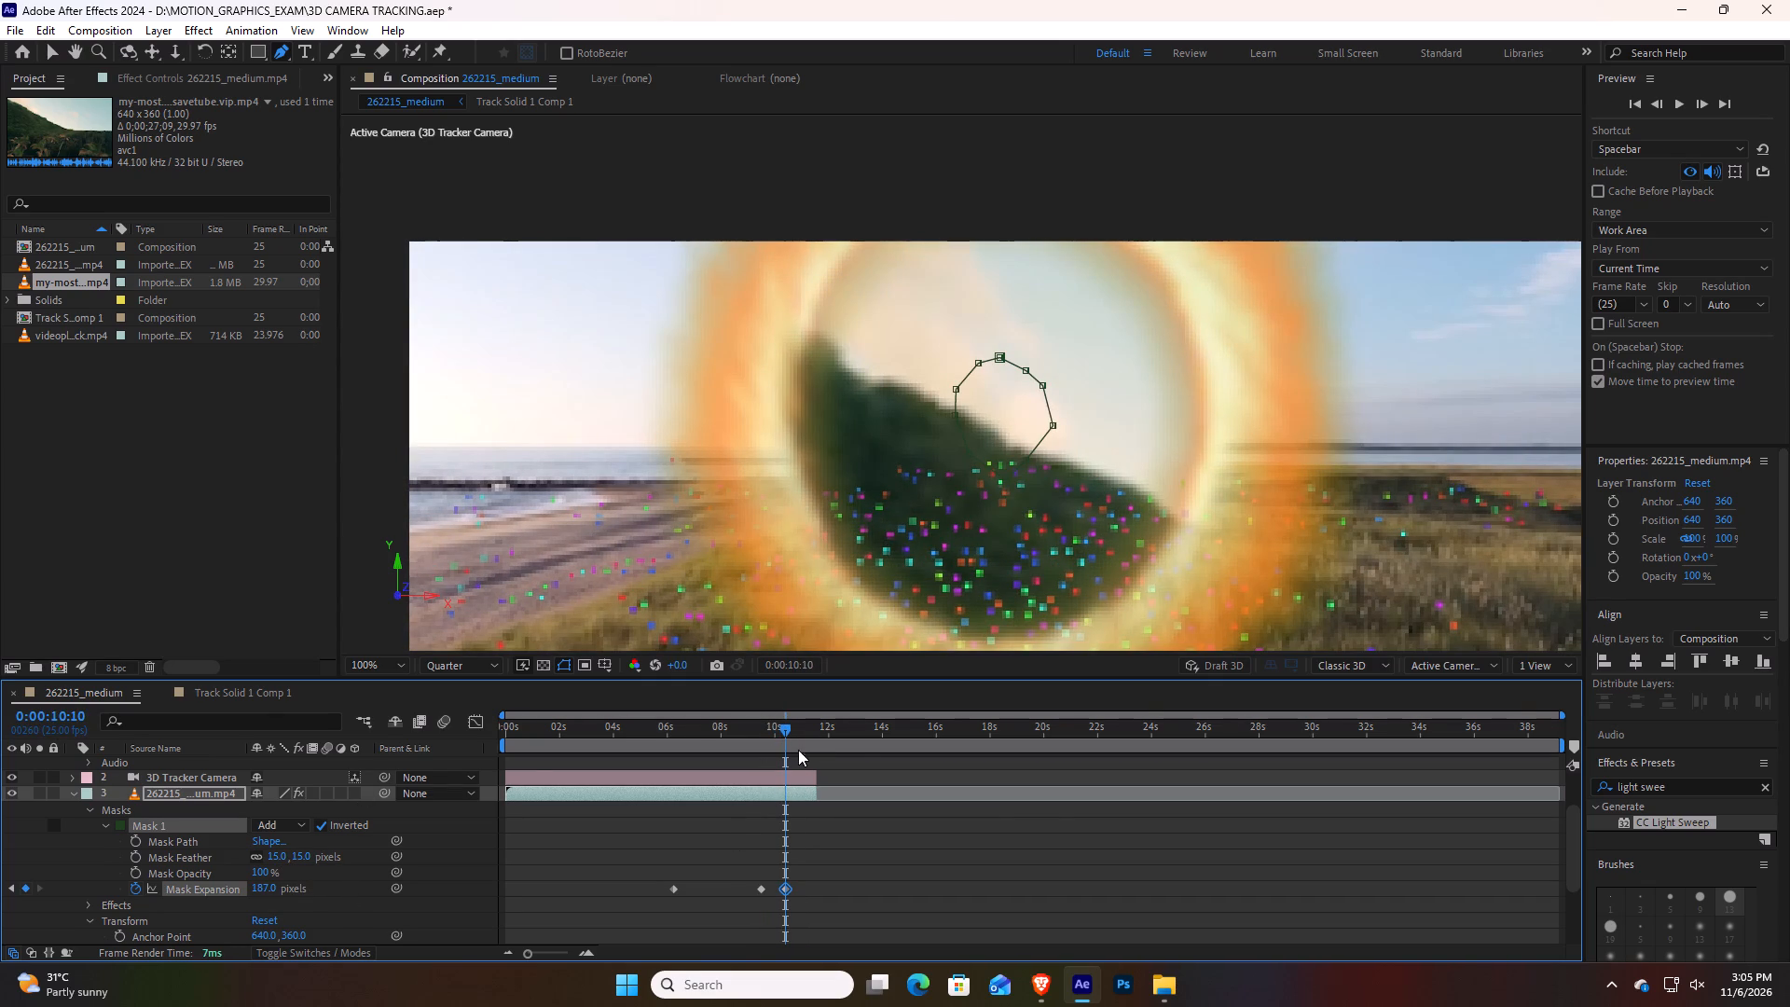
{"action": "left_click_drag", "start_coordinate": [783, 728], "coordinate": [717, 754]}
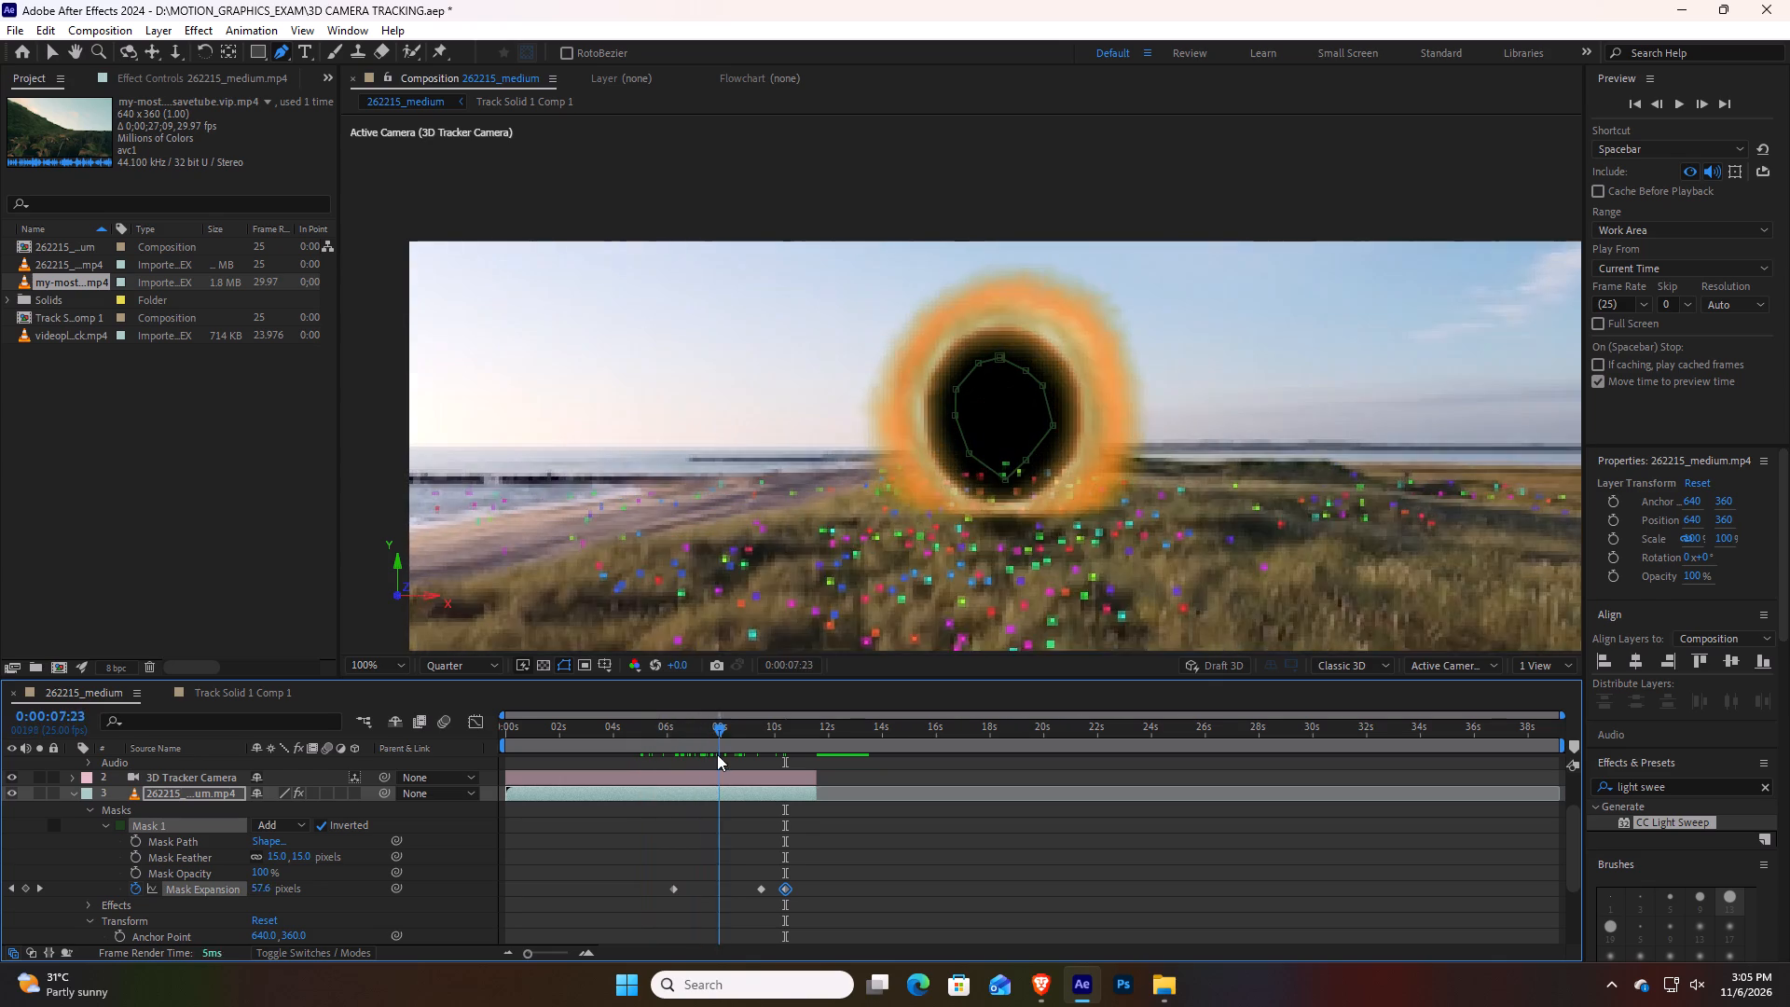
{"action": "left_click_drag", "start_coordinate": [717, 754], "coordinate": [758, 766]}
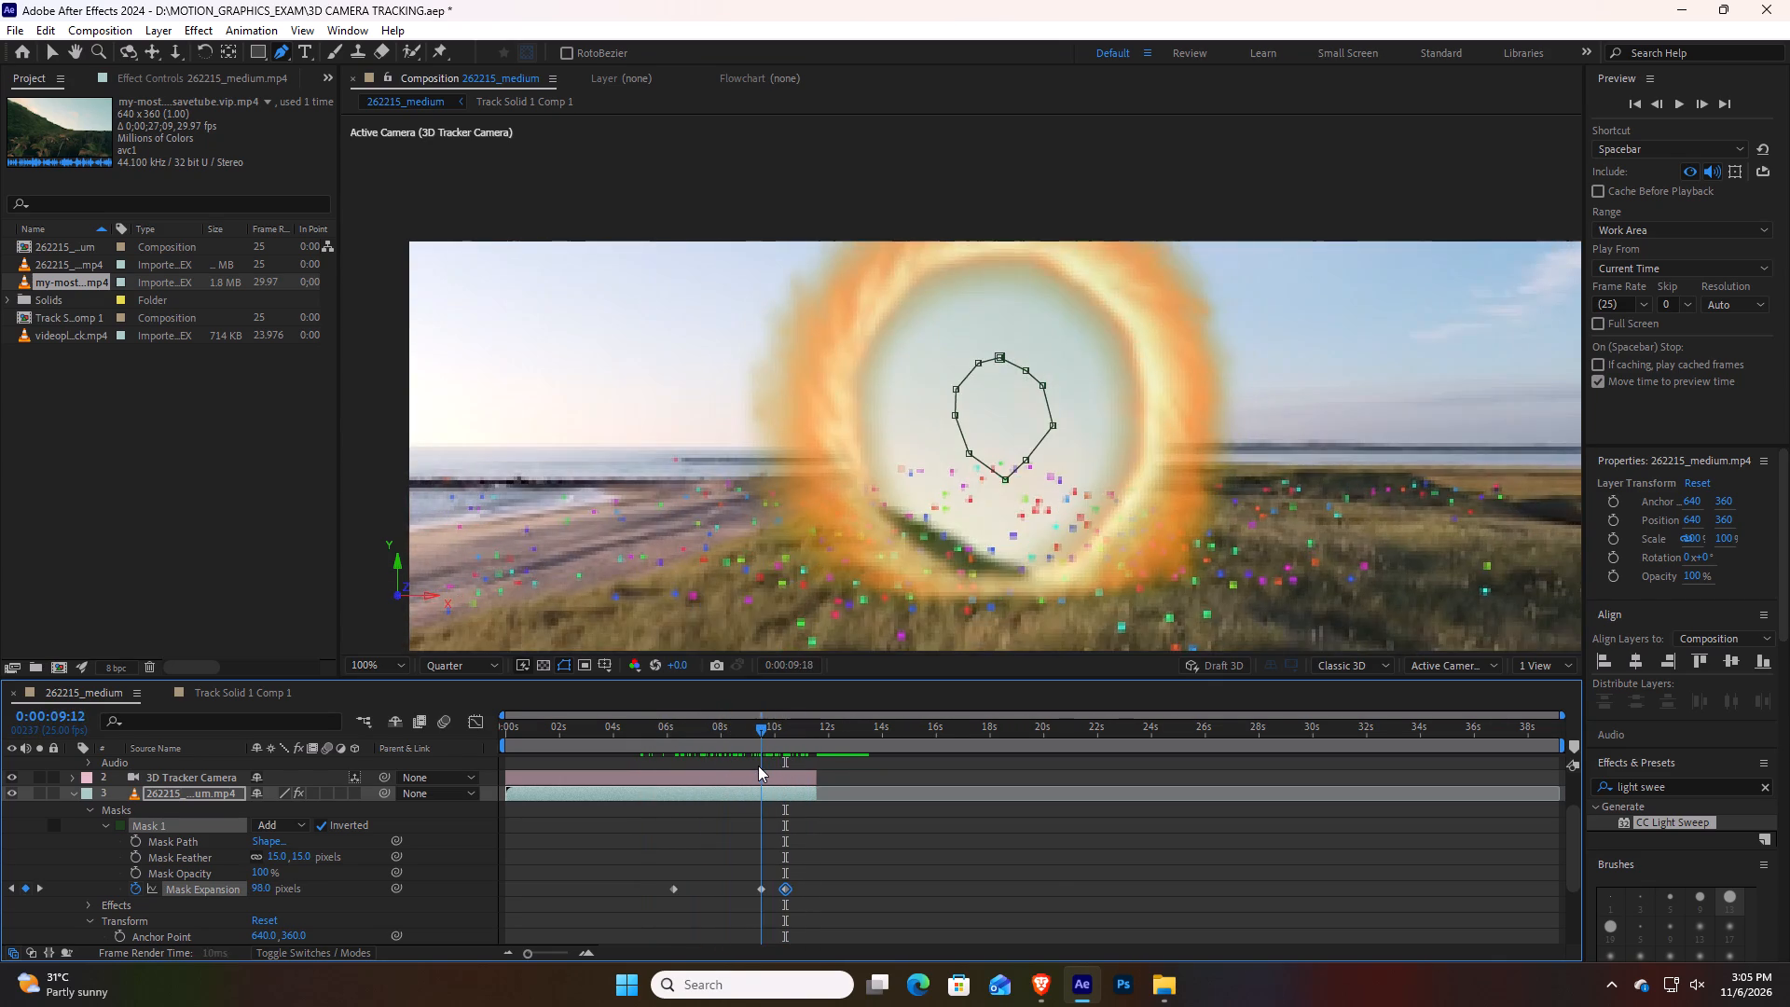
{"action": "left_click_drag", "start_coordinate": [758, 766], "coordinate": [755, 768]}
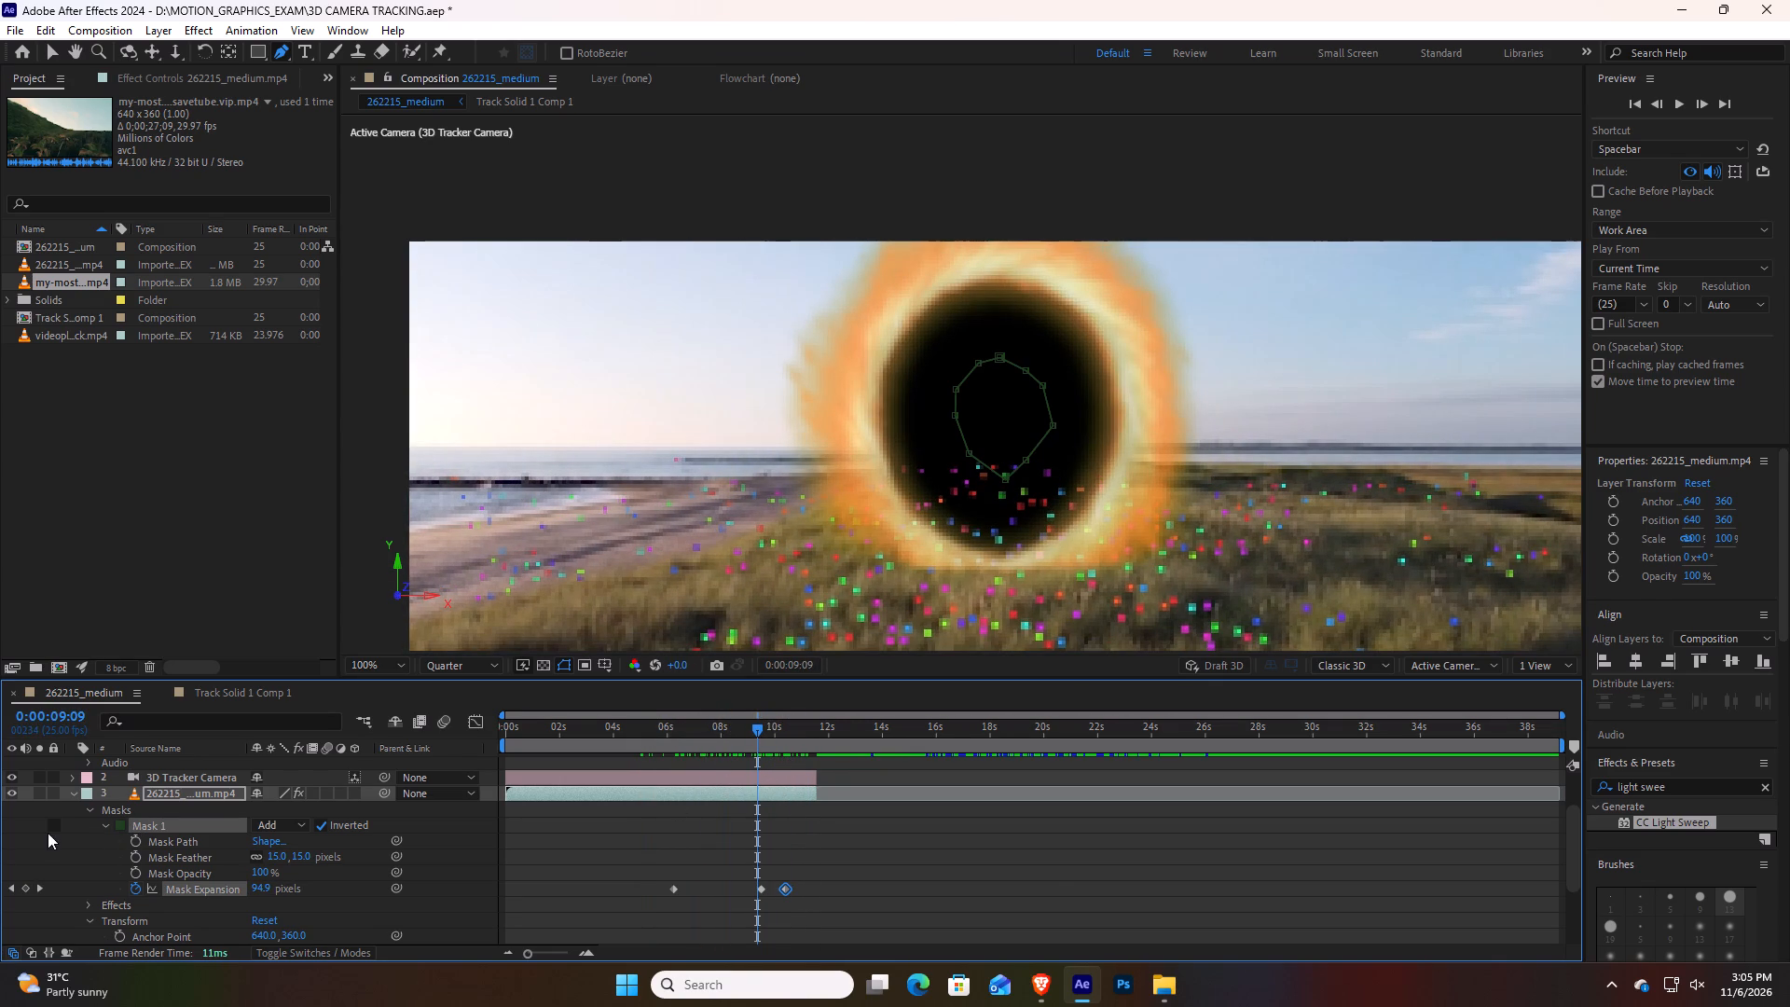
Change Mask 1's outline color to near-white ECF9EC.
{"action": "left_click", "coordinate": [51, 829]}
{"action": "left_click", "coordinate": [51, 829]}
{"action": "left_click", "coordinate": [116, 827]}
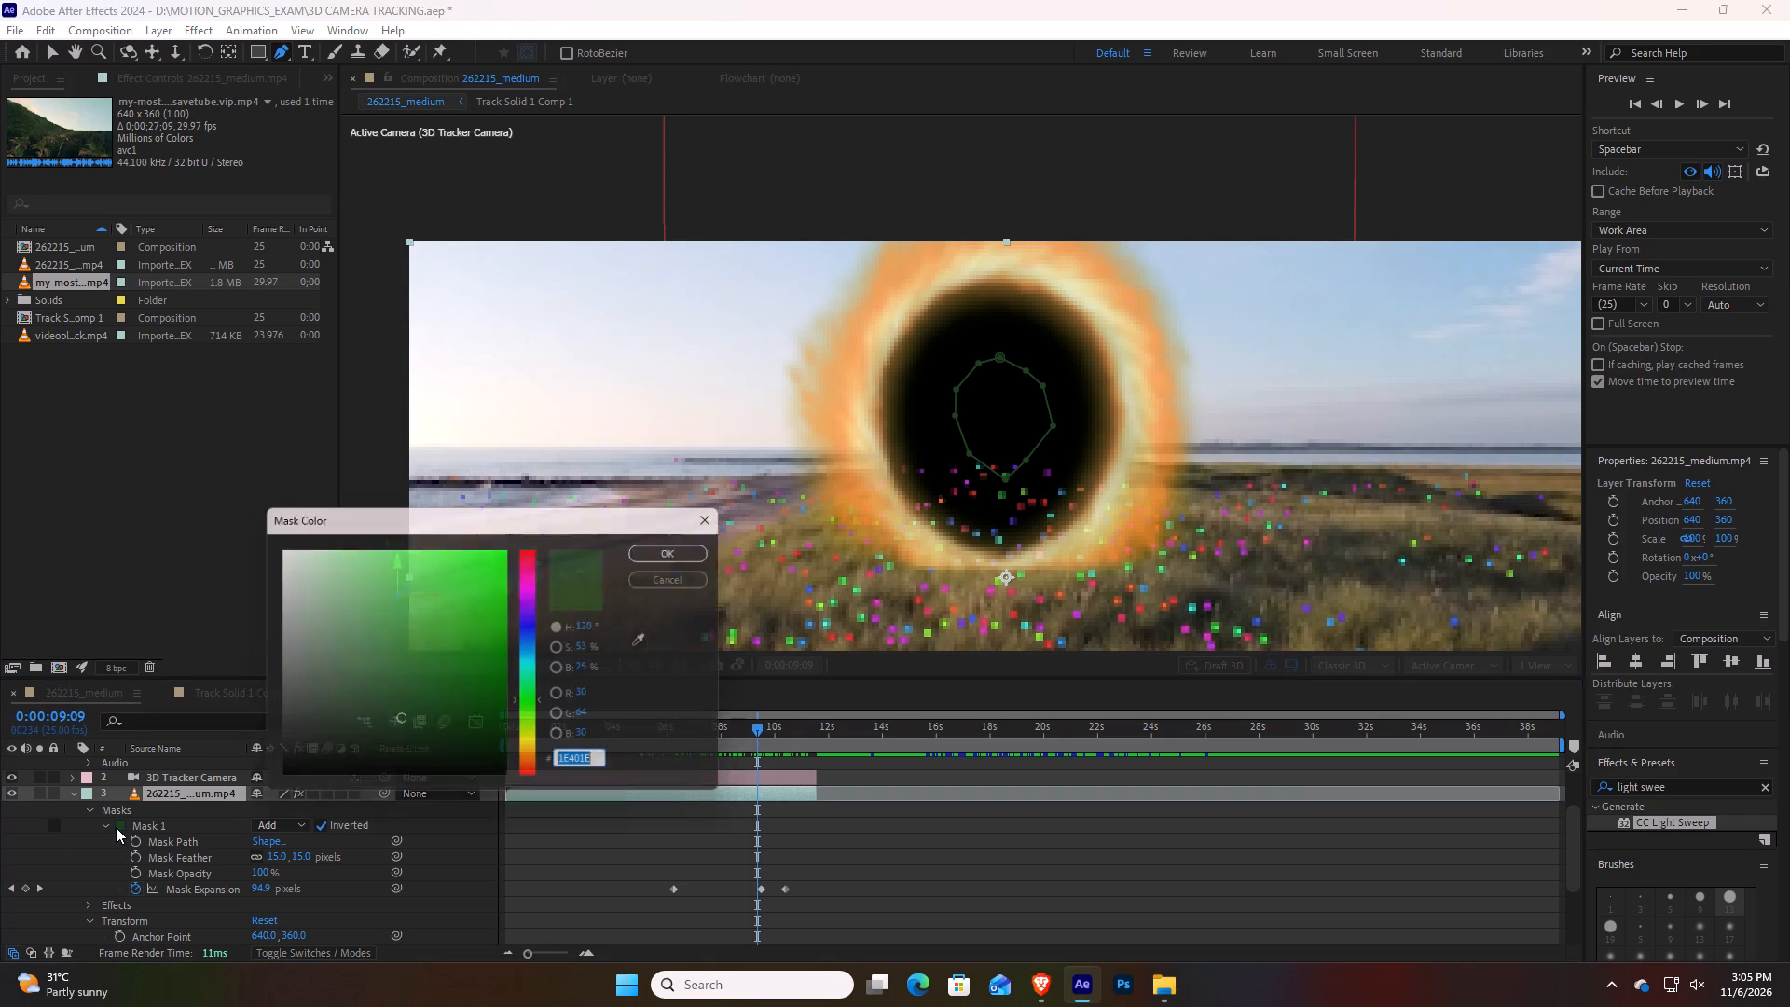
{"action": "left_click_drag", "start_coordinate": [439, 710], "coordinate": [285, 551]}
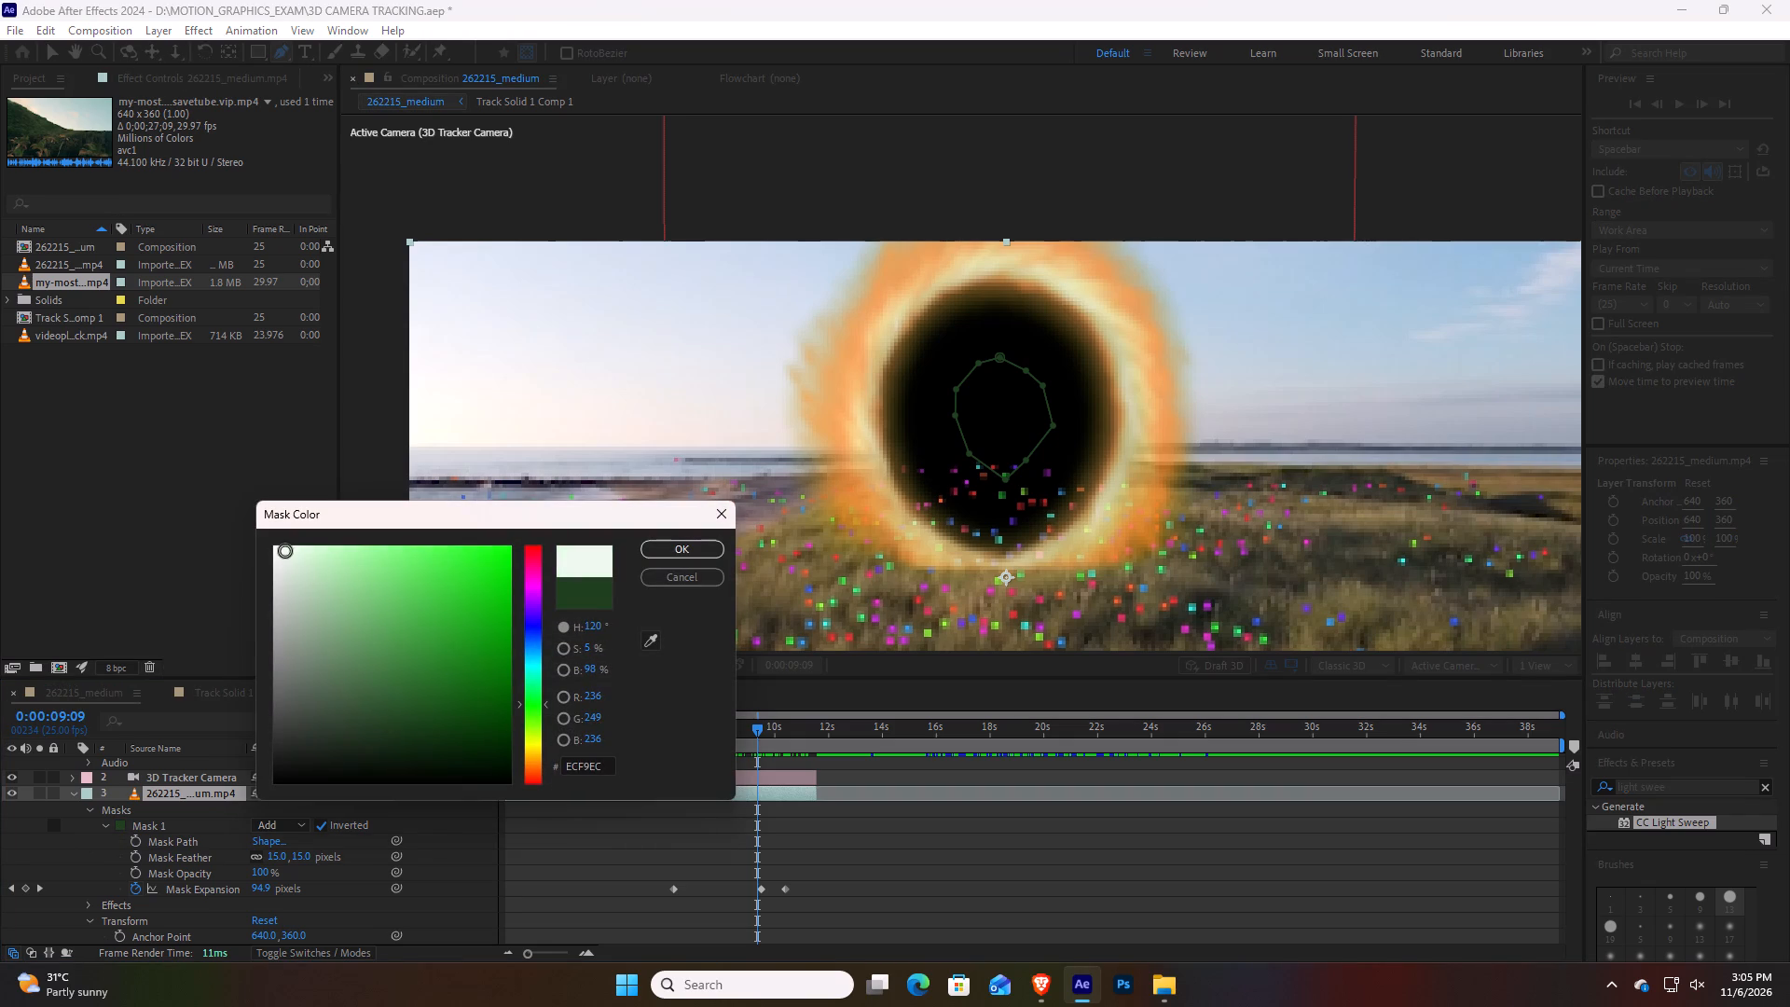
{"action": "left_click_drag", "start_coordinate": [285, 551], "coordinate": [285, 550]}
{"action": "left_click", "coordinate": [695, 544]}
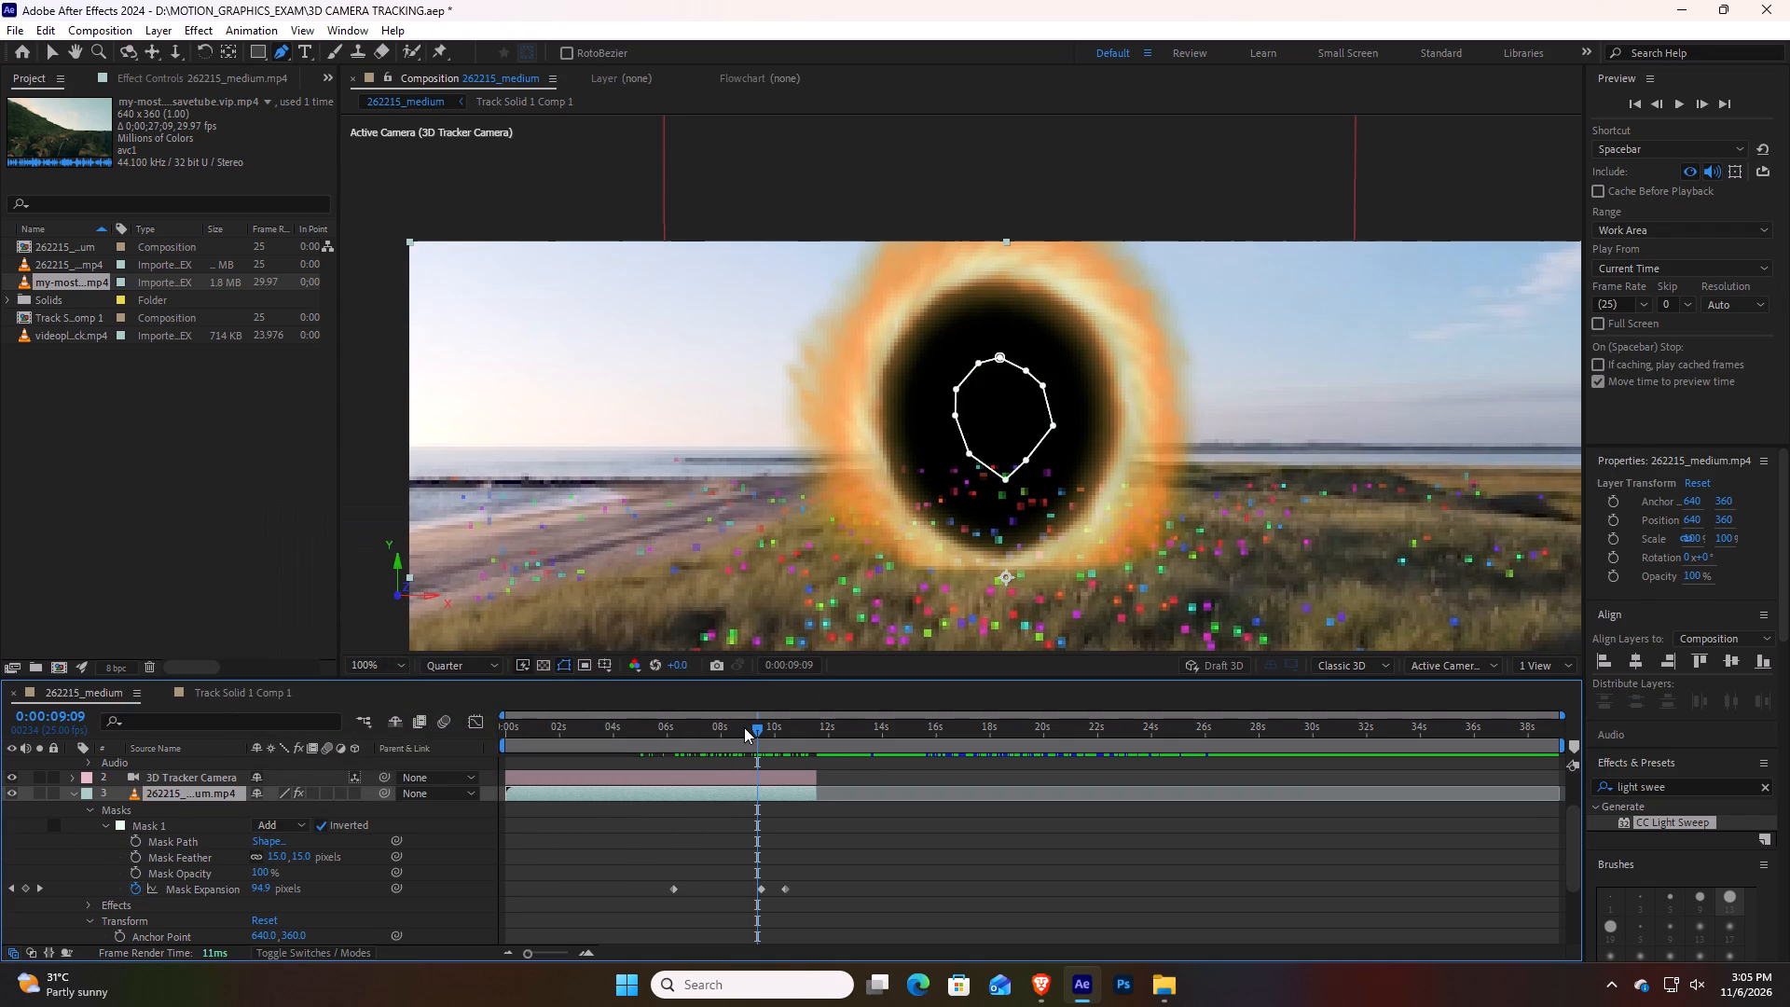
Examine the mask opening around 0:00:06:09 and from the start to 0:00:05:14, stopping at 0:00:04:24 with Mask 1 selected.
{"action": "left_click_drag", "start_coordinate": [750, 725], "coordinate": [677, 747]}
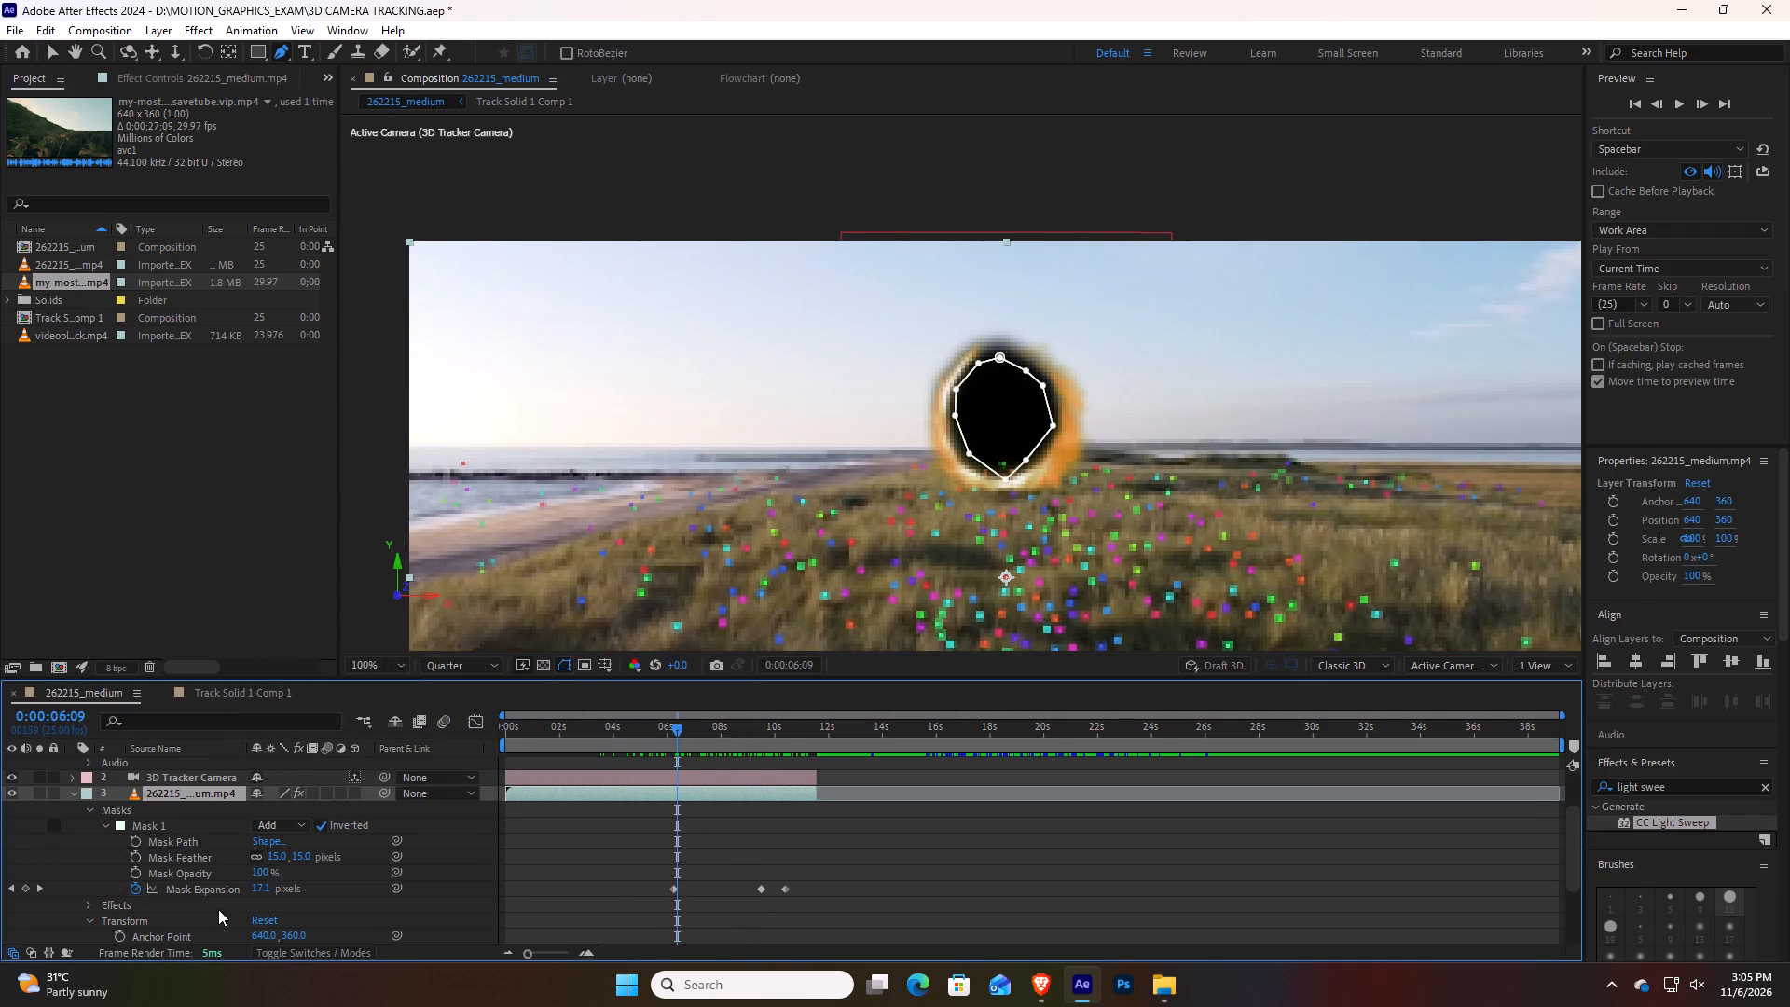
{"action": "scroll", "coordinate": [190, 835], "scroll_direction": "up", "scroll_amount": 2}
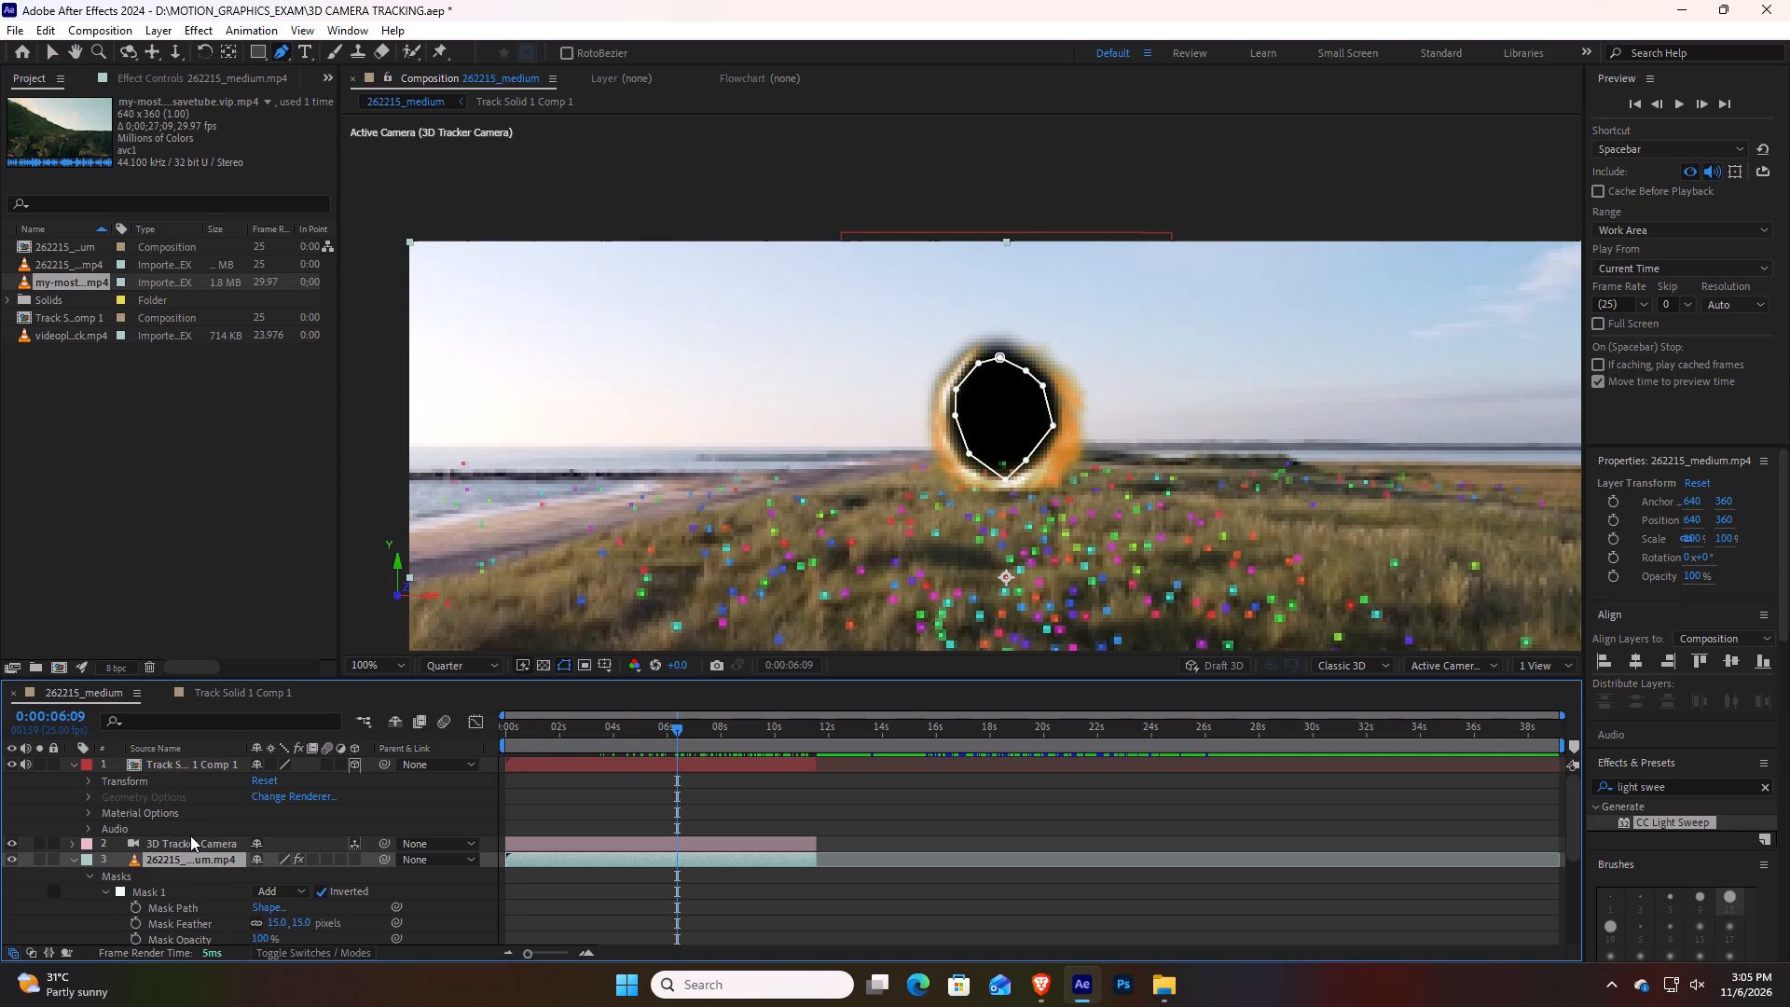
{"action": "scroll", "coordinate": [203, 838], "scroll_direction": "up", "scroll_amount": 4}
{"action": "left_click_drag", "start_coordinate": [677, 726], "coordinate": [677, 727]}
{"action": "left_click_drag", "start_coordinate": [677, 727], "coordinate": [485, 785]}
{"action": "left_click", "coordinate": [188, 766]}
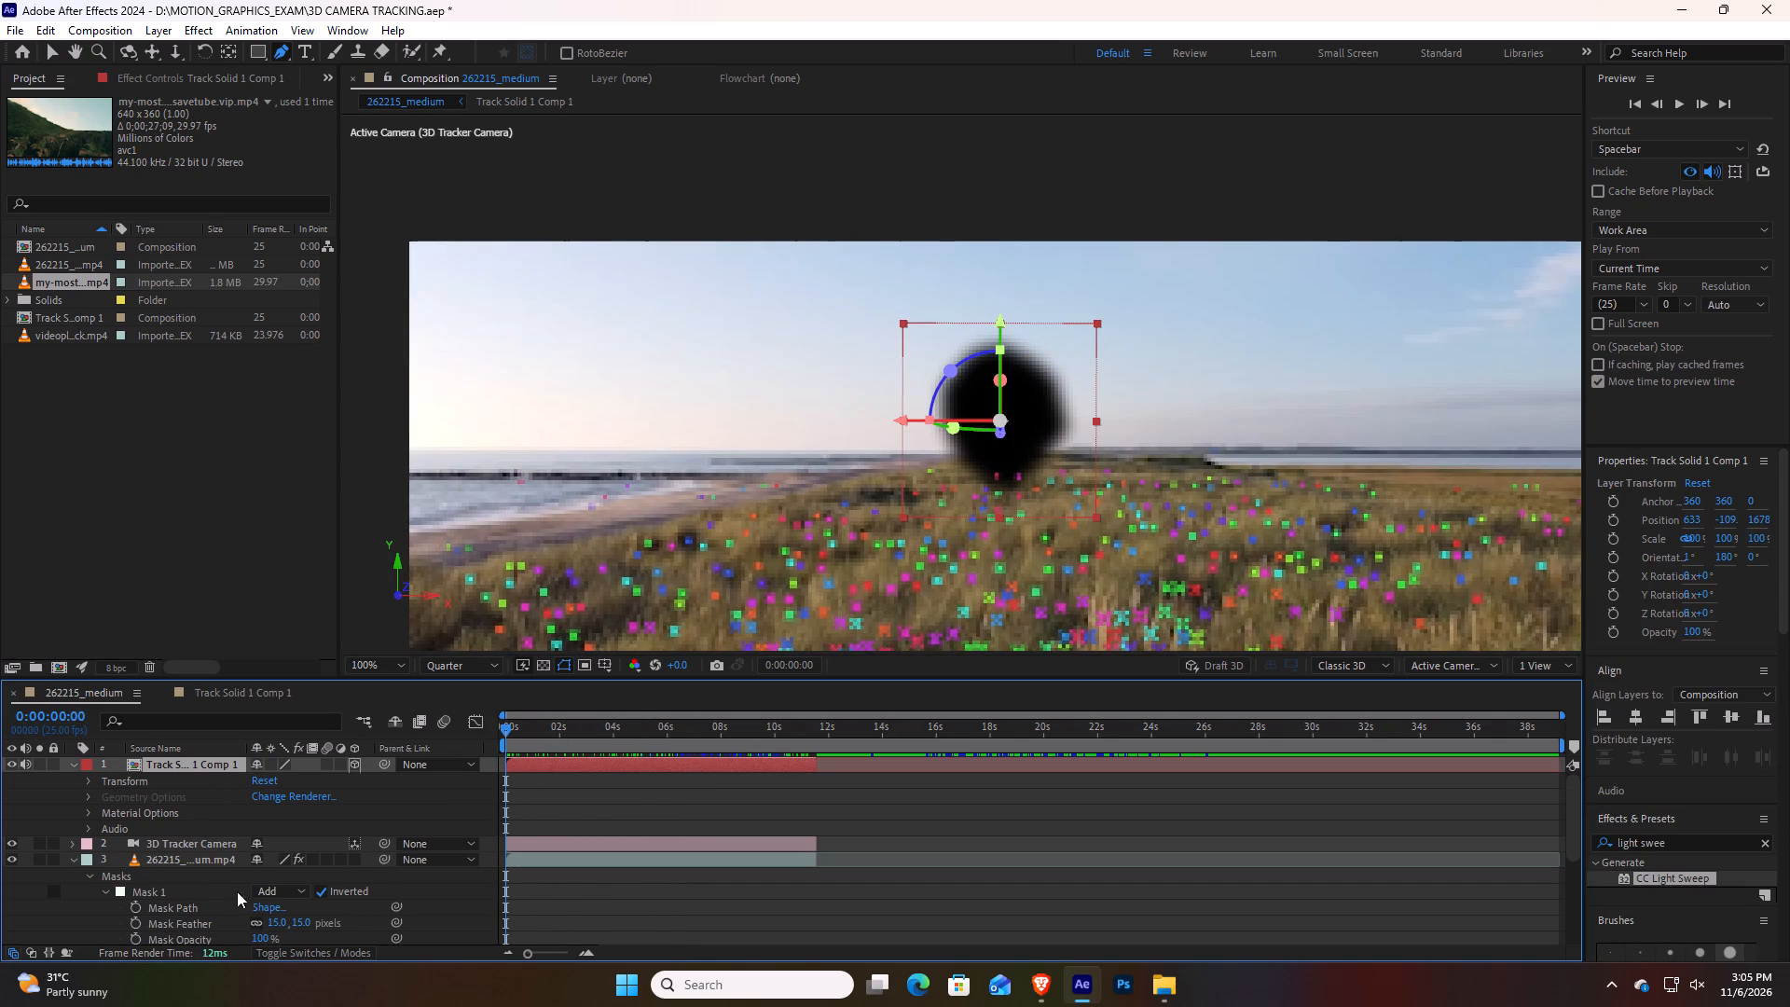
{"action": "left_click", "coordinate": [177, 895]}
{"action": "left_click_drag", "start_coordinate": [503, 724], "coordinate": [604, 738]}
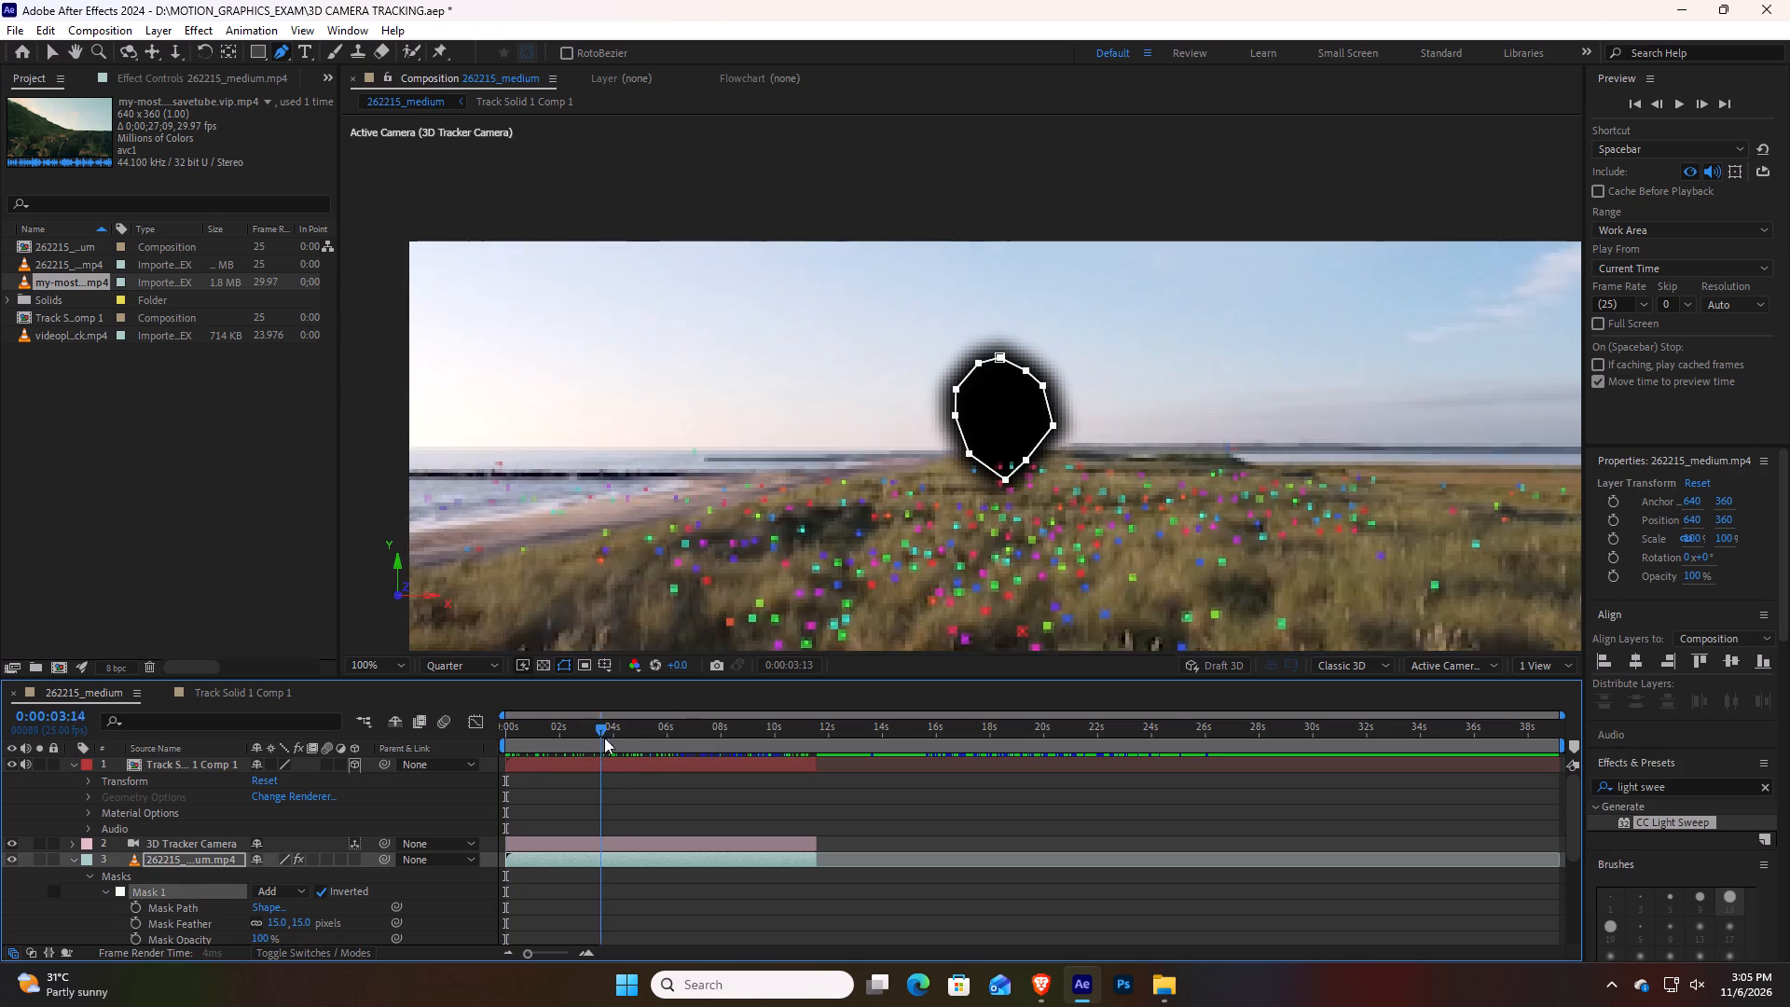
{"action": "left_click_drag", "start_coordinate": [604, 738], "coordinate": [653, 758]}
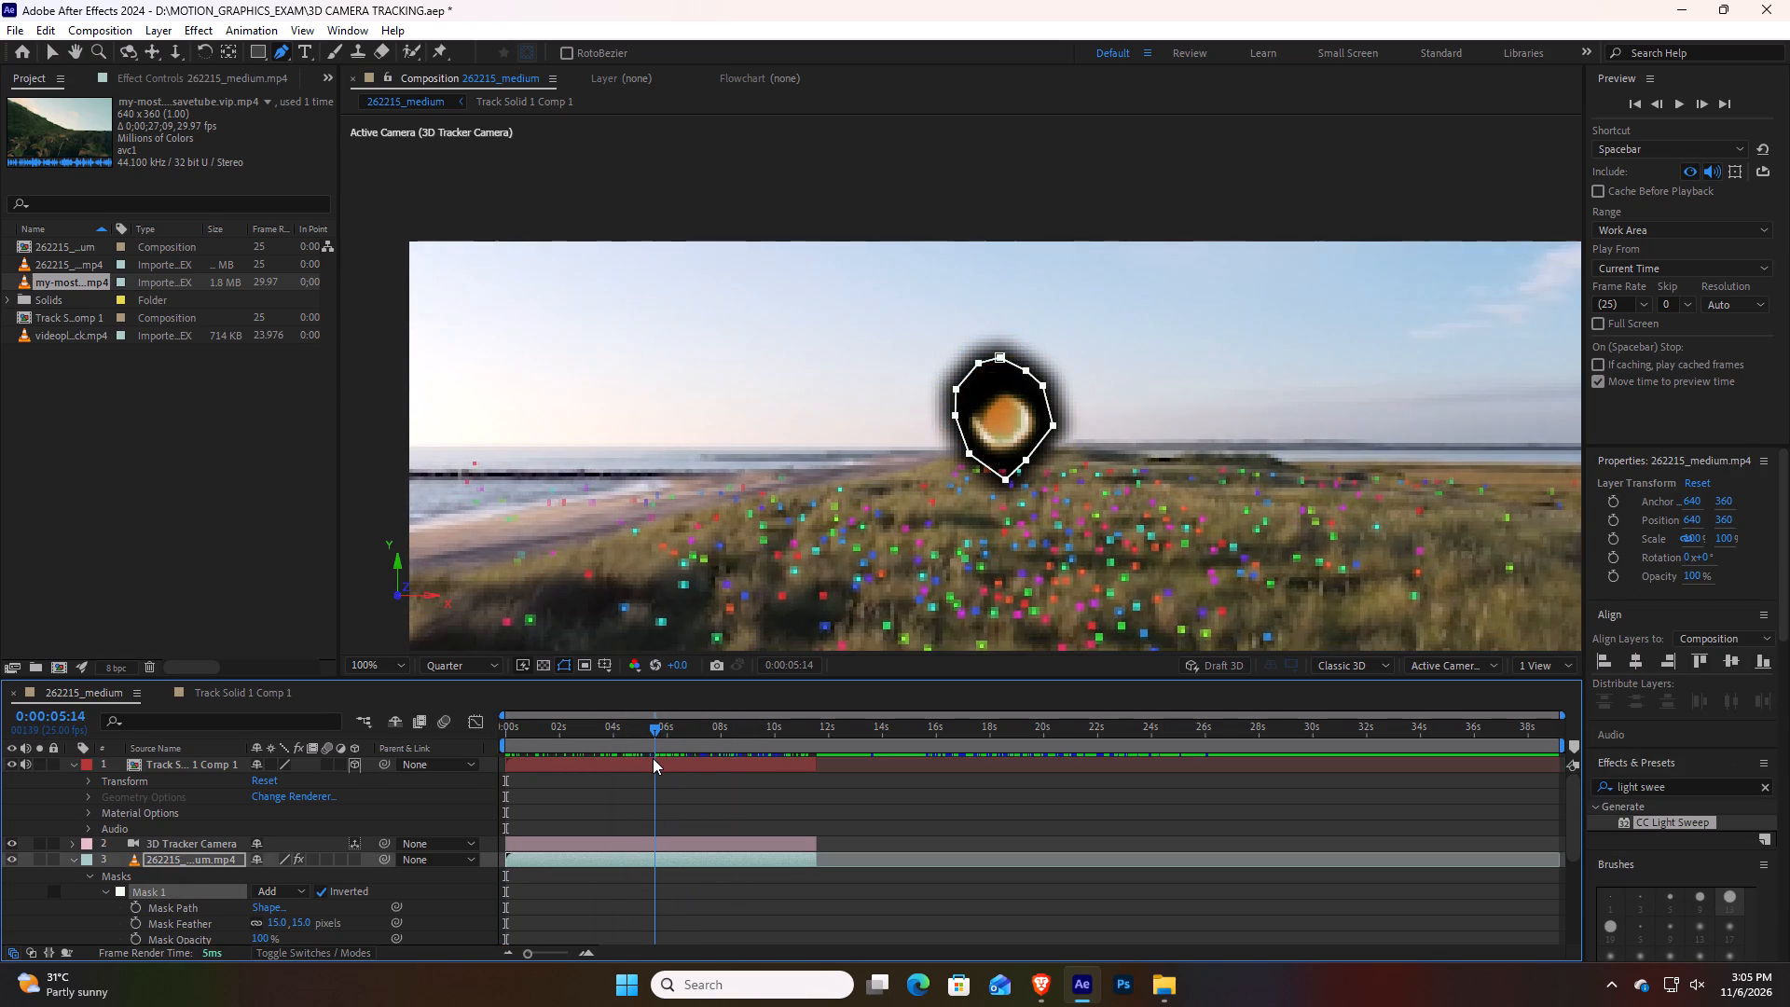
{"action": "left_click_drag", "start_coordinate": [653, 758], "coordinate": [639, 762]}
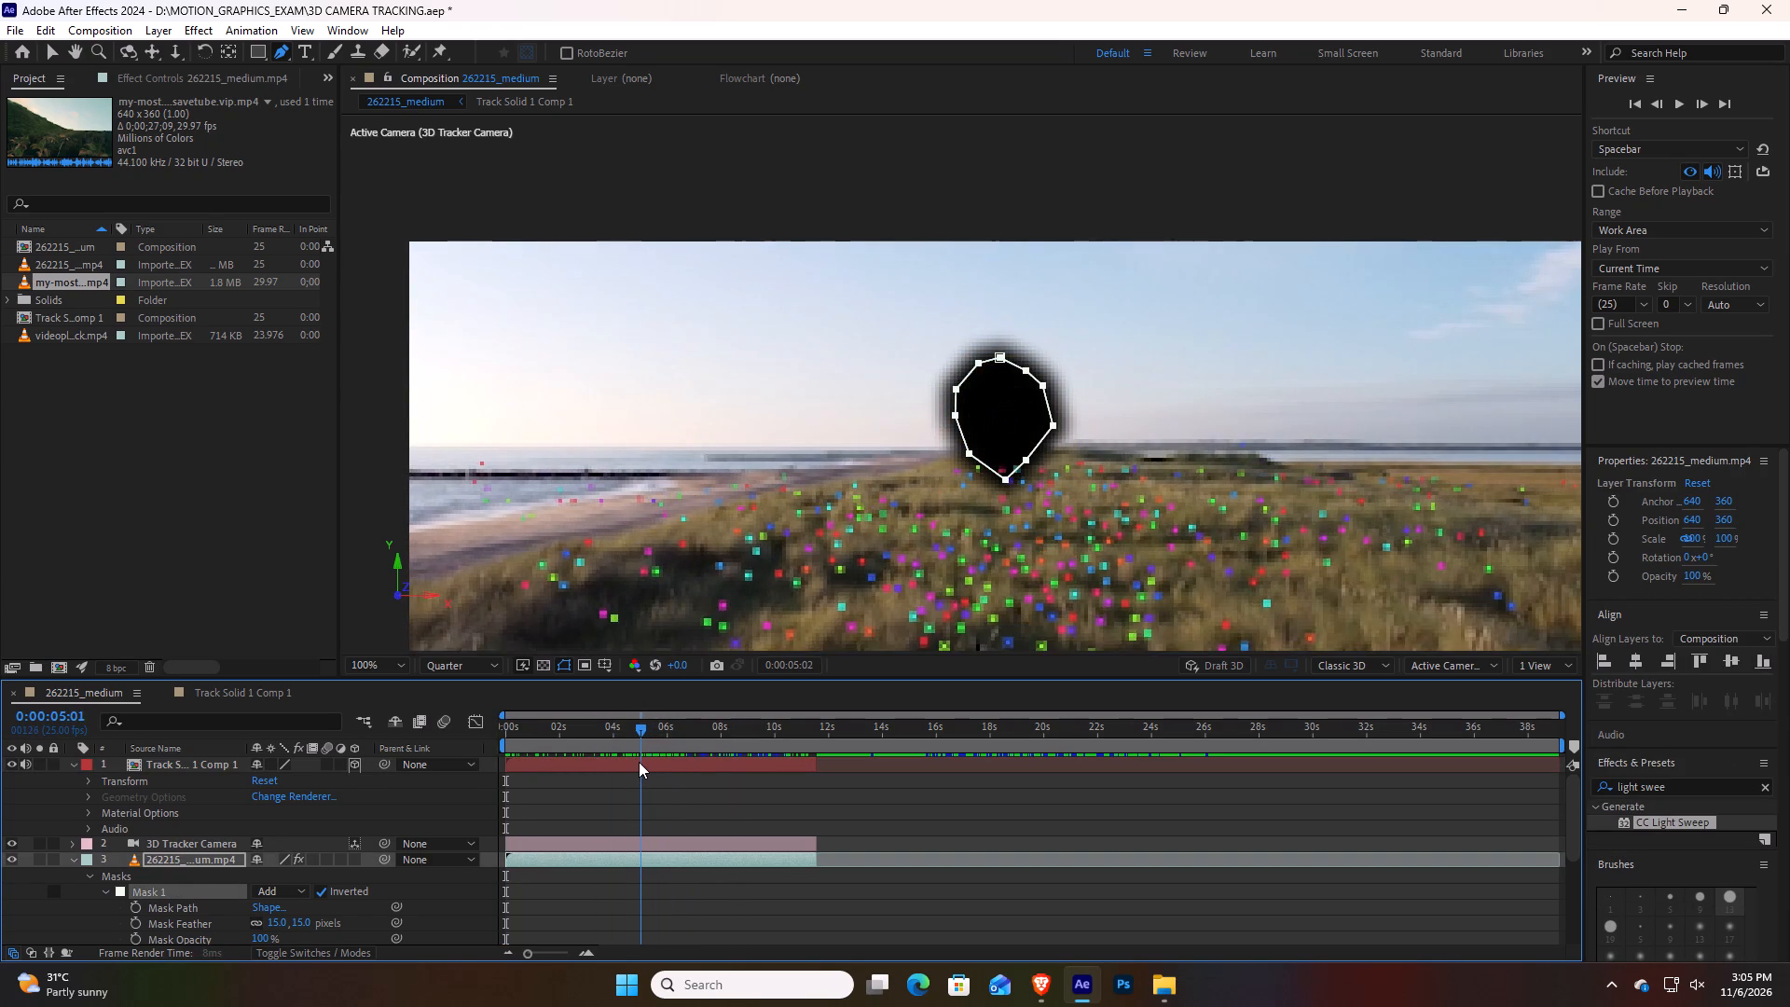
{"action": "left_click_drag", "start_coordinate": [639, 762], "coordinate": [636, 762]}
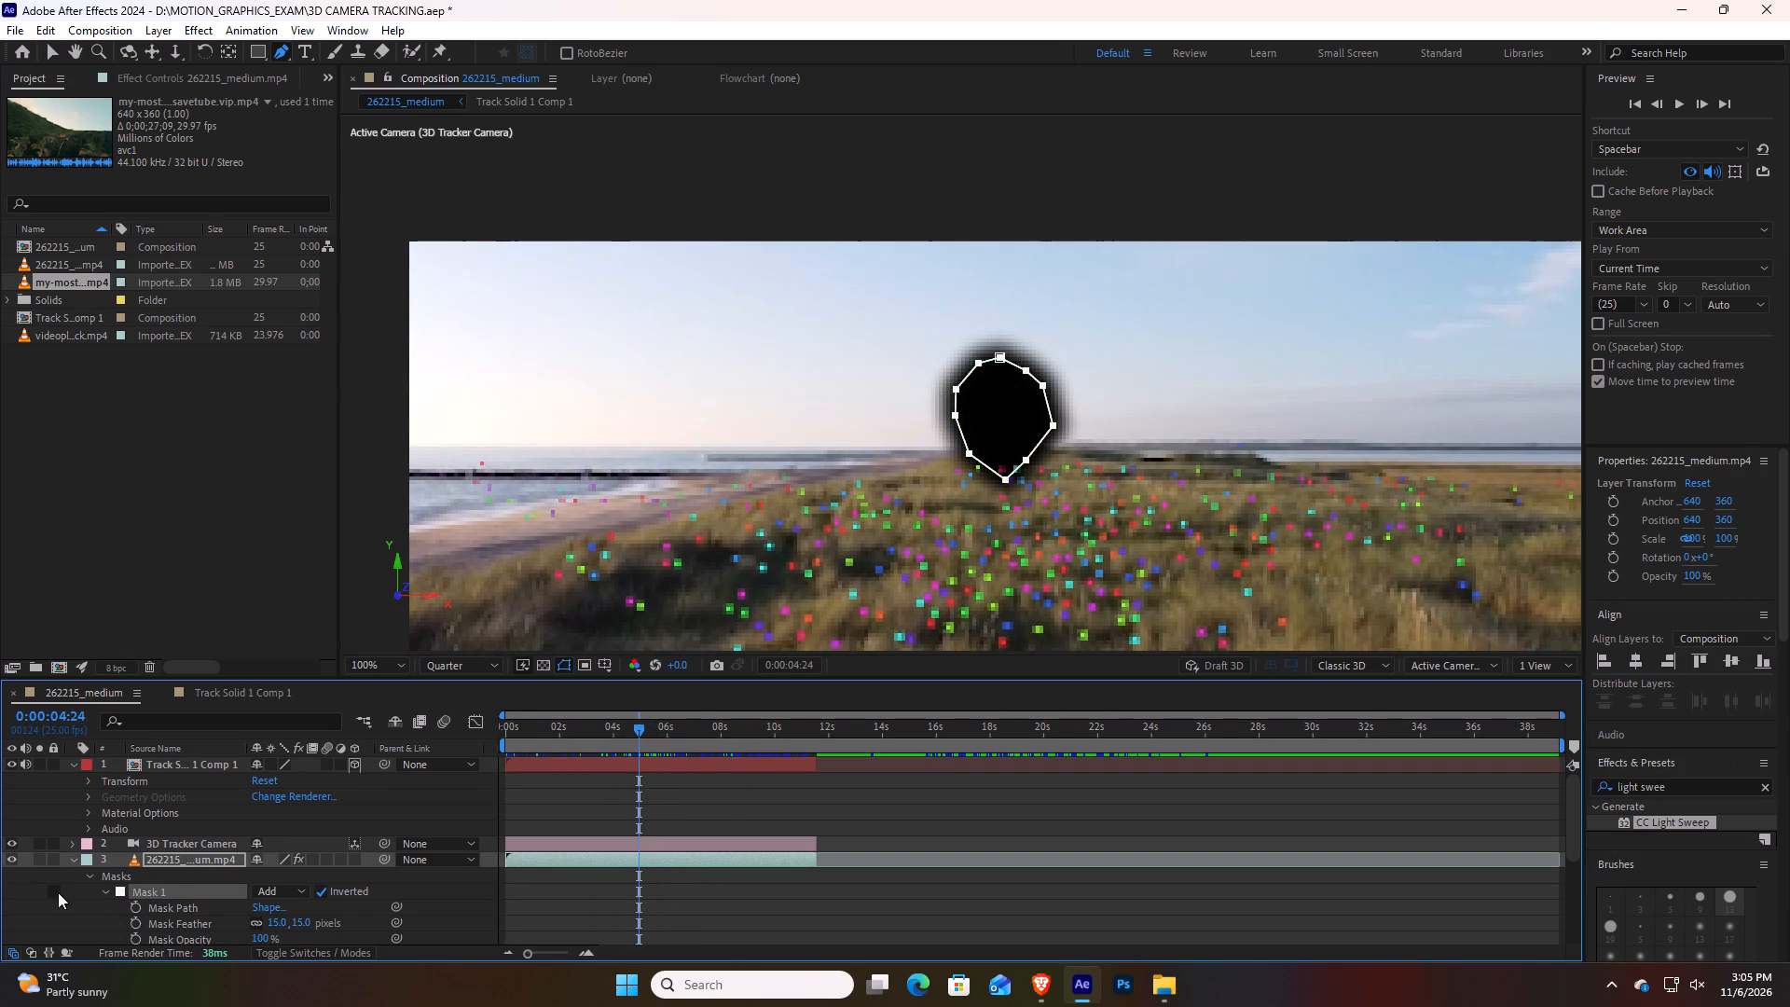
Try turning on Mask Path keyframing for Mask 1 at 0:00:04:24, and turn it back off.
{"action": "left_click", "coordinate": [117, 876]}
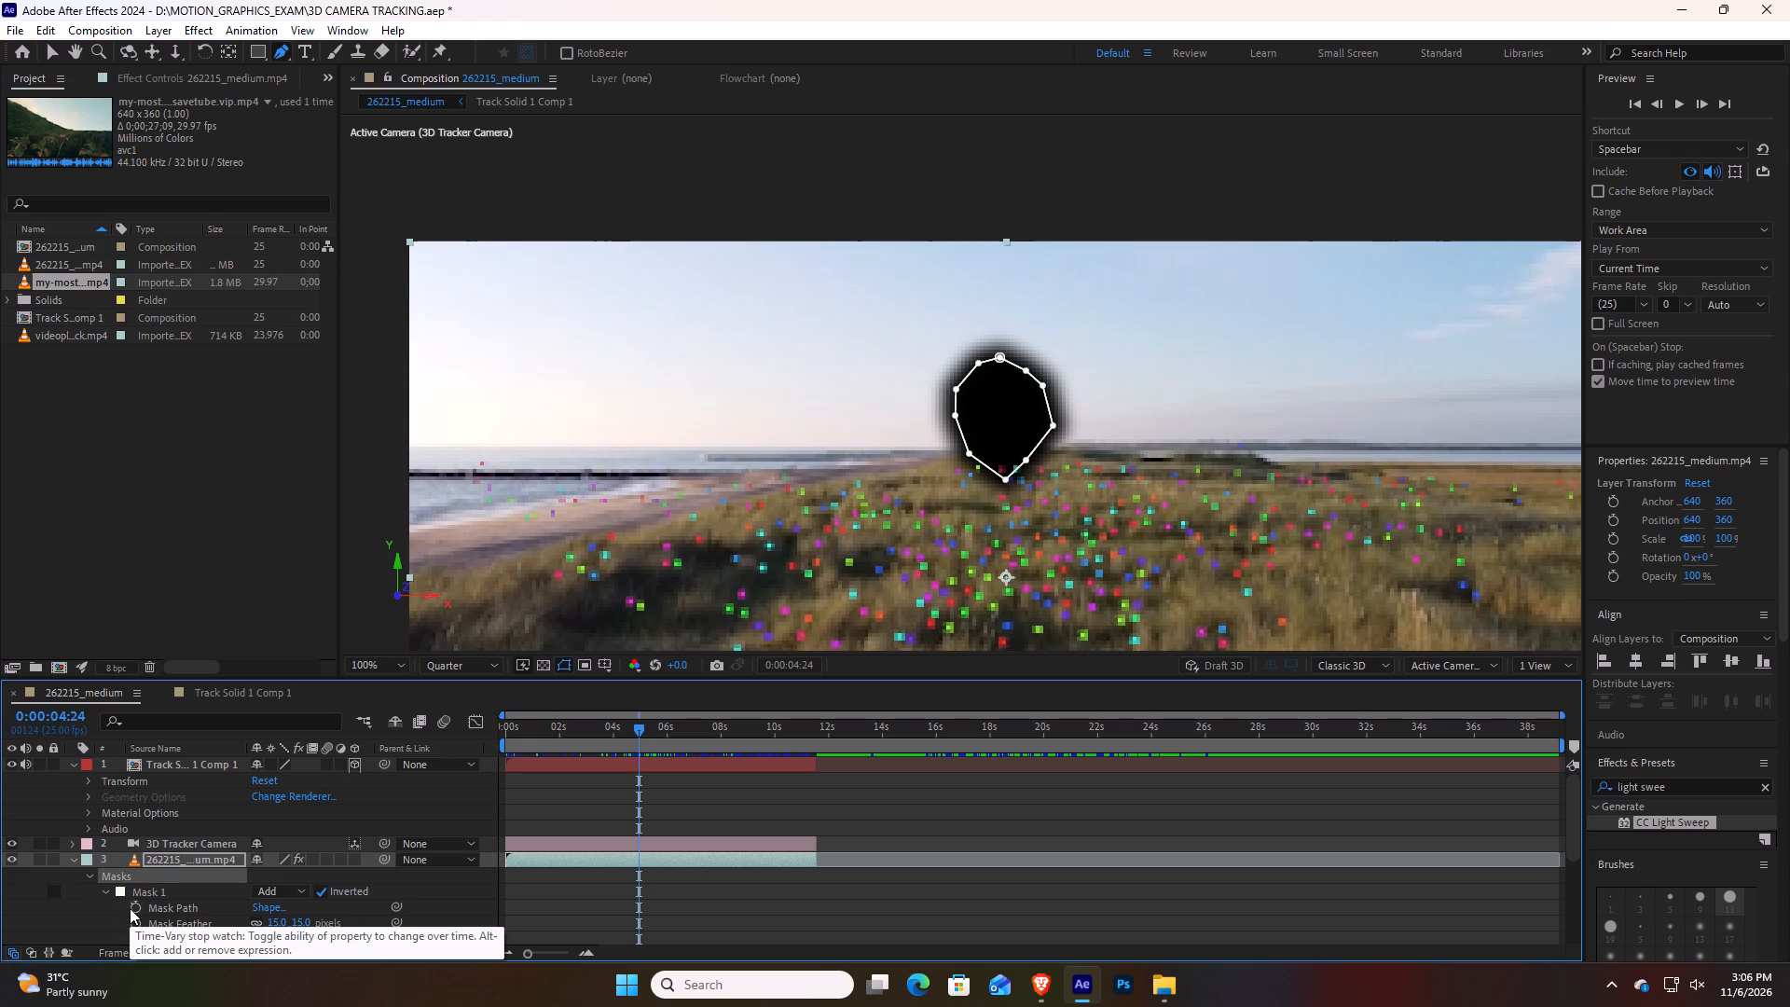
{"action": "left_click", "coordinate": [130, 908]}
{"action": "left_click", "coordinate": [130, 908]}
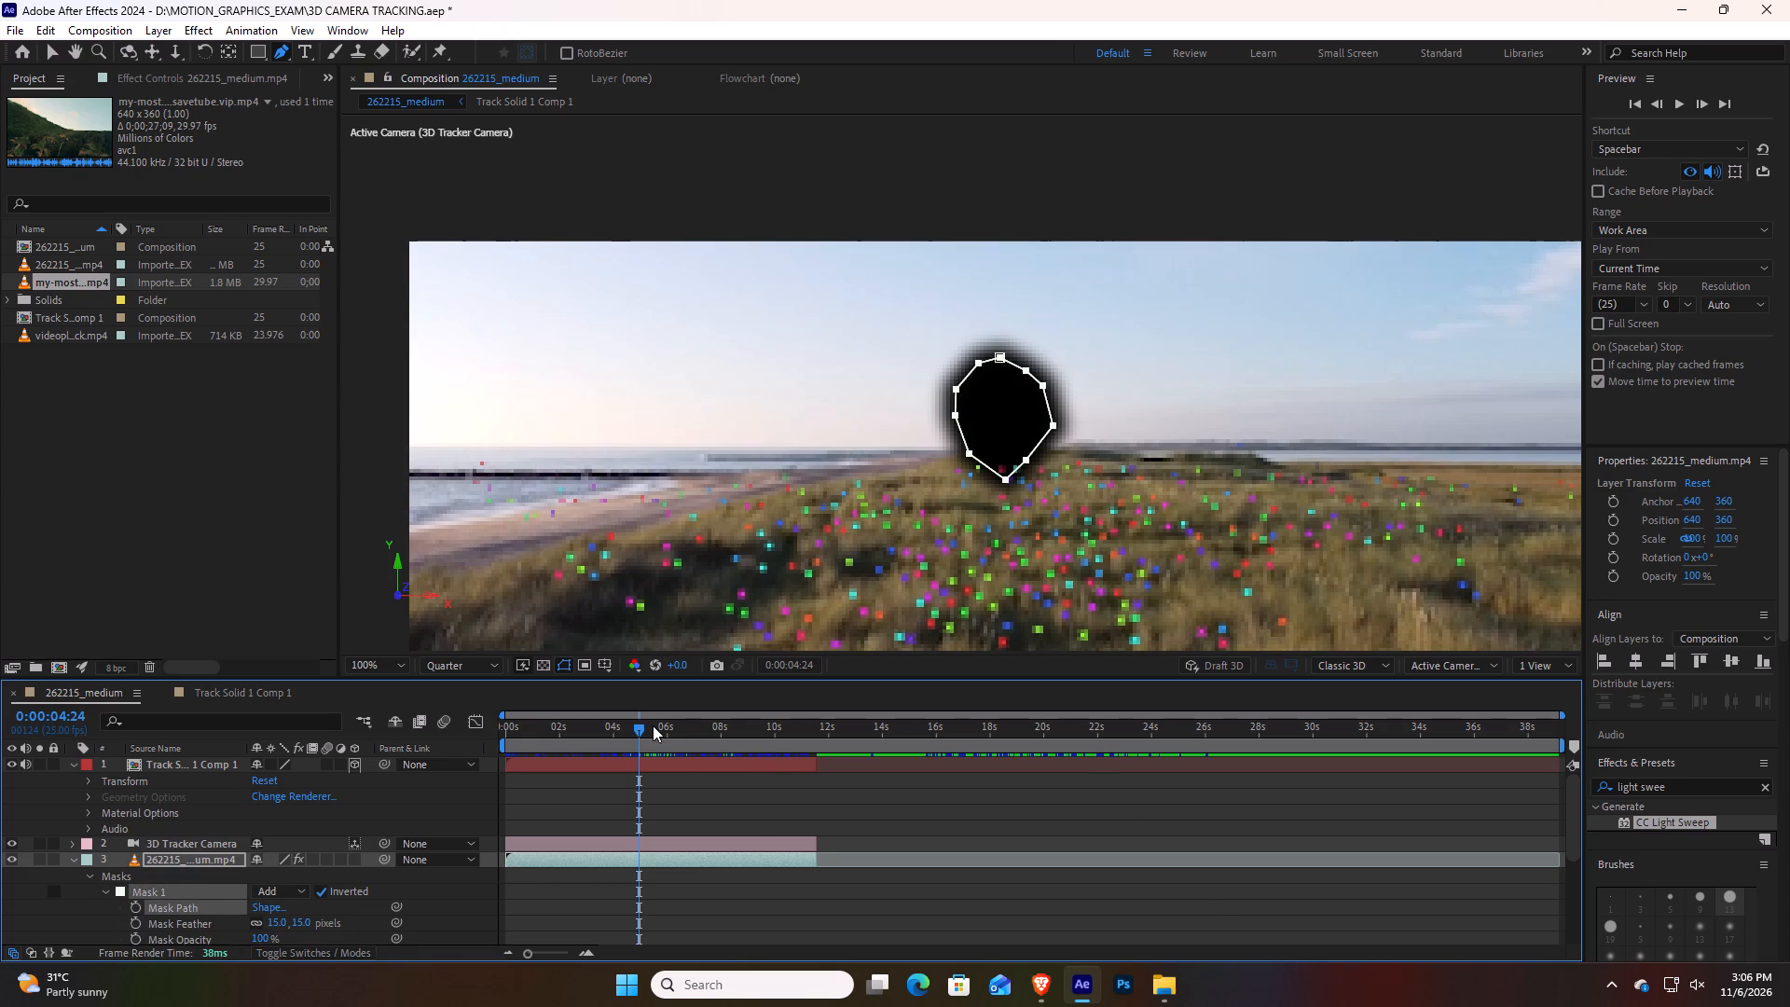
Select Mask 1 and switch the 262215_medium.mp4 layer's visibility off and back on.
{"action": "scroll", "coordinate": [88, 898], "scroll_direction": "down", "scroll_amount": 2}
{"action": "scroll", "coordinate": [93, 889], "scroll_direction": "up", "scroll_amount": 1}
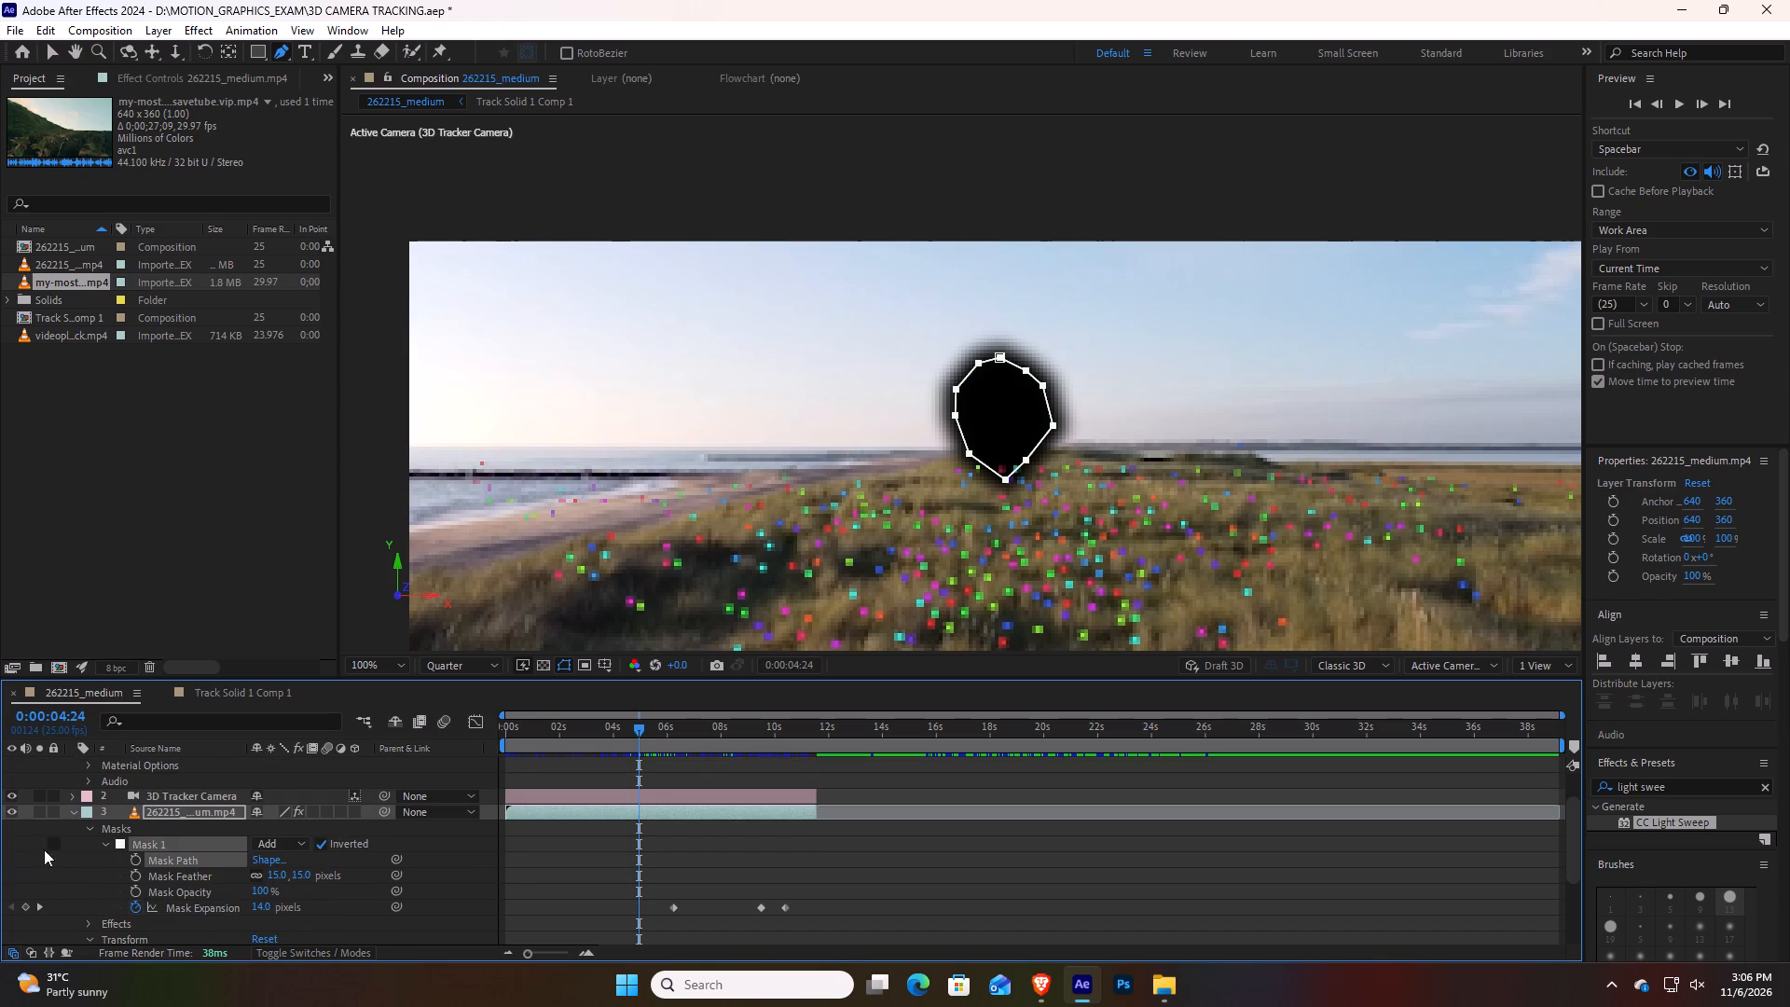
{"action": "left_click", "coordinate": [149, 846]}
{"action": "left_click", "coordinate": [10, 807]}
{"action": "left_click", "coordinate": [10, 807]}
Preview the beach composition's masked opening from the start to about 0:00:02:13, and return to the start.
{"action": "scroll", "coordinate": [205, 776], "scroll_direction": "up", "scroll_amount": 2}
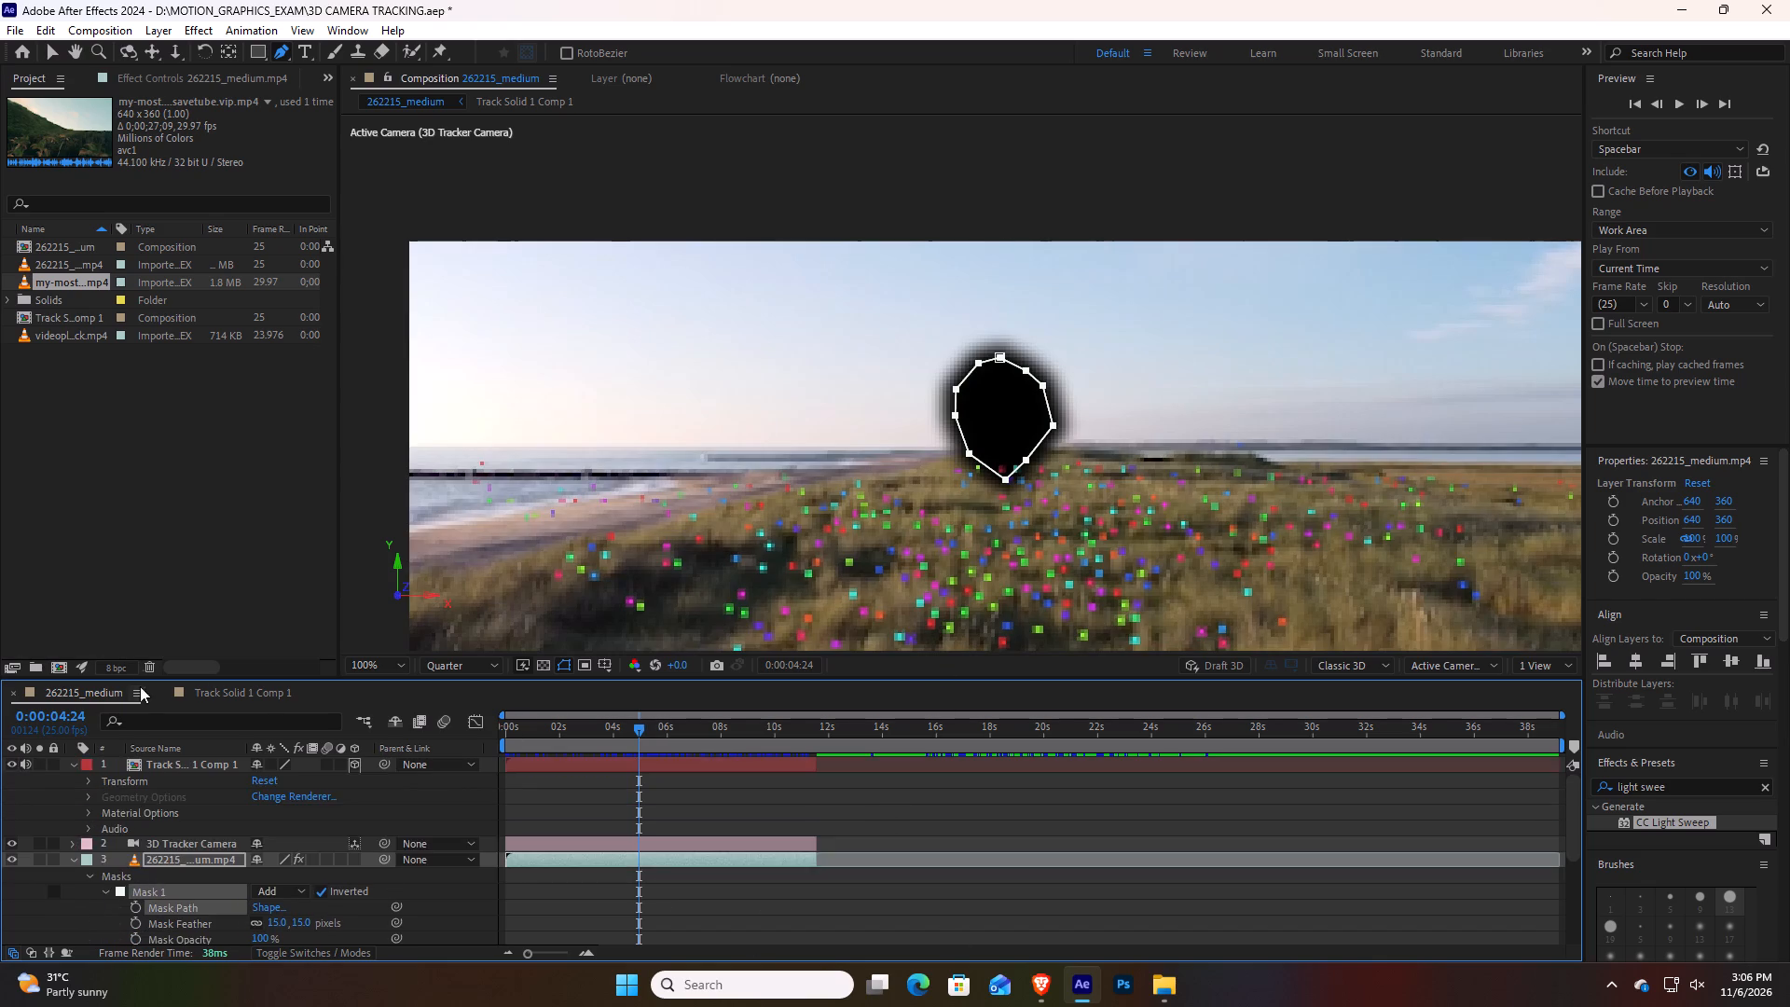
{"action": "left_click", "coordinate": [261, 698]}
{"action": "left_click", "coordinate": [71, 697]}
{"action": "left_click_drag", "start_coordinate": [640, 726], "coordinate": [394, 724]}
{"action": "key", "text": "space"}
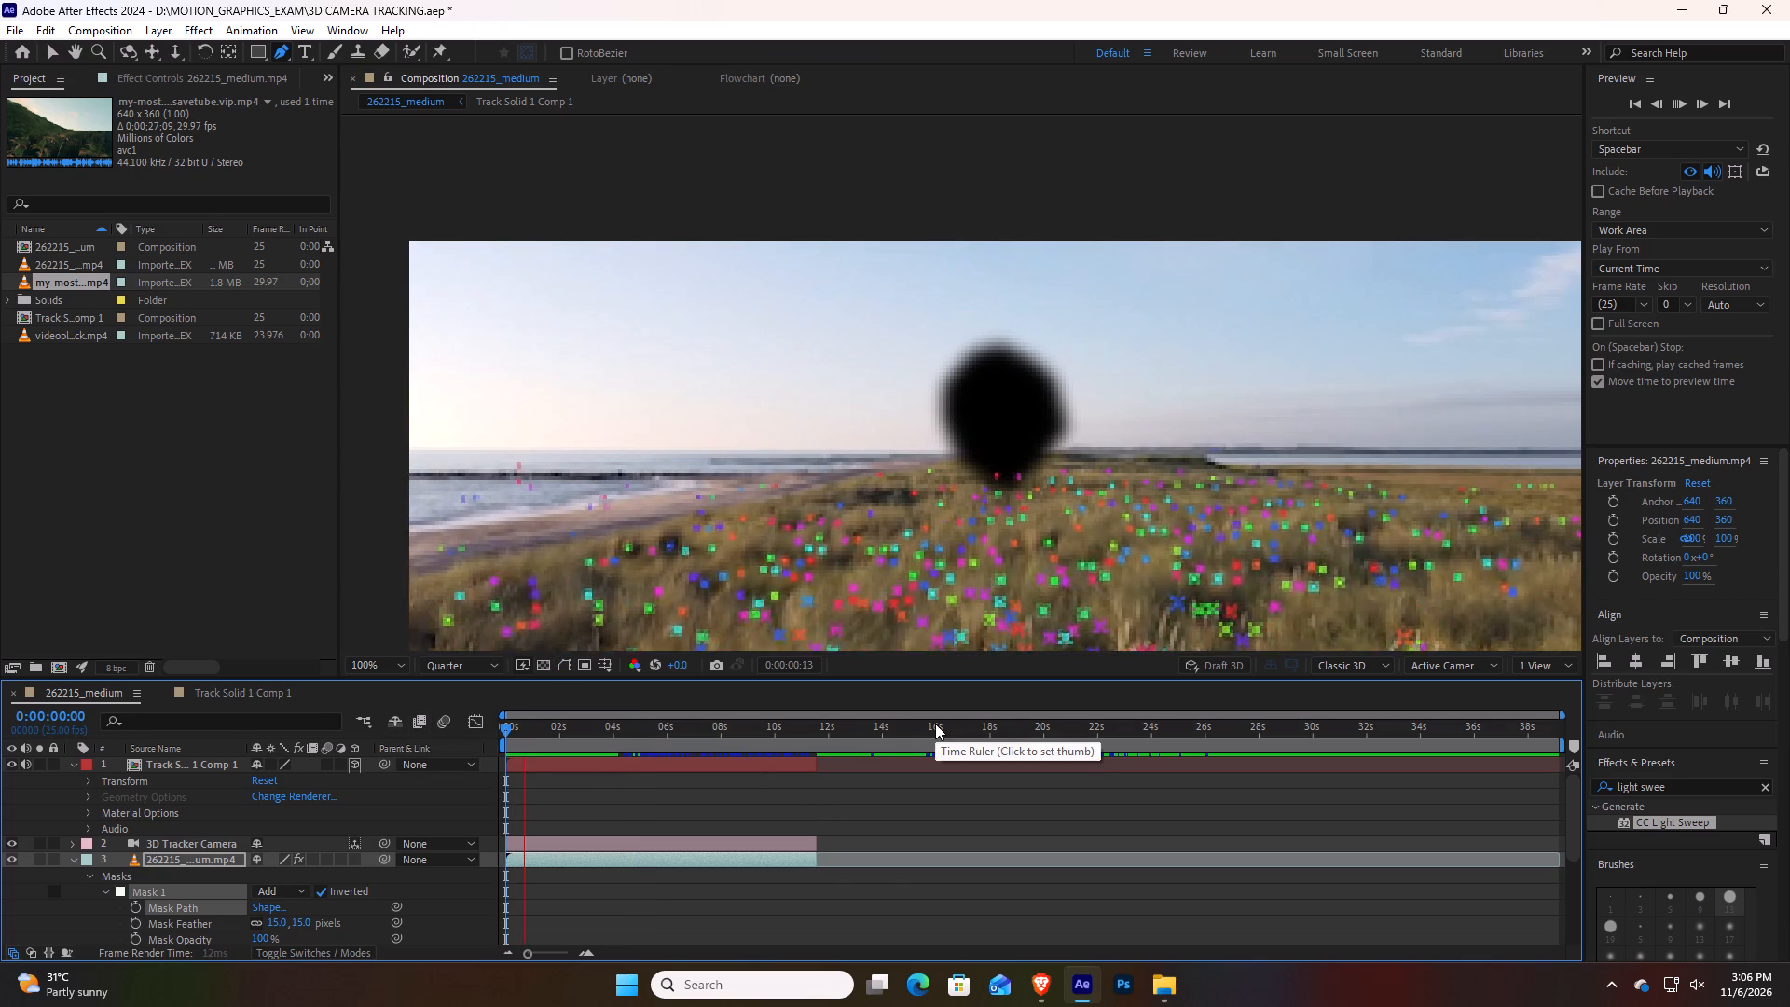
{"action": "key", "text": "space"}
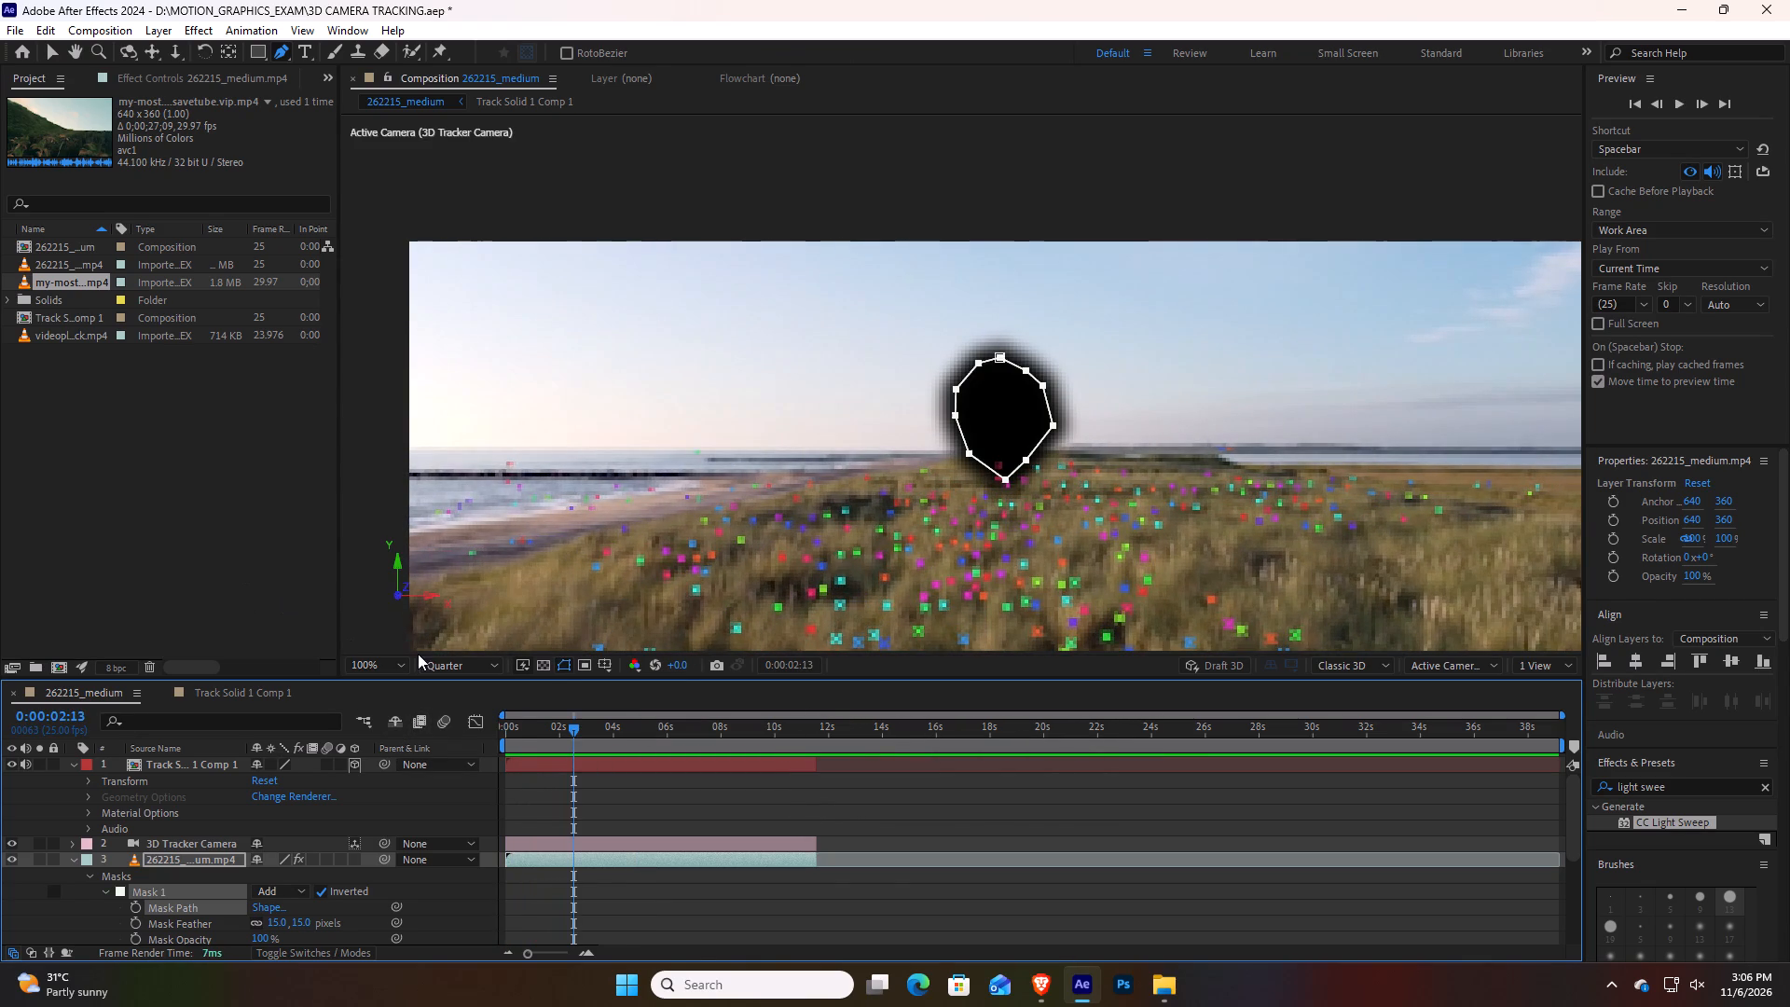
{"action": "left_click_drag", "start_coordinate": [571, 725], "coordinate": [291, 727]}
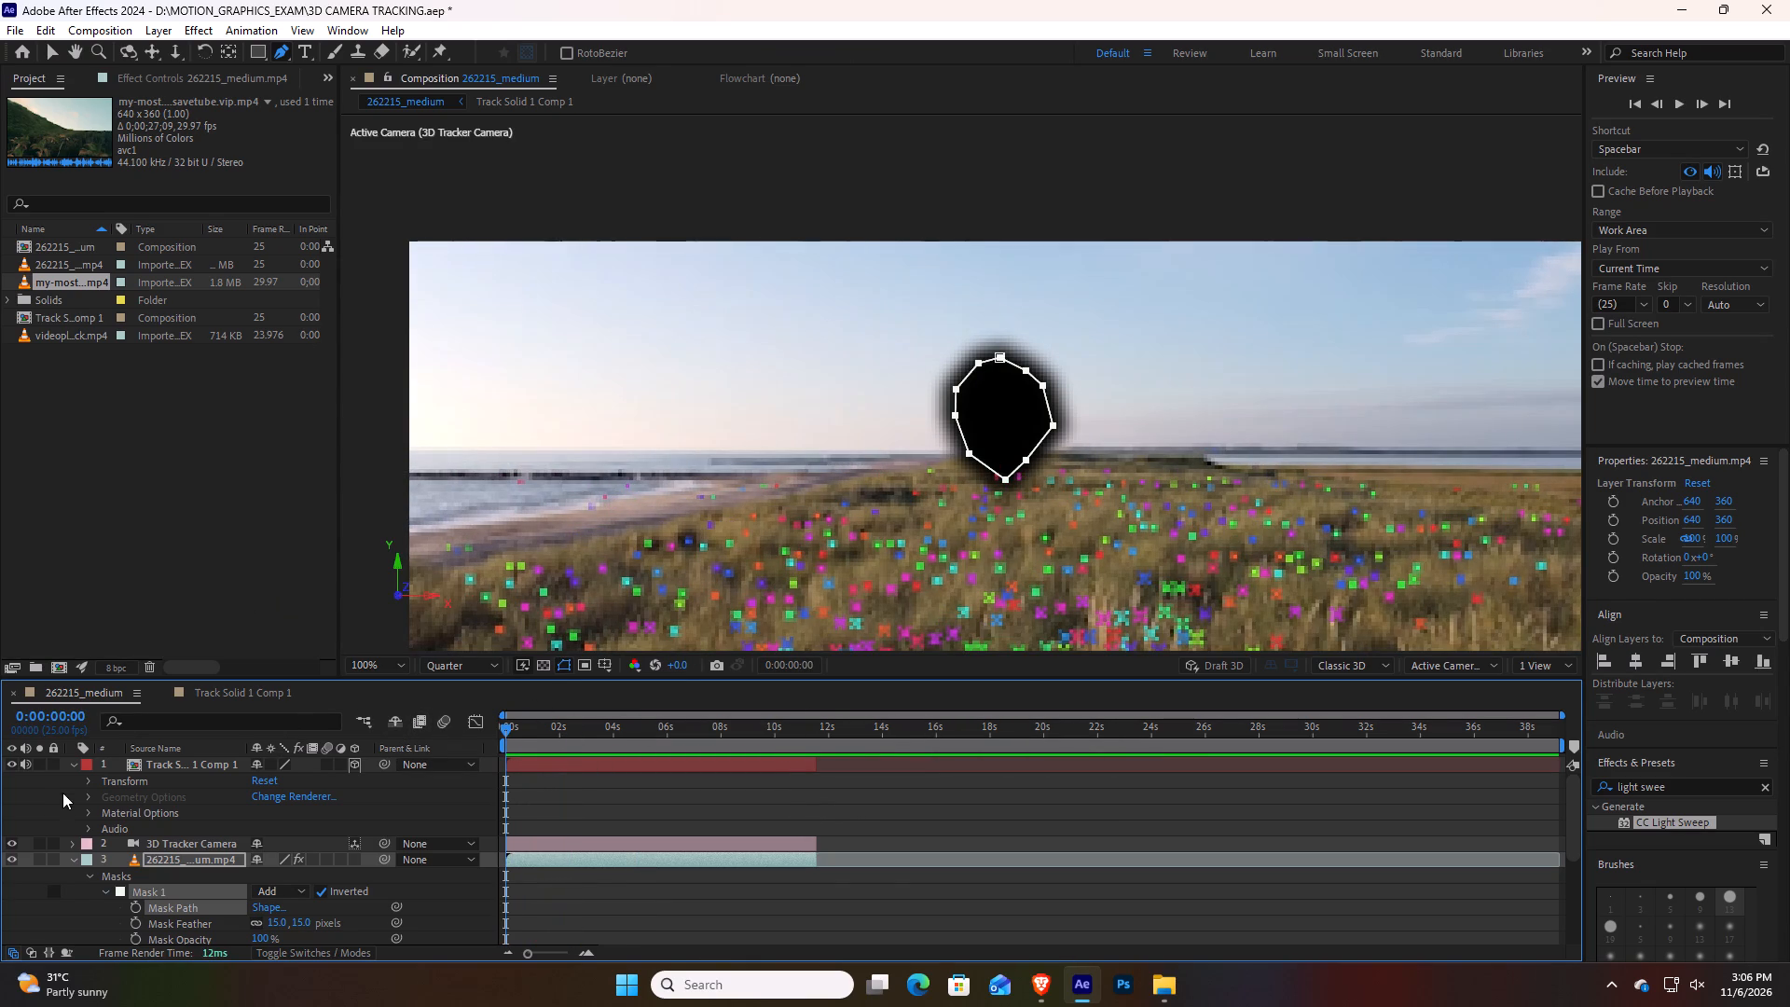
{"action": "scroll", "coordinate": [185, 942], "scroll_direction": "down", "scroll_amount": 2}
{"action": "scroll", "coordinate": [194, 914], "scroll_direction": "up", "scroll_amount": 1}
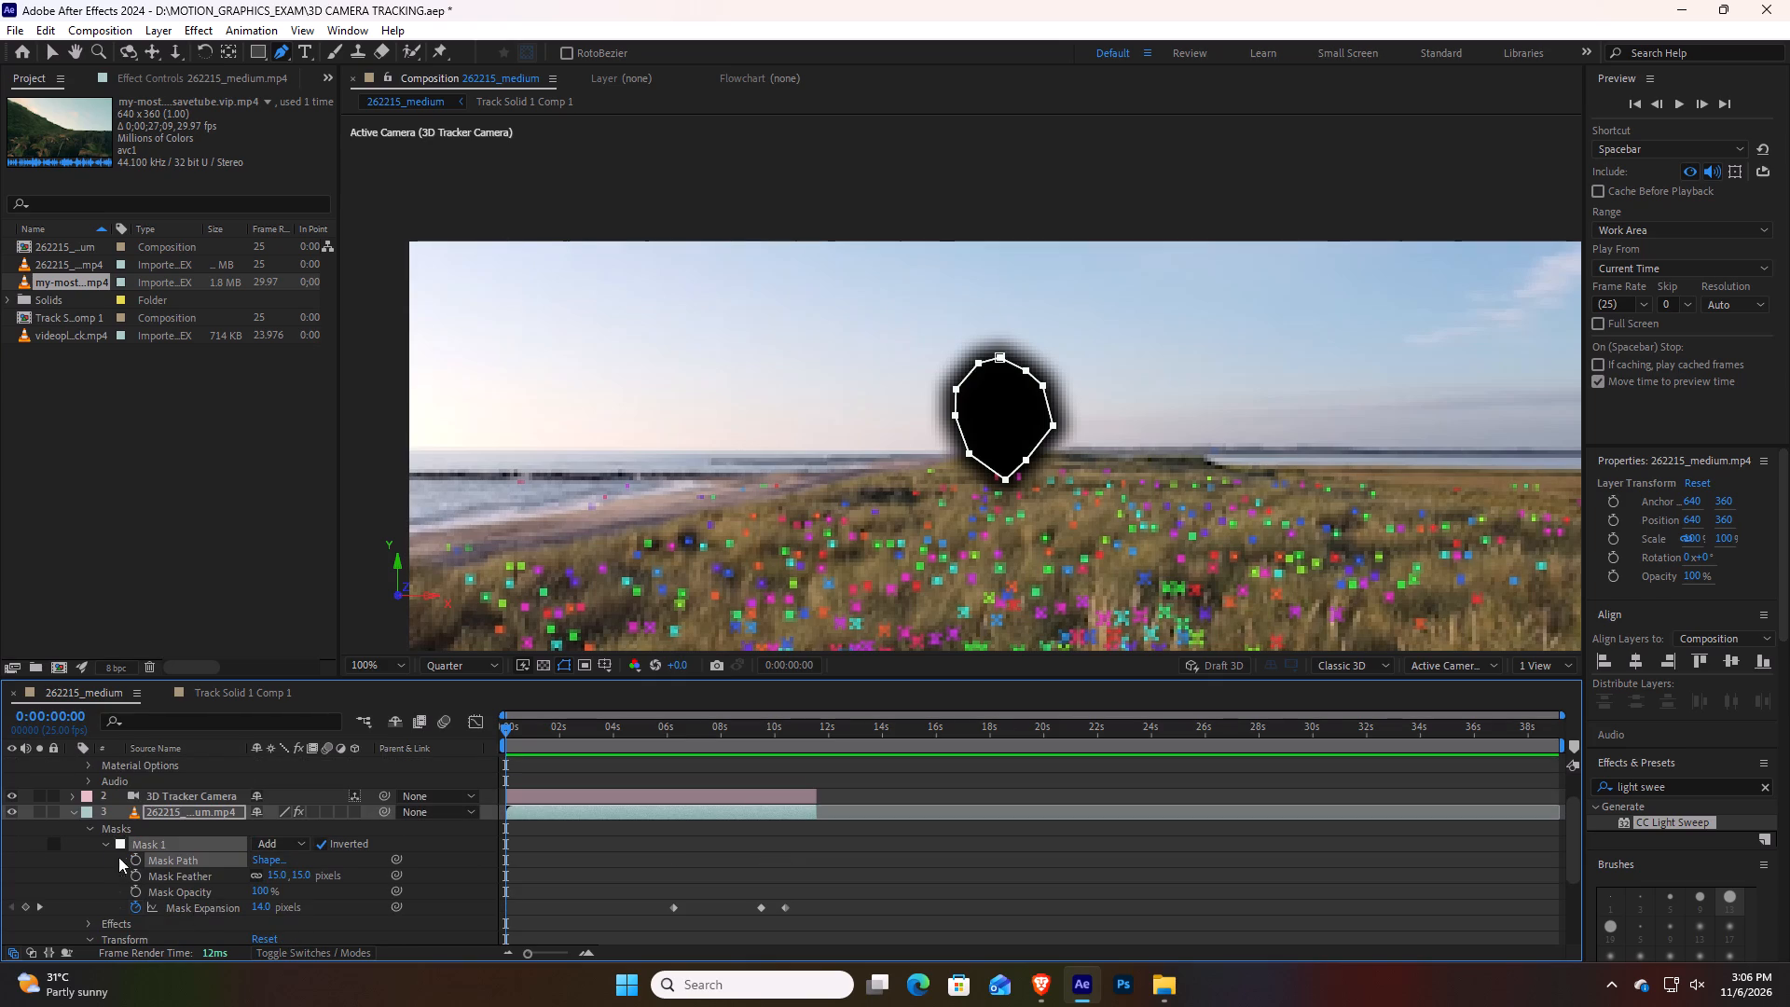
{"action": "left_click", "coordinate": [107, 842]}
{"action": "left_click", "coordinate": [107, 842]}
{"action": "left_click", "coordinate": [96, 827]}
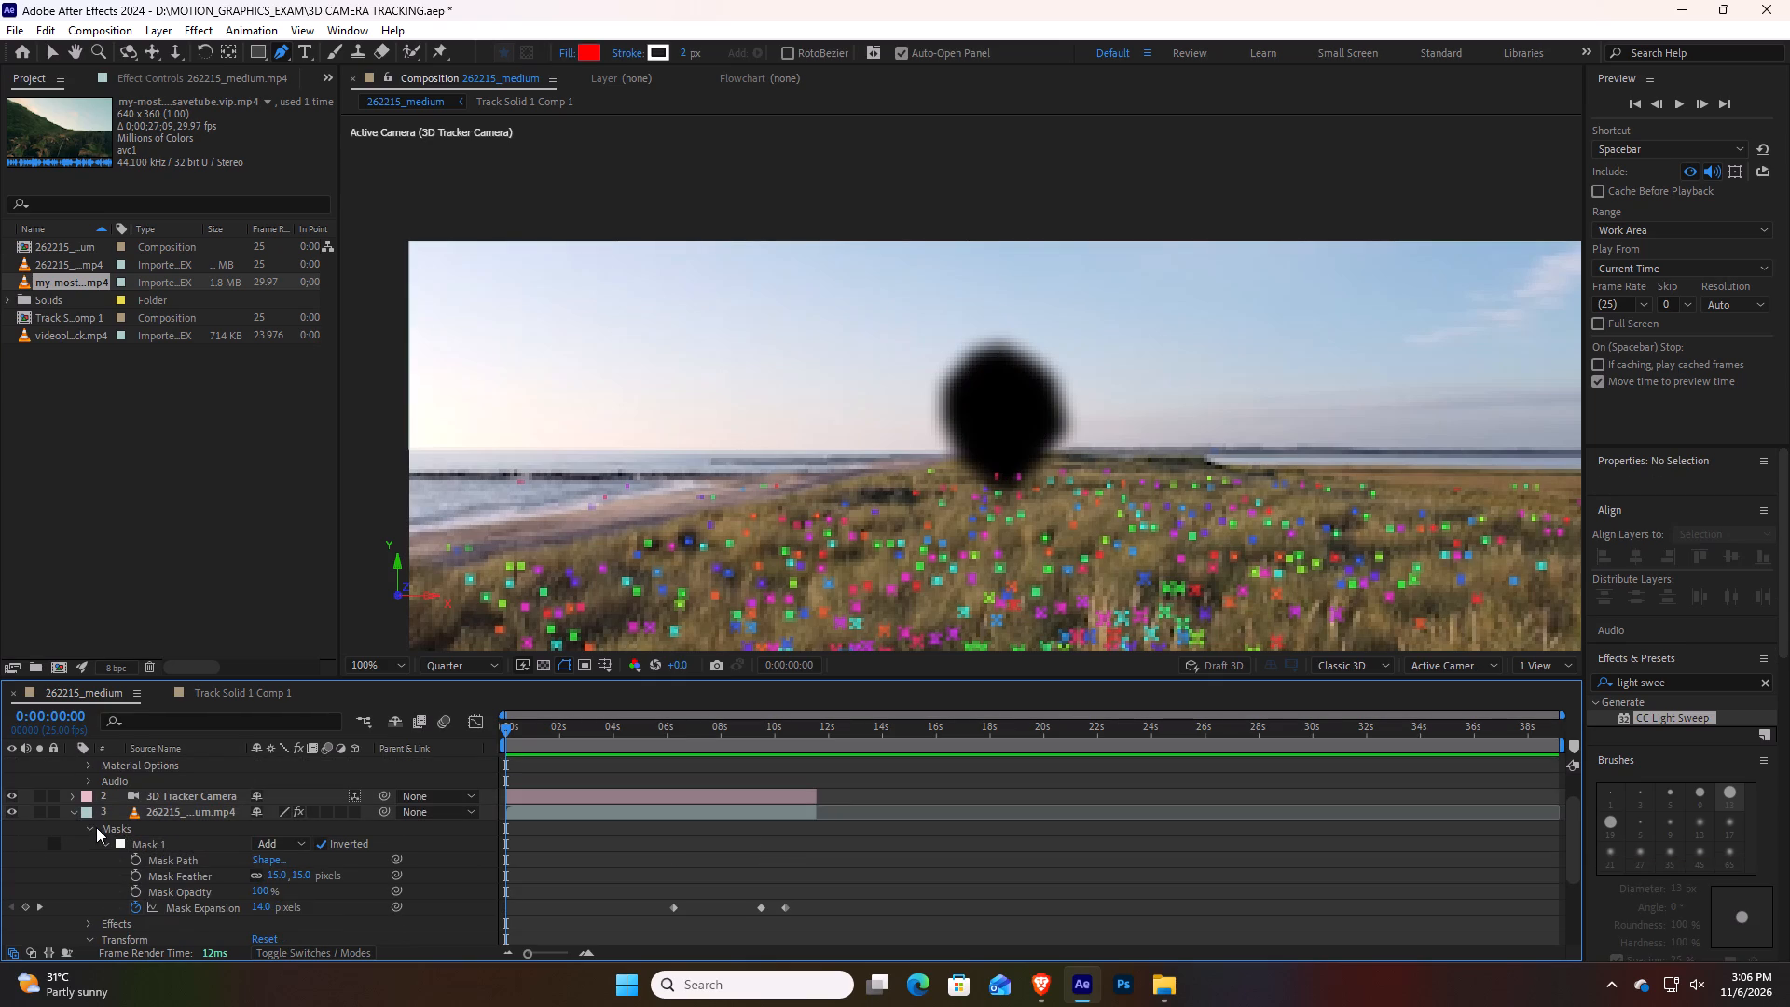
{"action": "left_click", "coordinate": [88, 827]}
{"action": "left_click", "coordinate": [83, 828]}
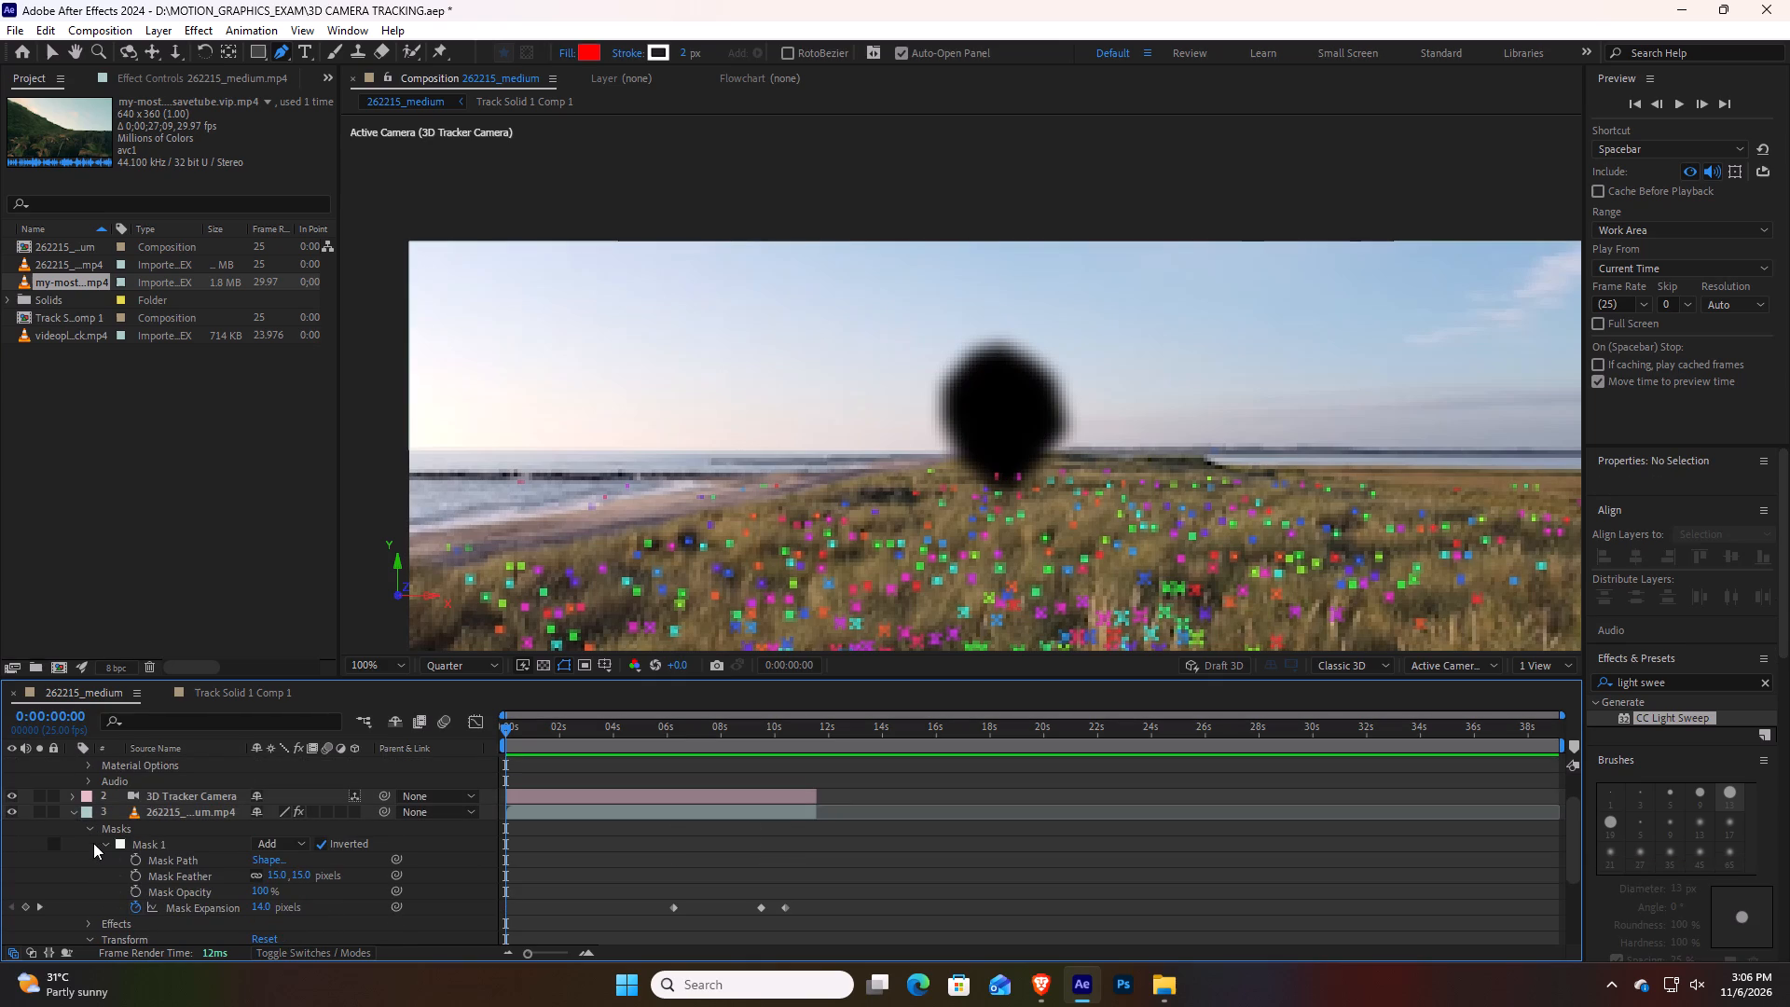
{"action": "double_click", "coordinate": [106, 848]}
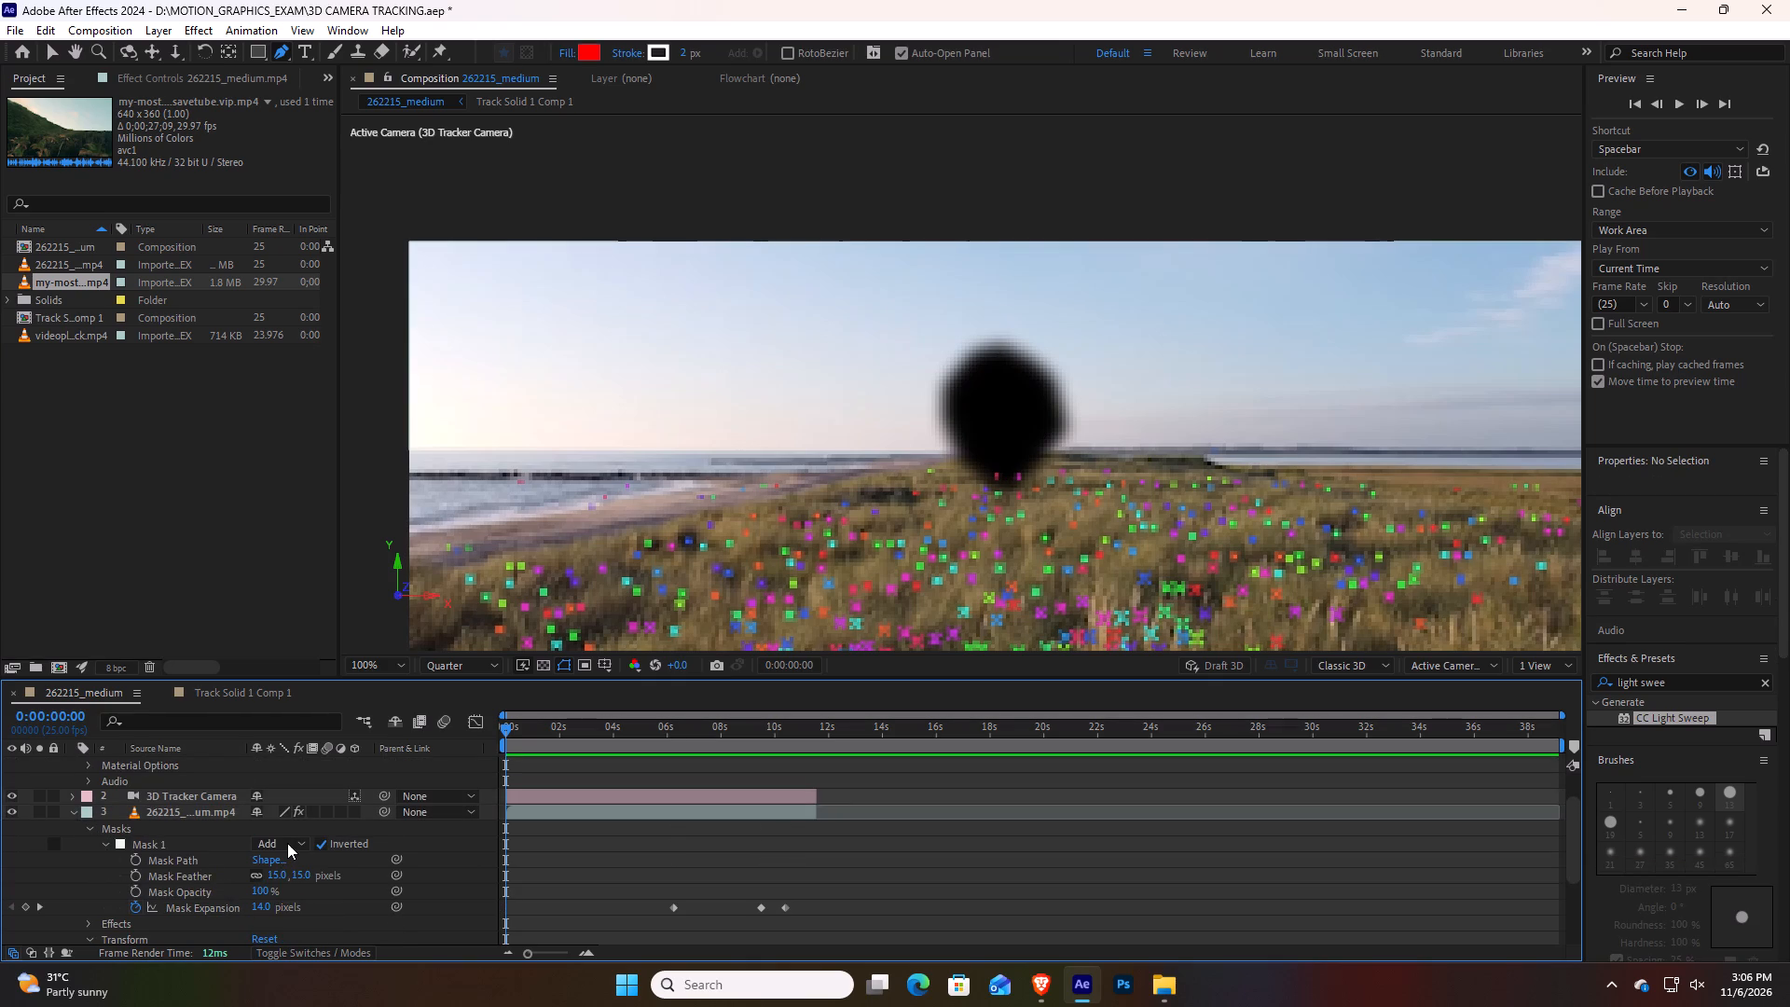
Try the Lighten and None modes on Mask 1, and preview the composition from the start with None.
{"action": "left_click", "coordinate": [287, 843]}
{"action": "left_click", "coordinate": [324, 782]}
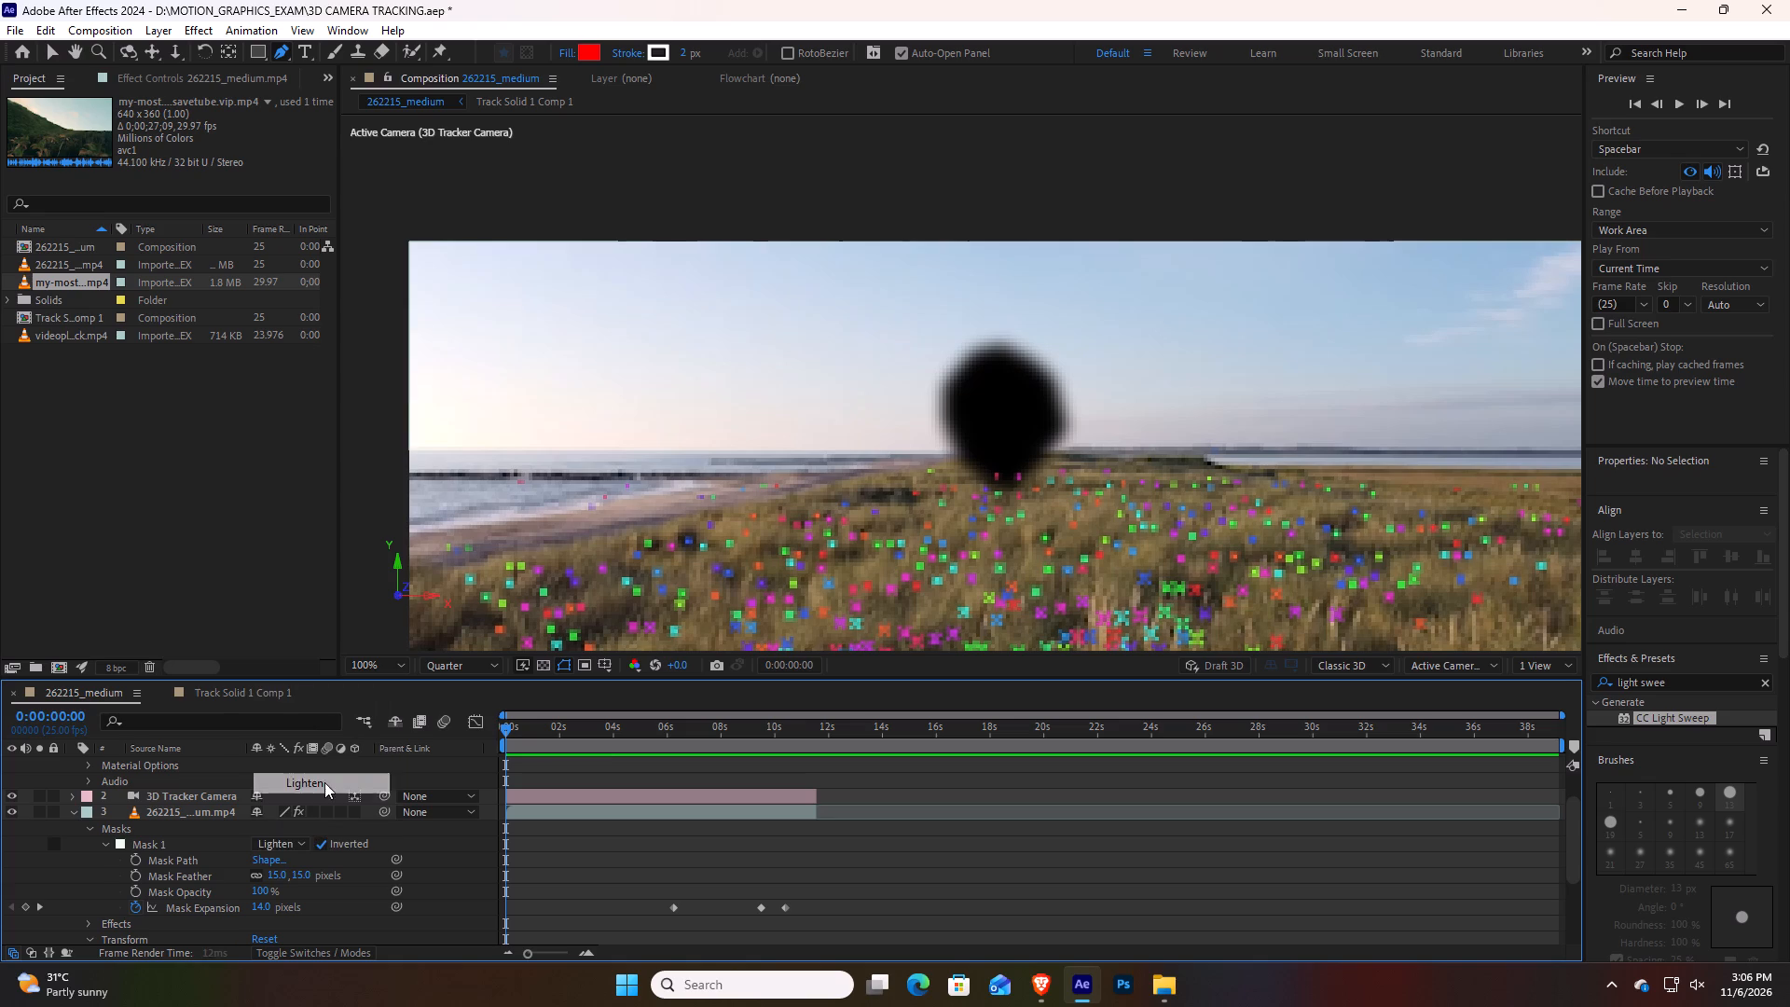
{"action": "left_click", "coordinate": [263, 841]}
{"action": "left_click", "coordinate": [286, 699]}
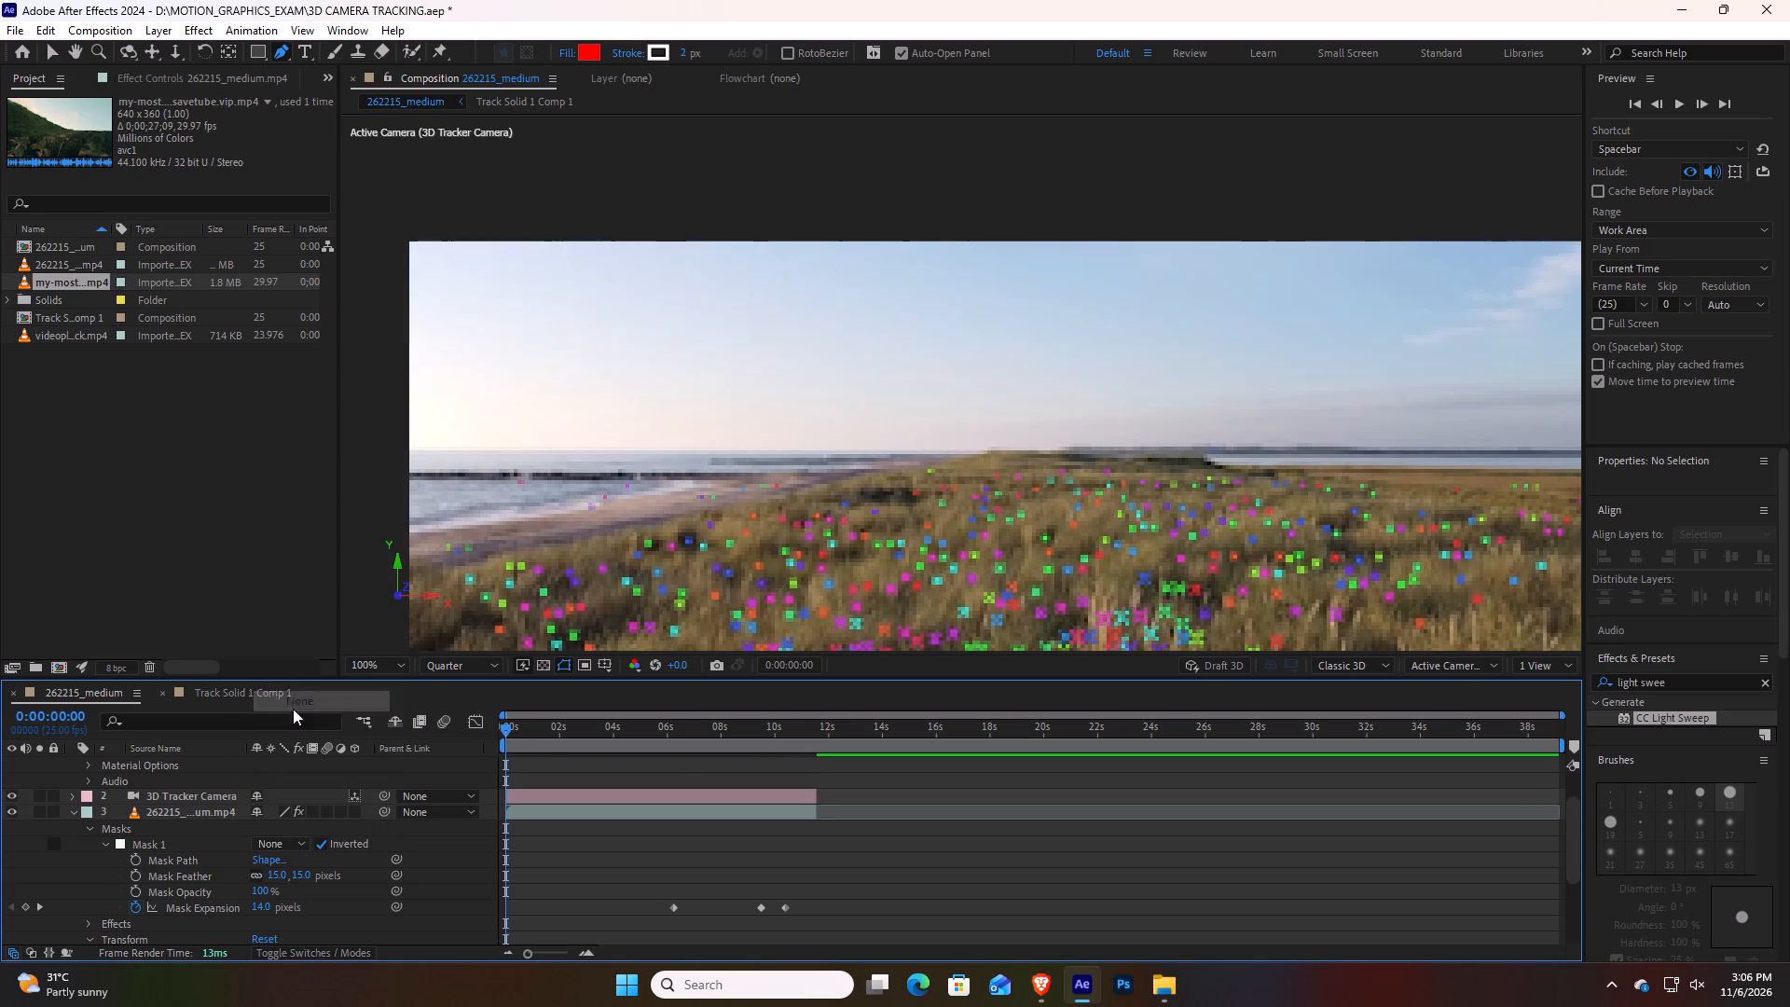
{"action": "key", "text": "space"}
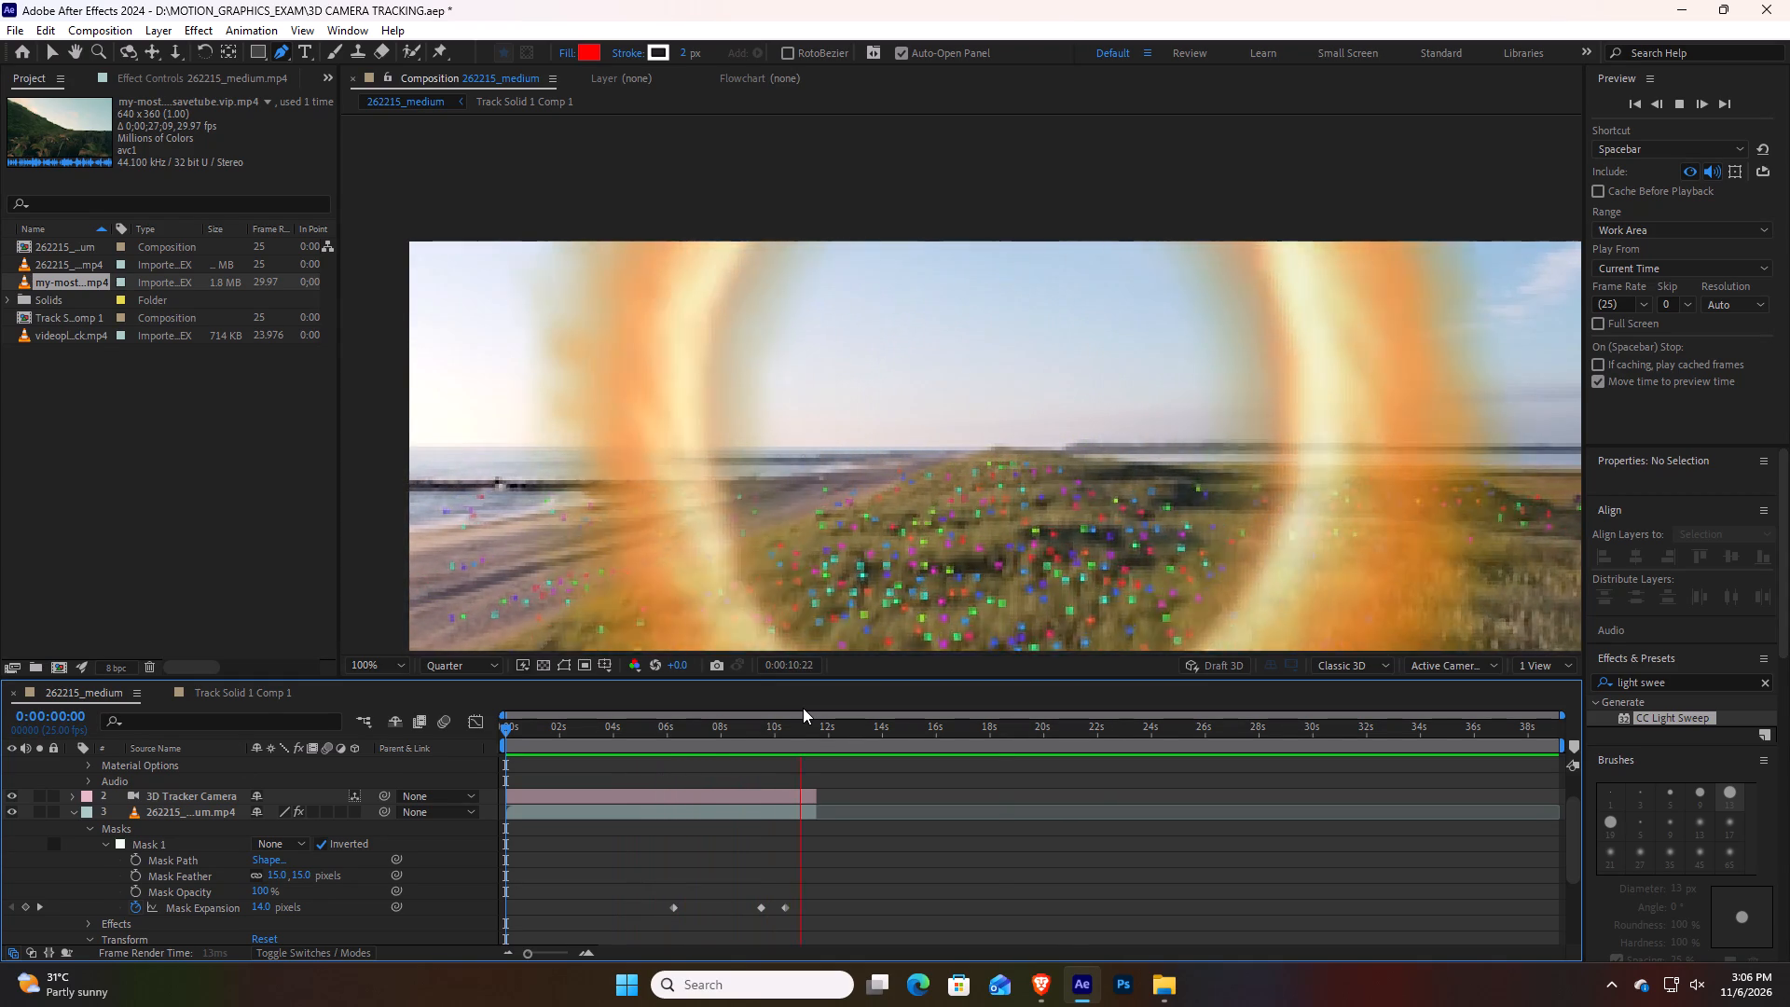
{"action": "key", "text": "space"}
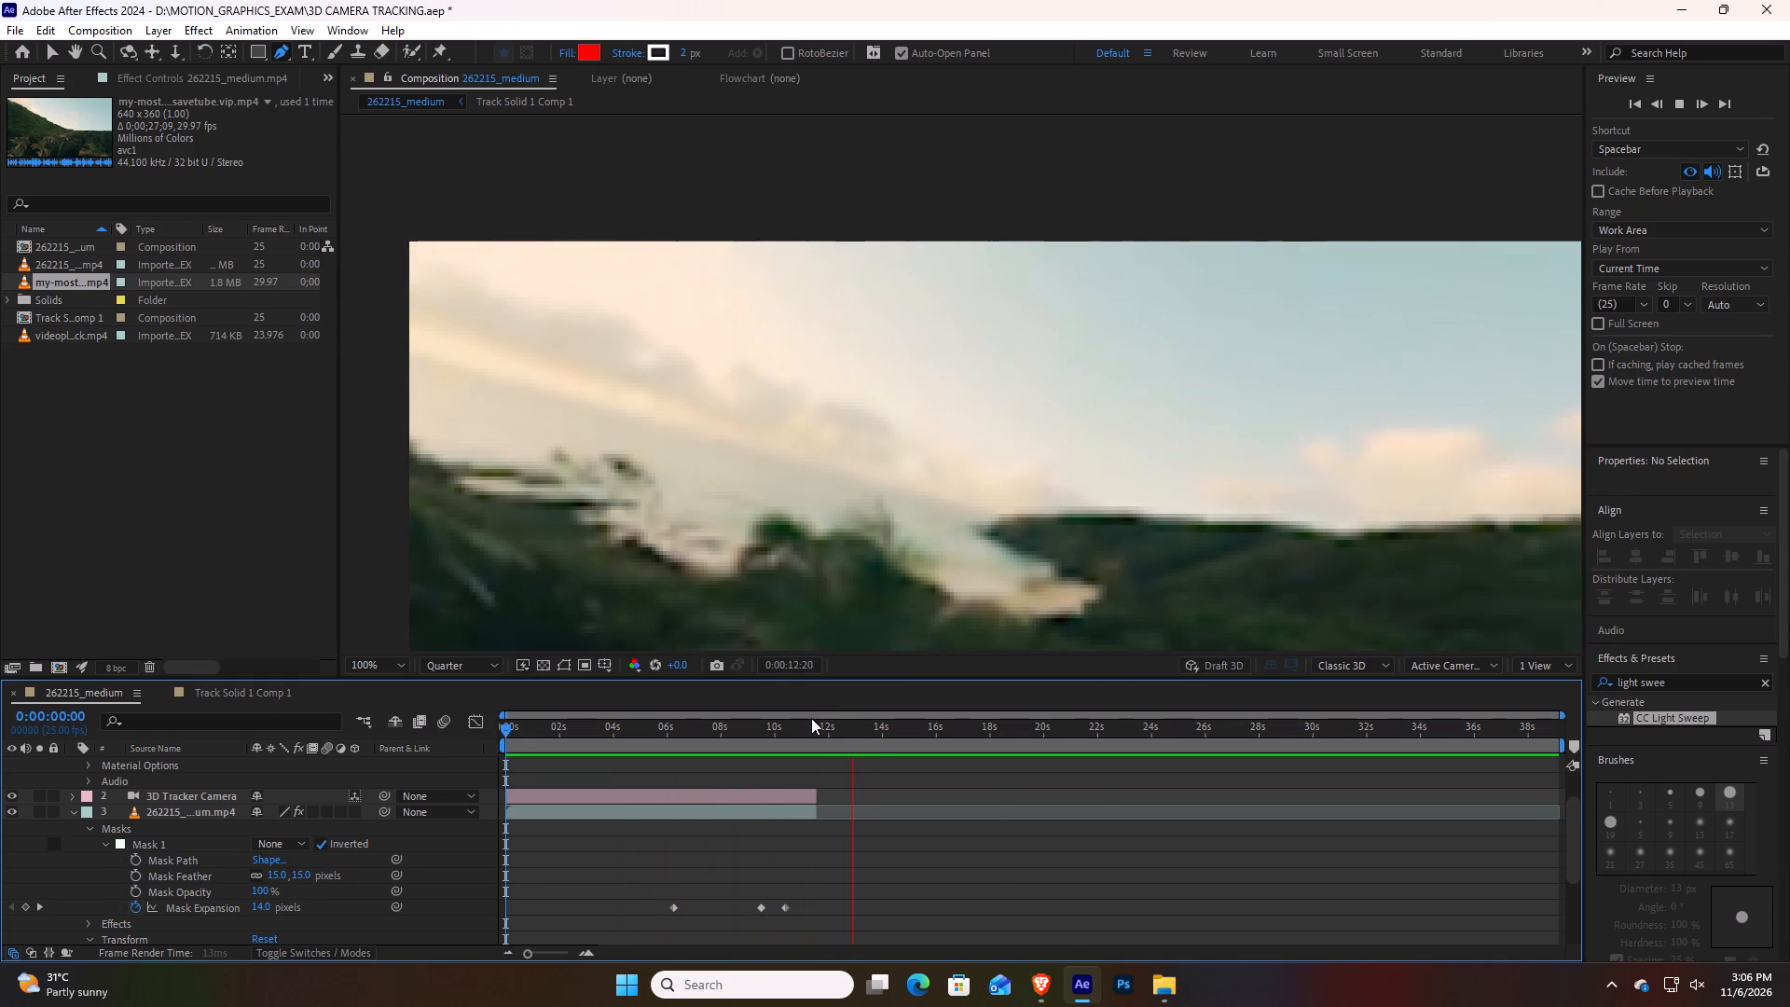
At 0:00:06:09, compare the Darken, Lighten, Intersect and Subtract modes on Mask 1, and leave its mode on Intersect.
{"action": "left_click_drag", "start_coordinate": [851, 724], "coordinate": [676, 765]}
{"action": "left_click", "coordinate": [276, 847]}
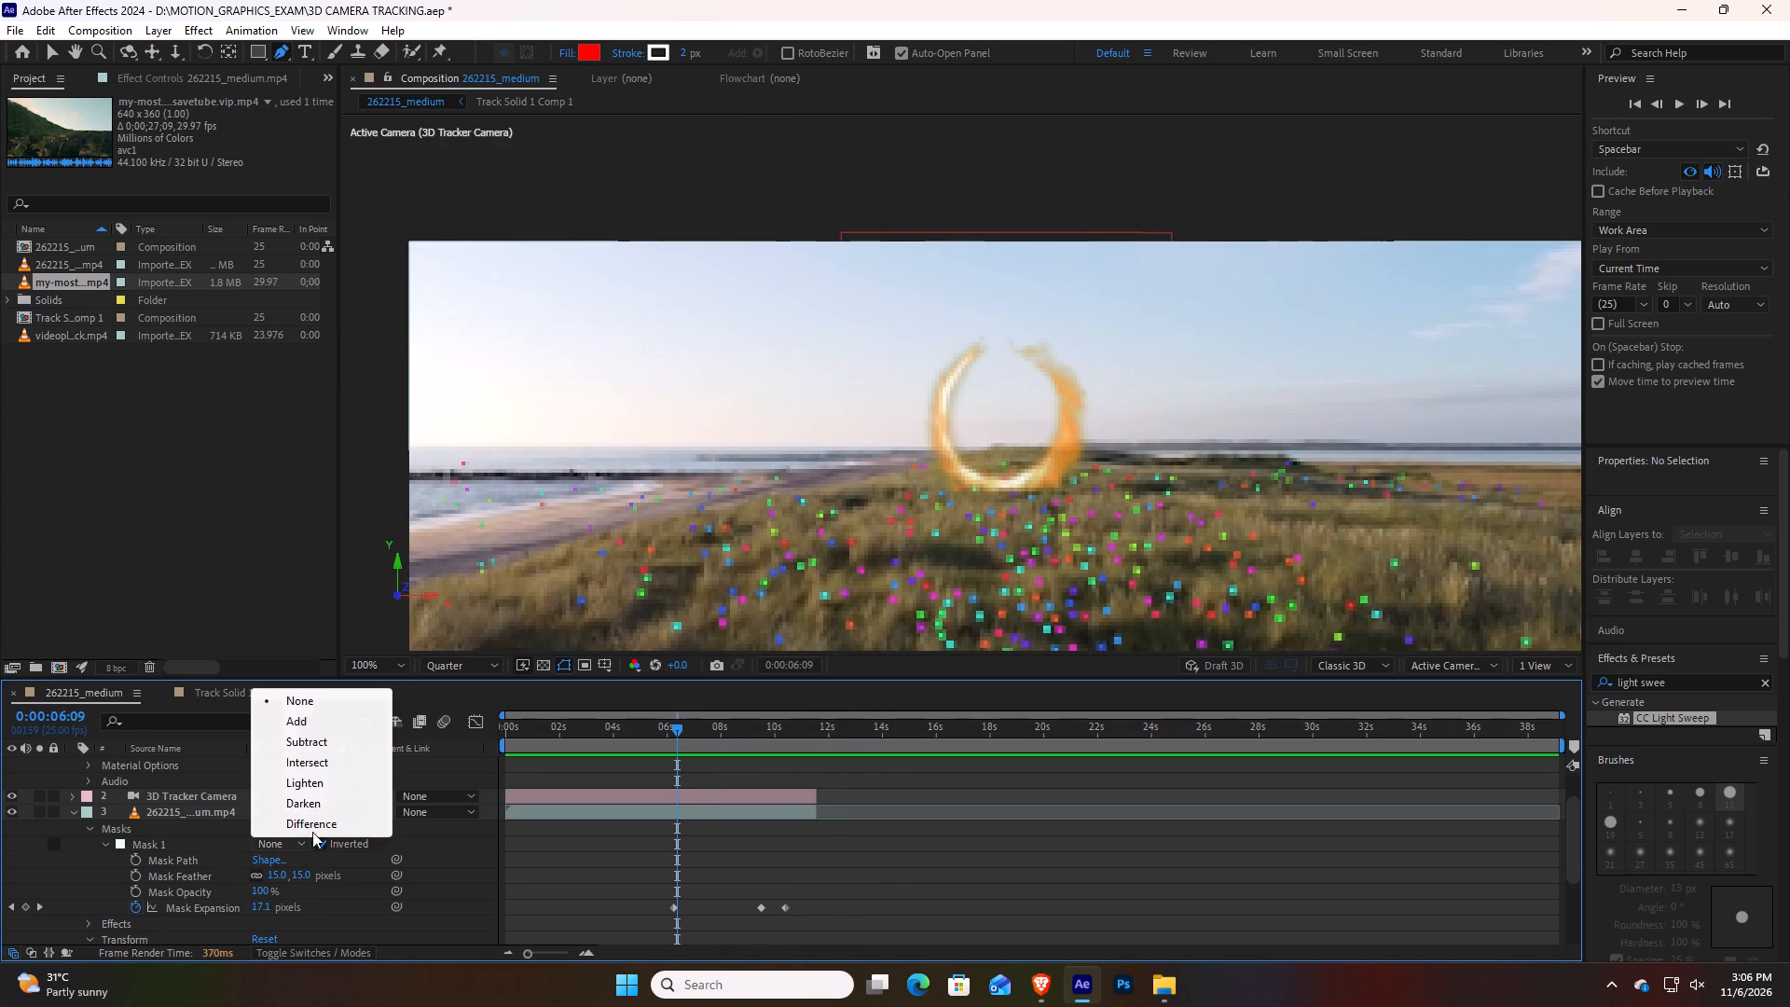
{"action": "left_click", "coordinate": [315, 798]}
{"action": "left_click", "coordinate": [285, 843]}
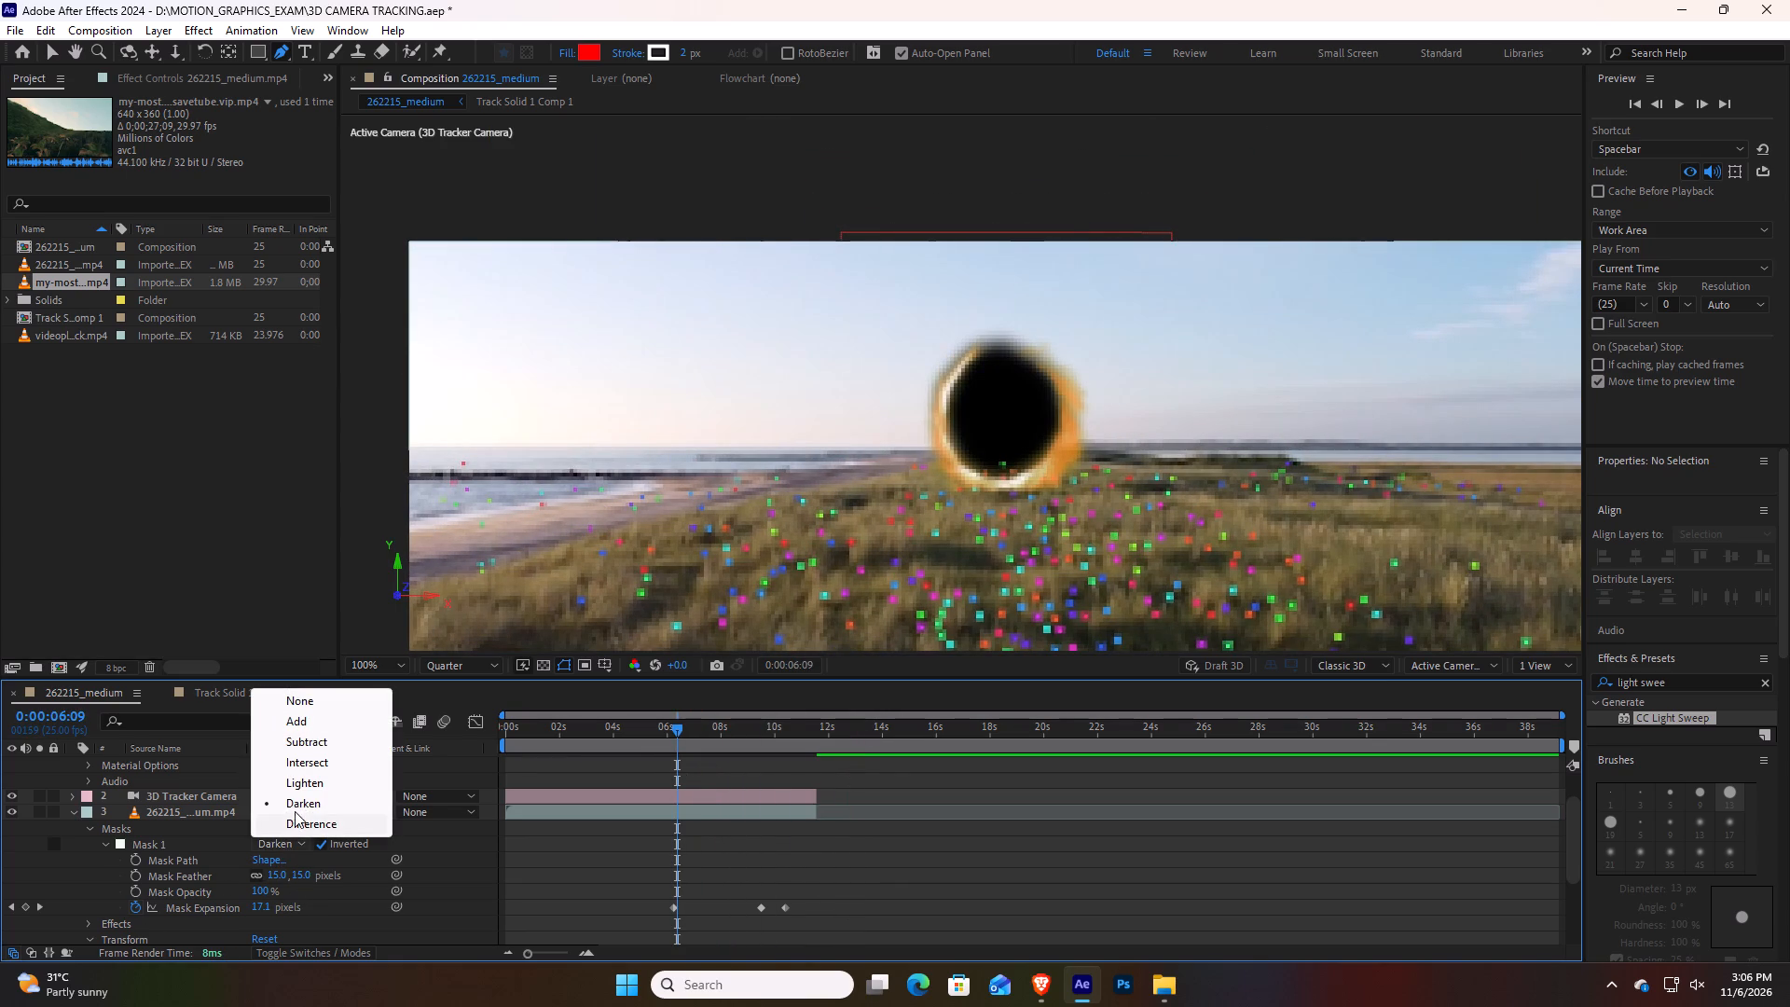
{"action": "left_click", "coordinate": [300, 775]}
{"action": "left_click", "coordinate": [287, 840]}
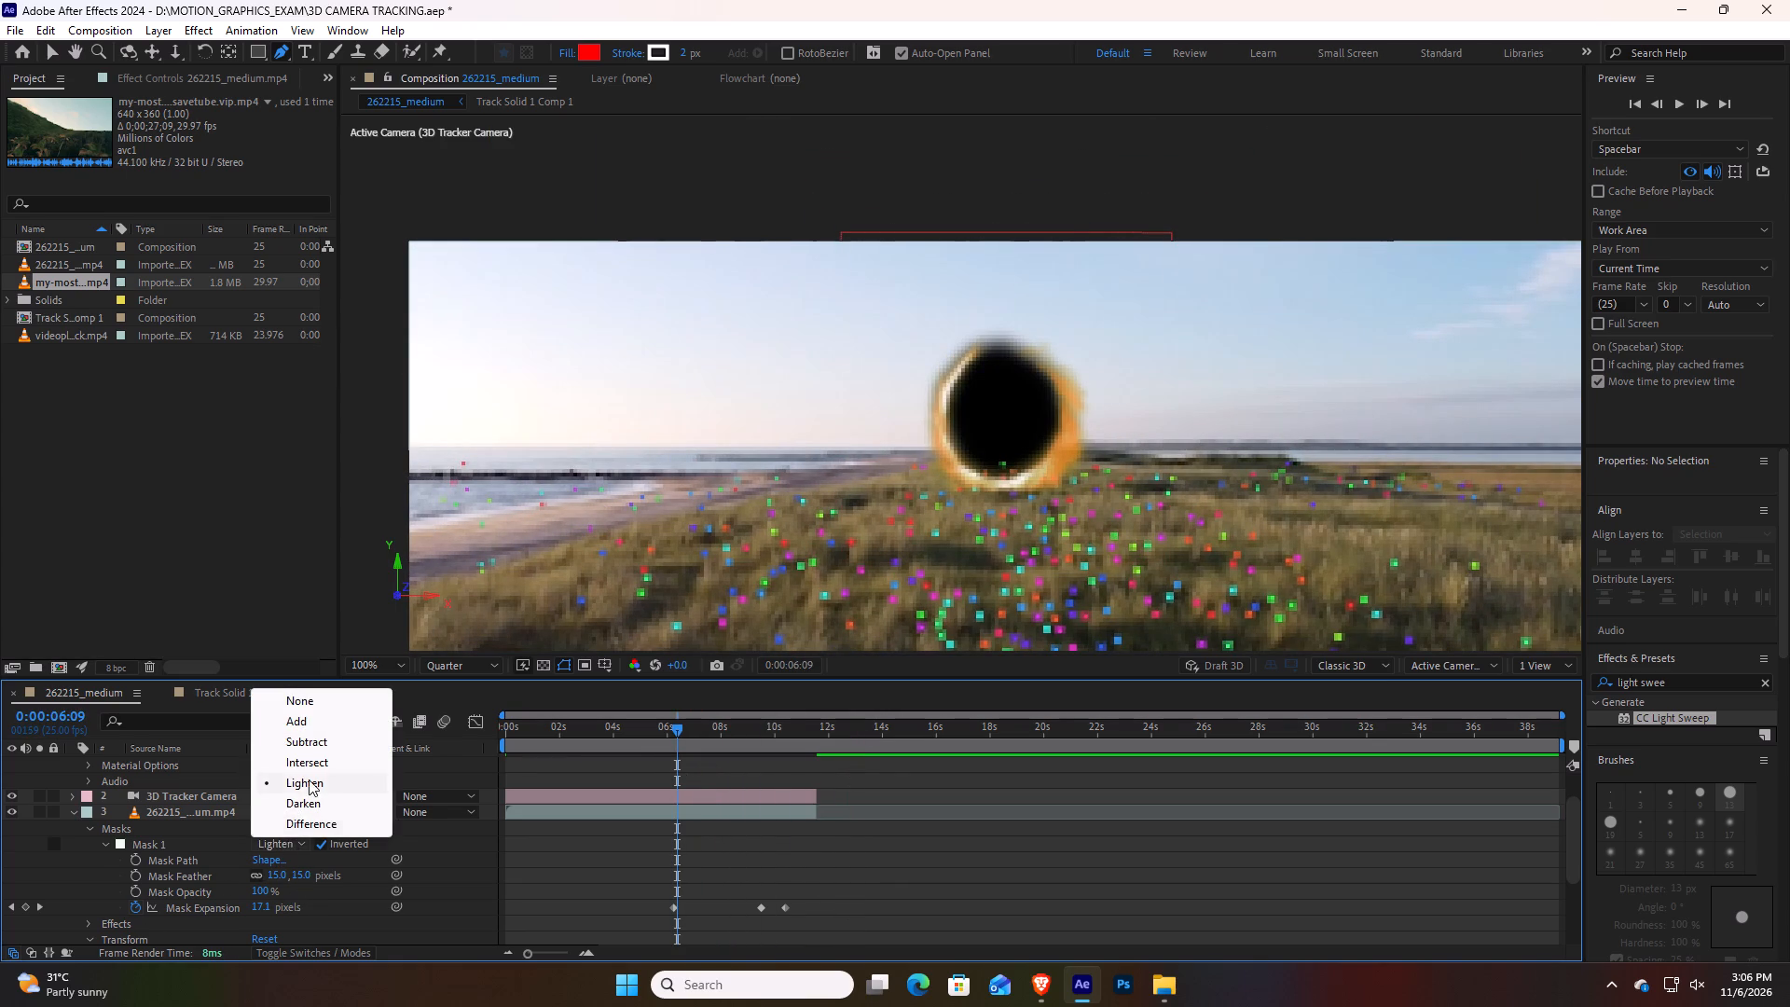
{"action": "left_click", "coordinate": [309, 765]}
{"action": "left_click", "coordinate": [282, 842]}
{"action": "left_click", "coordinate": [319, 739]}
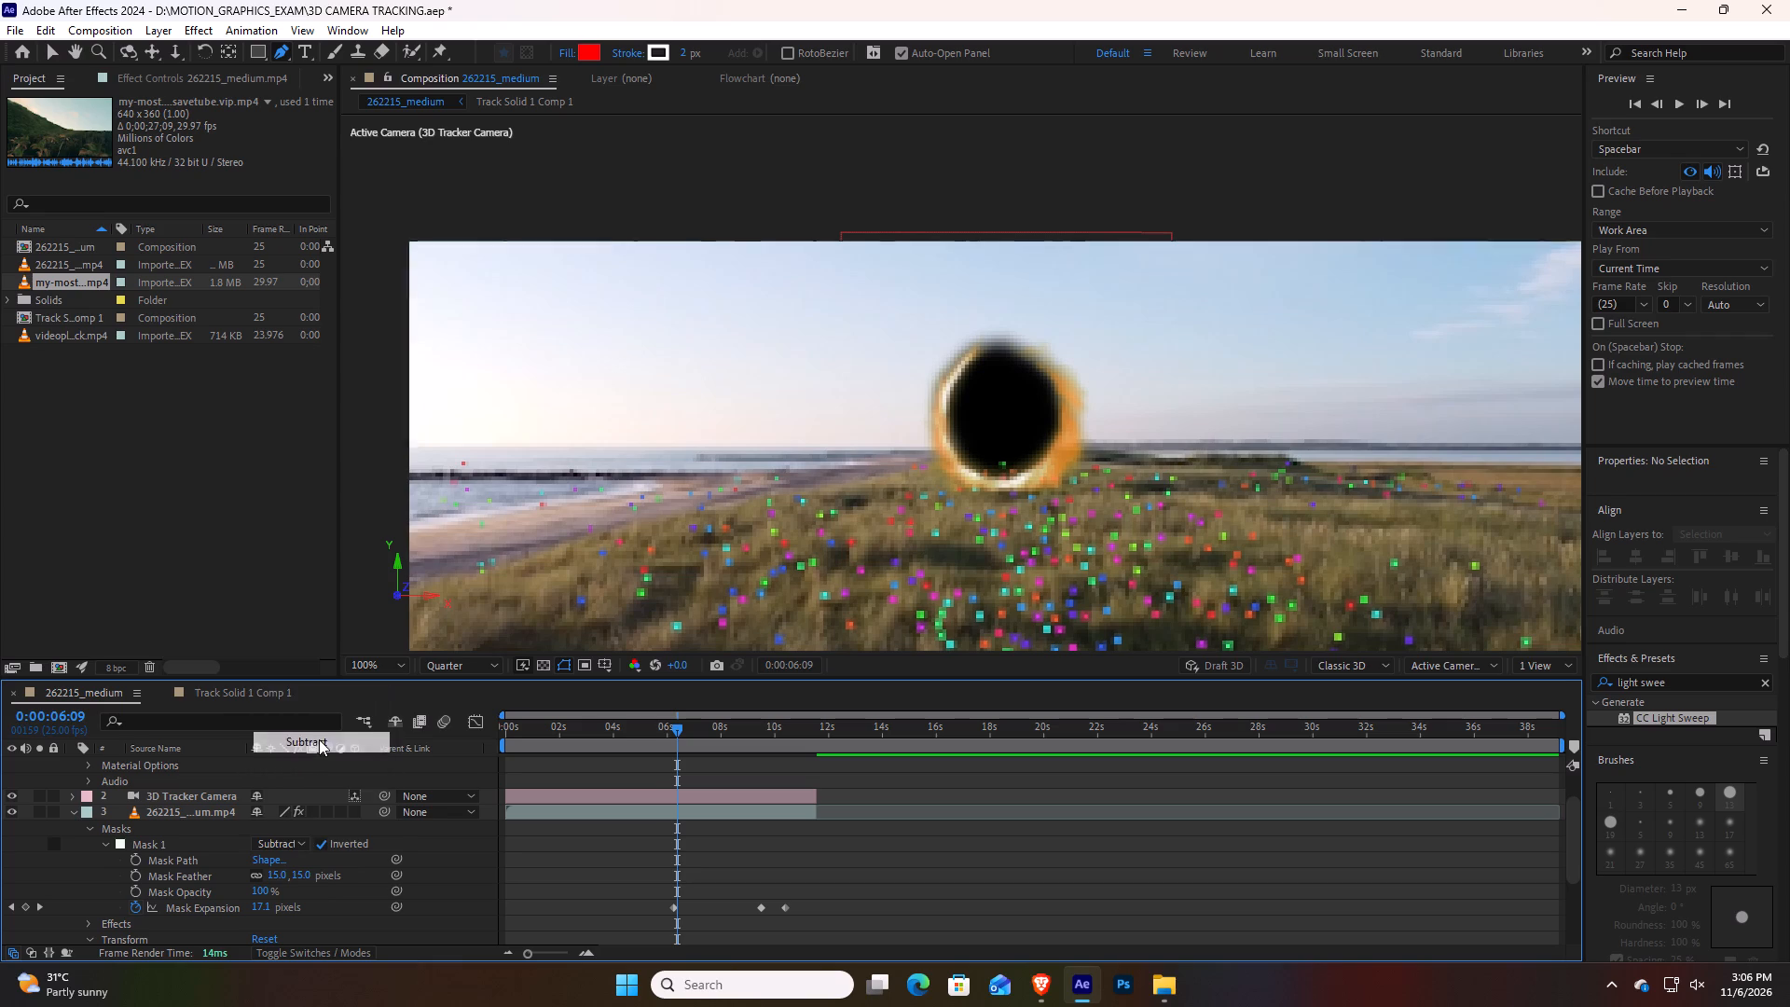
{"action": "left_click", "coordinate": [288, 846]}
{"action": "left_click", "coordinate": [312, 757]}
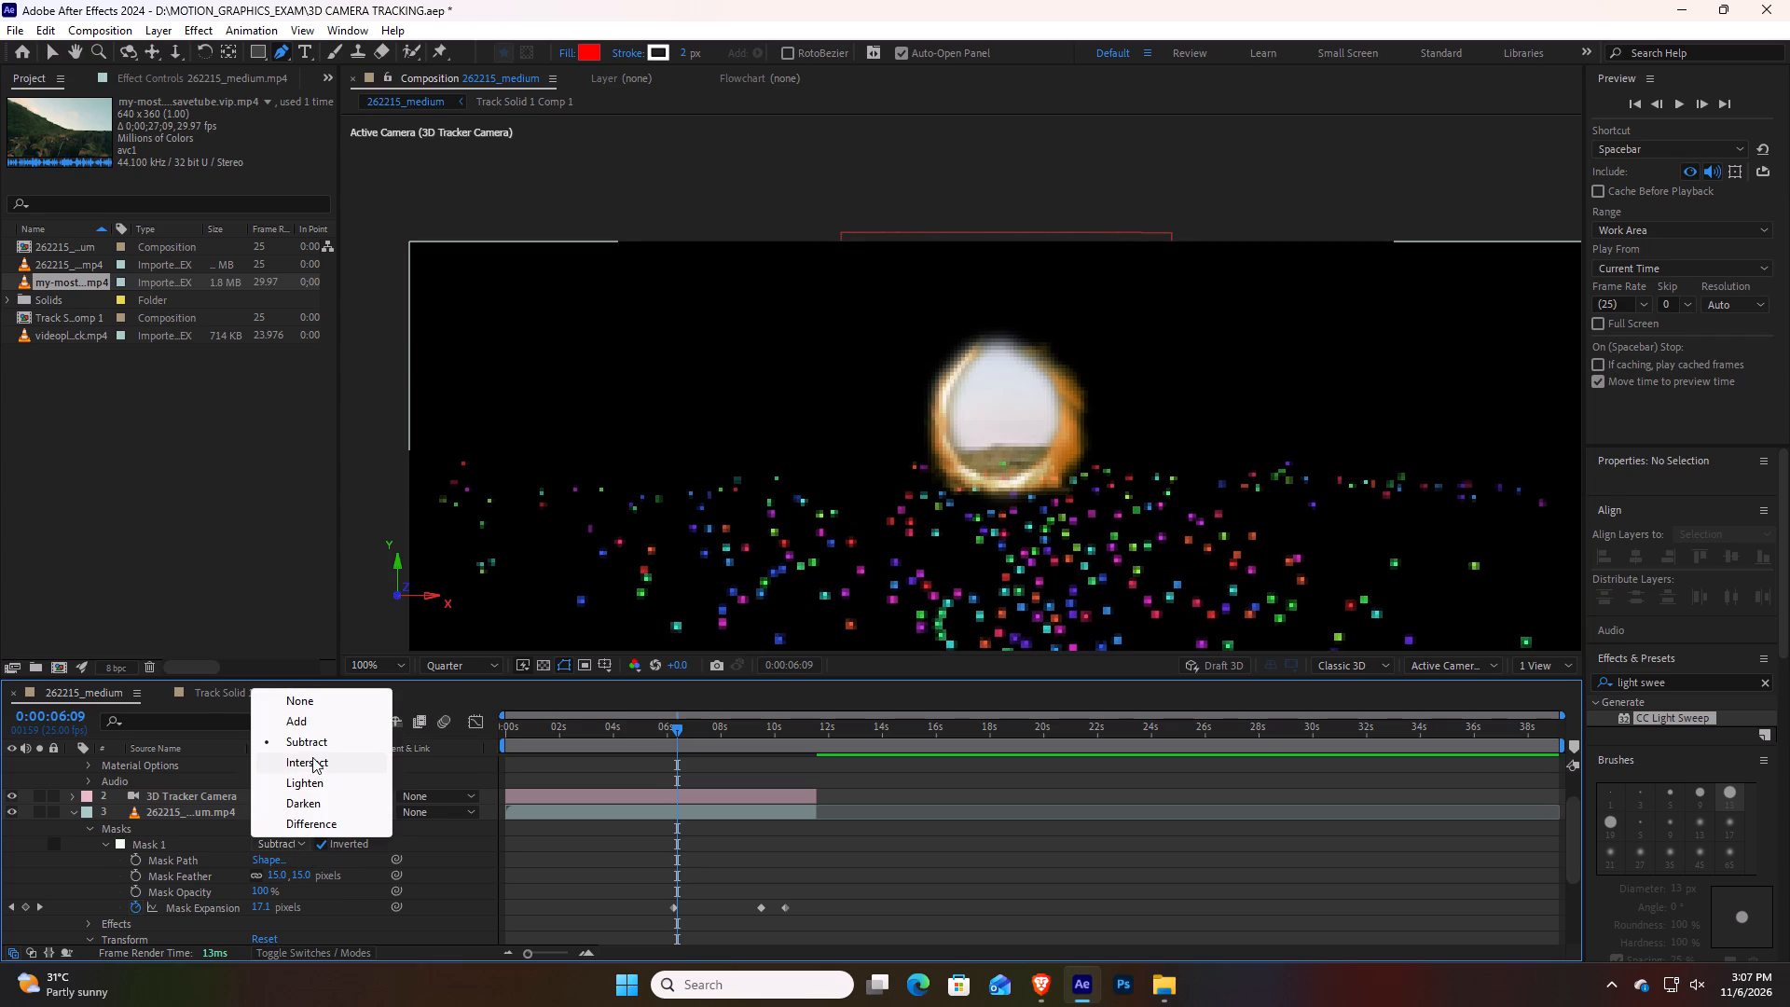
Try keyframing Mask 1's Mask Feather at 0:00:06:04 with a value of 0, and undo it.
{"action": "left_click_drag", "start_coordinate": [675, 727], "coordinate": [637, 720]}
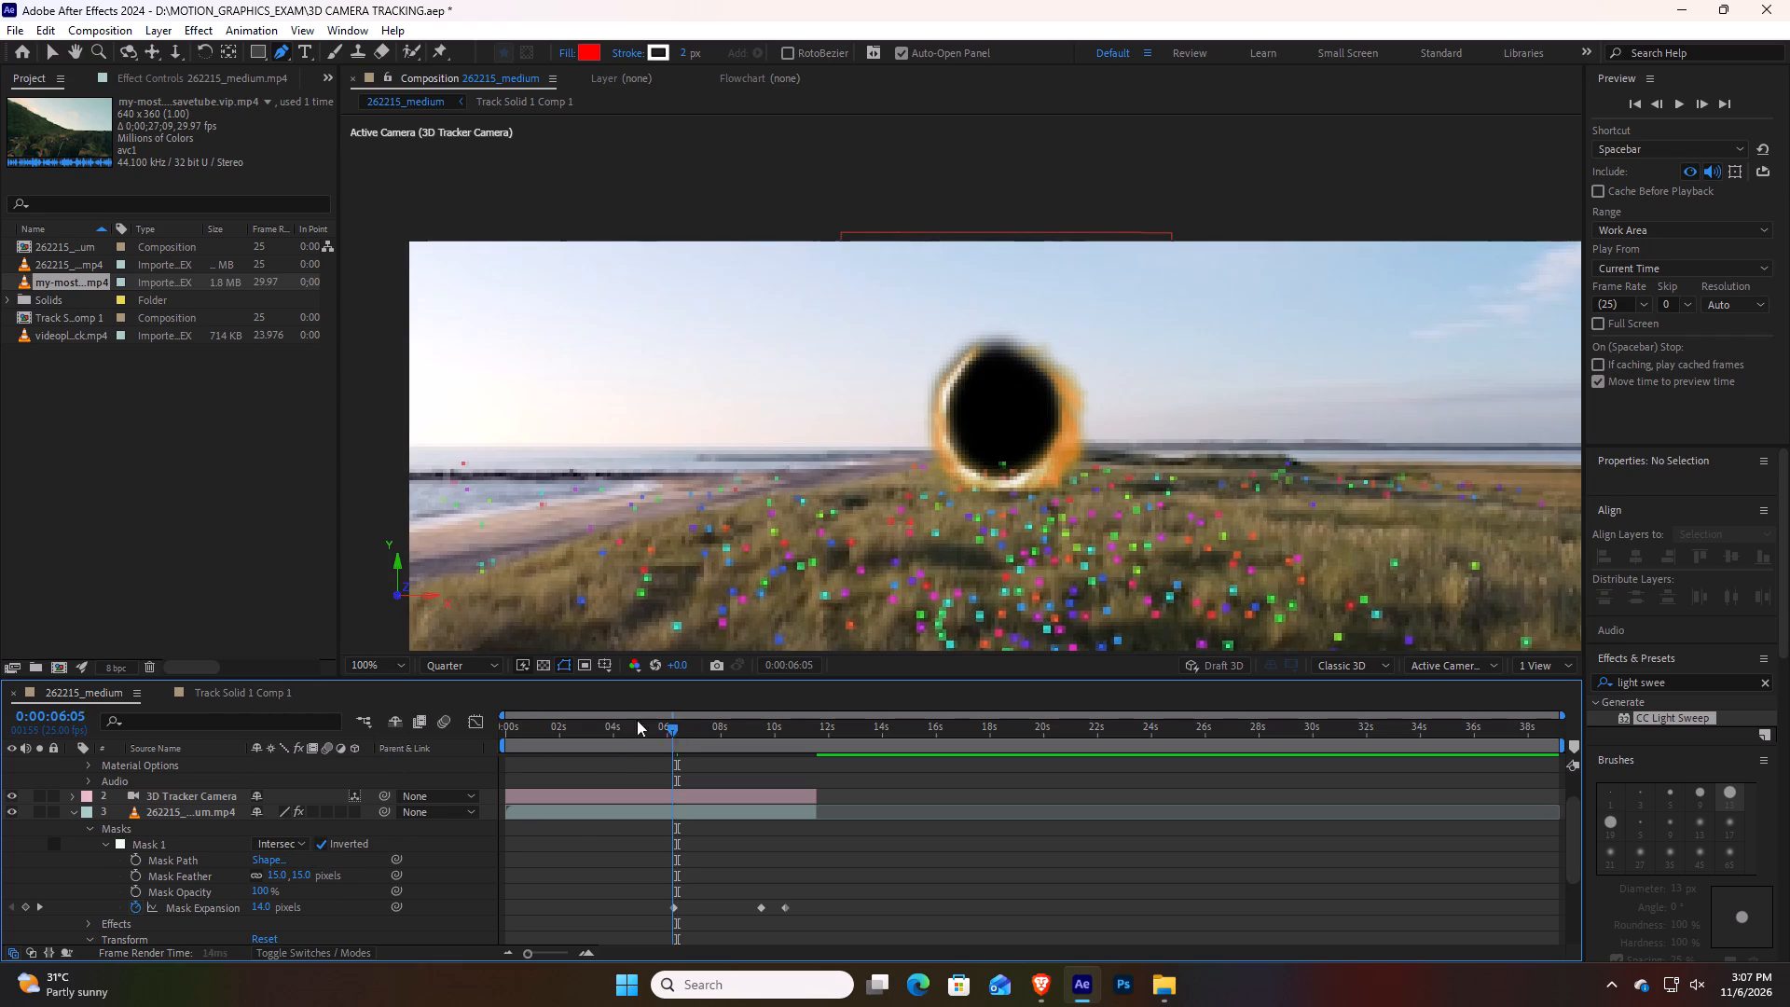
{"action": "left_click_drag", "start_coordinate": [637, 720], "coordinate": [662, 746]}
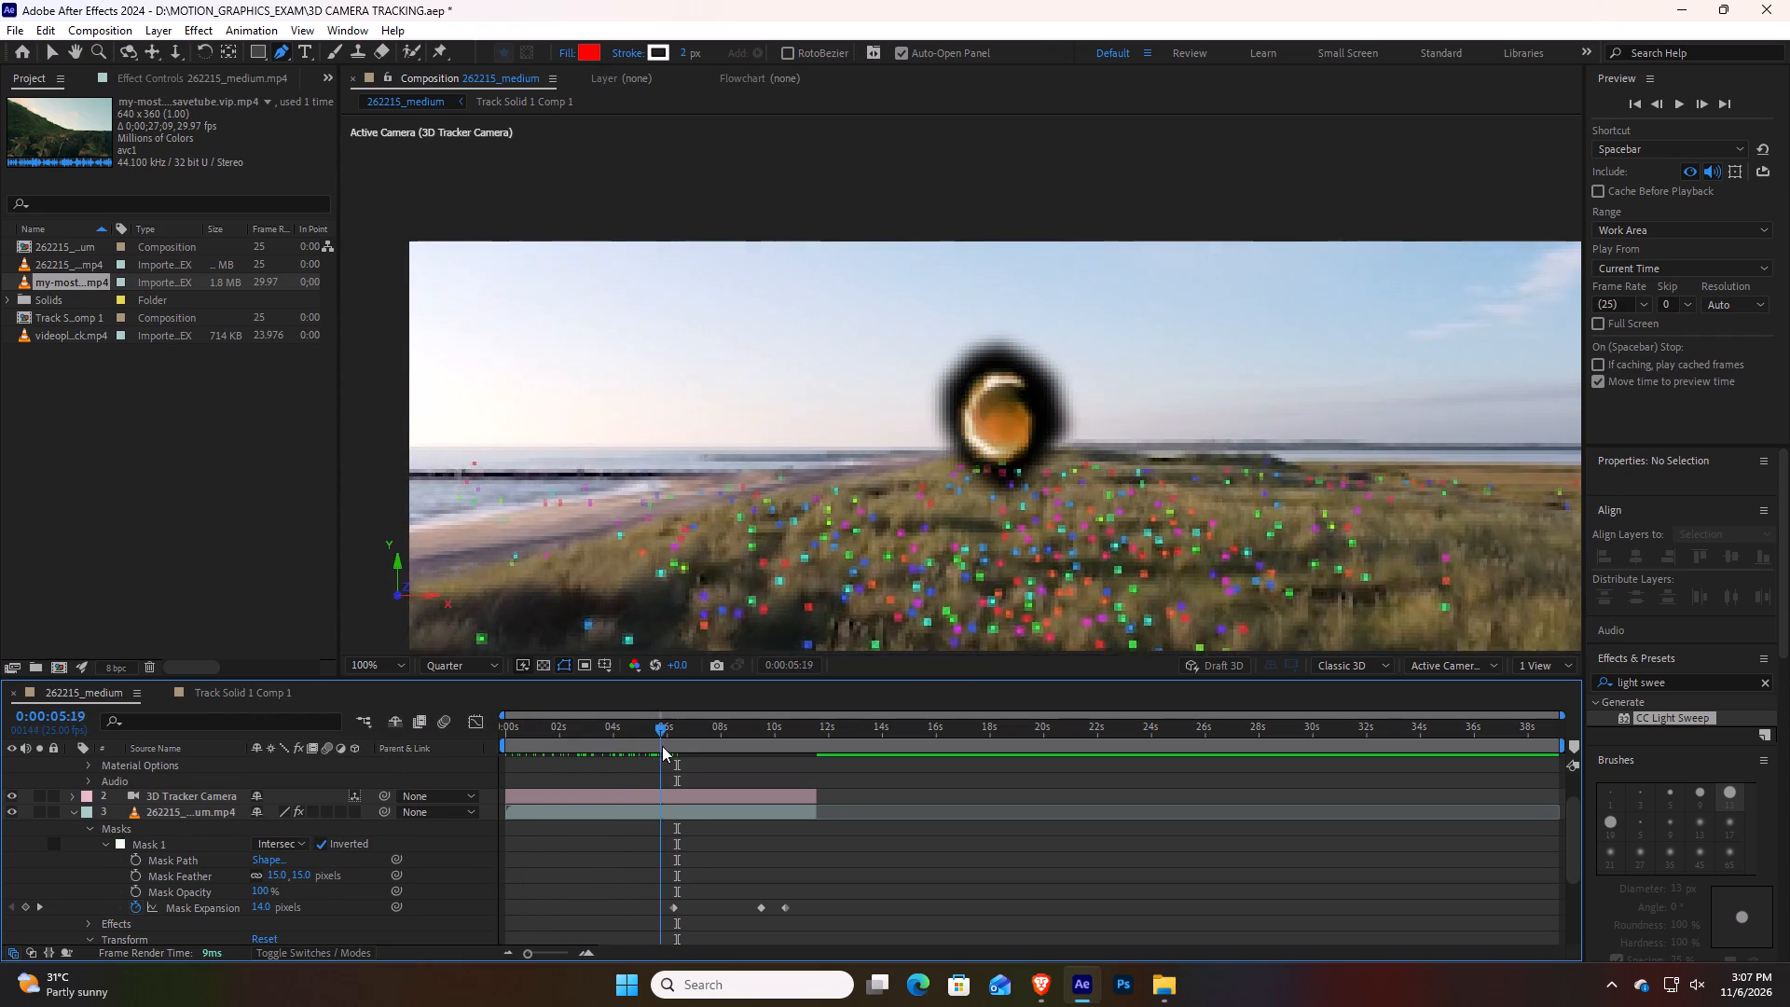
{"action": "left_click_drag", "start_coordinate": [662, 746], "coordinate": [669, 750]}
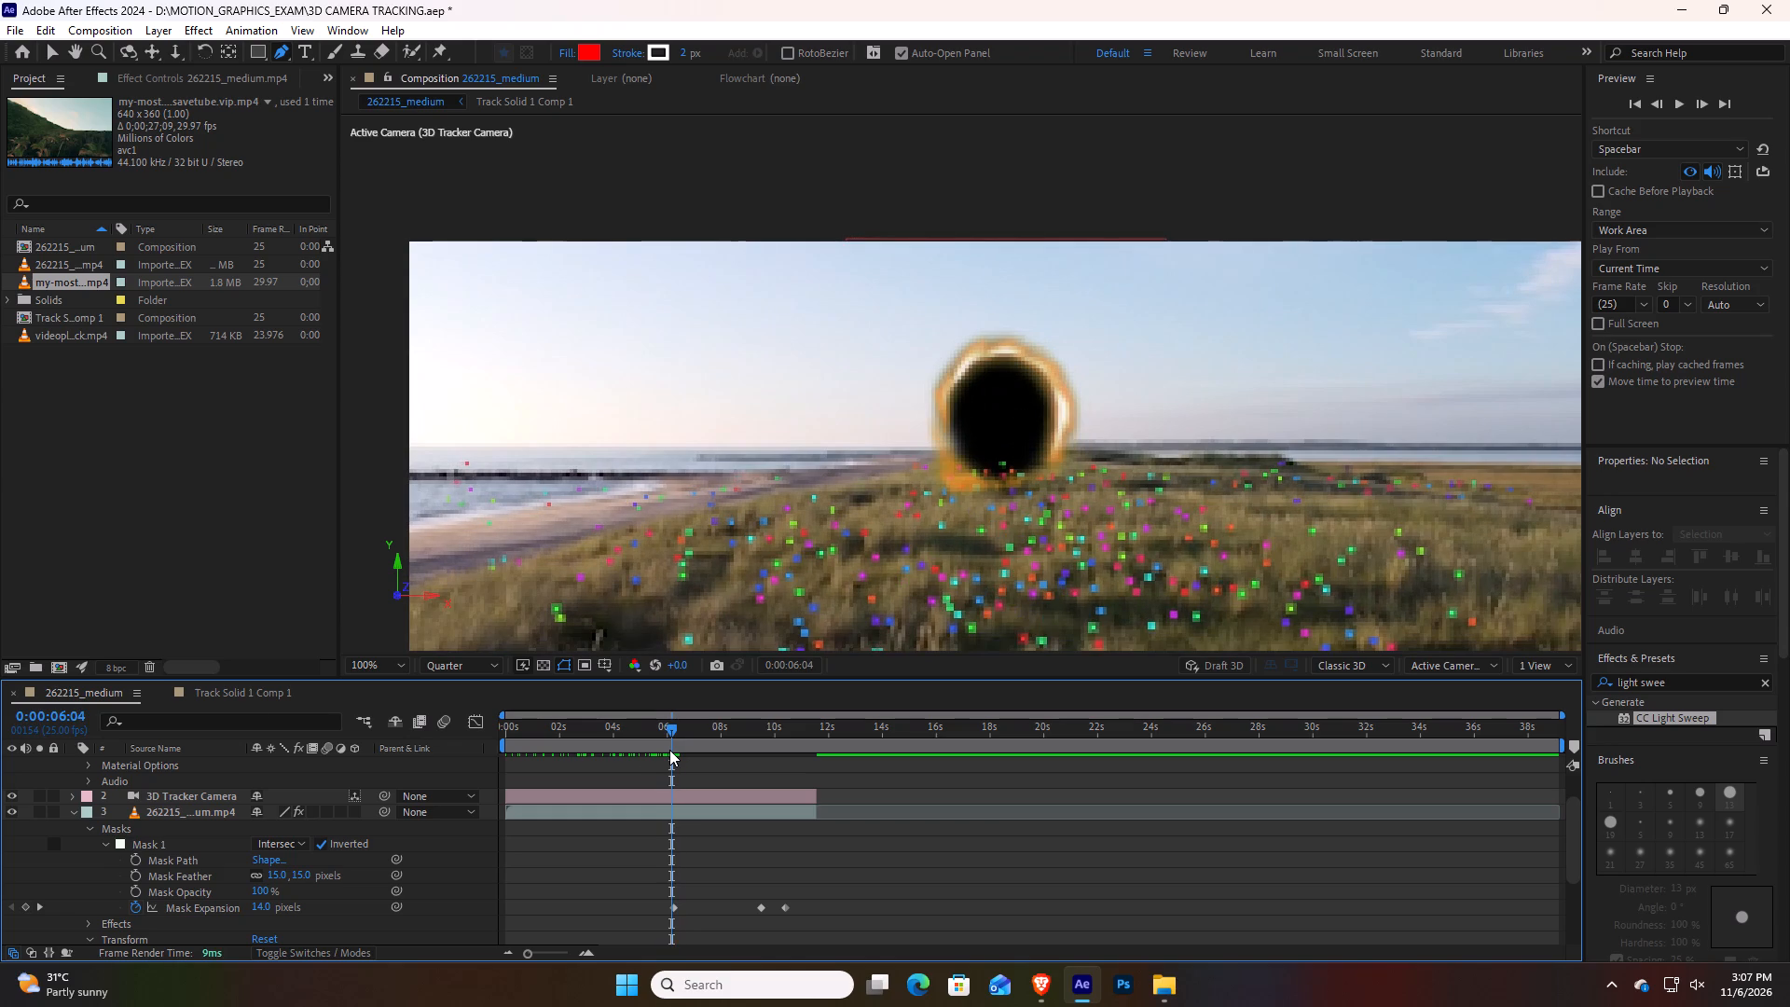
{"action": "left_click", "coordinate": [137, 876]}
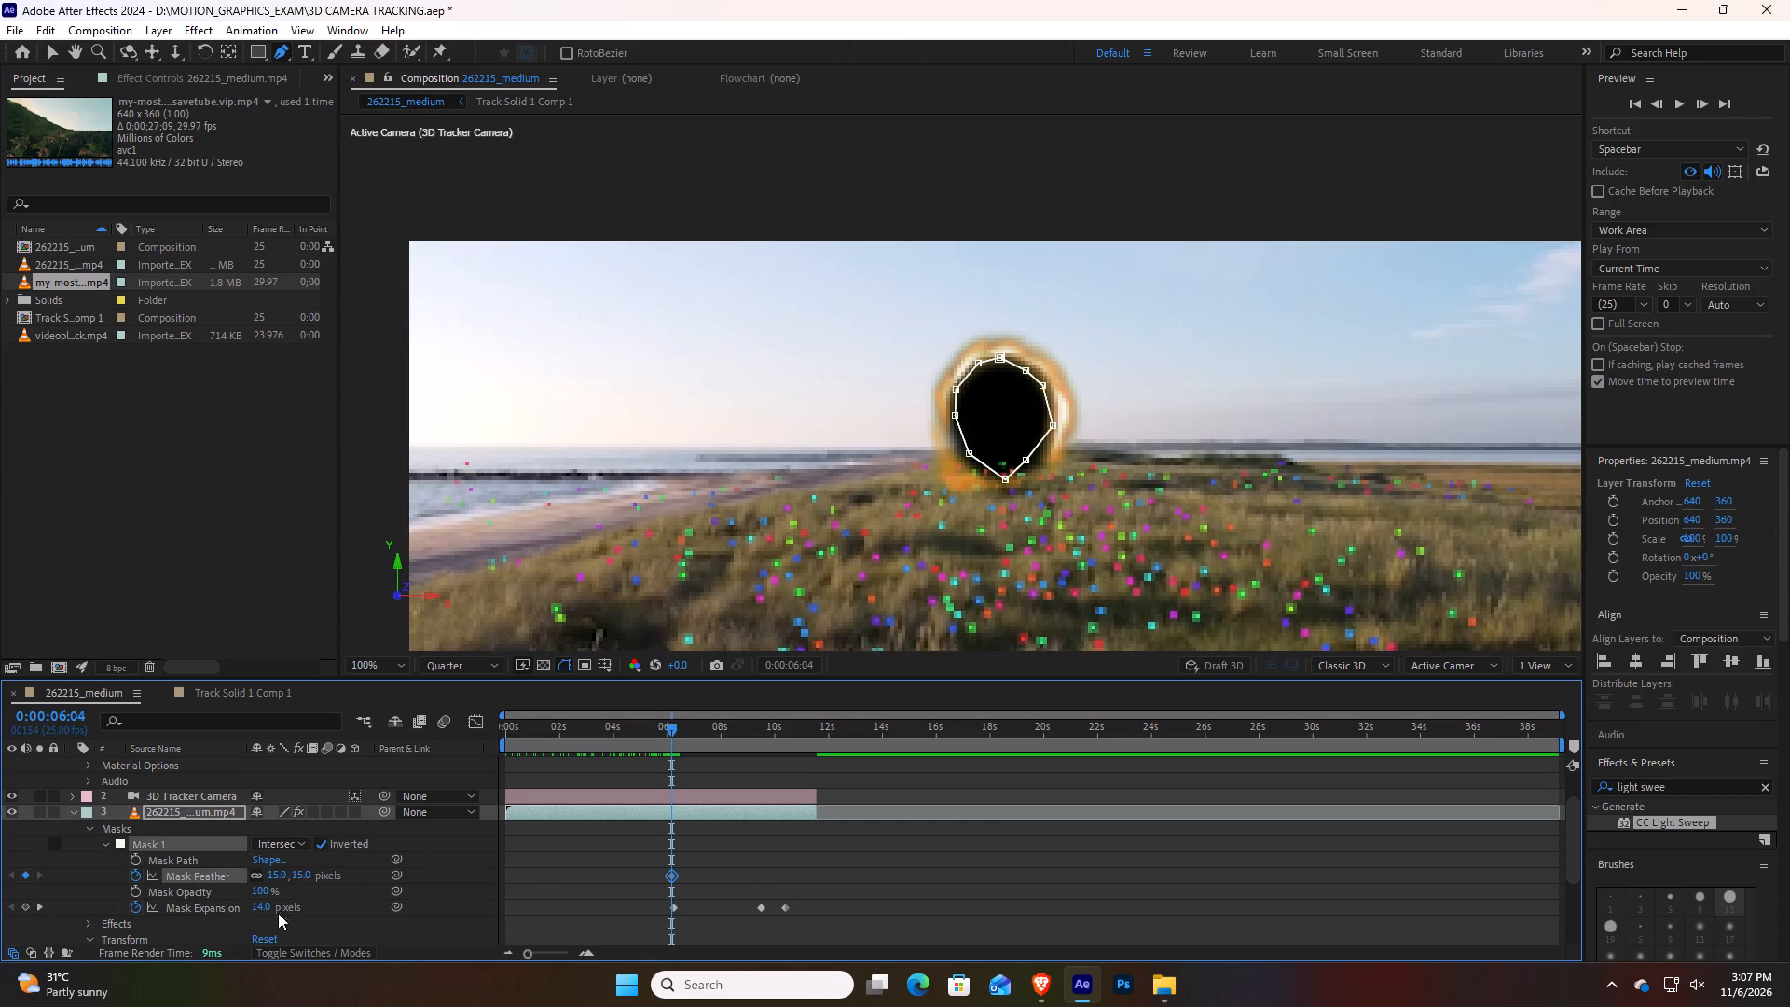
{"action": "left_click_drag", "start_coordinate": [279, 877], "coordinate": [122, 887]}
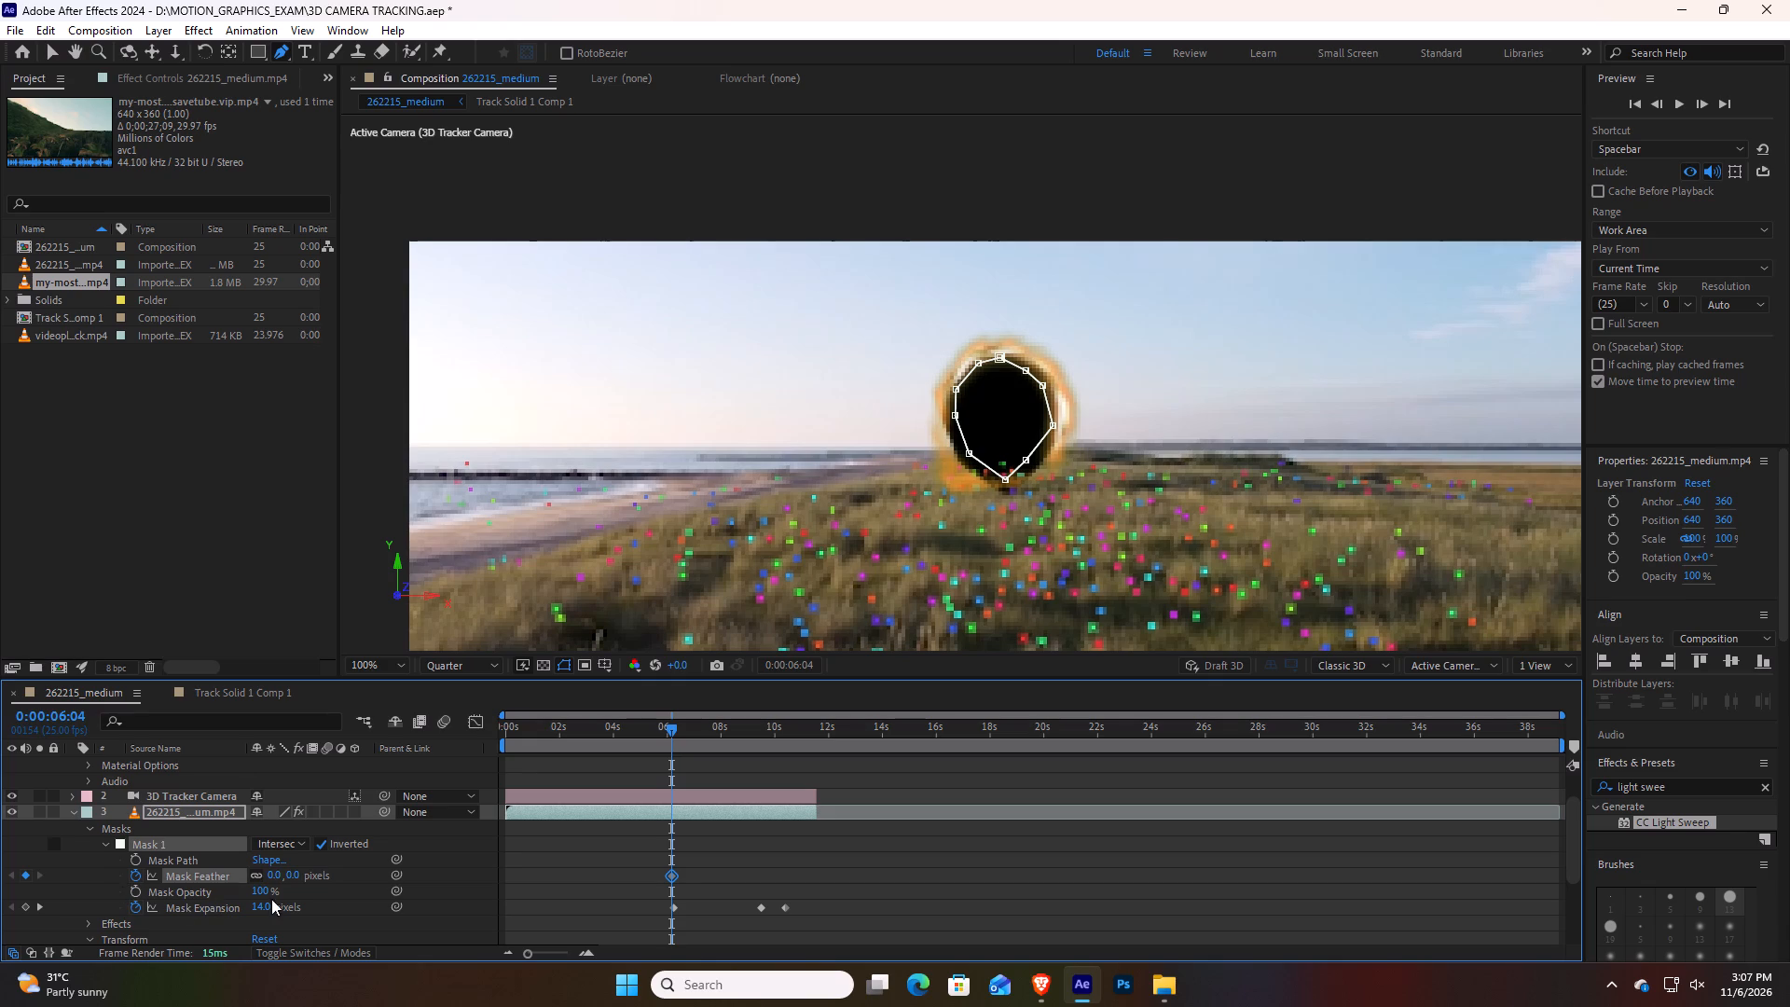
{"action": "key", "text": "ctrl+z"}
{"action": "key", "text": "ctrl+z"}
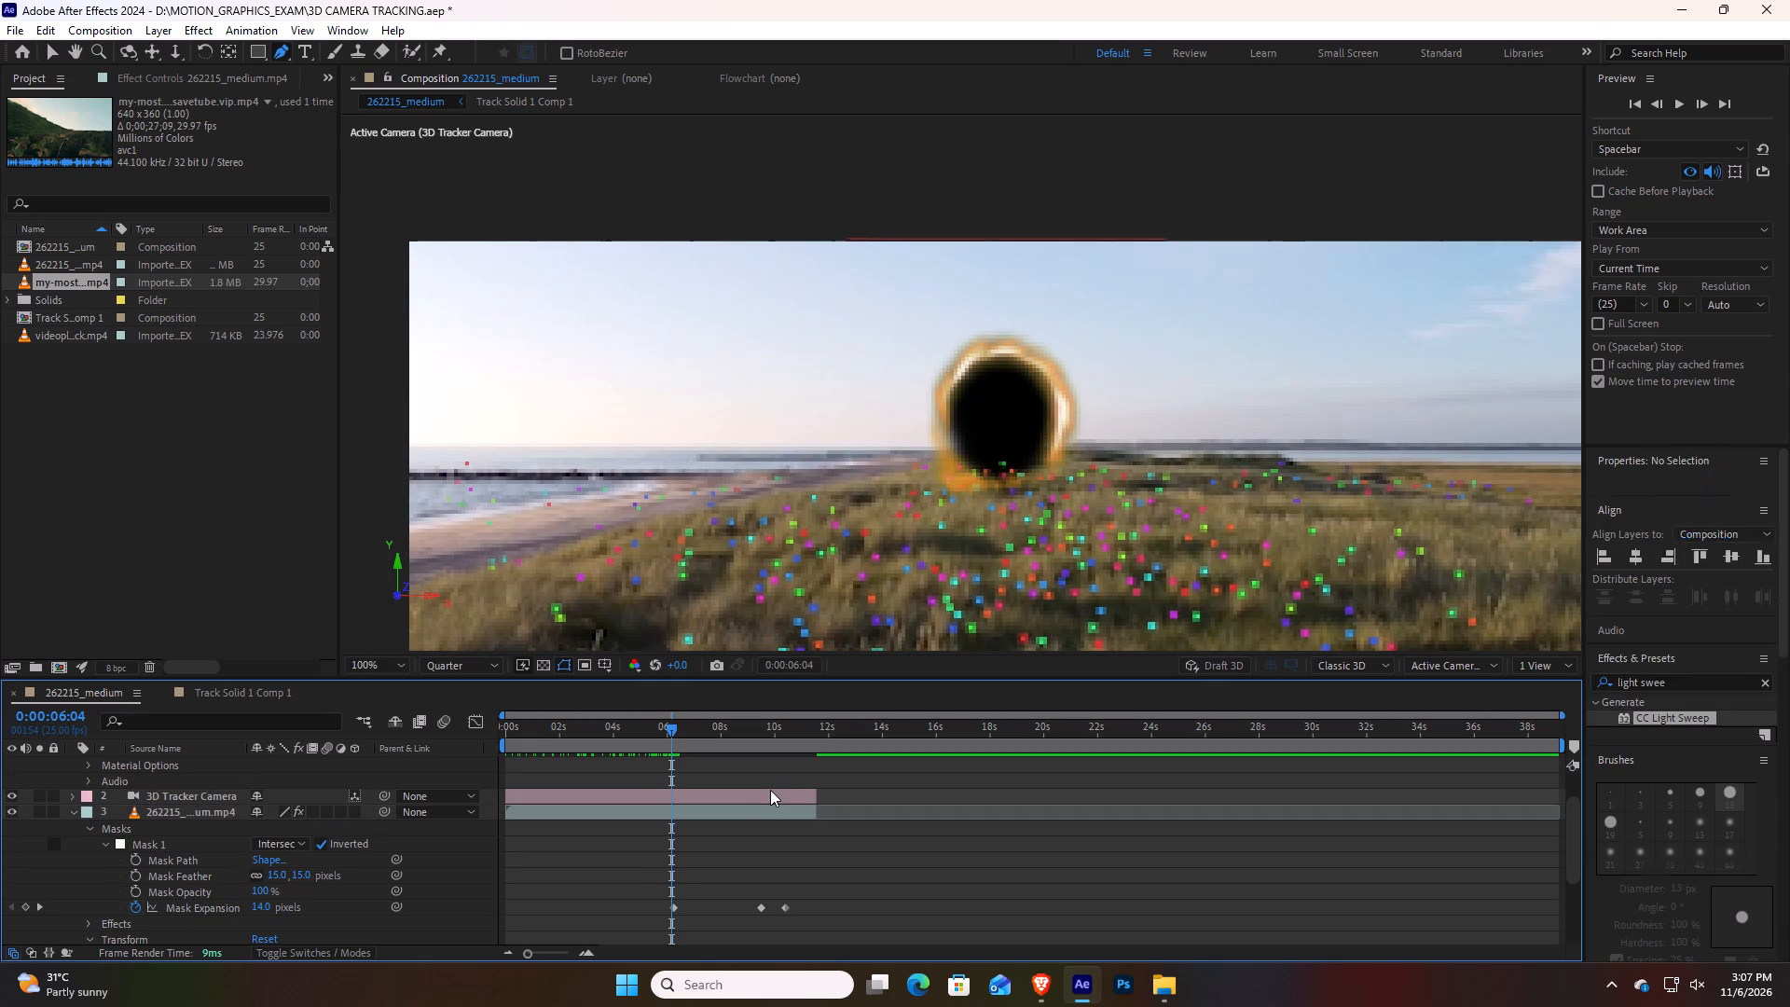
Turn on Mask Opacity keyframing for Mask 1 at 0:00:06:03, try 0%, and undo that value change.
{"action": "left_click", "coordinate": [671, 725]}
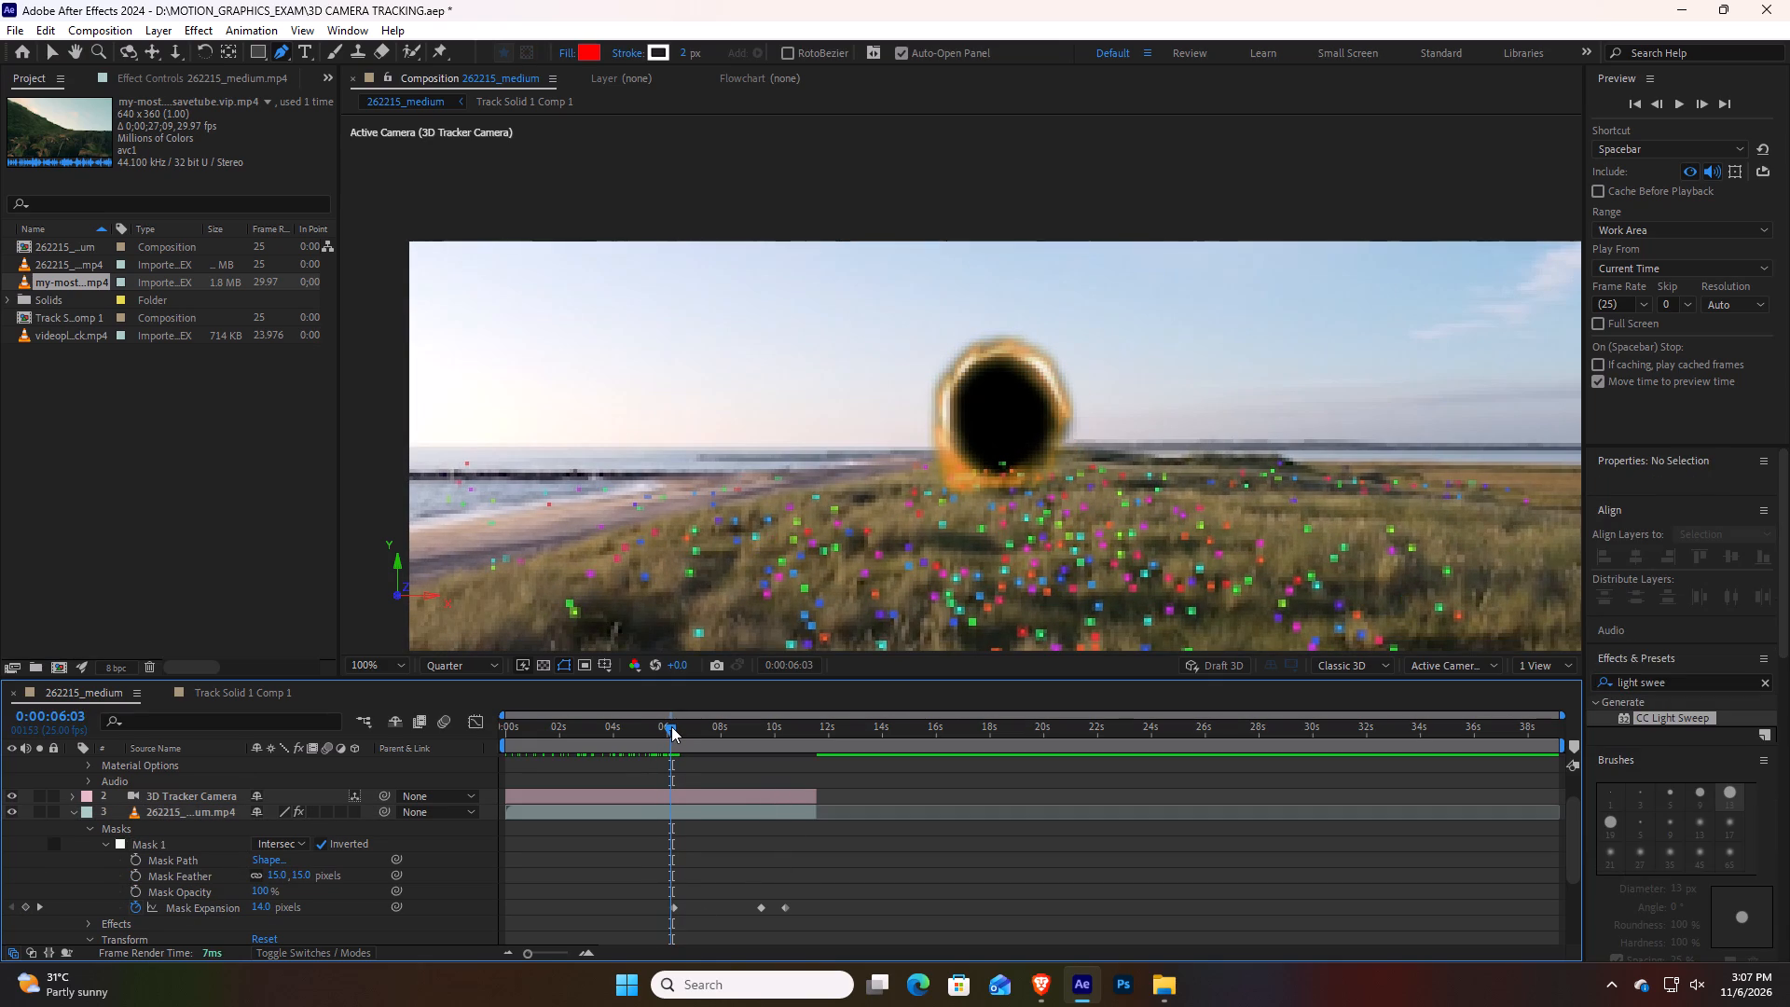
{"action": "left_click", "coordinate": [136, 890]}
{"action": "left_click", "coordinate": [261, 888]}
{"action": "key", "text": "0"}
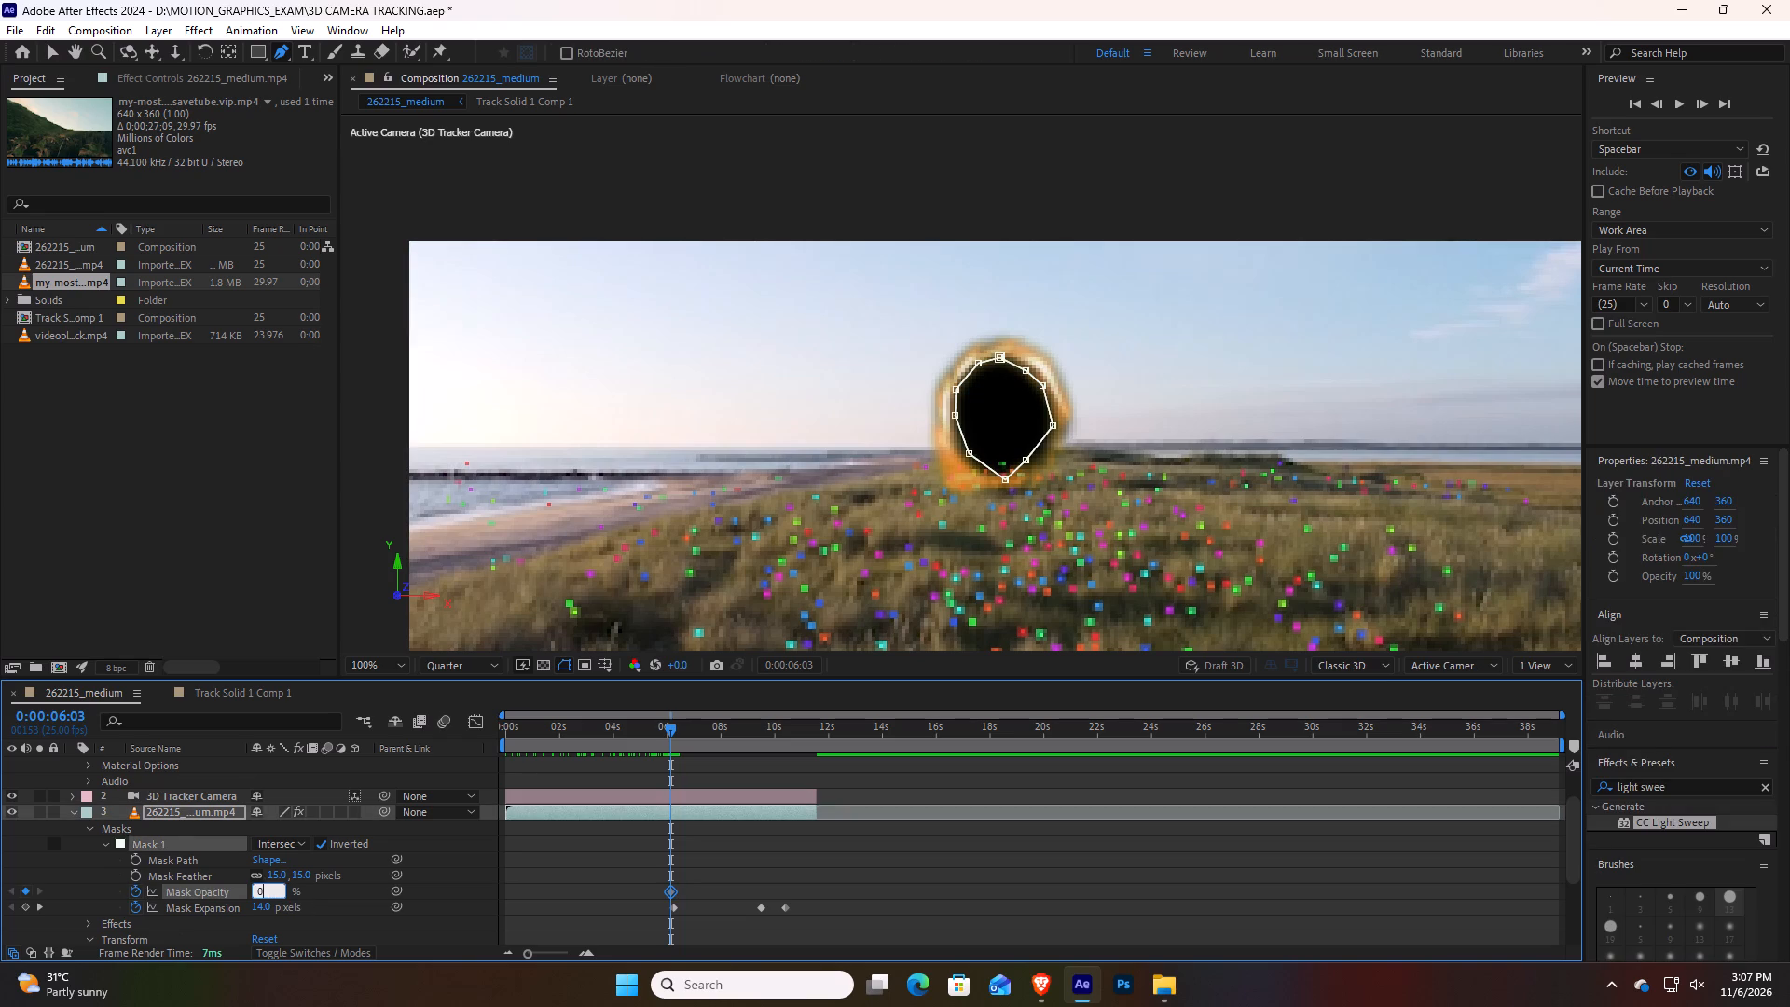
{"action": "key", "text": "Return"}
{"action": "key", "text": "ctrl+z"}
Check the mask against the portal ring's growth, and move Mask 1's Mask Opacity keyframe to 0:00:06:07.
{"action": "left_click_drag", "start_coordinate": [668, 727], "coordinate": [699, 764]}
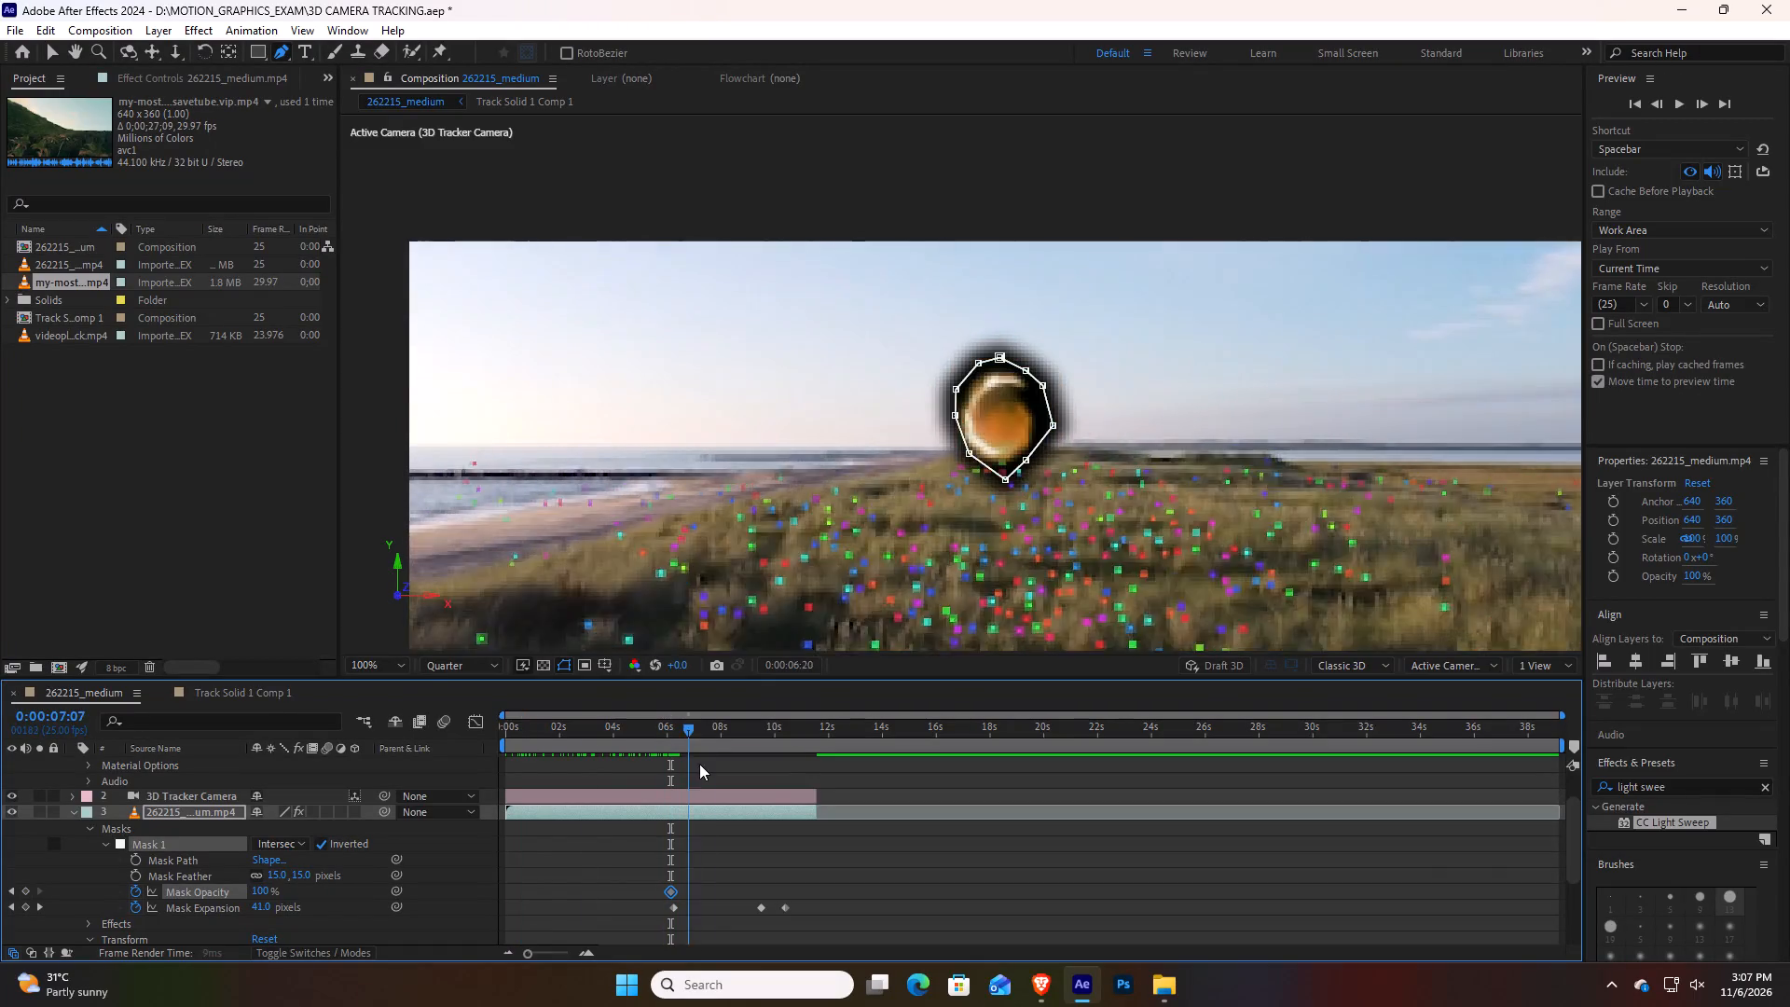
{"action": "left_click_drag", "start_coordinate": [699, 764], "coordinate": [677, 765]}
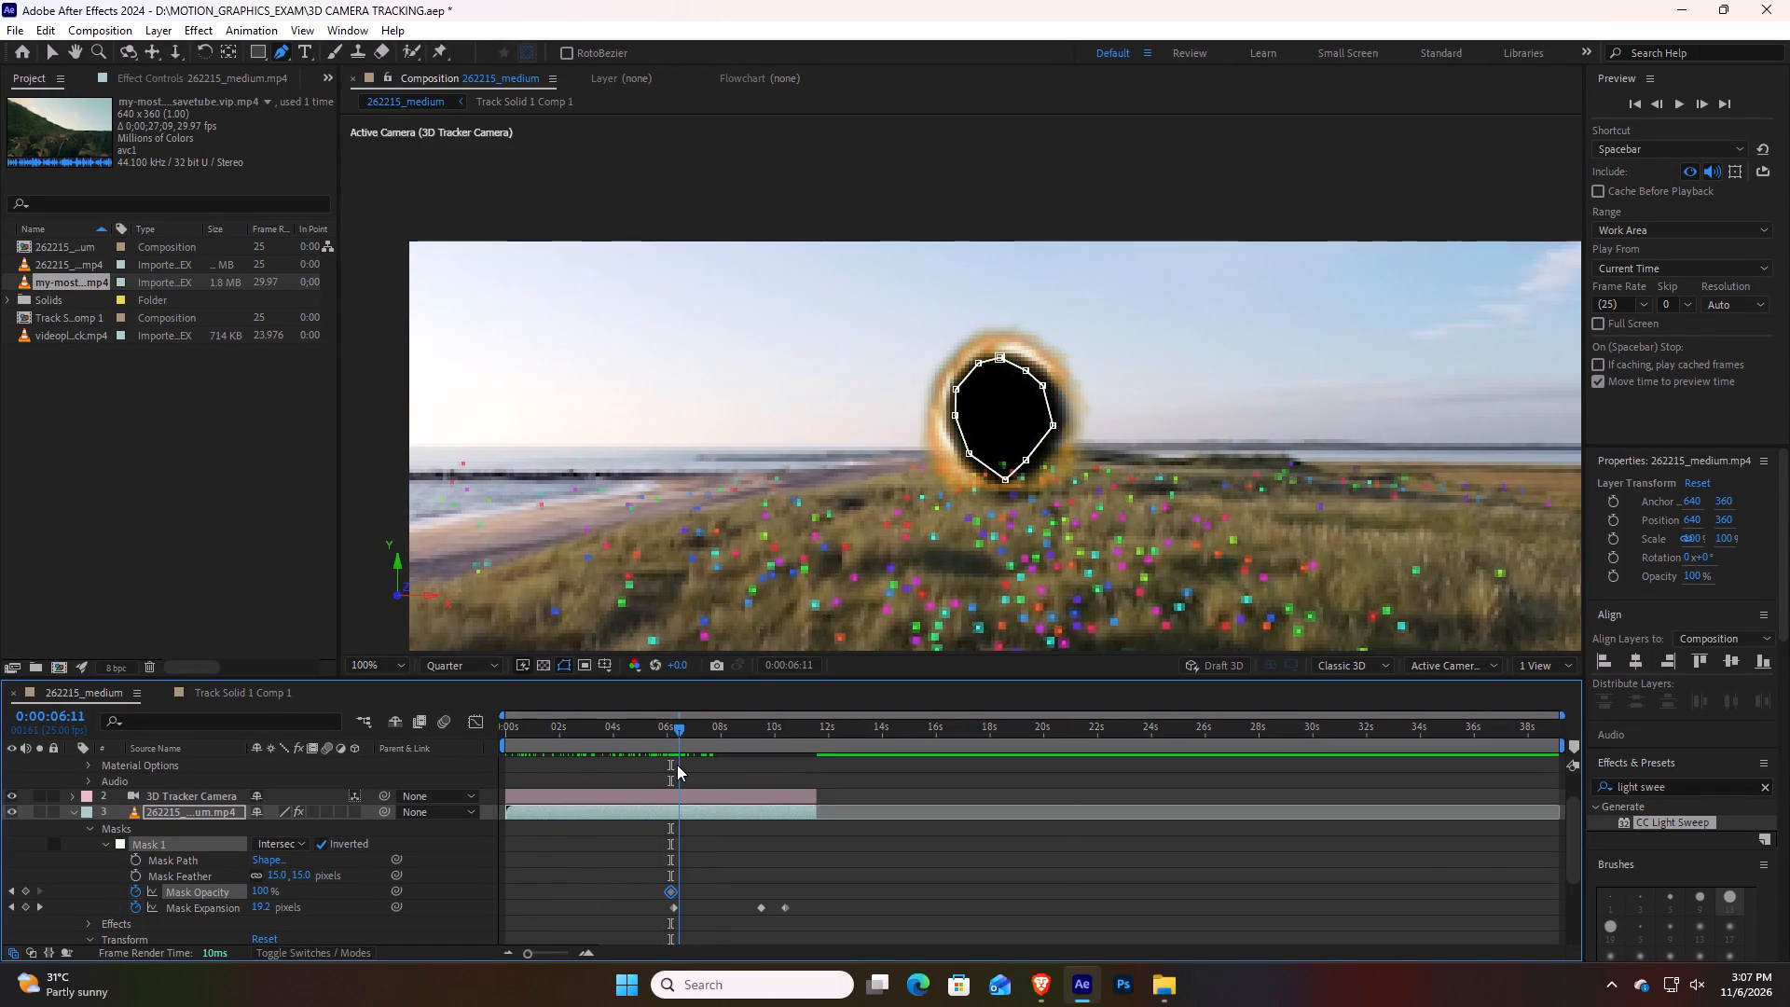
{"action": "left_click_drag", "start_coordinate": [677, 765], "coordinate": [462, 772]}
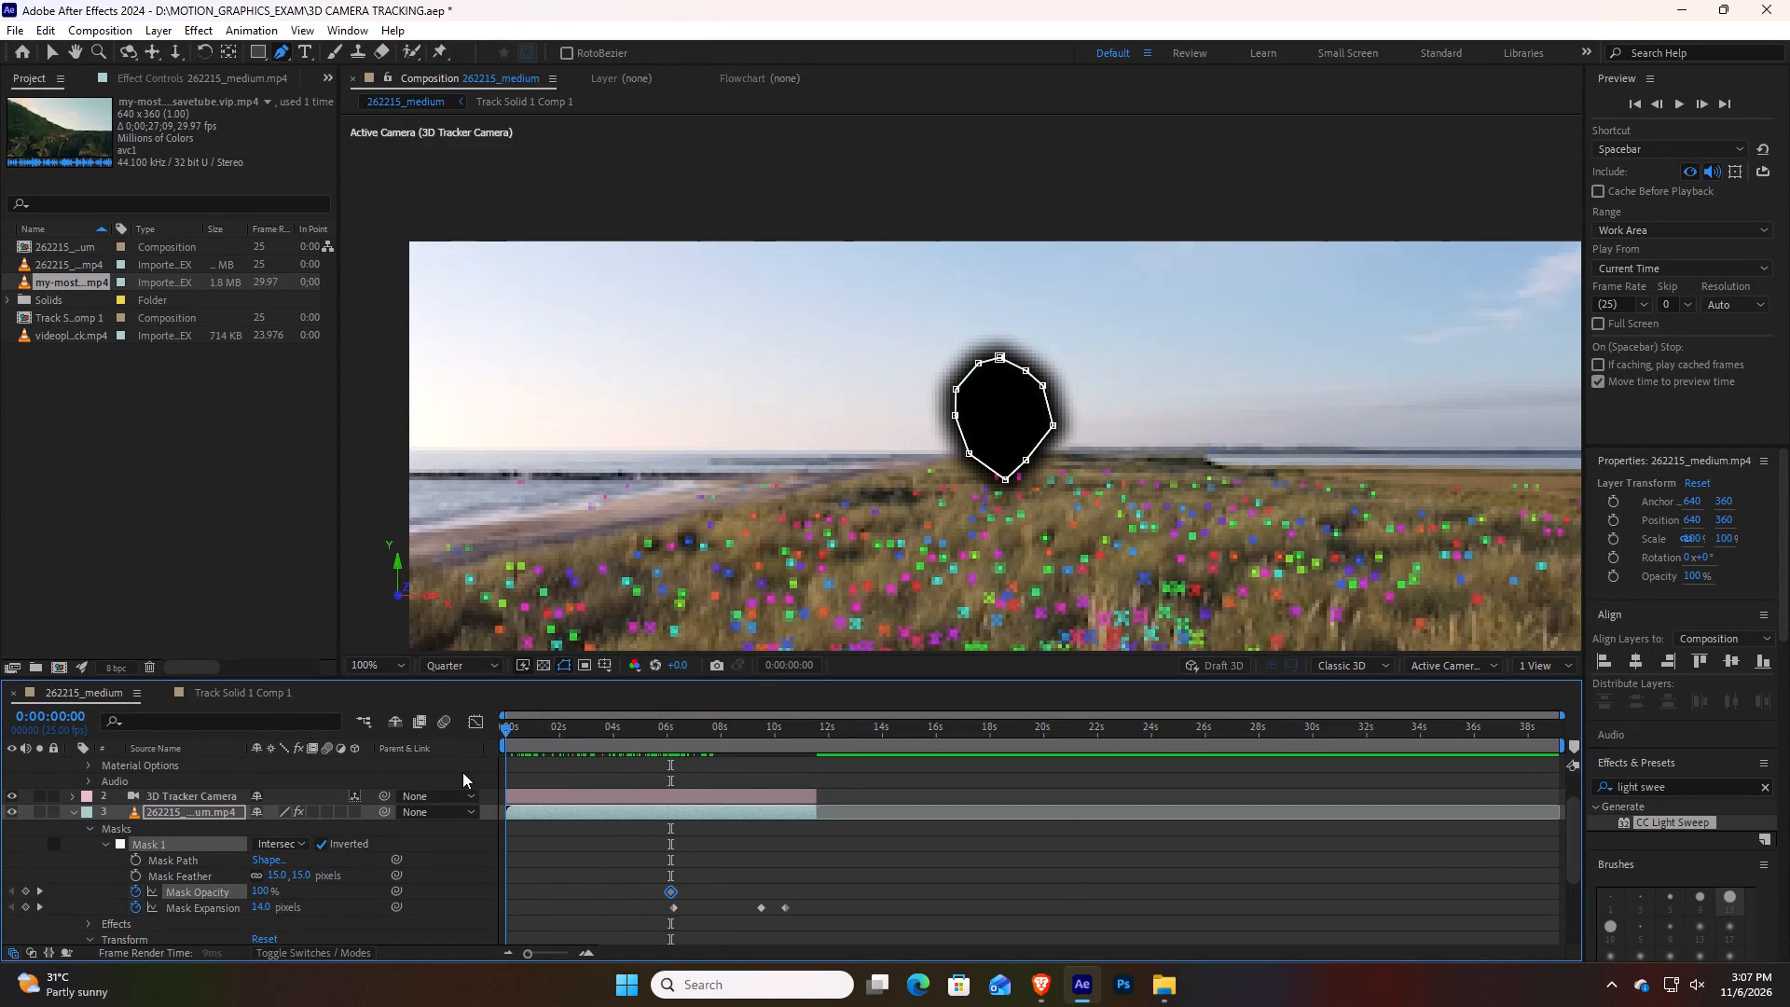
{"action": "left_click_drag", "start_coordinate": [462, 772], "coordinate": [684, 811]}
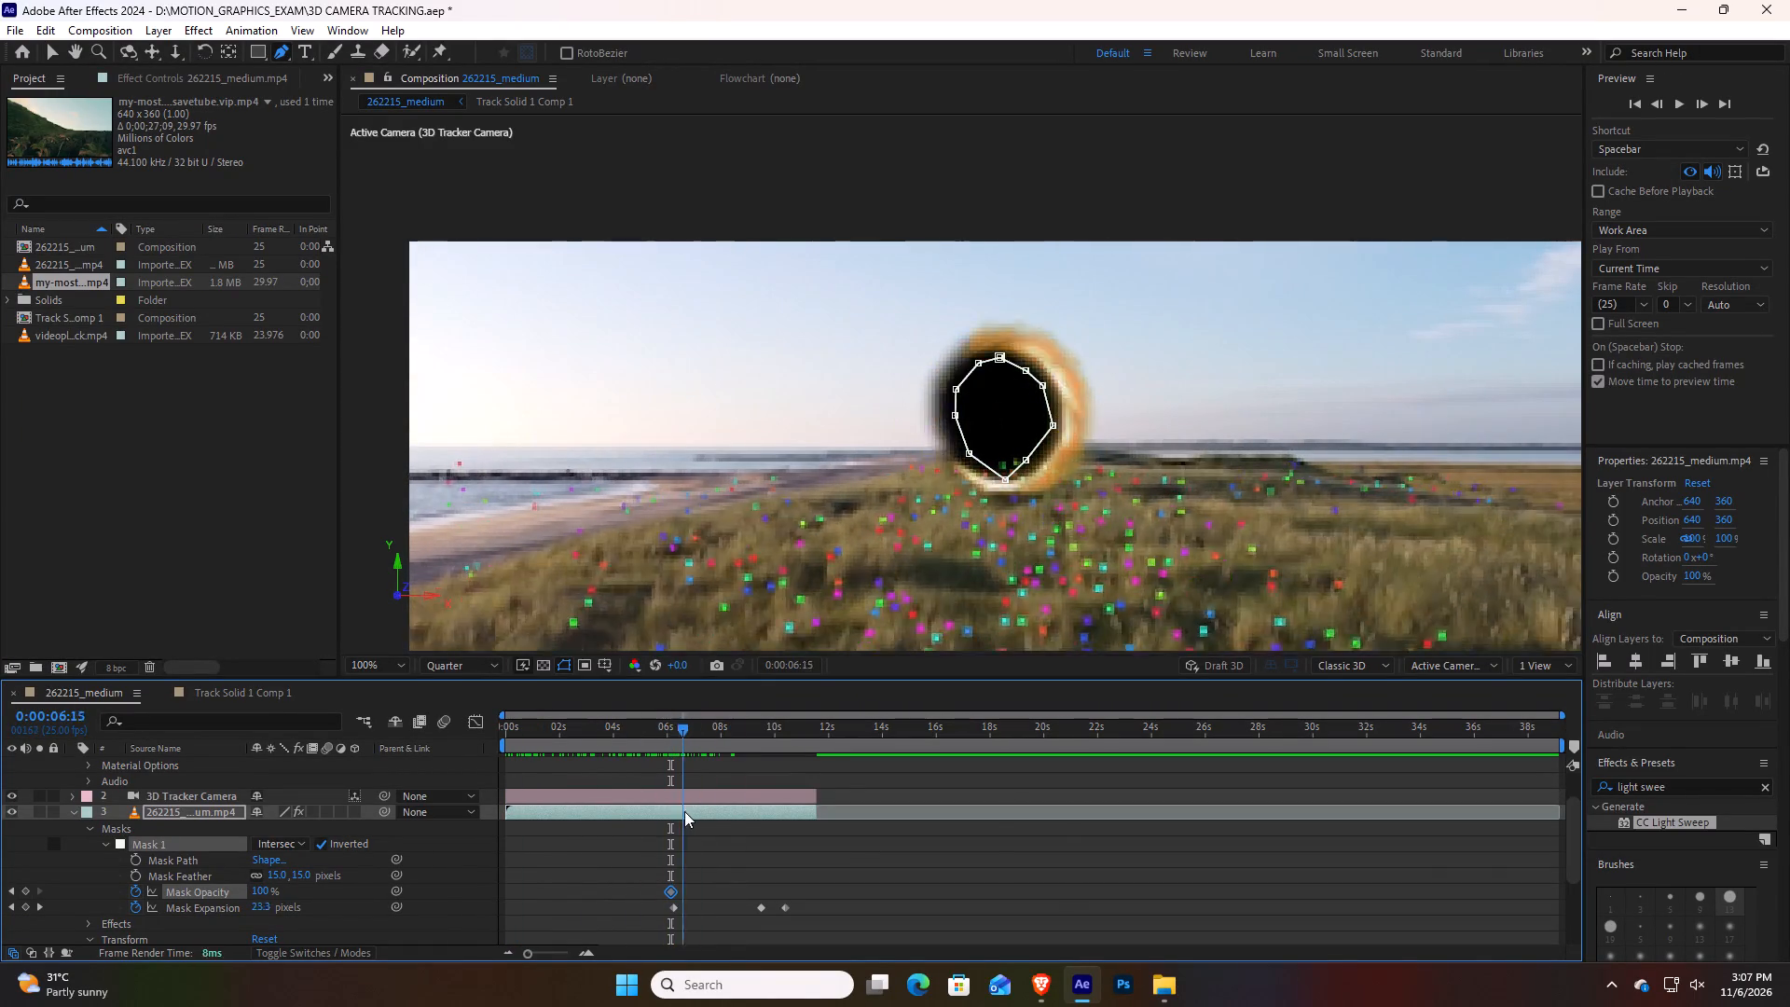
{"action": "left_click_drag", "start_coordinate": [684, 811], "coordinate": [718, 824]}
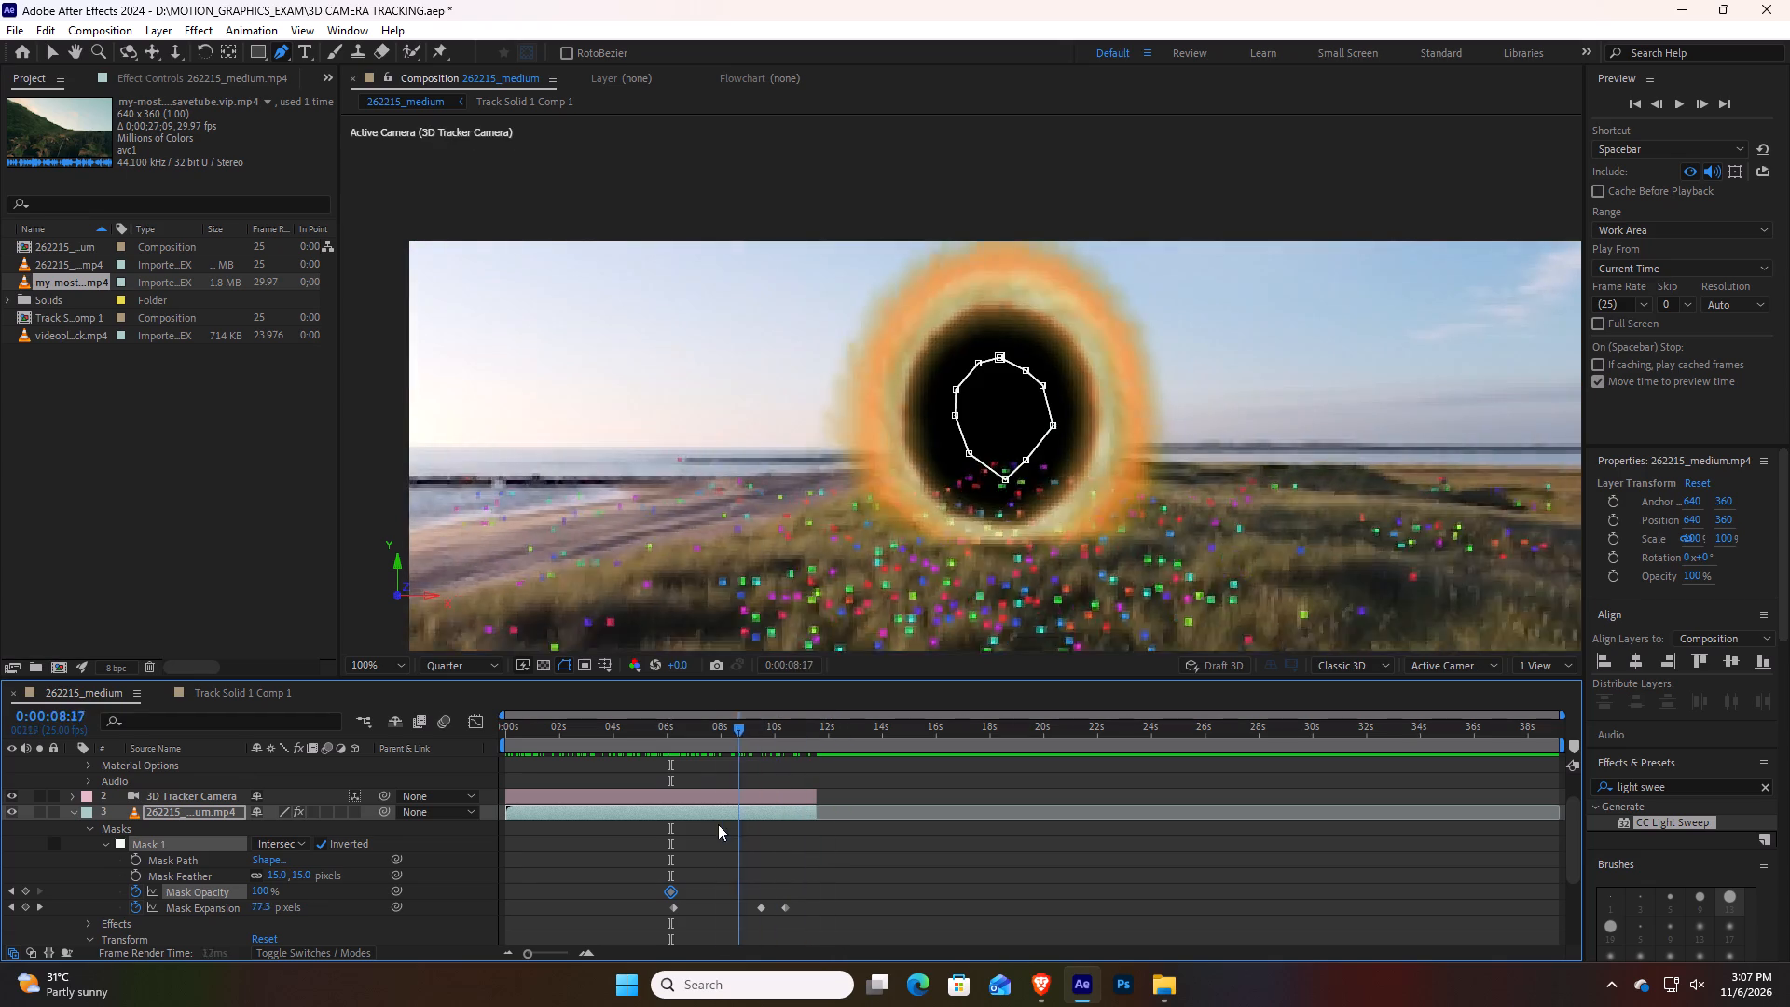
{"action": "left_click_drag", "start_coordinate": [718, 824], "coordinate": [672, 829]}
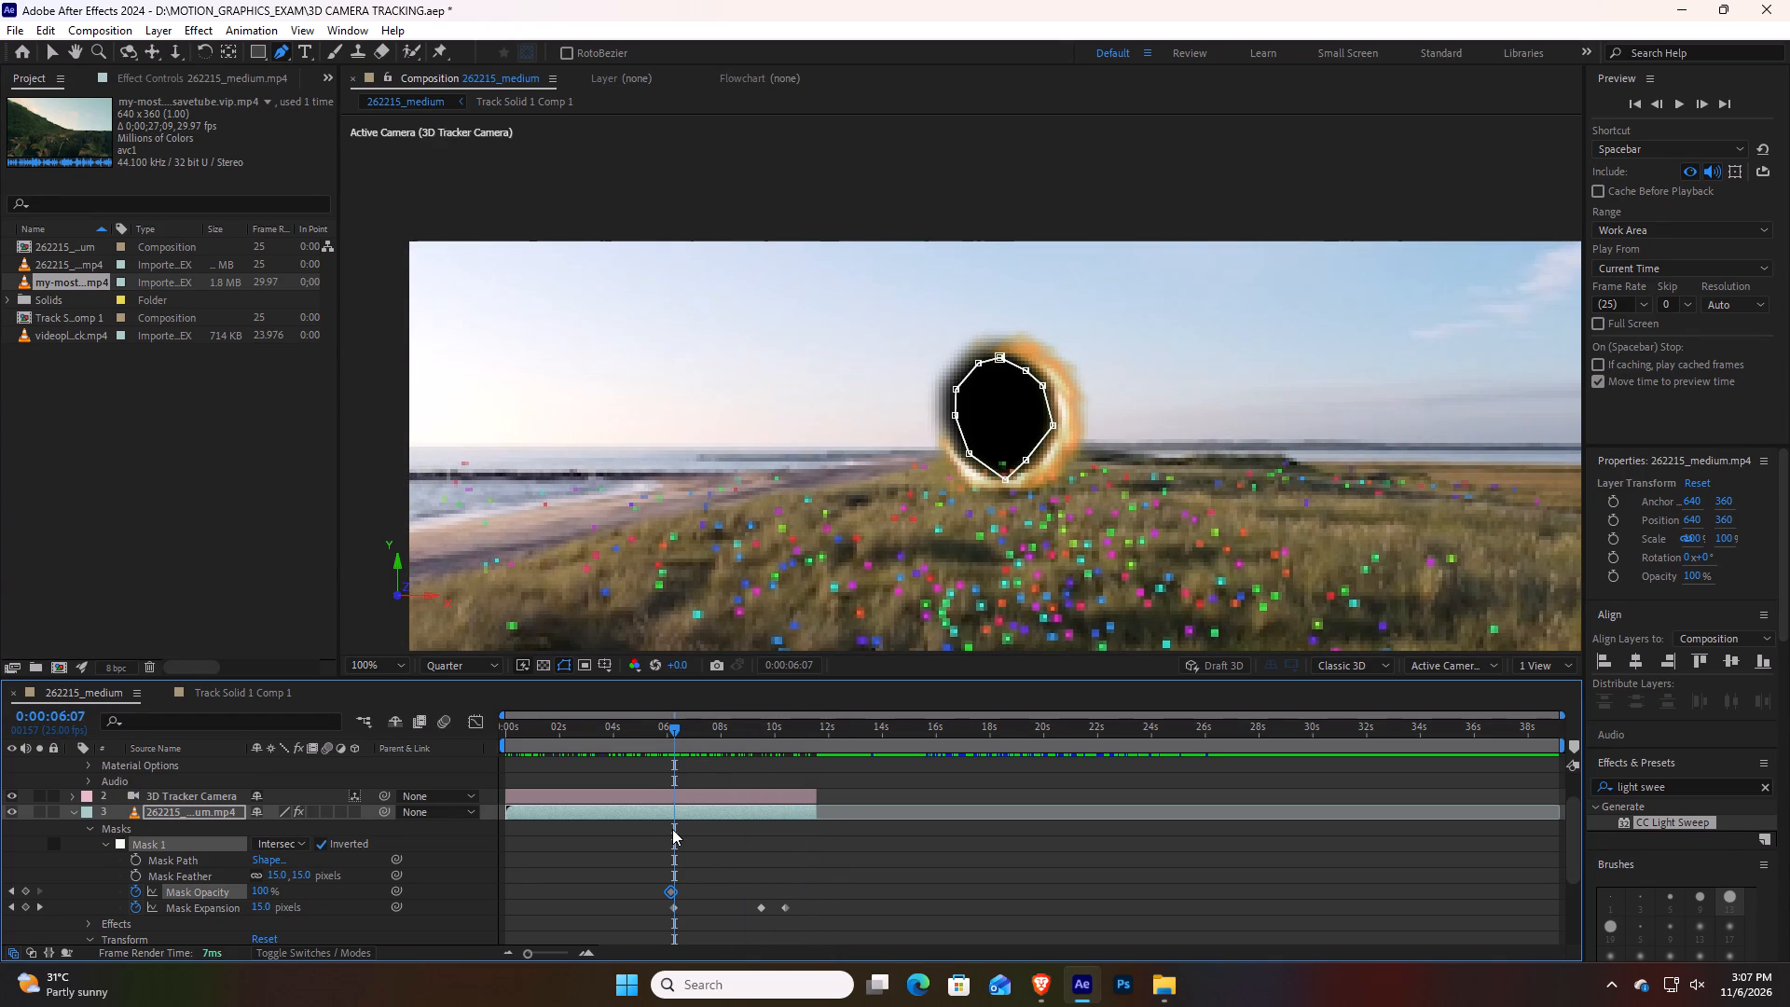
{"action": "left_click", "coordinate": [672, 894]}
{"action": "scroll", "coordinate": [662, 874], "scroll_direction": "down", "scroll_amount": 1}
{"action": "scroll", "coordinate": [700, 827], "scroll_direction": "up", "scroll_amount": 2}
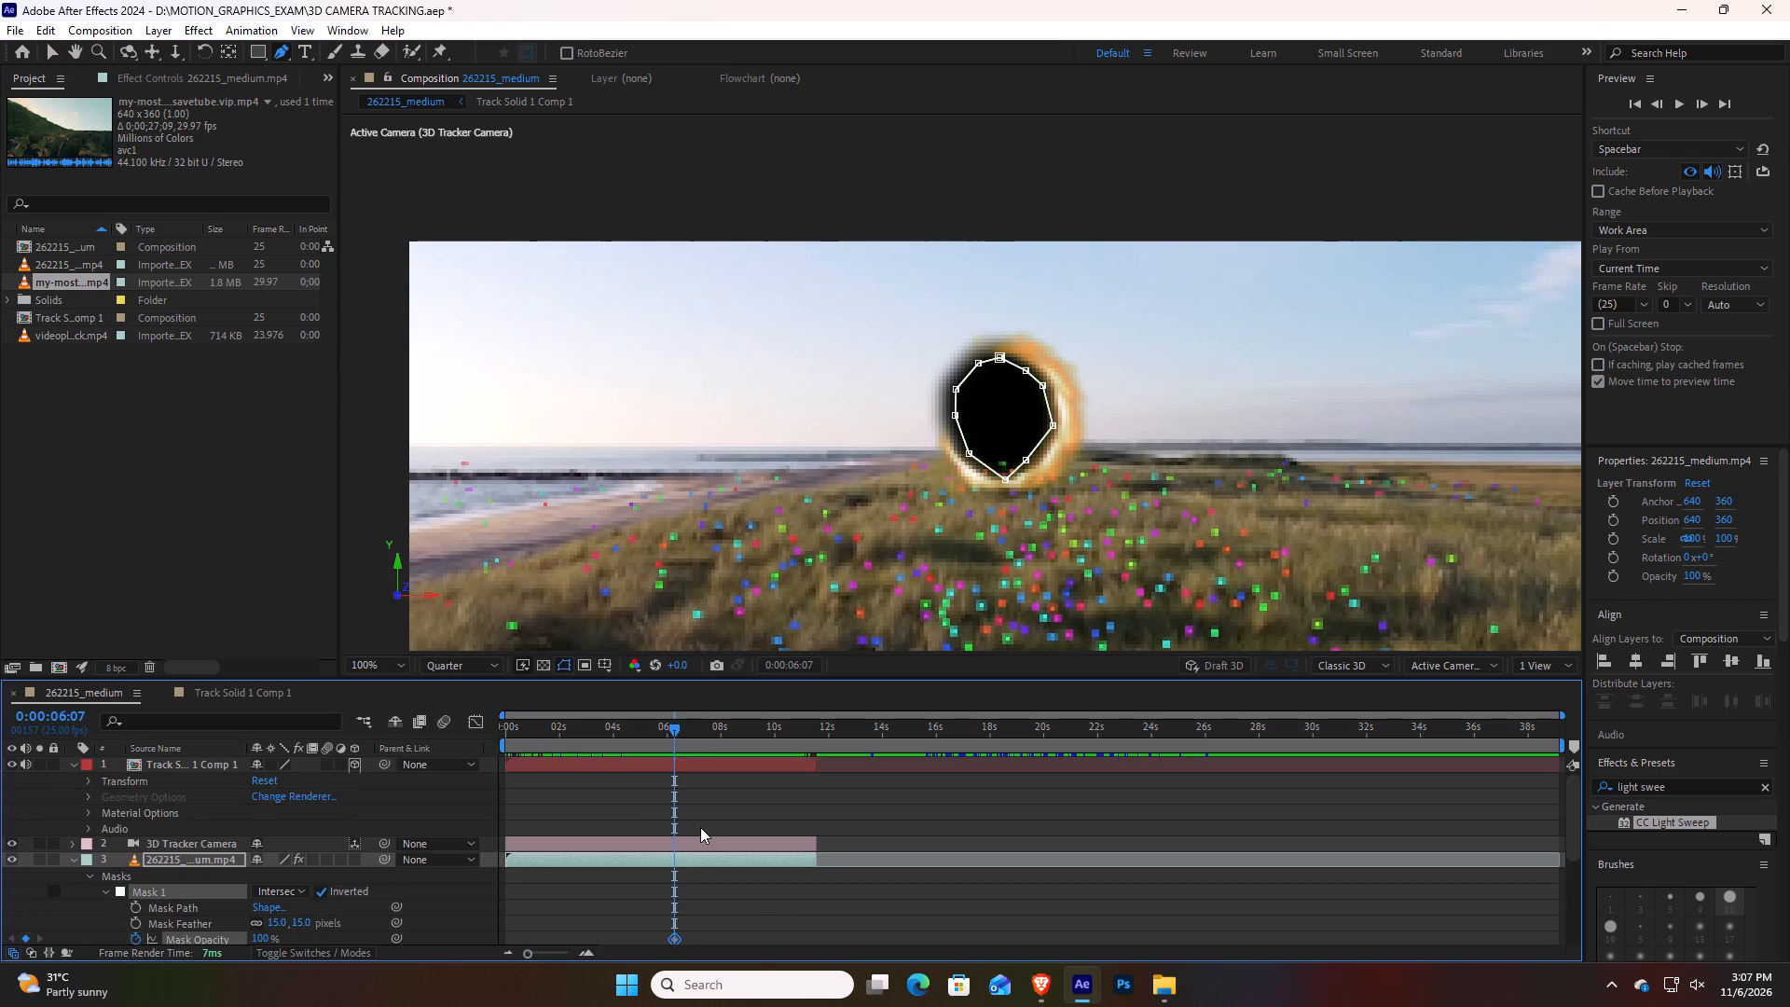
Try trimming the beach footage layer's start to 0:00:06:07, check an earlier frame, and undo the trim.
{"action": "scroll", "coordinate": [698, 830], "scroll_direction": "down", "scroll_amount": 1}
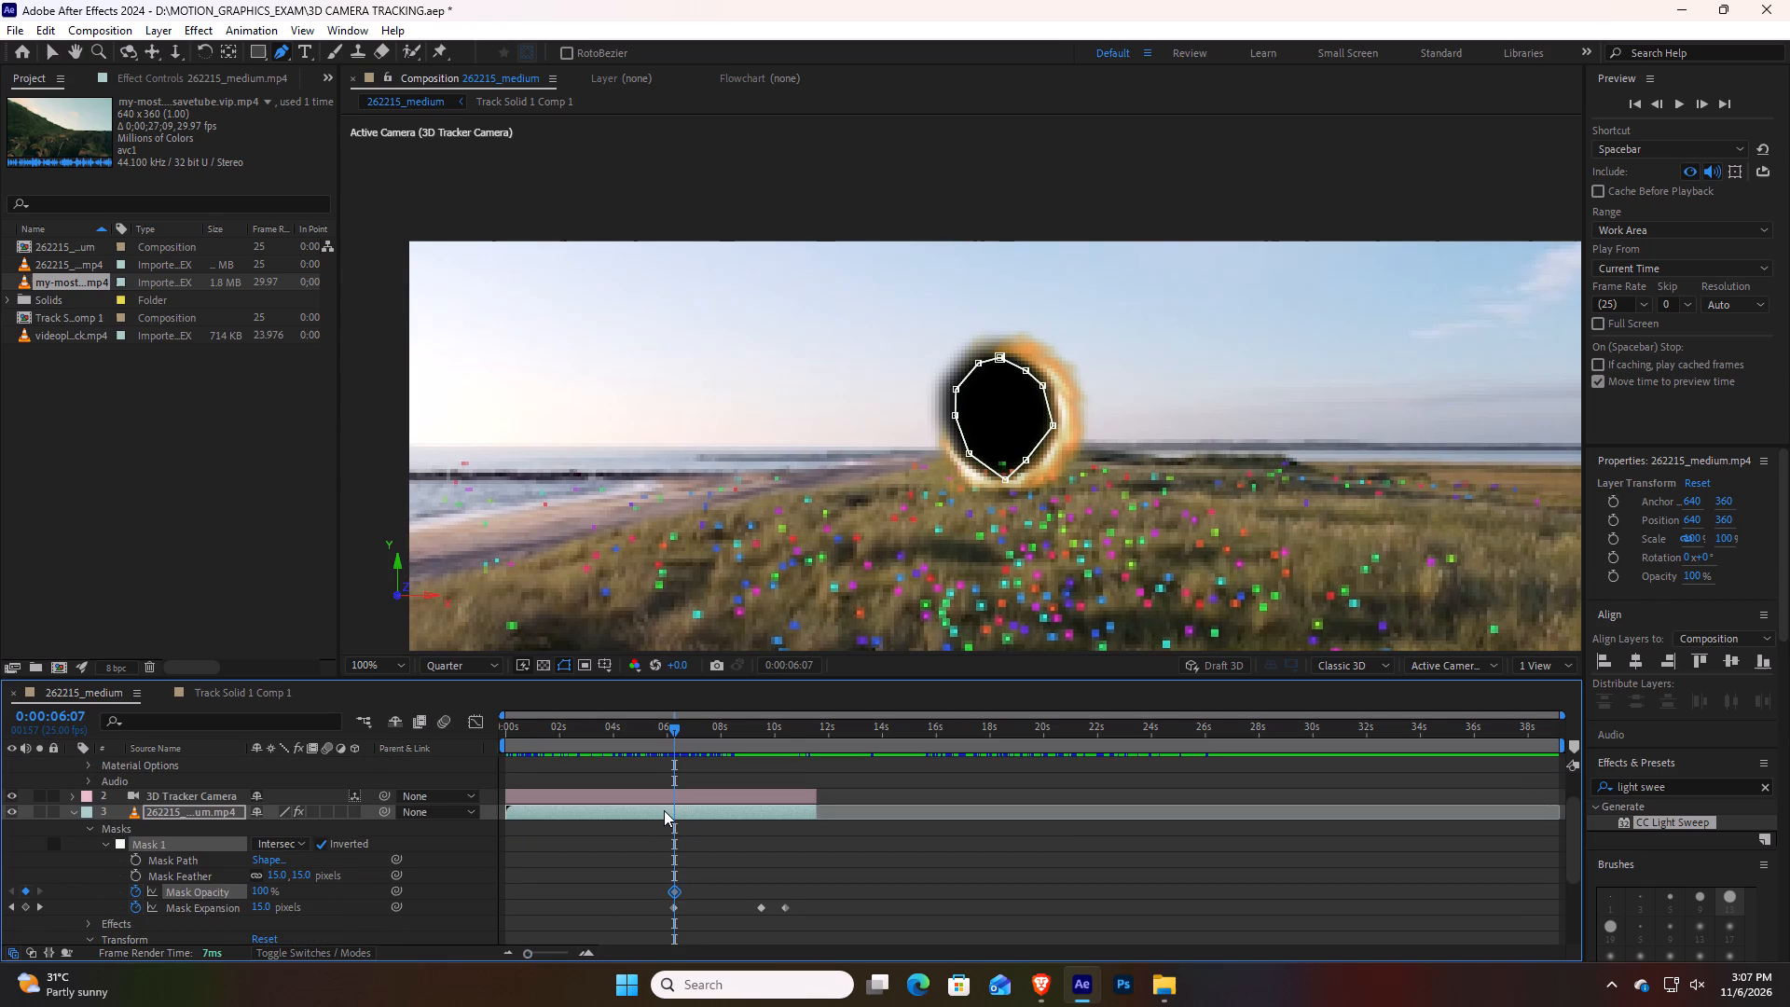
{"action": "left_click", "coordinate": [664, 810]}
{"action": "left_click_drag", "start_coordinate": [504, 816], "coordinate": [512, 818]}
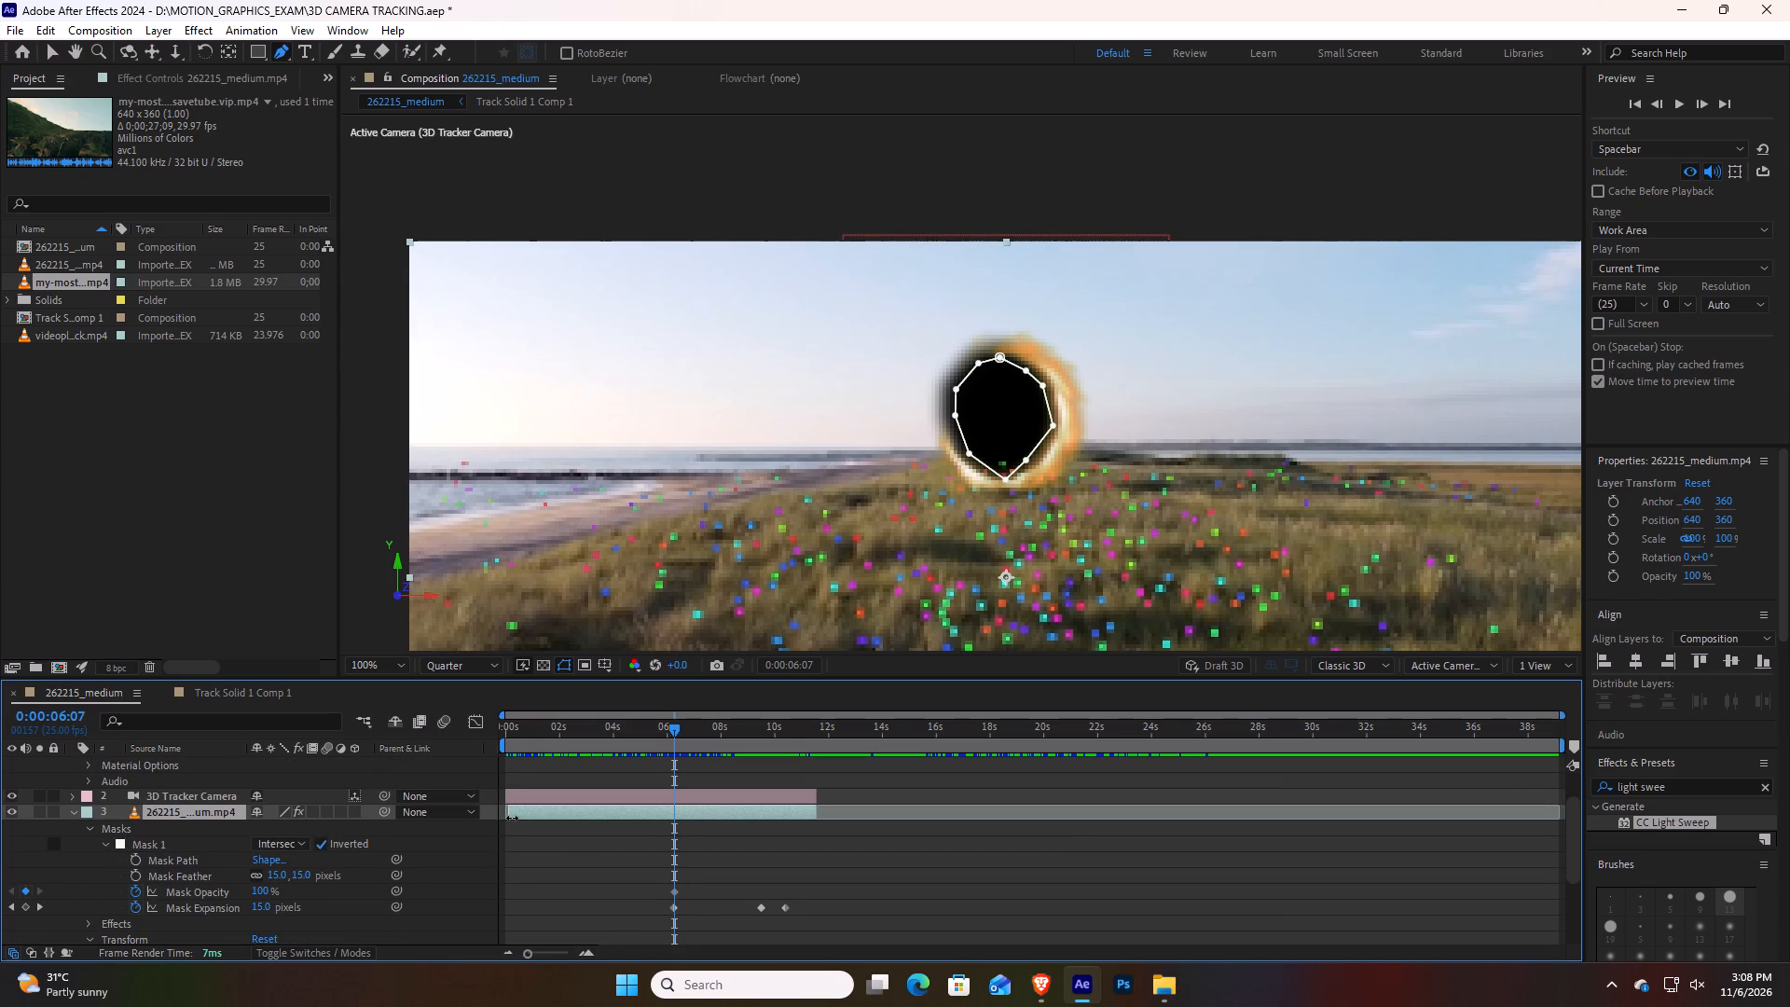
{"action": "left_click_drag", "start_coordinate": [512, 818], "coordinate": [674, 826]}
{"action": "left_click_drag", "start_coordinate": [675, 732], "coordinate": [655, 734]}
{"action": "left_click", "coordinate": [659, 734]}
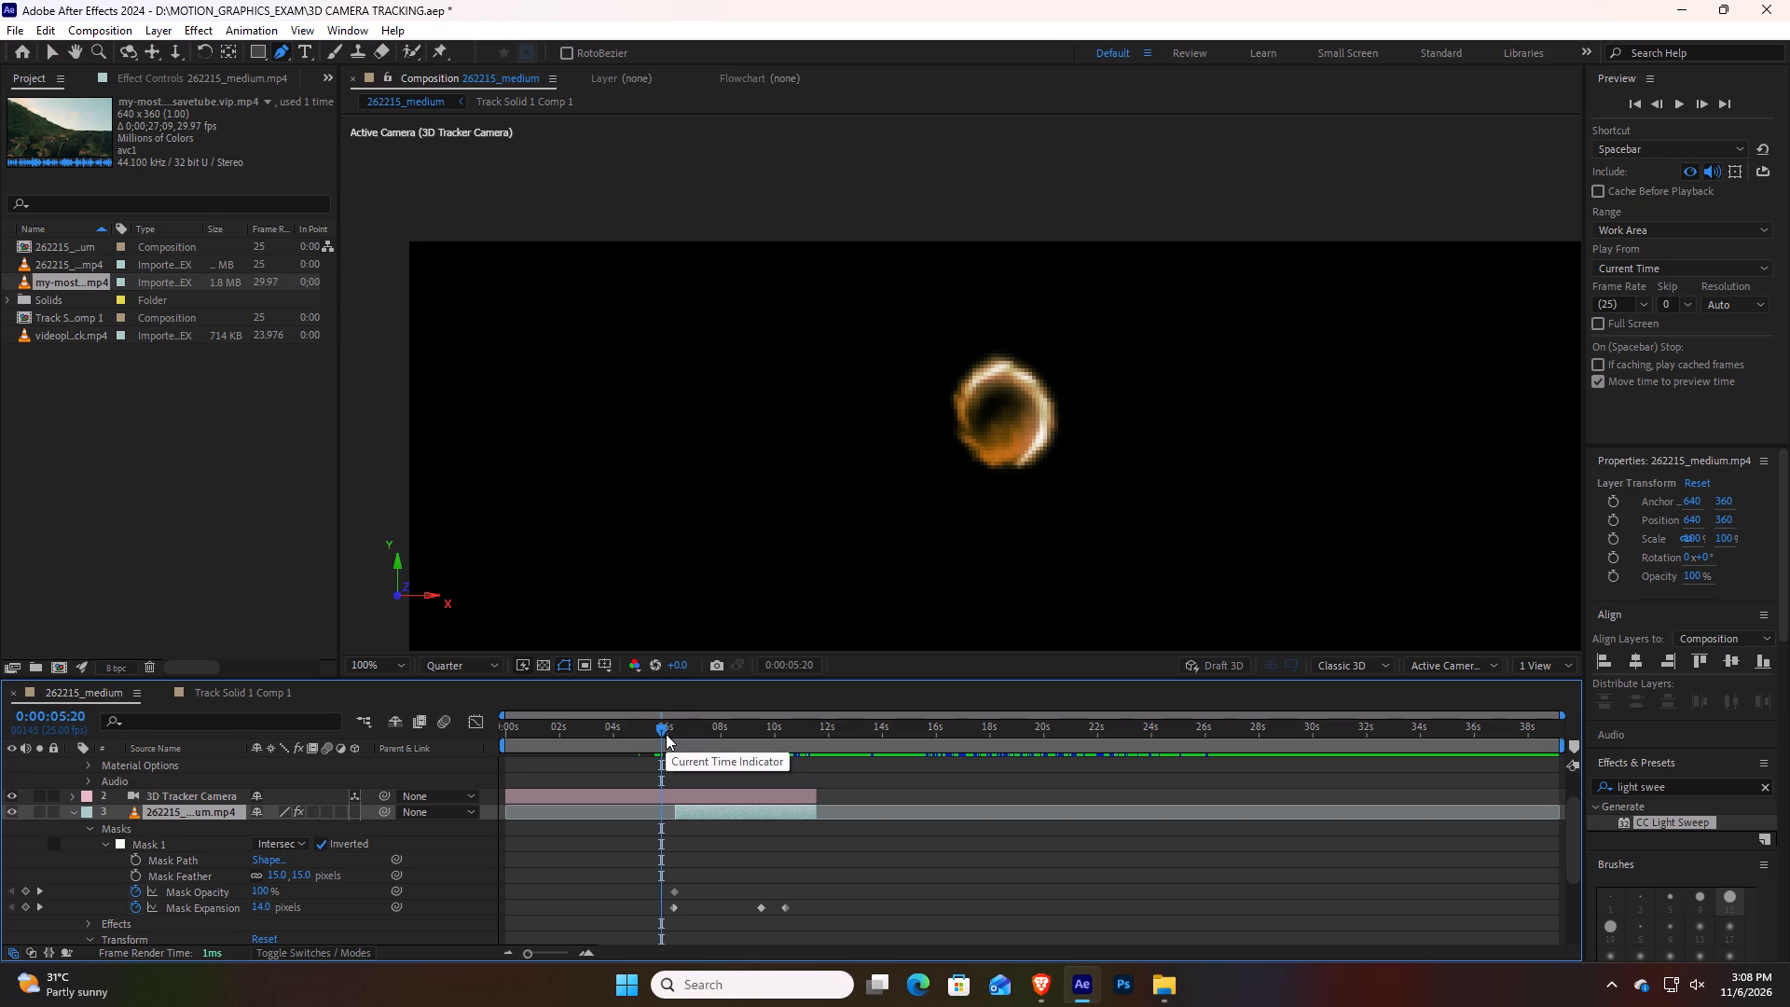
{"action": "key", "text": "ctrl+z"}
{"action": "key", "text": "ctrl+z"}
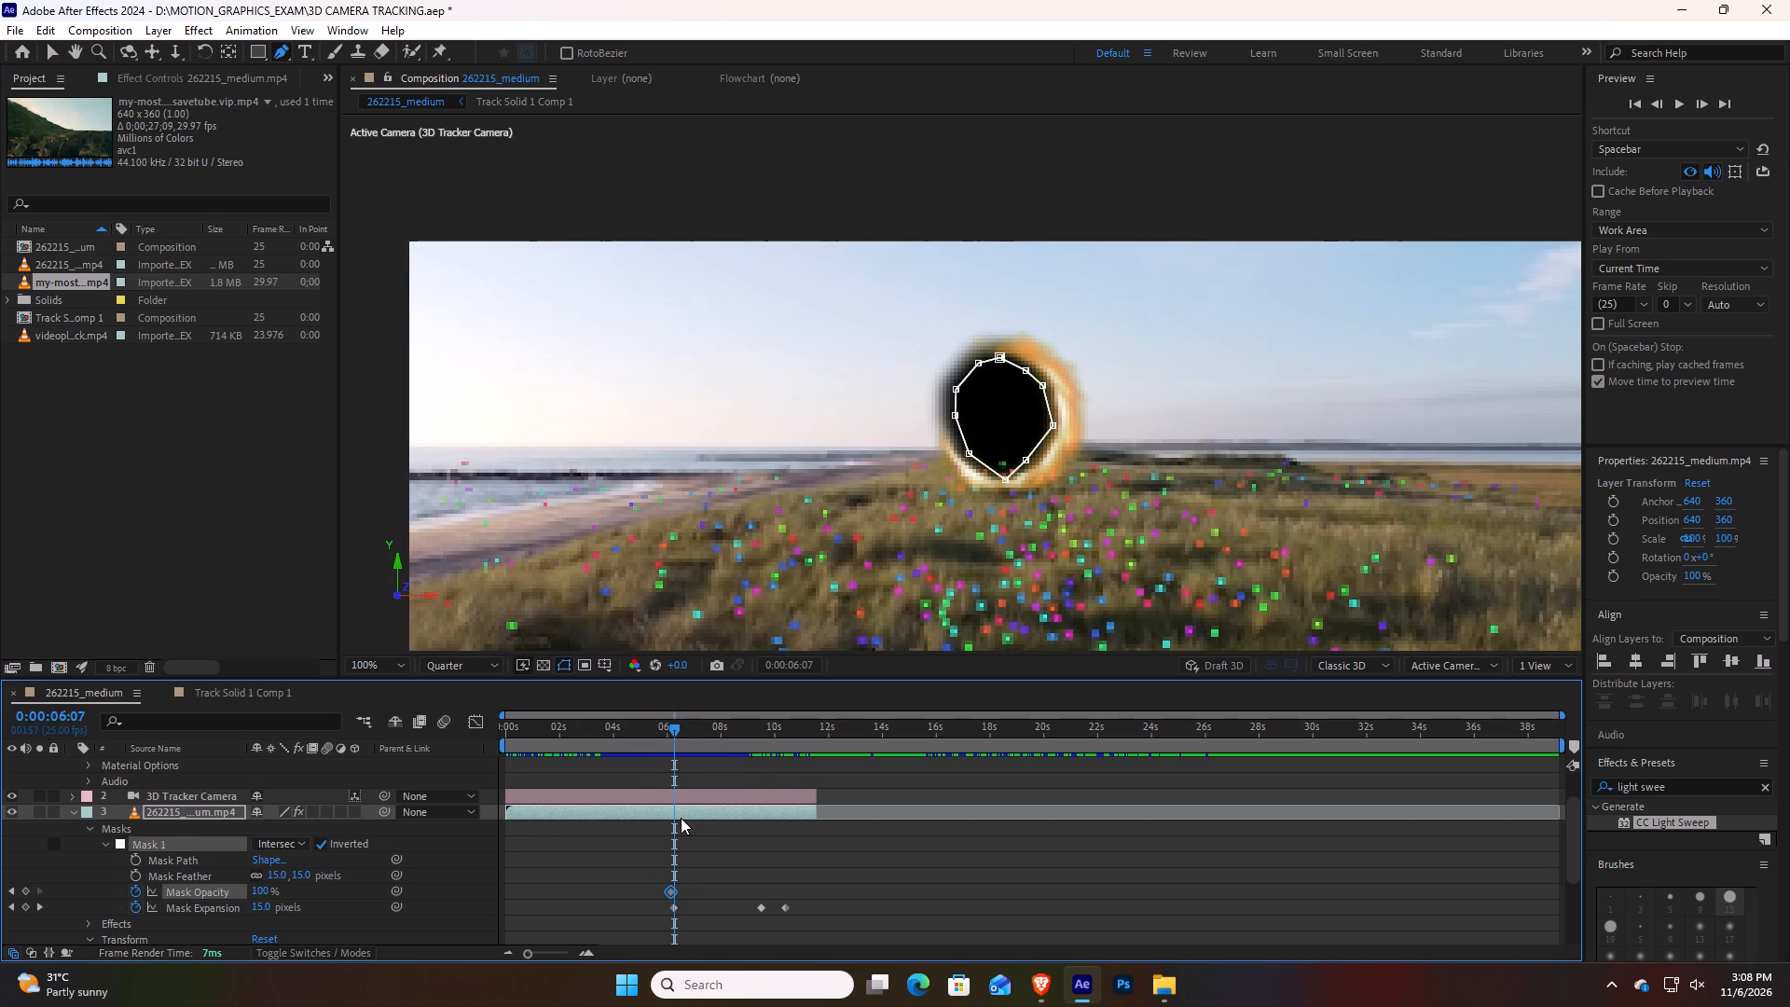
Undo Mask 1's opacity keyframing and Intersect mode on the beach footage, going back to its Add mode.
{"action": "left_click", "coordinate": [681, 818]}
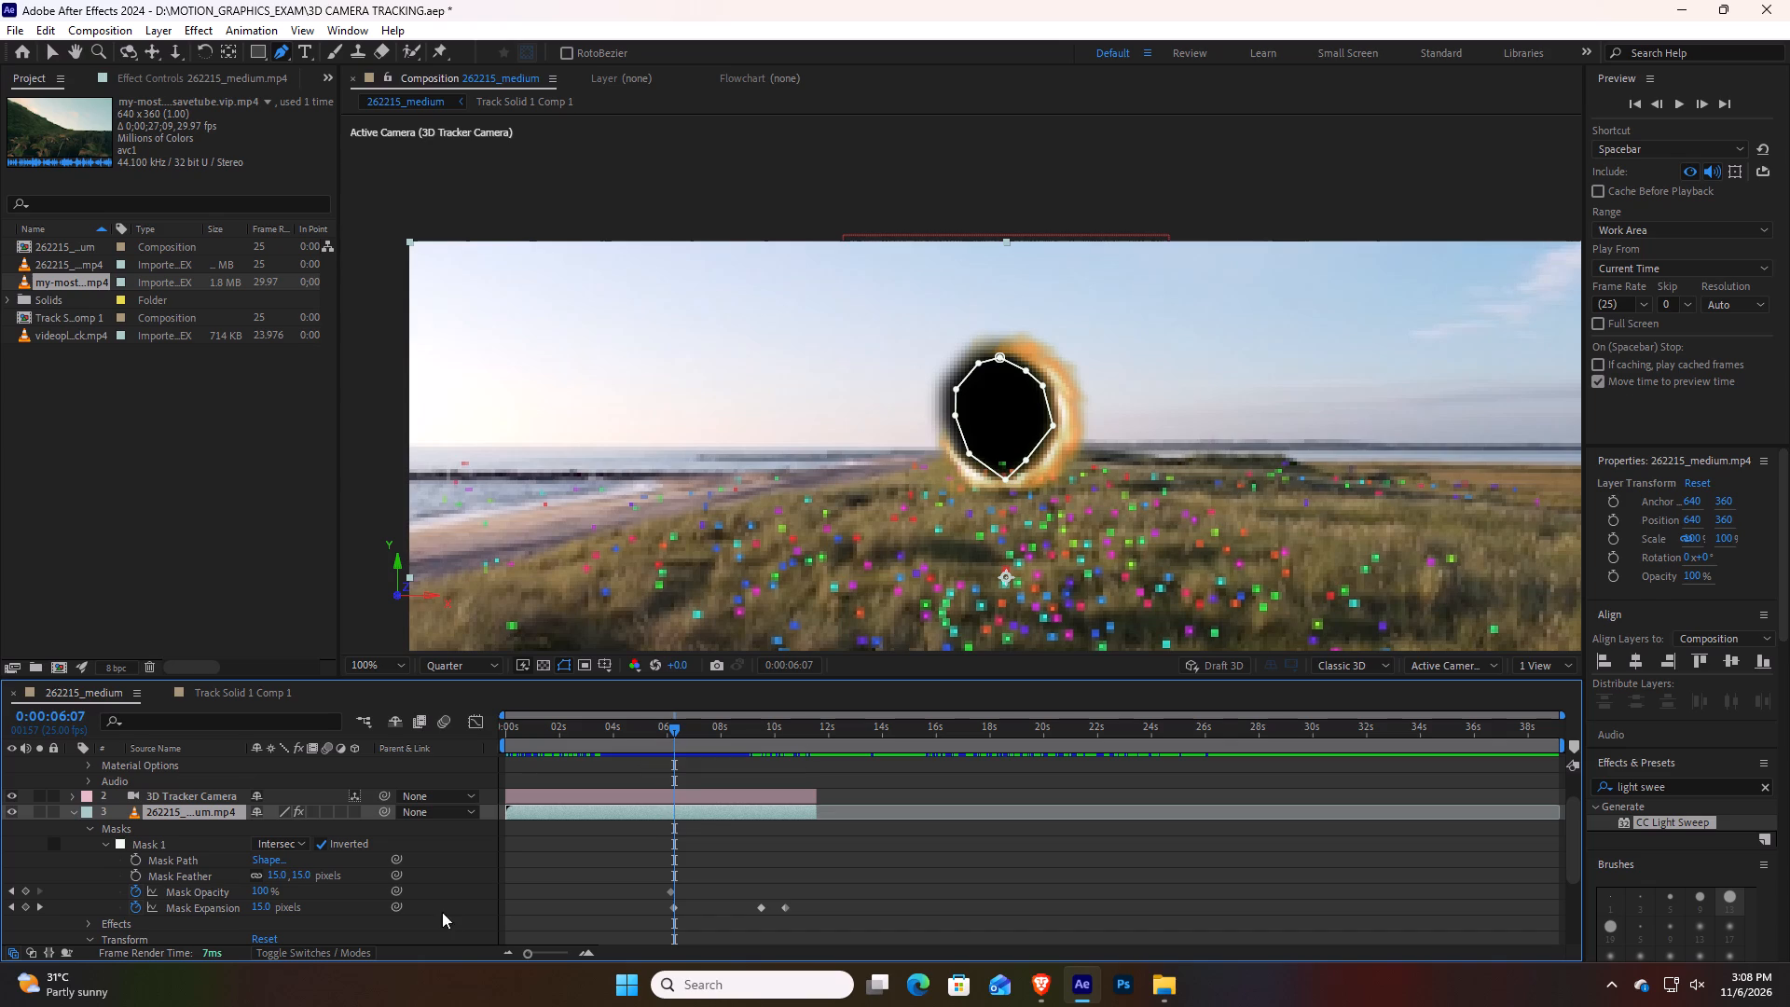
{"action": "key", "text": "ctrl+z"}
{"action": "key", "text": "ctrl+z"}
{"action": "key", "text": "ctrl+z"}
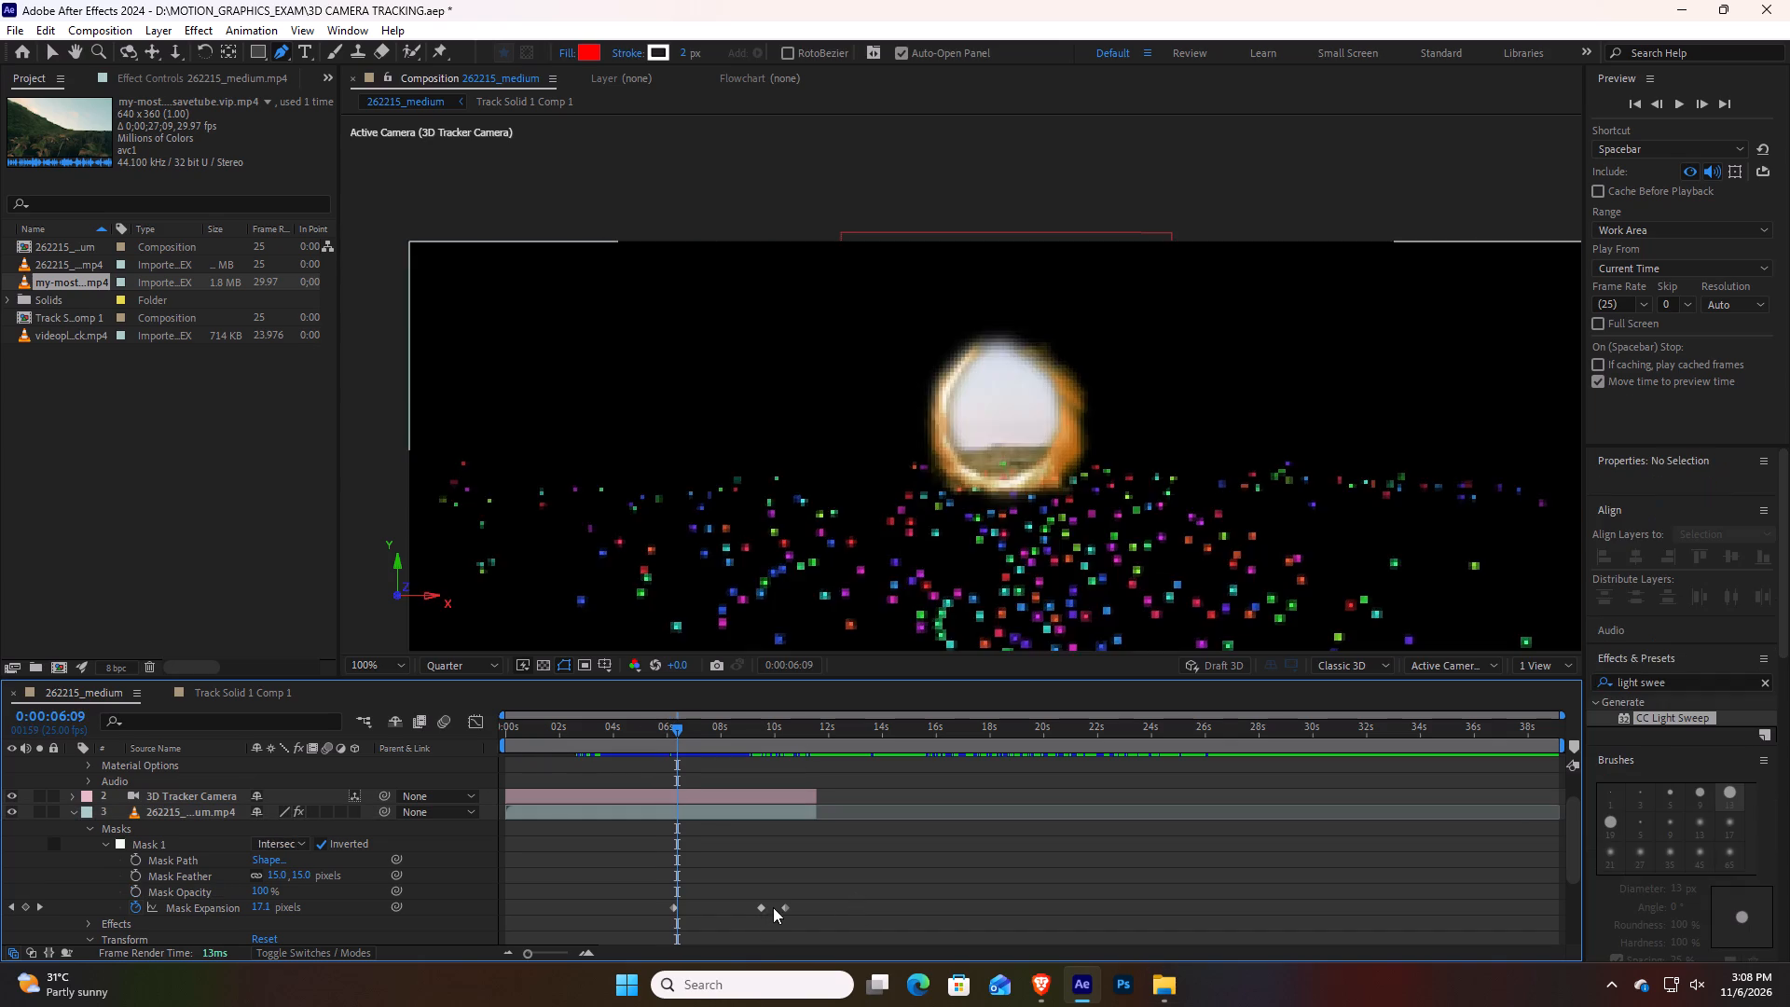
{"action": "key", "text": "ctrl+z"}
{"action": "key", "text": "ctrl+z"}
{"action": "key", "text": "ctrl+z"}
{"action": "key", "text": "ctrl+z"}
{"action": "key", "text": "ctrl+z"}
{"action": "key", "text": "ctrl+z"}
{"action": "key", "text": "ctrl+z"}
{"action": "key", "text": "ctrl+z"}
{"action": "key", "text": "ctrl+z"}
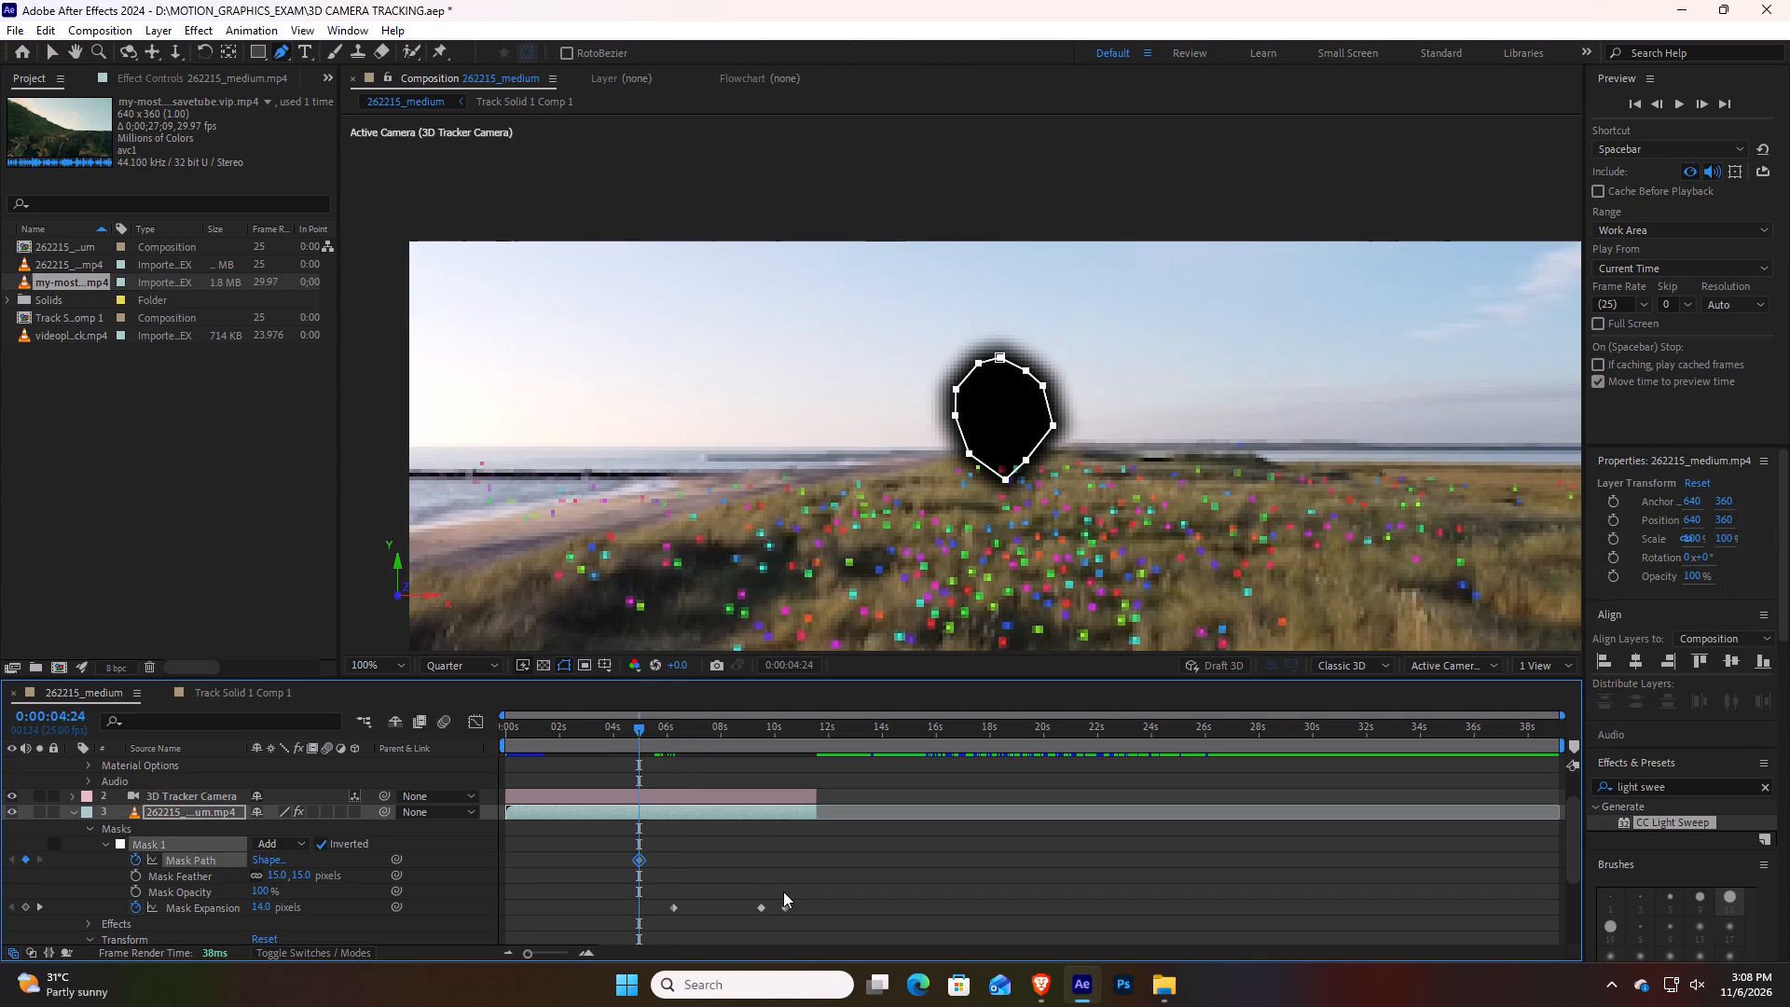
Undo Mask 1's keyframes, Mask Expansion and Mask Feather changes until both values are back at 0.
{"action": "key", "text": "ctrl+z"}
{"action": "key", "text": "ctrl+z"}
{"action": "key", "text": "ctrl+z"}
{"action": "key", "text": "ctrl+z"}
{"action": "key", "text": "ctrl+z"}
{"action": "key", "text": "ctrl+z"}
{"action": "key", "text": "ctrl+z"}
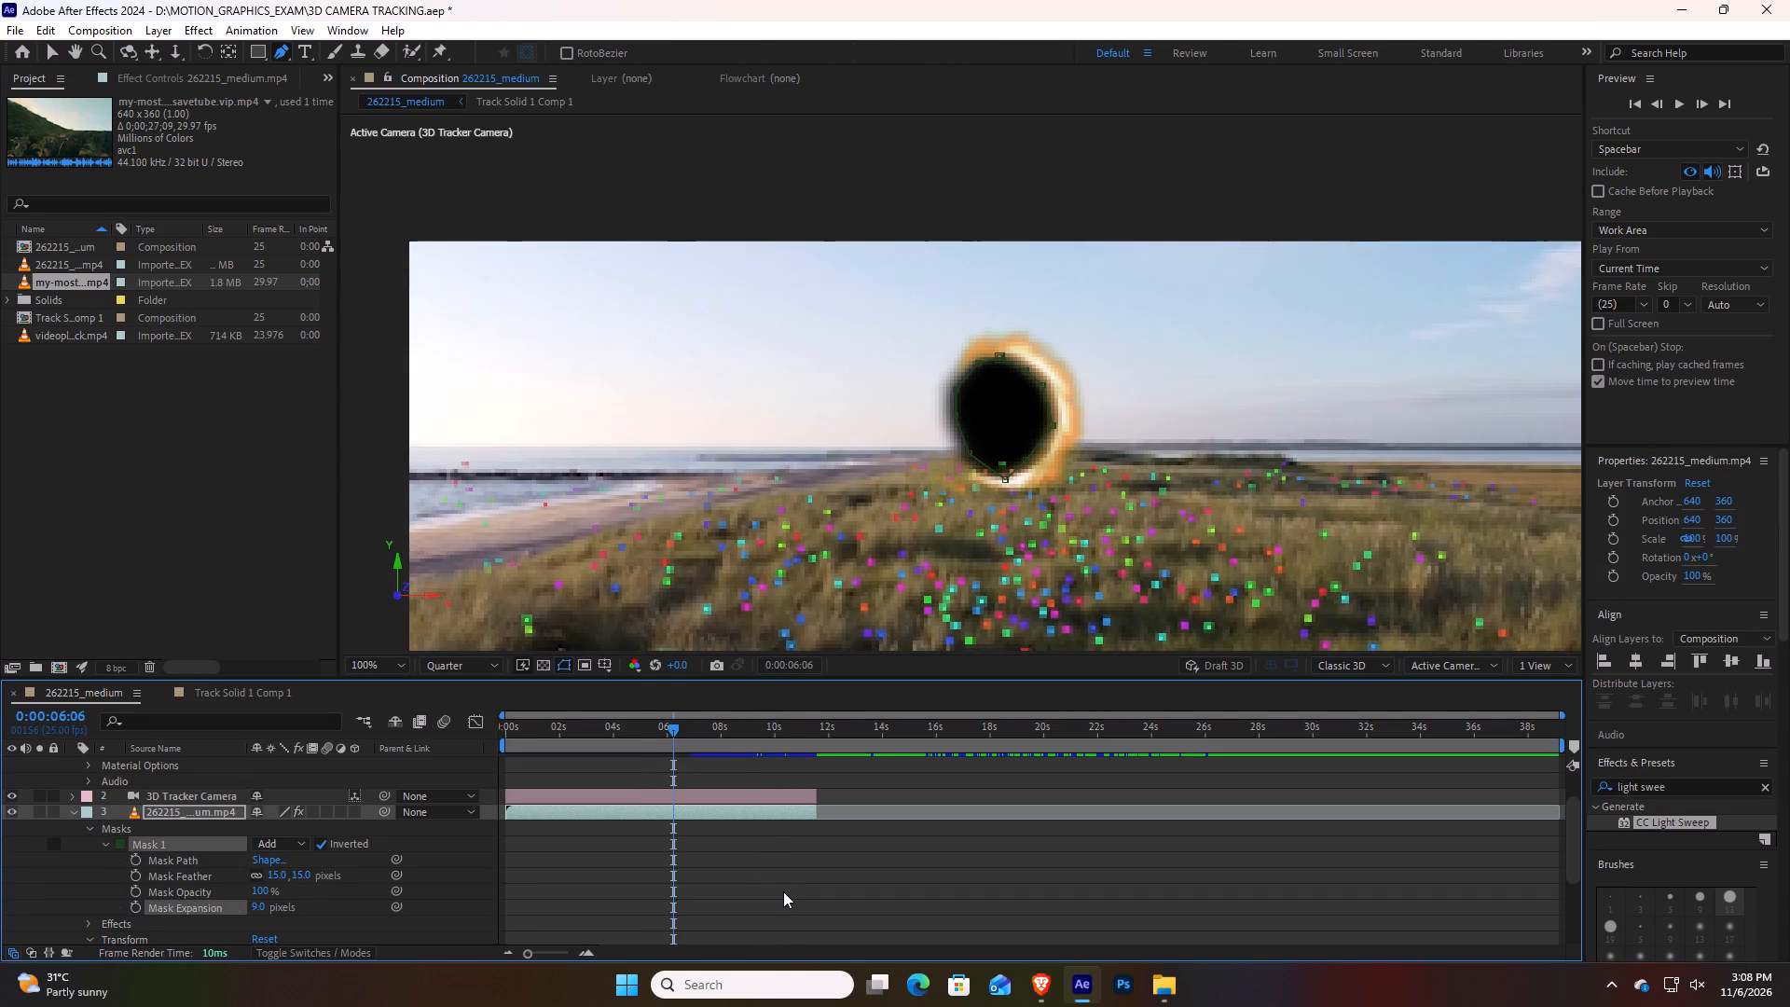
{"action": "key", "text": "ctrl+z"}
{"action": "key", "text": "ctrl+z"}
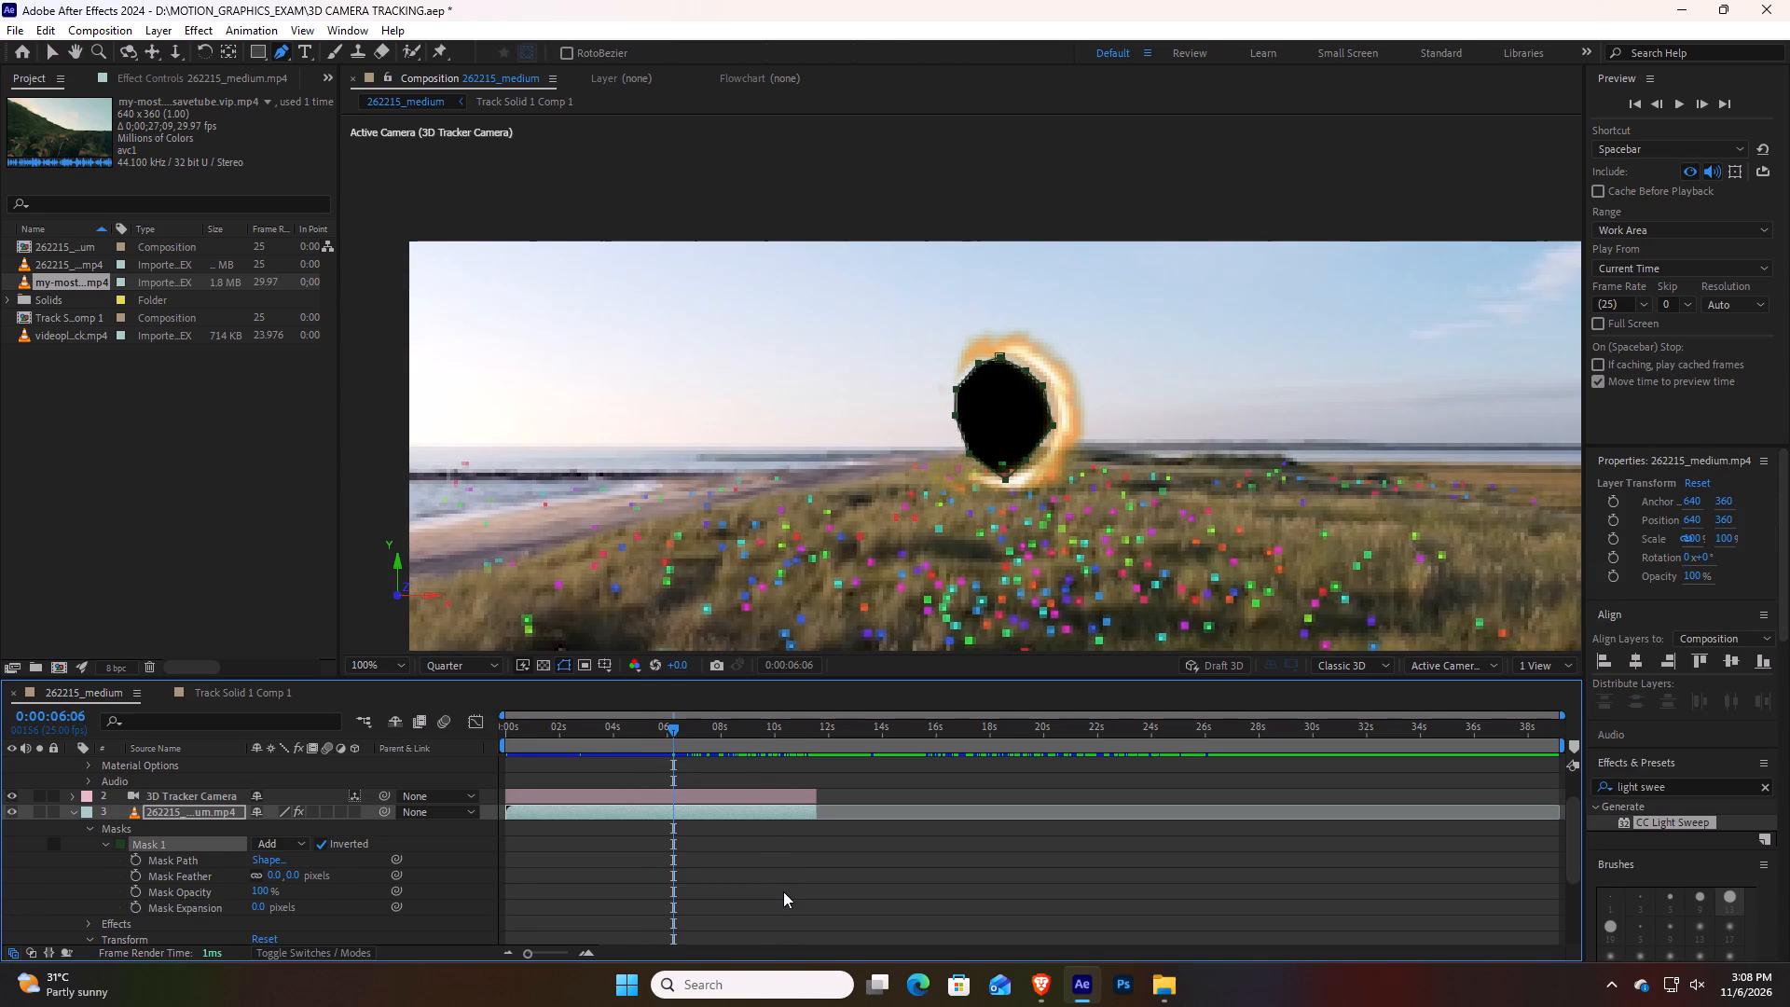
Undo the drawing of Mask 1 until the beach footage has no mask and its position is 610, 360.
{"action": "key", "text": "ctrl+z"}
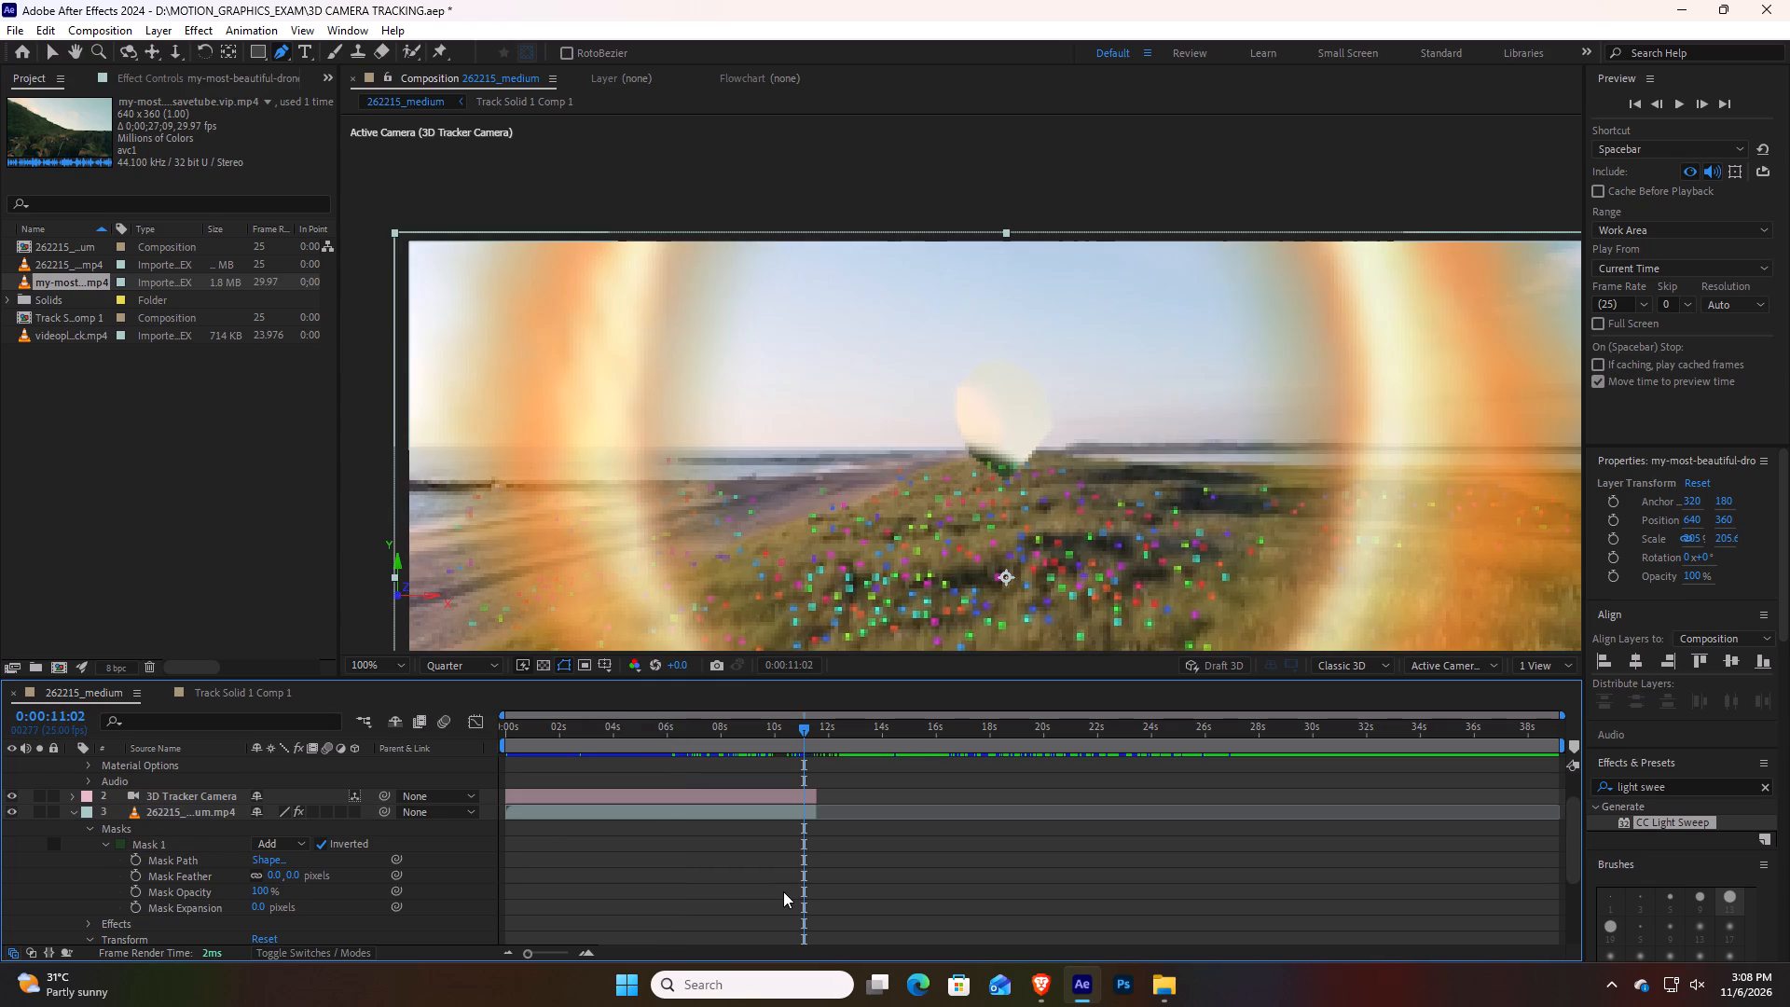
{"action": "key", "text": "ctrl+z"}
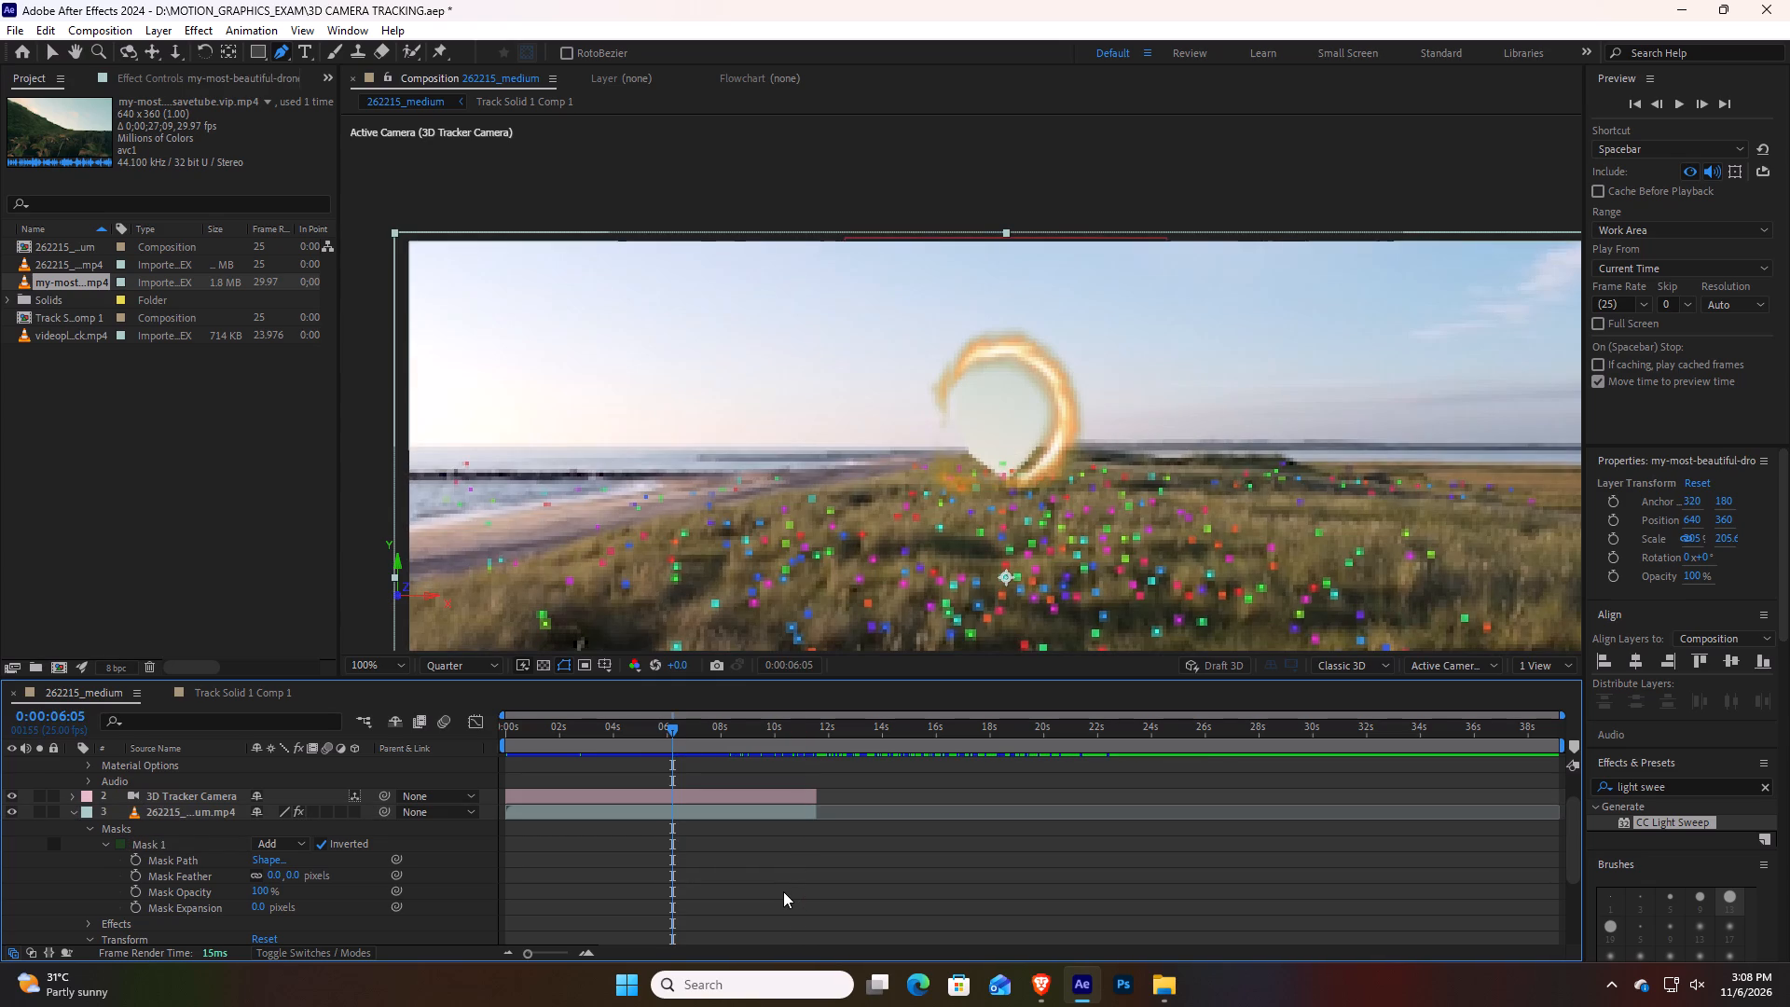
{"action": "key", "text": "ctrl+z"}
{"action": "key", "text": "ctrl+z"}
{"action": "key", "text": "ctrl+z"}
{"action": "key", "text": "ctrl+z"}
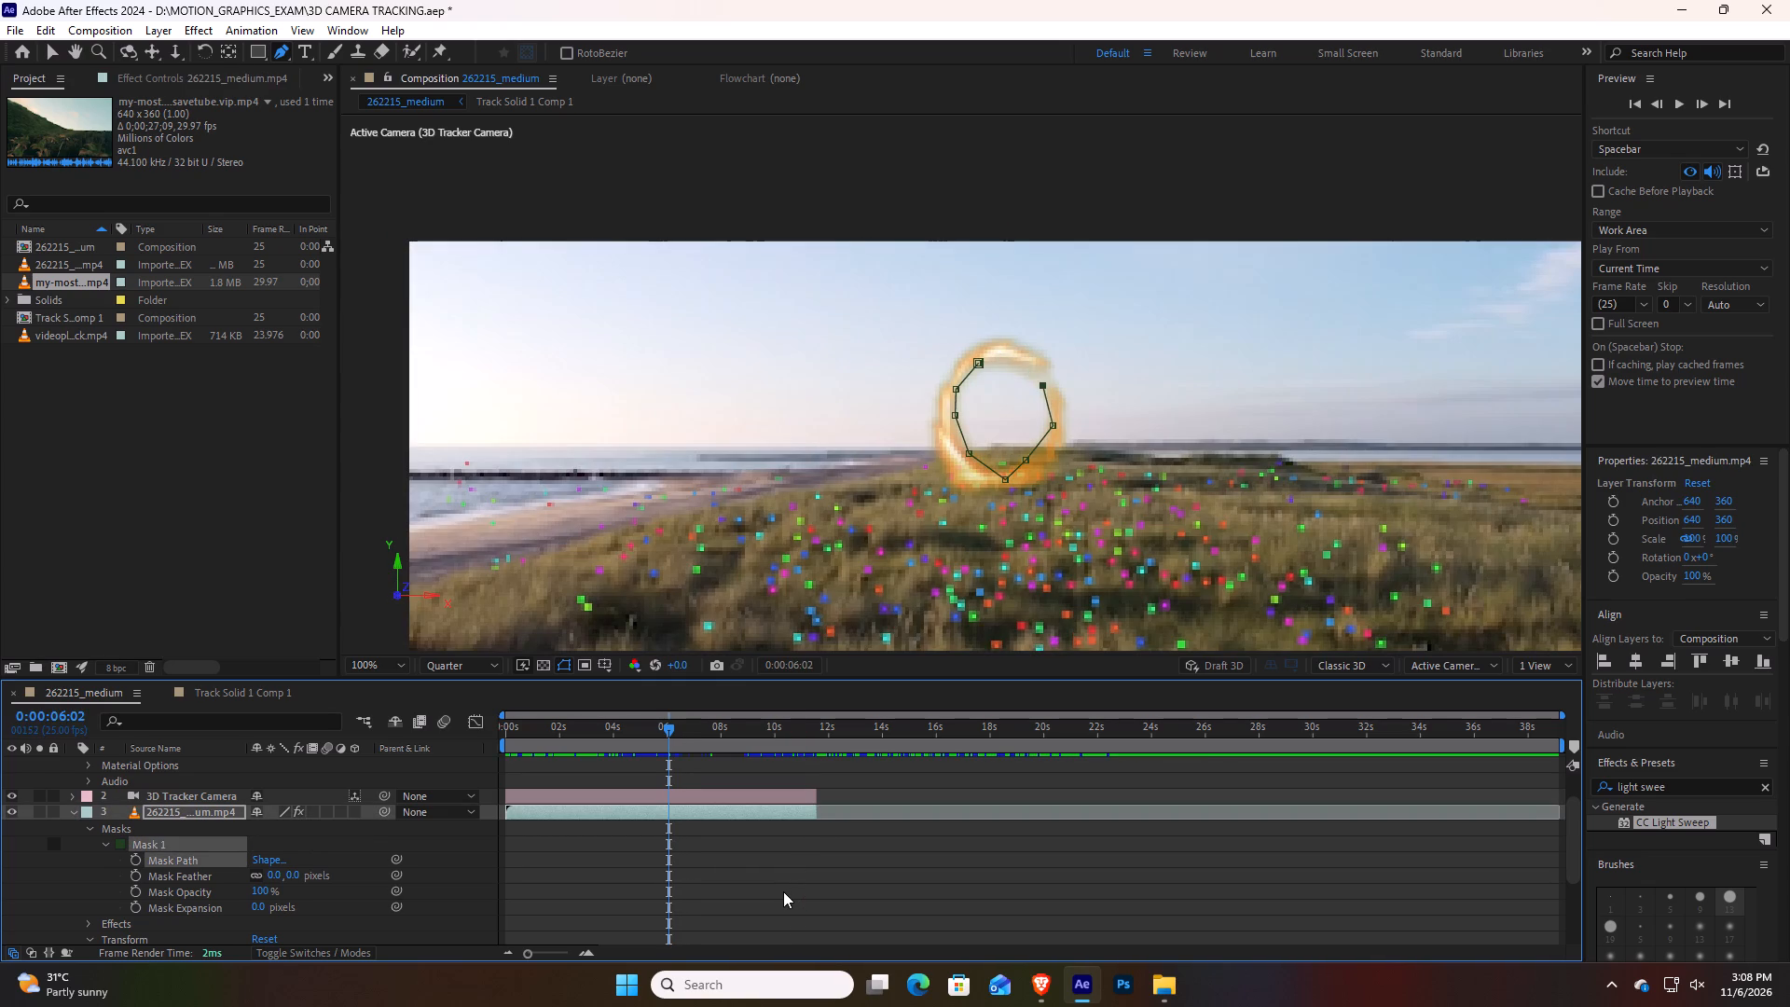
{"action": "key", "text": "ctrl+z"}
{"action": "key", "text": "ctrl+z"}
{"action": "key", "text": "ctrl+z"}
{"action": "key", "text": "ctrl+z"}
{"action": "key", "text": "ctrl+z"}
{"action": "key", "text": "ctrl+z"}
{"action": "key", "text": "ctrl+z"}
{"action": "key", "text": "ctrl+z"}
{"action": "key", "text": "ctrl+z"}
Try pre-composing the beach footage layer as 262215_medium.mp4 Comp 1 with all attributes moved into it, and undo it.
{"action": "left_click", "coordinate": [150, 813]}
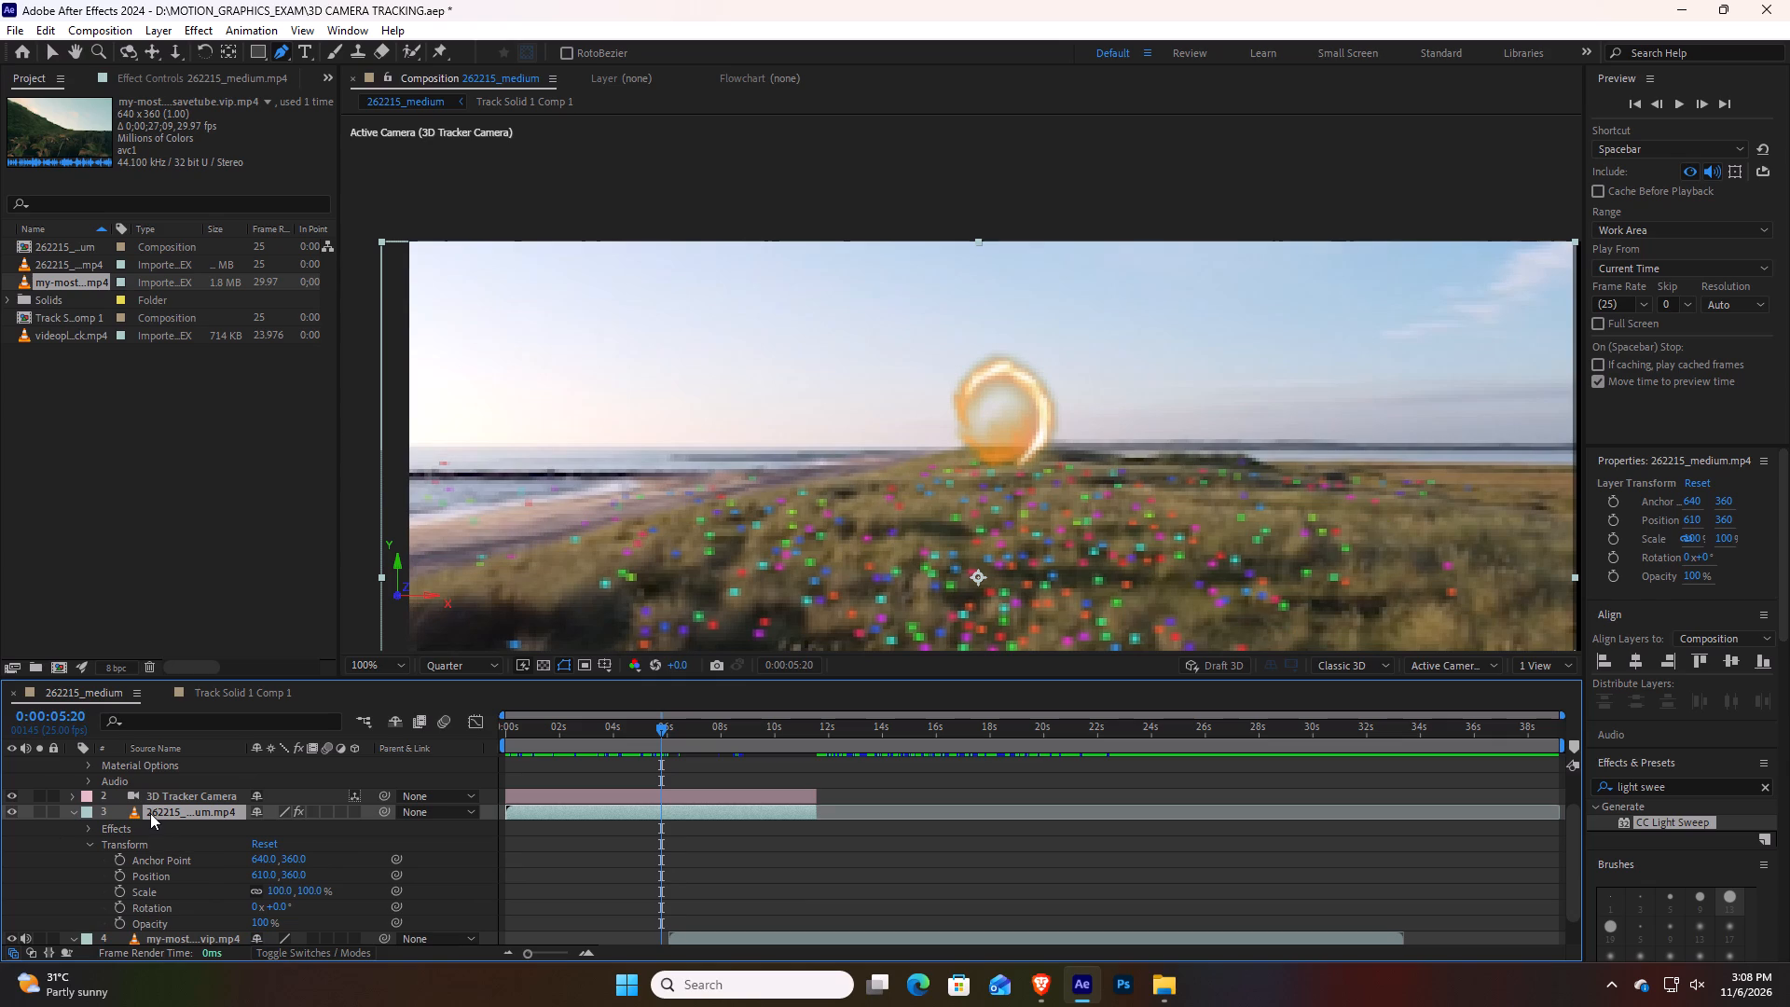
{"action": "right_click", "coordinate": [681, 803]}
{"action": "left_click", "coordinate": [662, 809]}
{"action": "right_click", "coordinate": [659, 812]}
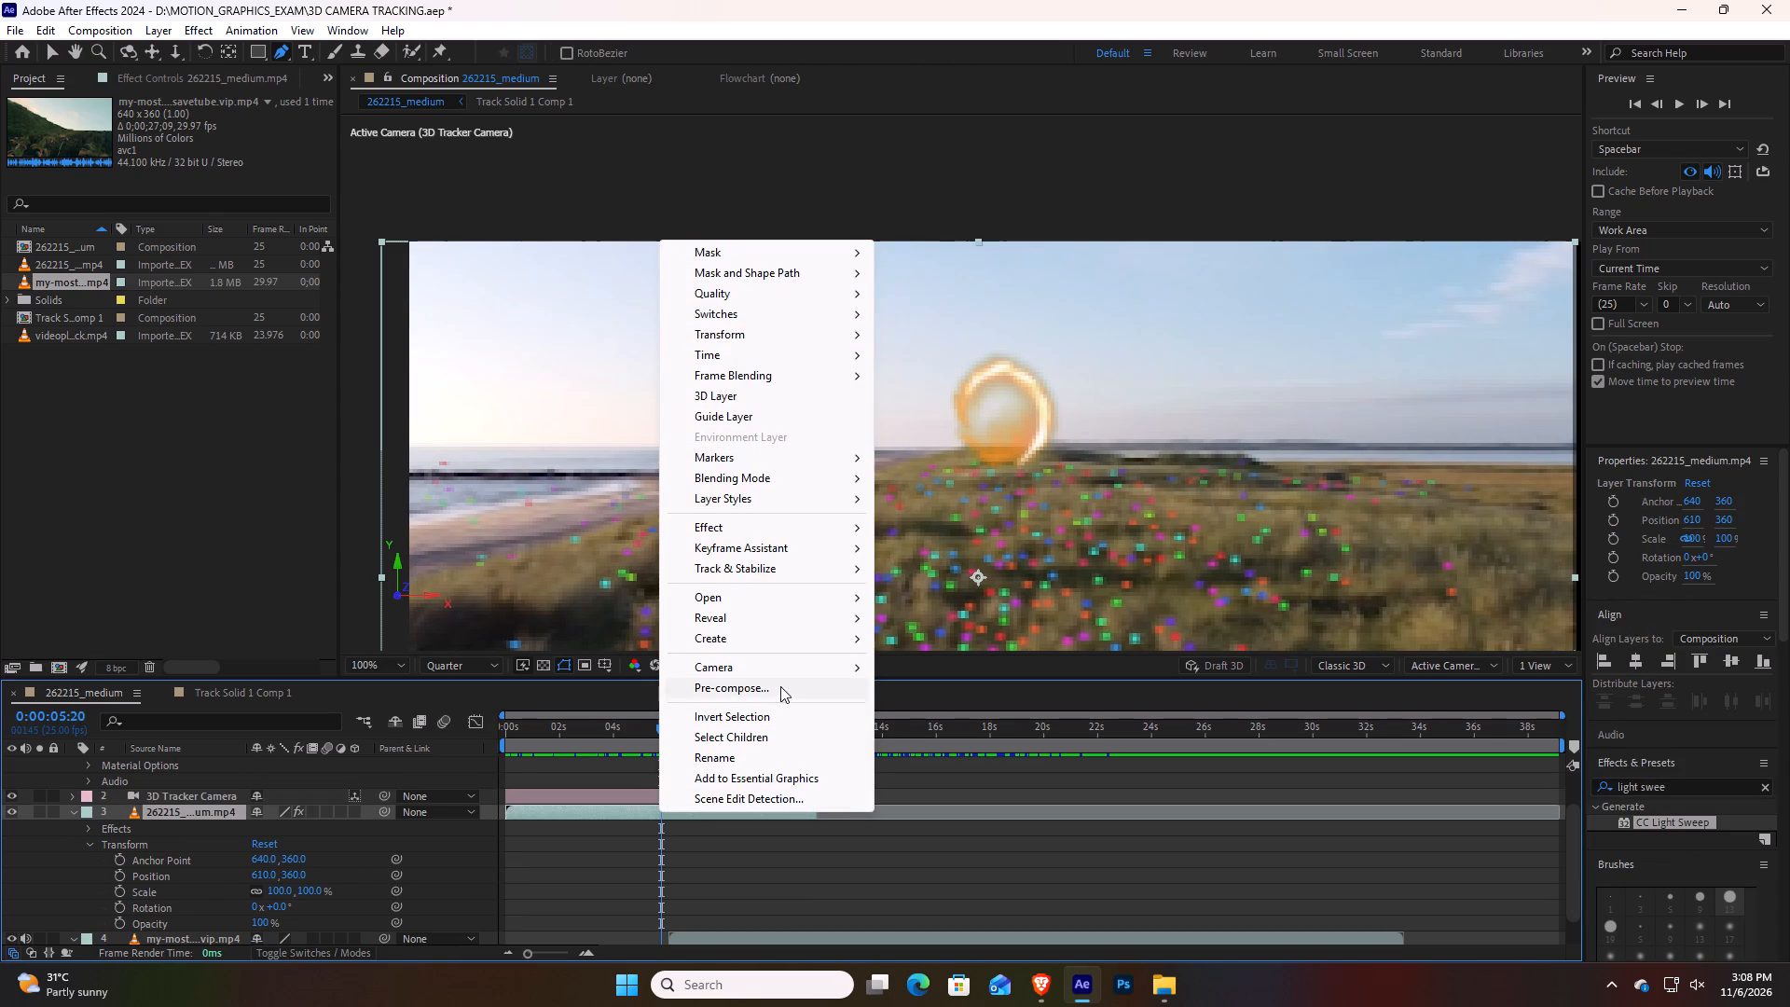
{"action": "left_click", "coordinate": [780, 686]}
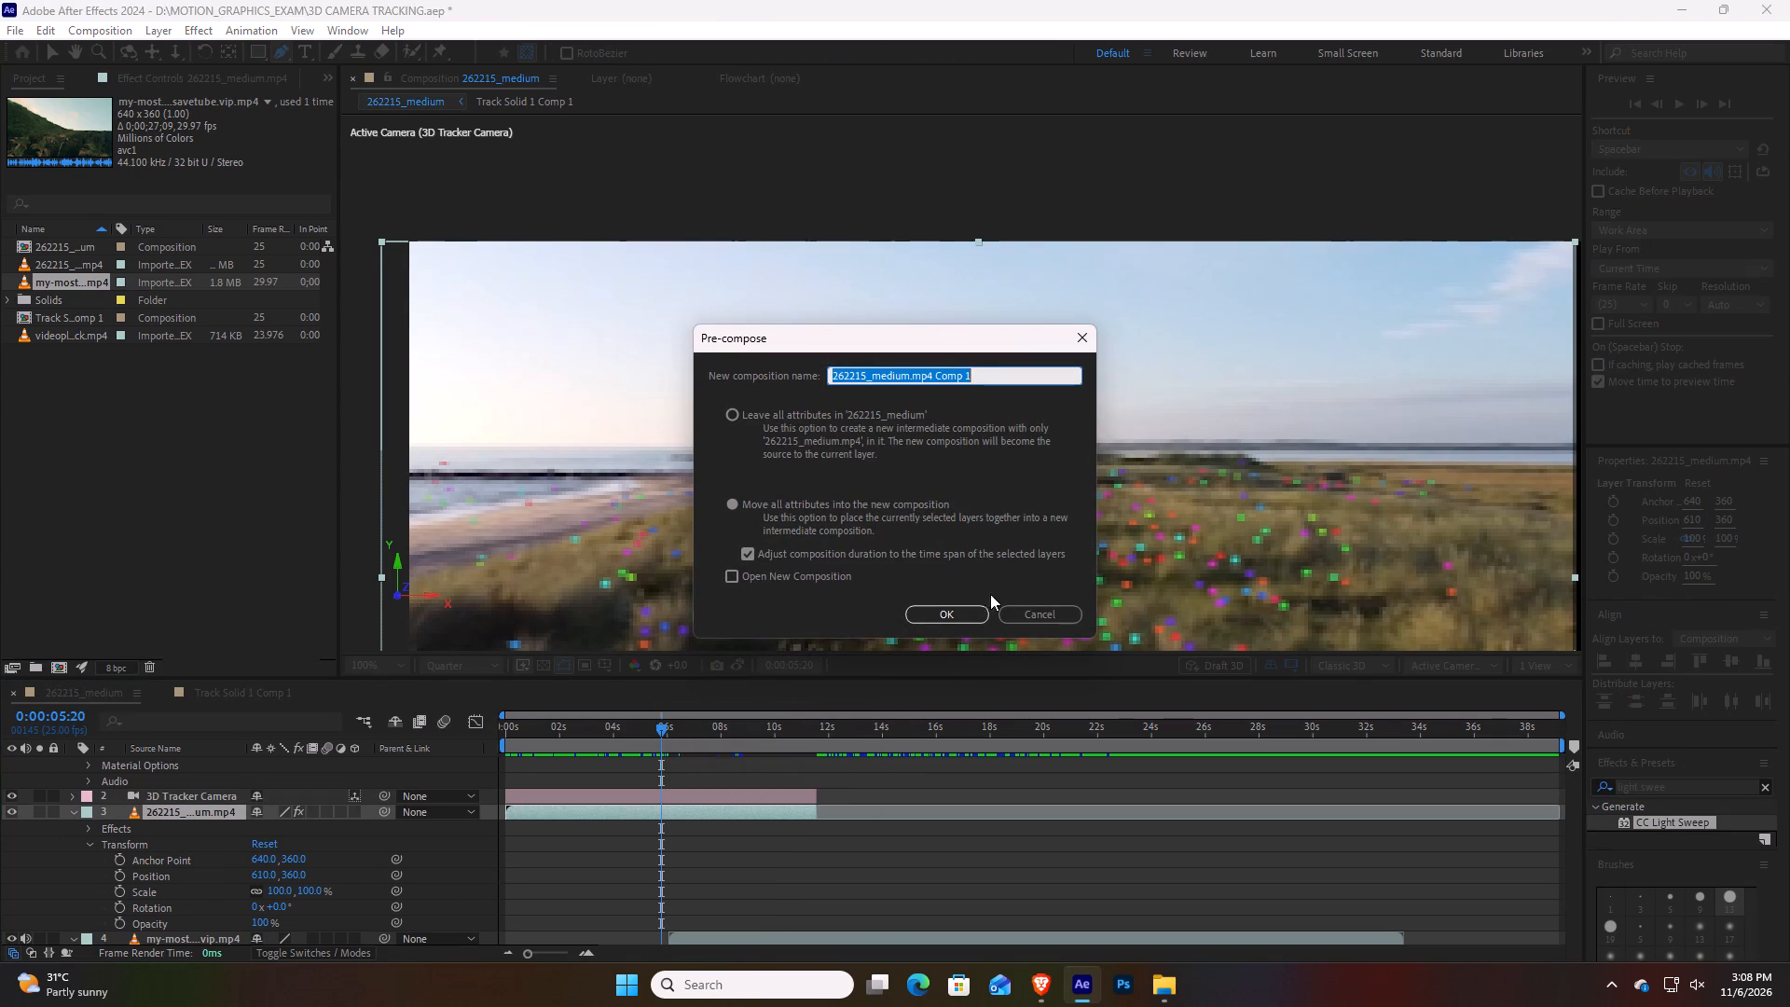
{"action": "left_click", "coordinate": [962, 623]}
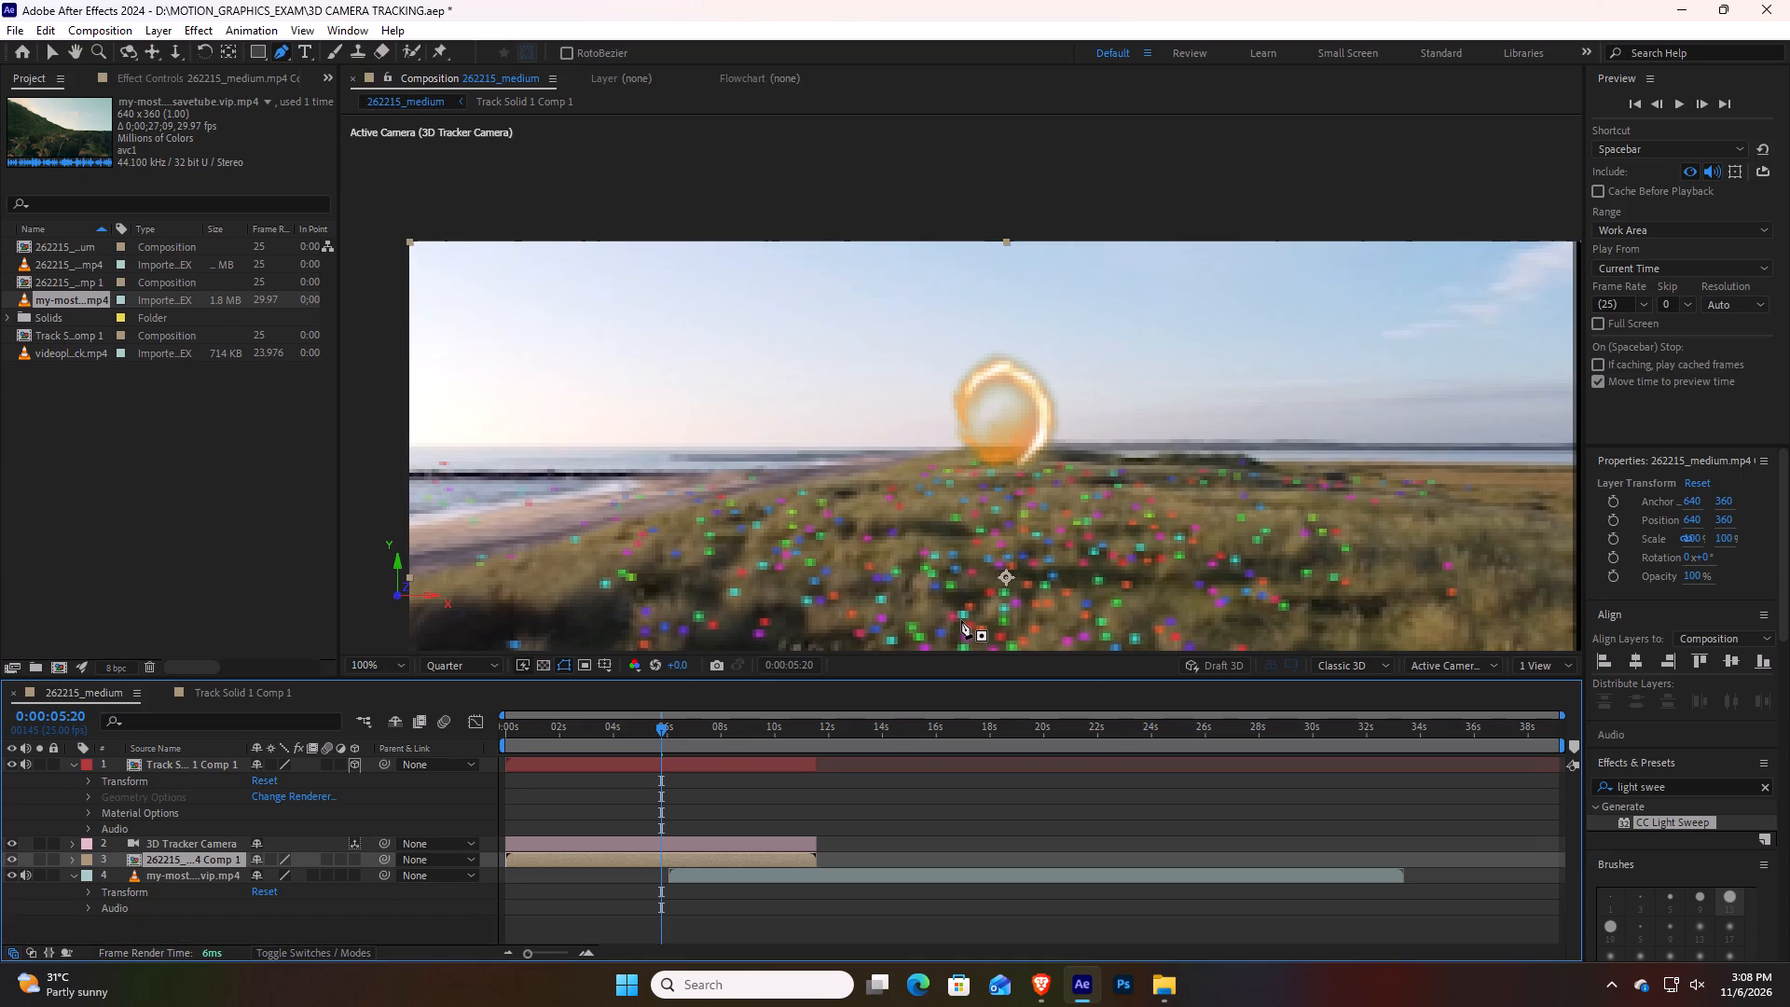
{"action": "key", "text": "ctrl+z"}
Split the beach footage layer at 0:00:05:20 and check the frames around the cut.
{"action": "key", "text": "ctrl+shift+d"}
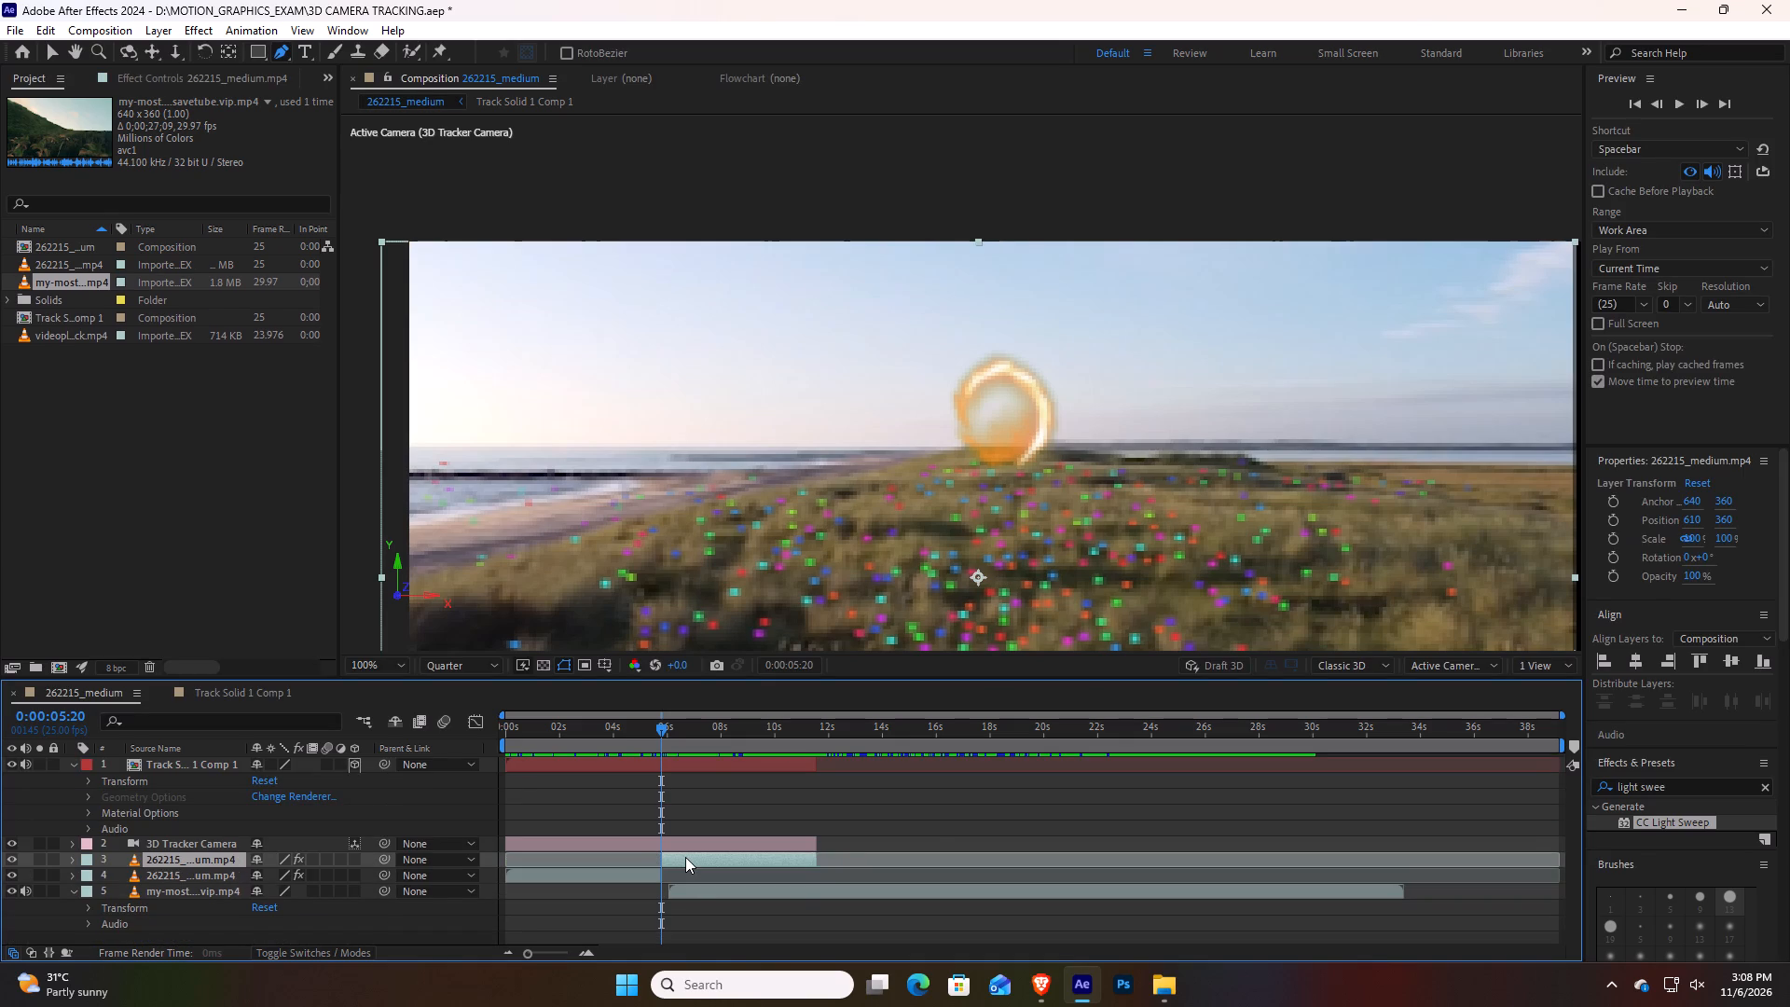
{"action": "left_click", "coordinate": [685, 863]}
{"action": "left_click_drag", "start_coordinate": [663, 730], "coordinate": [605, 730]}
{"action": "left_click_drag", "start_coordinate": [605, 730], "coordinate": [661, 783]}
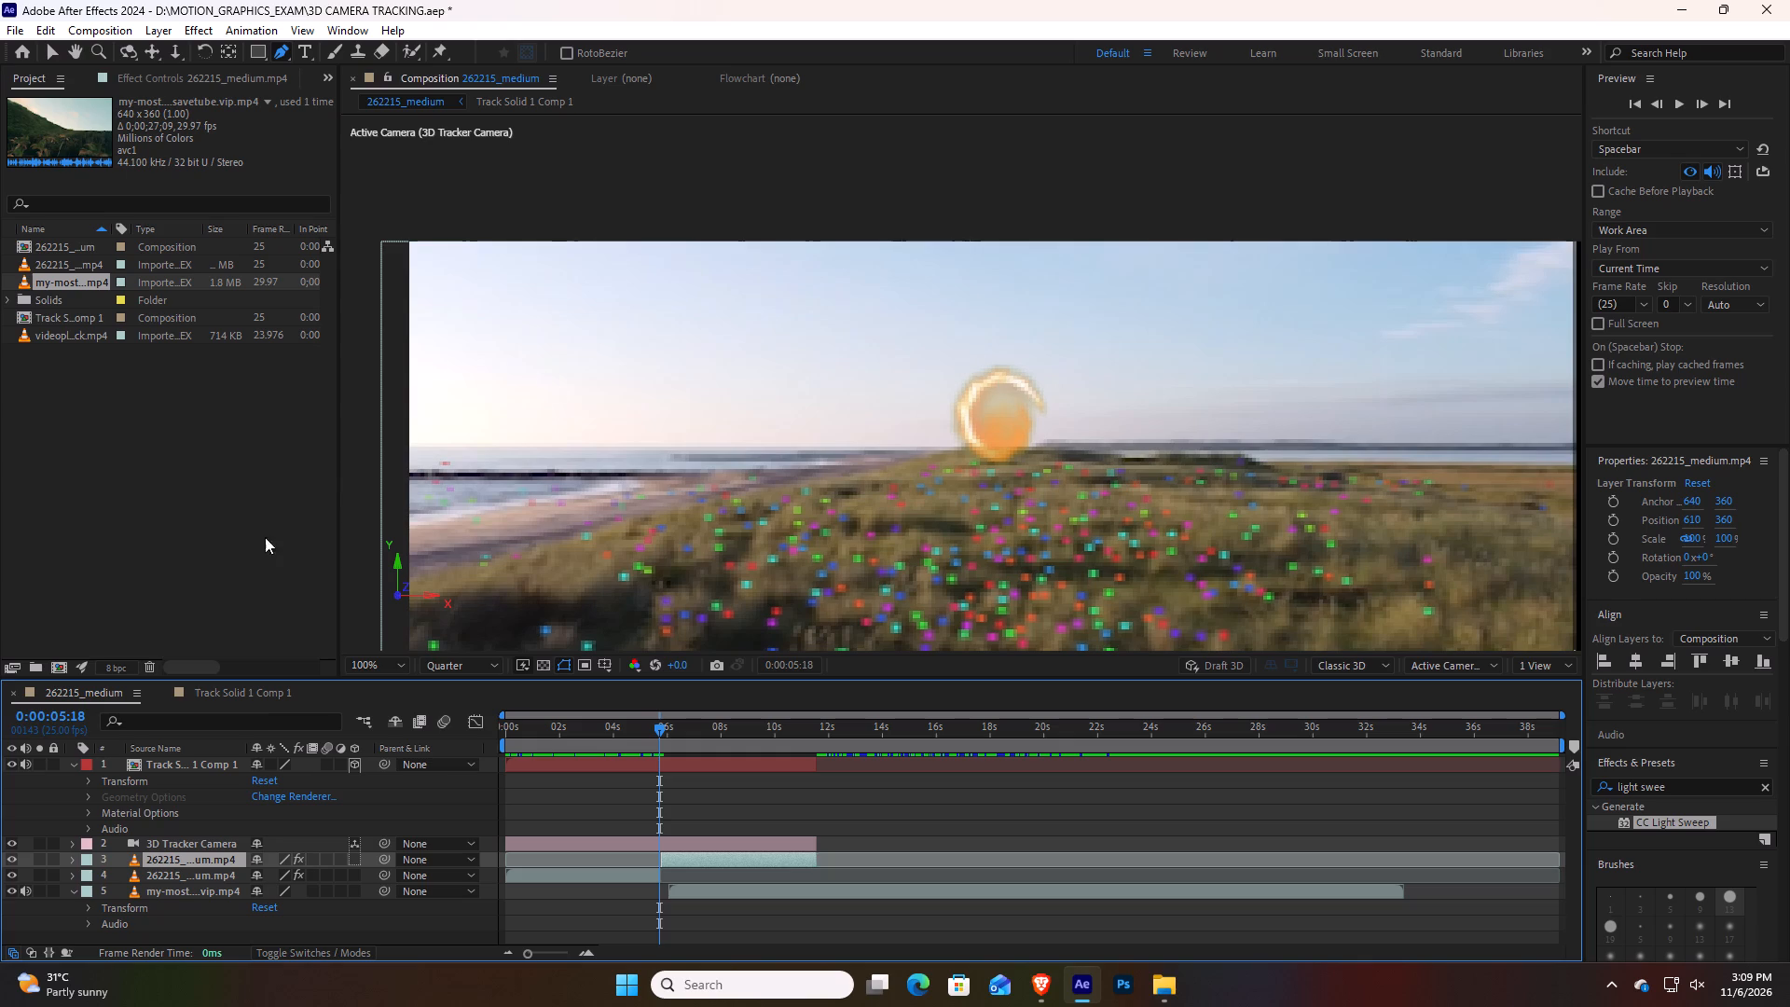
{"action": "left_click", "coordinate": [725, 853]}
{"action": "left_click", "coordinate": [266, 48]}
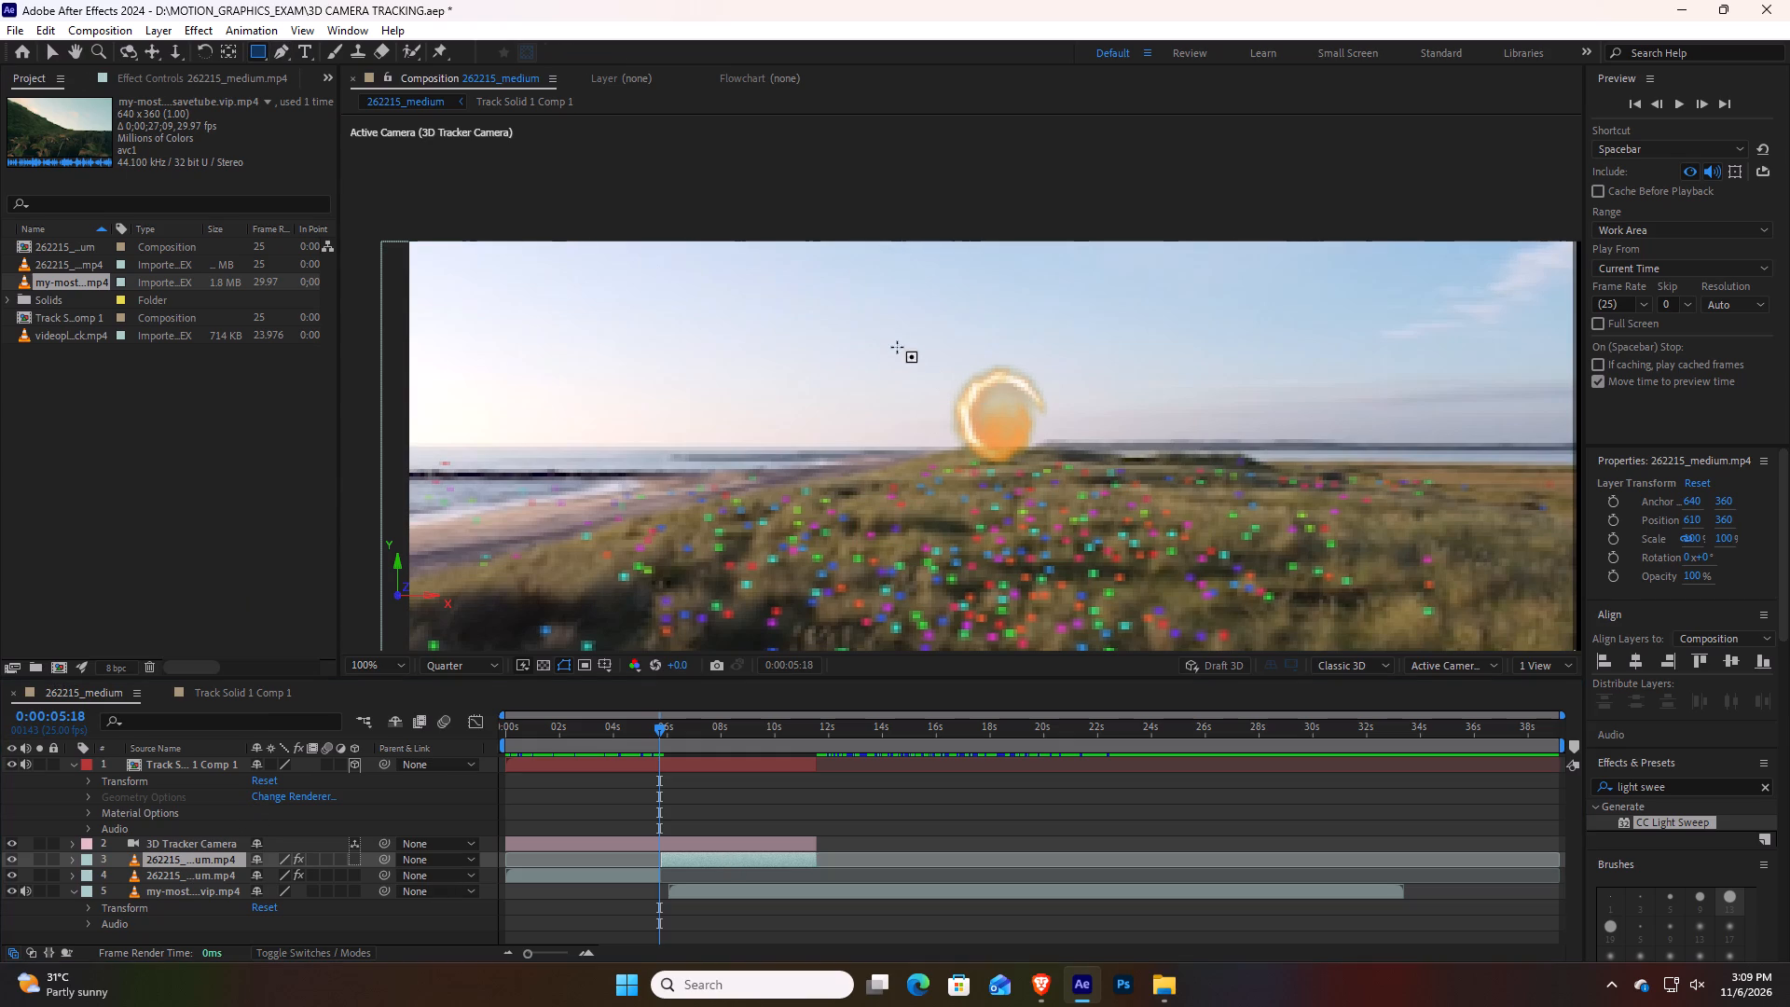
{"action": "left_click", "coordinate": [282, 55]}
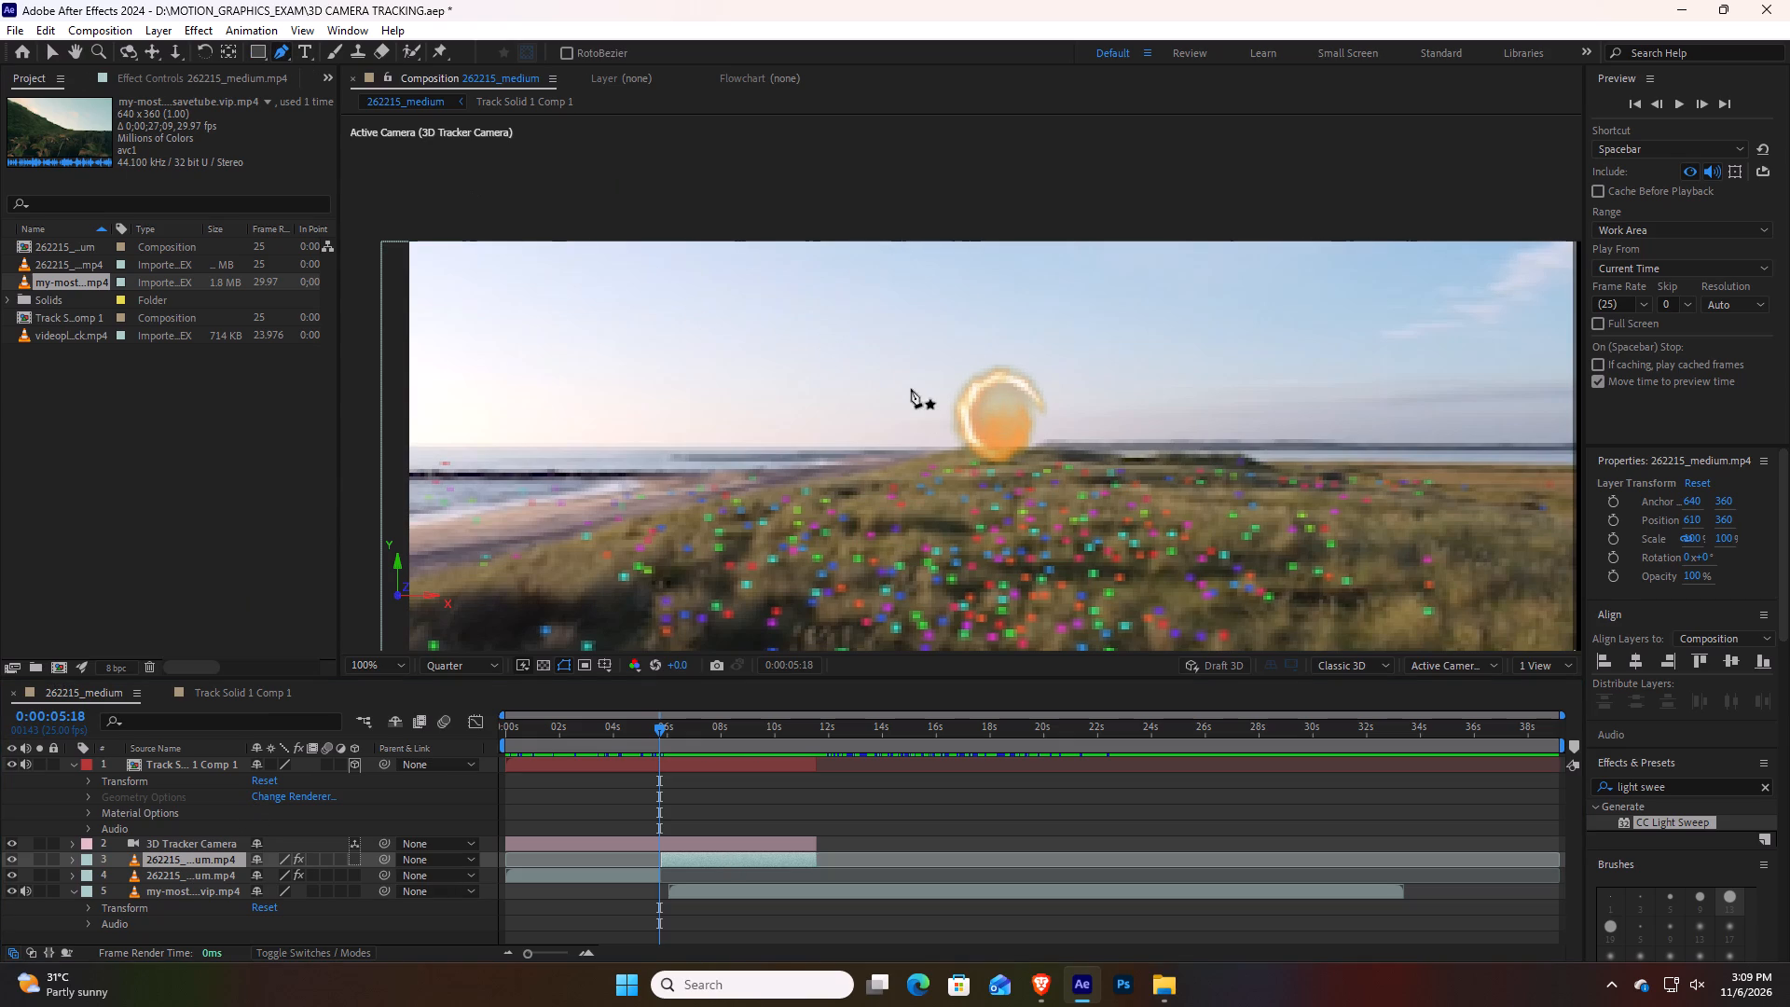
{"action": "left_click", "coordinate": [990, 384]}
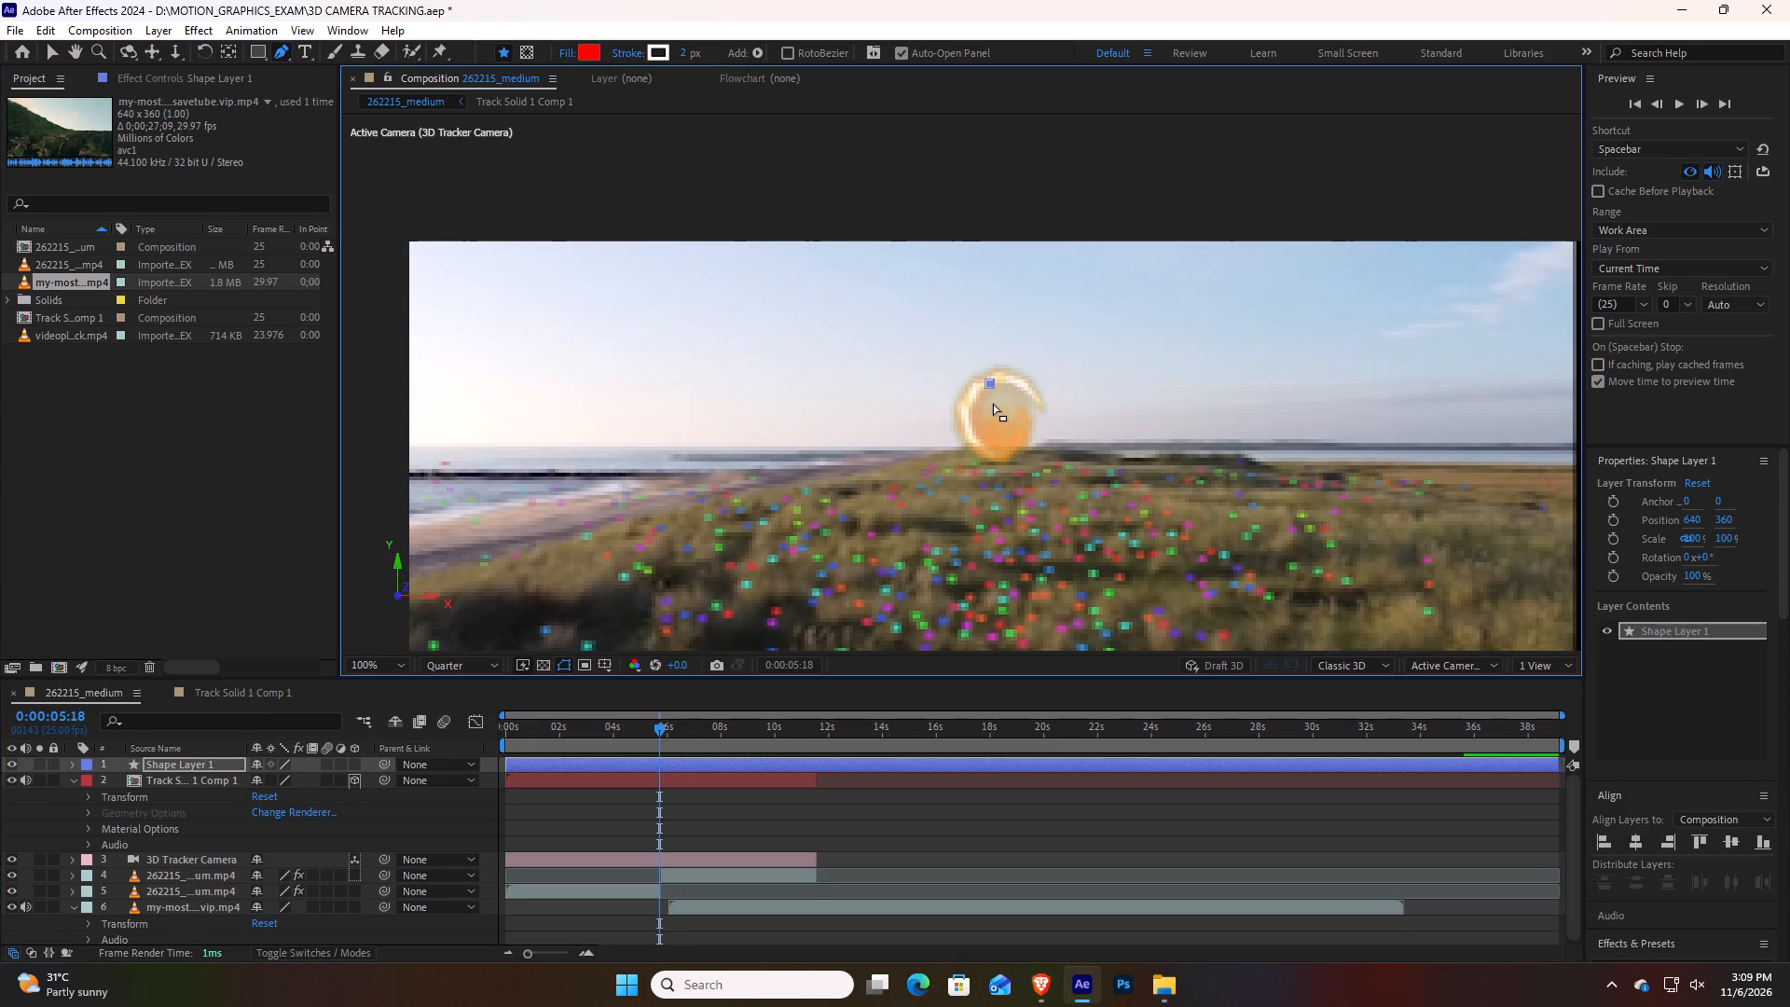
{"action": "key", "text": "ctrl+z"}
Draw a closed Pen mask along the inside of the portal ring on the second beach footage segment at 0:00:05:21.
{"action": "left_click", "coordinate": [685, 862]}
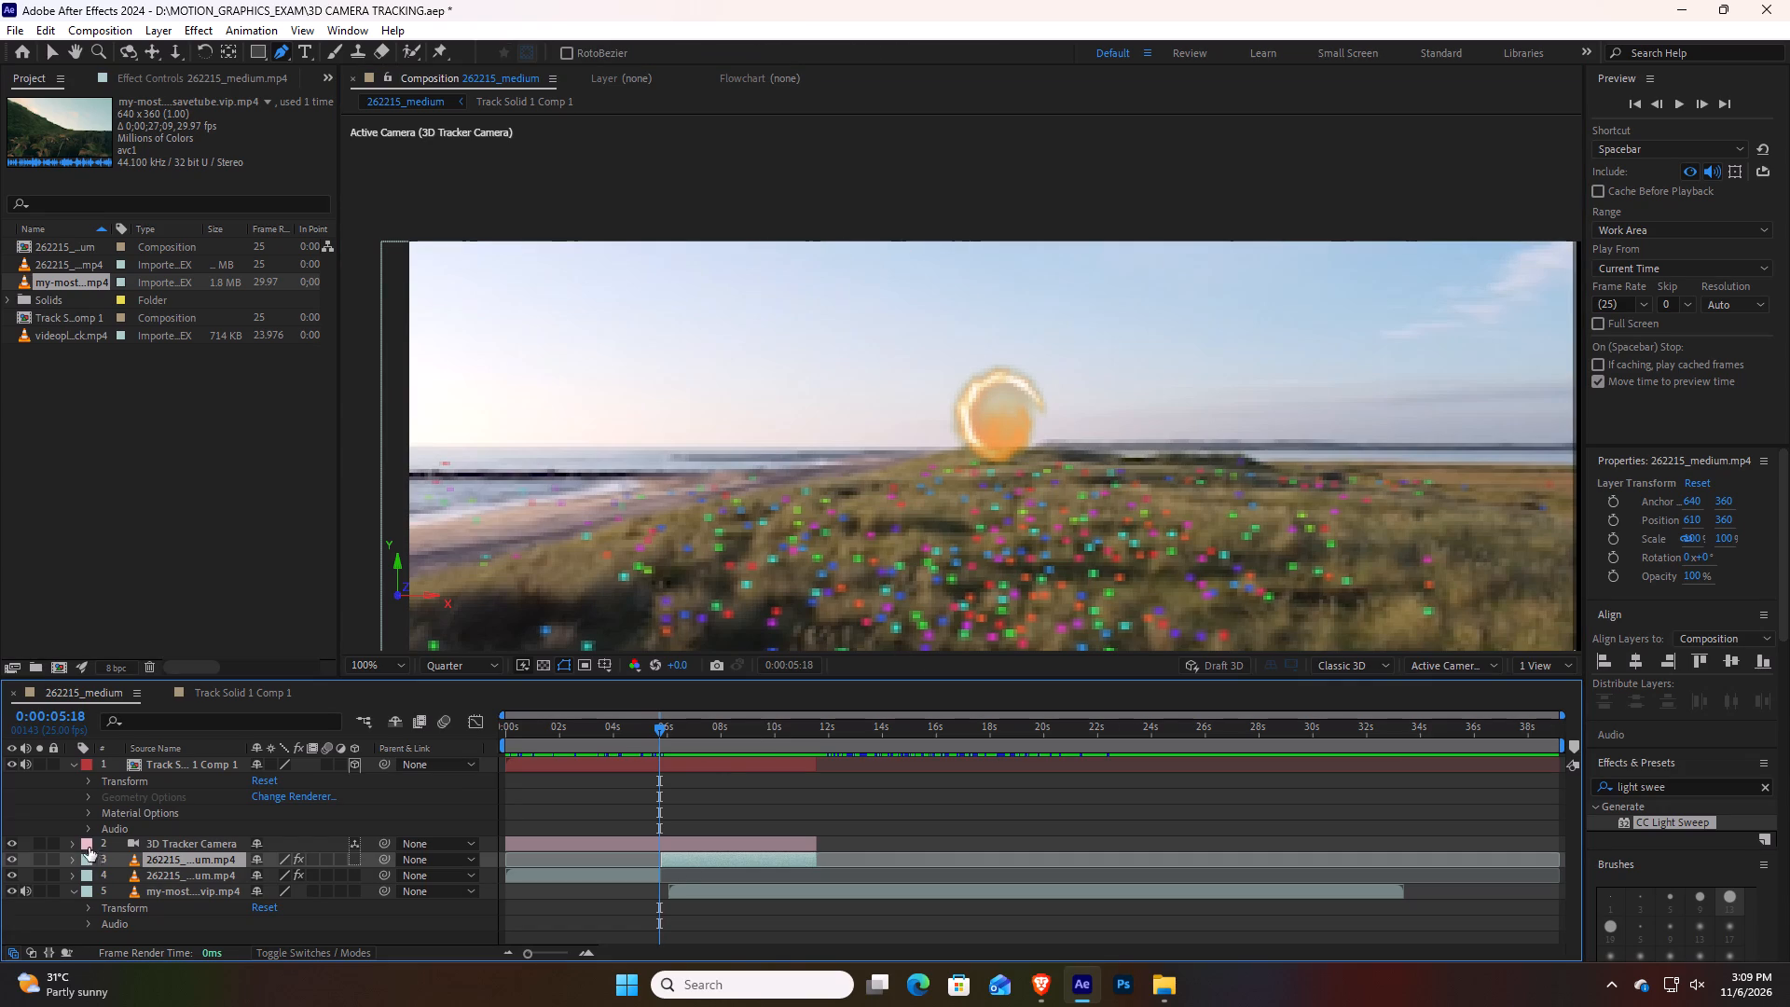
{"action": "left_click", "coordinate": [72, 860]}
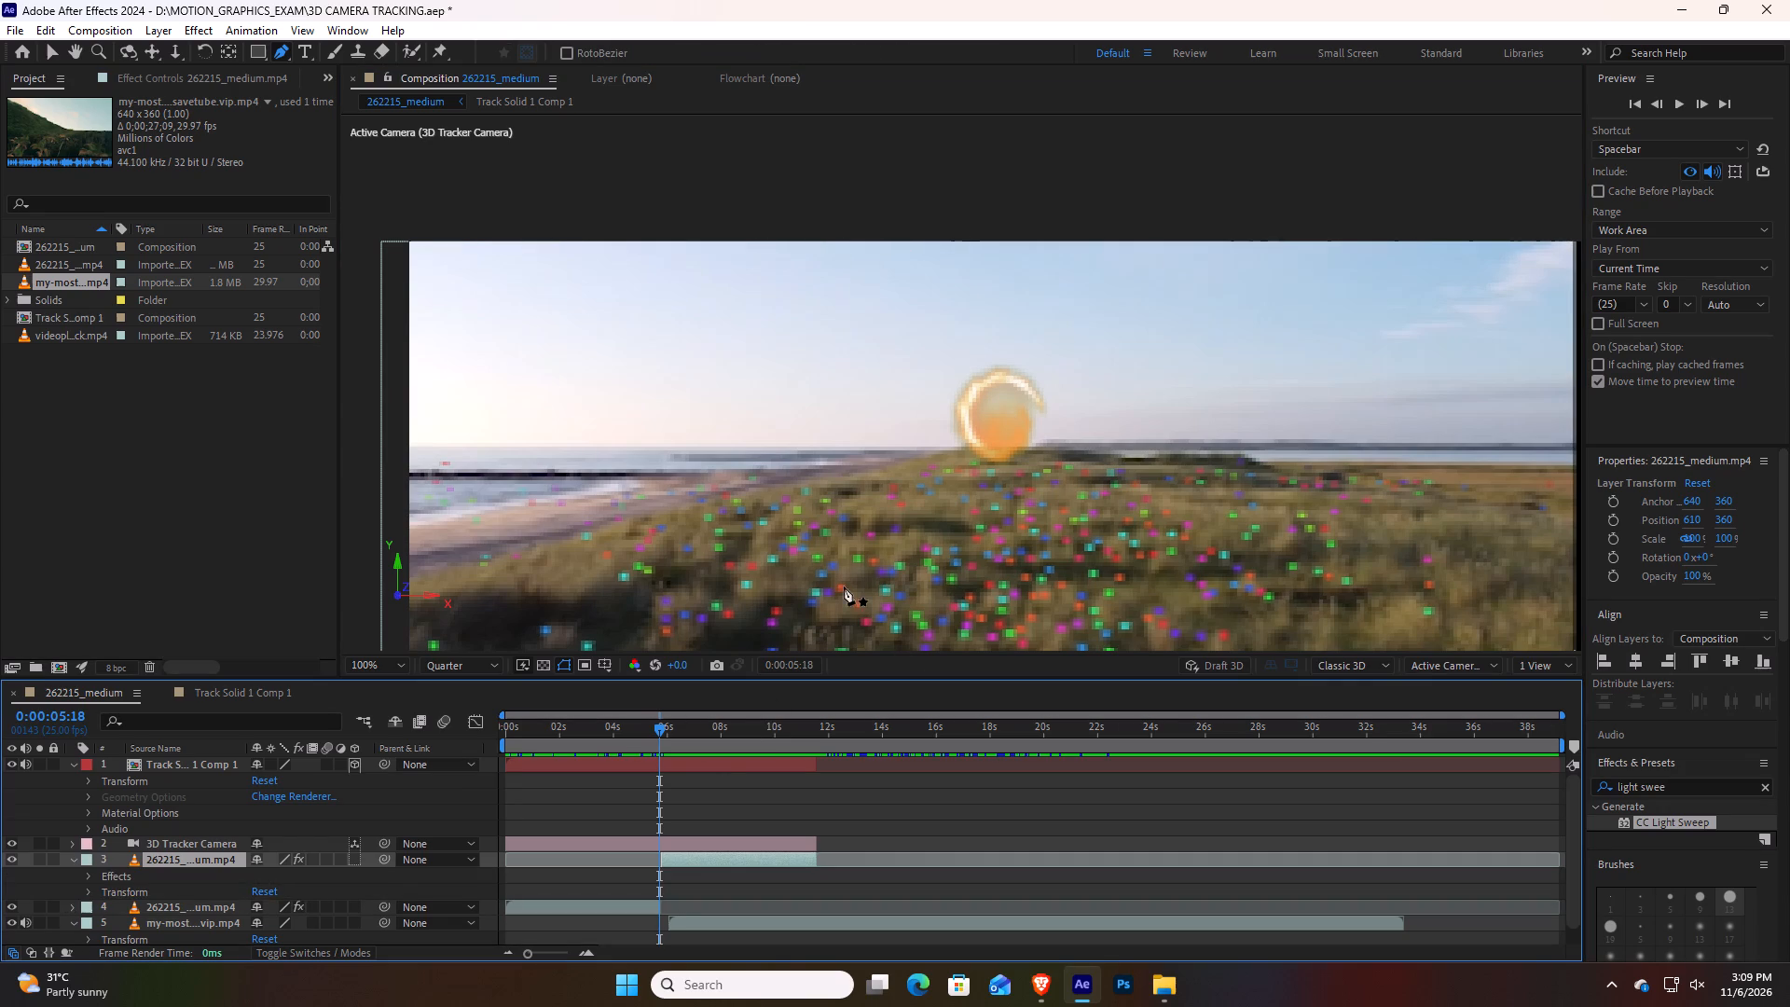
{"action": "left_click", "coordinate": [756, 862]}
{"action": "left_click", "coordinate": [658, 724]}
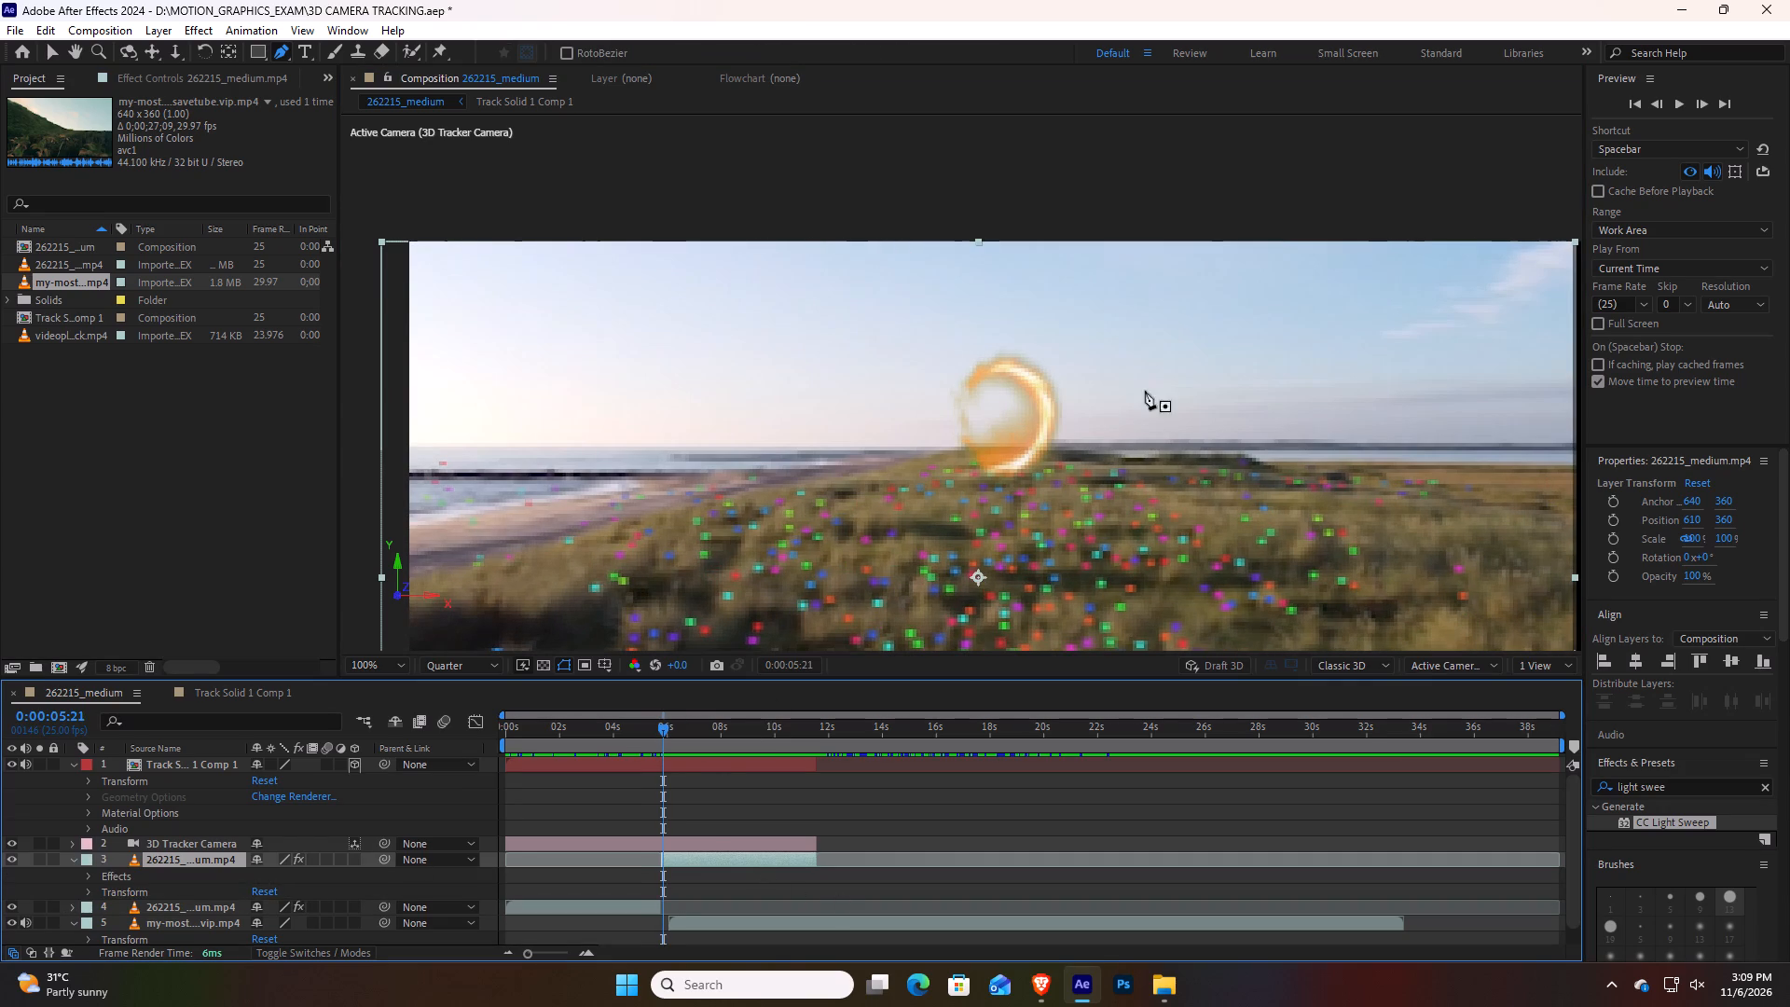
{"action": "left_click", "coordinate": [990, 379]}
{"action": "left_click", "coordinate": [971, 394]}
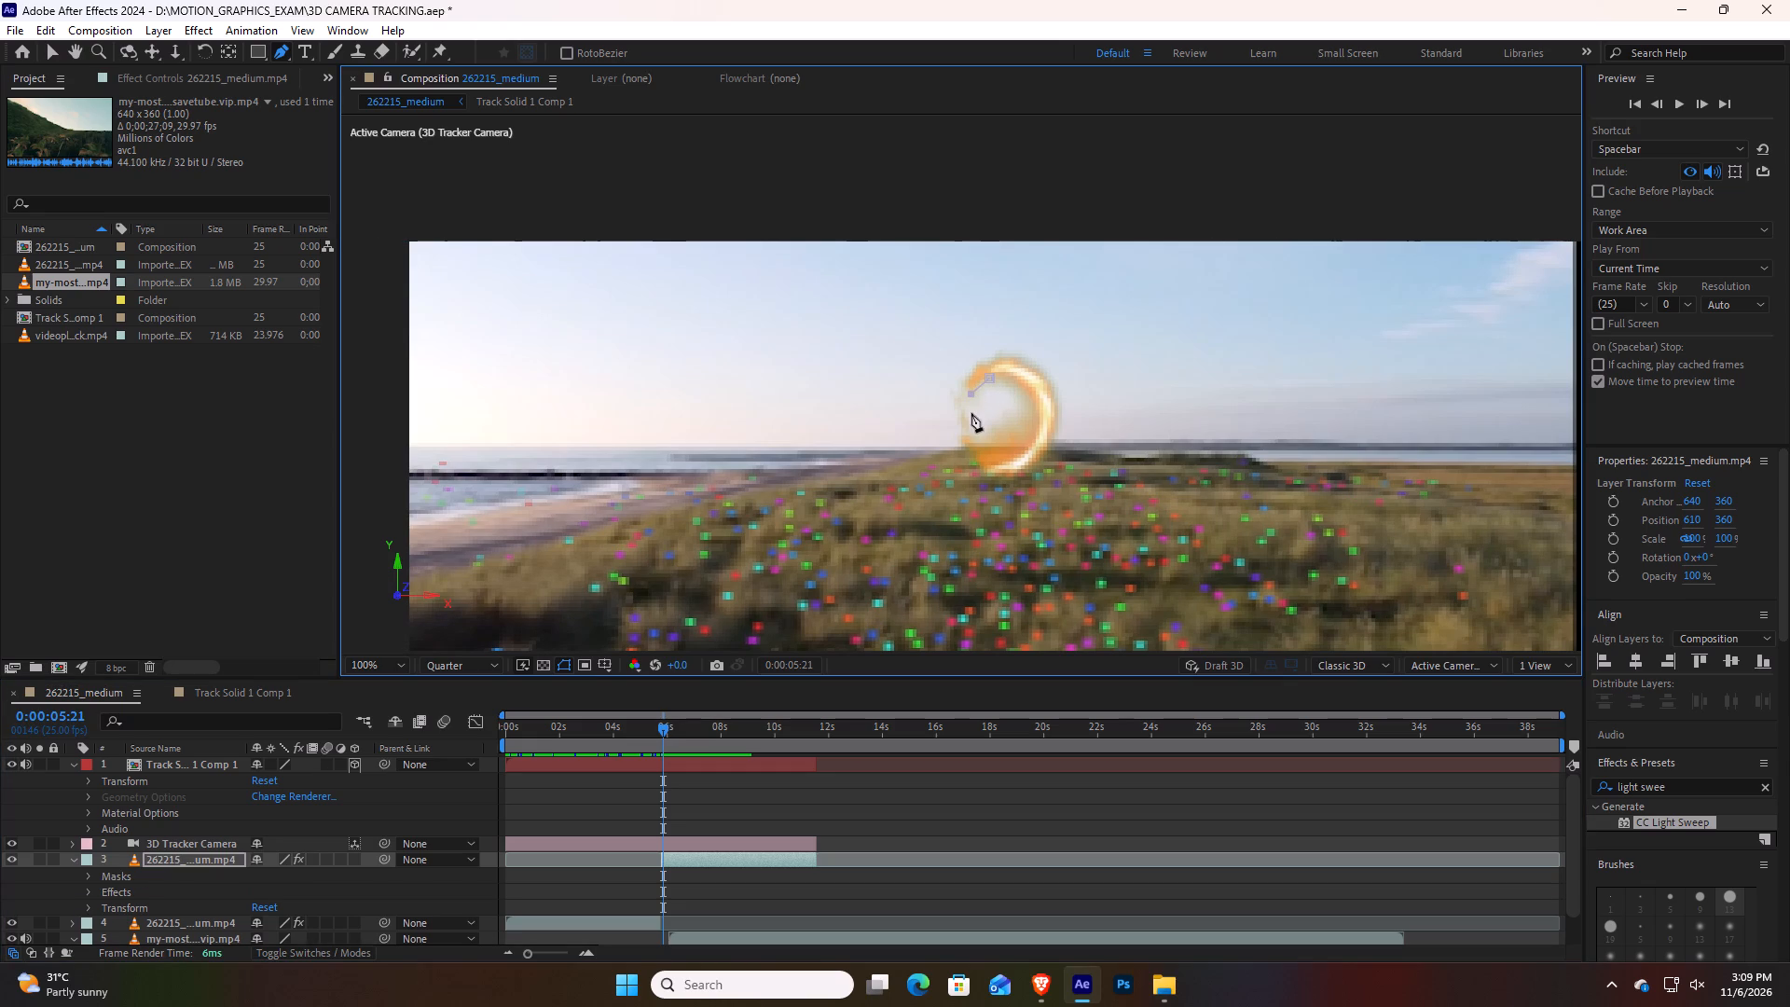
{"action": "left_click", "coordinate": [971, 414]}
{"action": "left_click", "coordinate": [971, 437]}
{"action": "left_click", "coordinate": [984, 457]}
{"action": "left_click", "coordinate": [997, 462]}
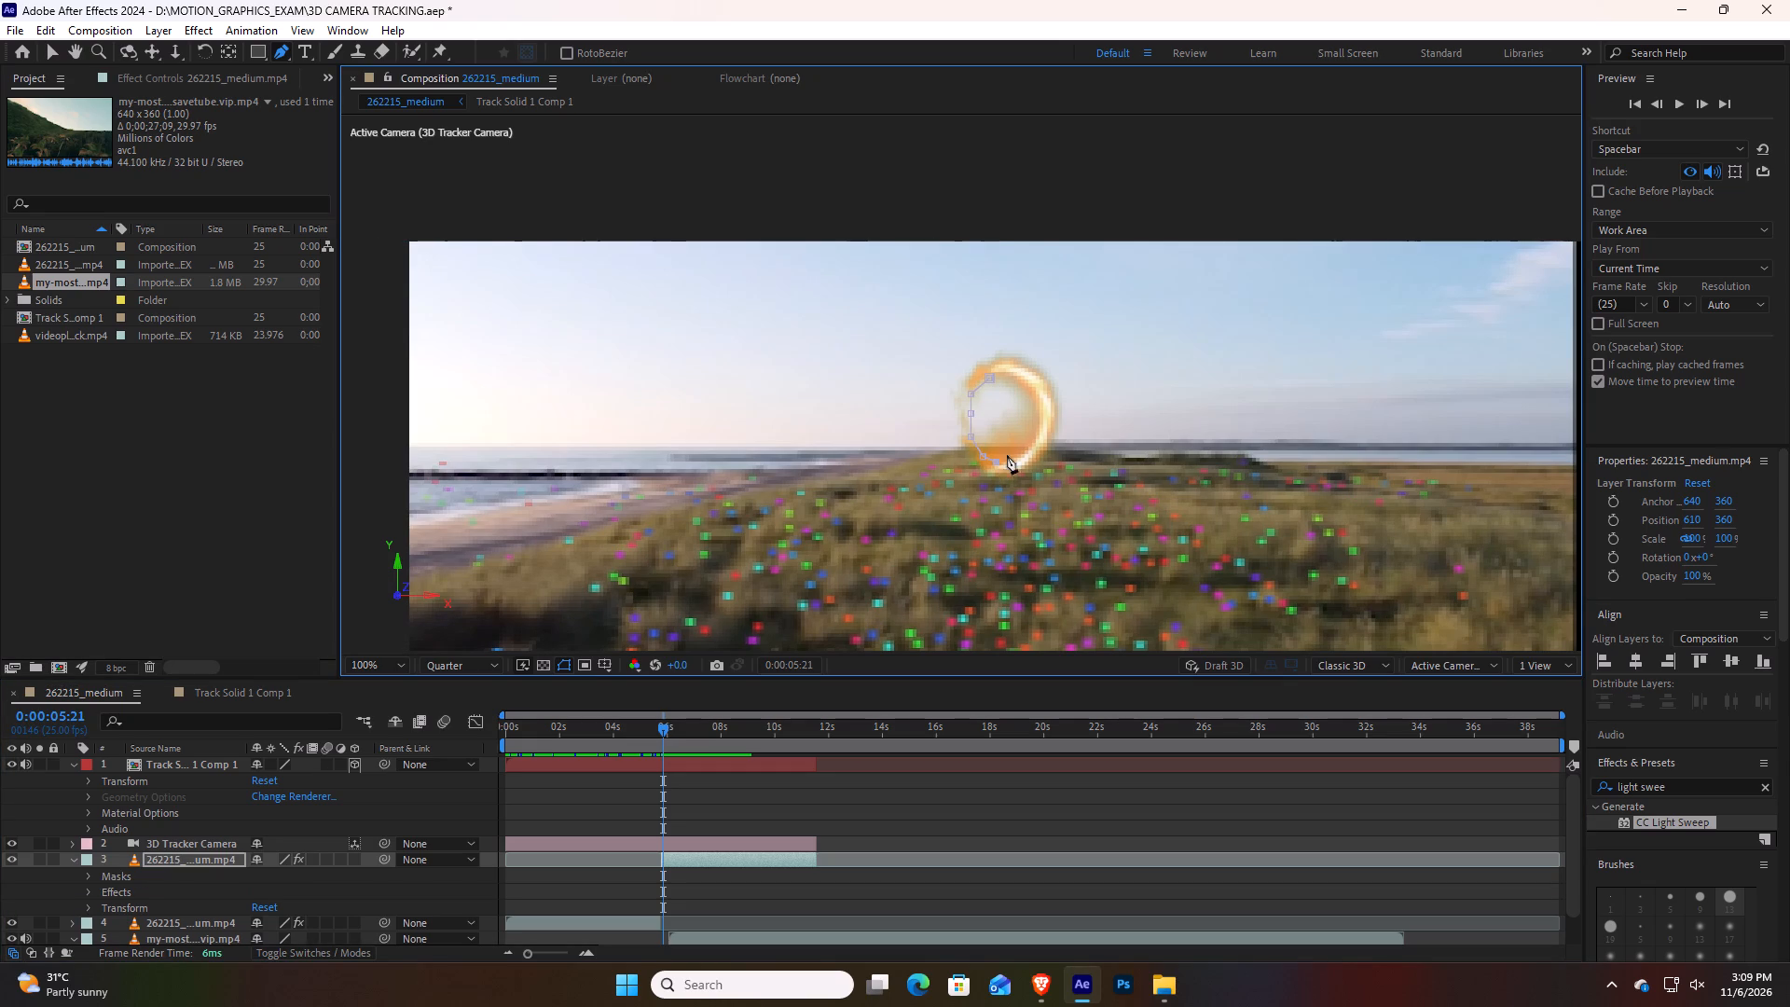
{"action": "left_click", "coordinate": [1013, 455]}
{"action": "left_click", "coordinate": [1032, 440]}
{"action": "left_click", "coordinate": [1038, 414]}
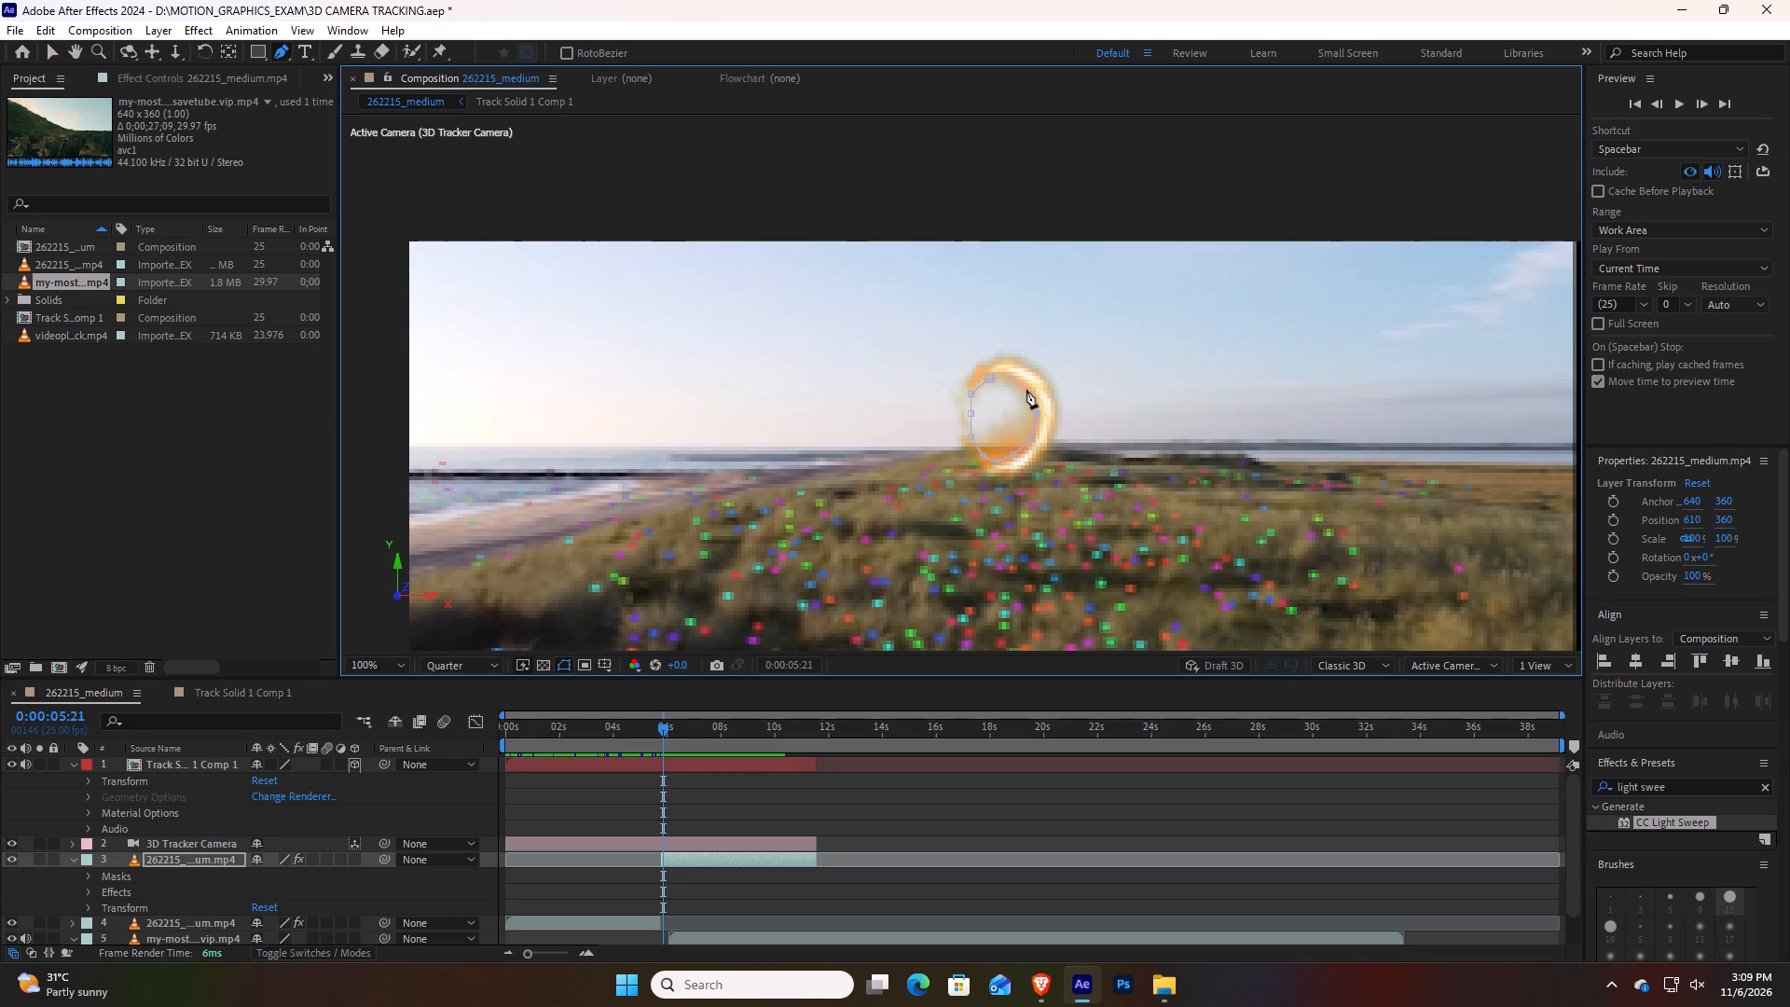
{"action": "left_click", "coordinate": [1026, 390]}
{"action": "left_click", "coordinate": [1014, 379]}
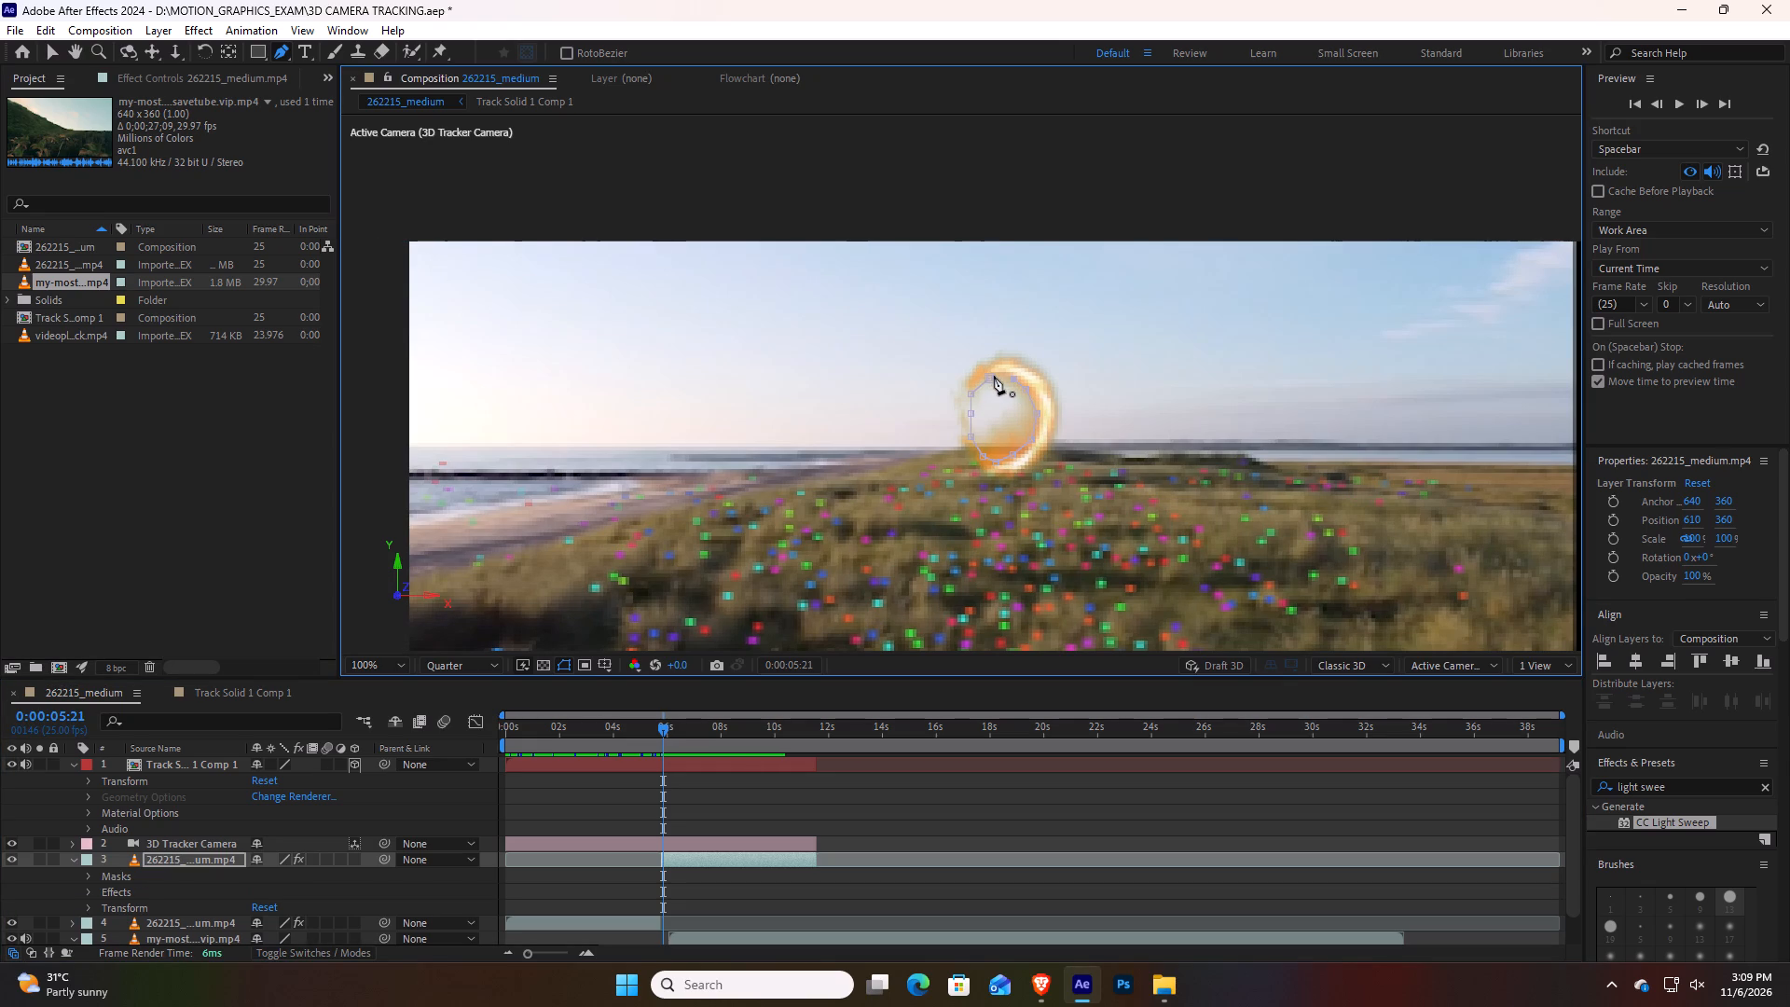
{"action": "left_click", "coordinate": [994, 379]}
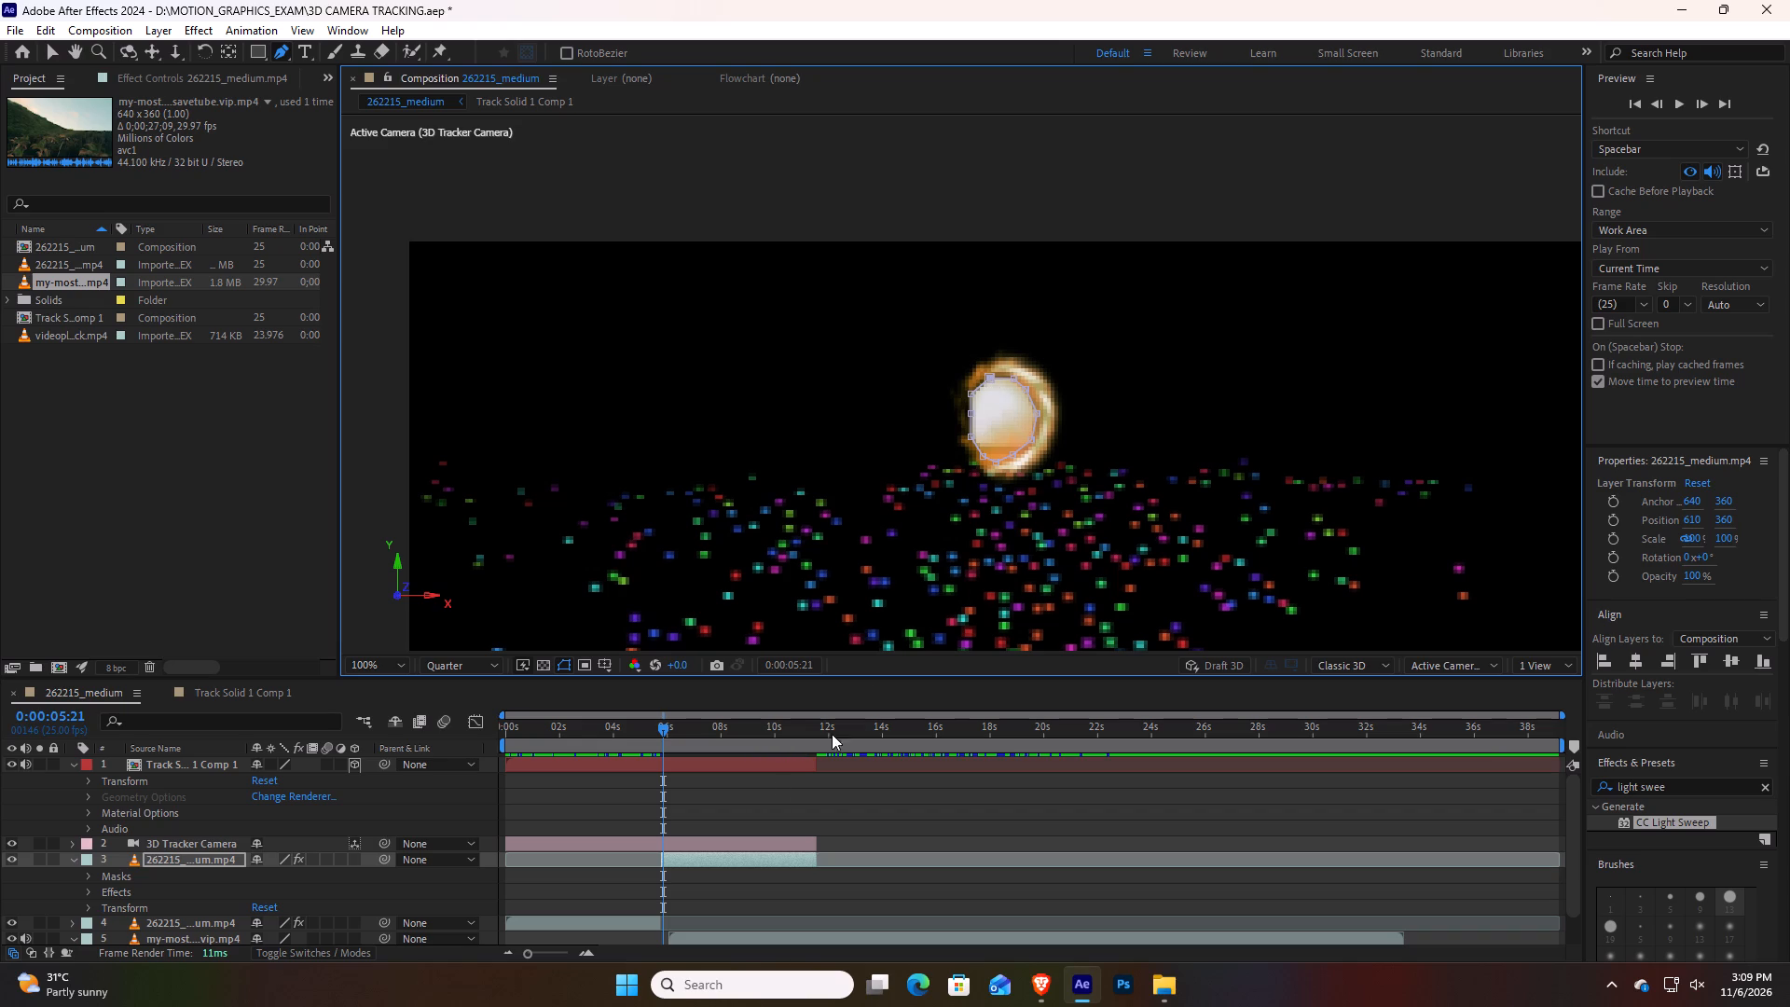
Check the masked frames around 0:00:05:21 and undo the Pen mask drawn on the second beach footage segment.
{"action": "left_click_drag", "start_coordinate": [665, 724], "coordinate": [687, 756]}
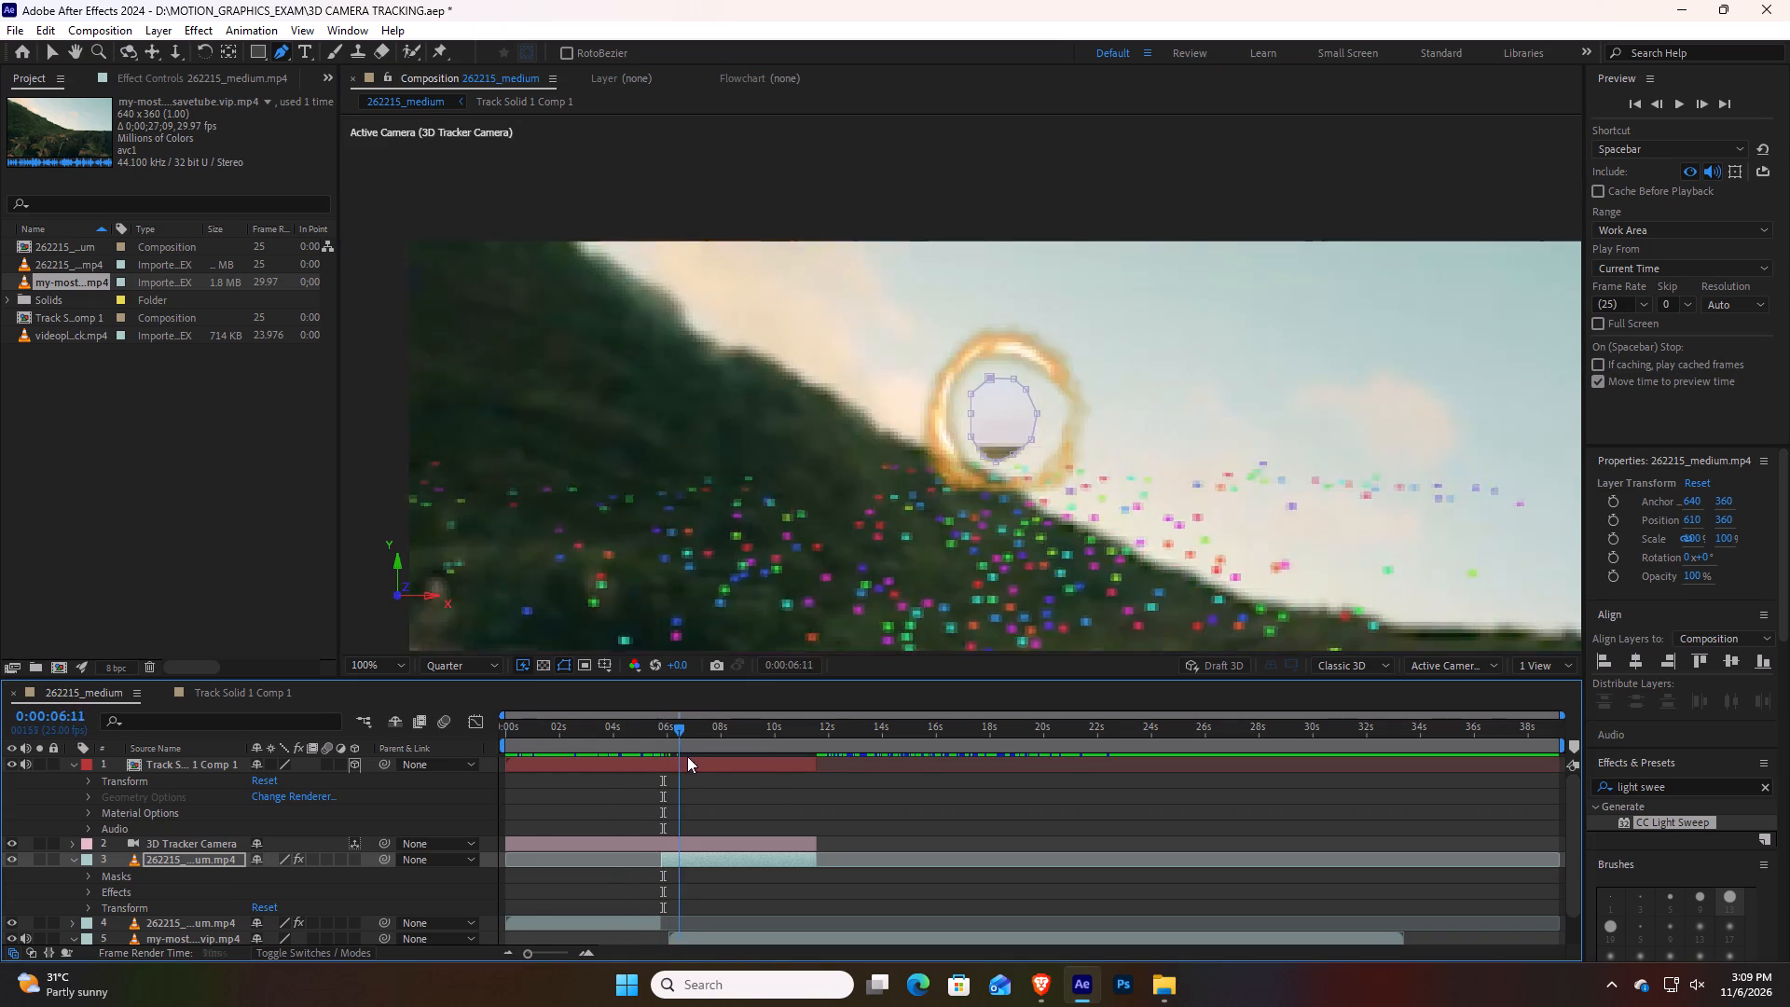
{"action": "left_click_drag", "start_coordinate": [687, 756], "coordinate": [660, 764]}
{"action": "key", "text": "ctrl+z"}
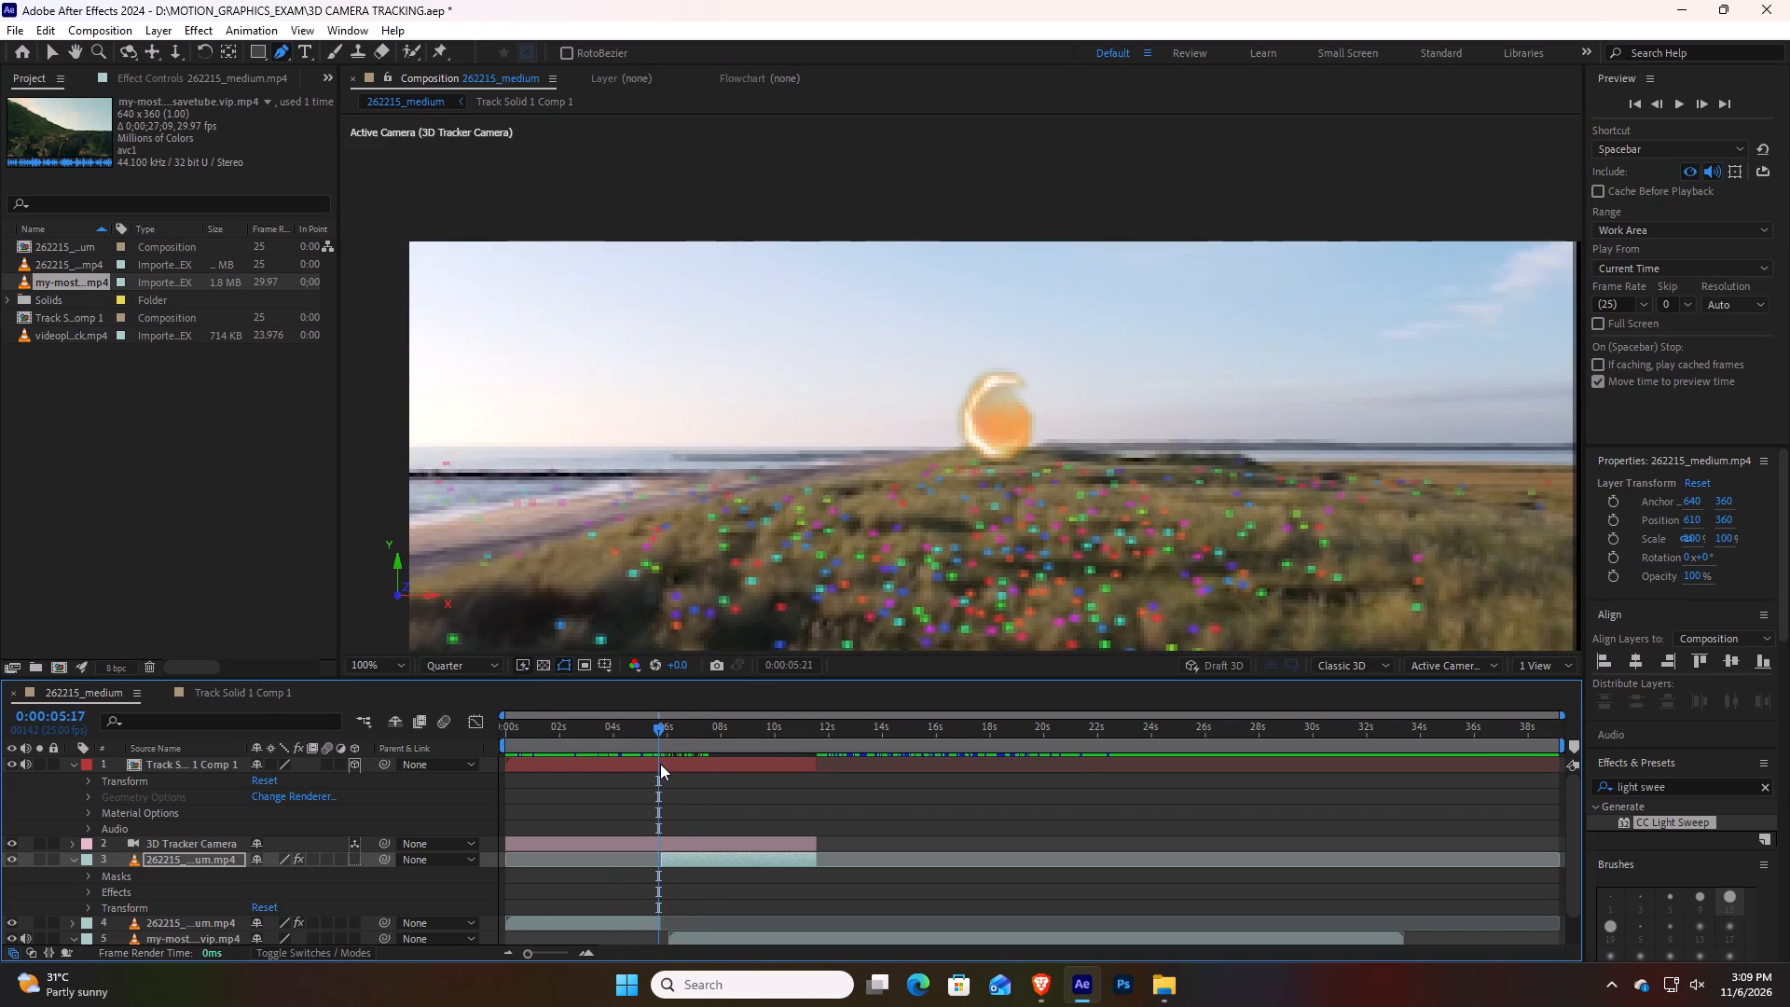
{"action": "key", "text": "ctrl+z"}
{"action": "key", "text": "ctrl+z"}
{"action": "key", "text": "ctrl+z"}
{"action": "key", "text": "ctrl+z"}
{"action": "key", "text": "ctrl+z"}
{"action": "key", "text": "ctrl+z"}
{"action": "key", "text": "ctrl+z"}
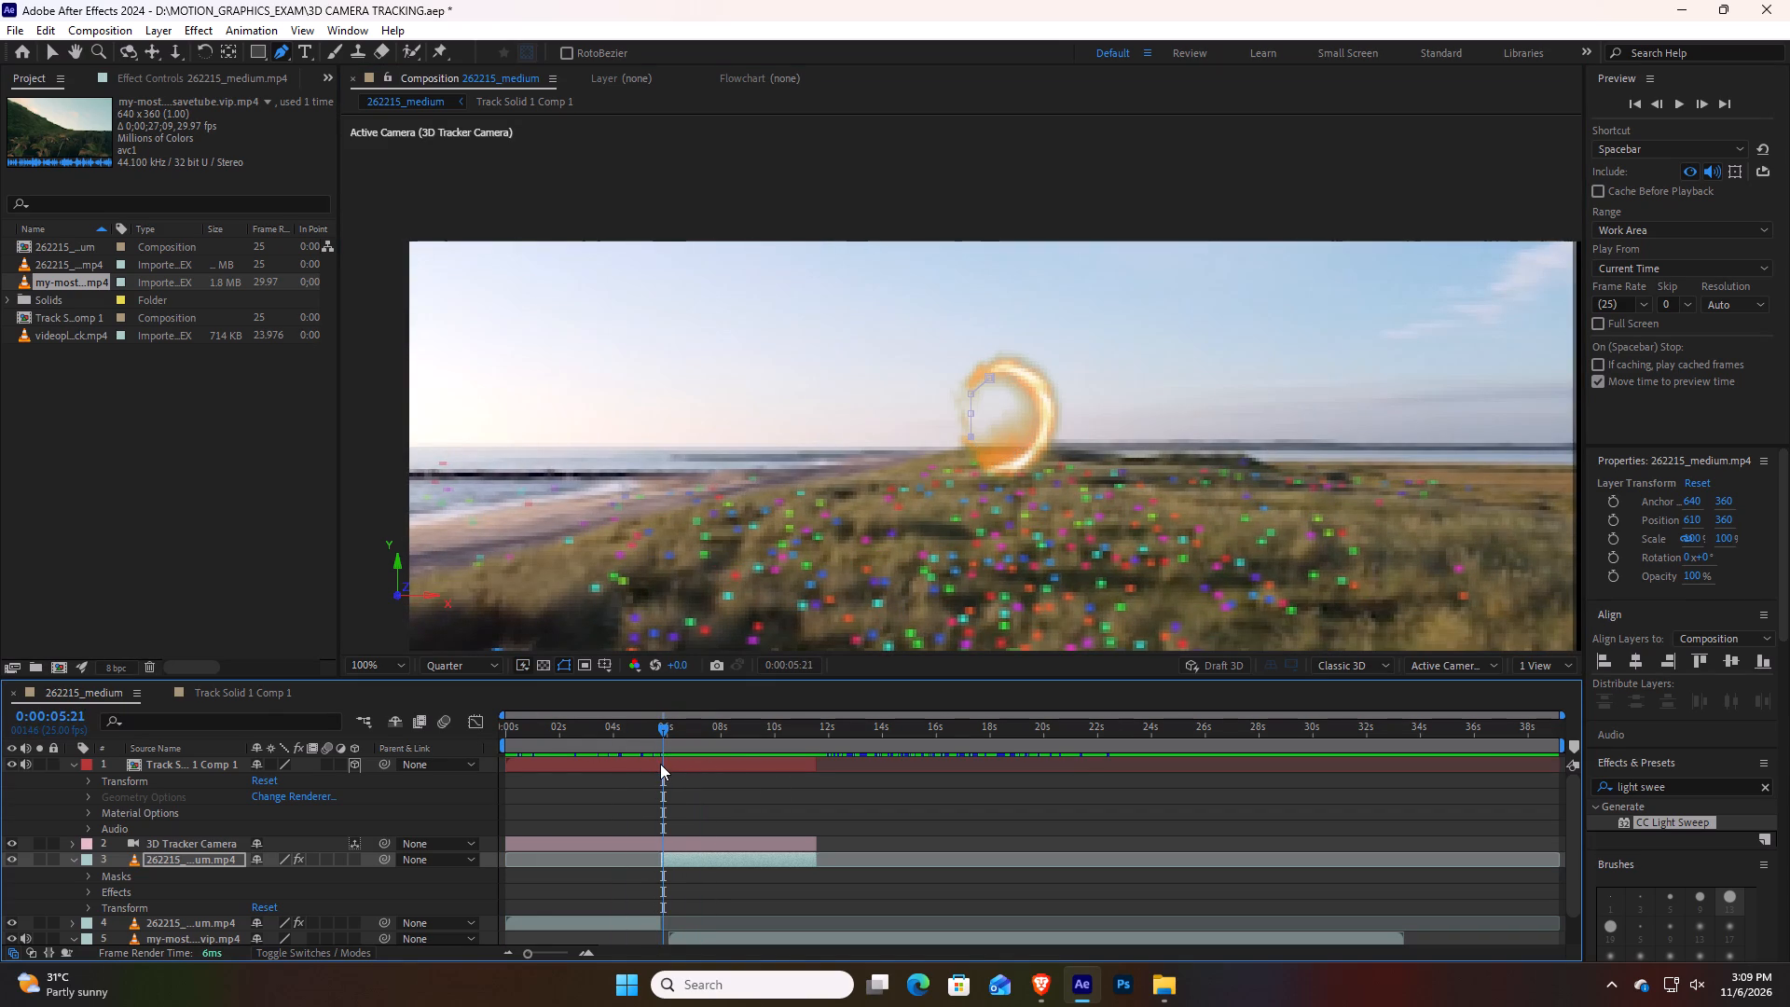
{"action": "key", "text": "ctrl+z"}
{"action": "key", "text": "ctrl+z"}
{"action": "key", "text": "ctrl+z"}
{"action": "key", "text": "ctrl+z"}
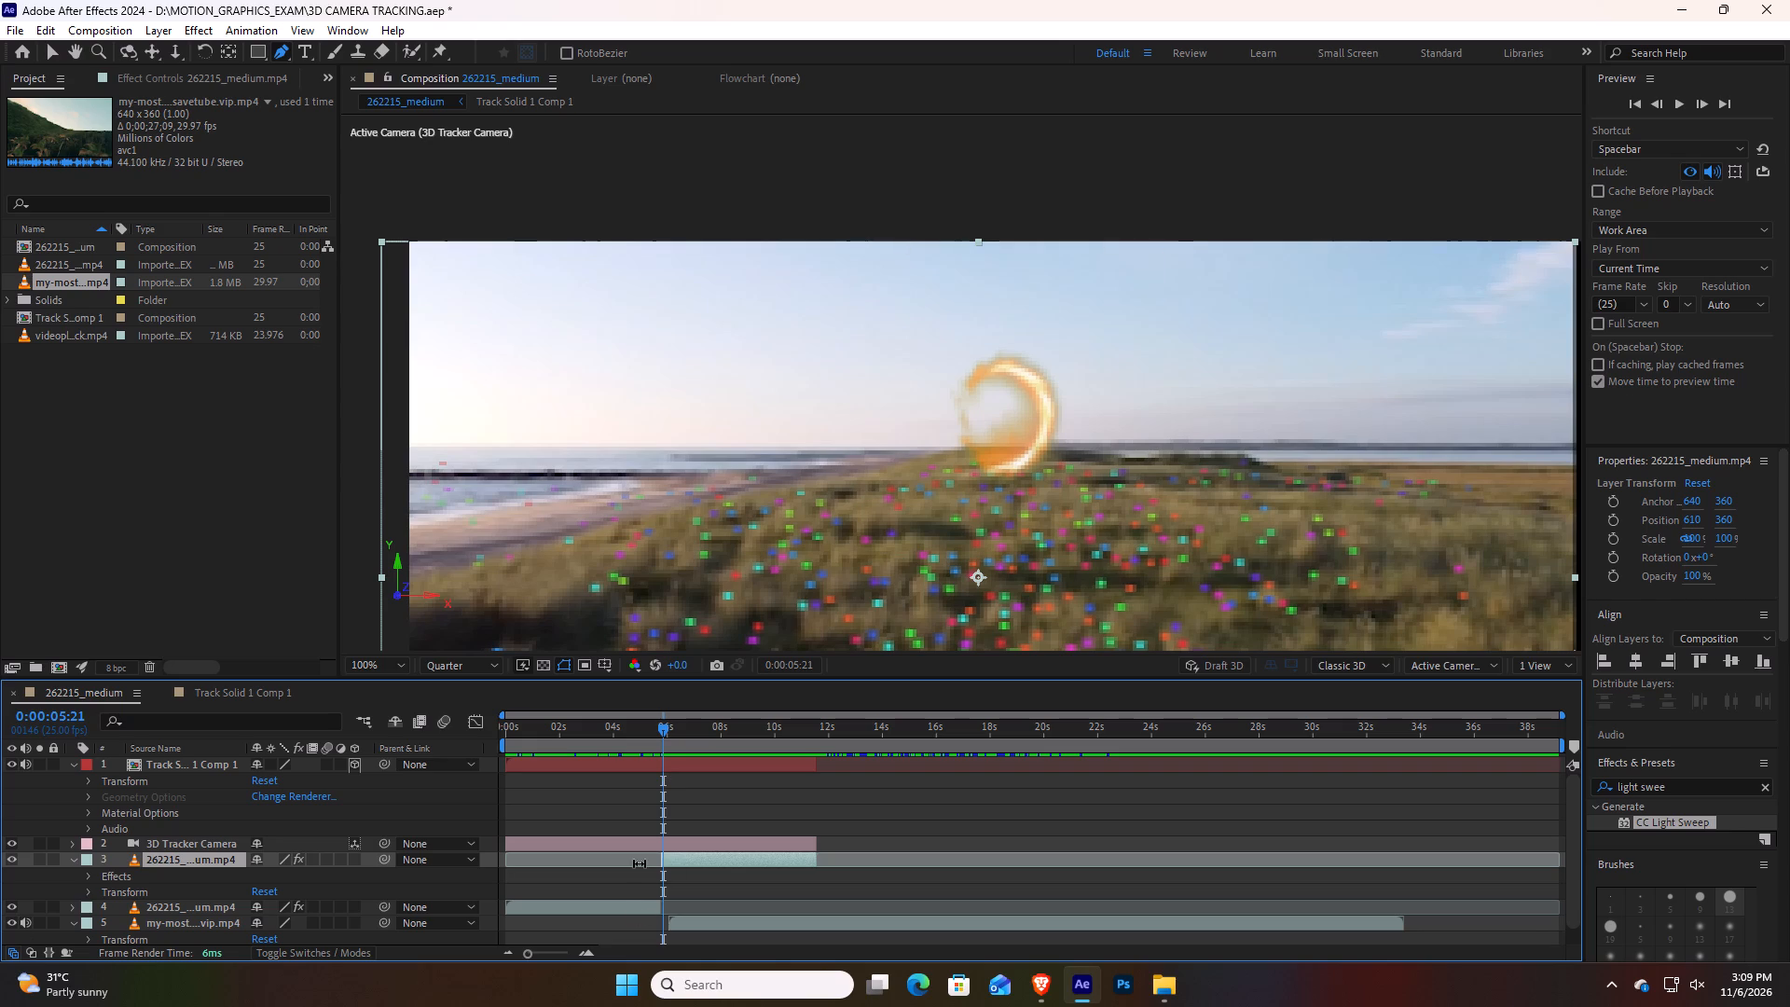
Open the first beach footage segment in the Layer viewer and undo the split, rejoining the beach footage into one layer.
{"action": "left_click", "coordinate": [640, 863]}
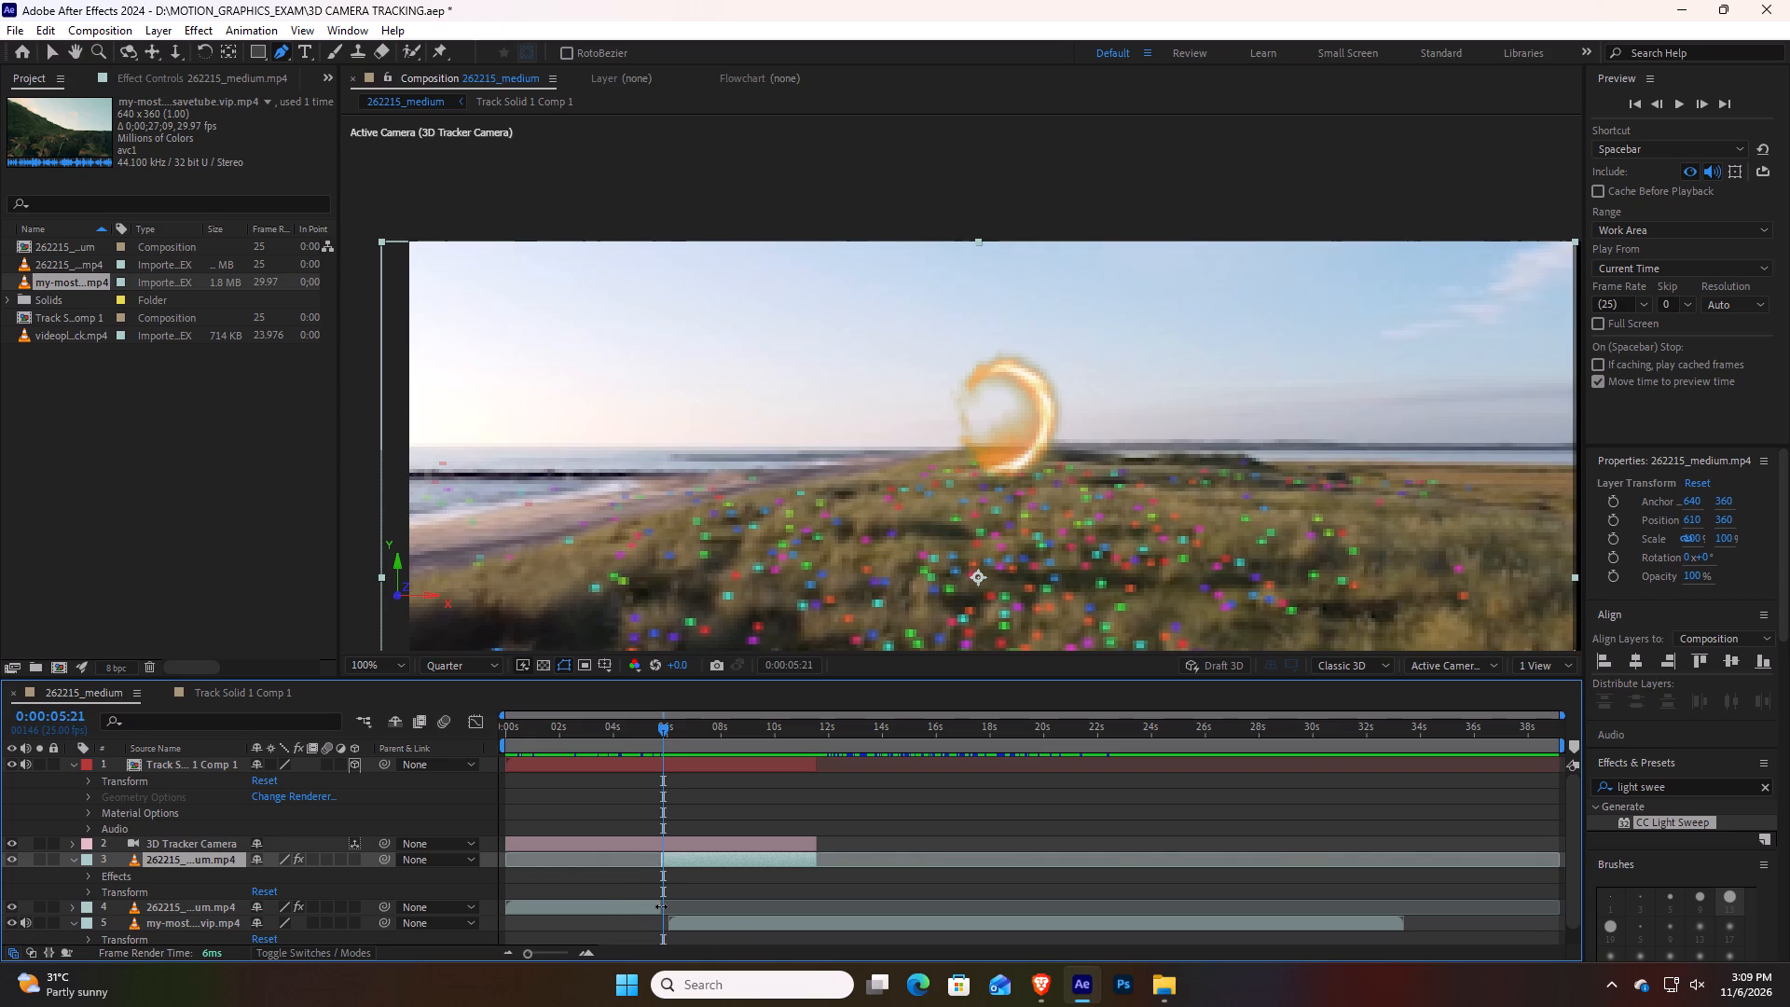
{"action": "left_click", "coordinate": [661, 906]}
{"action": "left_click_drag", "start_coordinate": [661, 906], "coordinate": [715, 907]}
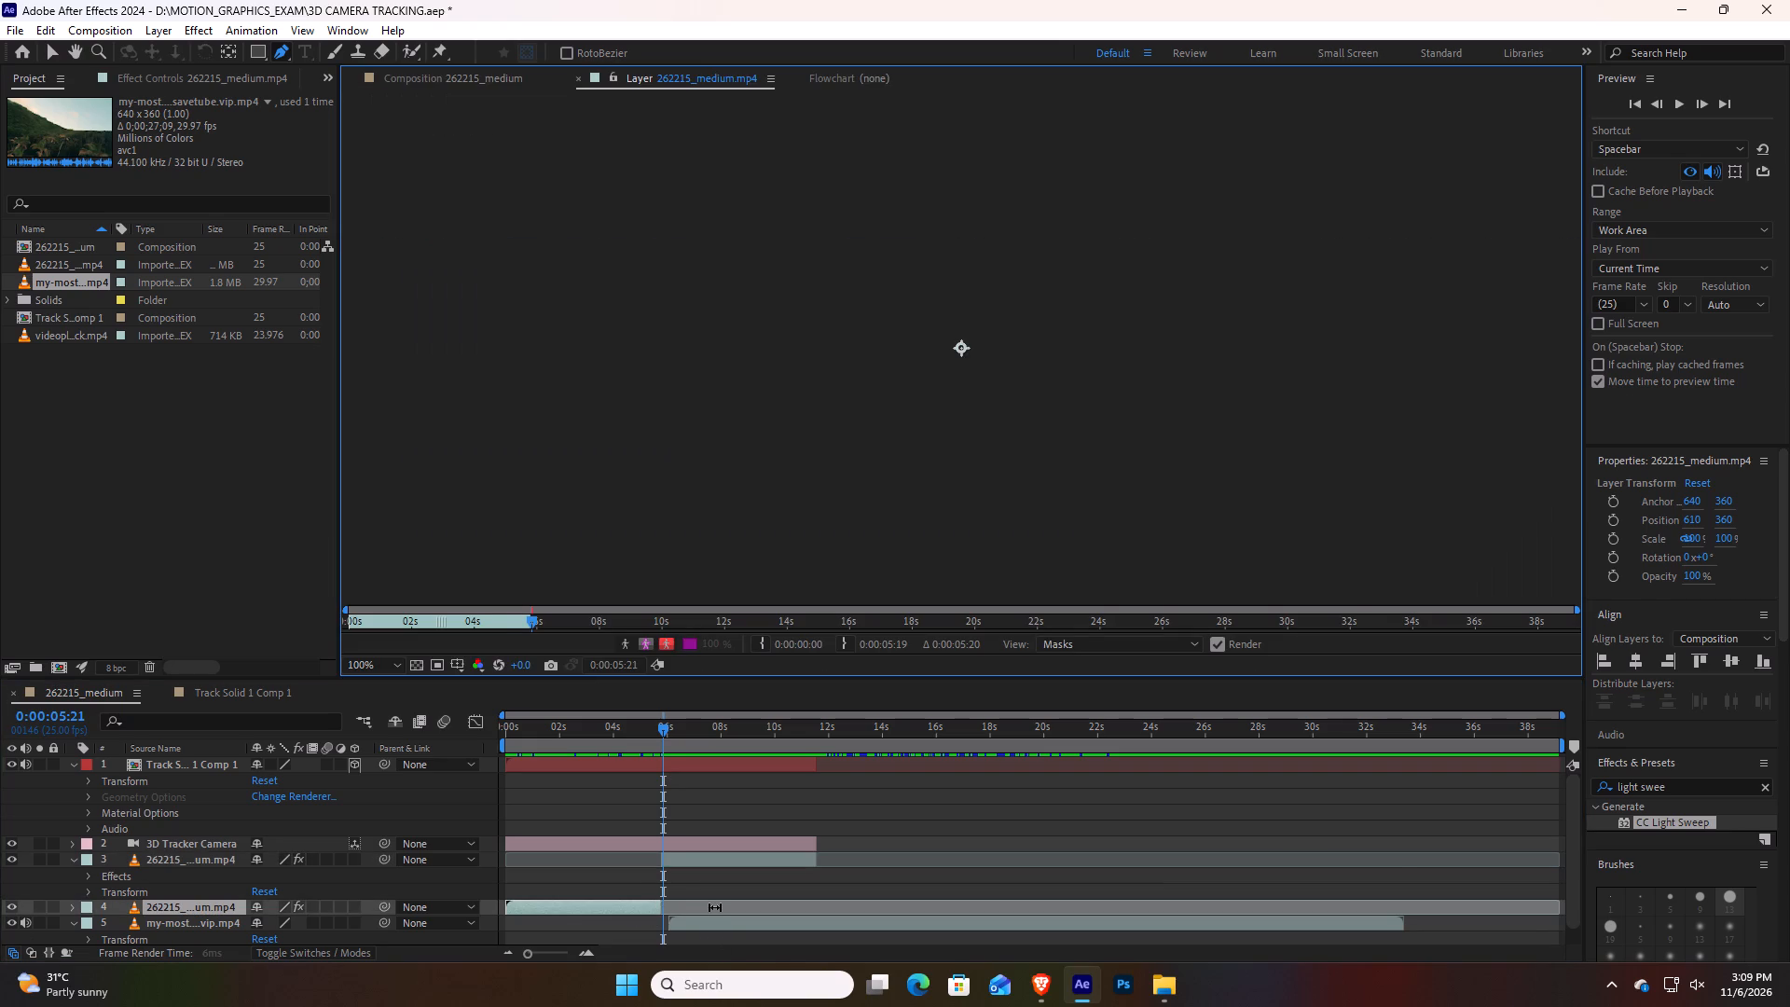
{"action": "key", "text": "ctrl+z"}
{"action": "key", "text": "ctrl+z"}
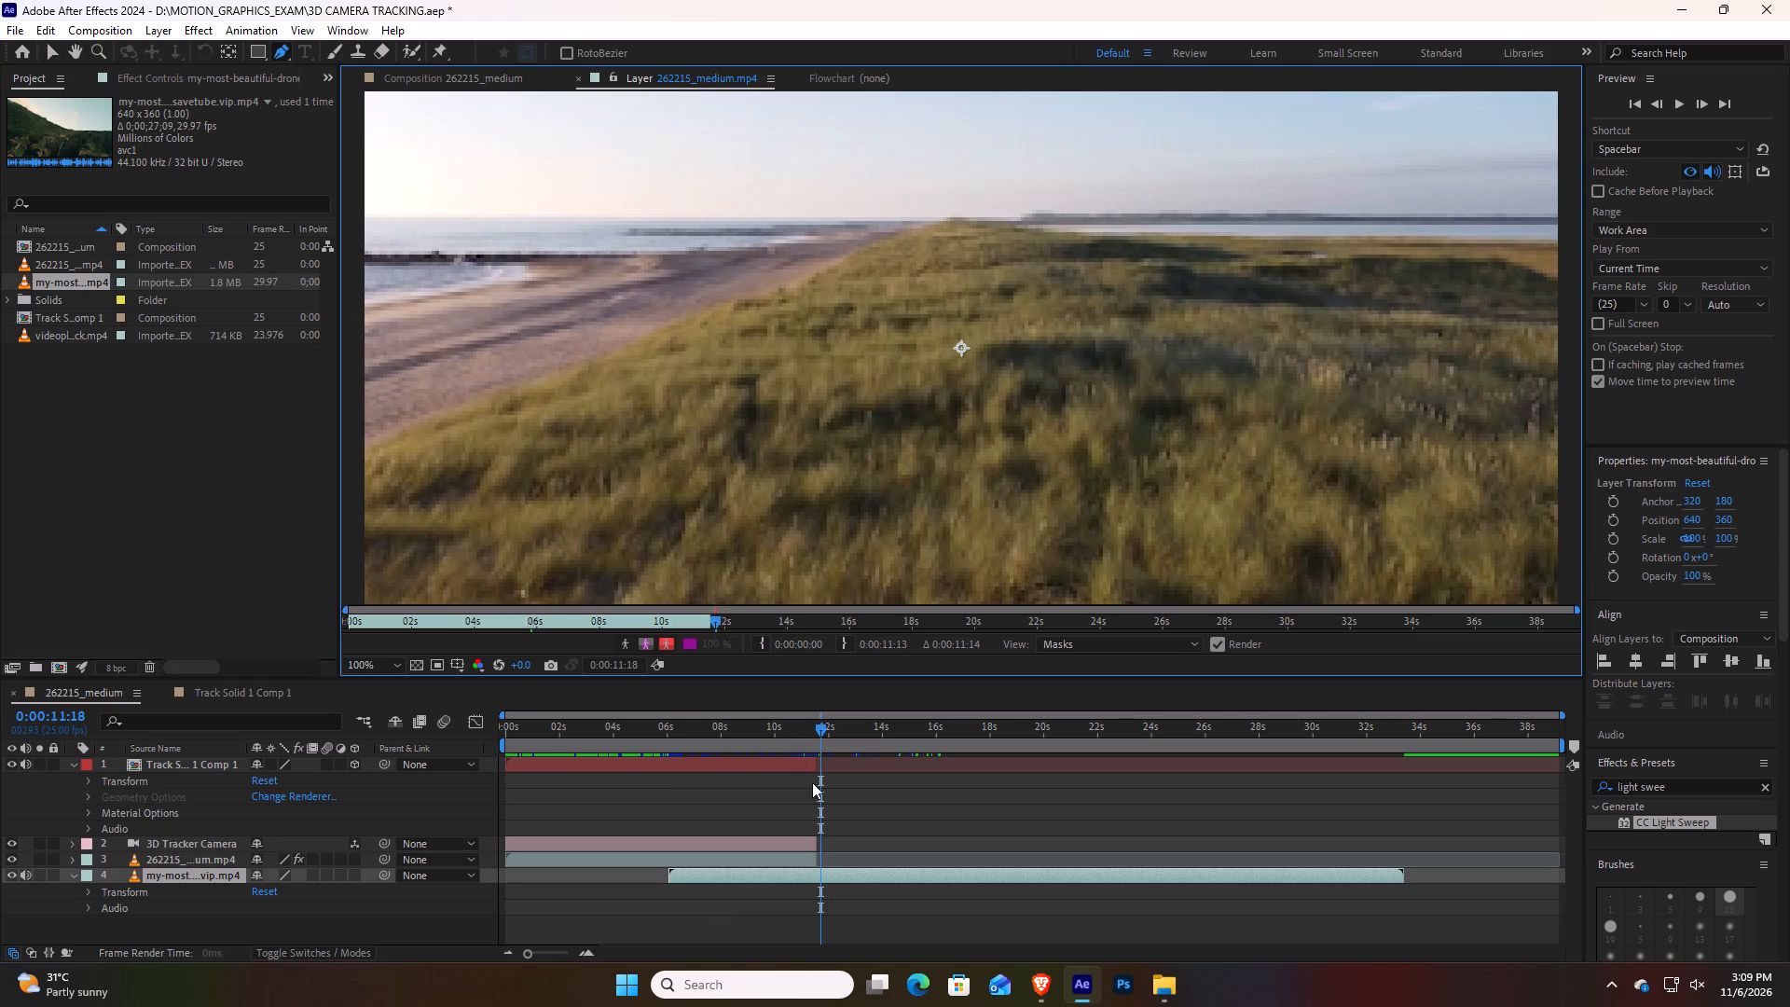
Play the beach footage from the start in the Layer viewer and undo the placement and import of the drone footage.
{"action": "left_click_drag", "start_coordinate": [819, 728], "coordinate": [493, 723]}
{"action": "key", "text": "space"}
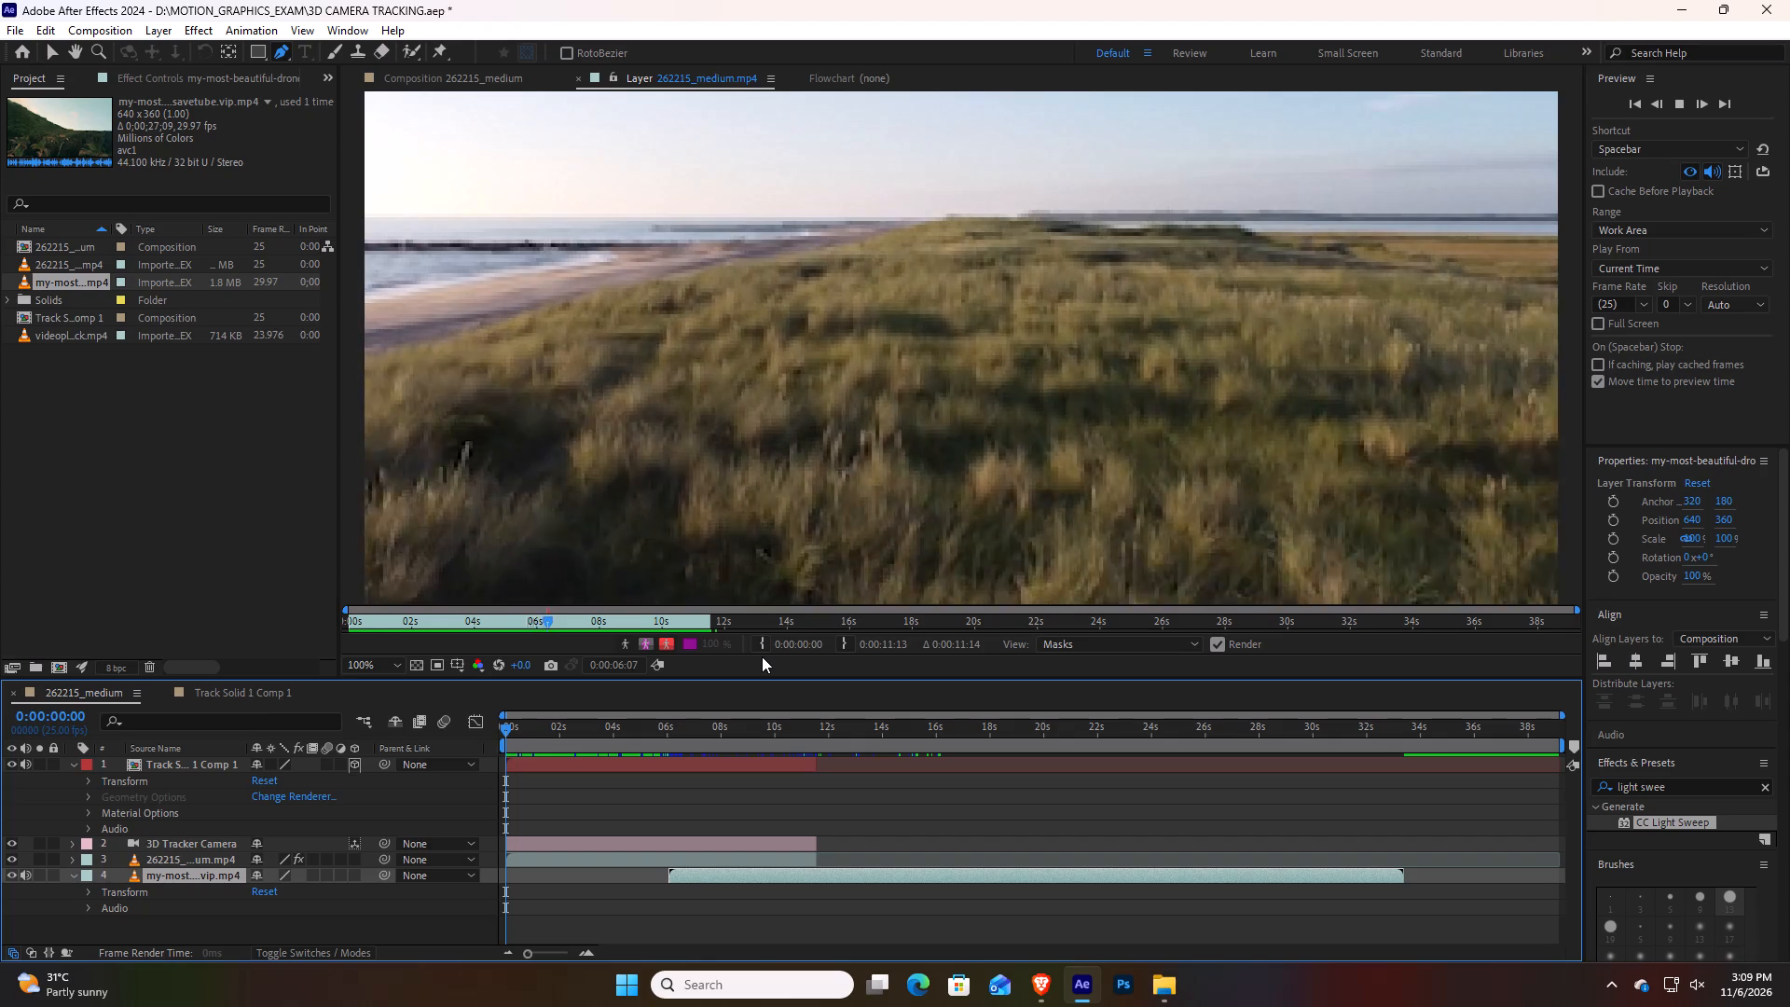
{"action": "key", "text": "ctrl+z"}
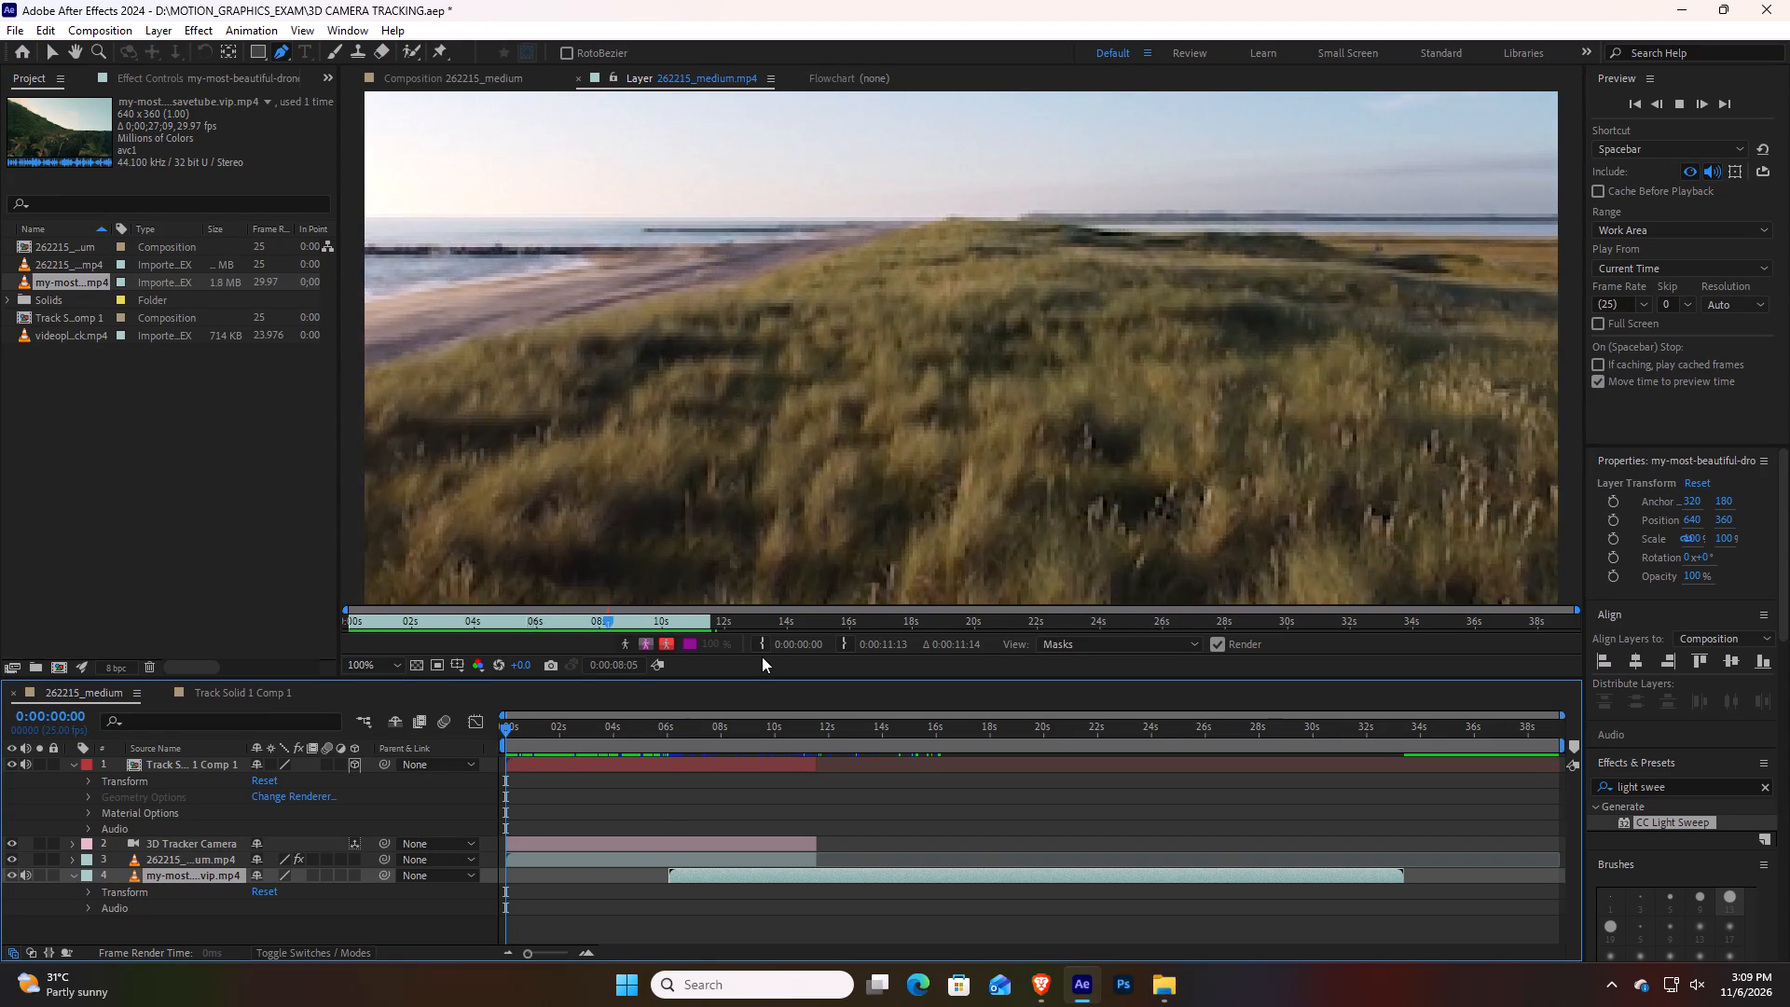
{"action": "key", "text": "ctrl+z"}
{"action": "key", "text": "ctrl+z"}
{"action": "key", "text": "ctrl+z"}
{"action": "key", "text": "ctrl+z"}
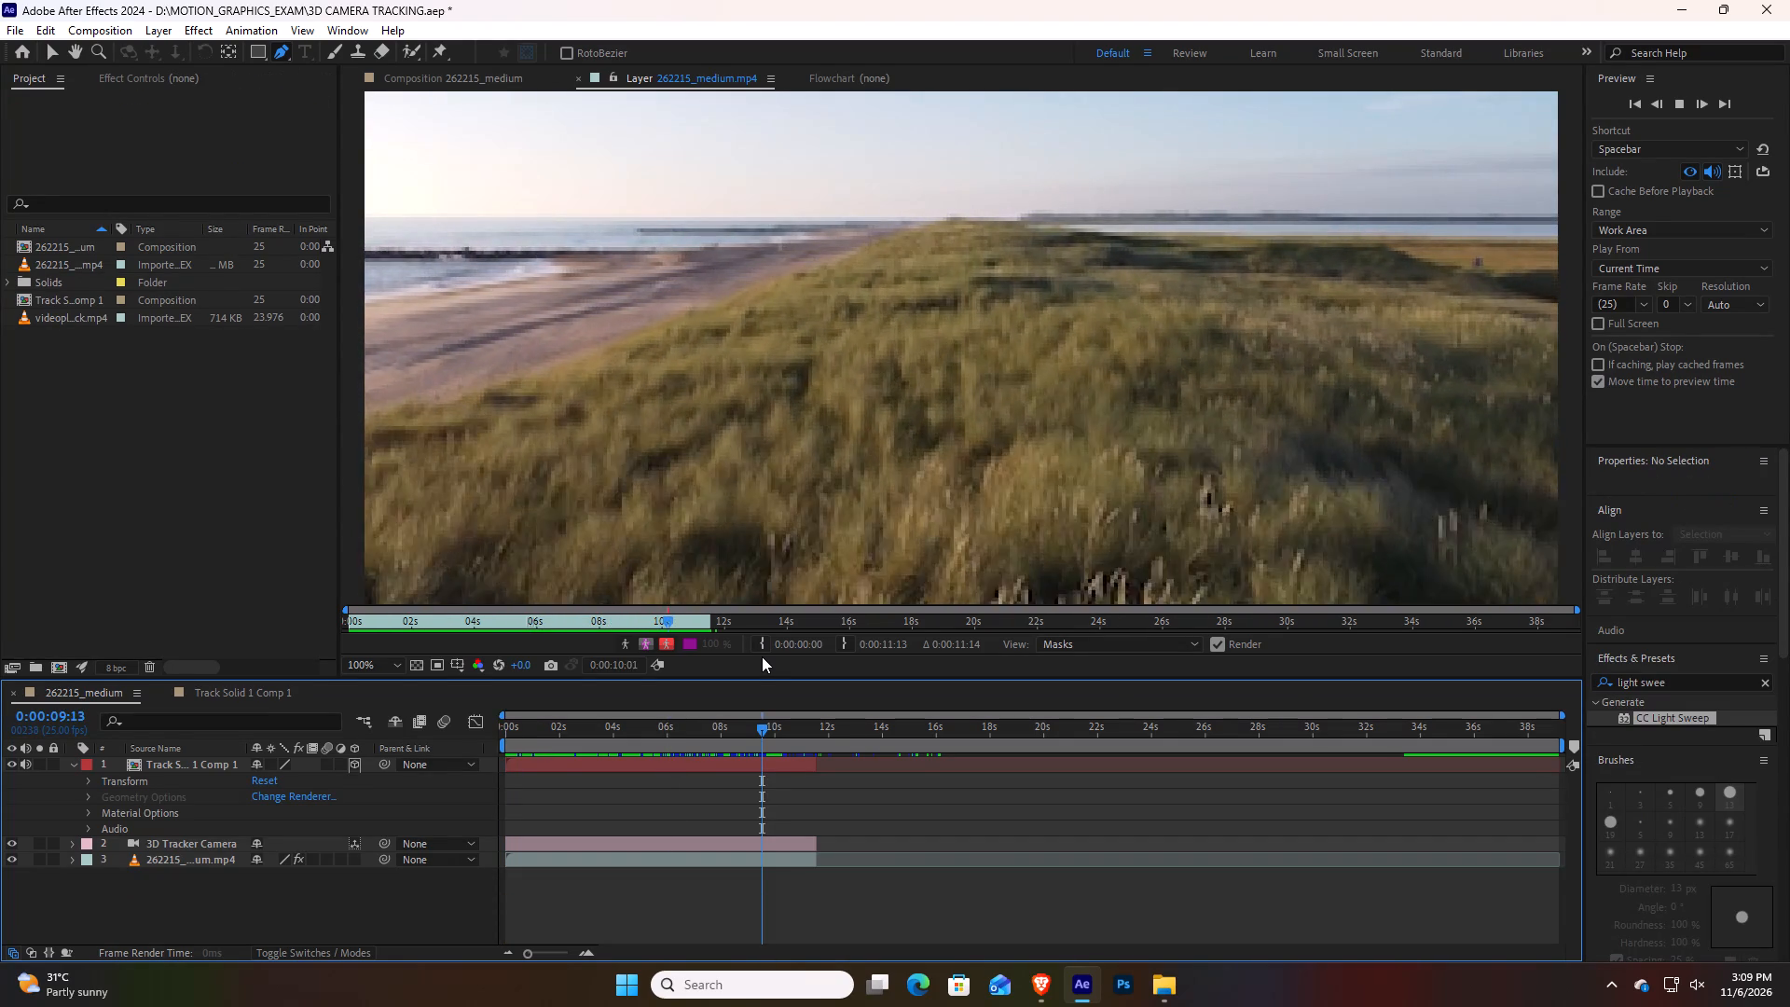
{"action": "key", "text": "ctrl+z"}
{"action": "key", "text": "ctrl+z"}
{"action": "left_click_drag", "start_coordinate": [759, 728], "coordinate": [856, 781]}
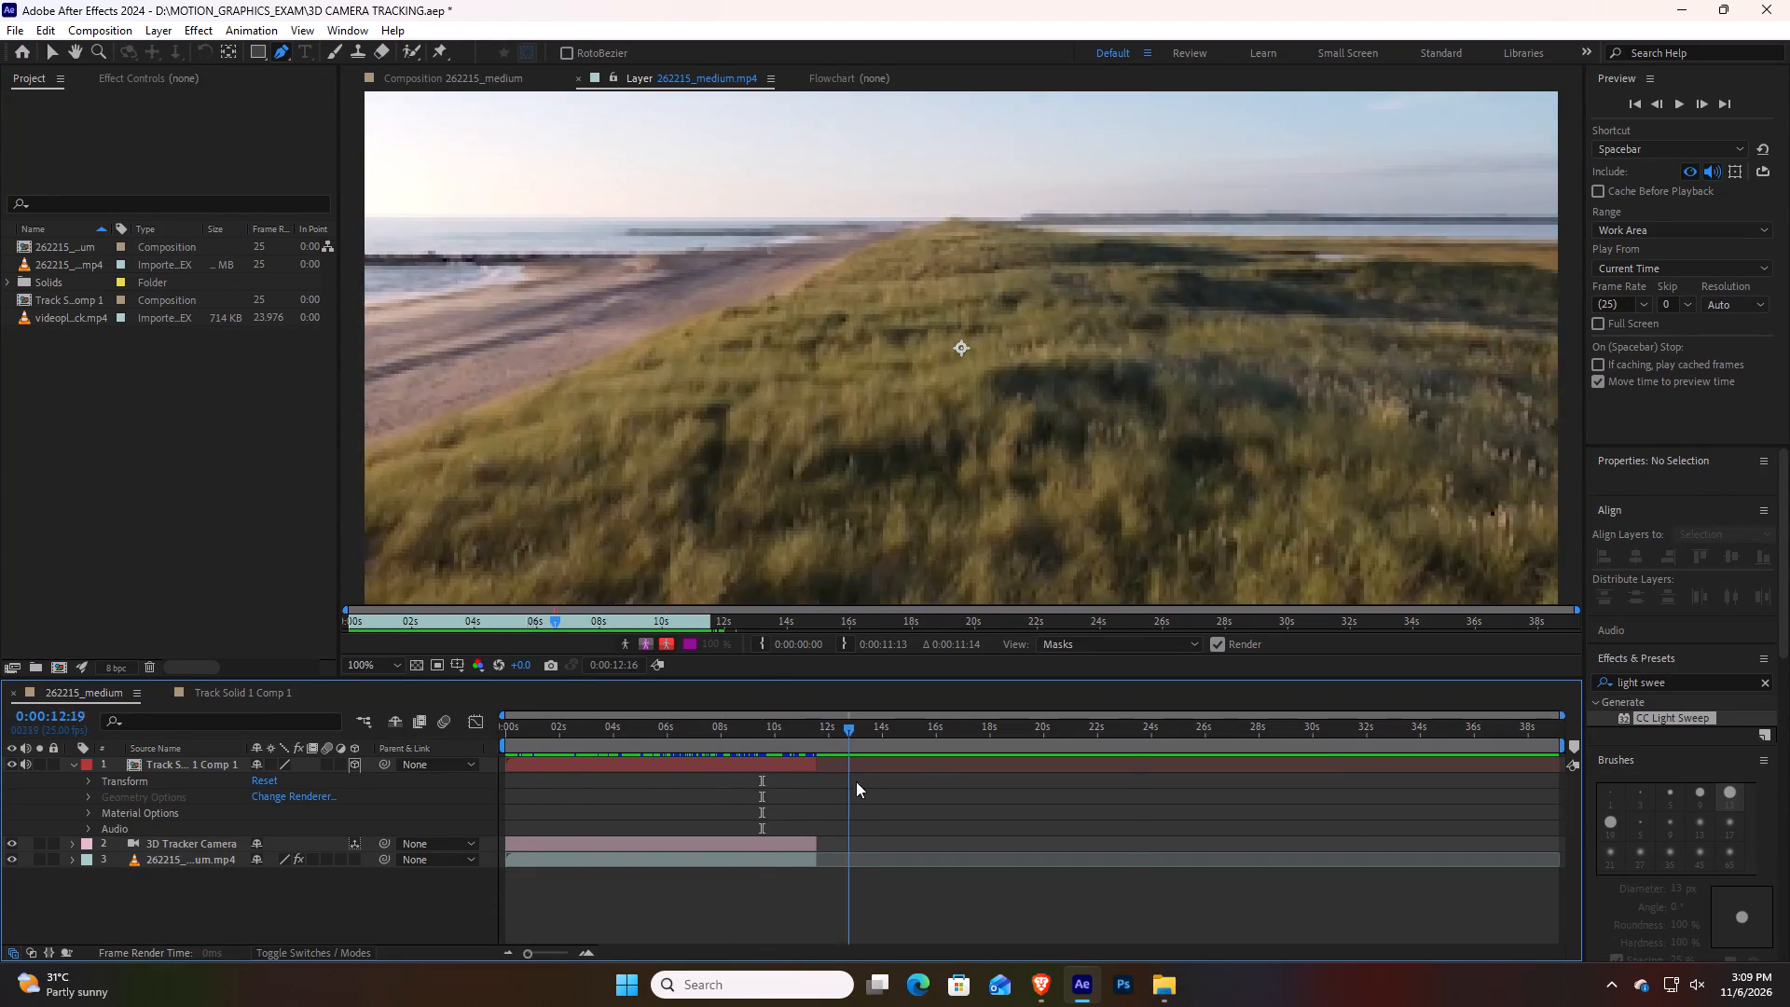
{"action": "left_click_drag", "start_coordinate": [856, 781], "coordinate": [249, 765]}
{"action": "key", "text": "ctrl+z"}
{"action": "key", "text": "ctrl+z"}
{"action": "key", "text": "ctrl+z"}
{"action": "key", "text": "ctrl+z"}
{"action": "key", "text": "ctrl+z"}
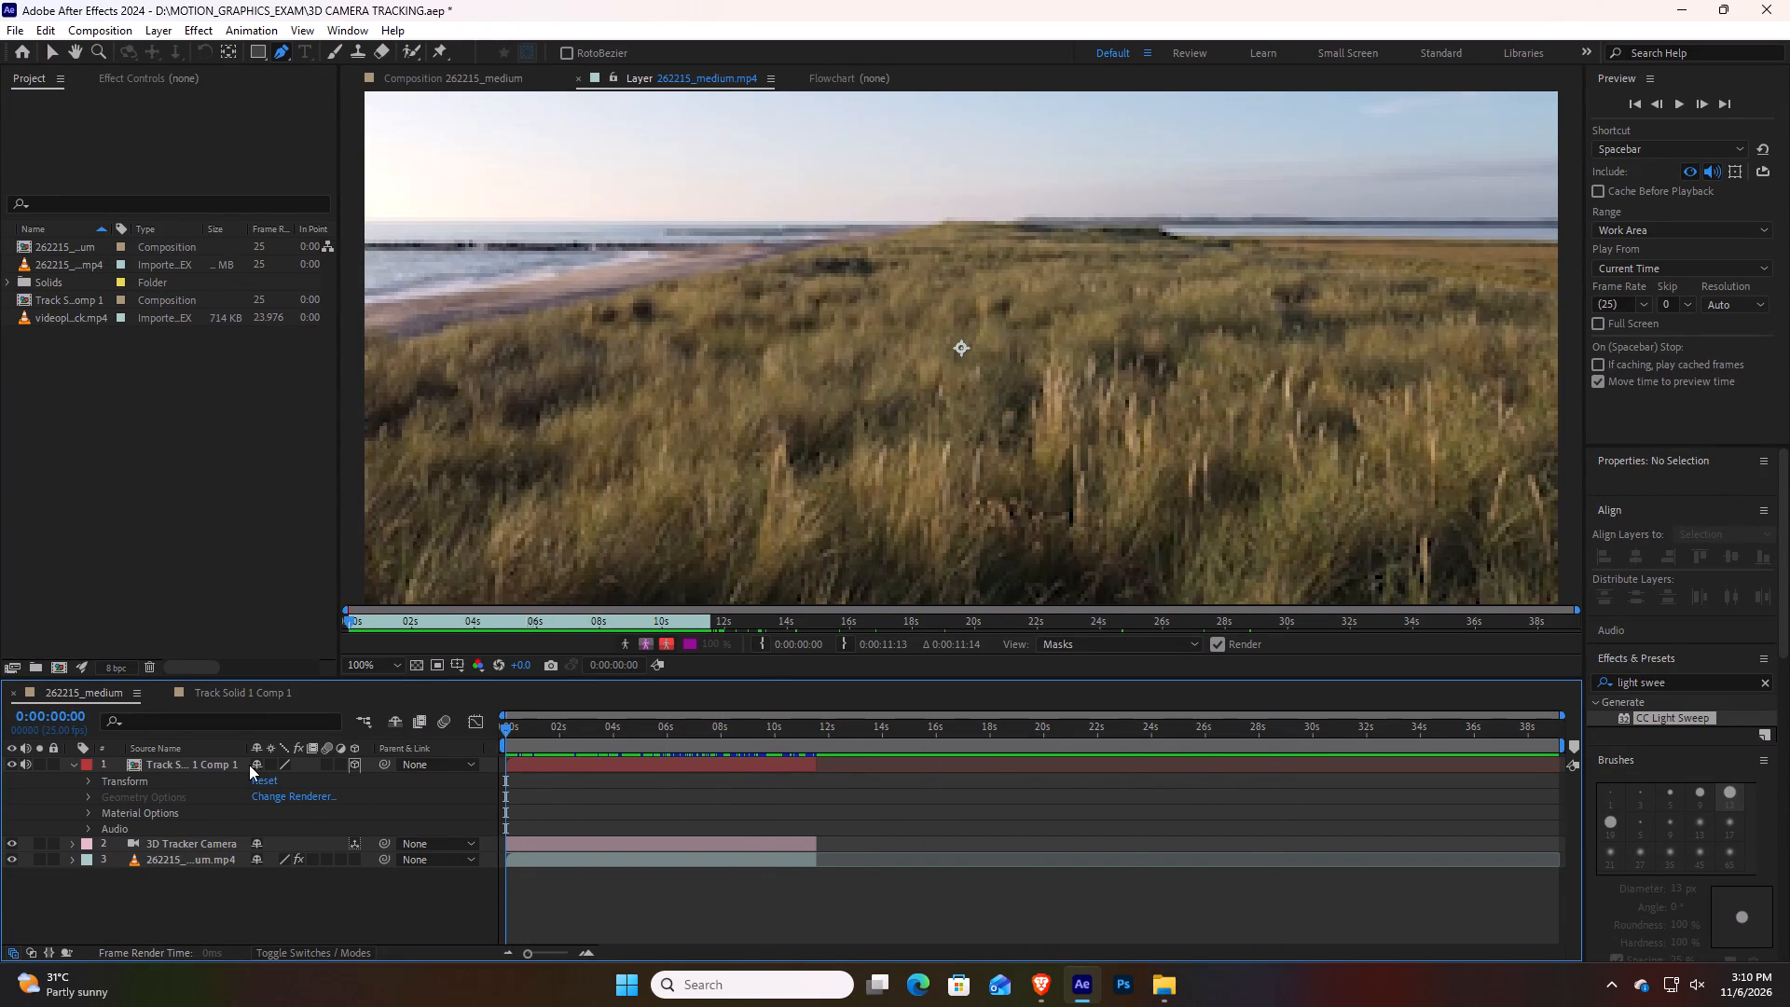
Look into Track Solid 1 Comp 1, and play the 262215_medium composition from the start, viewing it at 25% magnification.
{"action": "left_click", "coordinate": [0, 357]}
{"action": "left_click", "coordinate": [207, 706]}
{"action": "left_click", "coordinate": [222, 700]}
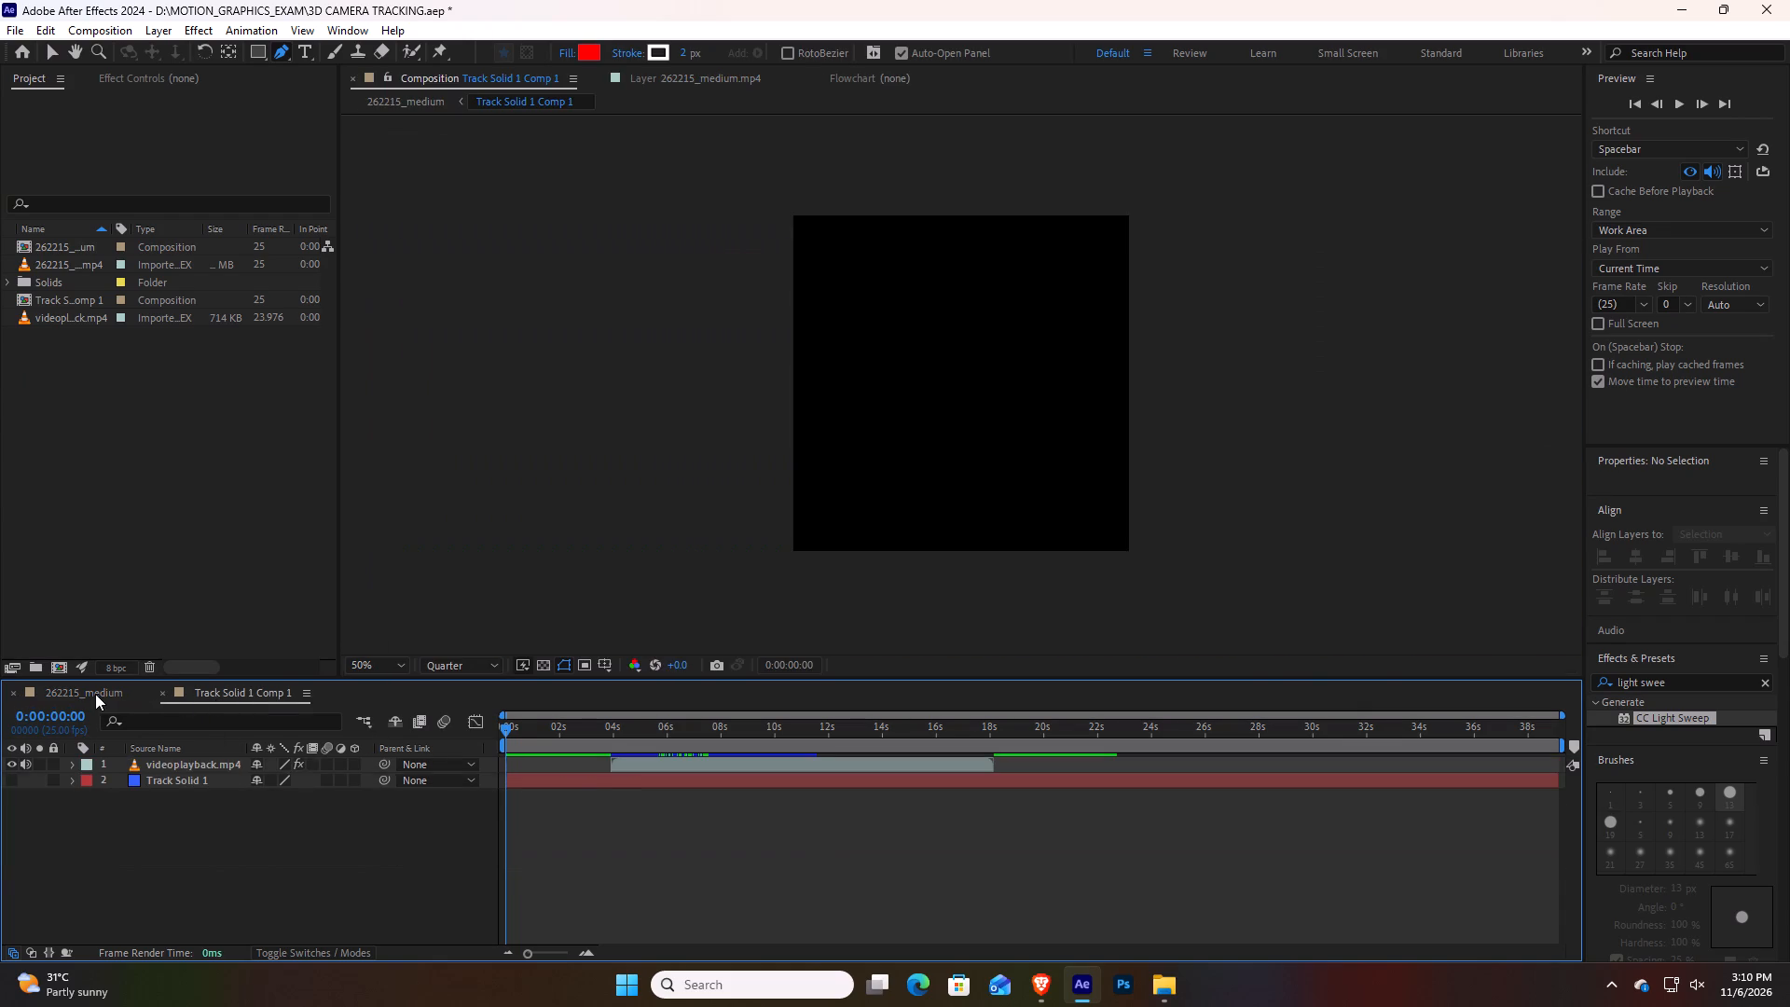
{"action": "left_click", "coordinate": [95, 694]}
{"action": "key", "text": "space"}
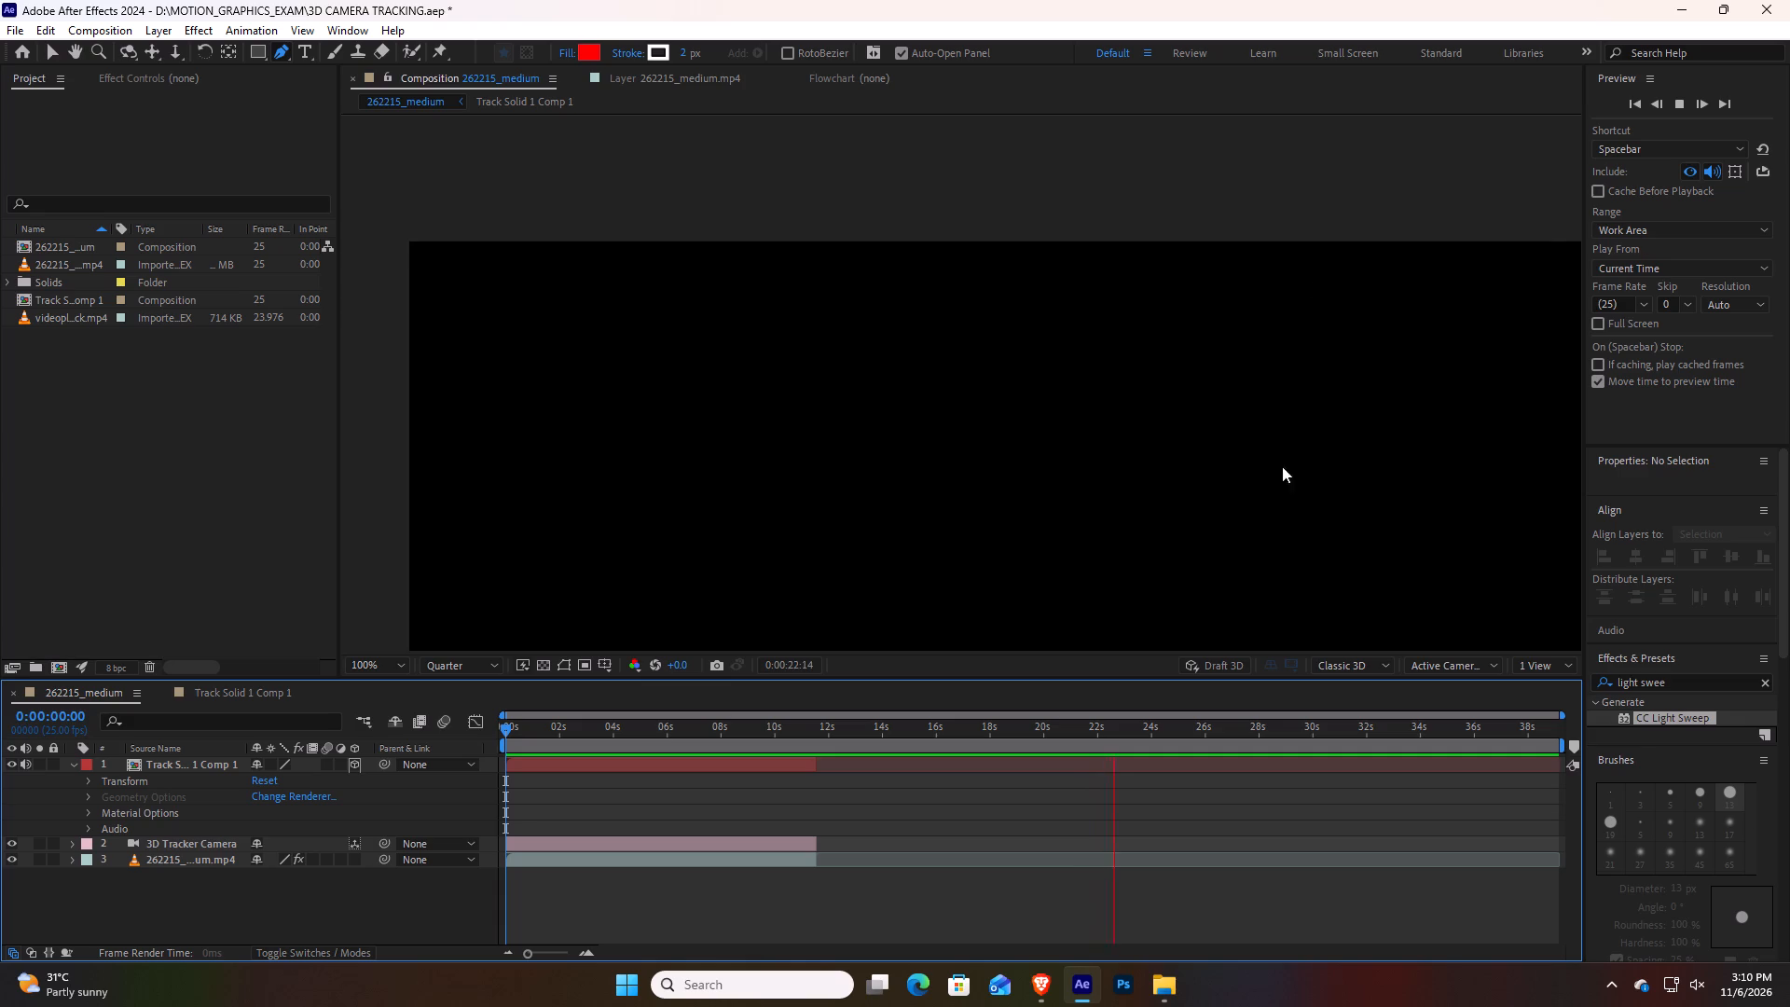
{"action": "key", "text": "space"}
{"action": "left_click_drag", "start_coordinate": [1122, 727], "coordinate": [621, 694]}
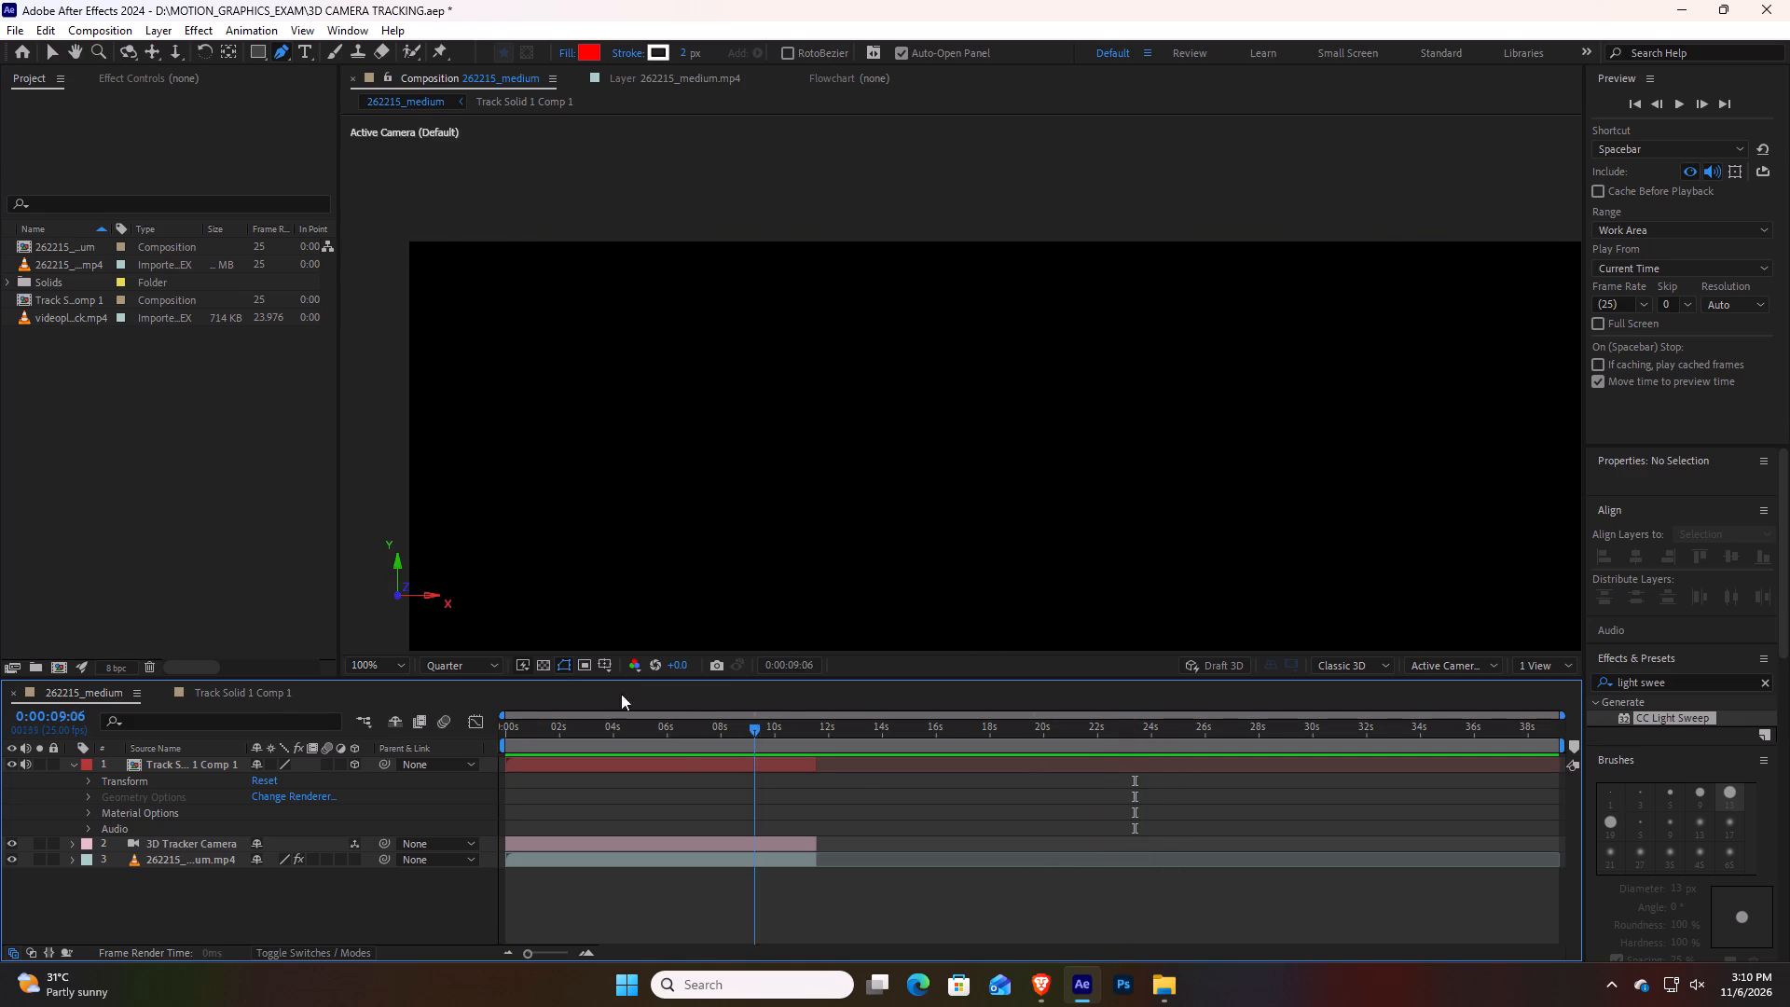
{"action": "left_click_drag", "start_coordinate": [621, 694], "coordinate": [134, 663]}
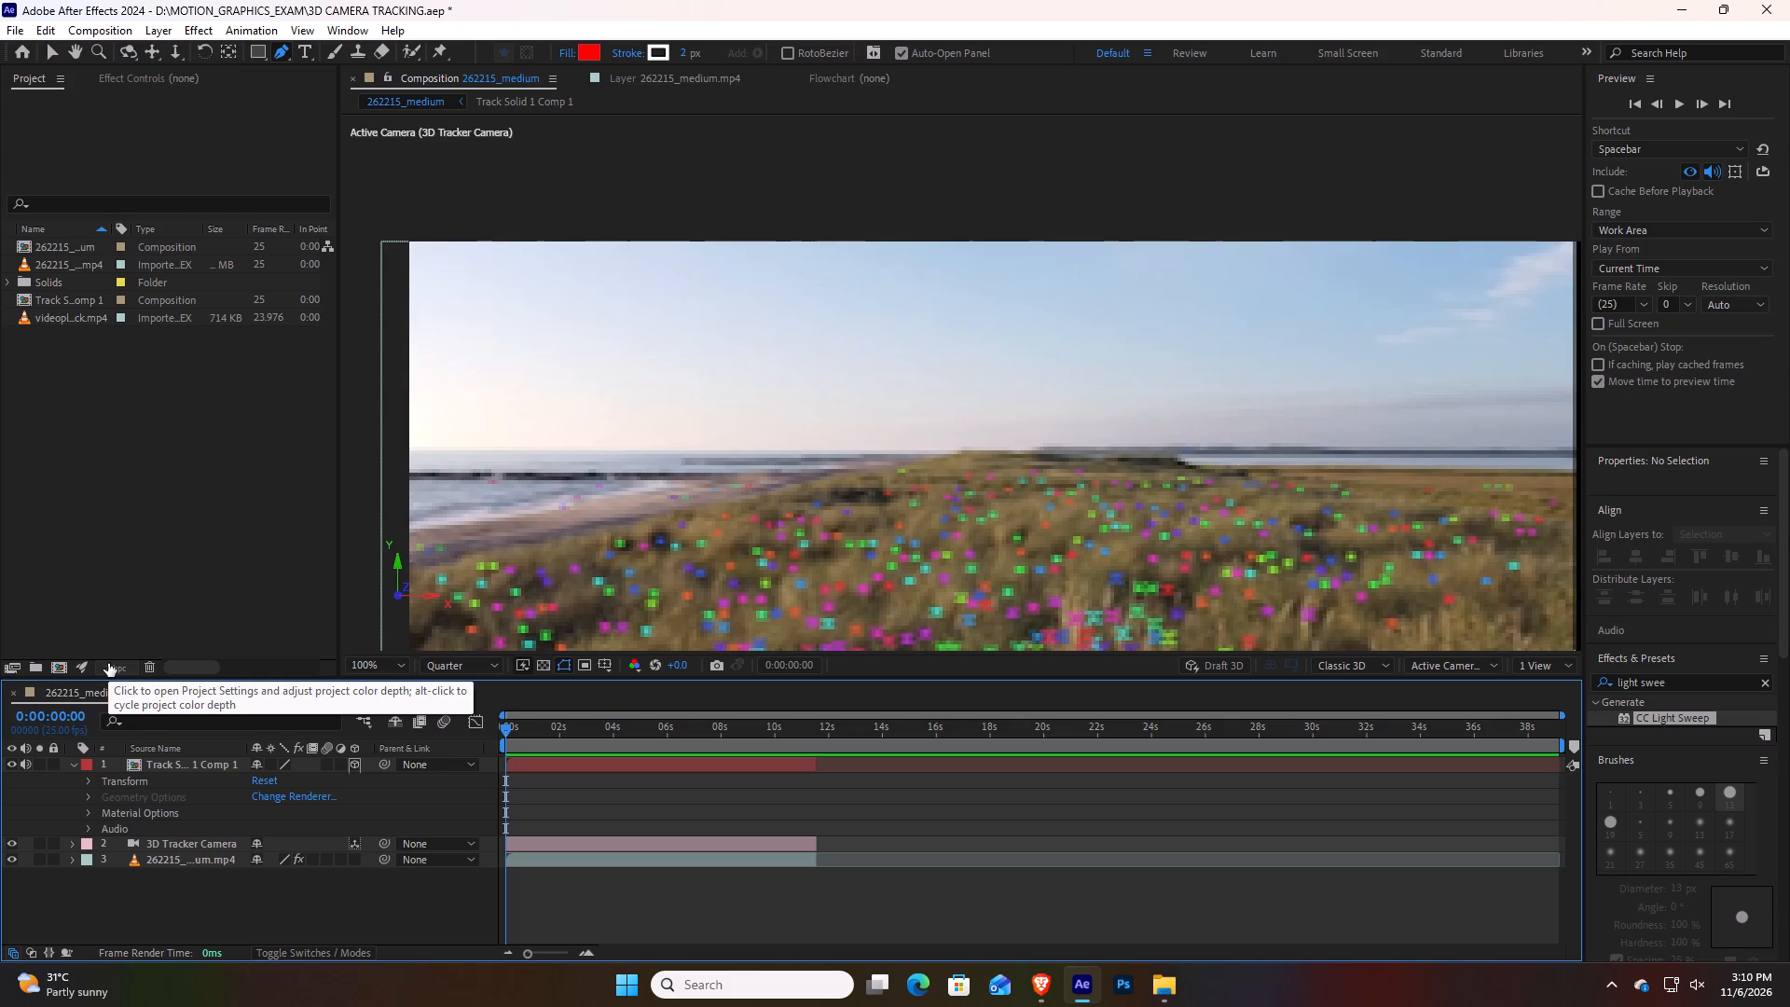
{"action": "key", "text": "space"}
{"action": "scroll", "coordinate": [14, 718], "scroll_direction": "down", "scroll_amount": 2}
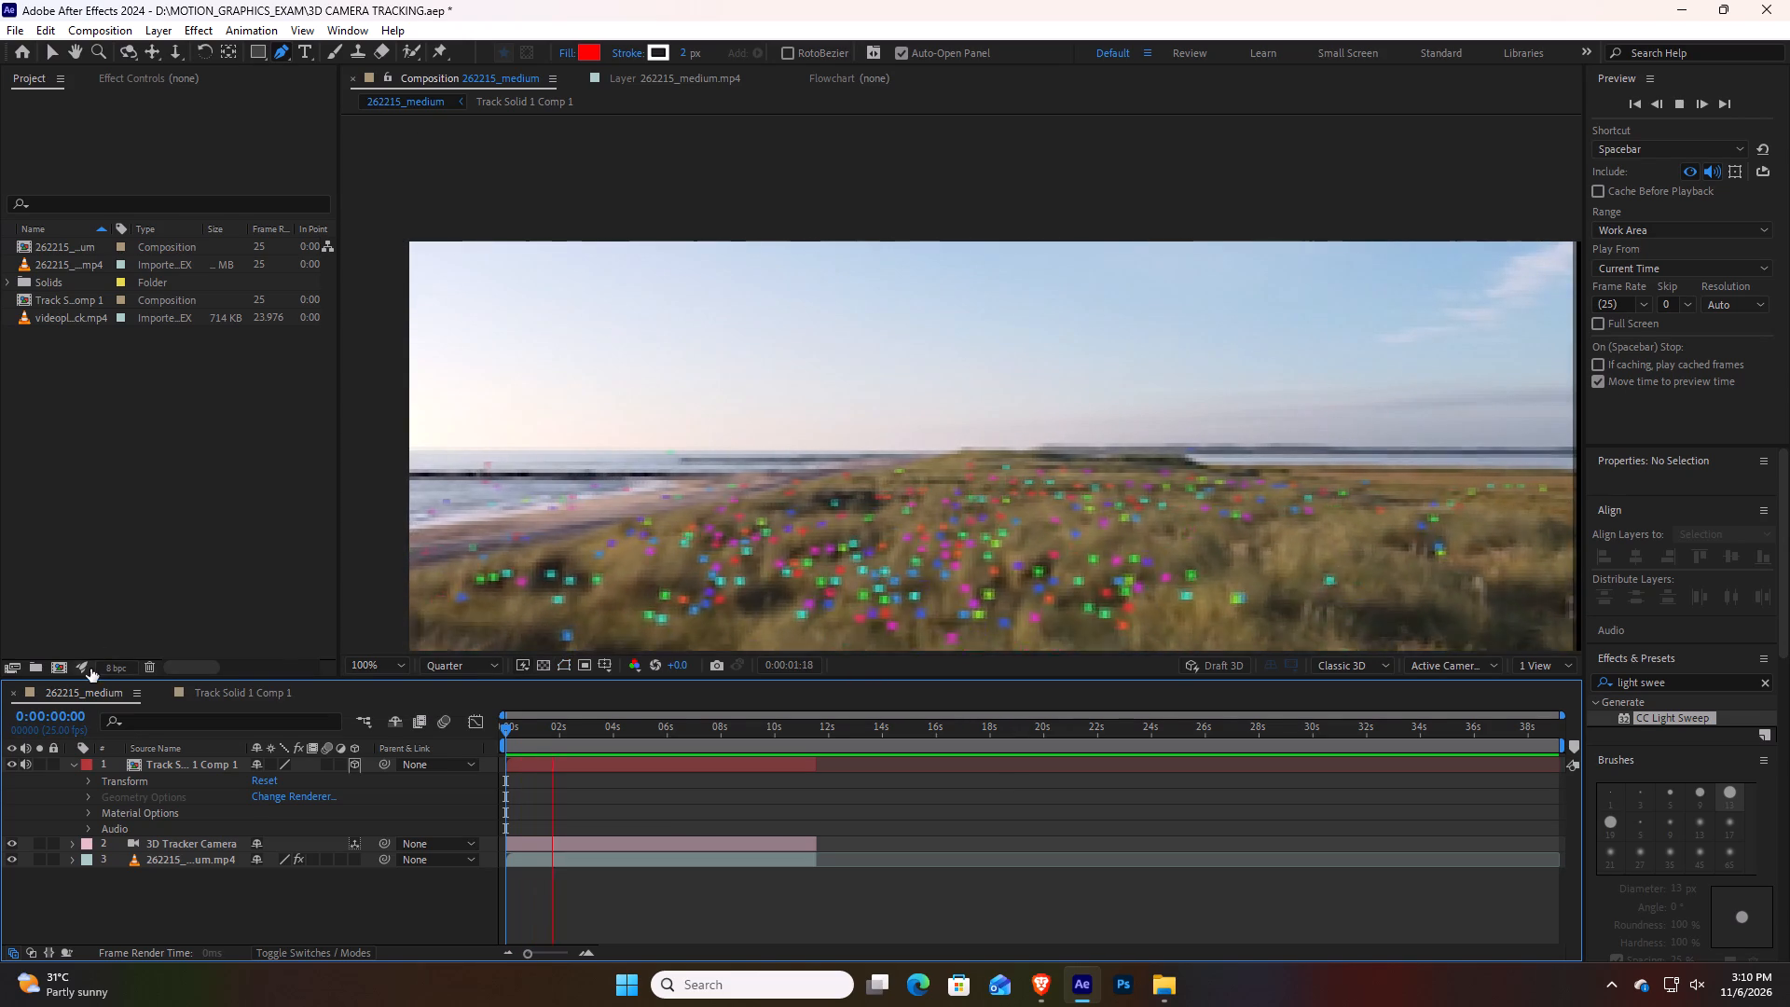
{"action": "scroll", "coordinate": [687, 423], "scroll_direction": "down", "scroll_amount": 1}
{"action": "scroll", "coordinate": [1051, 567], "scroll_direction": "down", "scroll_amount": 1}
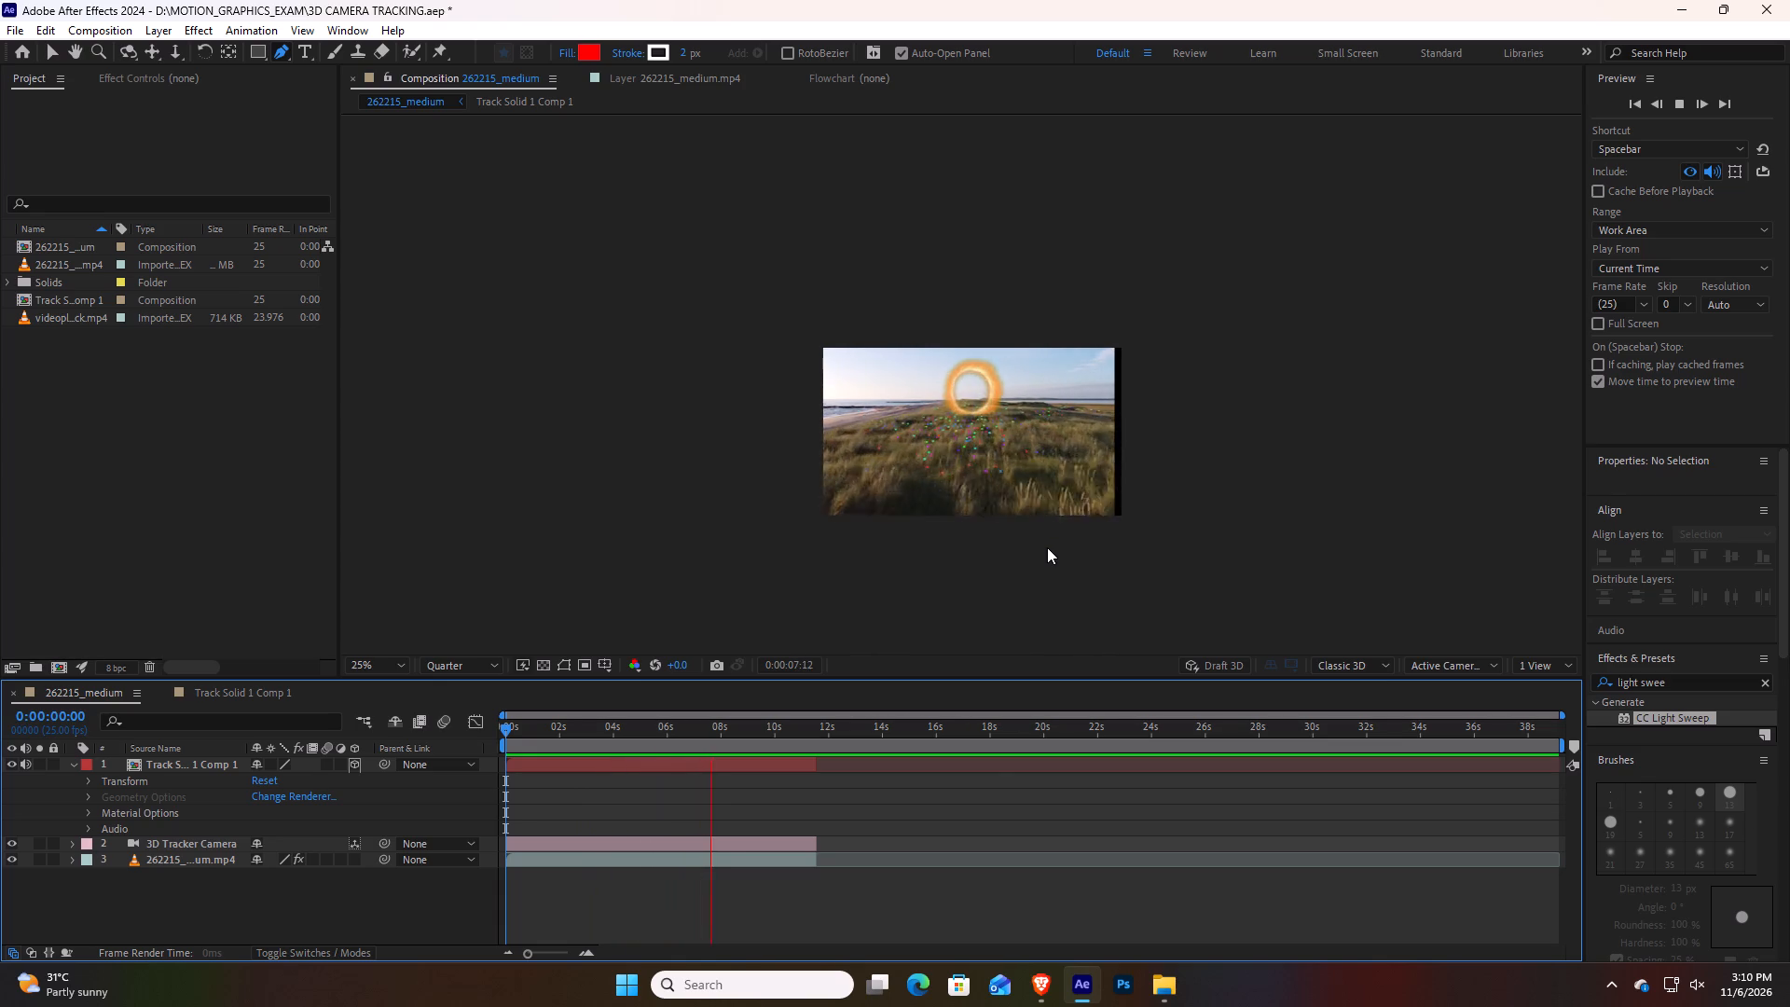
{"action": "left_click", "coordinate": [958, 469]}
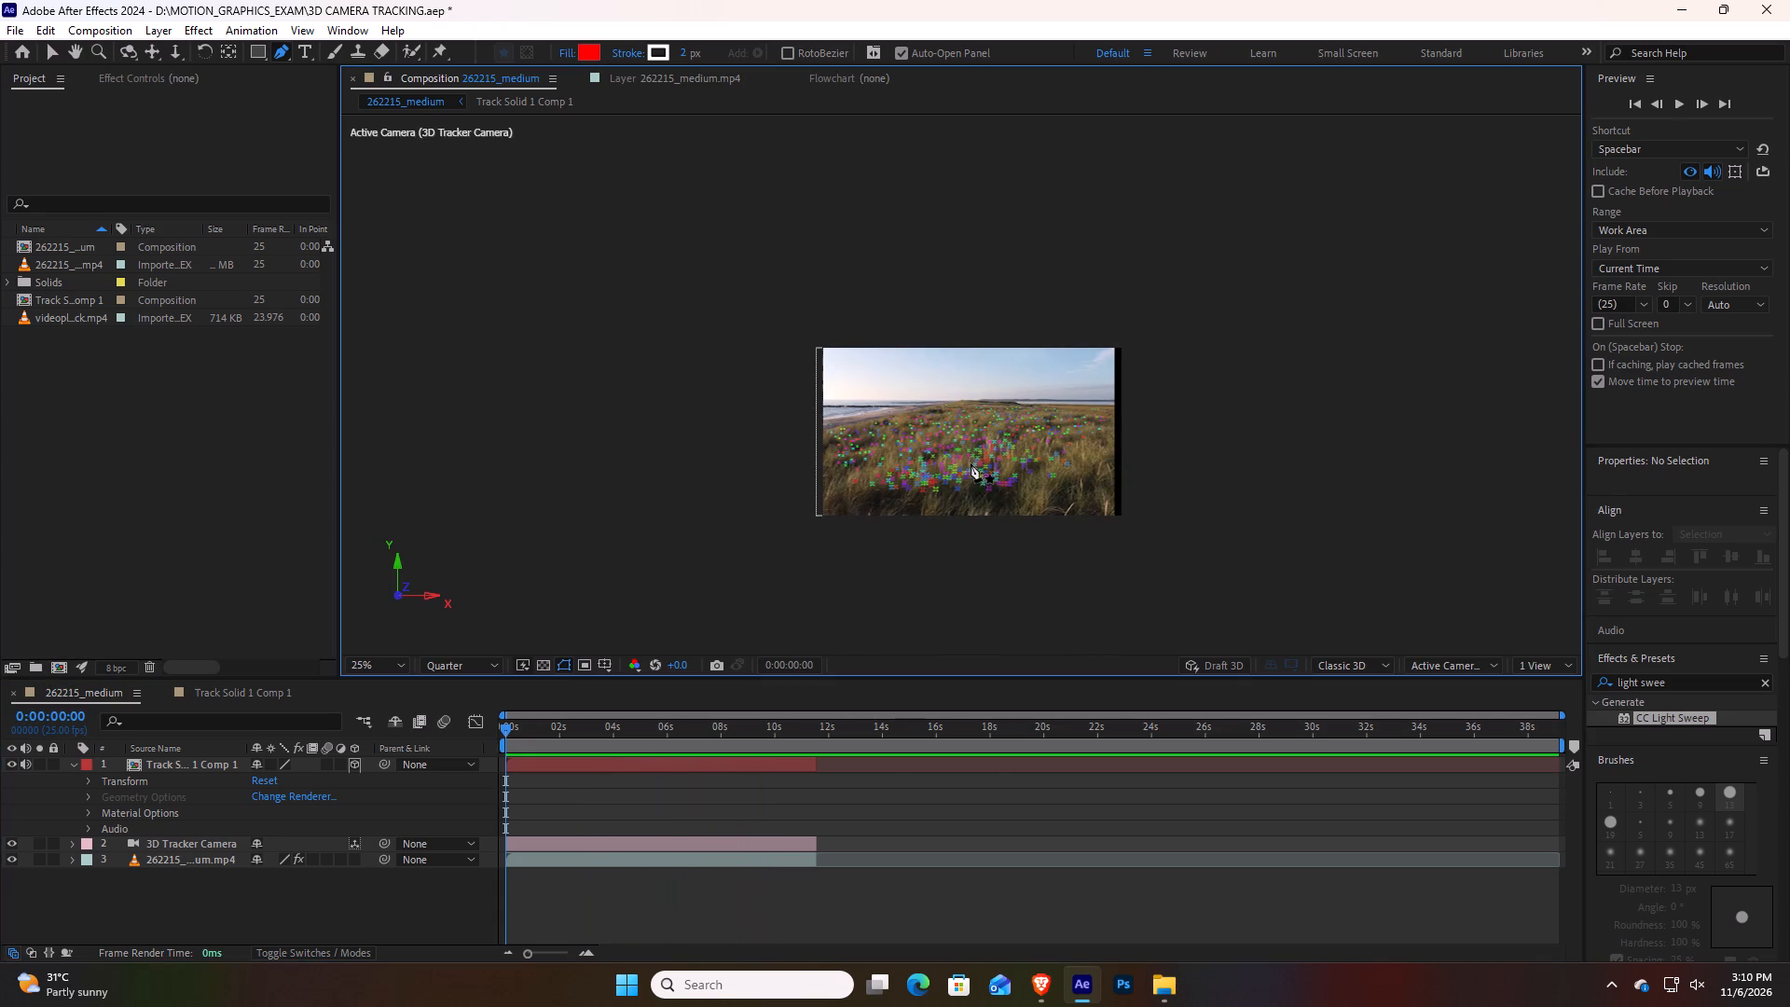
Draw a short Pen path over the grass on a new shape layer, and select the 3D Tracker Camera layer.
{"action": "left_click_drag", "start_coordinate": [962, 460], "coordinate": [979, 463]}
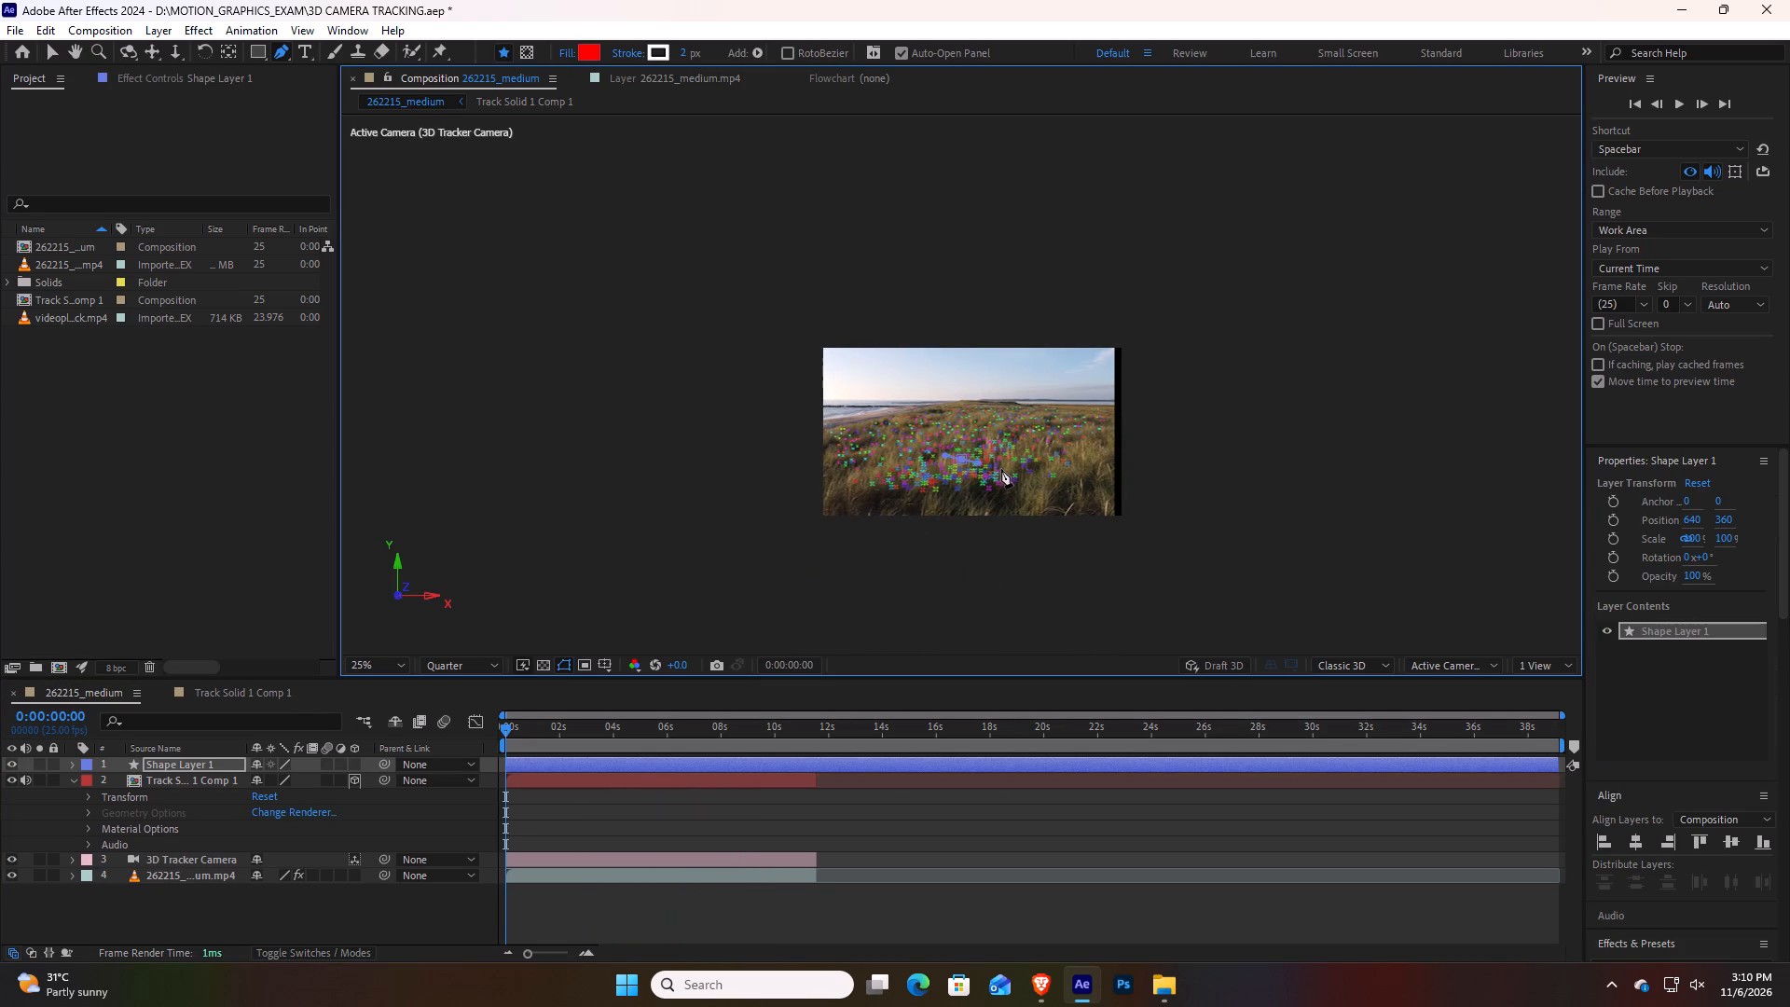
{"action": "key", "text": "z"}
{"action": "left_click", "coordinate": [183, 849]}
{"action": "left_click", "coordinate": [192, 856]}
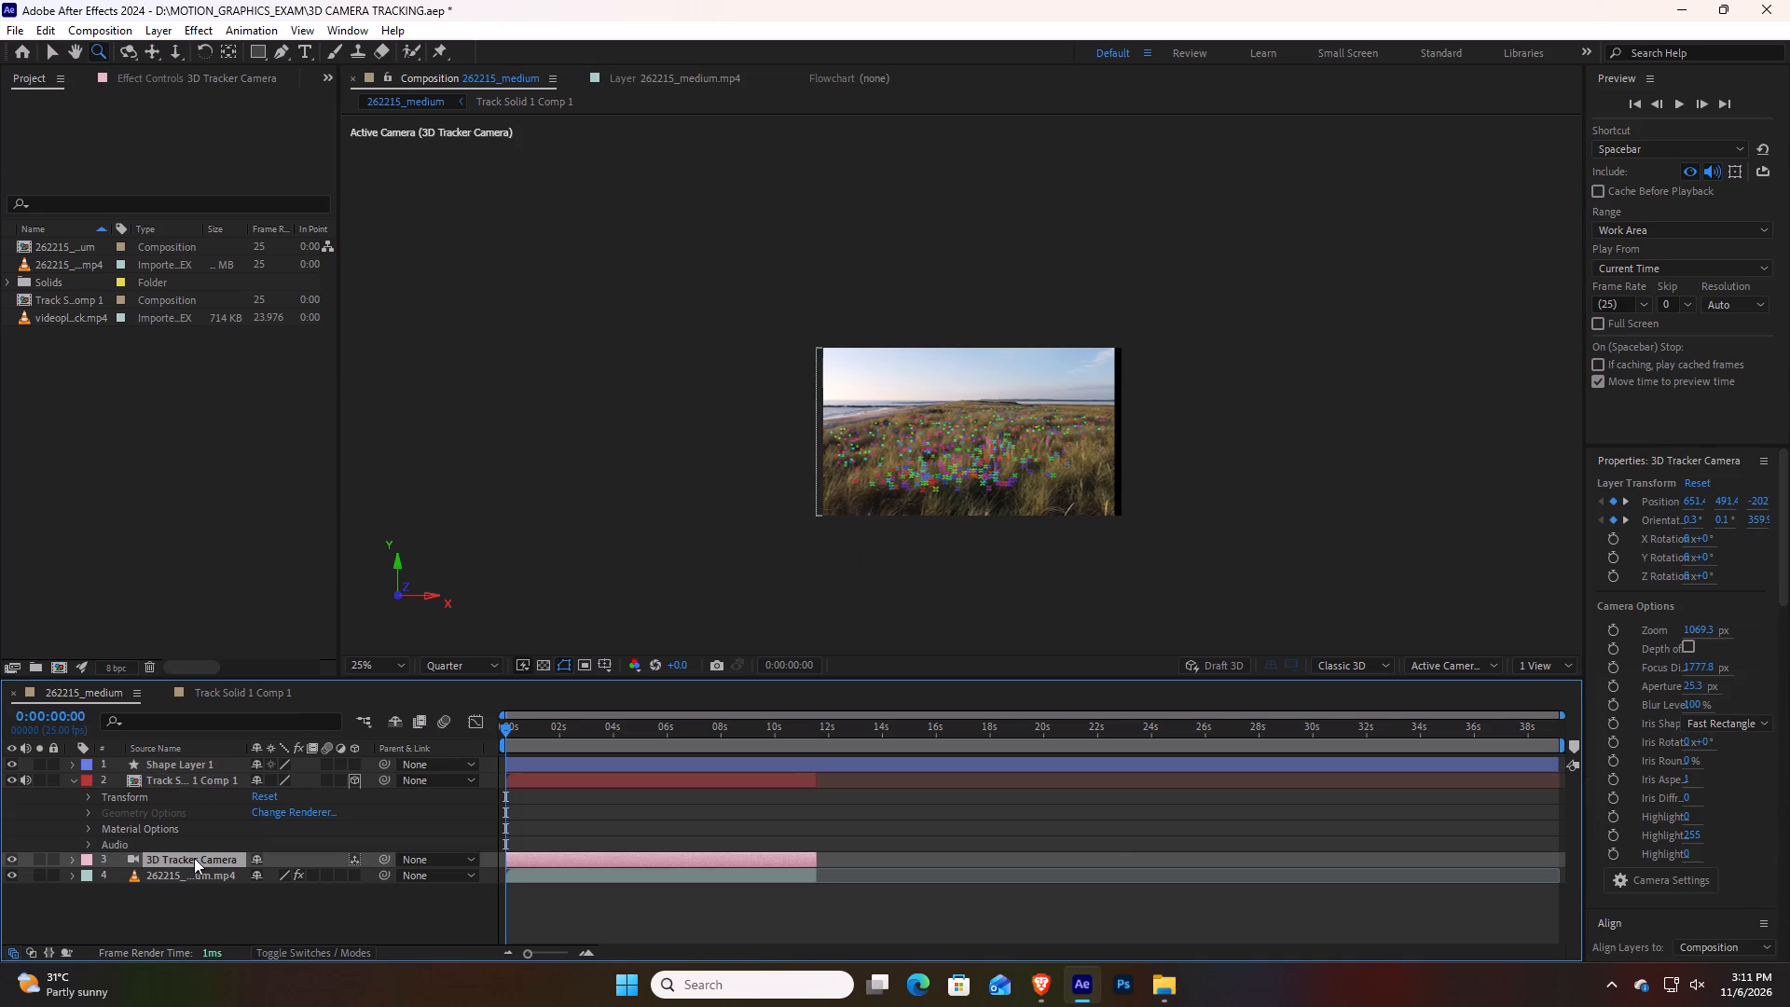
Switch to File Explorer, play the my-most-beautiful-drone-shot video from Downloads in VLC, and return to After Effects.
{"action": "left_click", "coordinate": [1044, 996]}
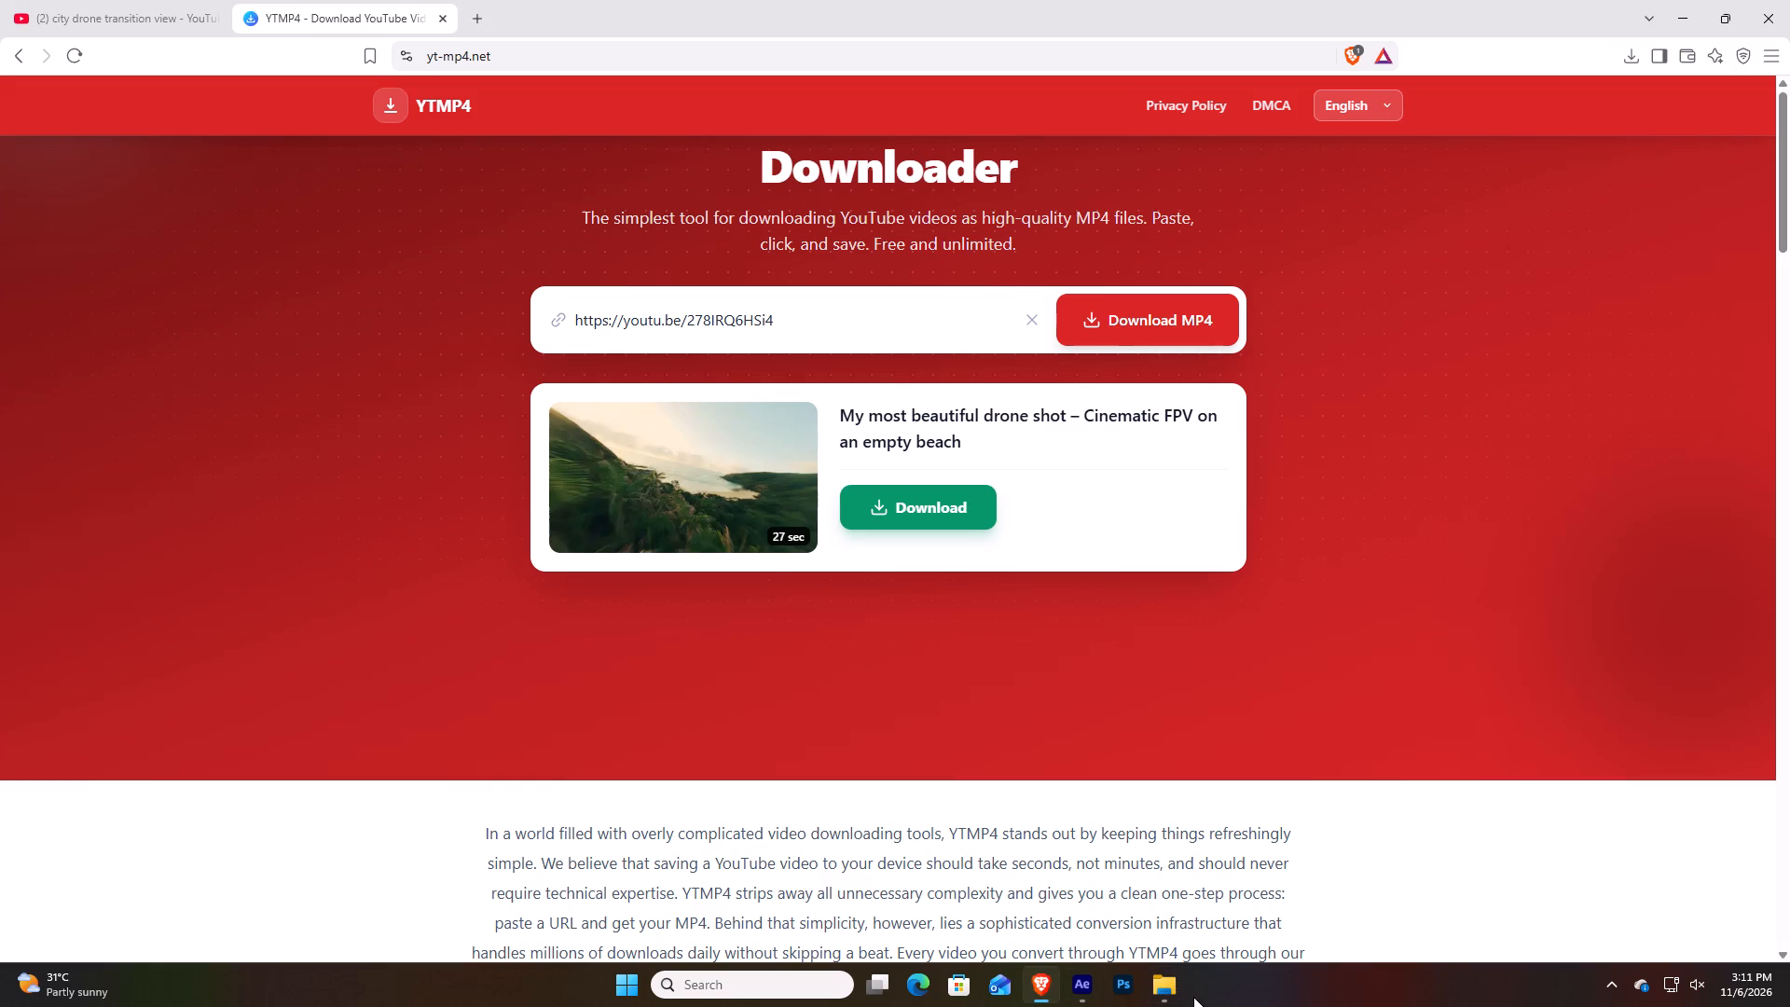
{"action": "left_click", "coordinate": [1191, 975]}
{"action": "left_click", "coordinate": [1180, 992]}
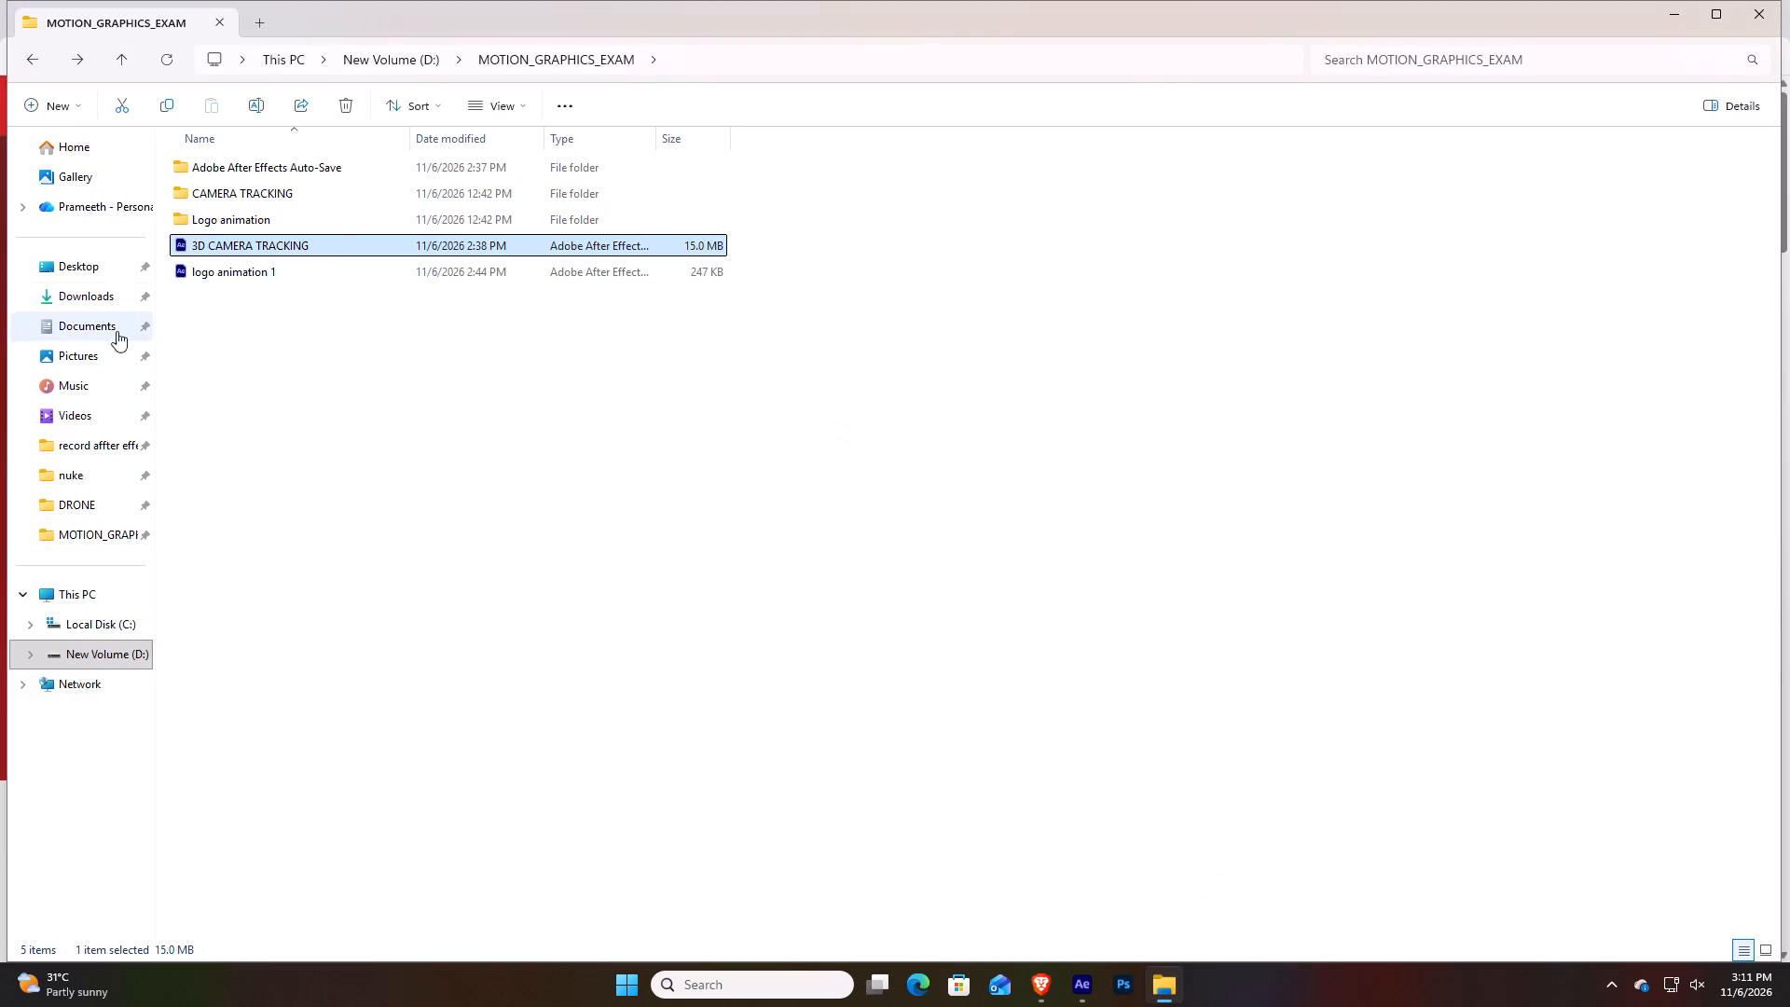
{"action": "key", "text": "alt+Tab"}
{"action": "key", "text": "alt+Tab"}
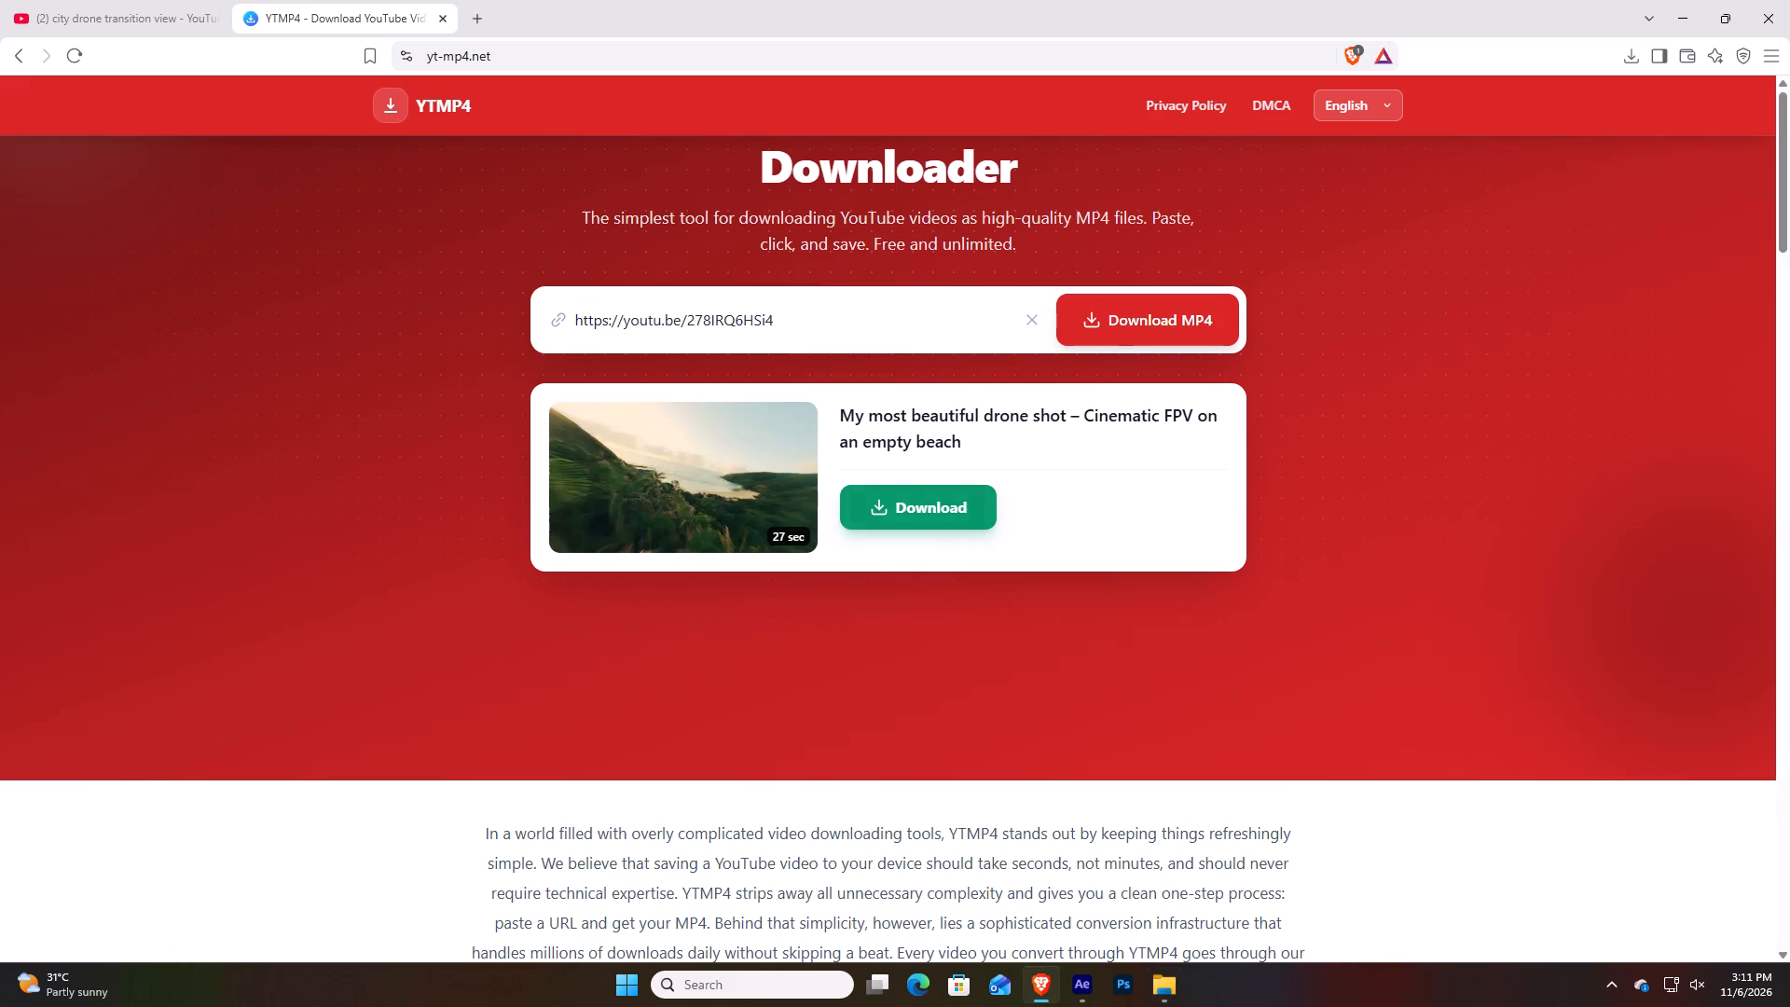
{"action": "left_click", "coordinate": [99, 306]}
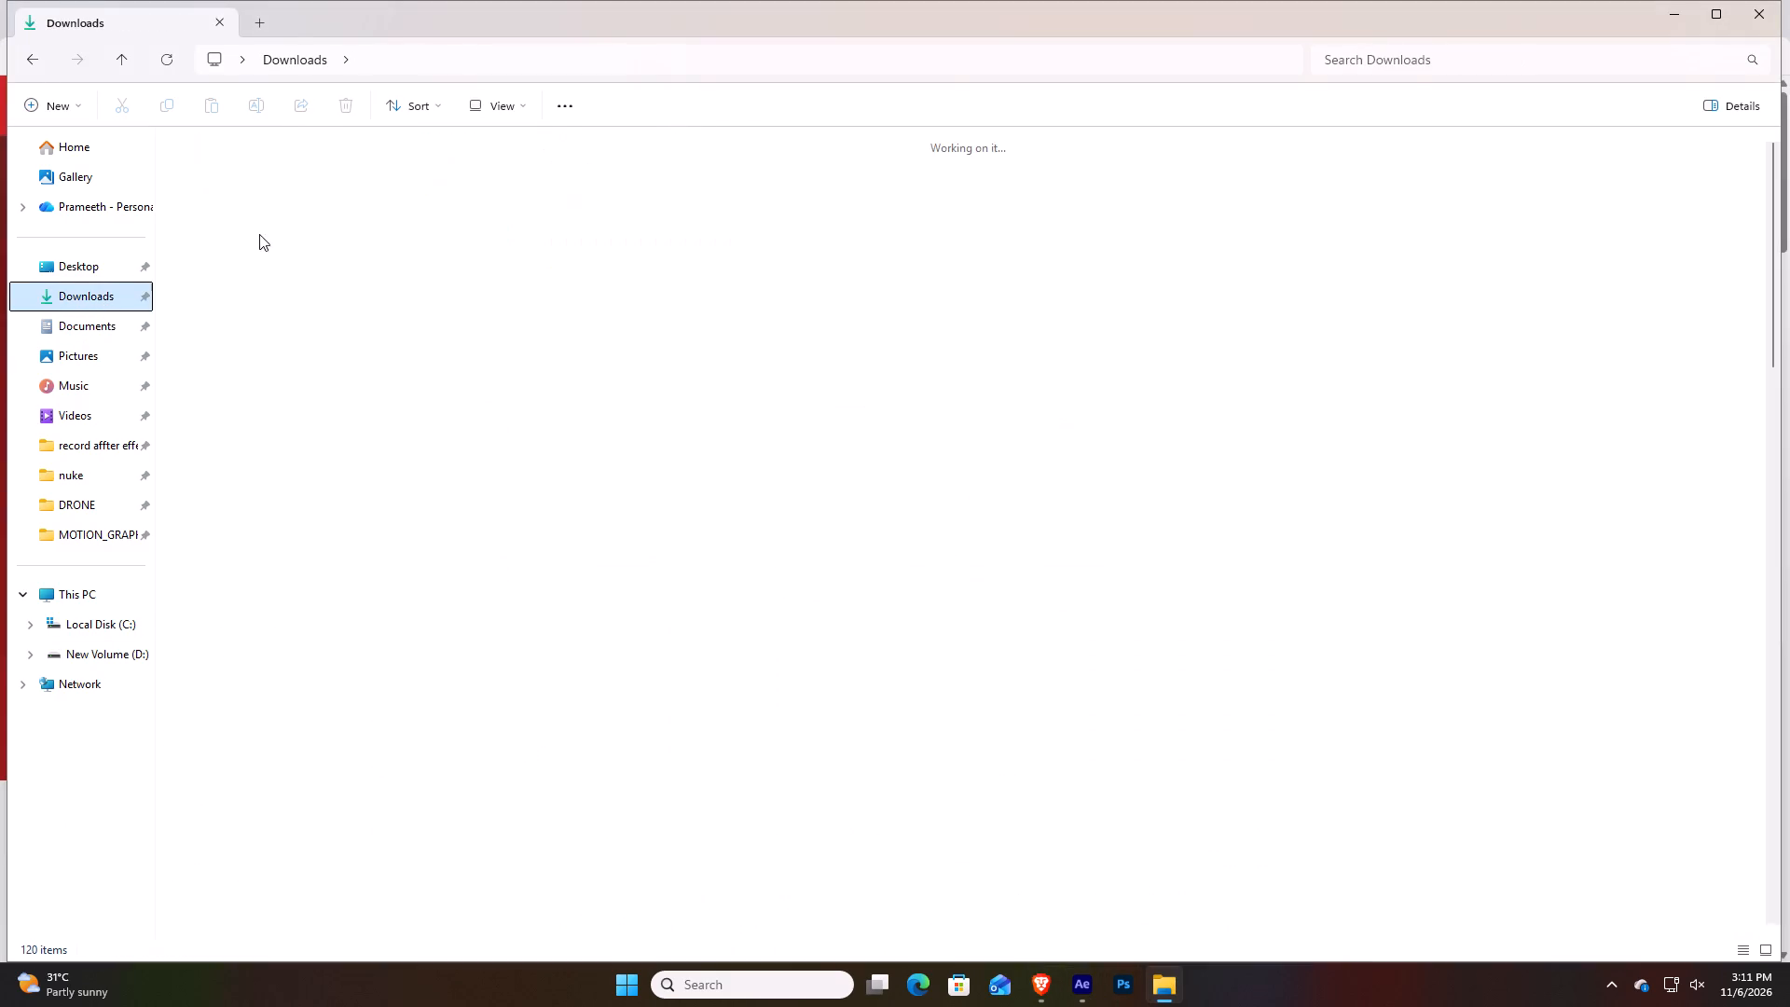
{"action": "left_click", "coordinate": [242, 210]}
{"action": "double_click", "coordinate": [271, 255]}
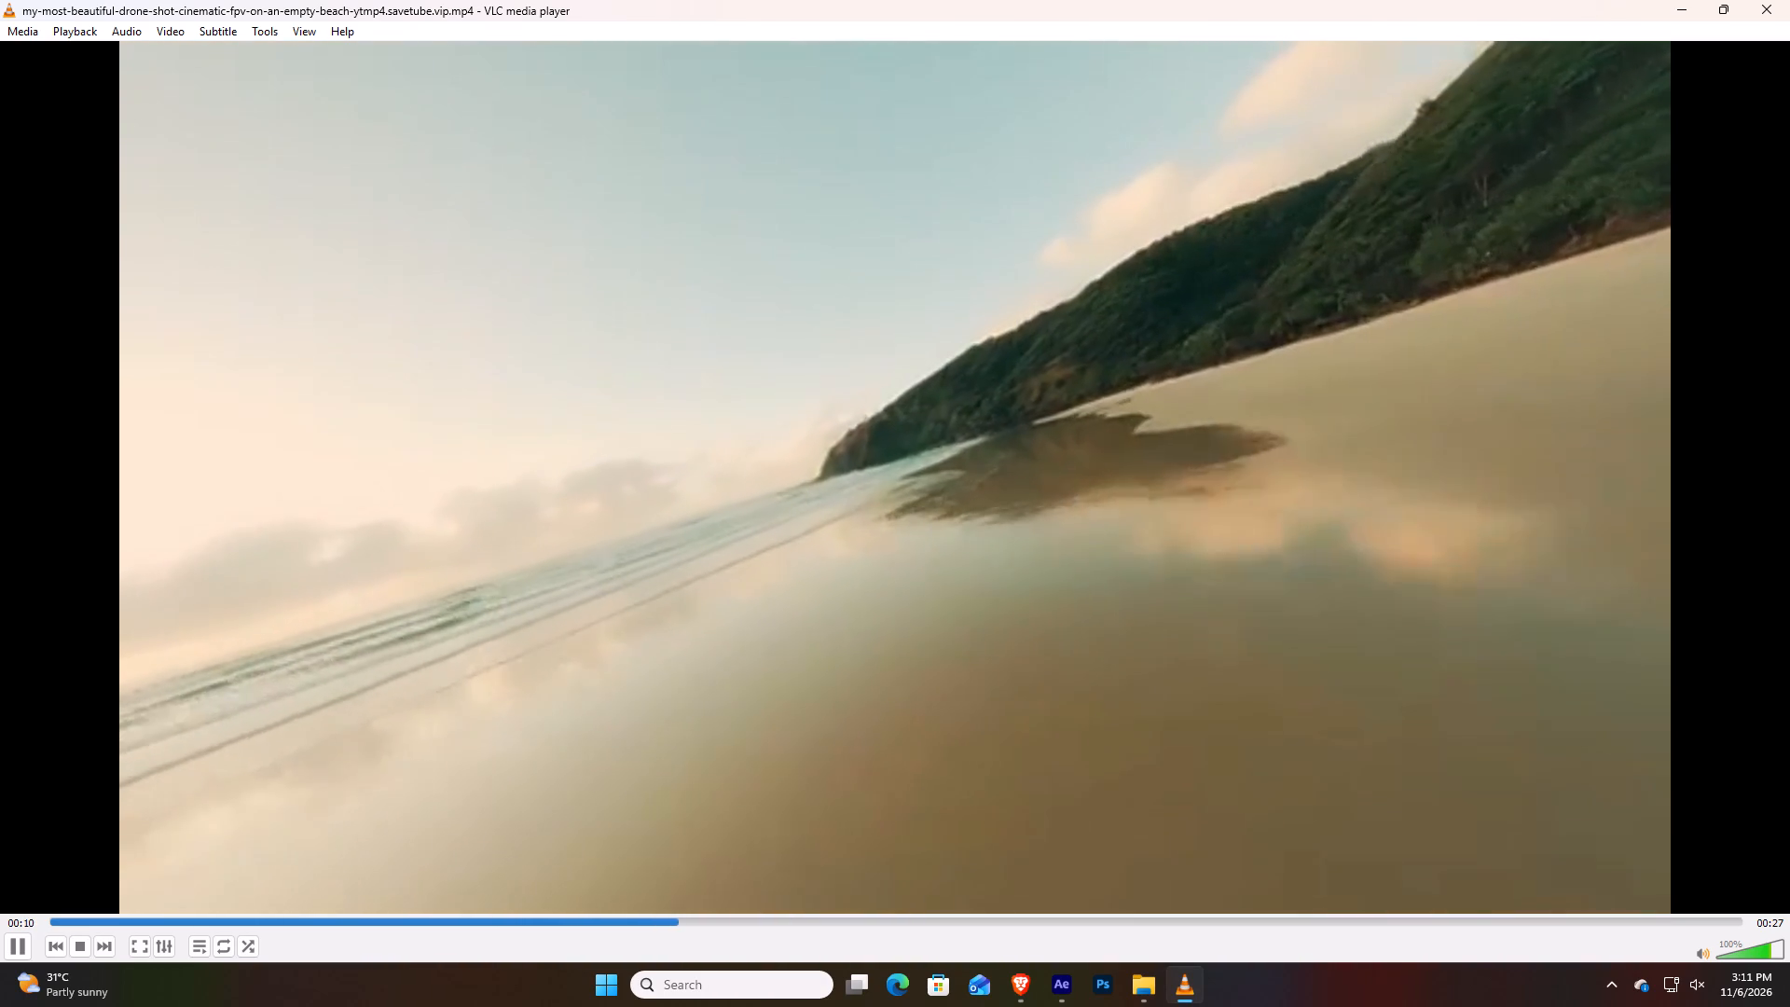
{"action": "key", "text": "space"}
{"action": "key", "text": "alt+Tab"}
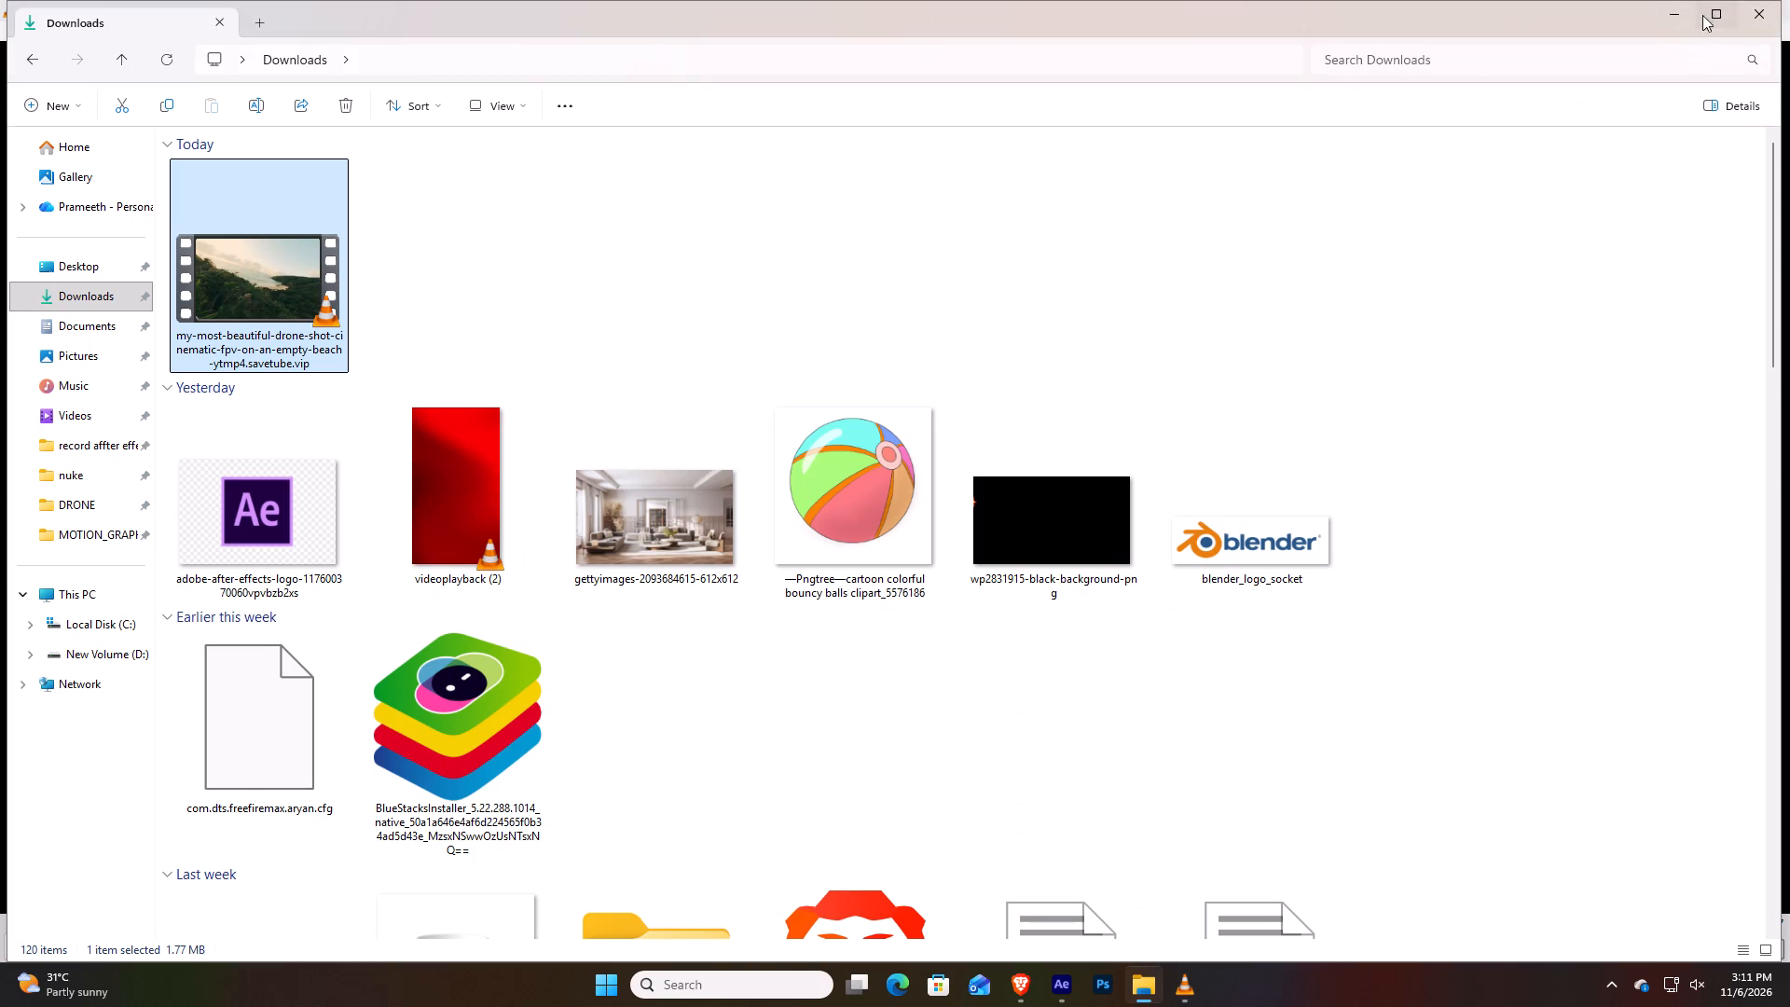
{"action": "left_click", "coordinate": [1749, 5]}
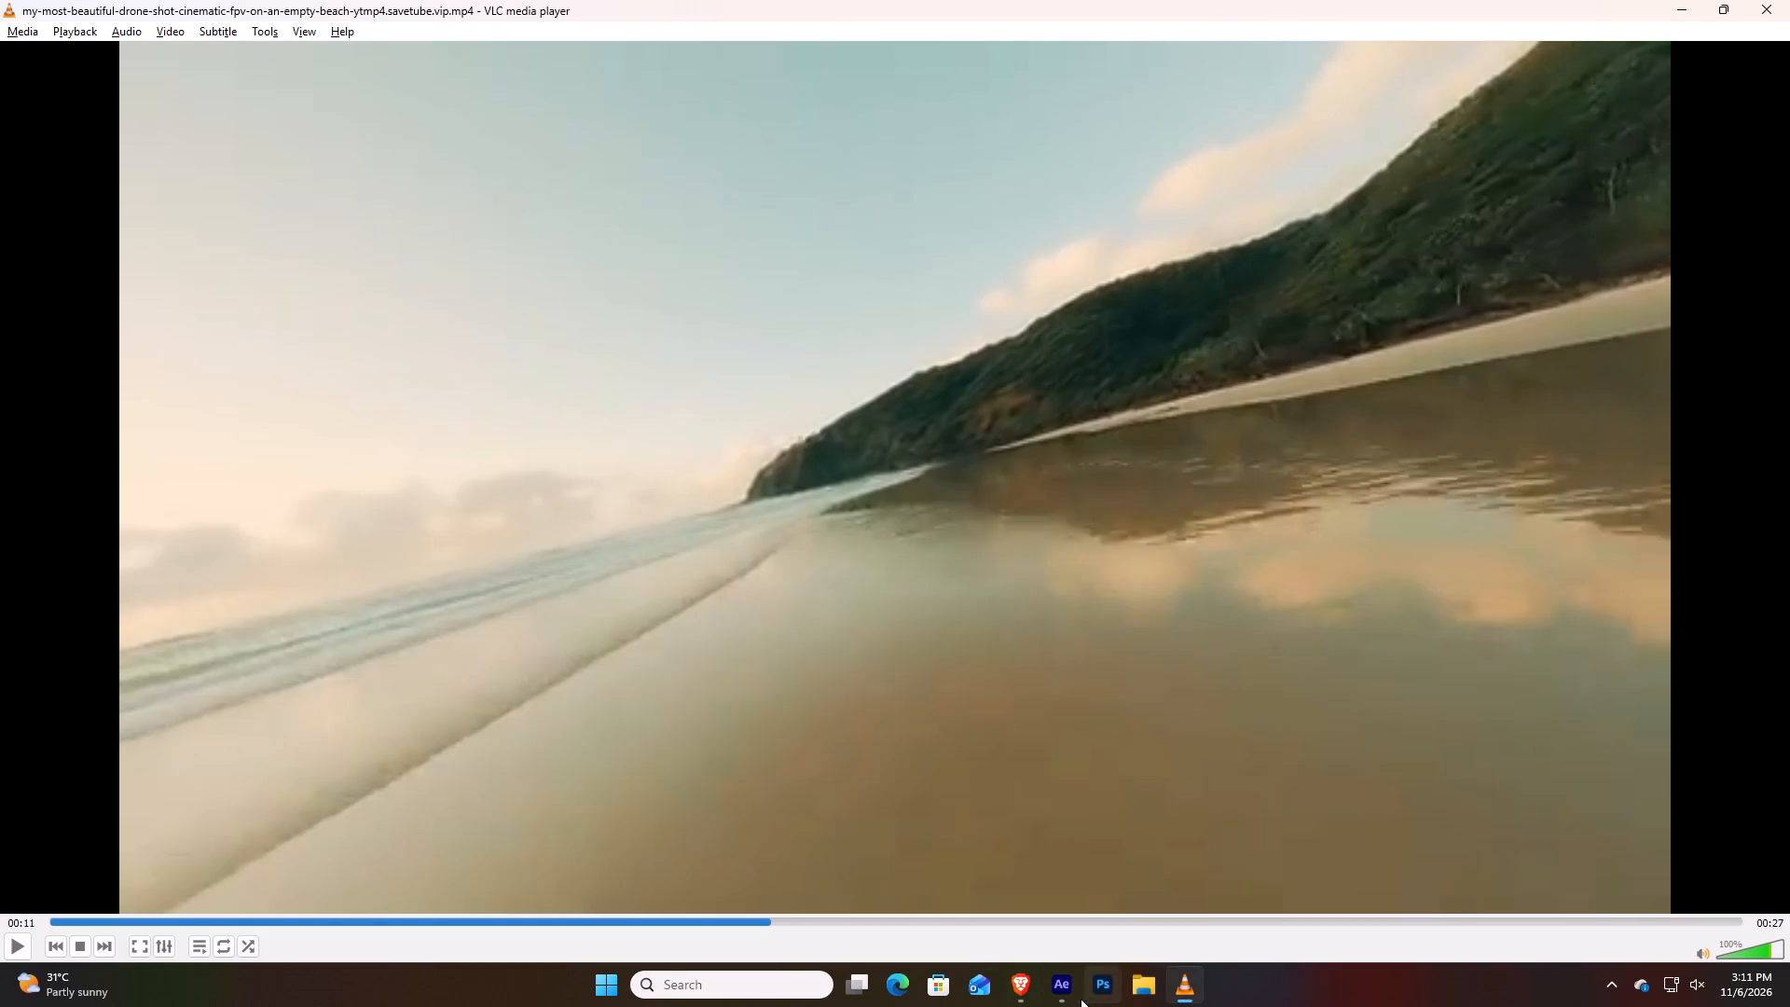
{"action": "left_click", "coordinate": [1076, 999]}
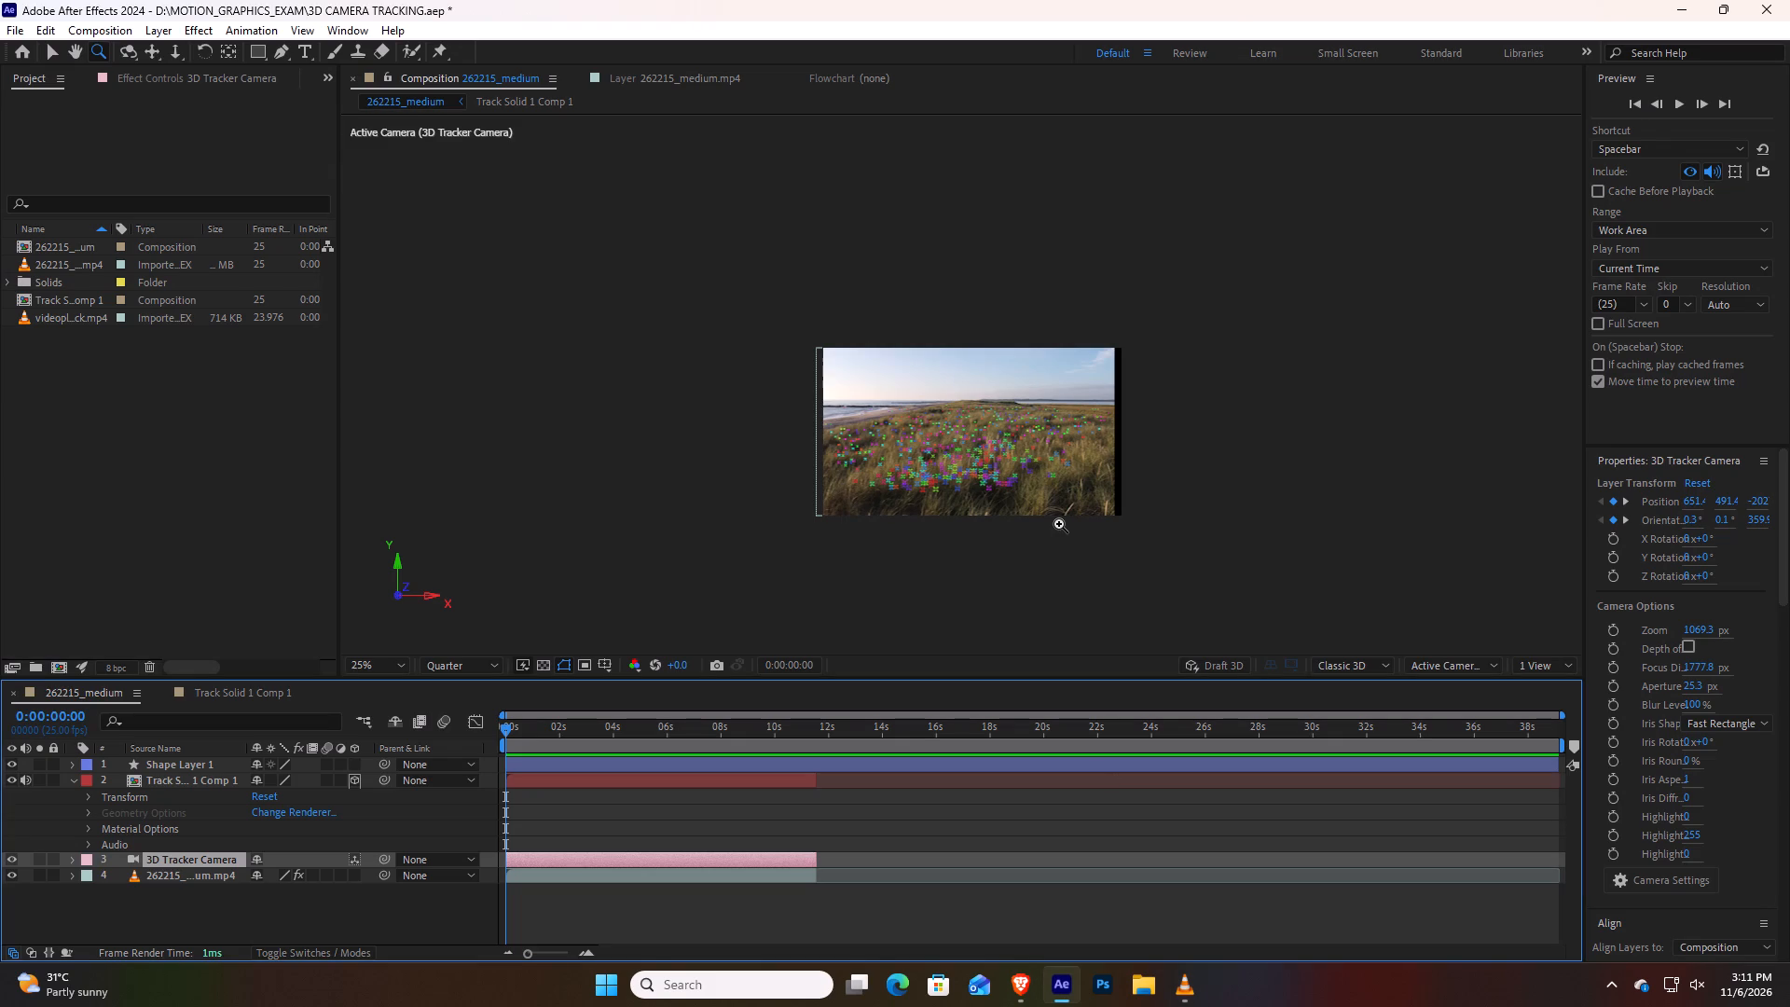
Set the composition viewer's resolution to Full and preview the composition's opening frames.
{"action": "scroll", "coordinate": [1059, 524], "scroll_direction": "up", "scroll_amount": 2}
{"action": "scroll", "coordinate": [1059, 524], "scroll_direction": "down", "scroll_amount": 2}
{"action": "left_click", "coordinate": [481, 662]}
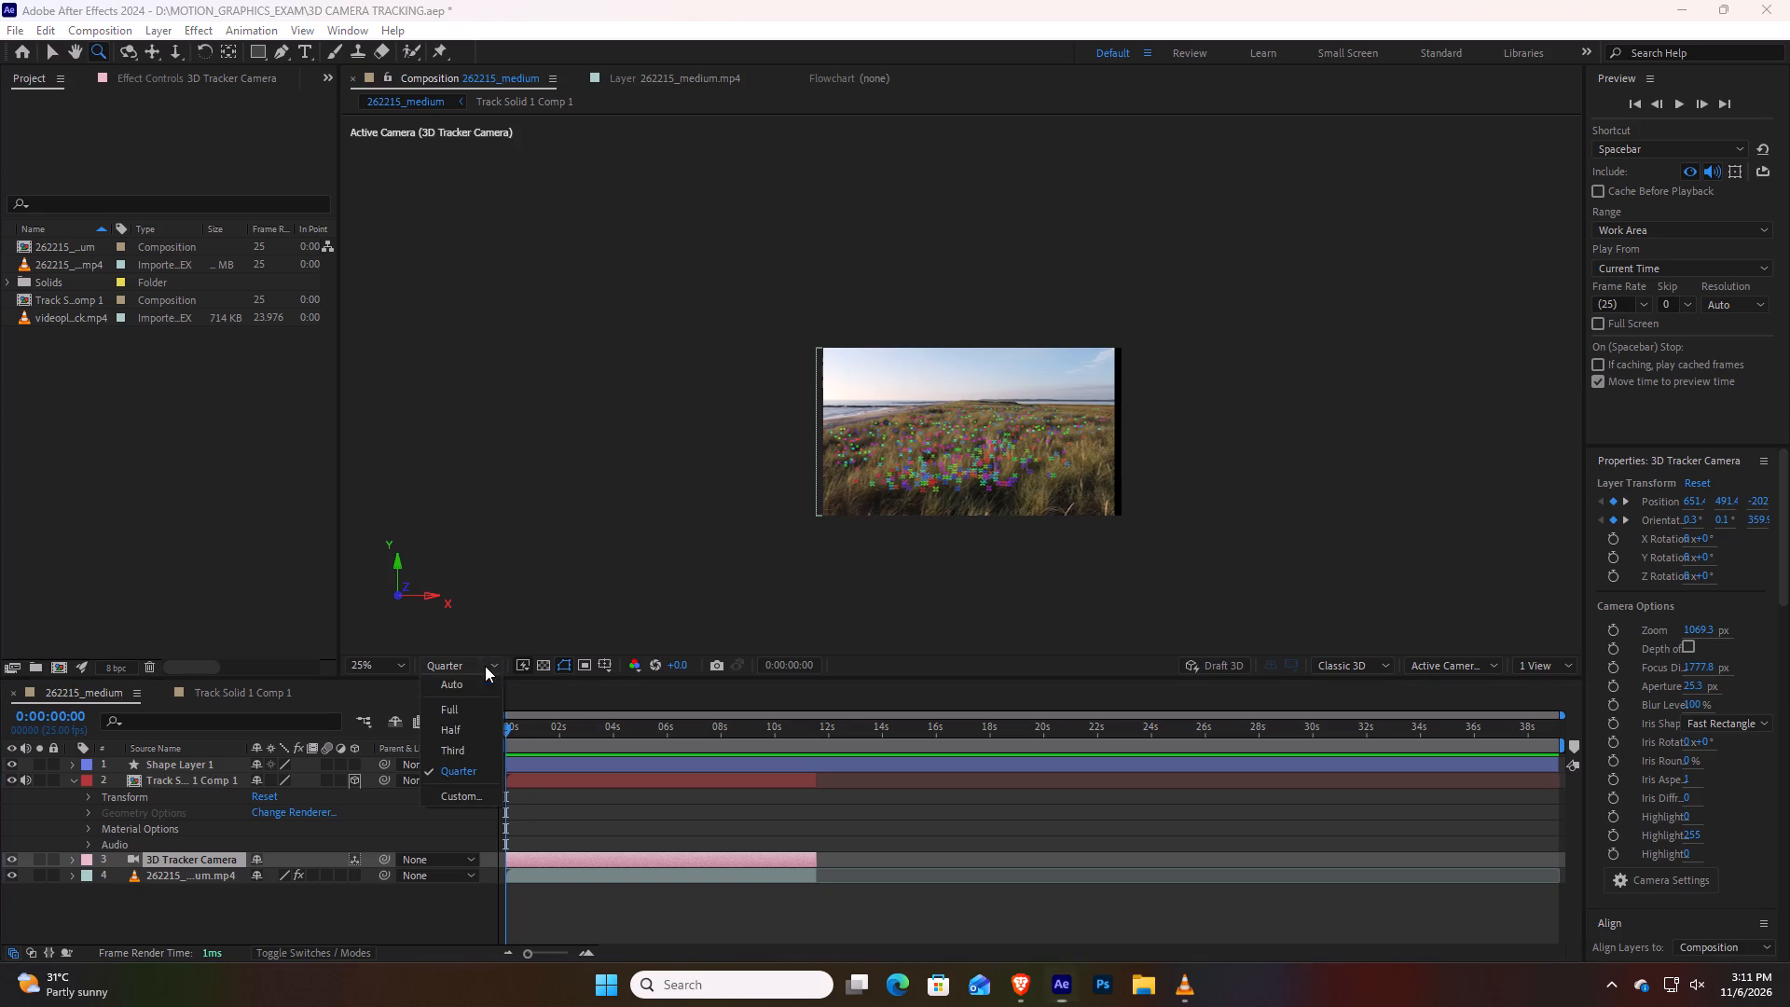
{"action": "left_click", "coordinate": [478, 710]}
{"action": "key", "text": "space"}
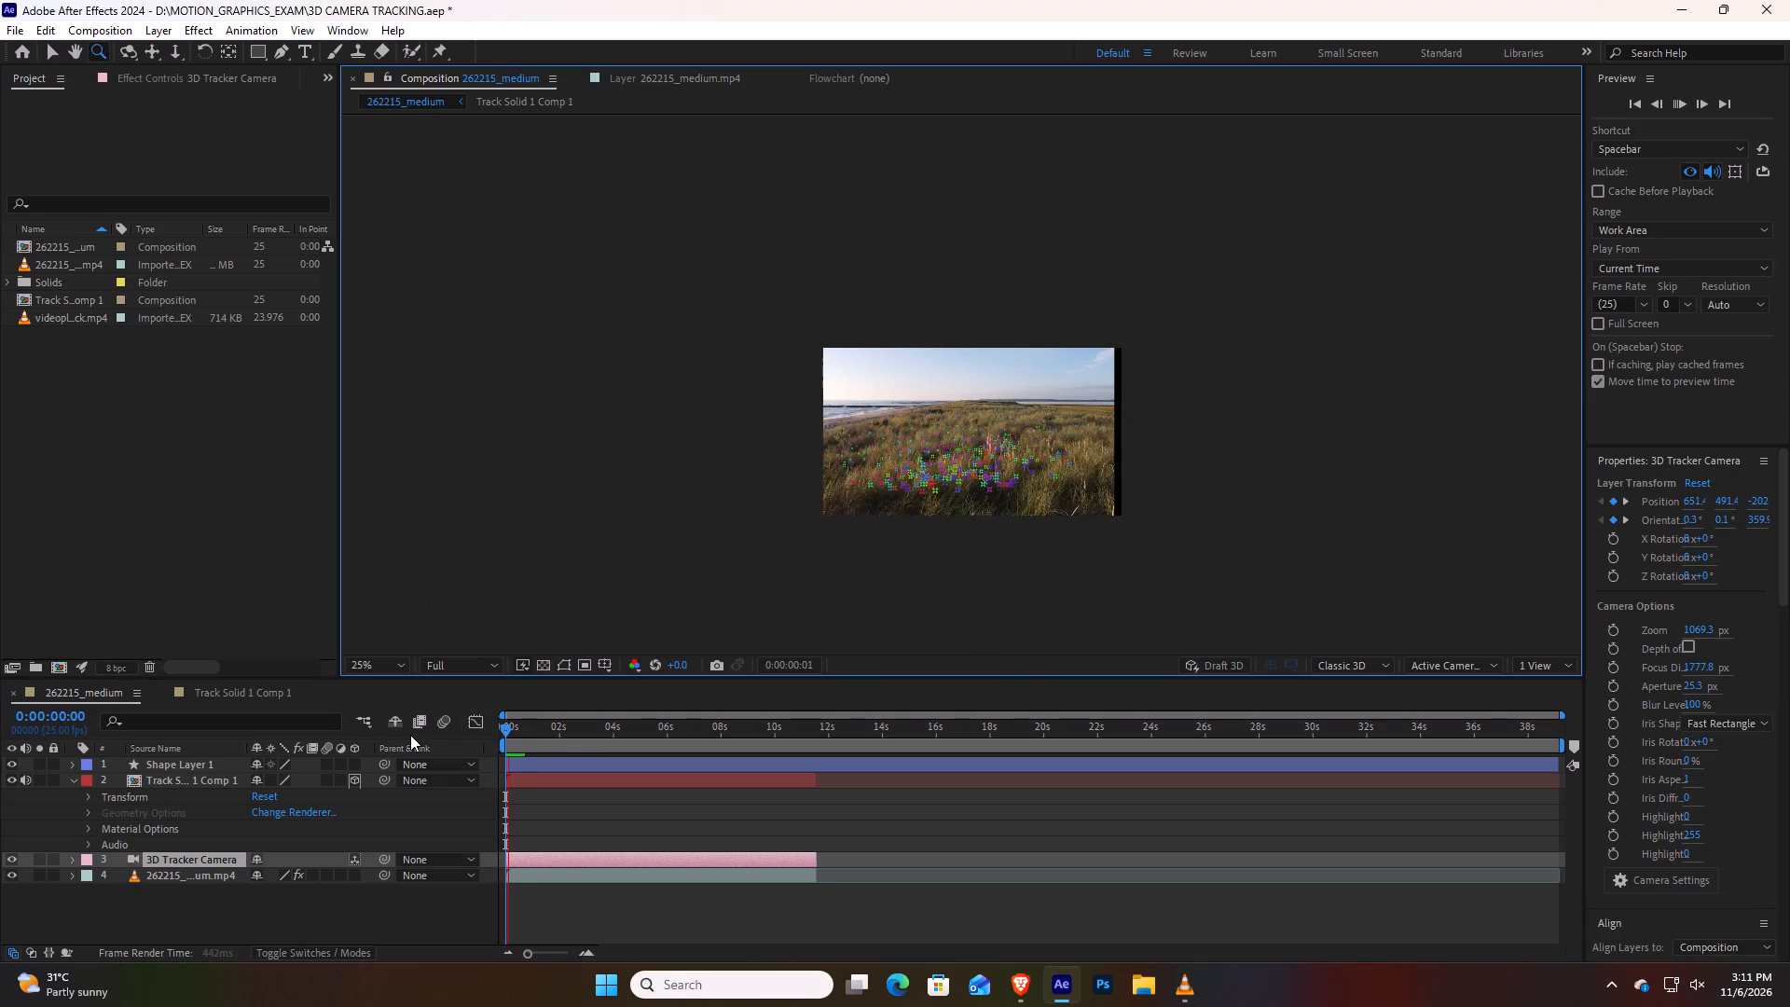
{"action": "key", "text": "space"}
Move the beach footage layer to position 642, 364 so it covers the composition frame.
{"action": "left_click", "coordinate": [196, 870]}
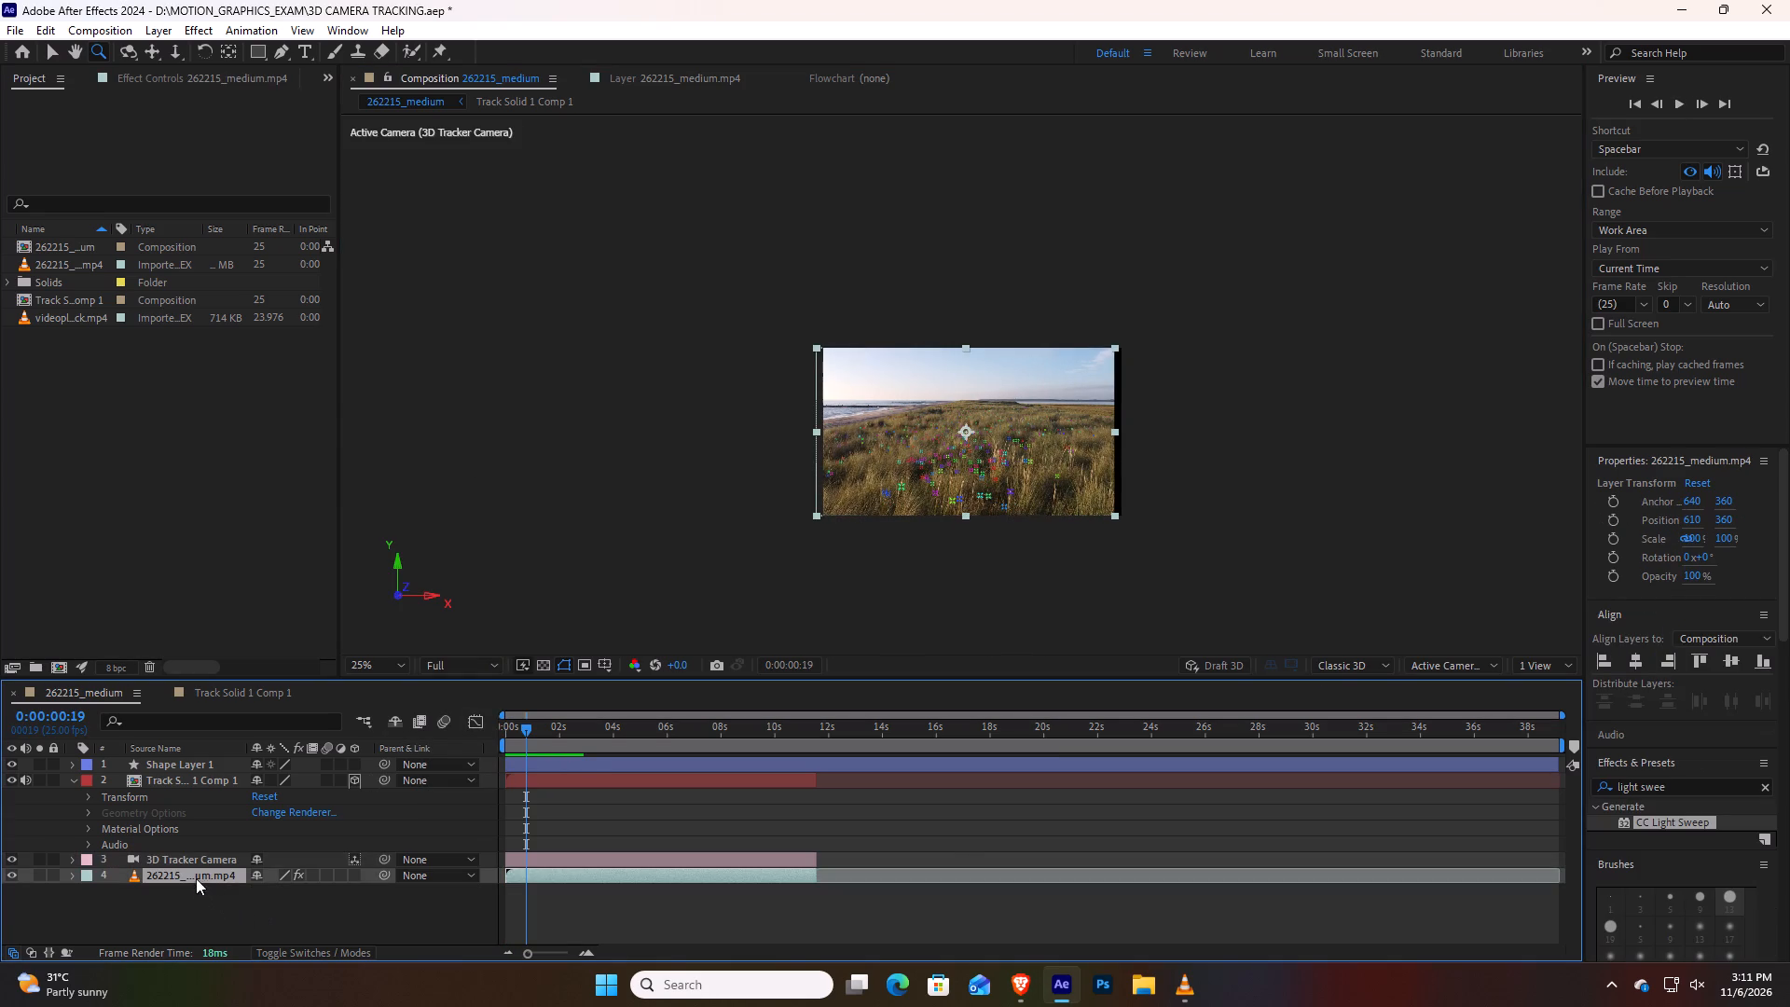
{"action": "left_click", "coordinate": [56, 51]}
{"action": "left_click", "coordinate": [1080, 477]}
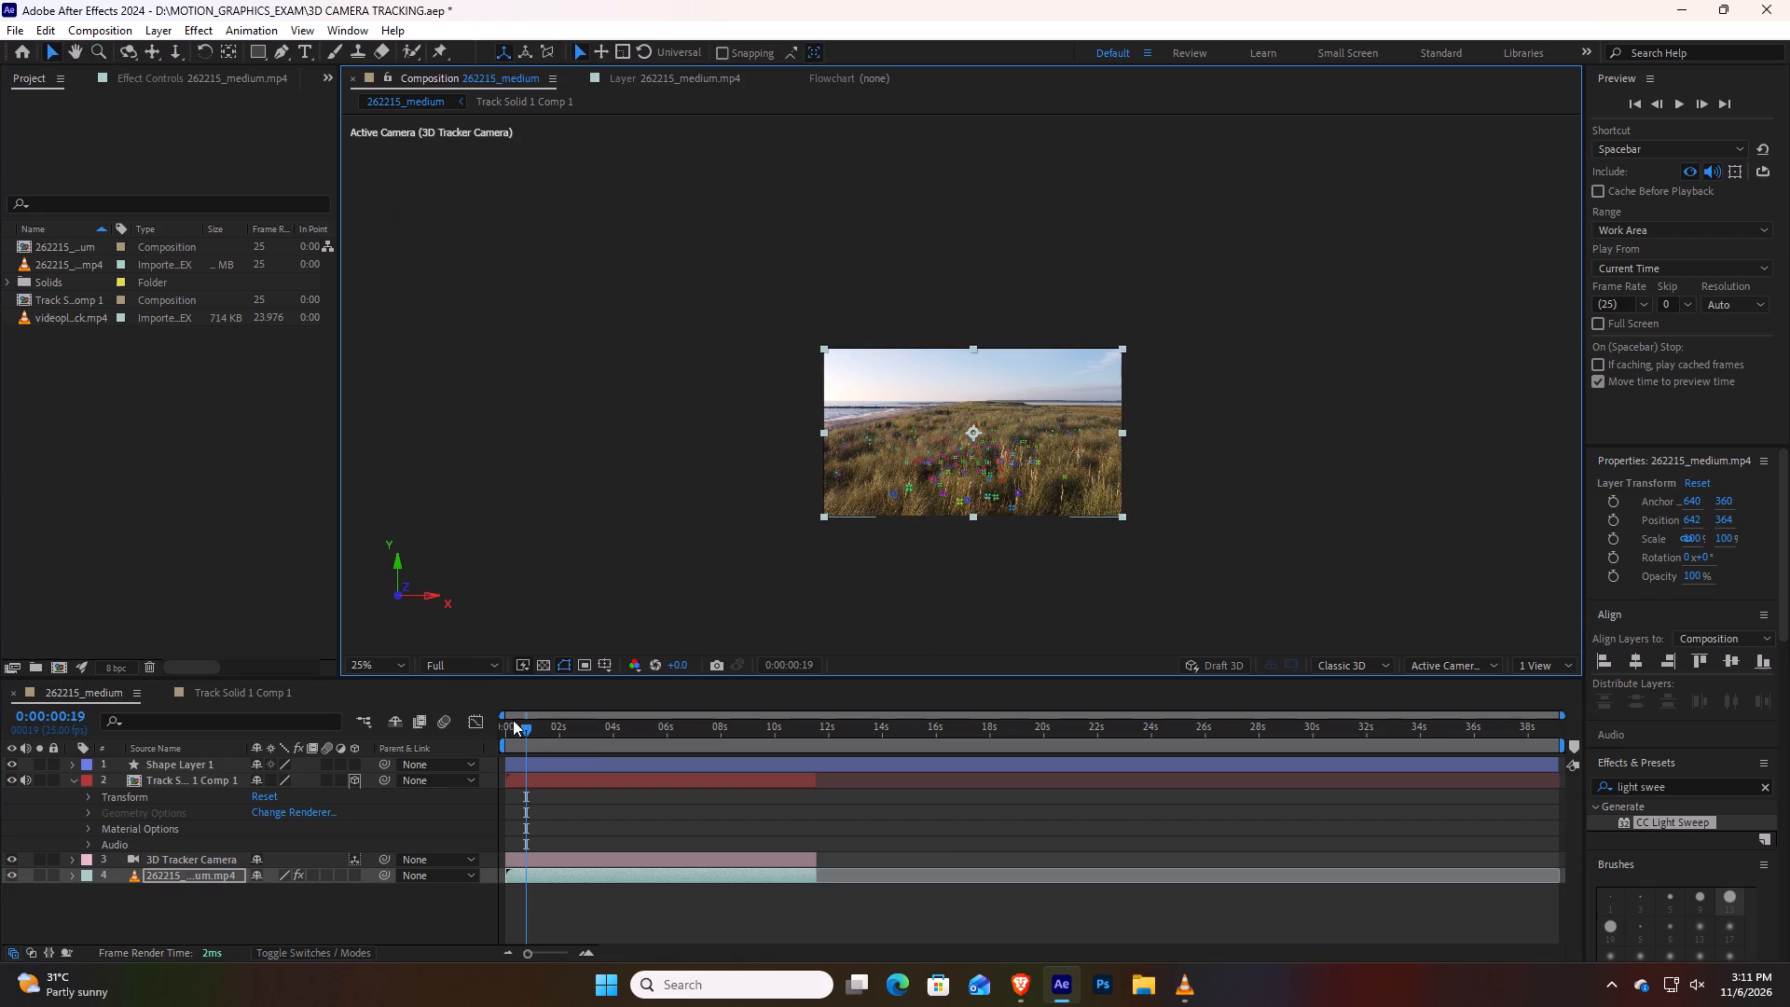
Preview the opening second of the composition, with the beach footage enlarged to 50% and centred in the viewer.
{"action": "left_click_drag", "start_coordinate": [527, 729], "coordinate": [493, 737]}
{"action": "key", "text": "space"}
{"action": "key", "text": "space"}
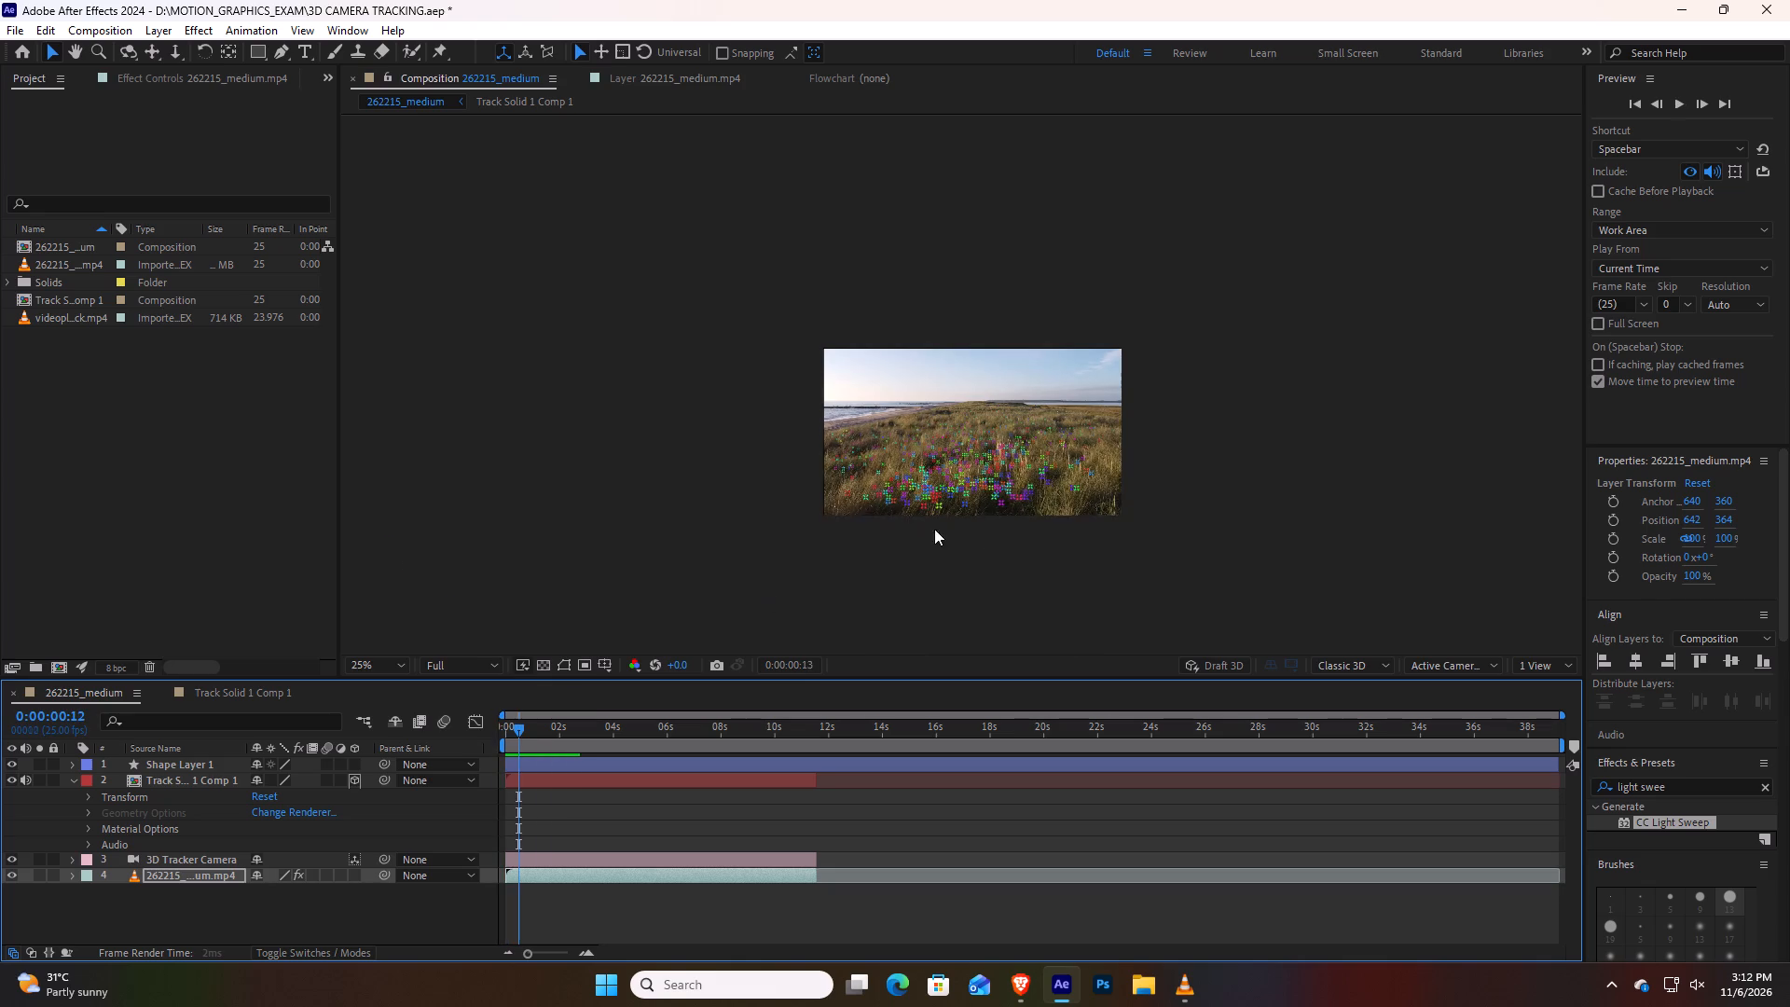
{"action": "scroll", "coordinate": [987, 535], "scroll_direction": "up", "scroll_amount": 1}
{"action": "key", "text": "space"}
{"action": "key", "text": "space"}
{"action": "key", "text": "space"}
{"action": "key", "text": "space"}
{"action": "key", "text": "space"}
{"action": "key", "text": "space"}
{"action": "key", "text": "space"}
{"action": "key", "text": "space"}
{"action": "key", "text": "space"}
{"action": "key", "text": "space"}
{"action": "key", "text": "space"}
{"action": "key", "text": "space"}
{"action": "key", "text": "space"}
{"action": "key", "text": "space"}
{"action": "key", "text": "space"}
{"action": "key", "text": "space"}
{"action": "key", "text": "space"}
{"action": "key", "text": "space"}
{"action": "key", "text": "space"}
{"action": "key", "text": "space"}
{"action": "left_click_drag", "start_coordinate": [1400, 445], "coordinate": [1404, 383]}
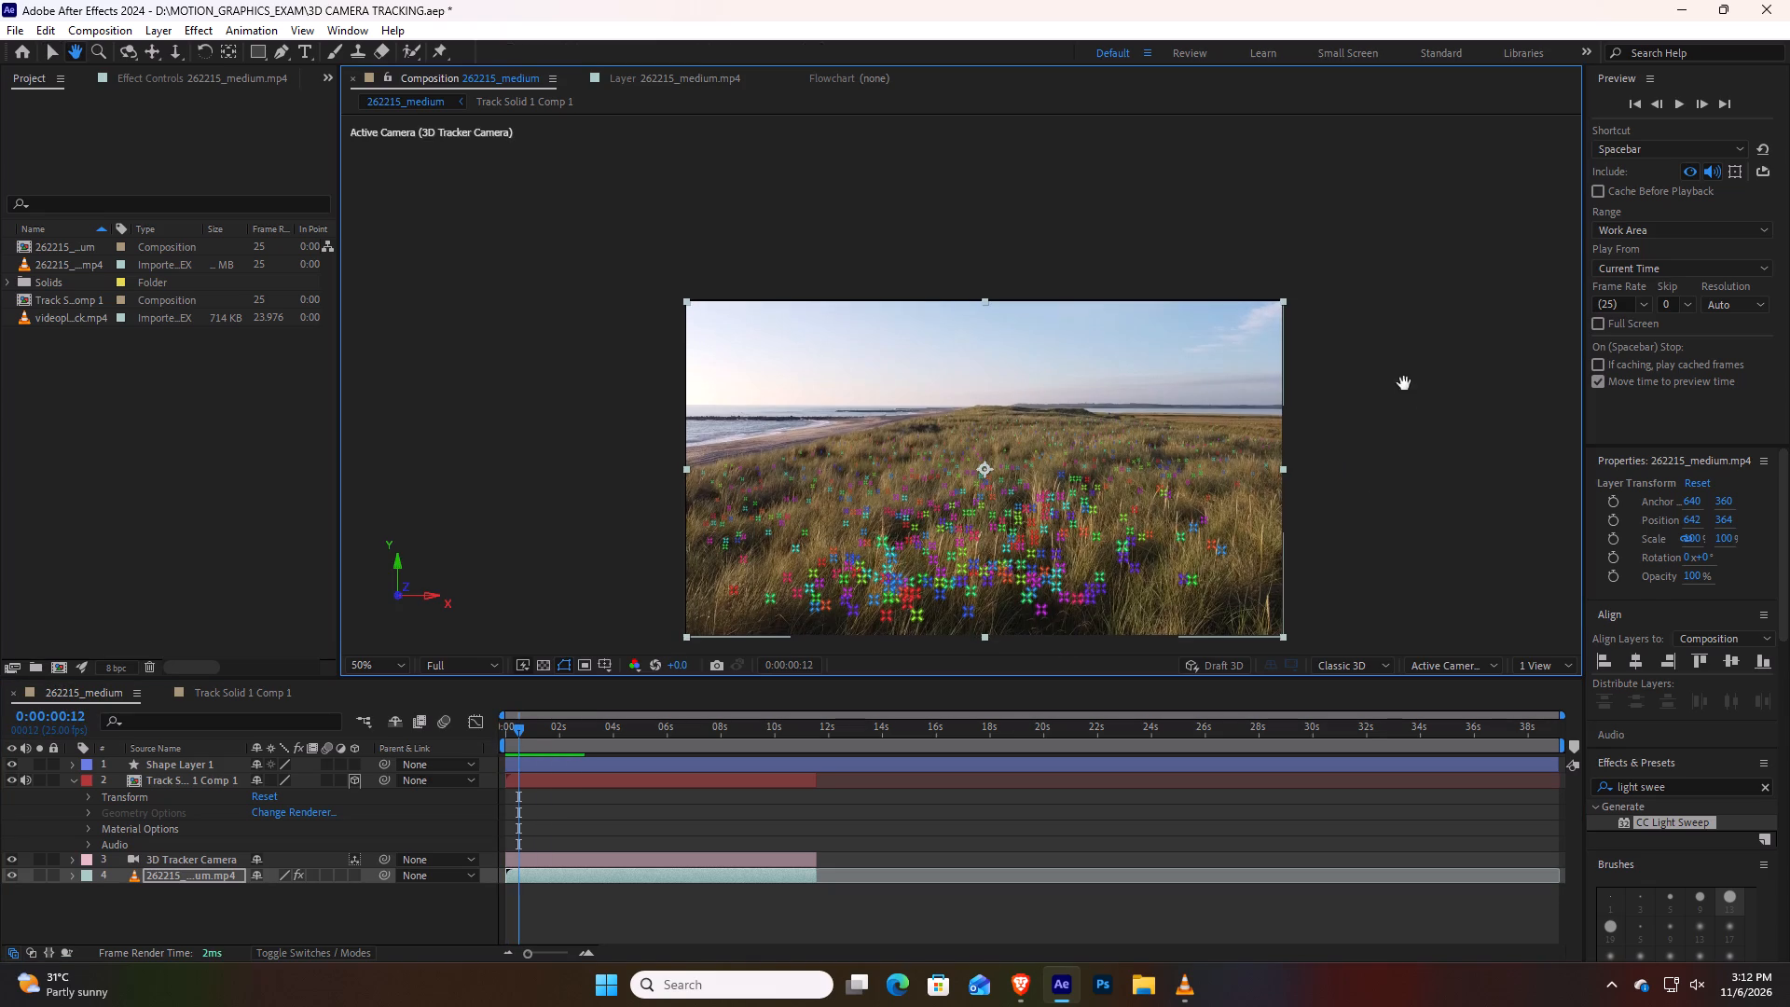
{"action": "left_click_drag", "start_coordinate": [1404, 383], "coordinate": [1397, 338]}
{"action": "scroll", "coordinate": [1380, 359], "scroll_direction": "up", "scroll_amount": 2}
{"action": "scroll", "coordinate": [1380, 359], "scroll_direction": "down", "scroll_amount": 2}
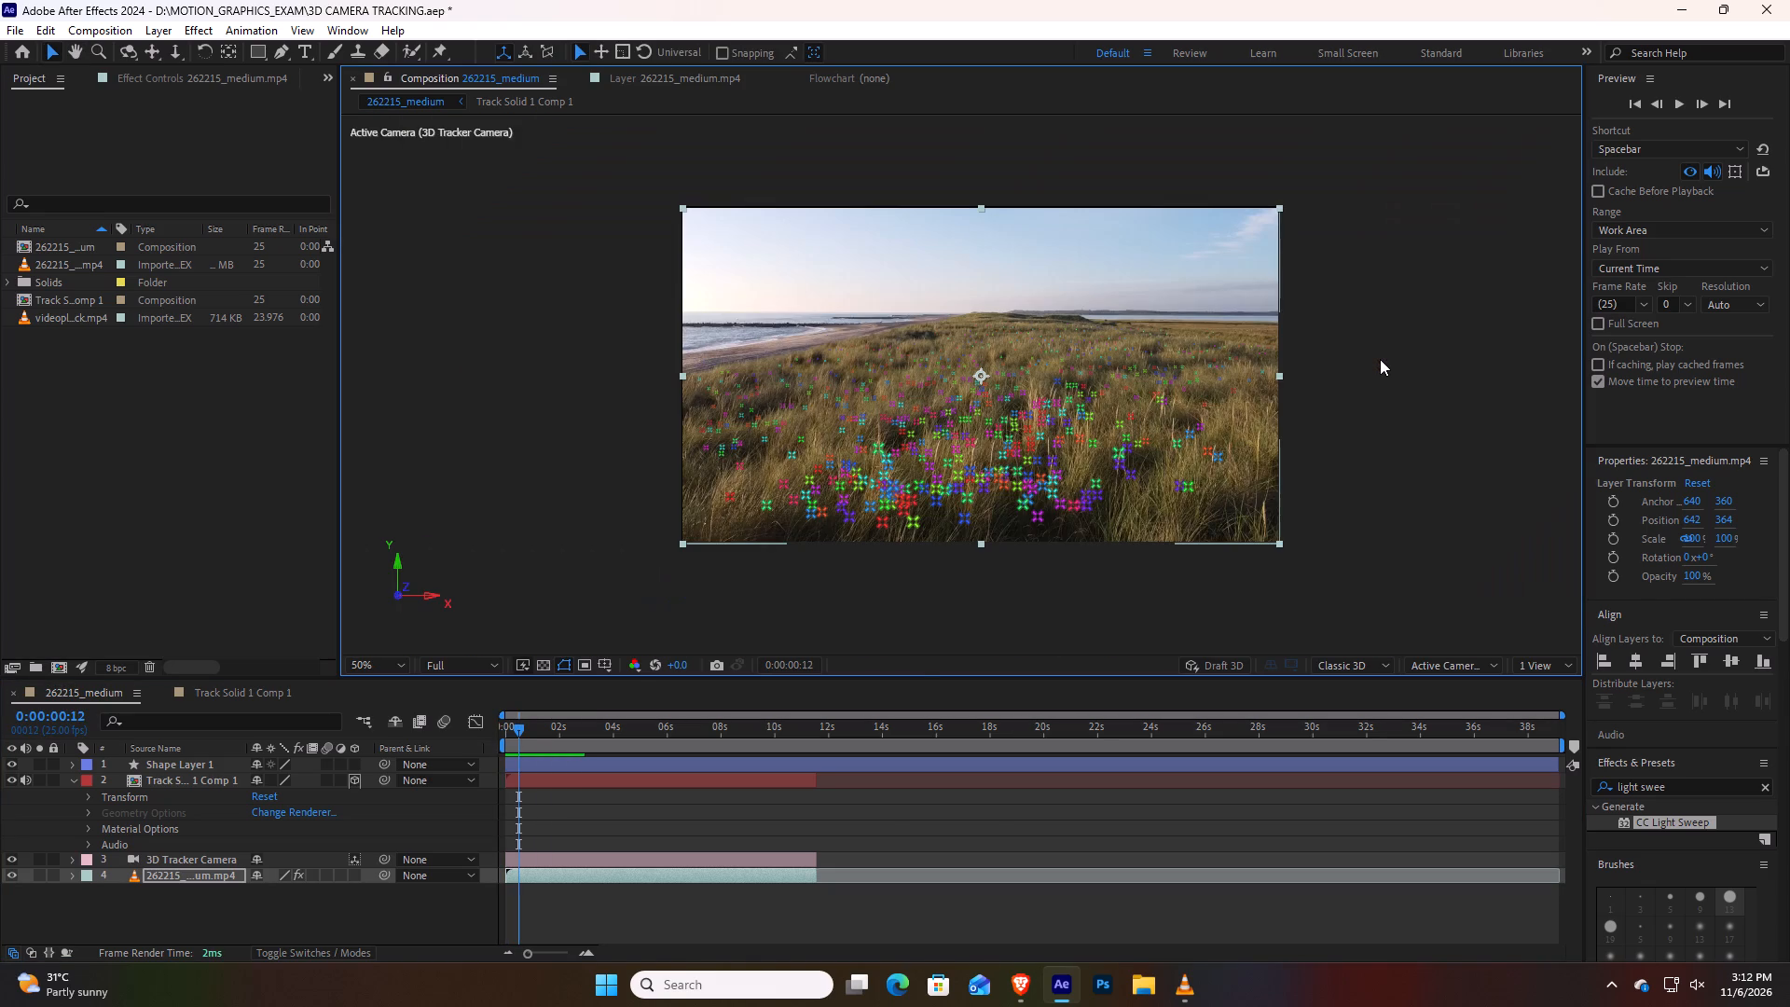
{"action": "key", "text": "space"}
{"action": "key", "text": "space"}
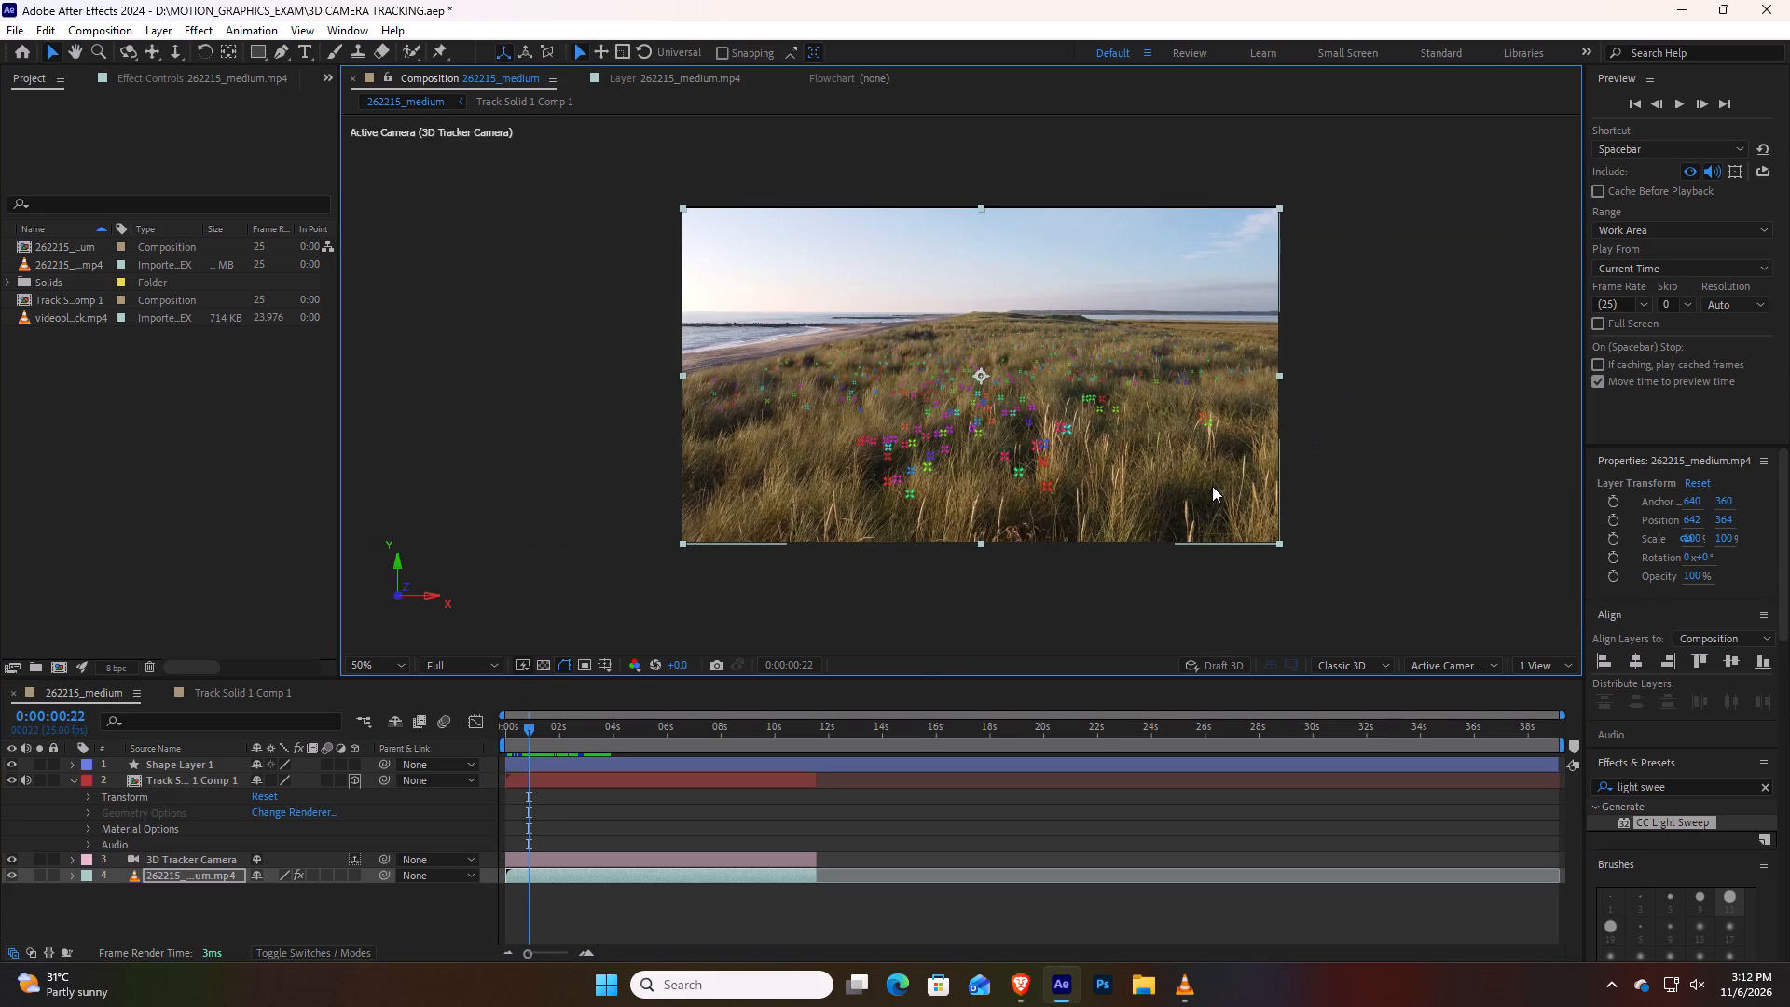
Play the composition from its first frame through to beyond the end of the beach footage.
{"action": "left_click_drag", "start_coordinate": [520, 726], "coordinate": [473, 753]}
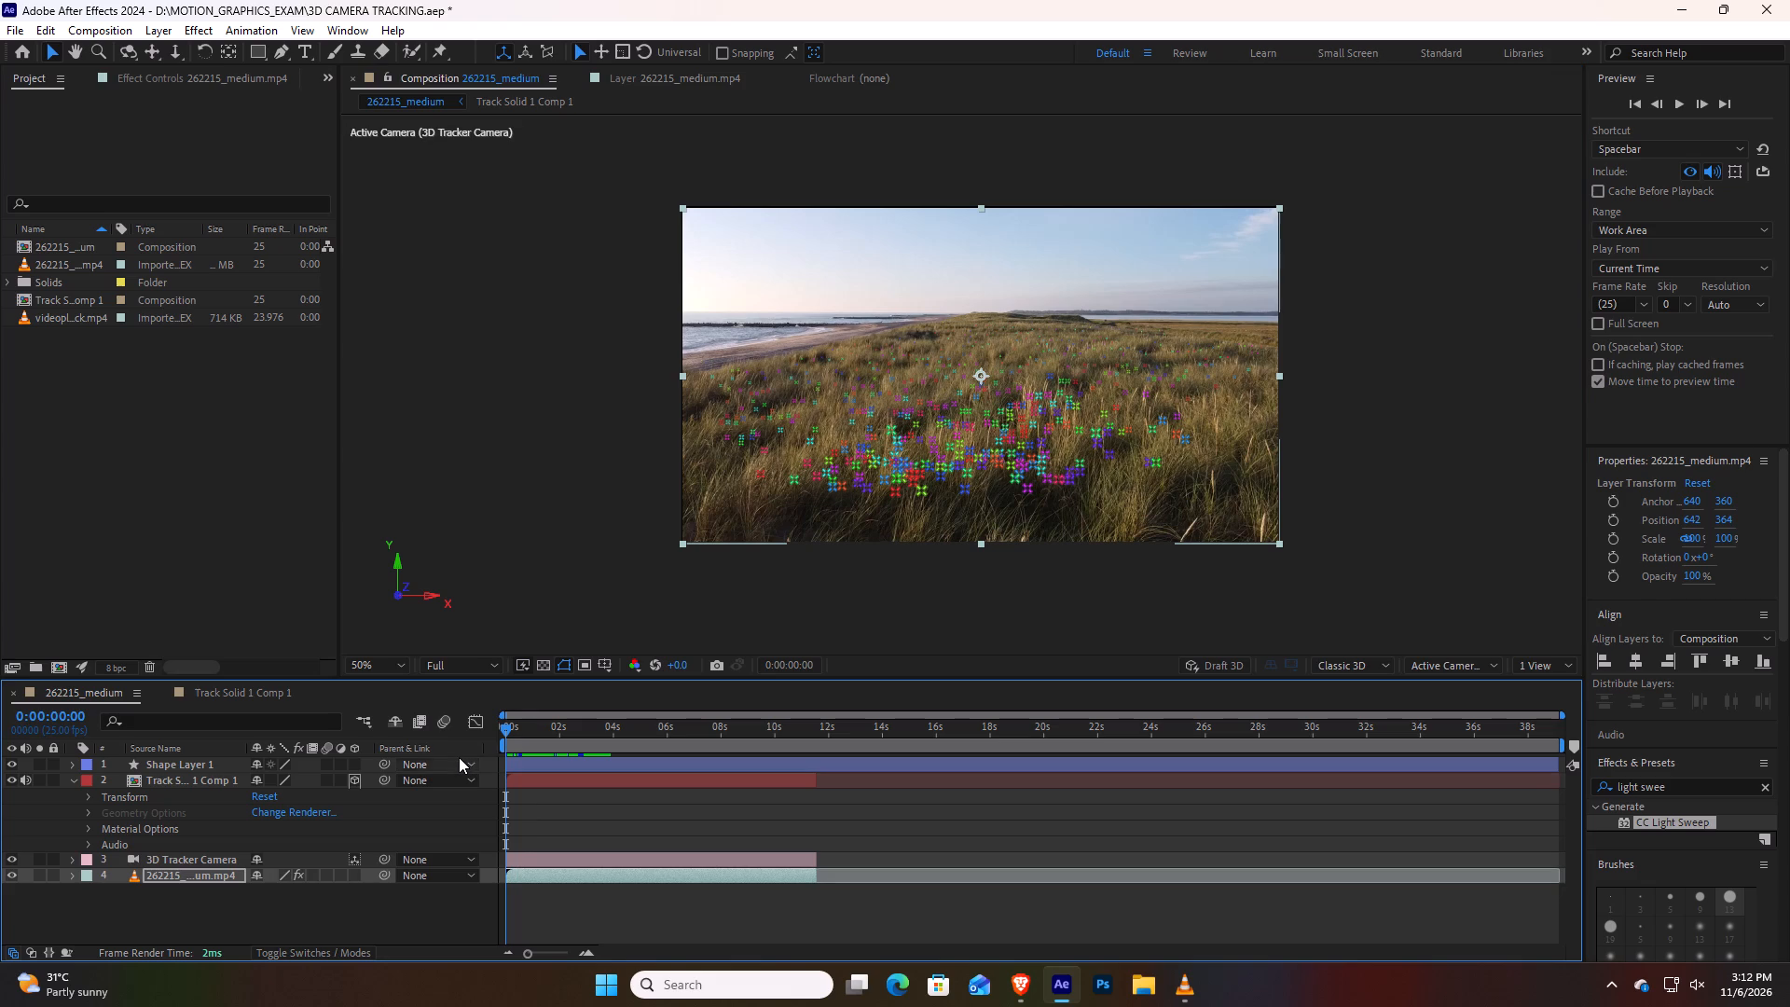
{"action": "key", "text": "space"}
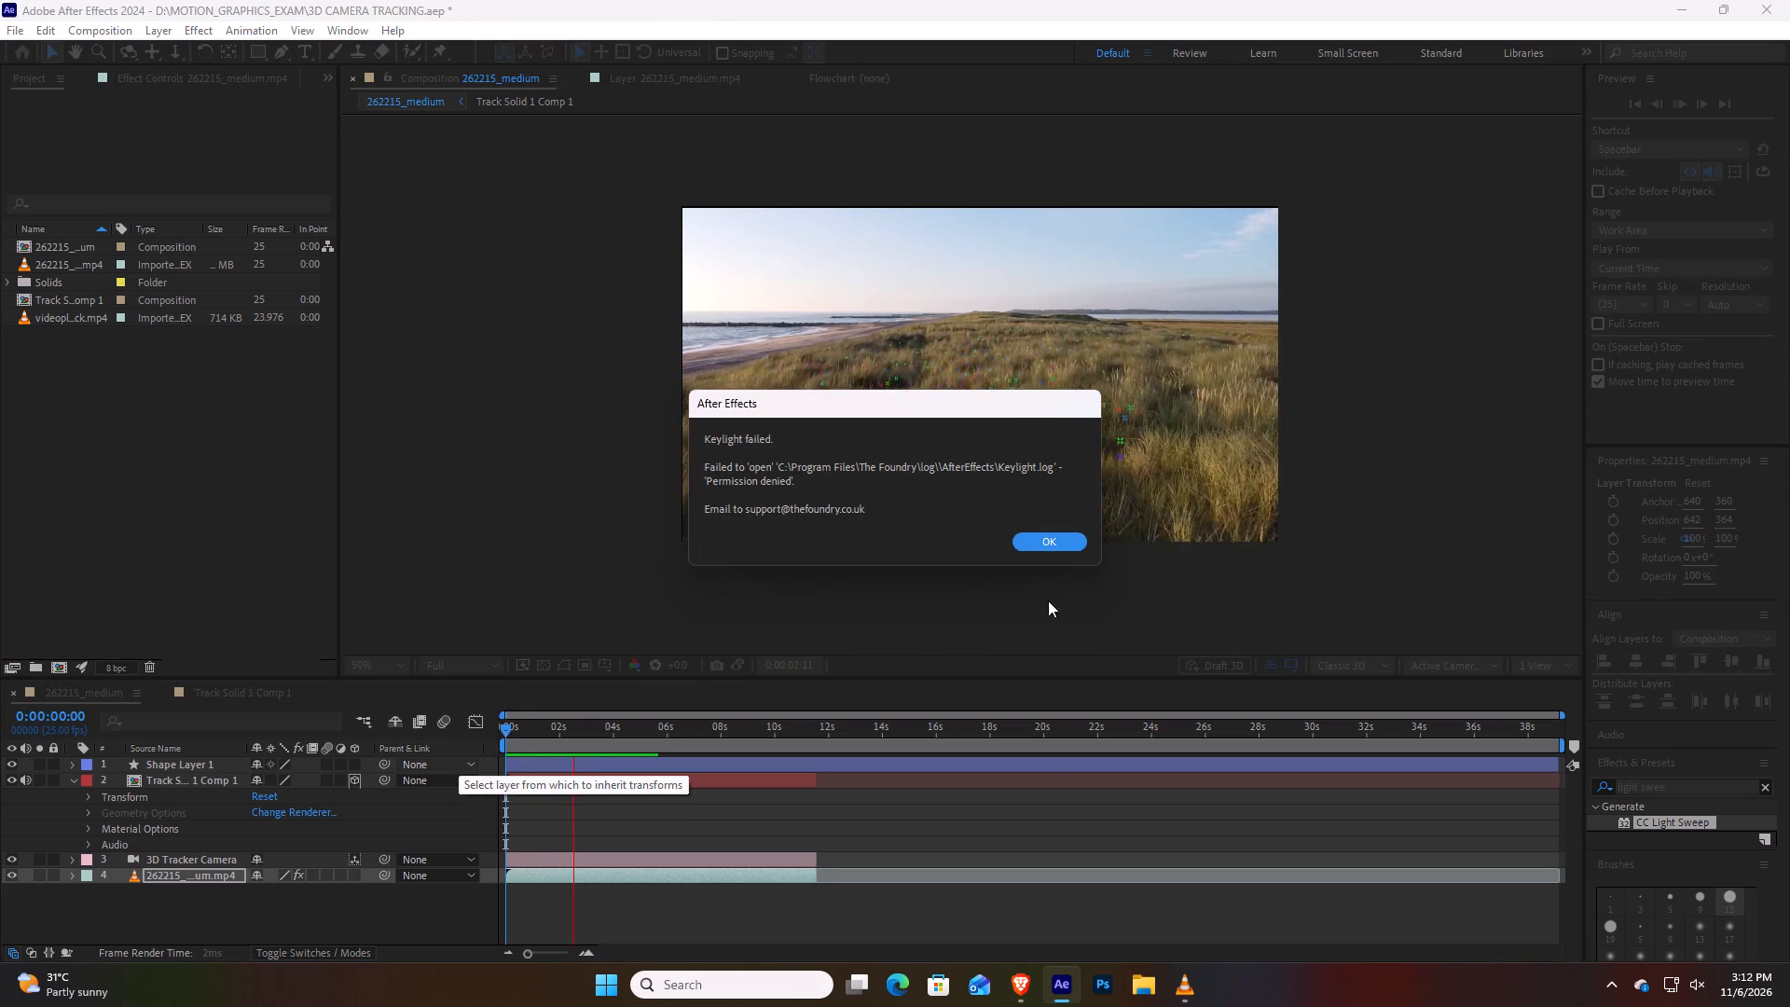
{"action": "left_click", "coordinate": [1057, 543]}
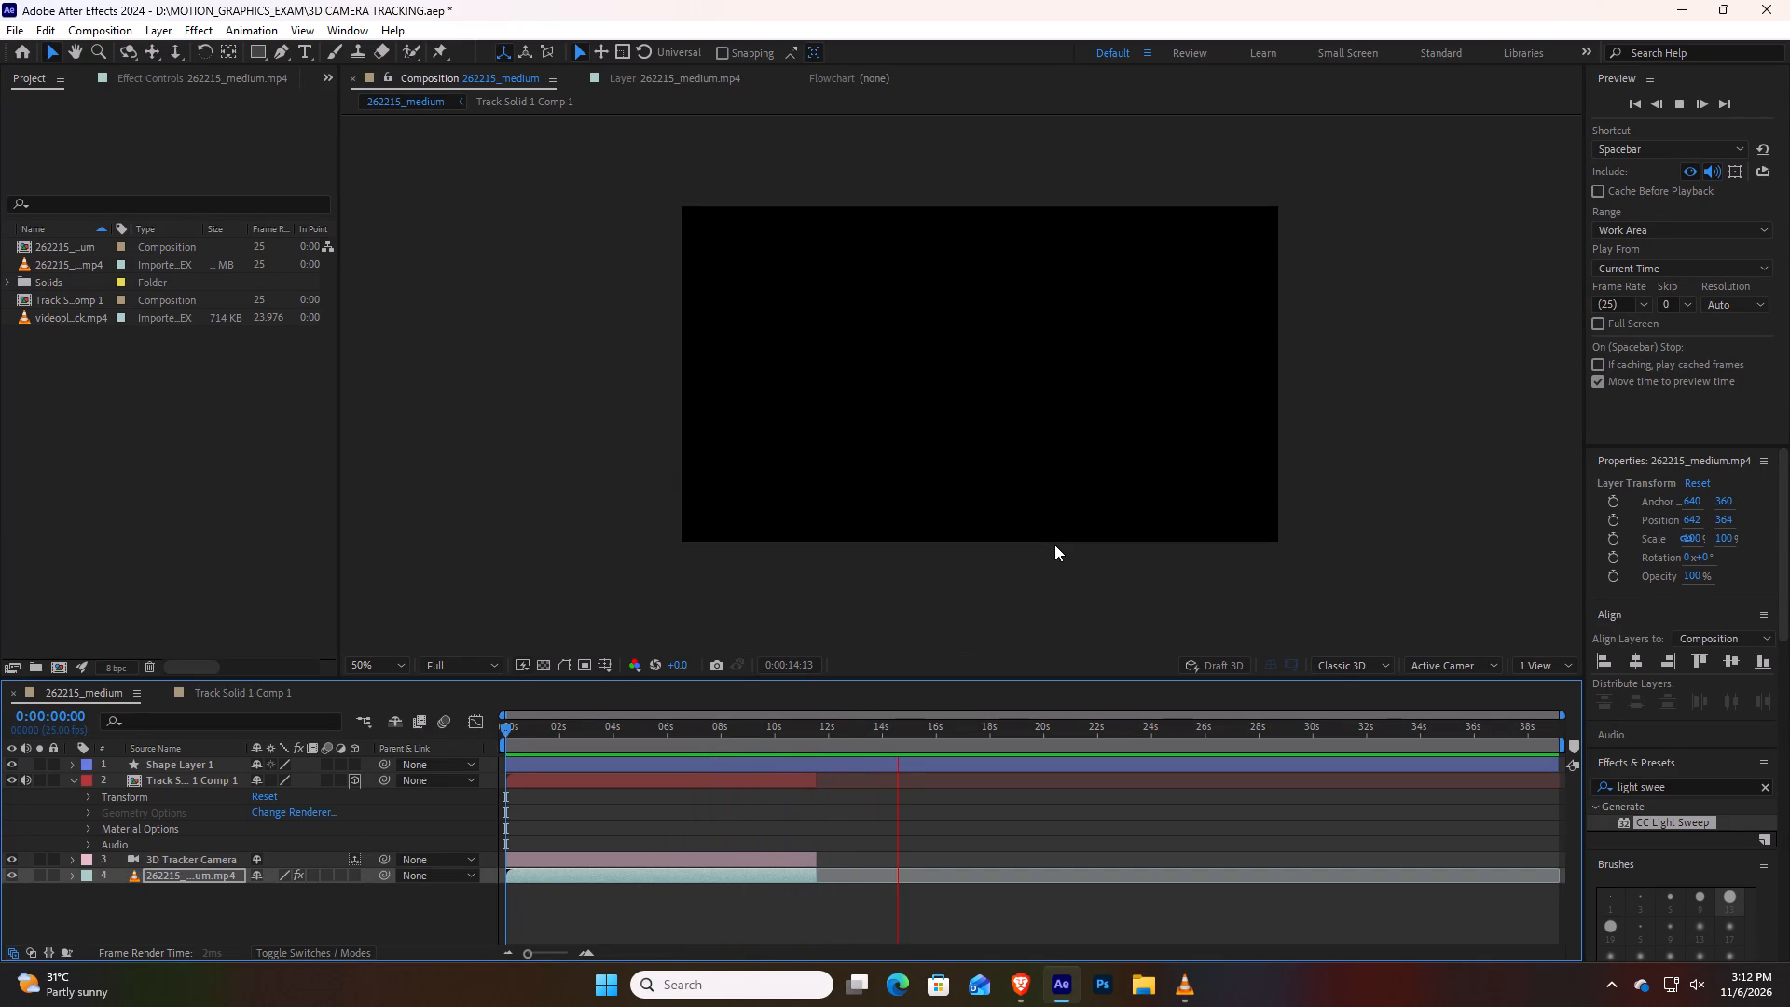
{"action": "key", "text": "space"}
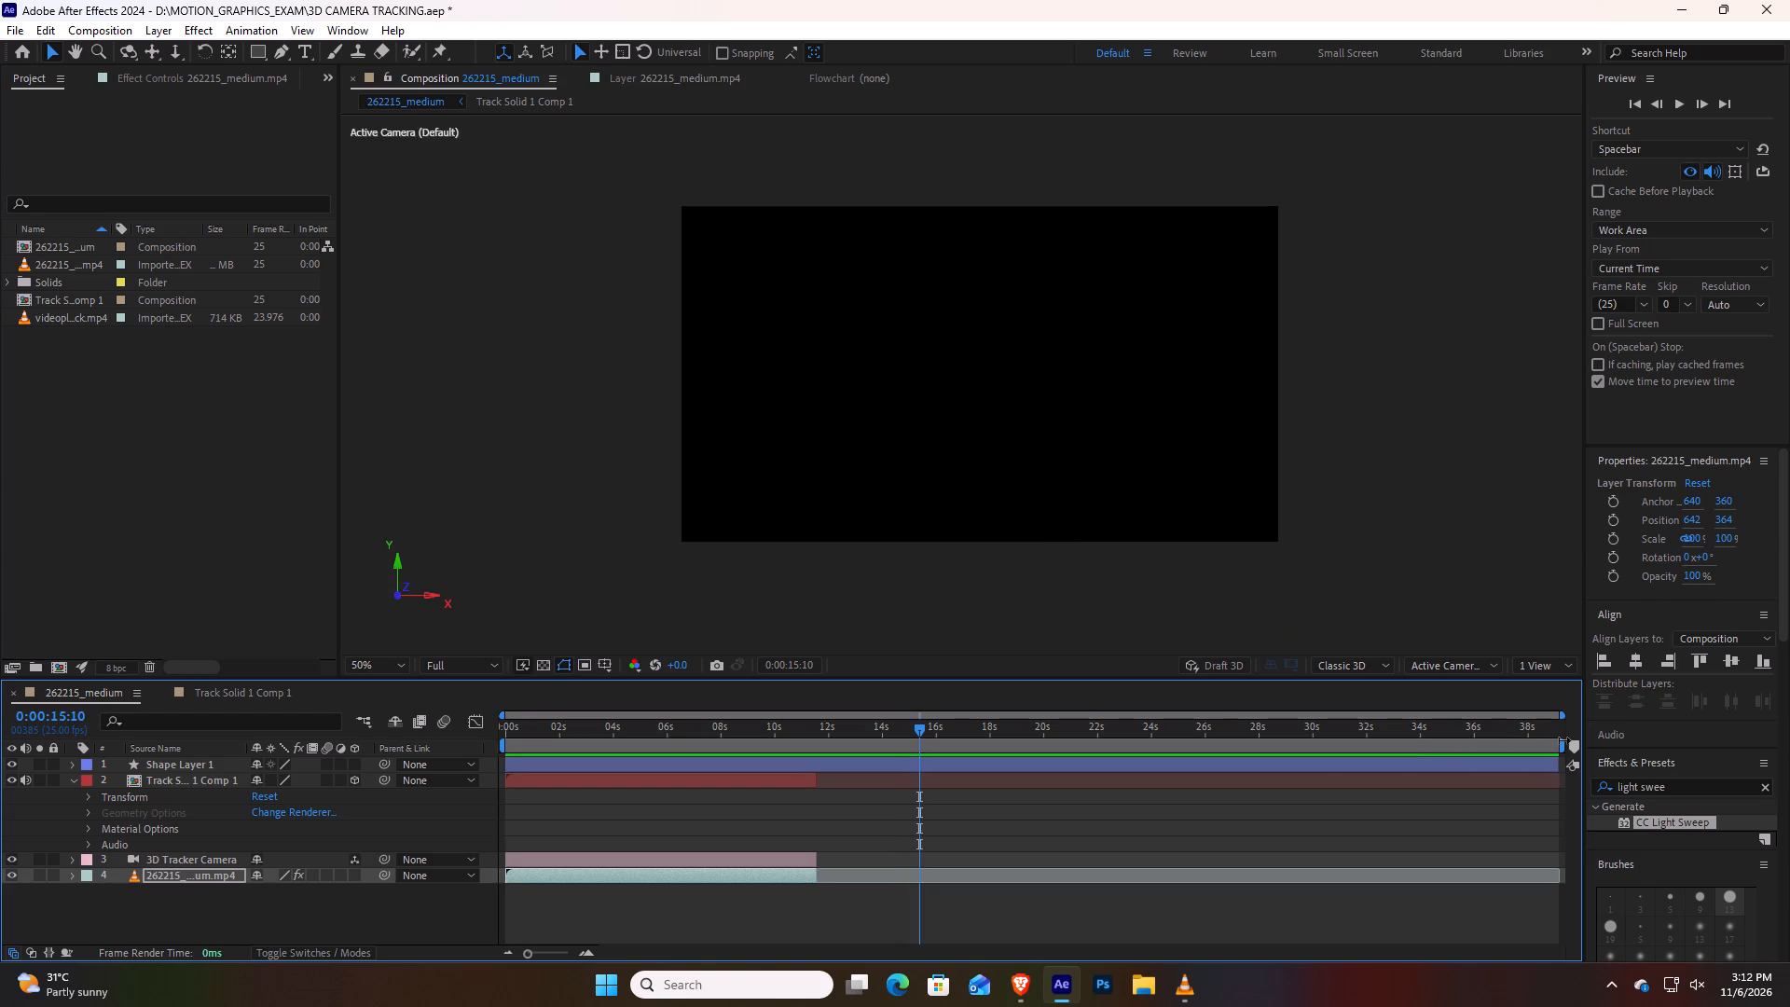
Shorten the work area to end where the beach footage ends, at about 11.7 seconds, and return the playhead to the first frame.
{"action": "left_click_drag", "start_coordinate": [1560, 740], "coordinate": [819, 799]}
{"action": "left_click_drag", "start_coordinate": [1563, 718], "coordinate": [1112, 754]}
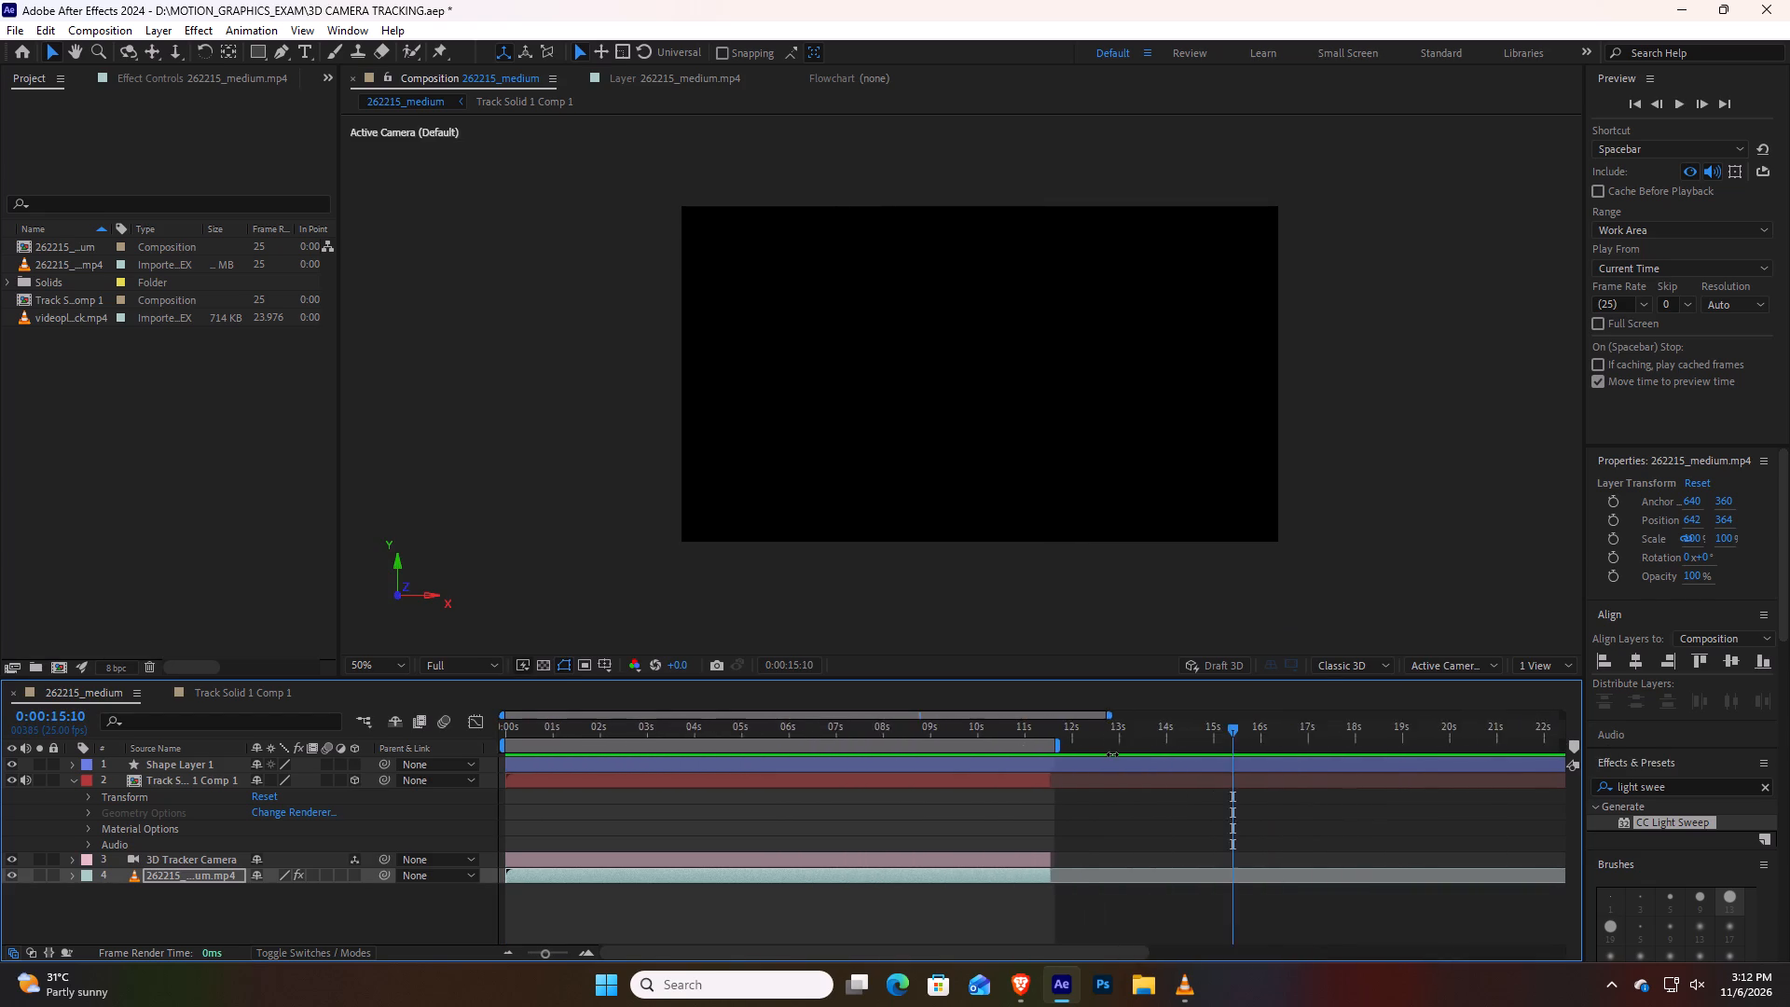
{"action": "left_click_drag", "start_coordinate": [1112, 754], "coordinate": [1089, 756]}
{"action": "left_click_drag", "start_coordinate": [1256, 727], "coordinate": [0, 657]}
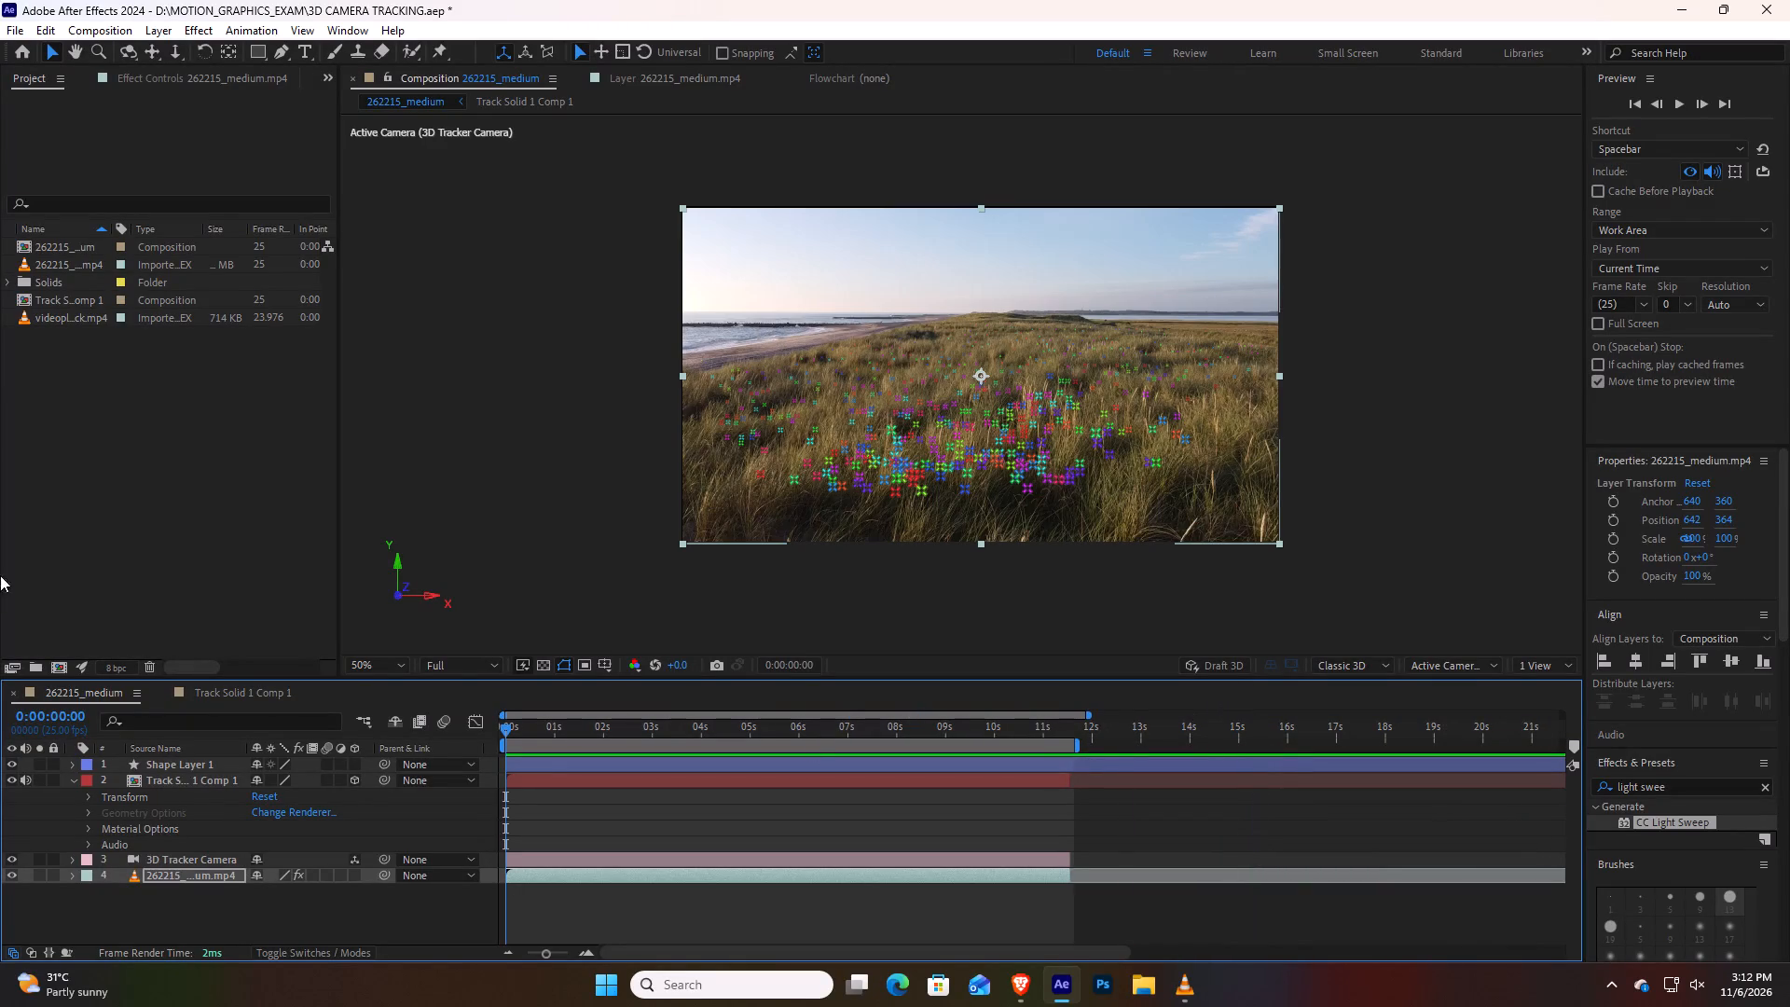
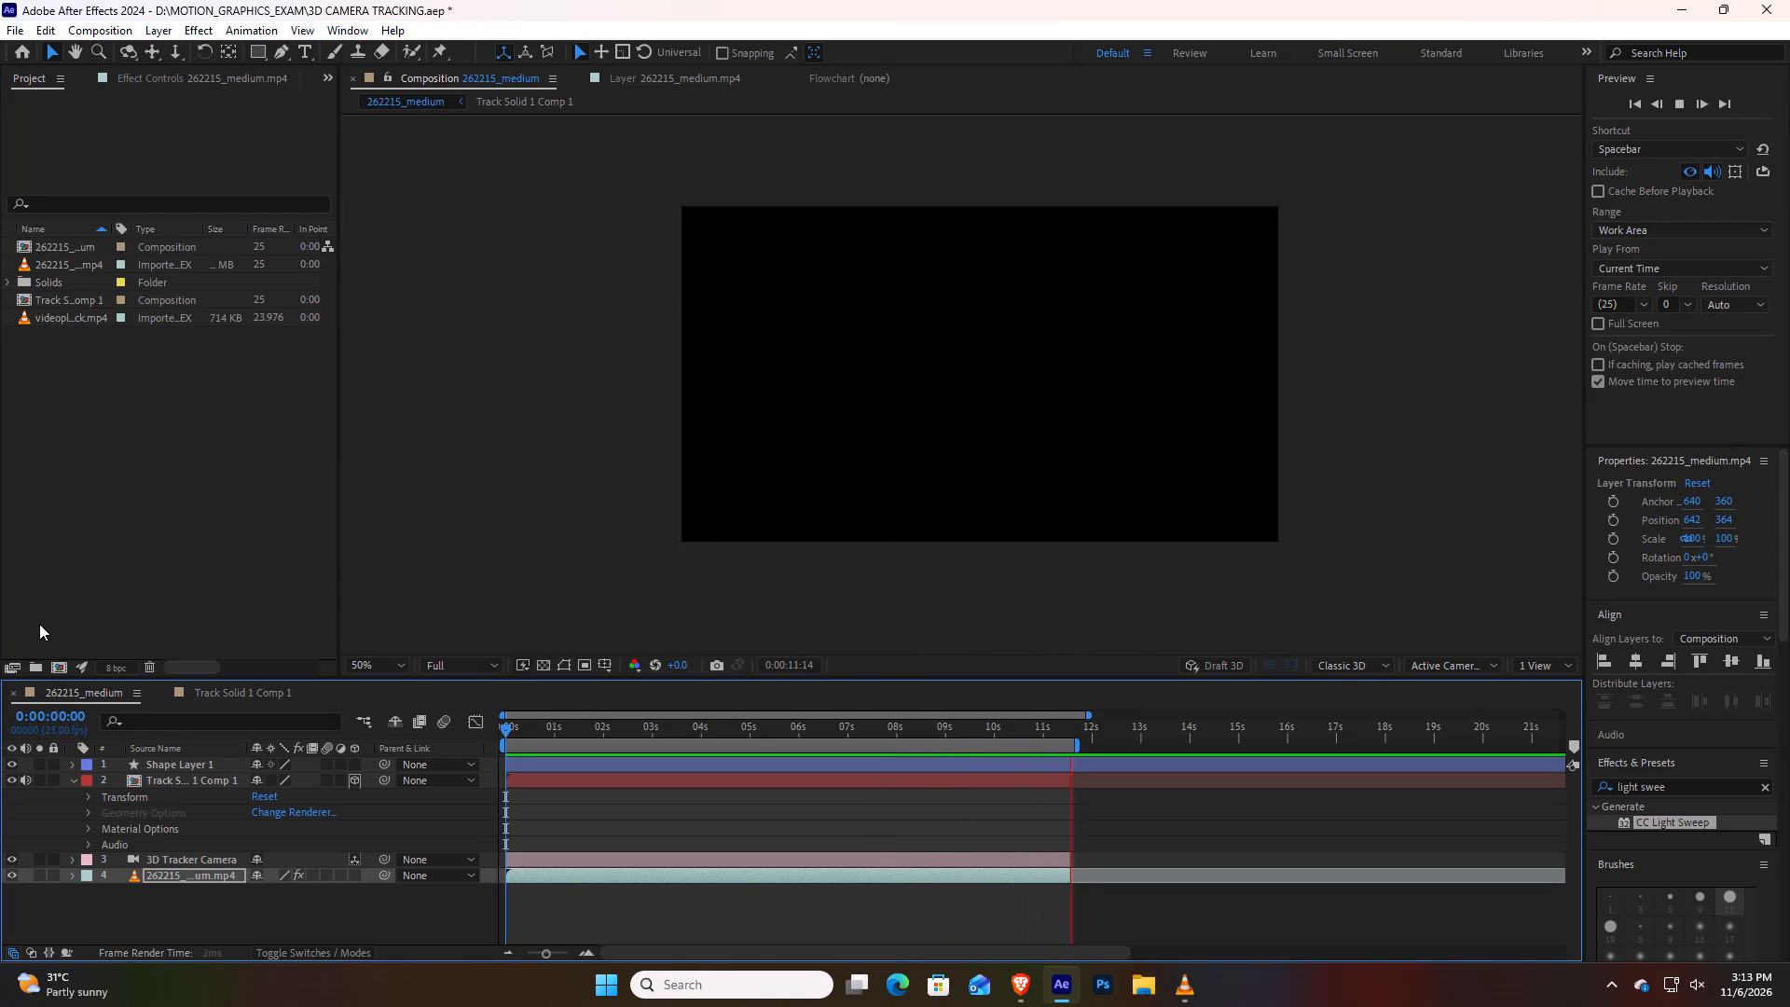
Scrub through the composition to examine how the portal appears and grows over the beach footage.
{"action": "key", "text": "space"}
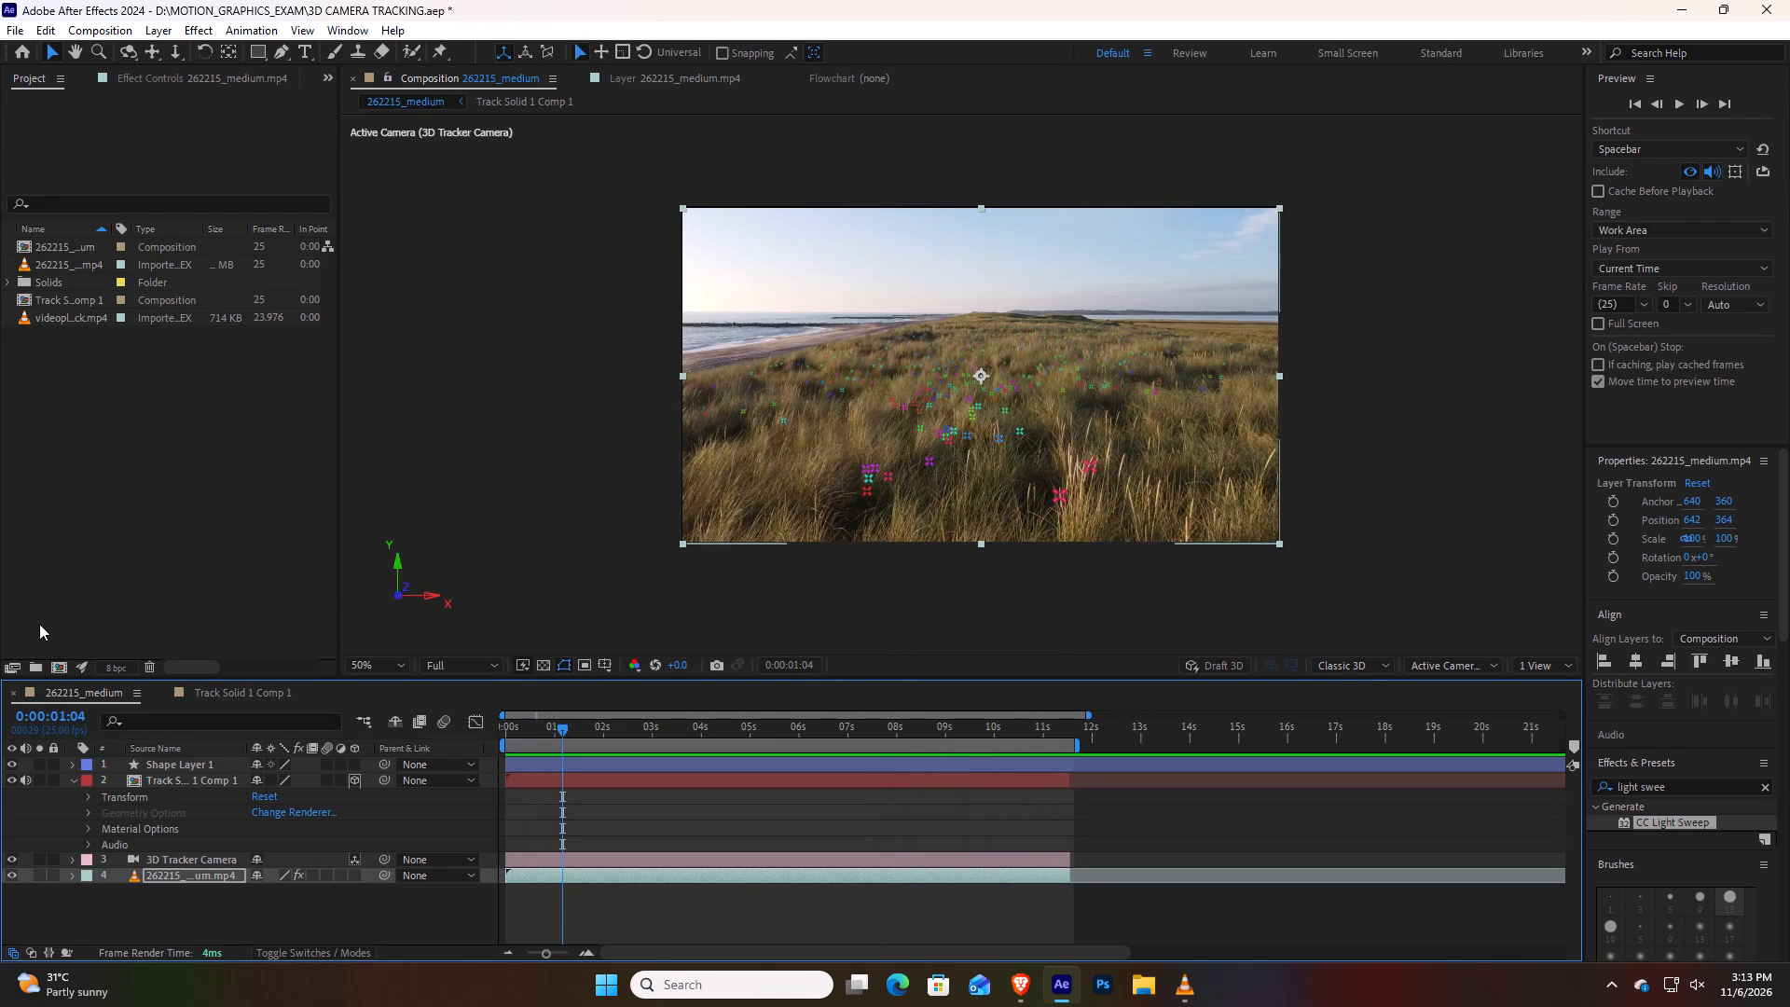
{"action": "key", "text": "alt+Tab"}
{"action": "key", "text": "alt+Tab"}
{"action": "left_click_drag", "start_coordinate": [565, 731], "coordinate": [590, 732]}
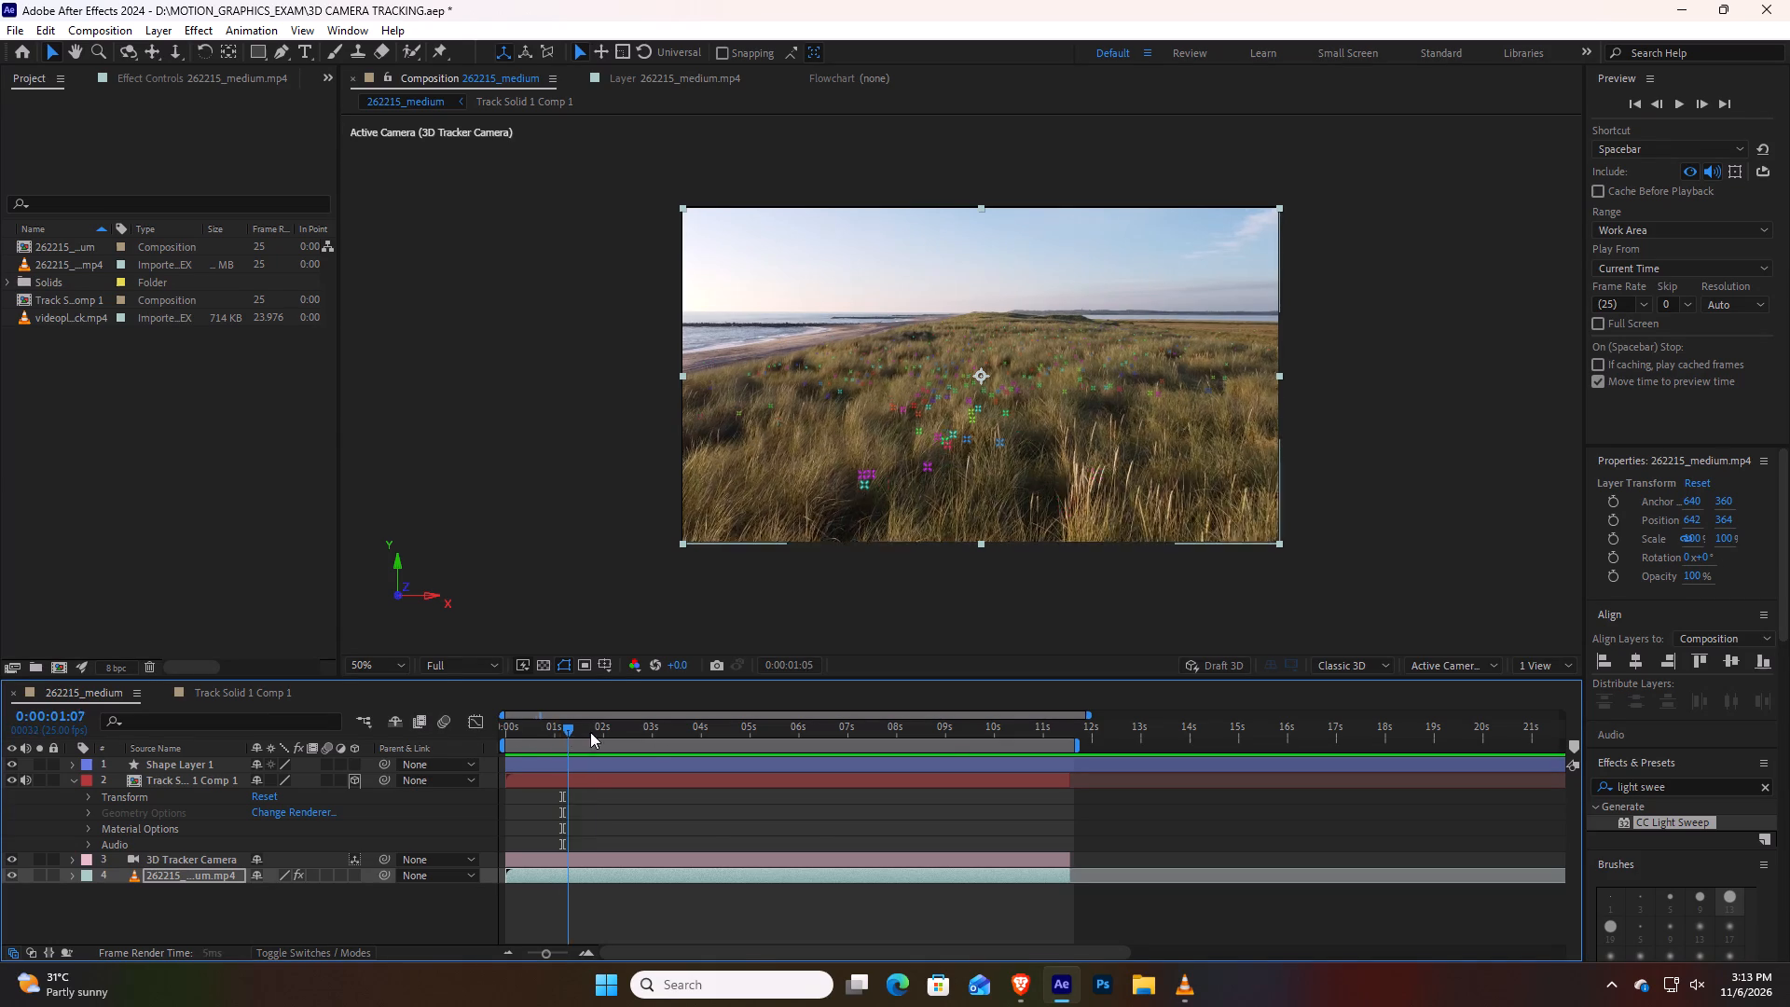
{"action": "left_click_drag", "start_coordinate": [590, 732], "coordinate": [767, 760]}
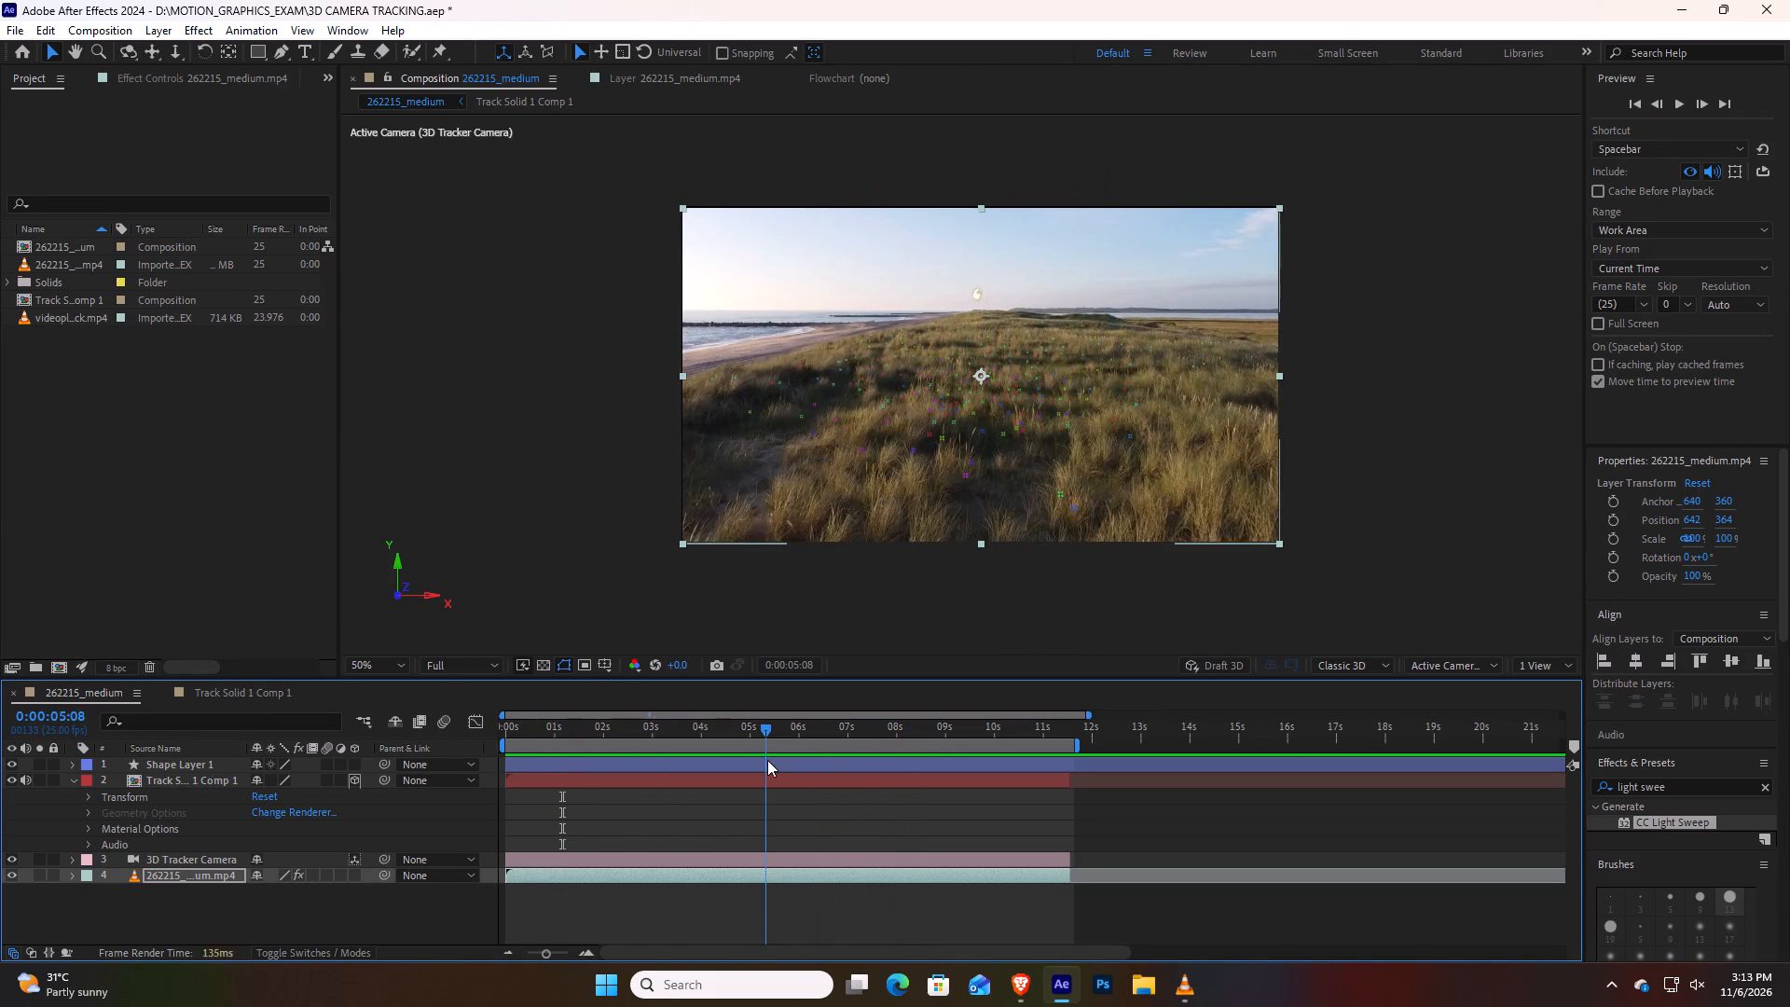
{"action": "left_click_drag", "start_coordinate": [767, 760], "coordinate": [792, 762]}
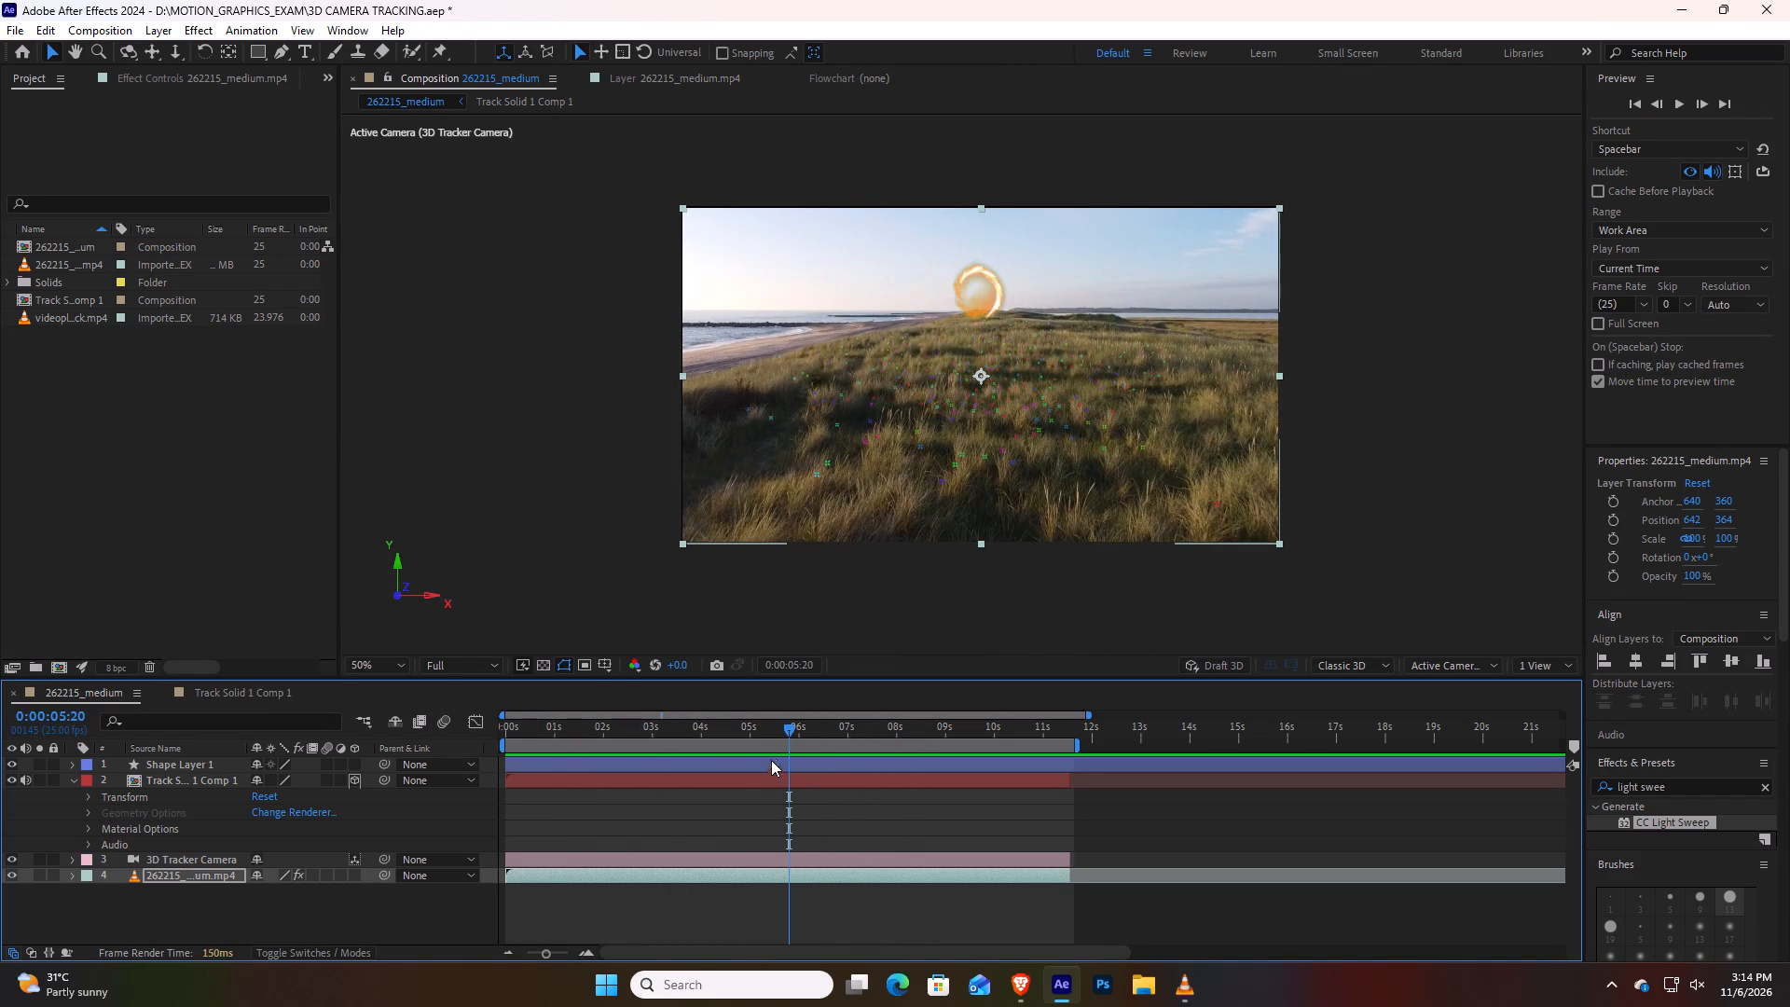
{"action": "left_click_drag", "start_coordinate": [787, 729], "coordinate": [1037, 782]}
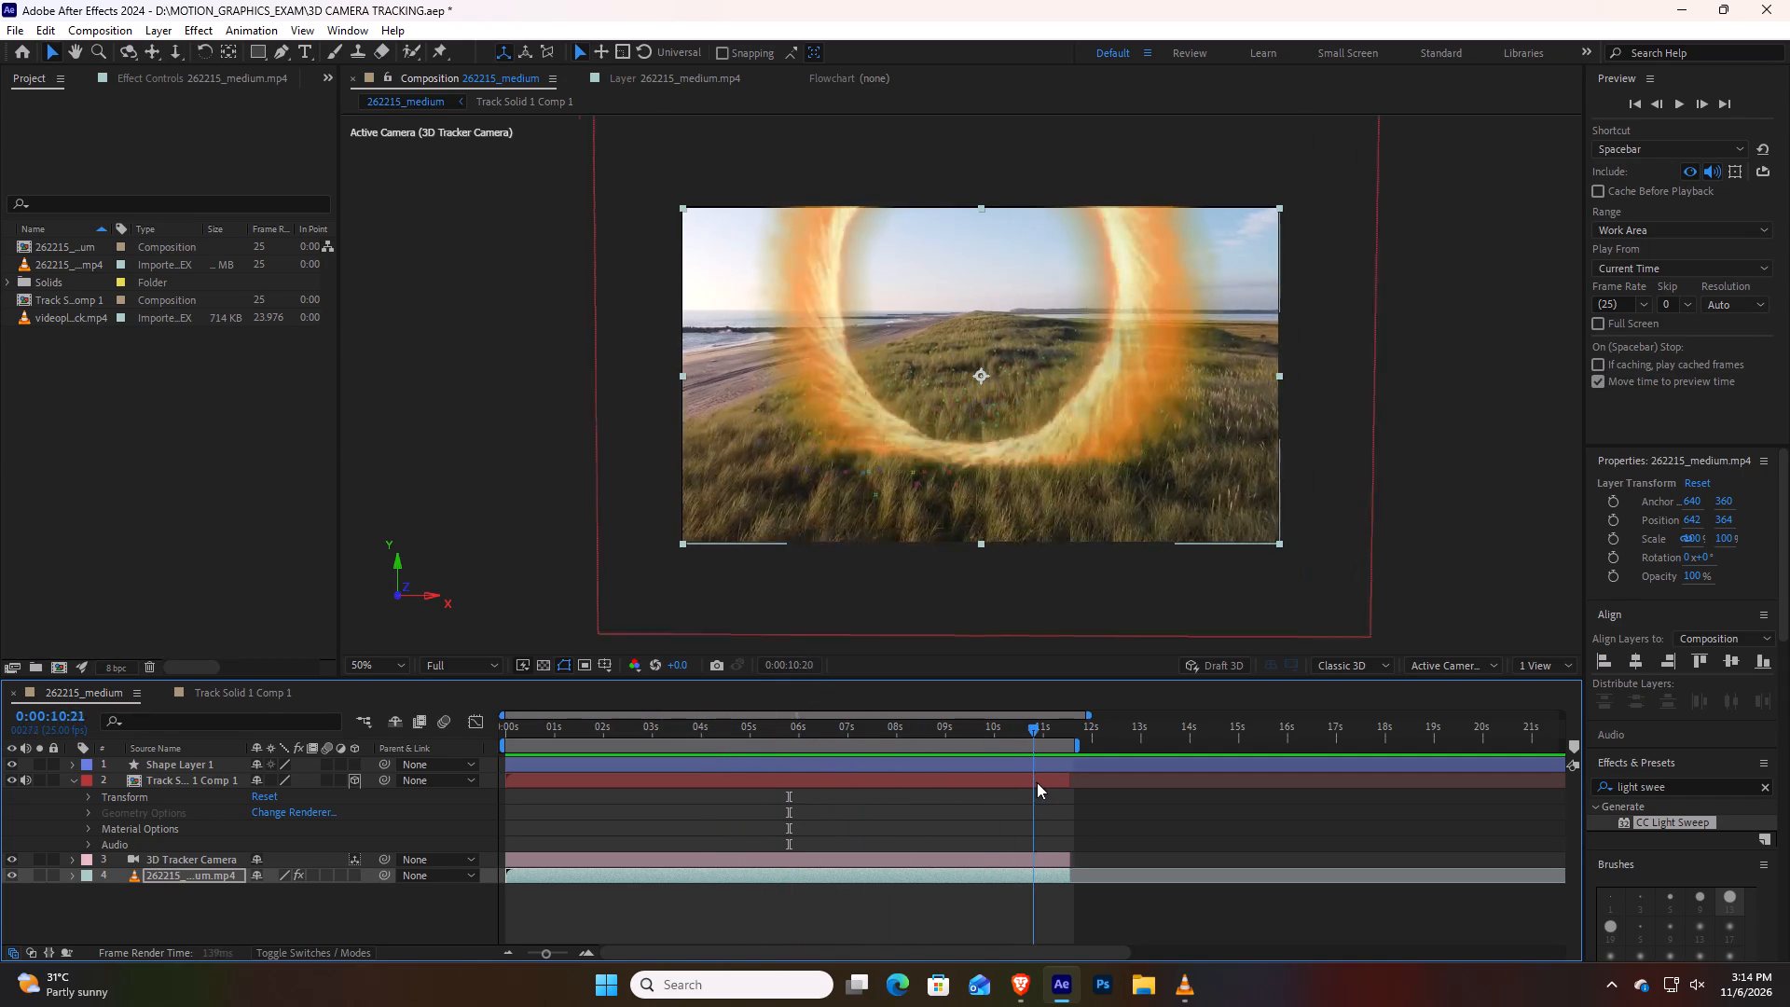
{"action": "left_click_drag", "start_coordinate": [1037, 782], "coordinate": [971, 793]}
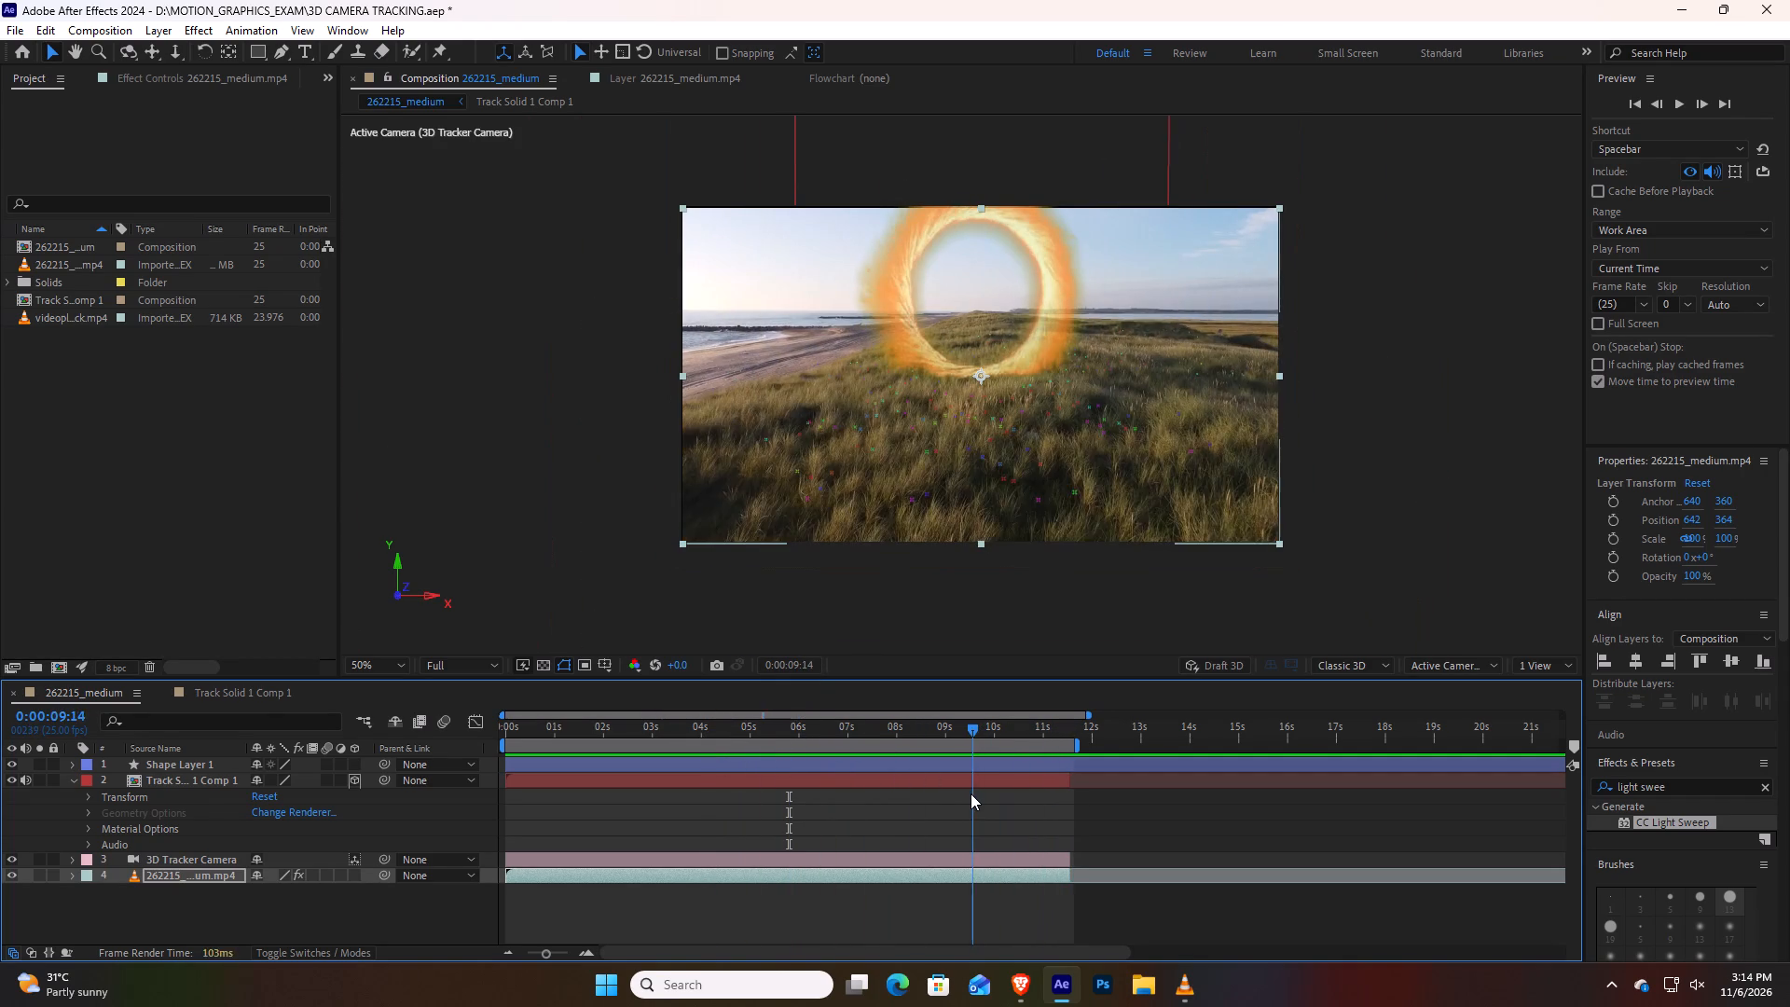
{"action": "left_click_drag", "start_coordinate": [971, 793], "coordinate": [506, 825]}
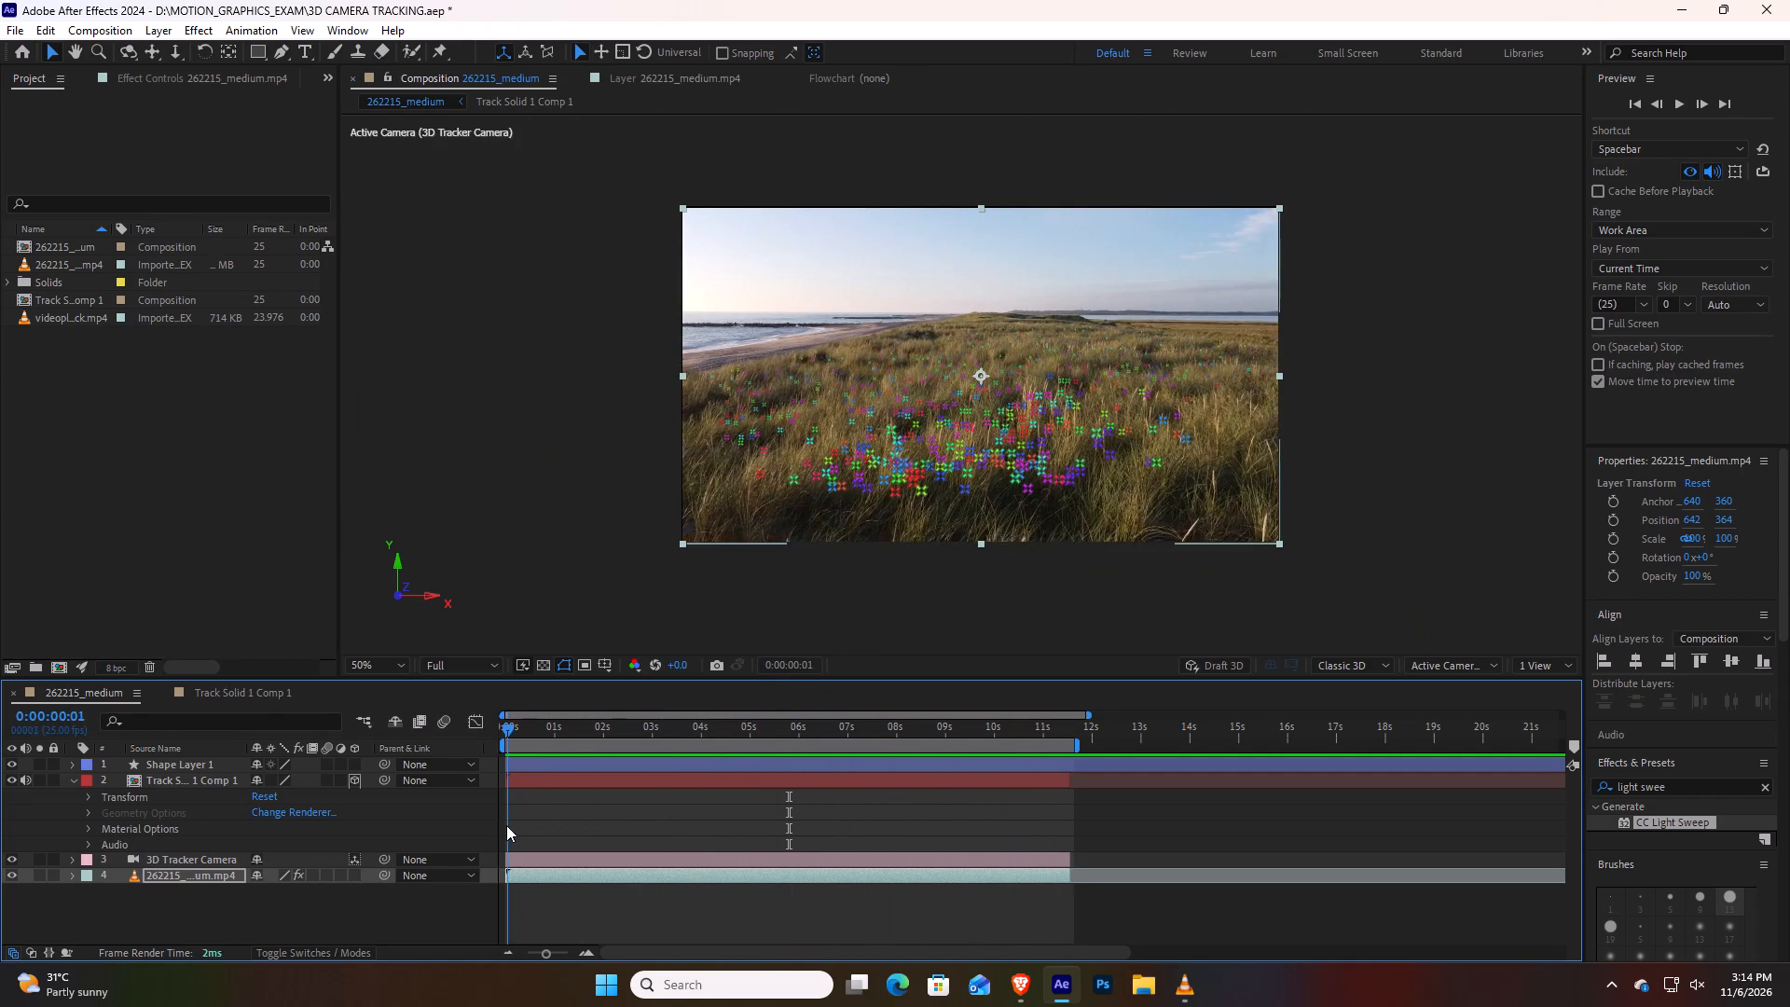
{"action": "left_click_drag", "start_coordinate": [506, 825], "coordinate": [858, 809]}
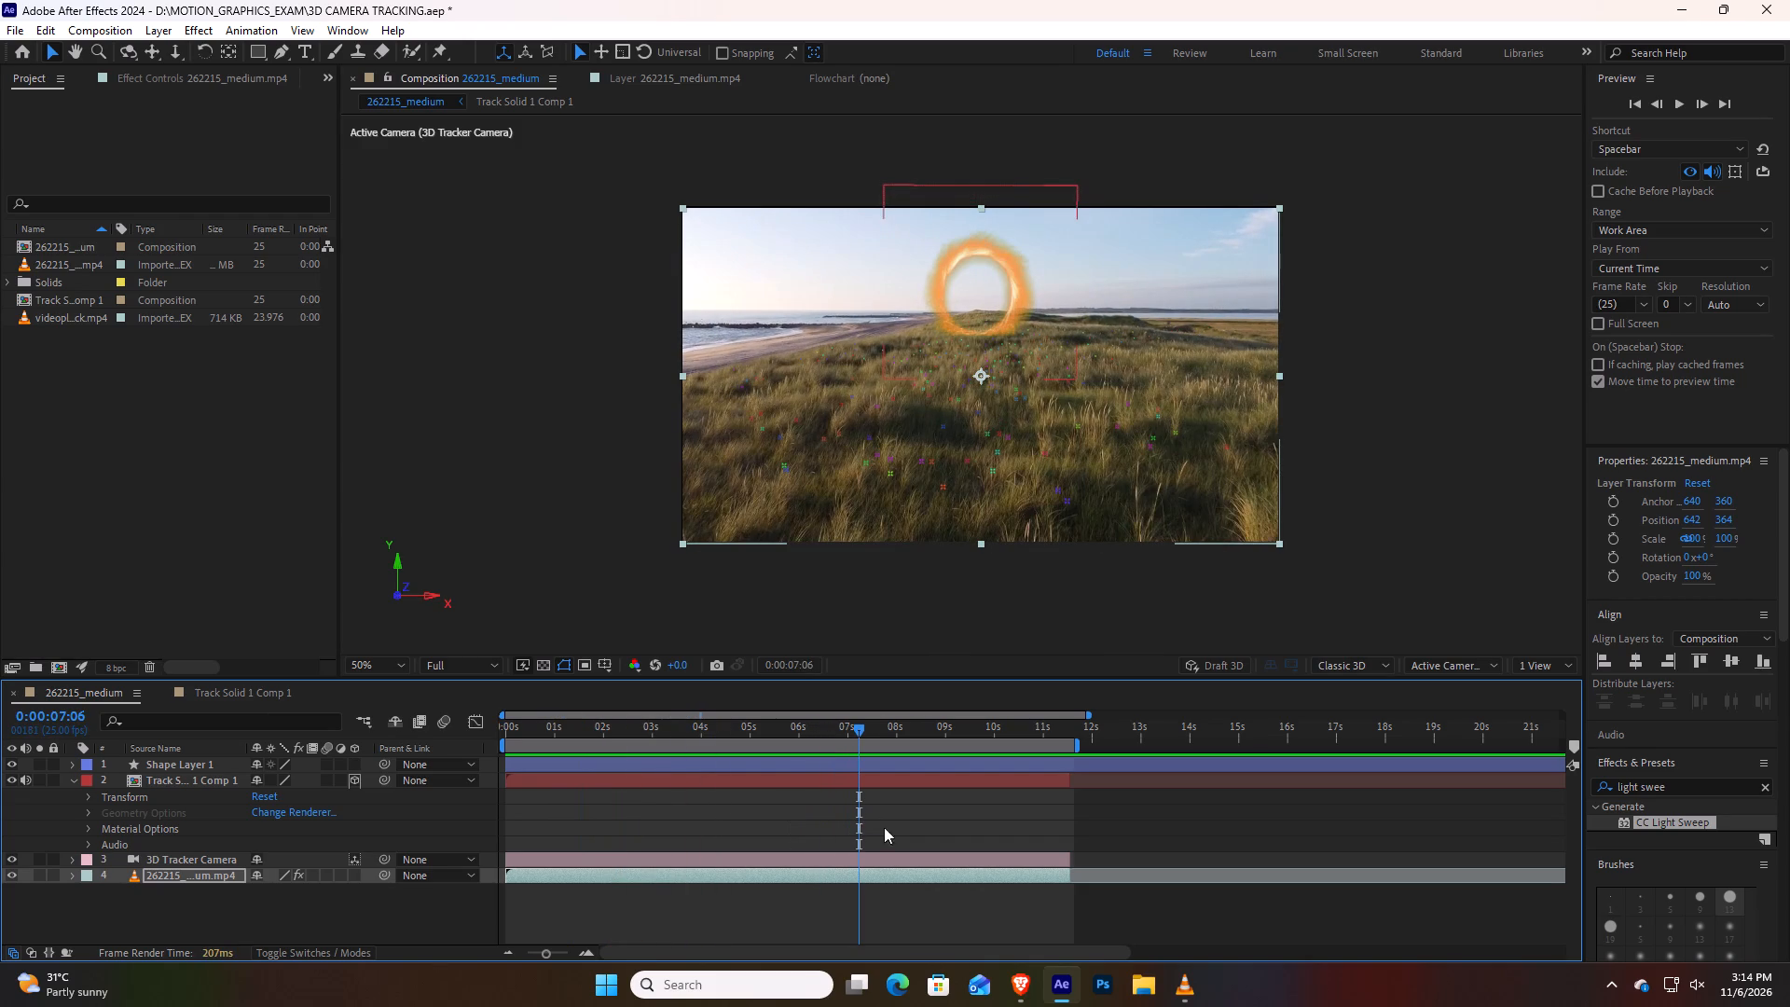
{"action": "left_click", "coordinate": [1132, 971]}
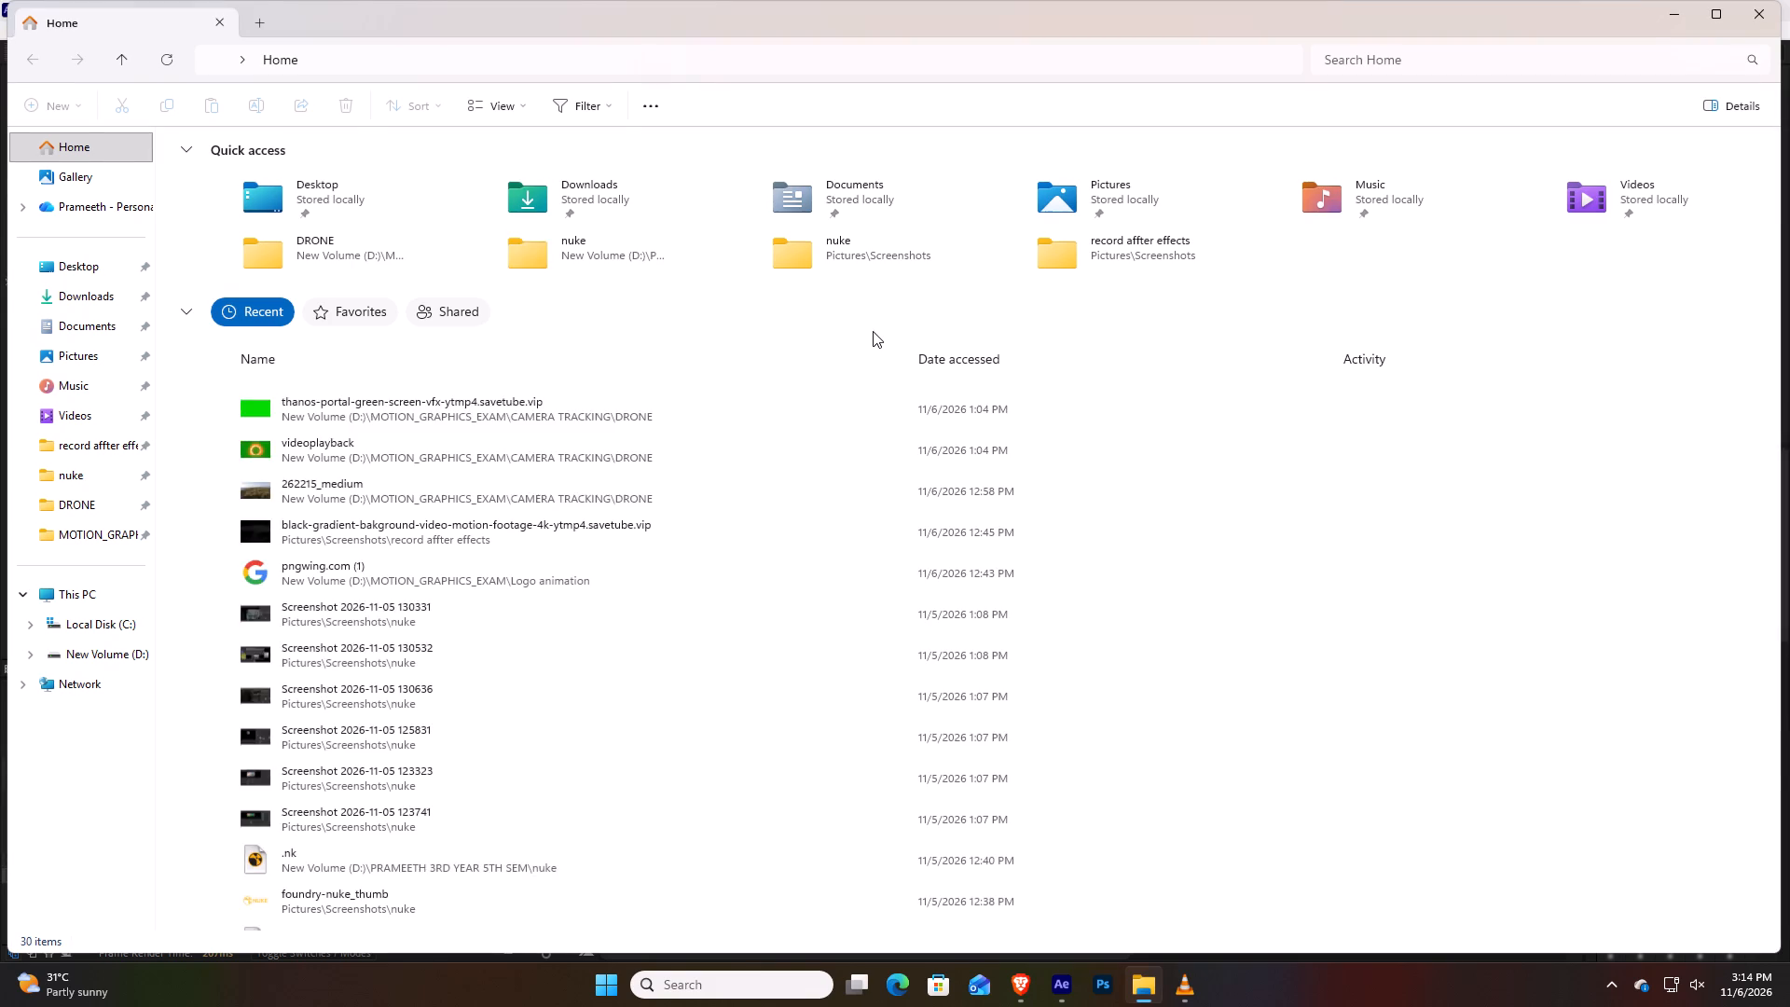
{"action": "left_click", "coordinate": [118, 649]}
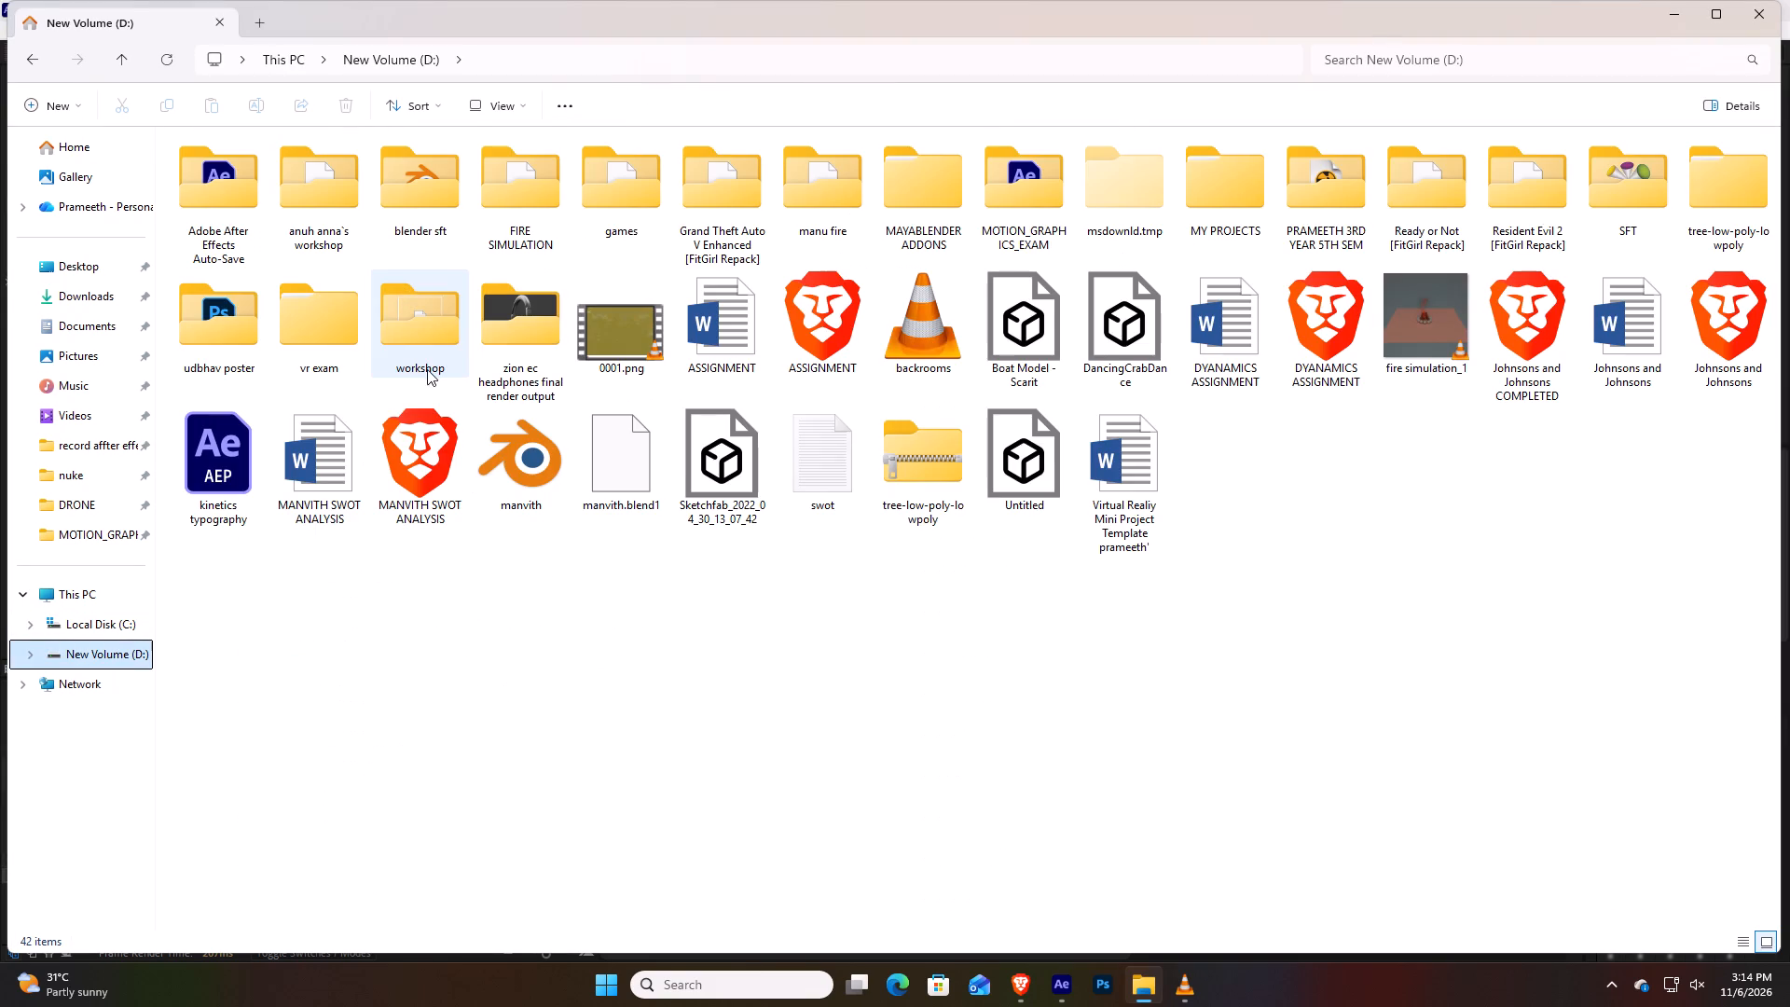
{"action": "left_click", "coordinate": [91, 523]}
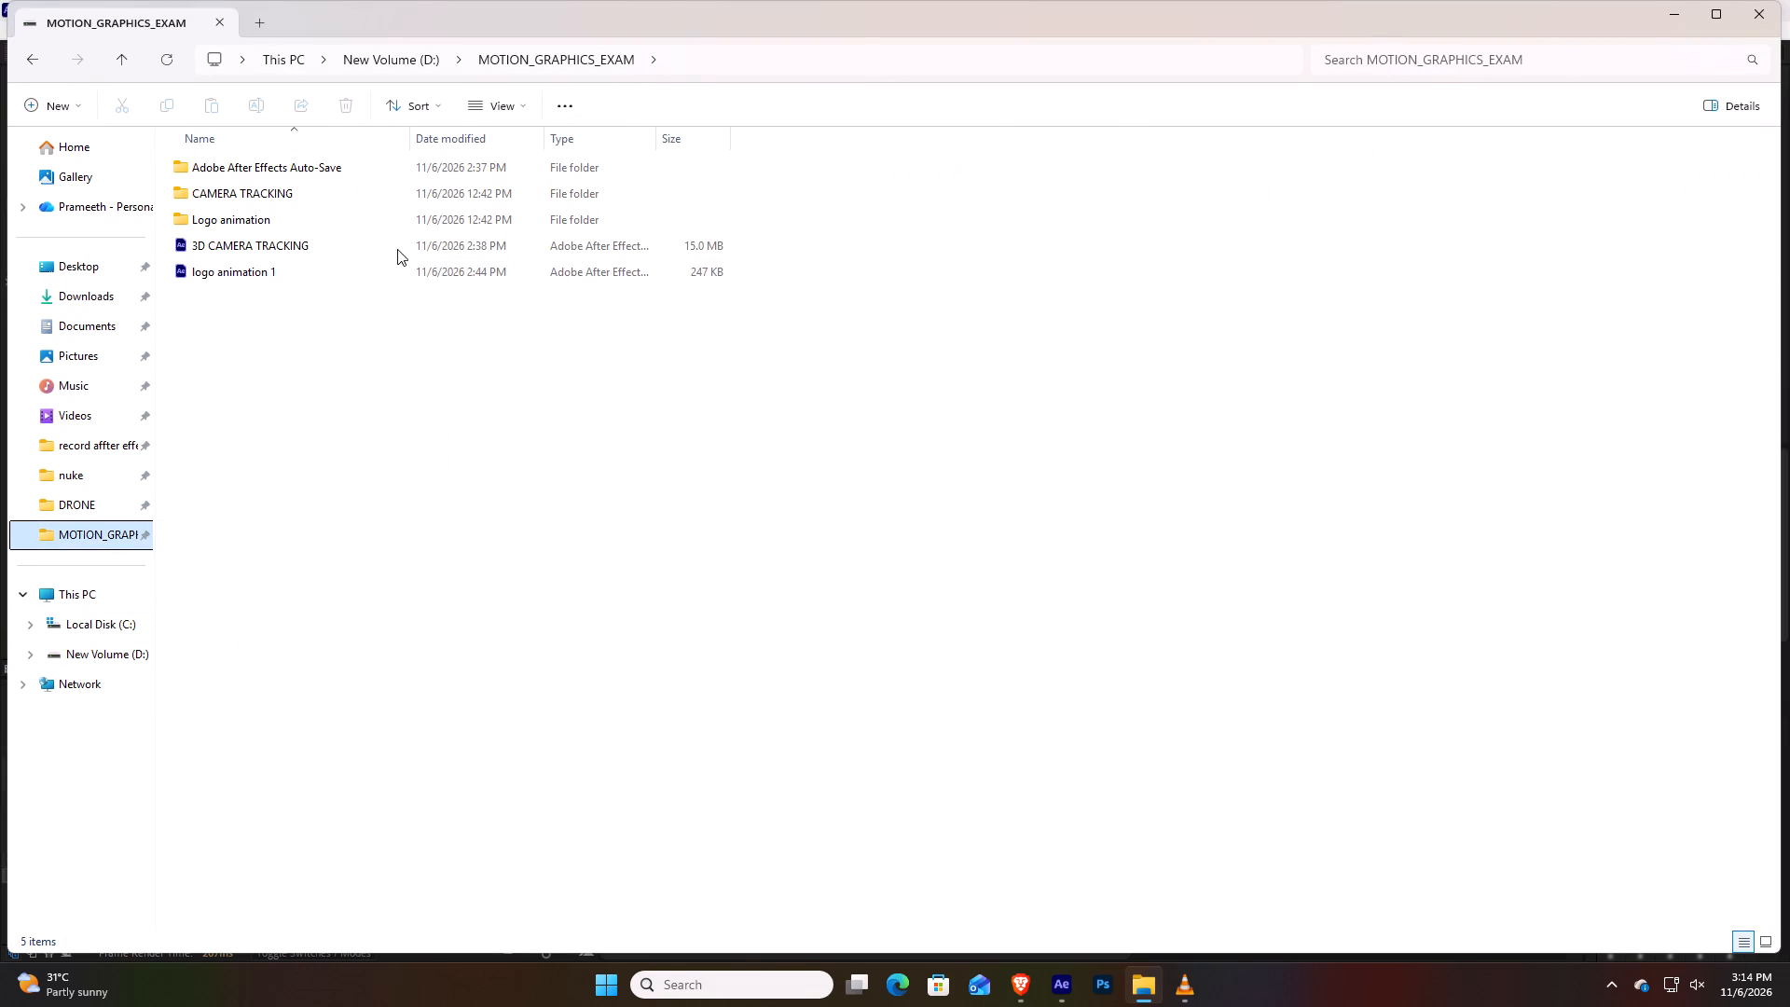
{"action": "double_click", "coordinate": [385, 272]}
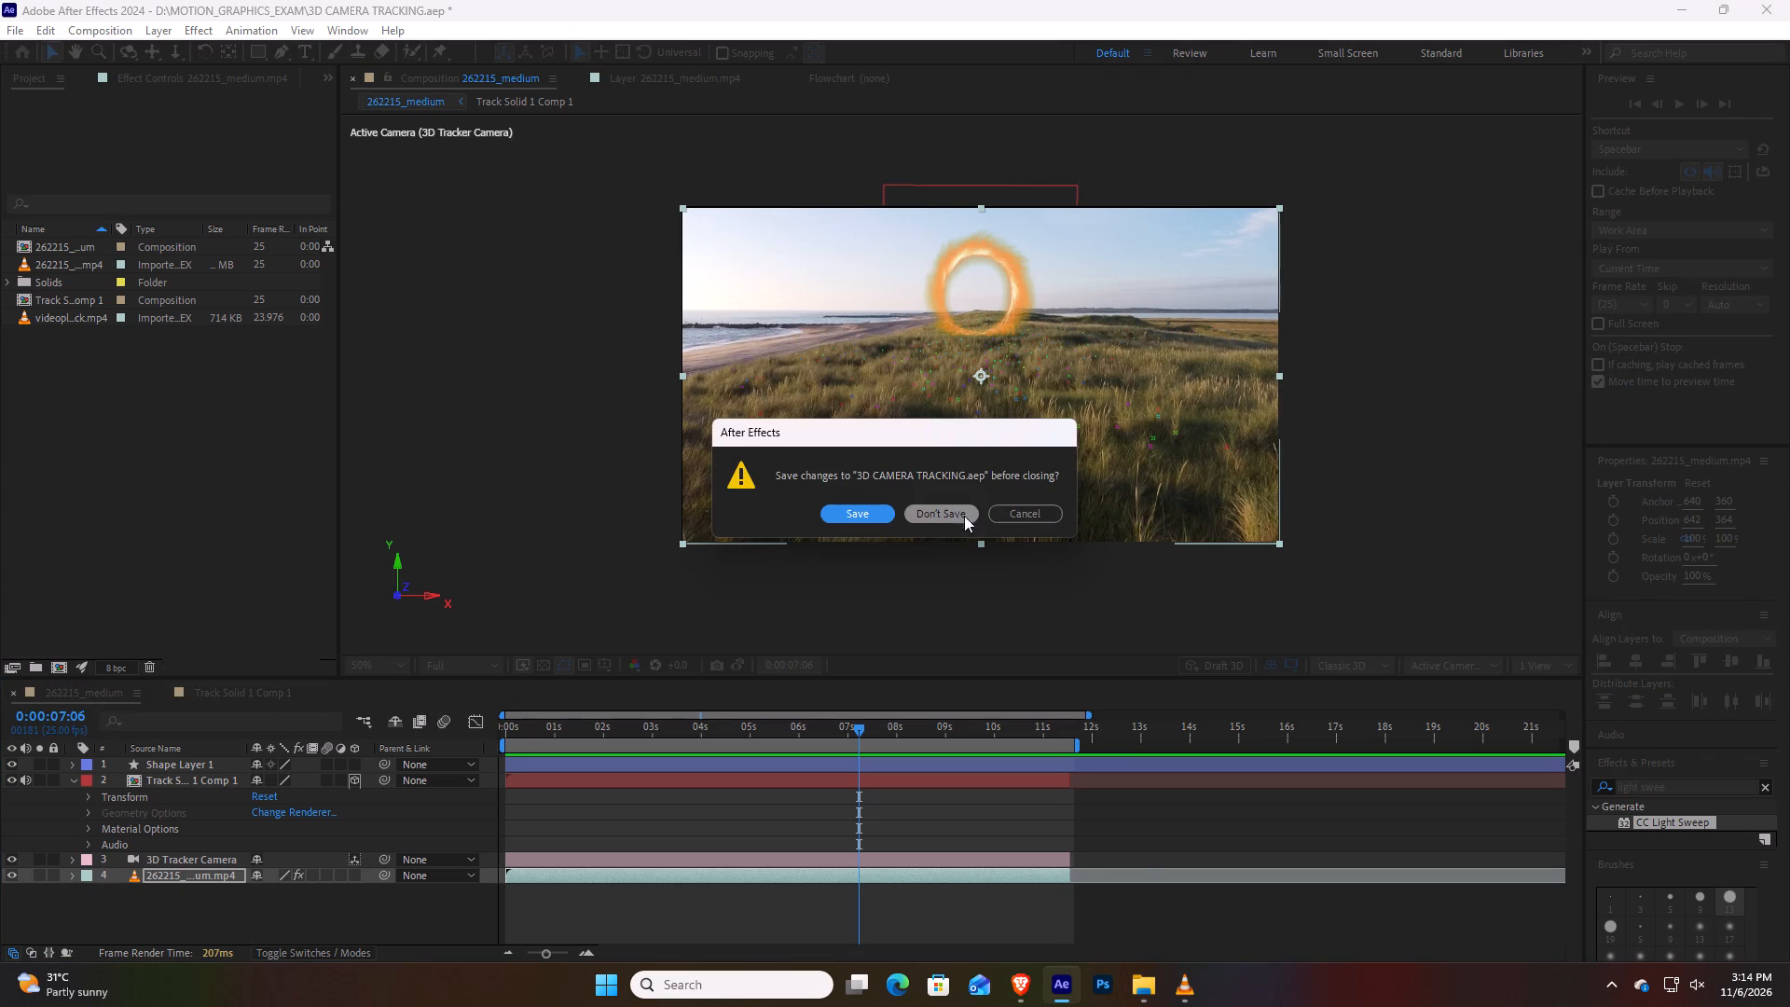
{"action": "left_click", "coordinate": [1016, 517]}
Delete Shape Layer 1 from the 262215_medium composition.
{"action": "left_click_drag", "start_coordinate": [857, 732], "coordinate": [753, 738]}
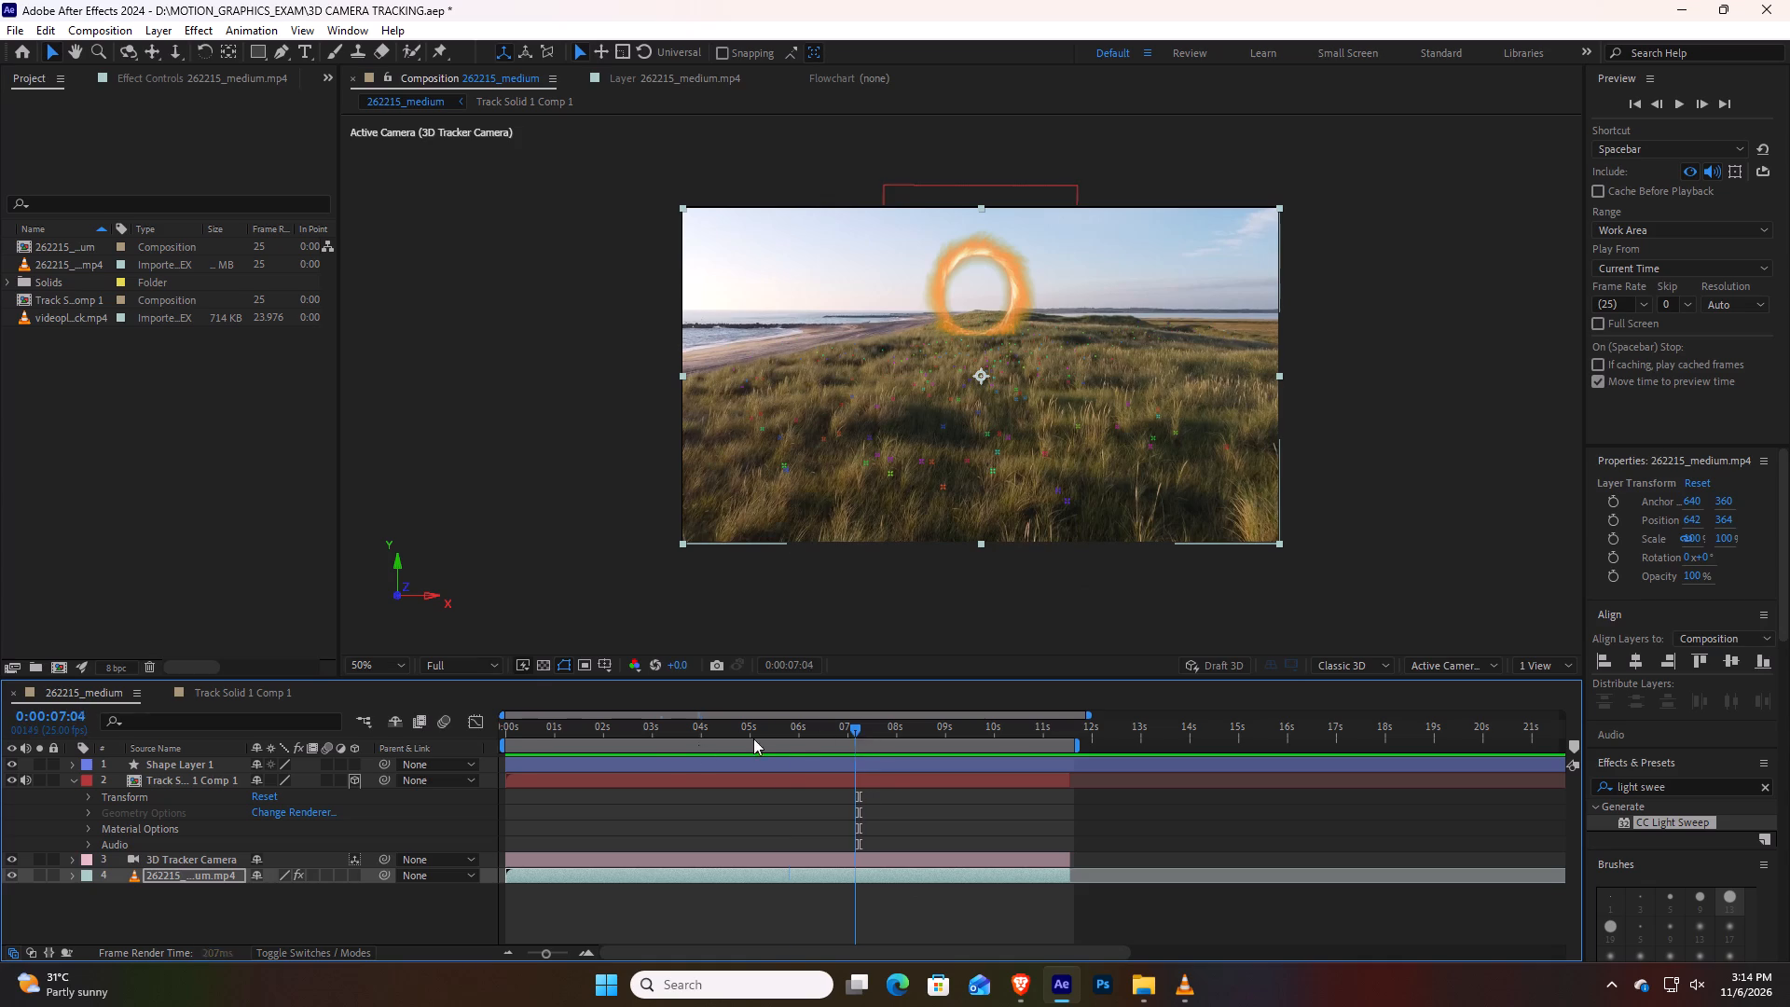
{"action": "left_click_drag", "start_coordinate": [753, 738], "coordinate": [660, 785]}
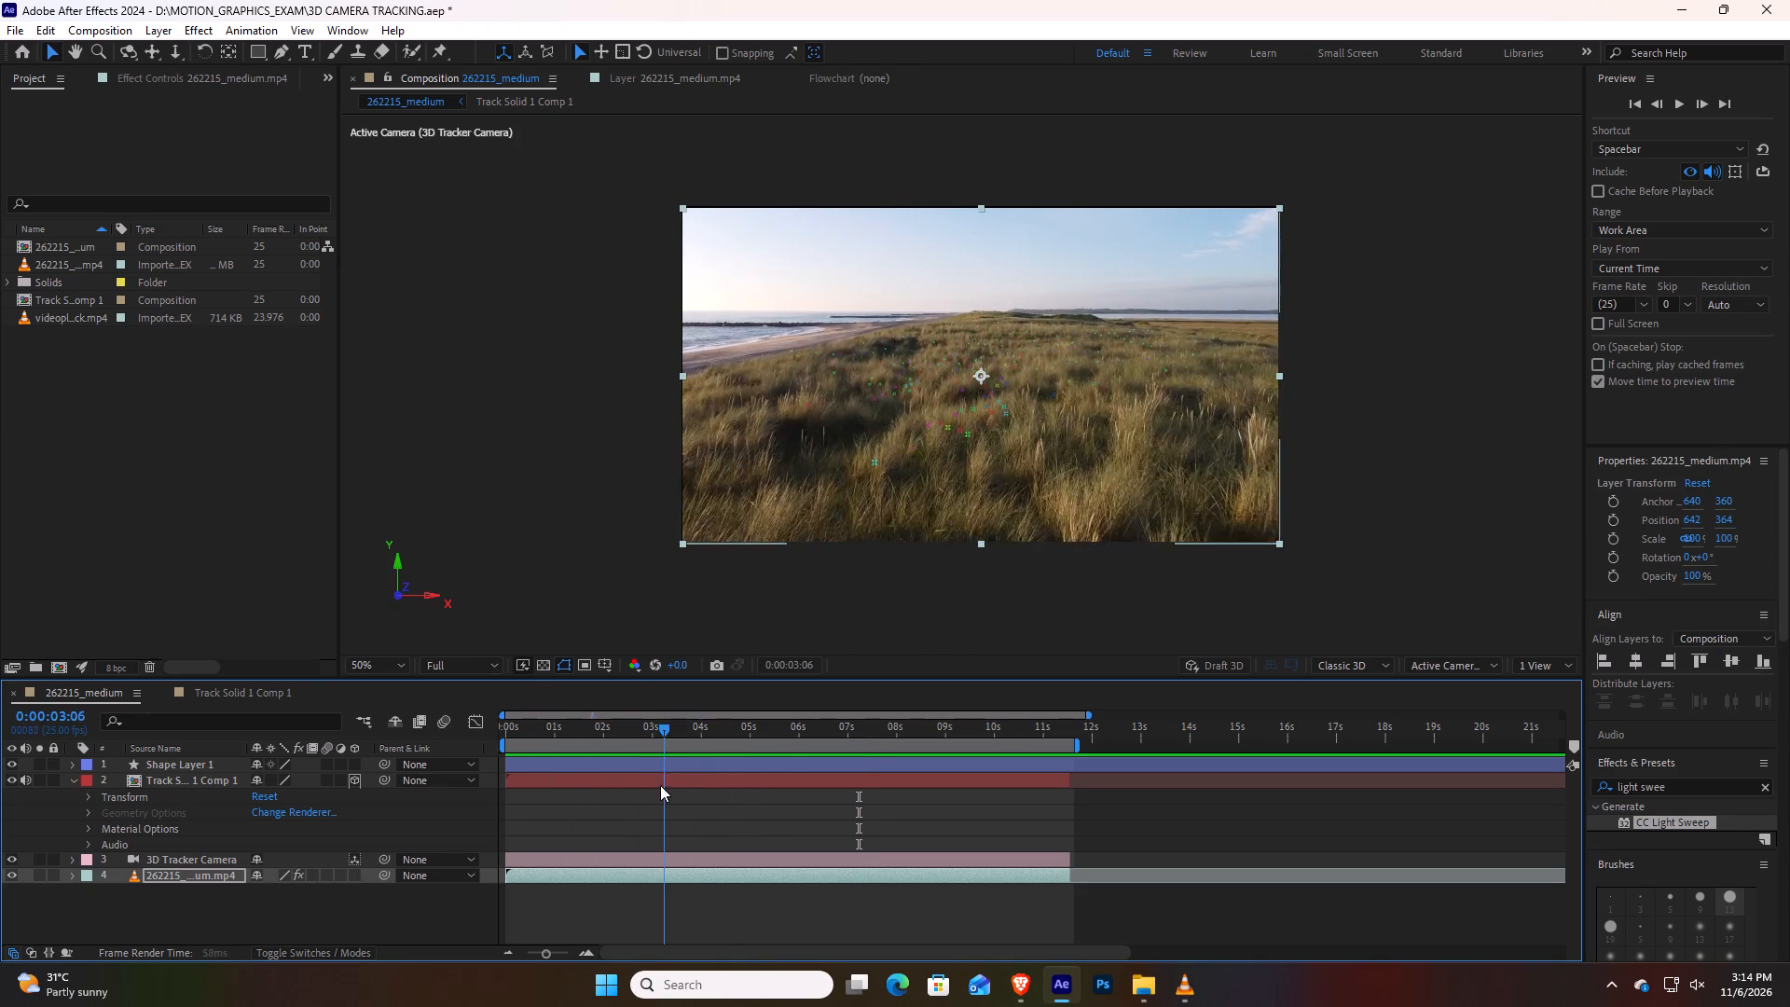
{"action": "left_click_drag", "start_coordinate": [660, 785], "coordinate": [674, 785]}
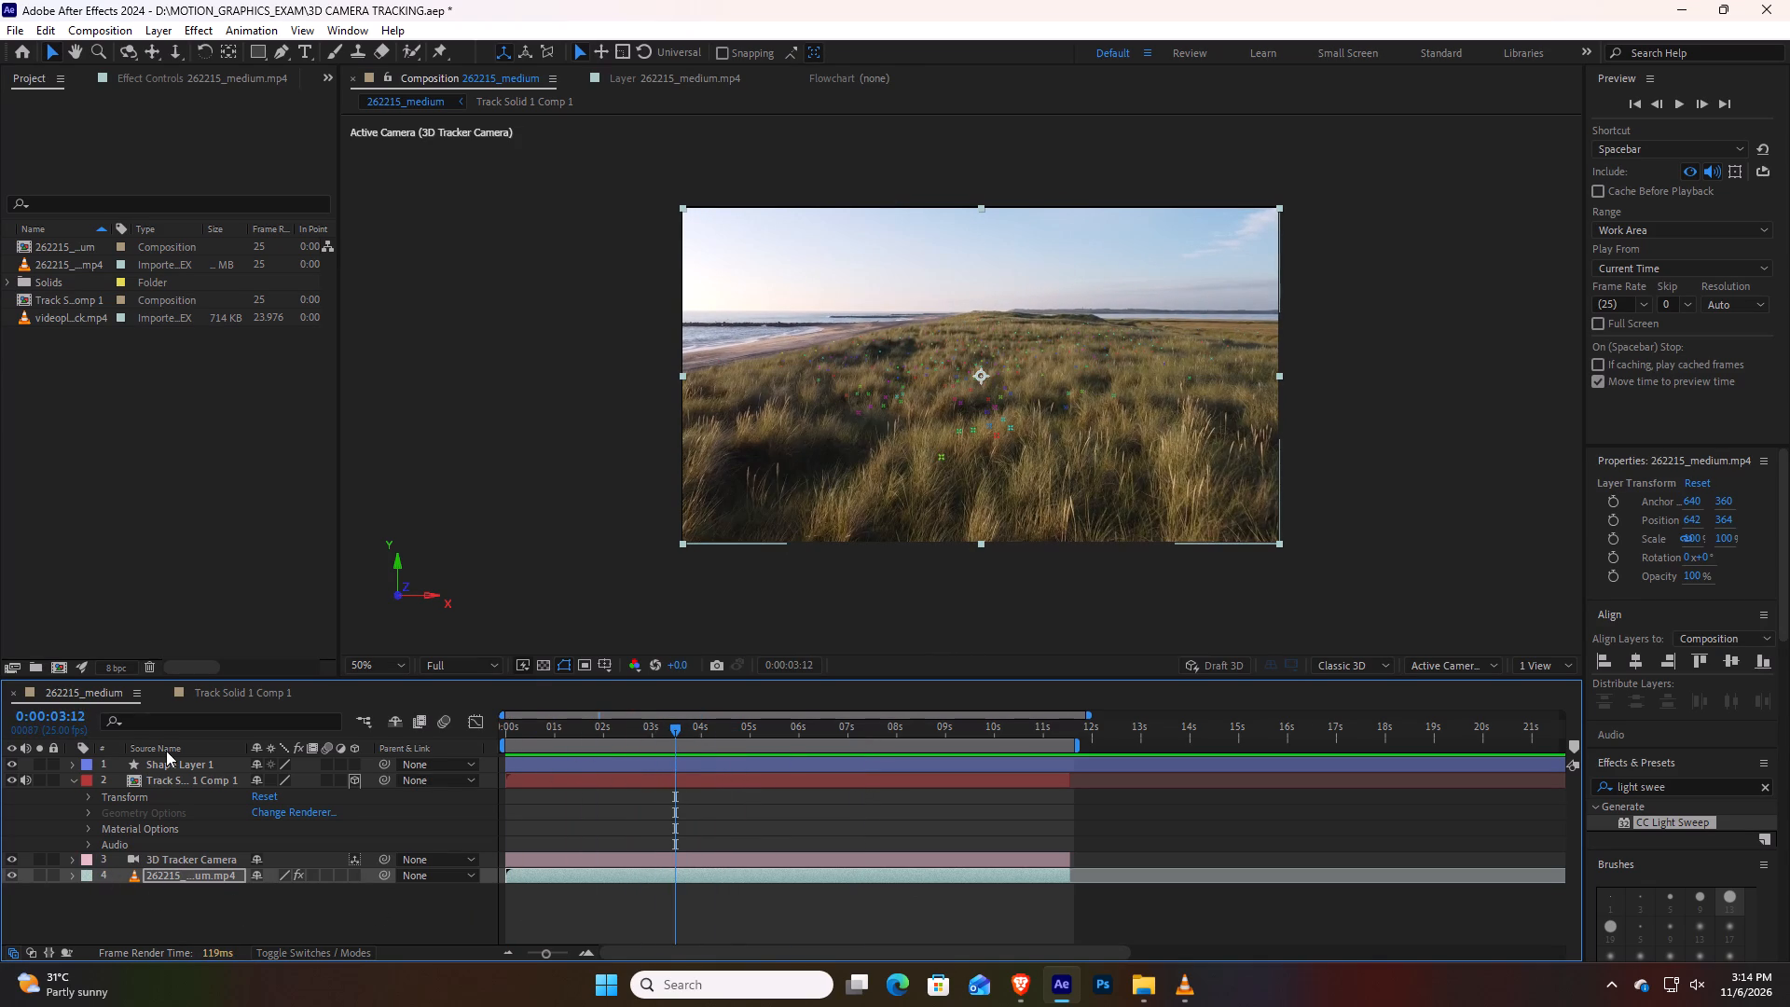
{"action": "left_click", "coordinate": [181, 765]}
{"action": "key", "text": "Delete"}
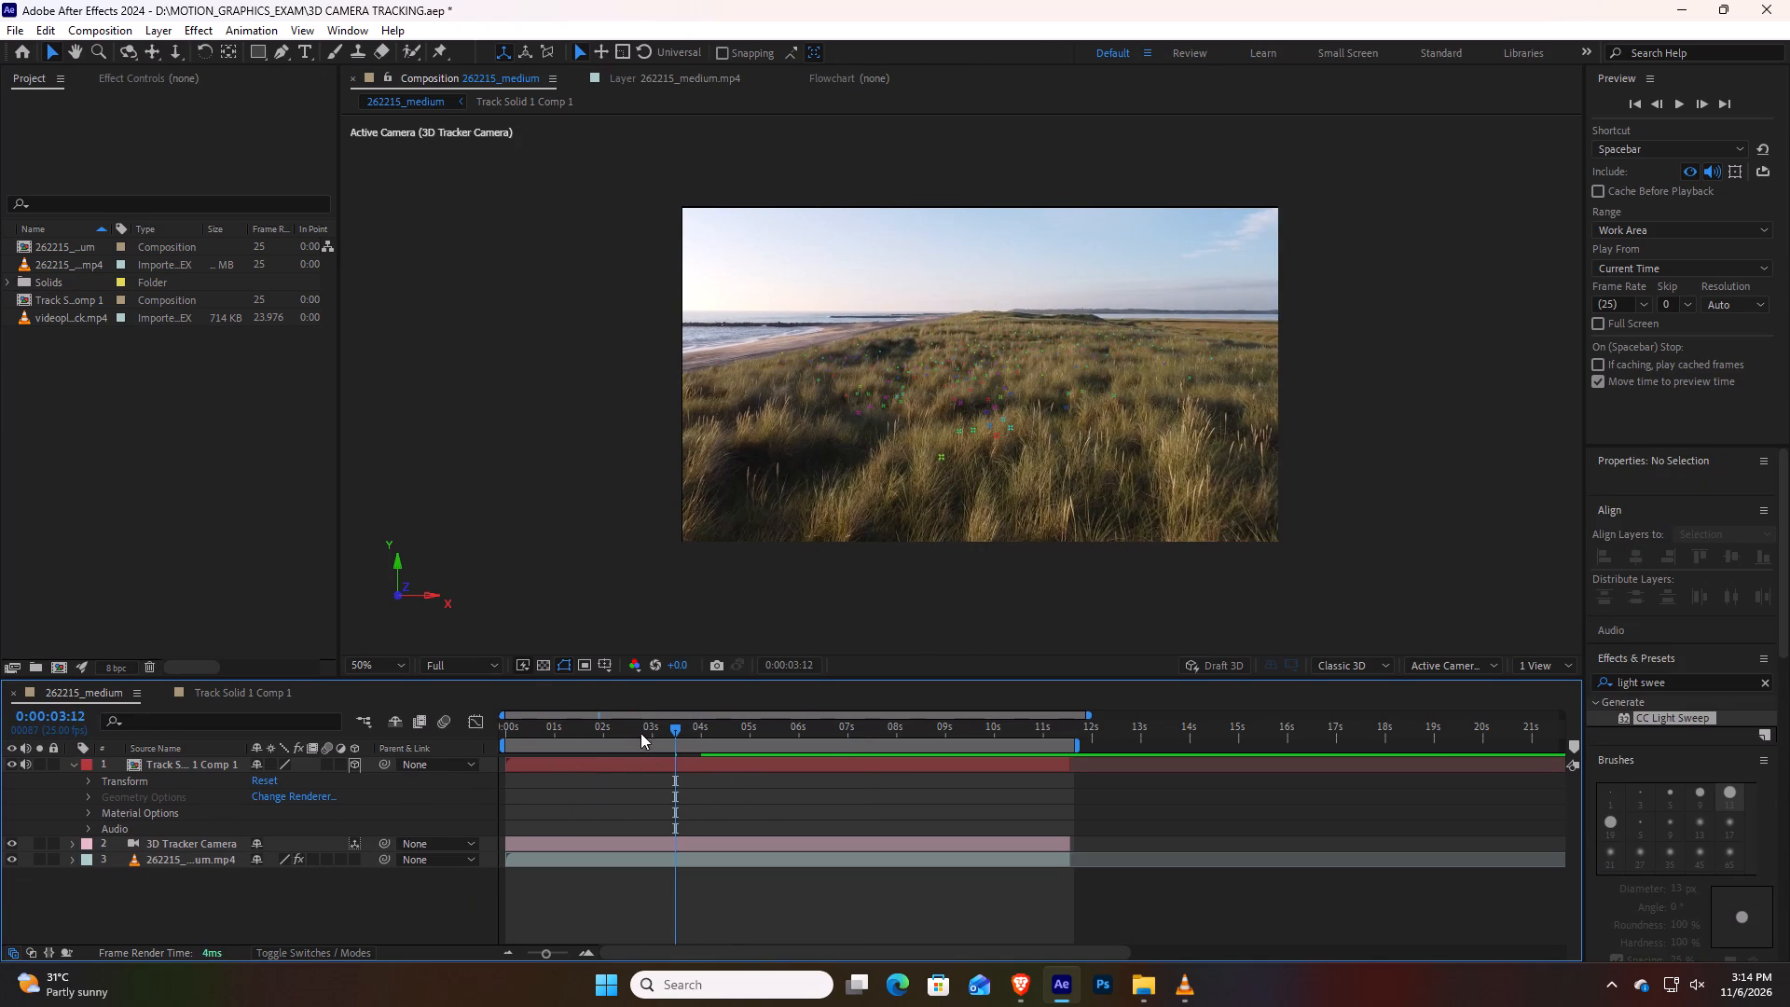
Split the beach footage layer at 0:00:05:03, just before the portal starts to open.
{"action": "left_click_drag", "start_coordinate": [681, 732], "coordinate": [821, 738]}
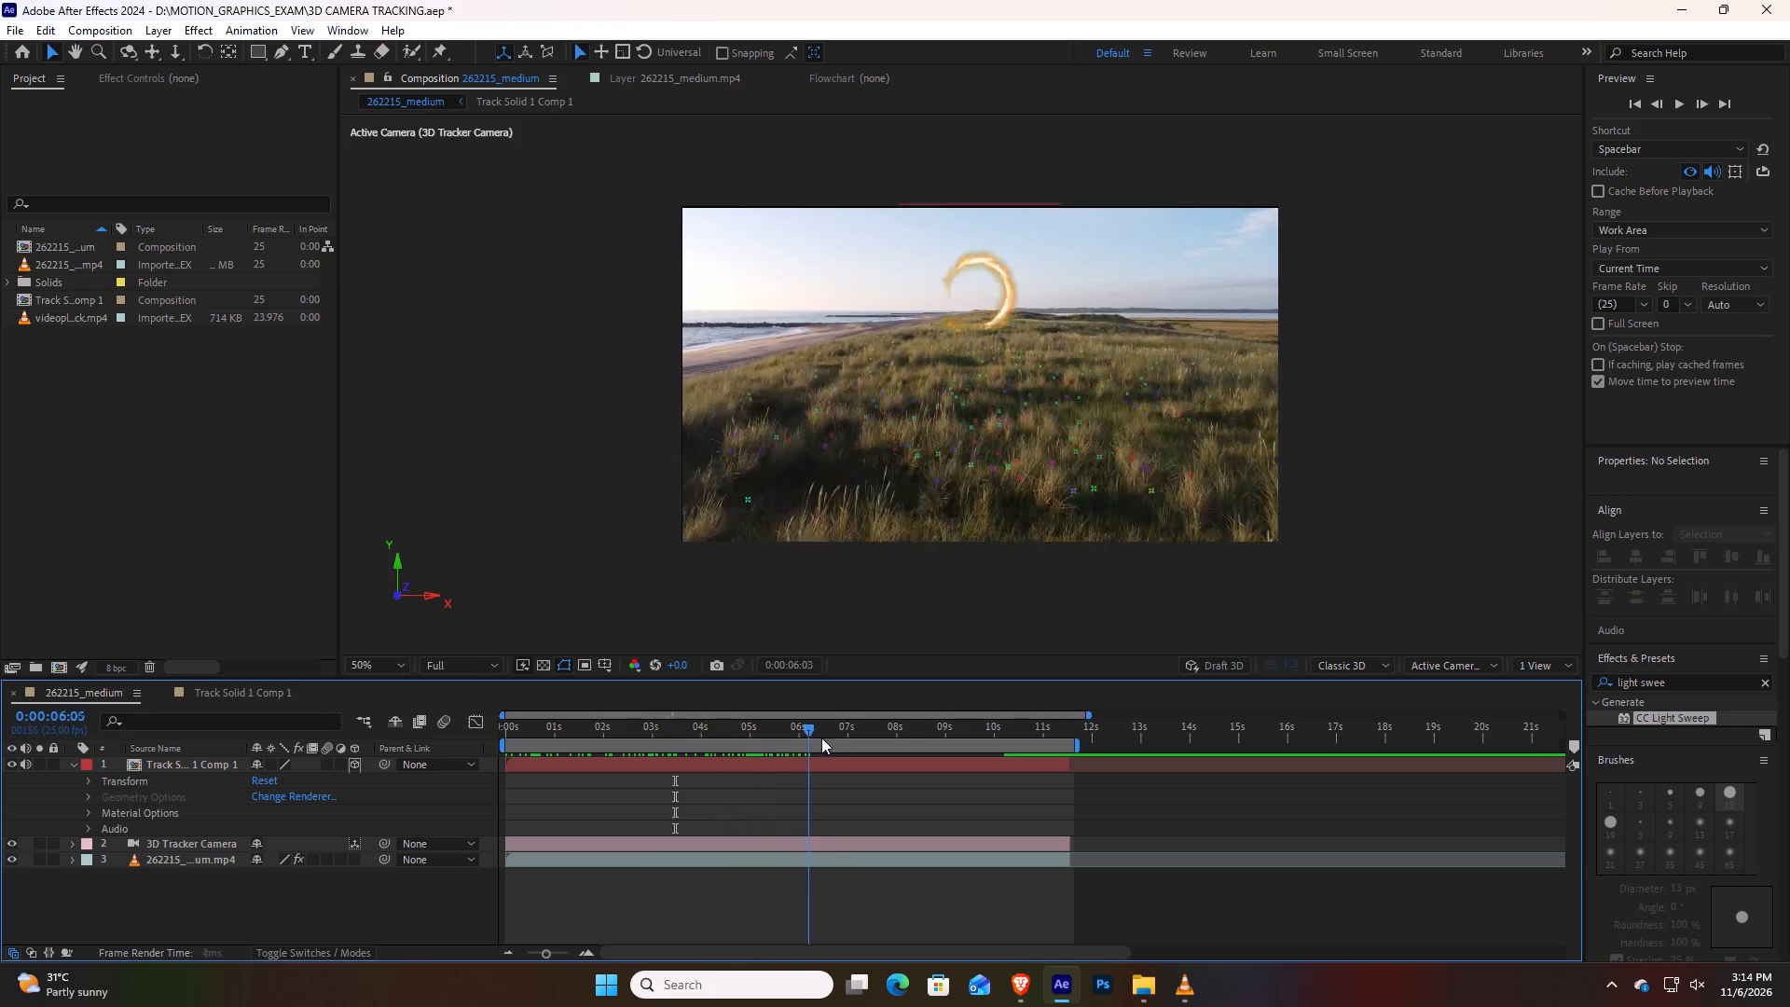
{"action": "left_click_drag", "start_coordinate": [821, 738], "coordinate": [783, 774]}
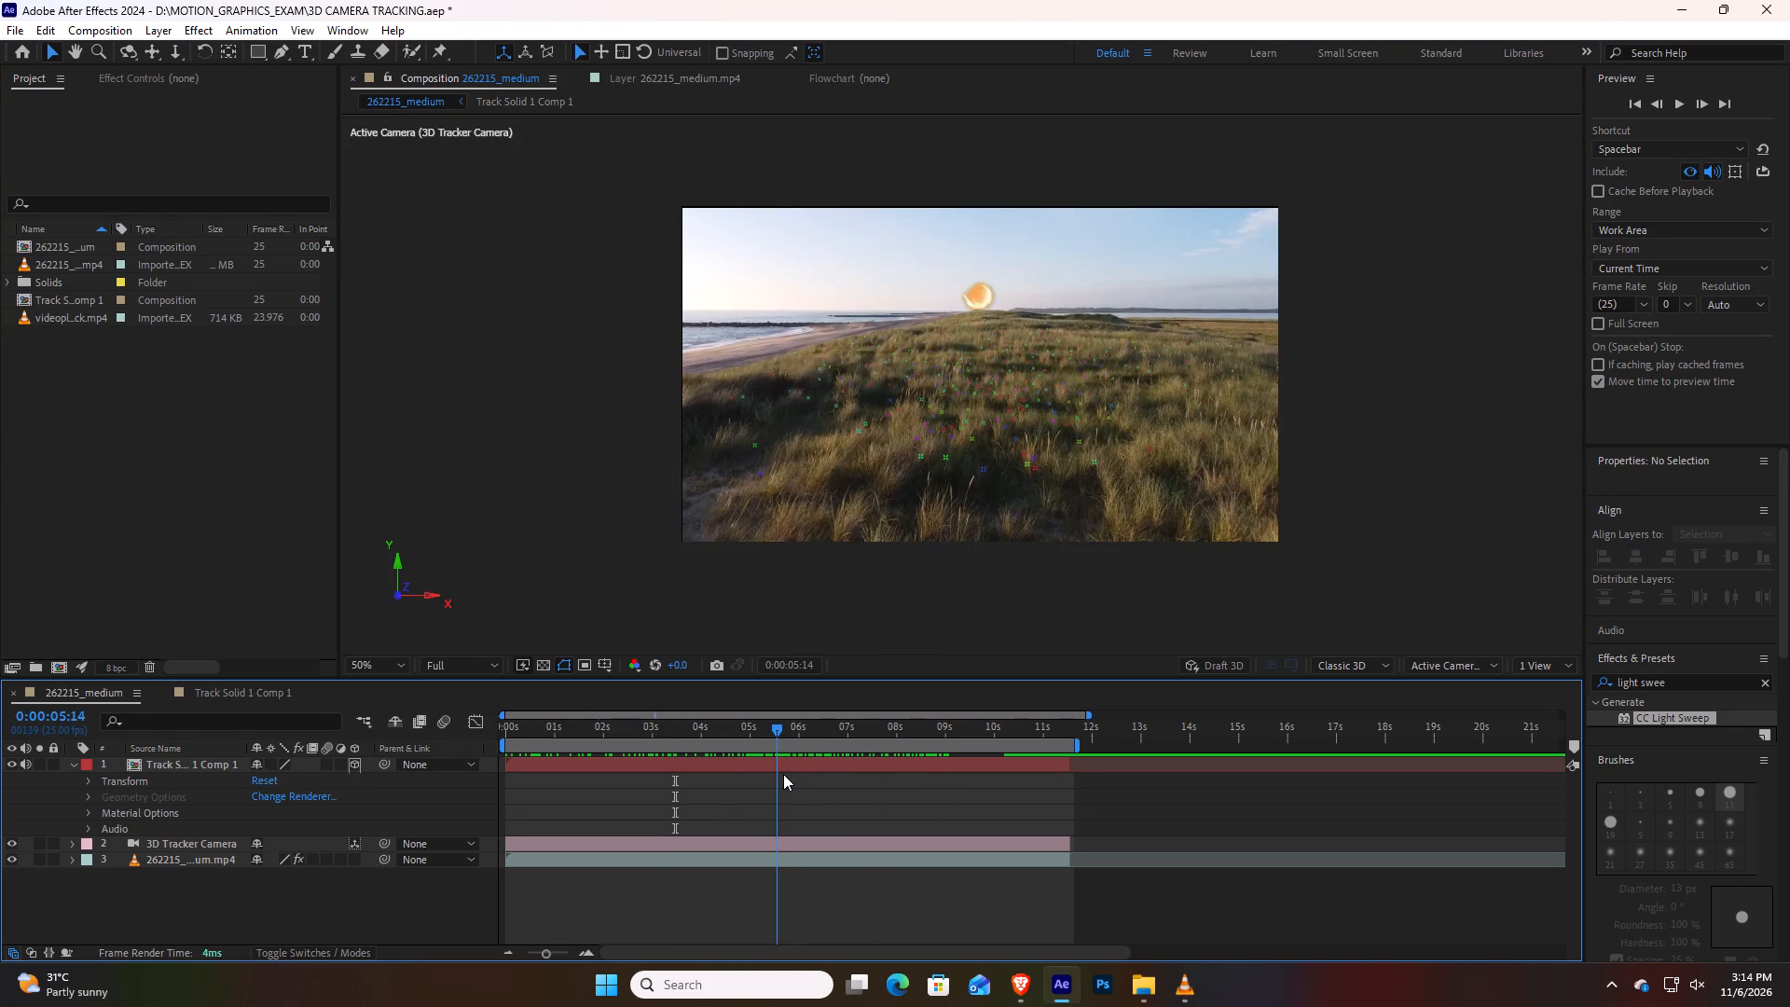
{"action": "left_click_drag", "start_coordinate": [783, 774], "coordinate": [769, 779]}
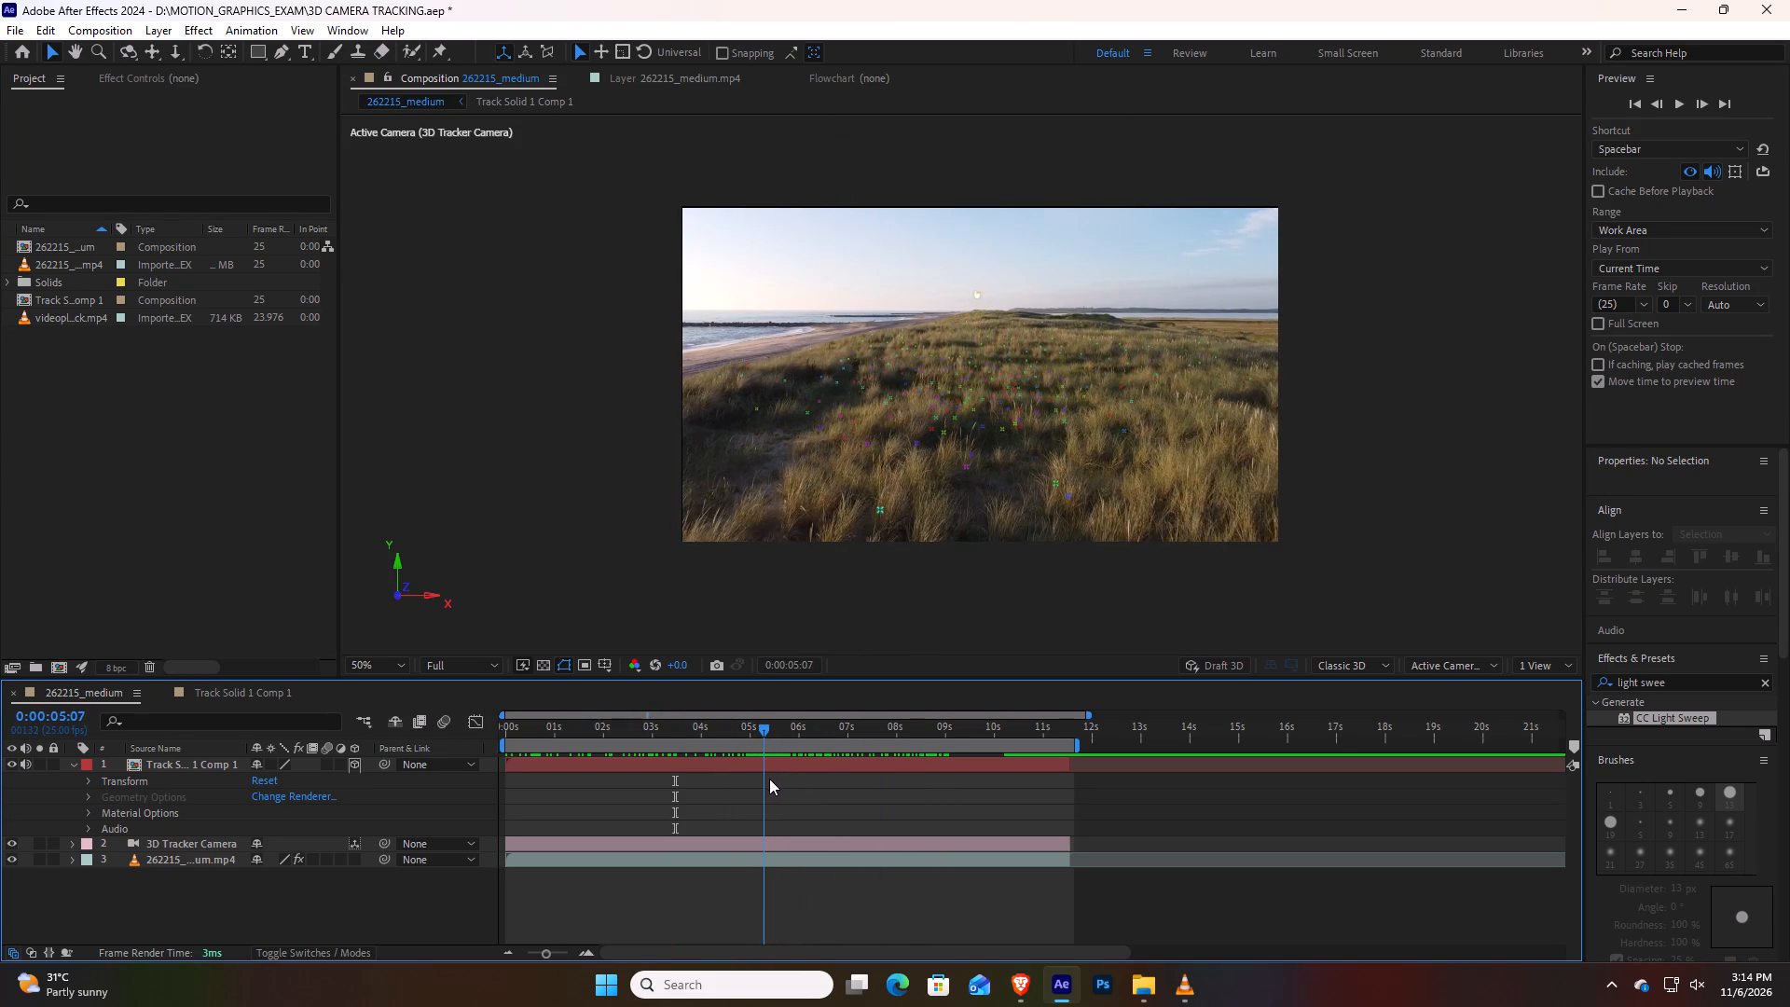
{"action": "left_click_drag", "start_coordinate": [769, 779], "coordinate": [759, 781]}
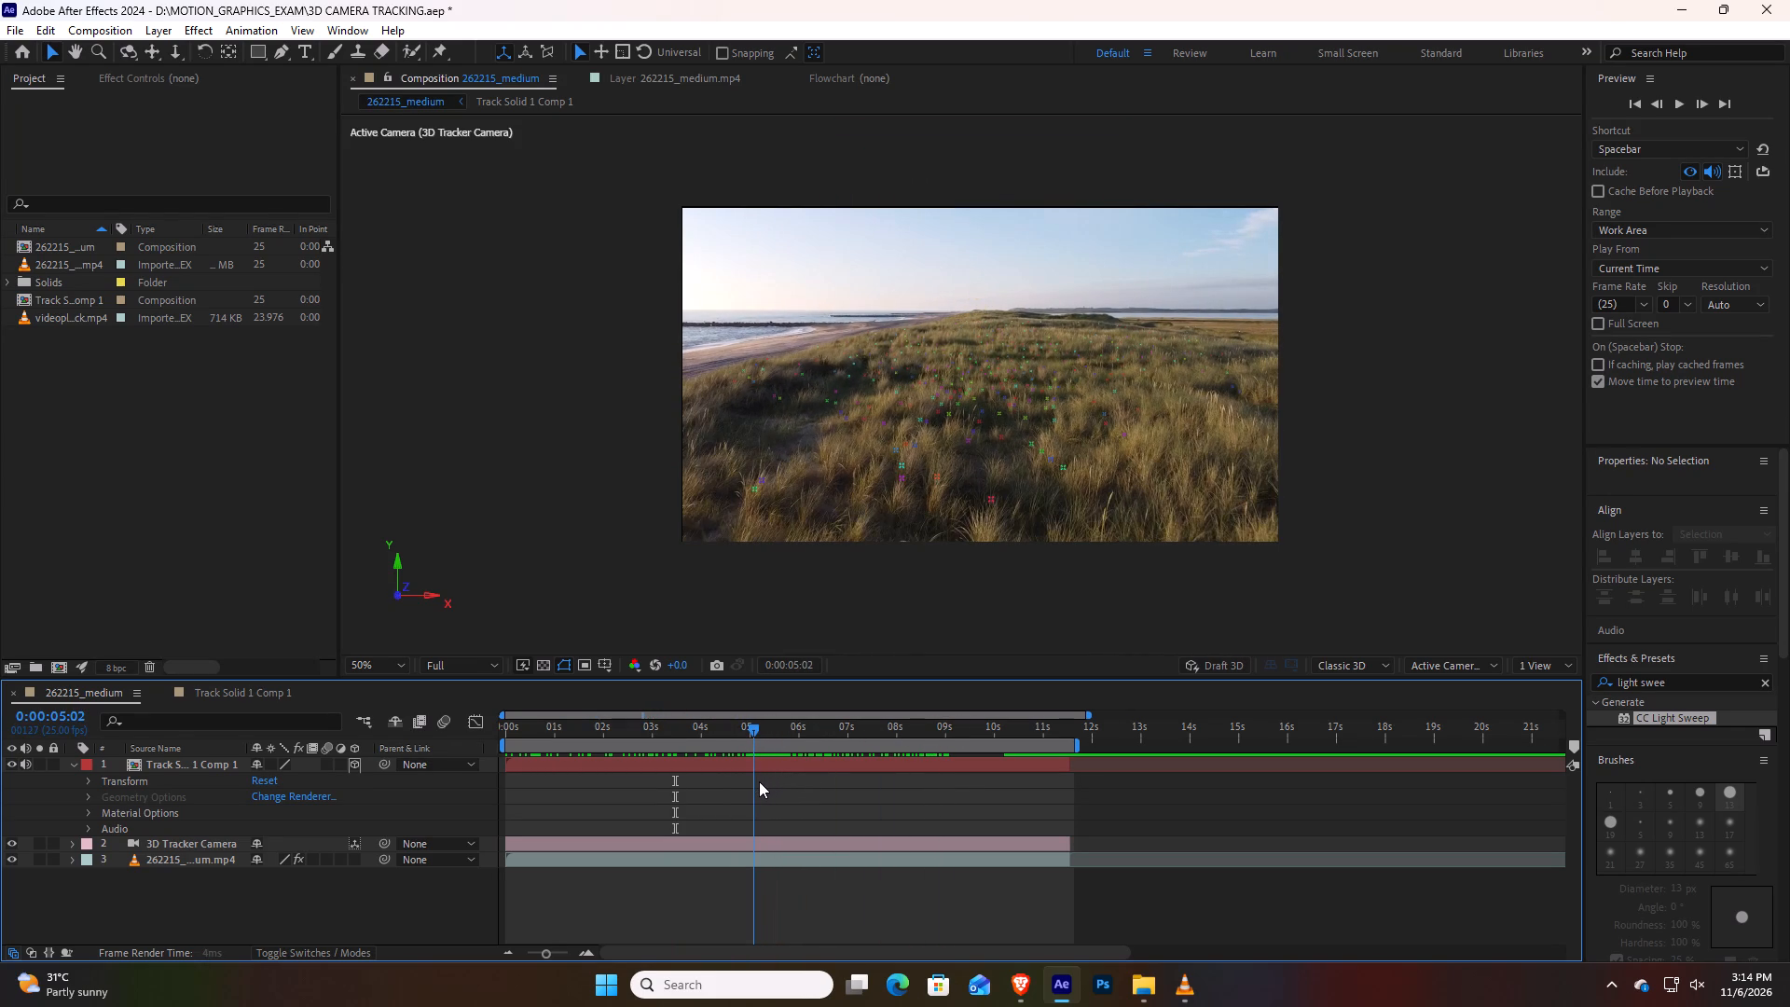
{"action": "left_click_drag", "start_coordinate": [759, 781], "coordinate": [762, 781]}
{"action": "left_click", "coordinate": [771, 850]}
{"action": "left_click", "coordinate": [776, 864]}
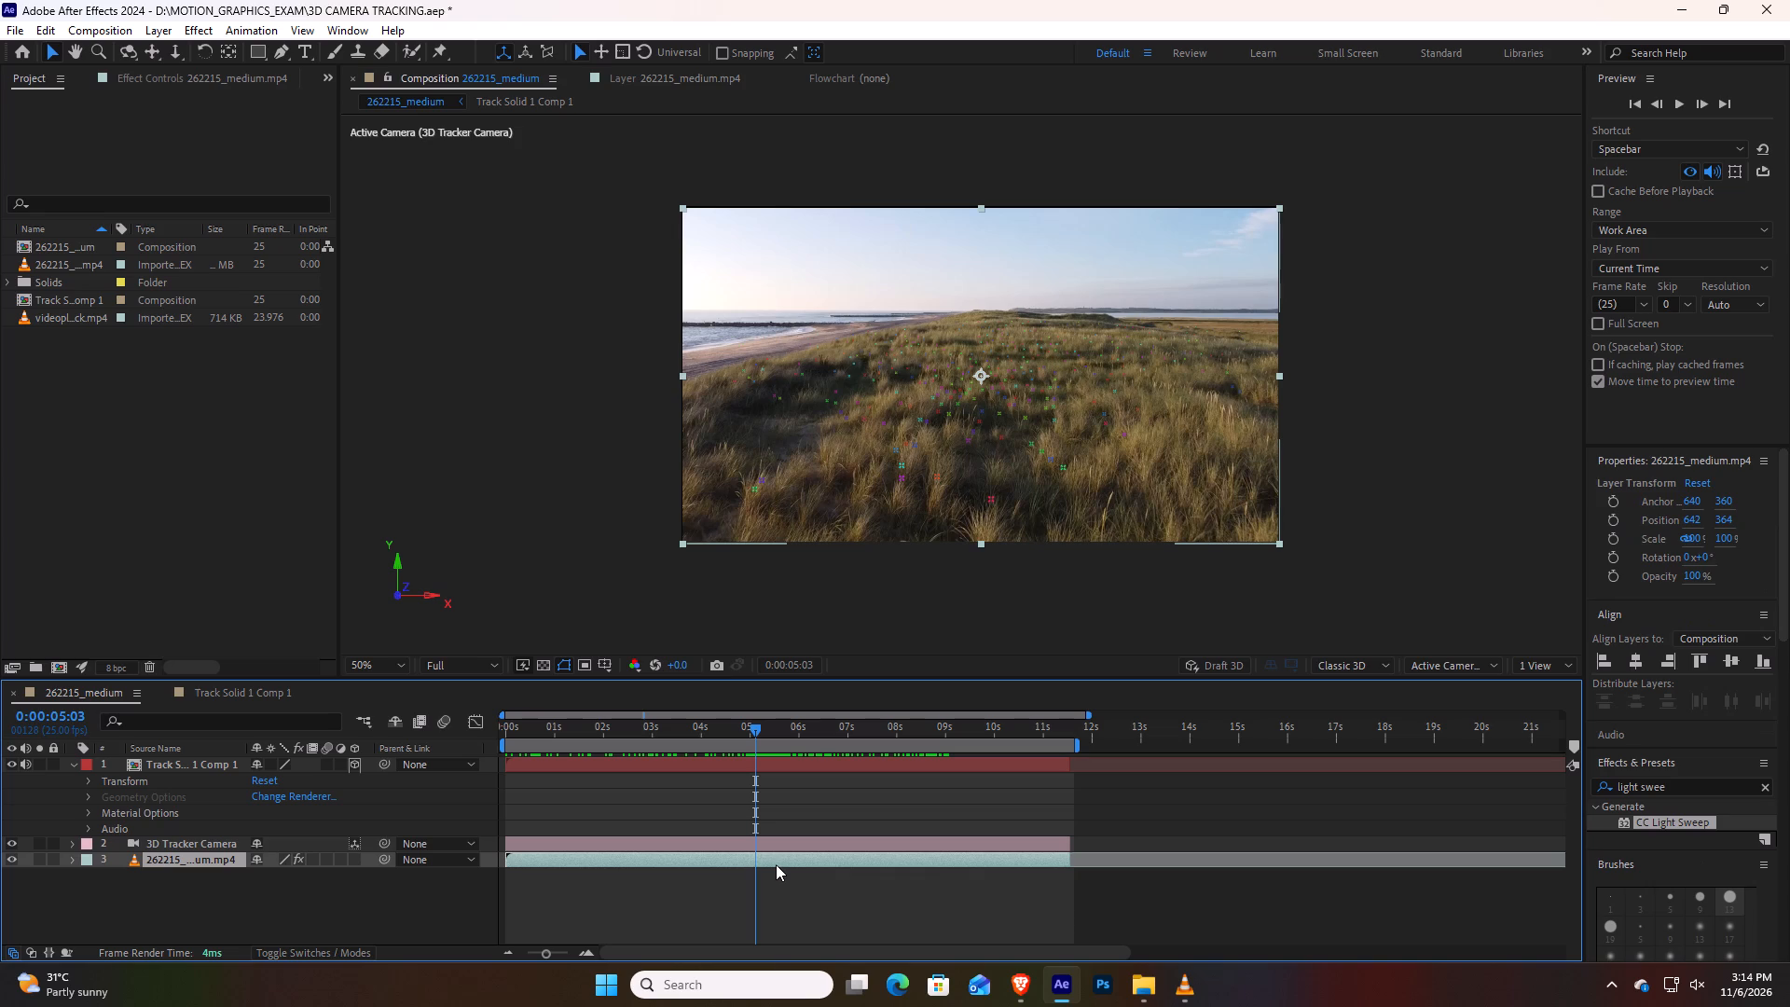
{"action": "key", "text": "ctrl+d"}
{"action": "key", "text": "ctrl+z"}
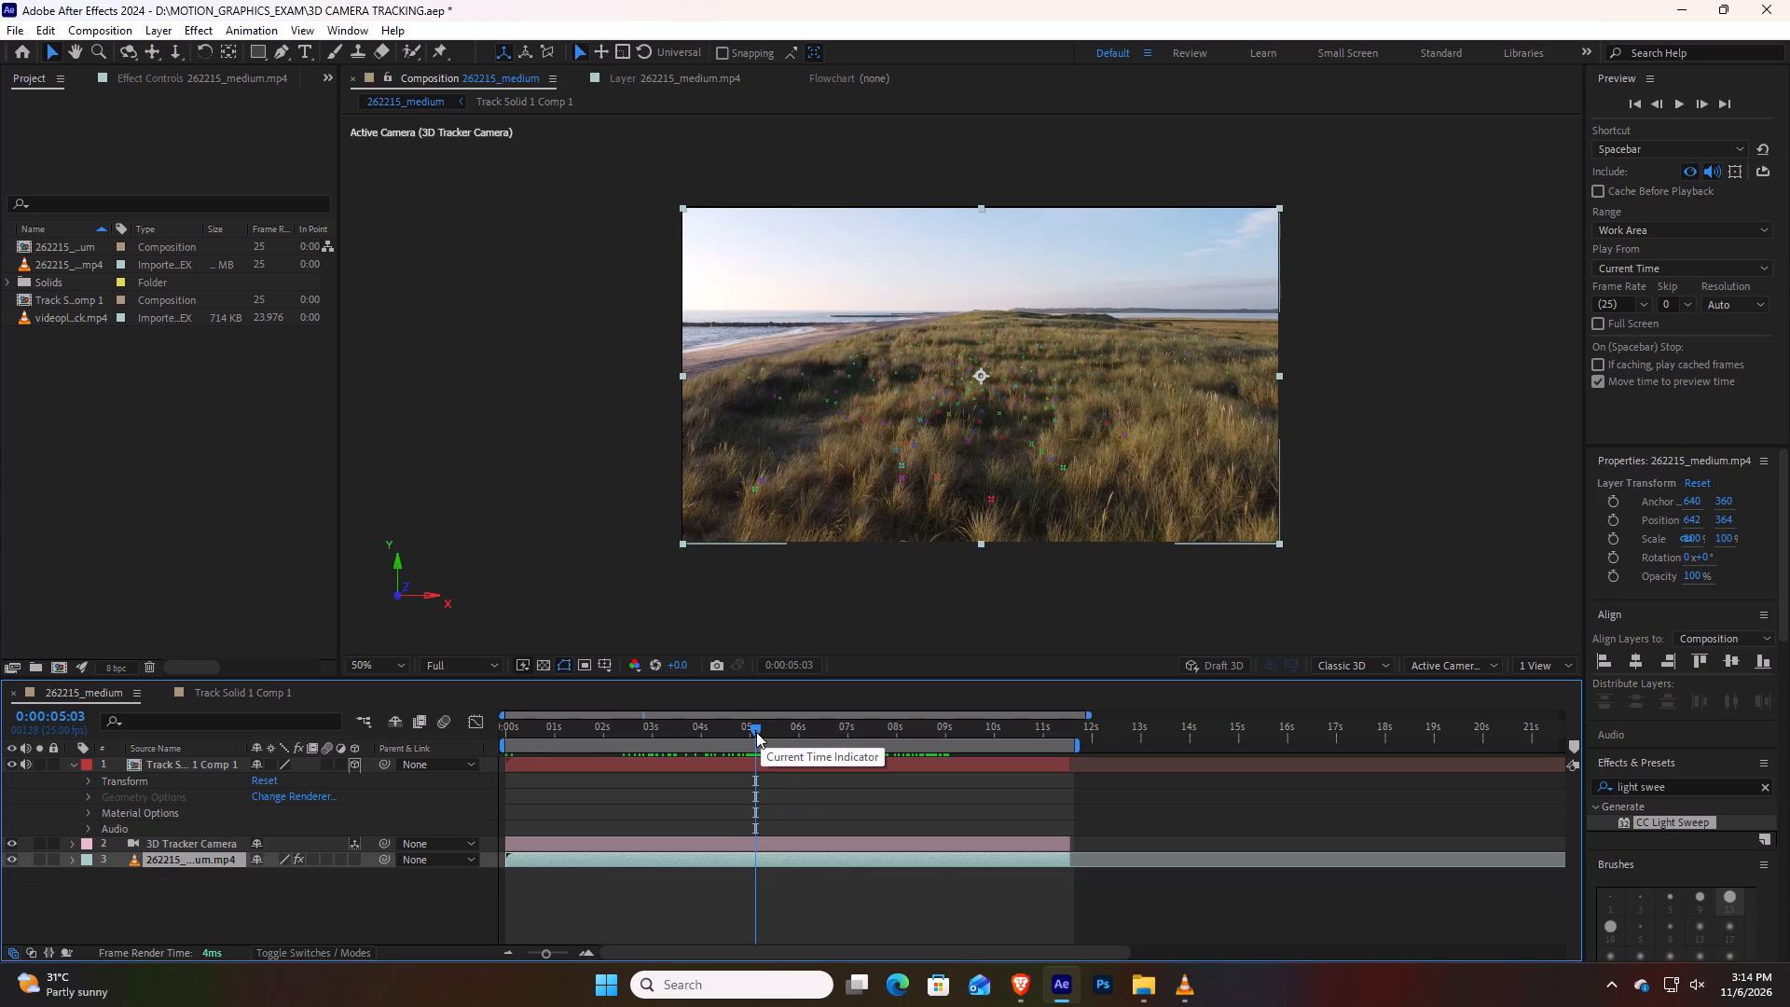
{"action": "key", "text": "ctrl+shift+d"}
Split the later beach footage segment again at 0:00:06:14, where the portal ring is partly drawn.
{"action": "left_click_drag", "start_coordinate": [753, 728], "coordinate": [763, 767]}
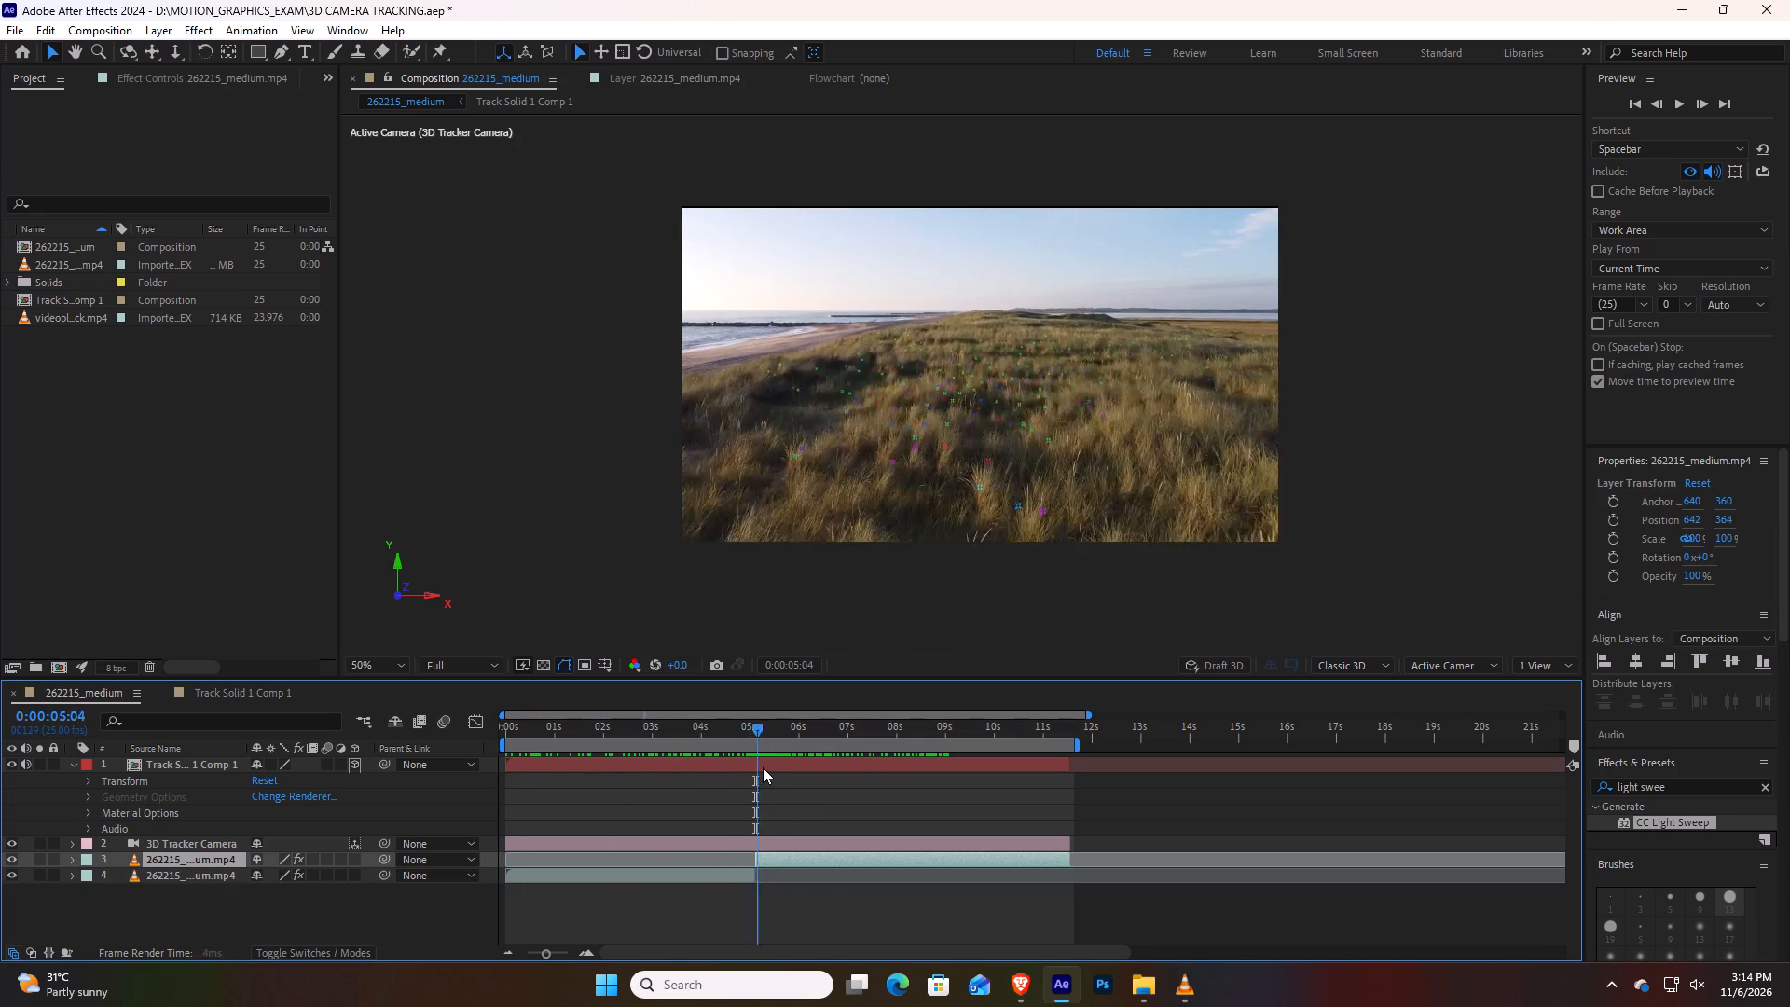
{"action": "left_click_drag", "start_coordinate": [763, 767], "coordinate": [759, 779]}
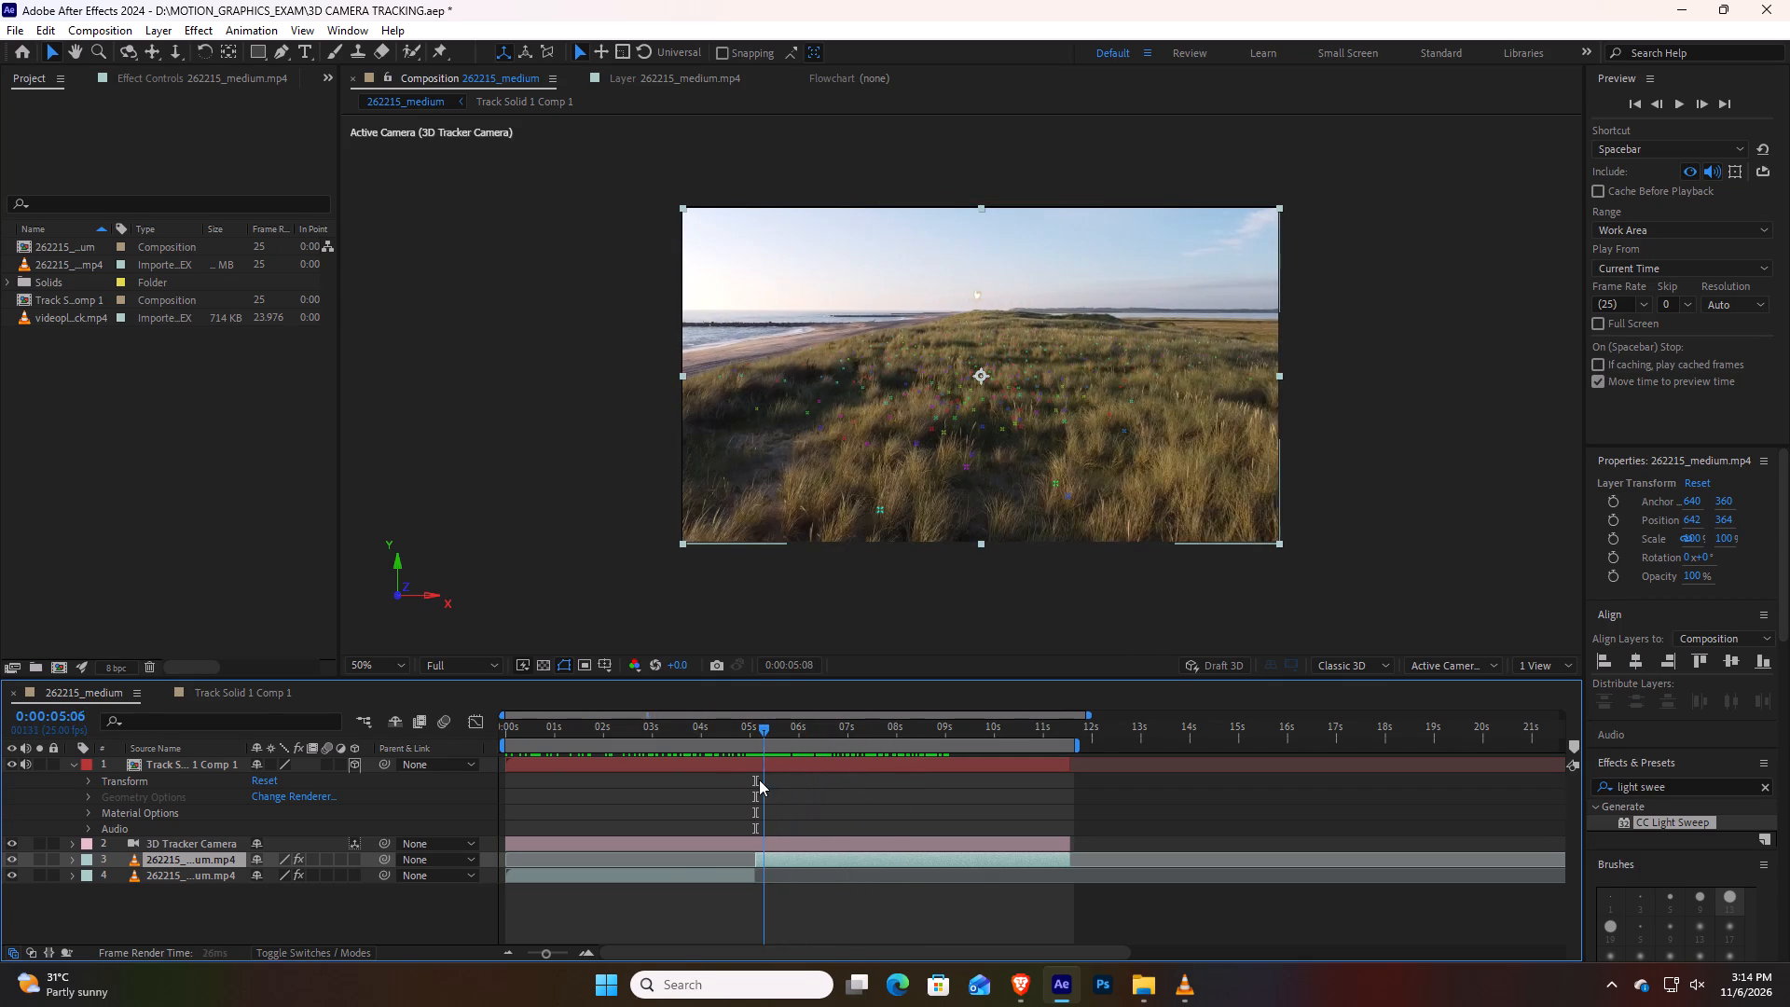
{"action": "left_click_drag", "start_coordinate": [759, 779], "coordinate": [755, 782]}
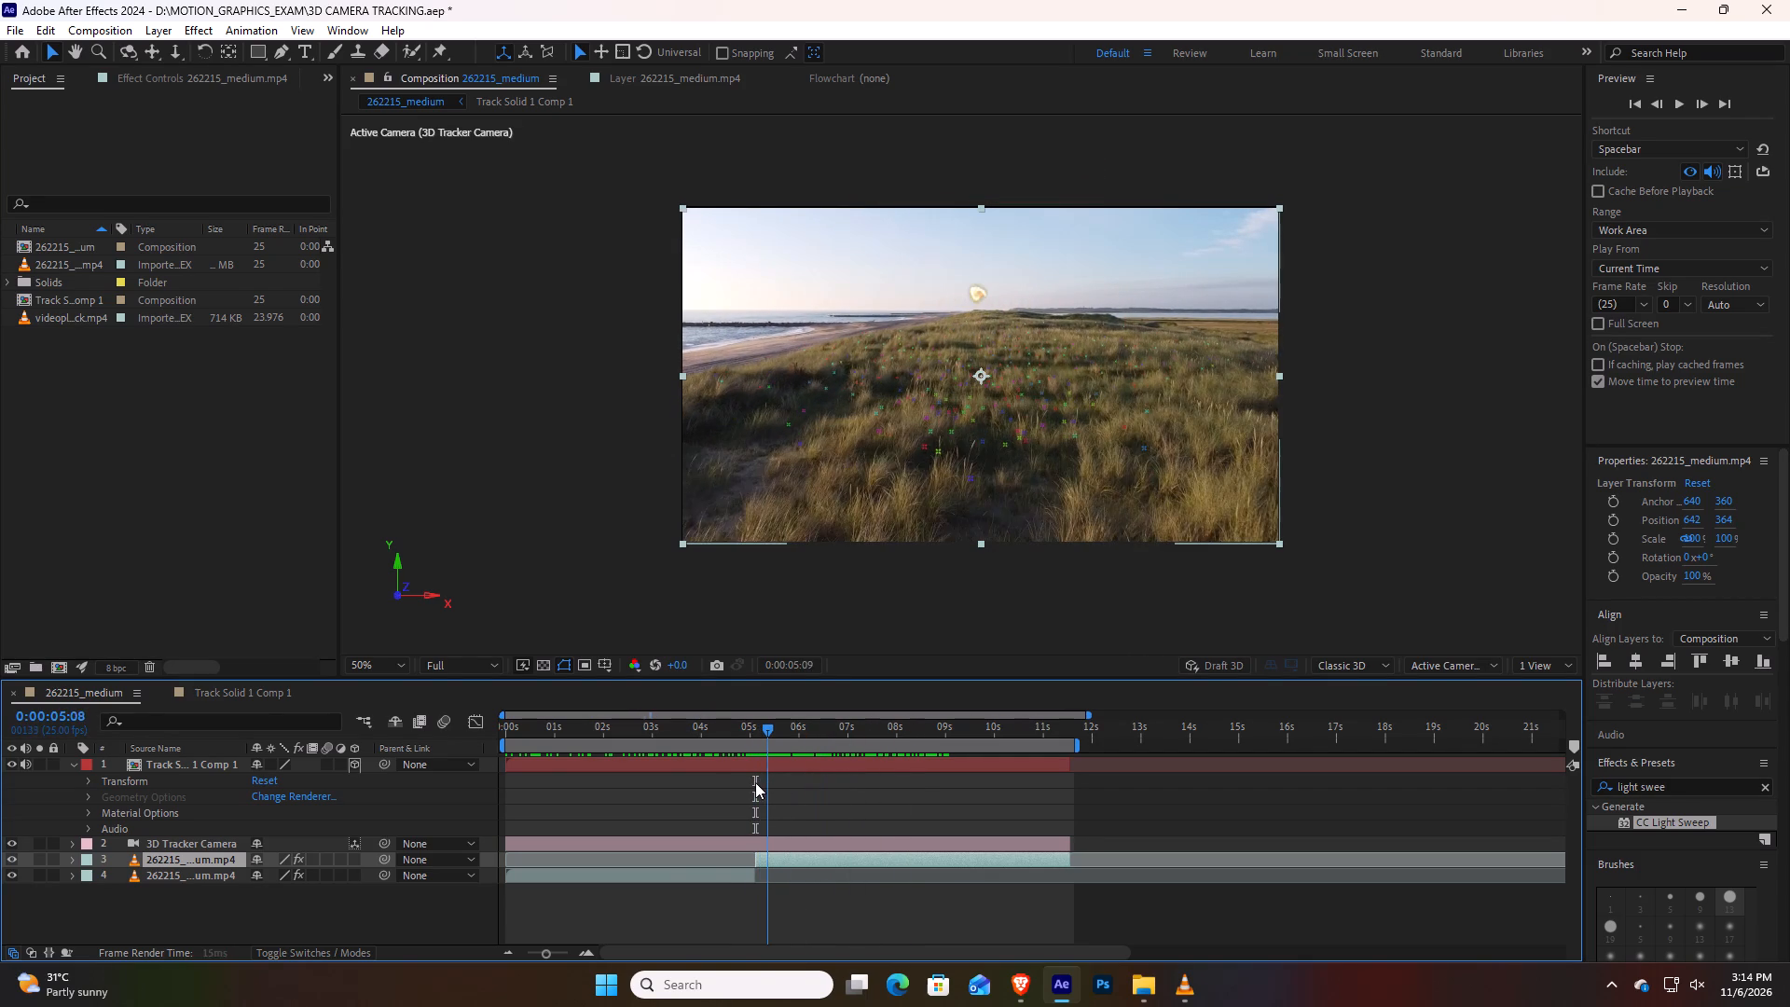
{"action": "left_click_drag", "start_coordinate": [755, 782], "coordinate": [823, 781]}
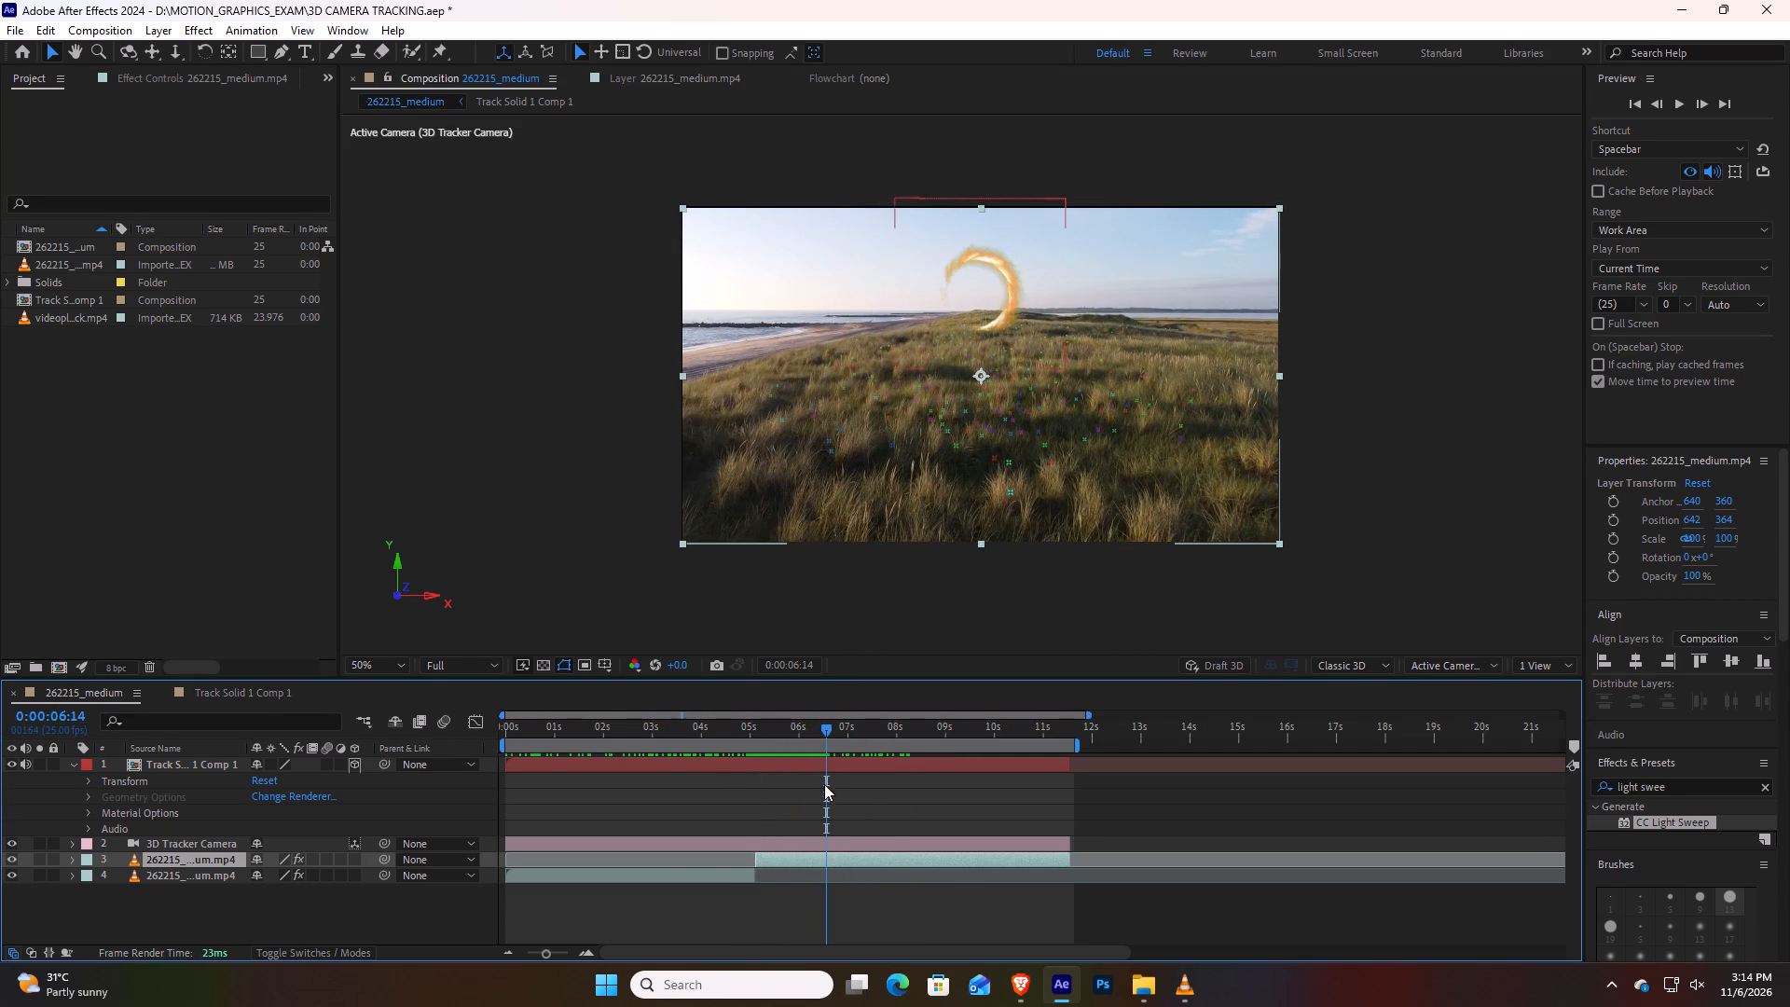
{"action": "key", "text": "ctrl+shift+d"}
Draw a closed Pen tool mask along the inside of the portal ring on the beach footage segment starting at 0:00:06:14.
{"action": "left_click", "coordinate": [880, 862]}
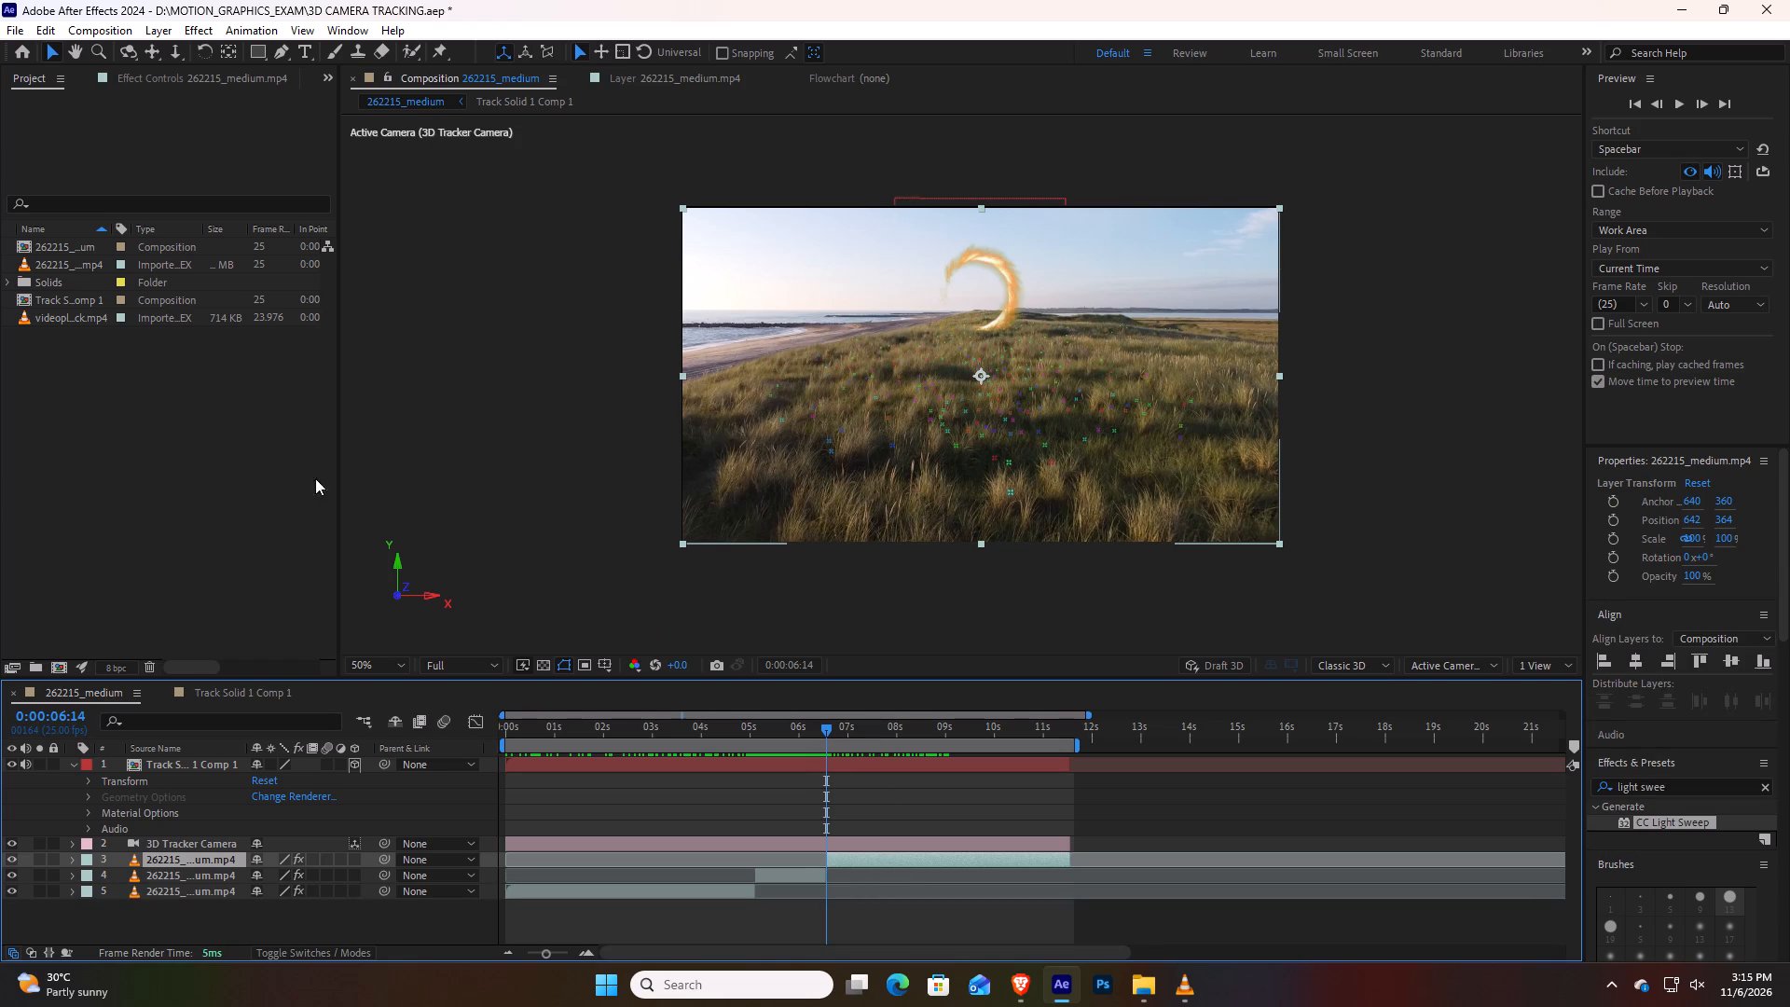
{"action": "left_click", "coordinate": [285, 57]}
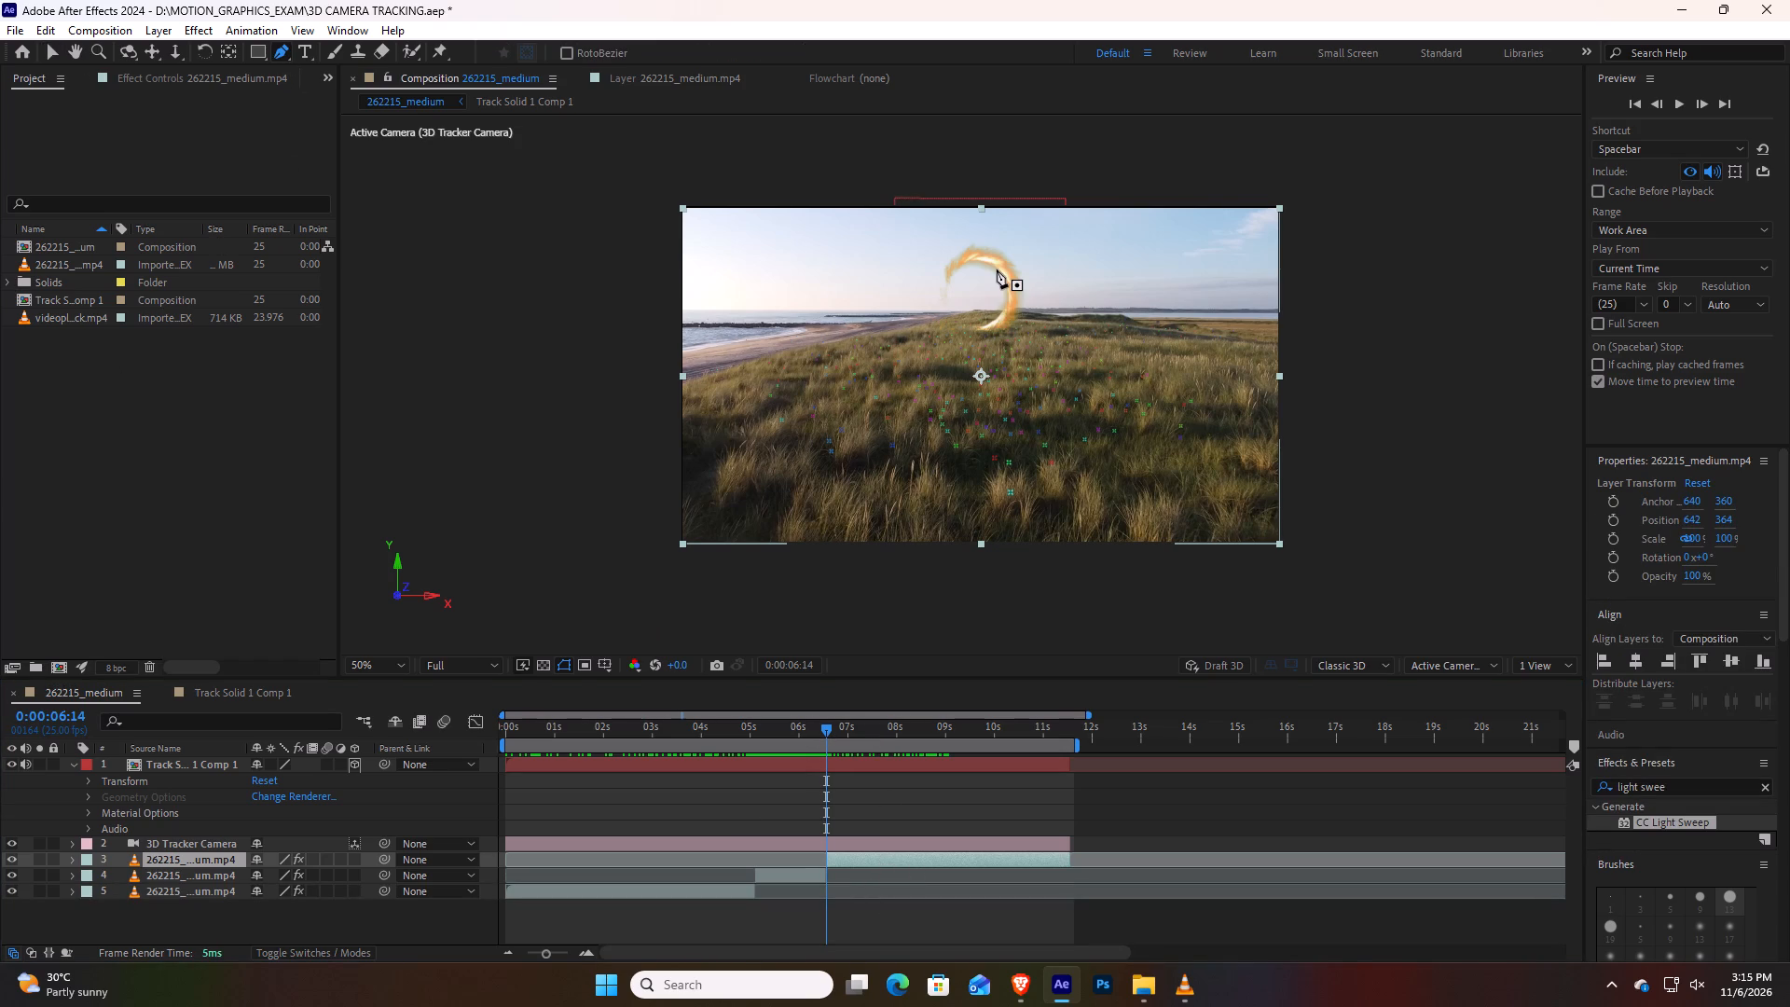
{"action": "left_click", "coordinate": [997, 267]}
{"action": "left_click", "coordinate": [980, 261]}
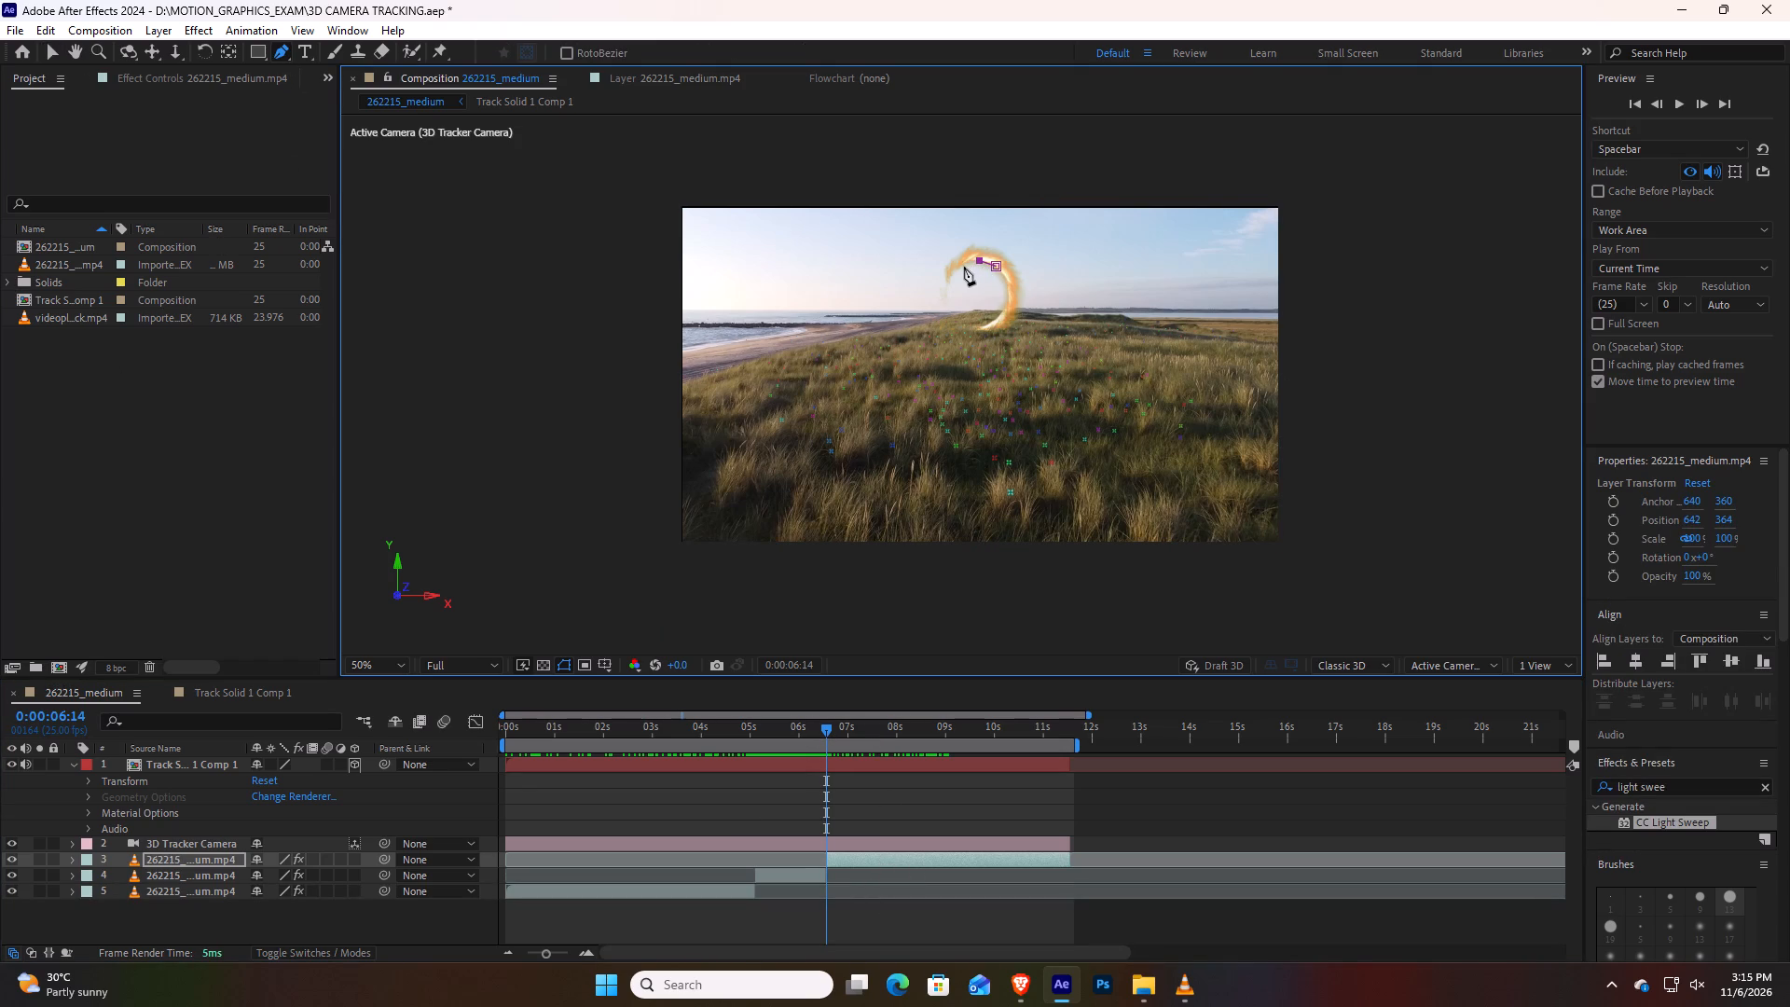
{"action": "left_click", "coordinate": [955, 269]}
{"action": "left_click", "coordinate": [948, 285]}
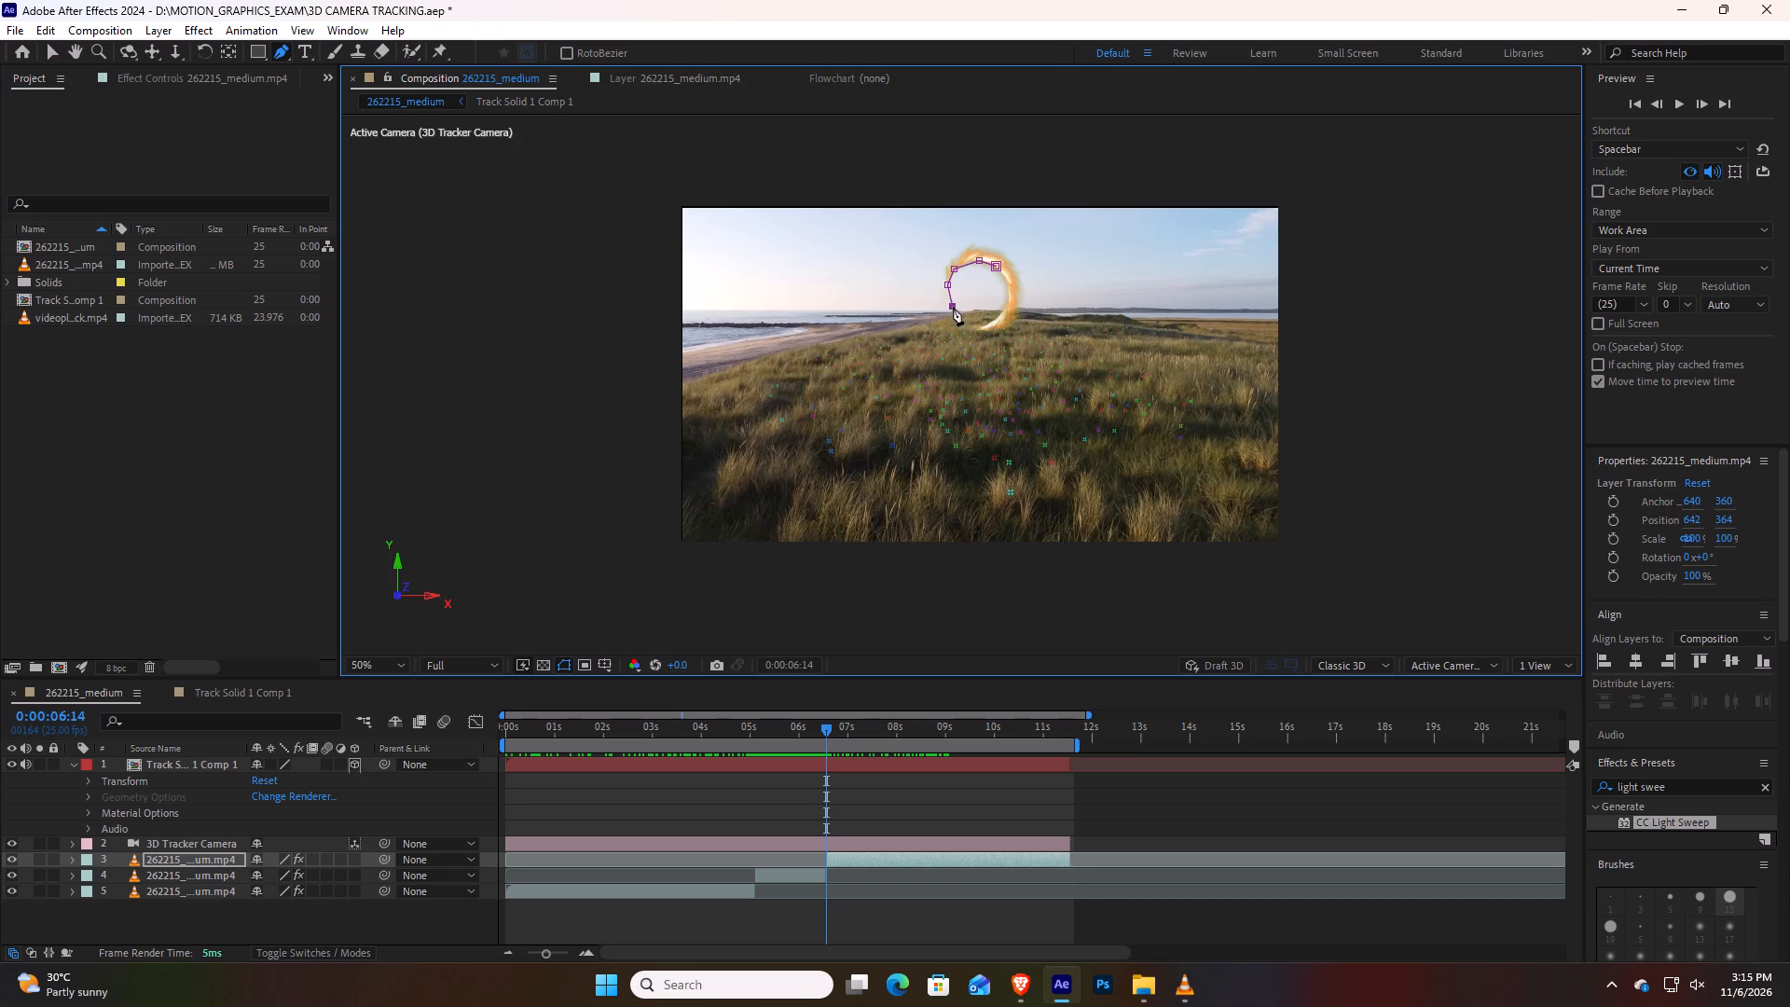
{"action": "left_click", "coordinate": [953, 307]}
{"action": "left_click", "coordinate": [961, 321]}
{"action": "left_click", "coordinate": [981, 326]}
{"action": "left_click", "coordinate": [998, 316]}
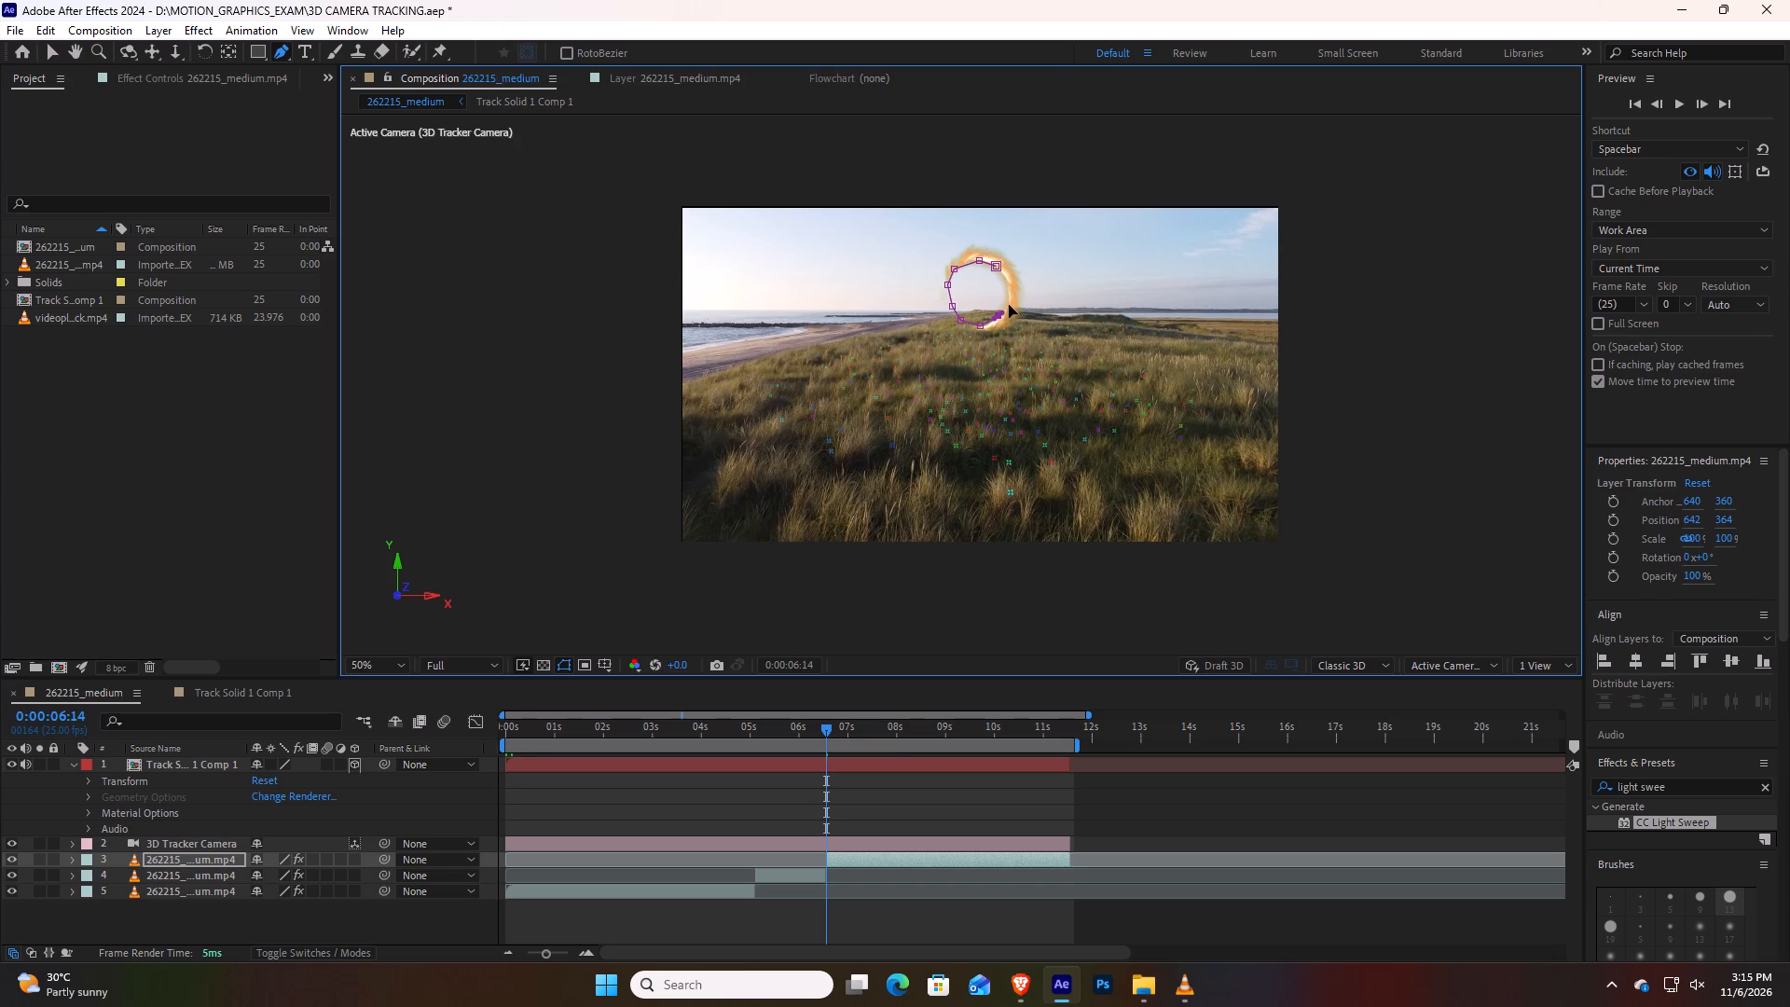
{"action": "left_click", "coordinate": [1008, 287]}
{"action": "left_click", "coordinate": [1003, 274]}
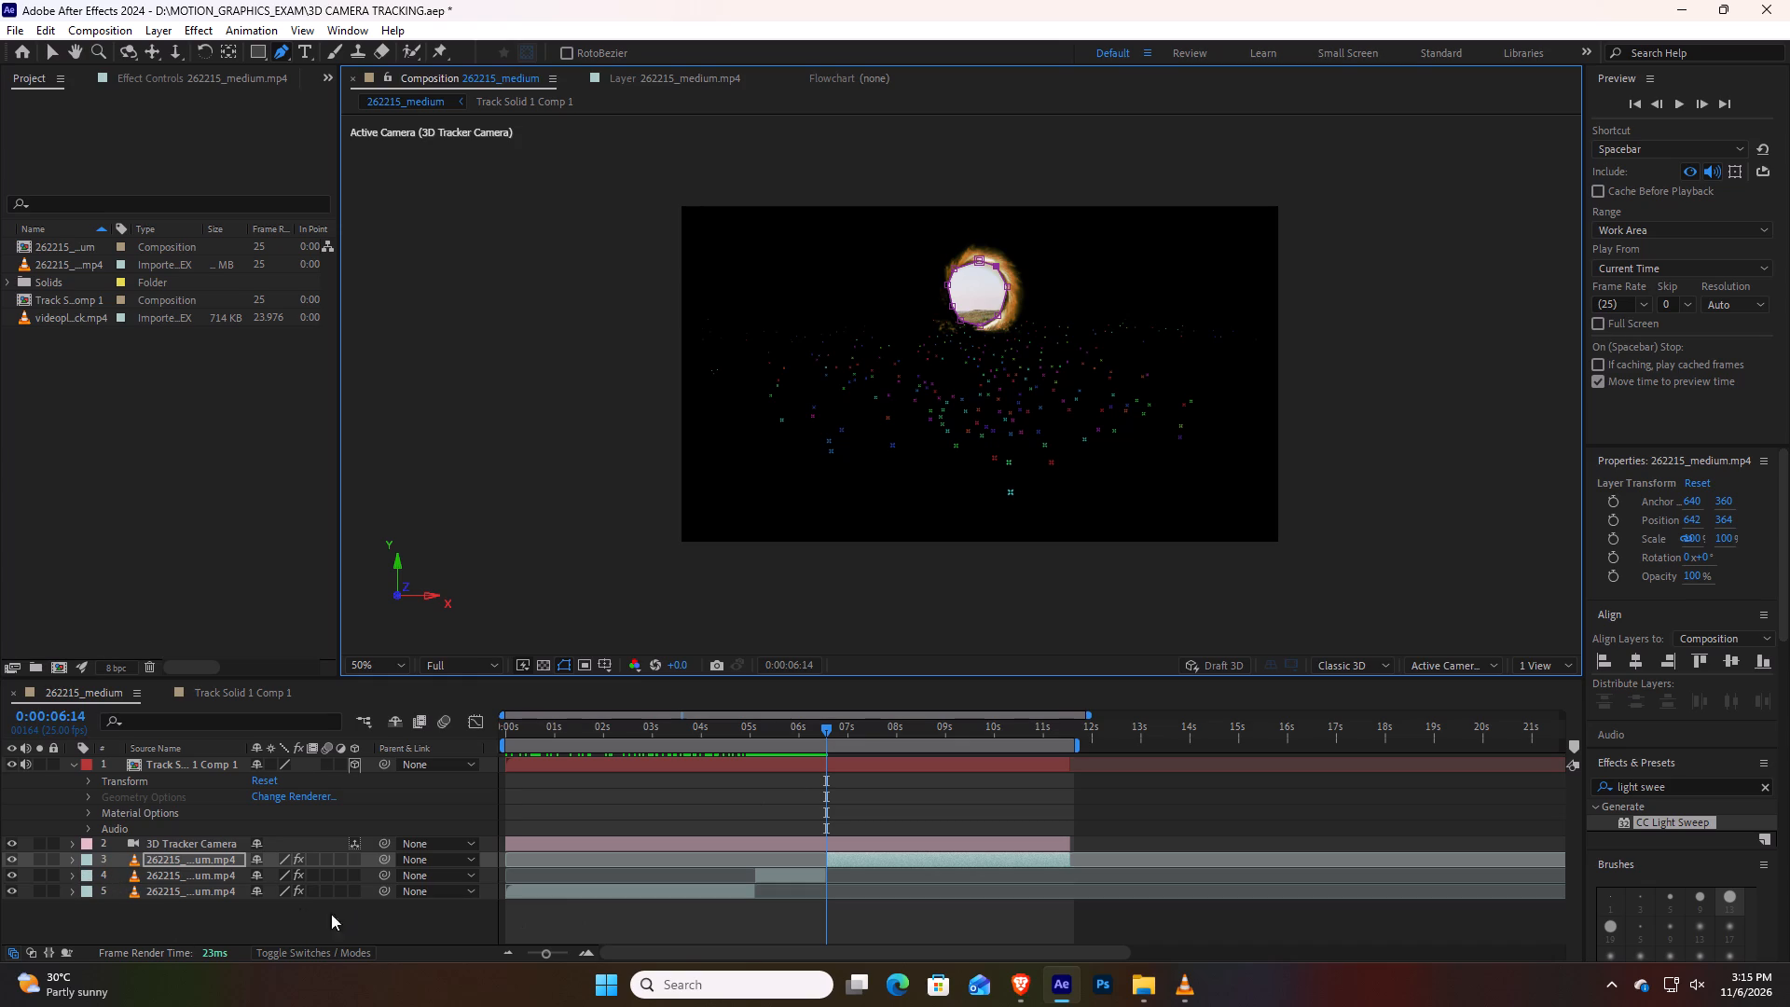
Invert Mask 1 on the last beach footage segment so the area inside the portal ring is cut out.
{"action": "left_click", "coordinate": [70, 858]}
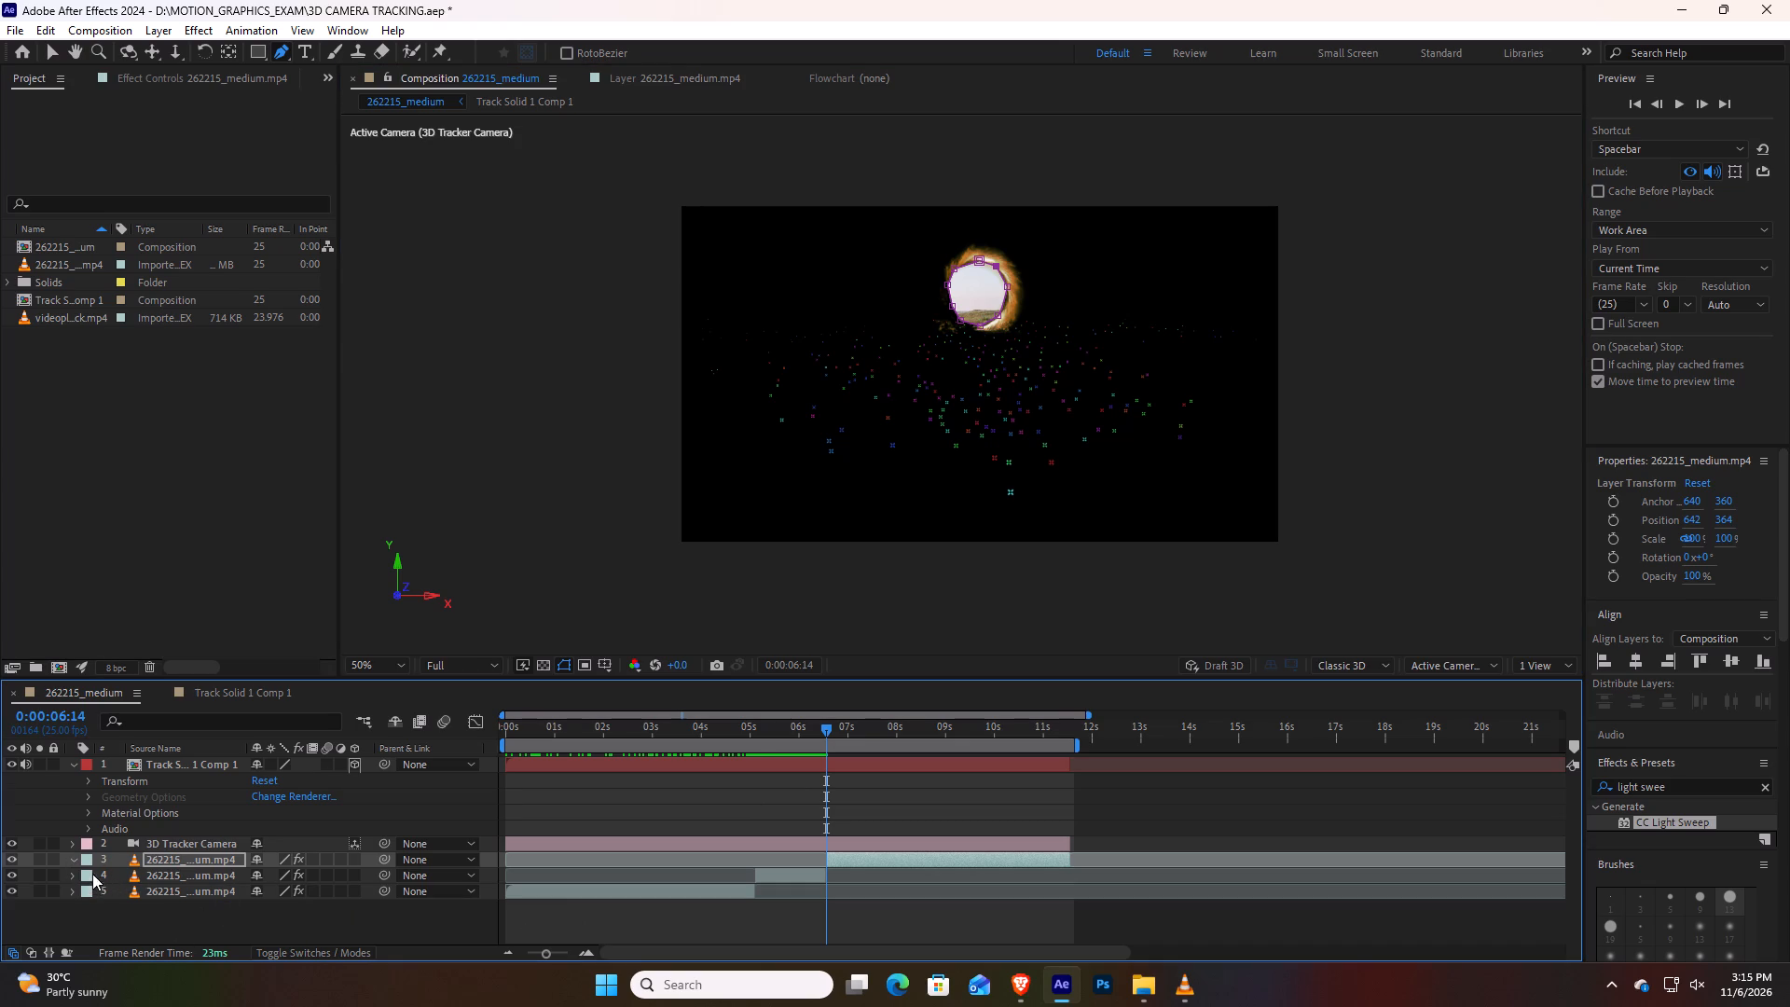
{"action": "left_click", "coordinate": [89, 874]}
{"action": "left_click", "coordinate": [317, 891]}
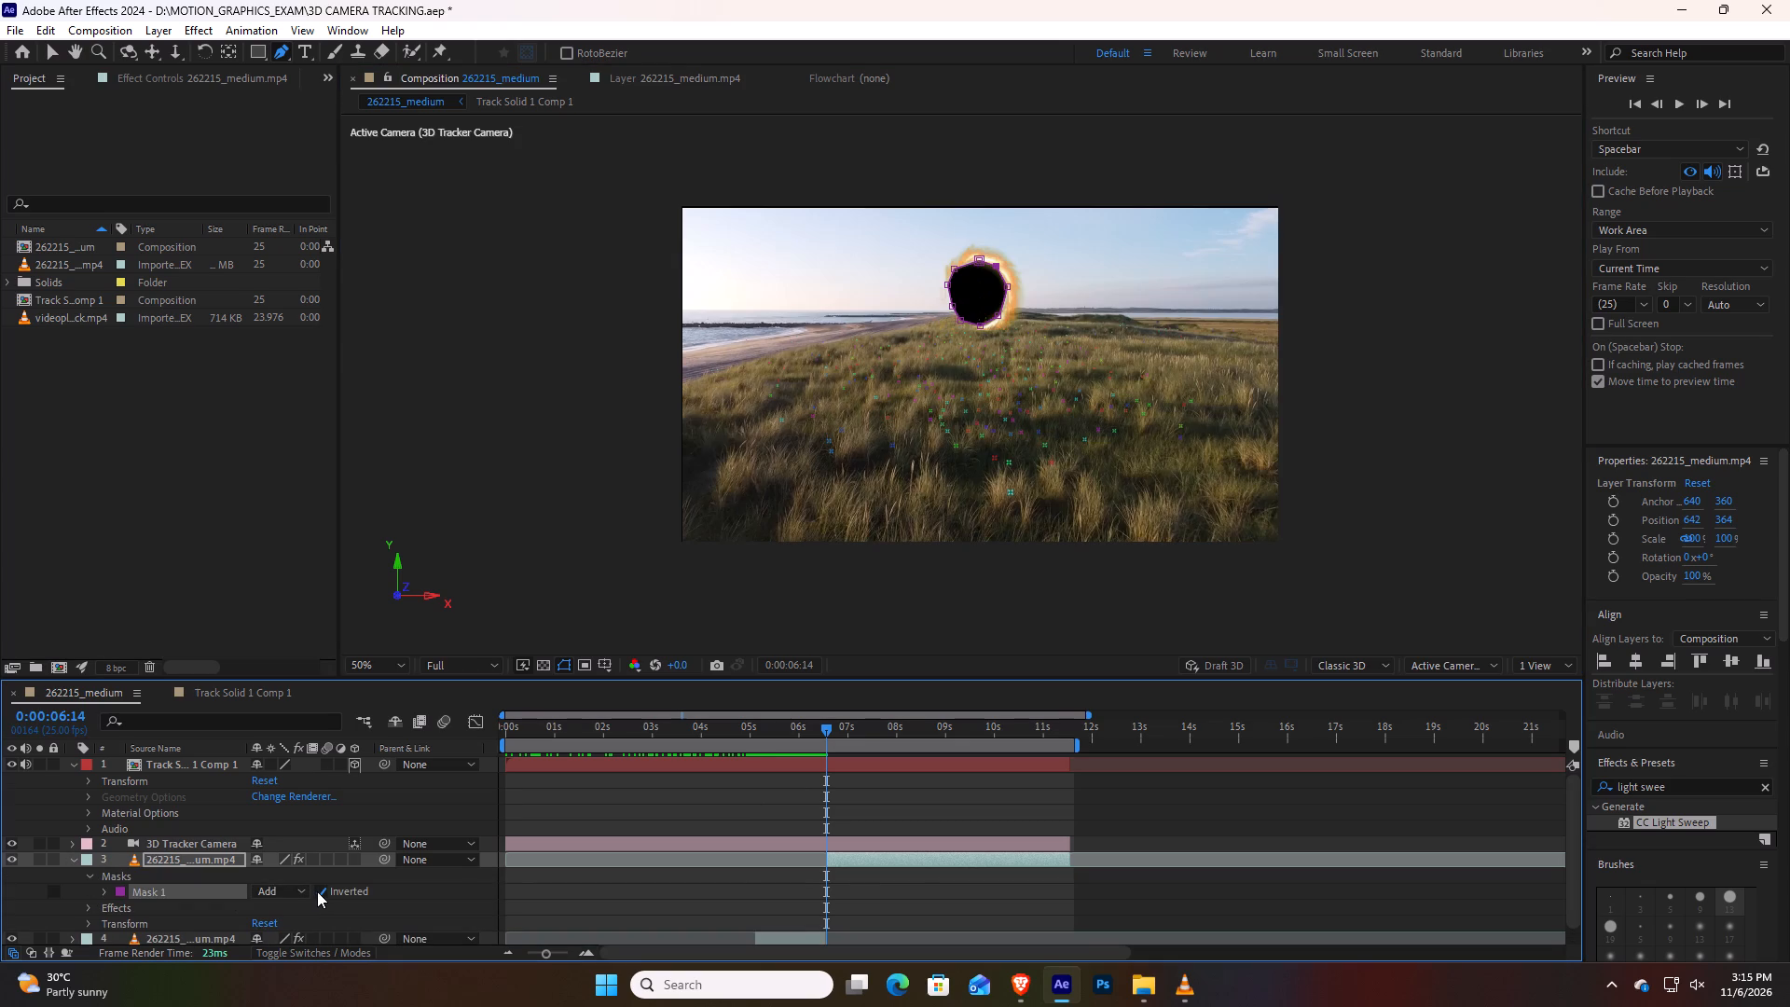
{"action": "left_click_drag", "start_coordinate": [831, 726], "coordinate": [884, 735]}
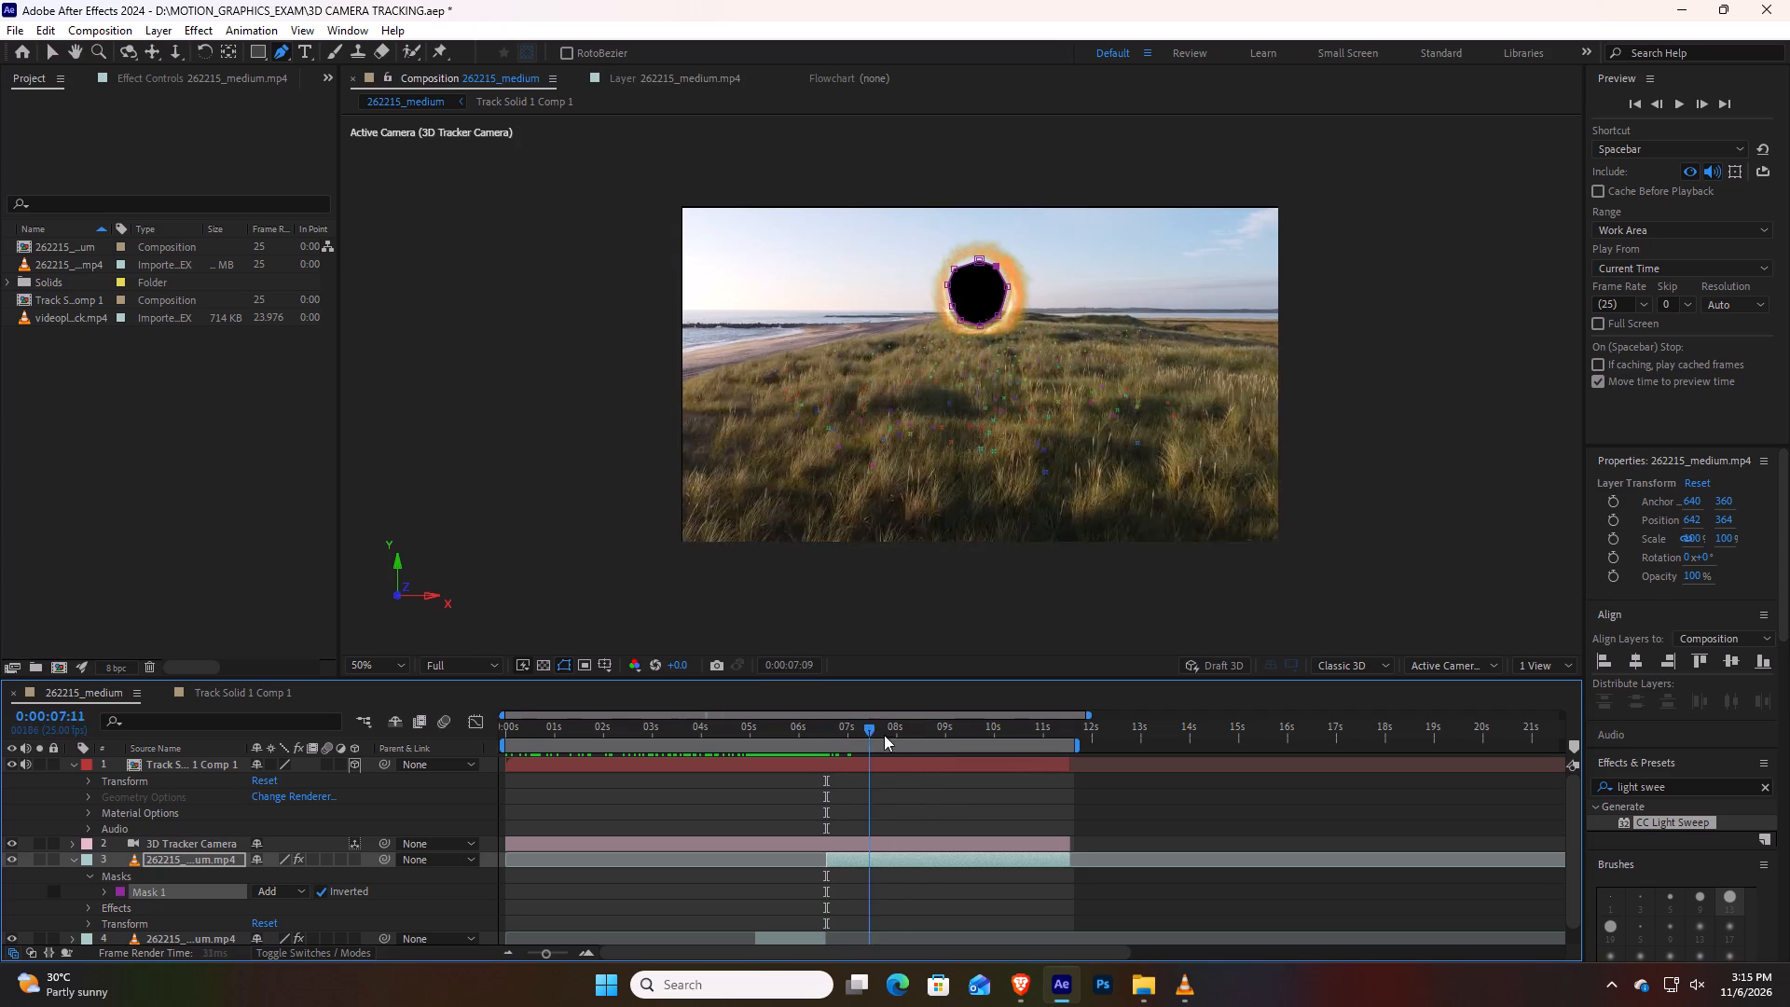
{"action": "left_click_drag", "start_coordinate": [884, 735], "coordinate": [869, 756]}
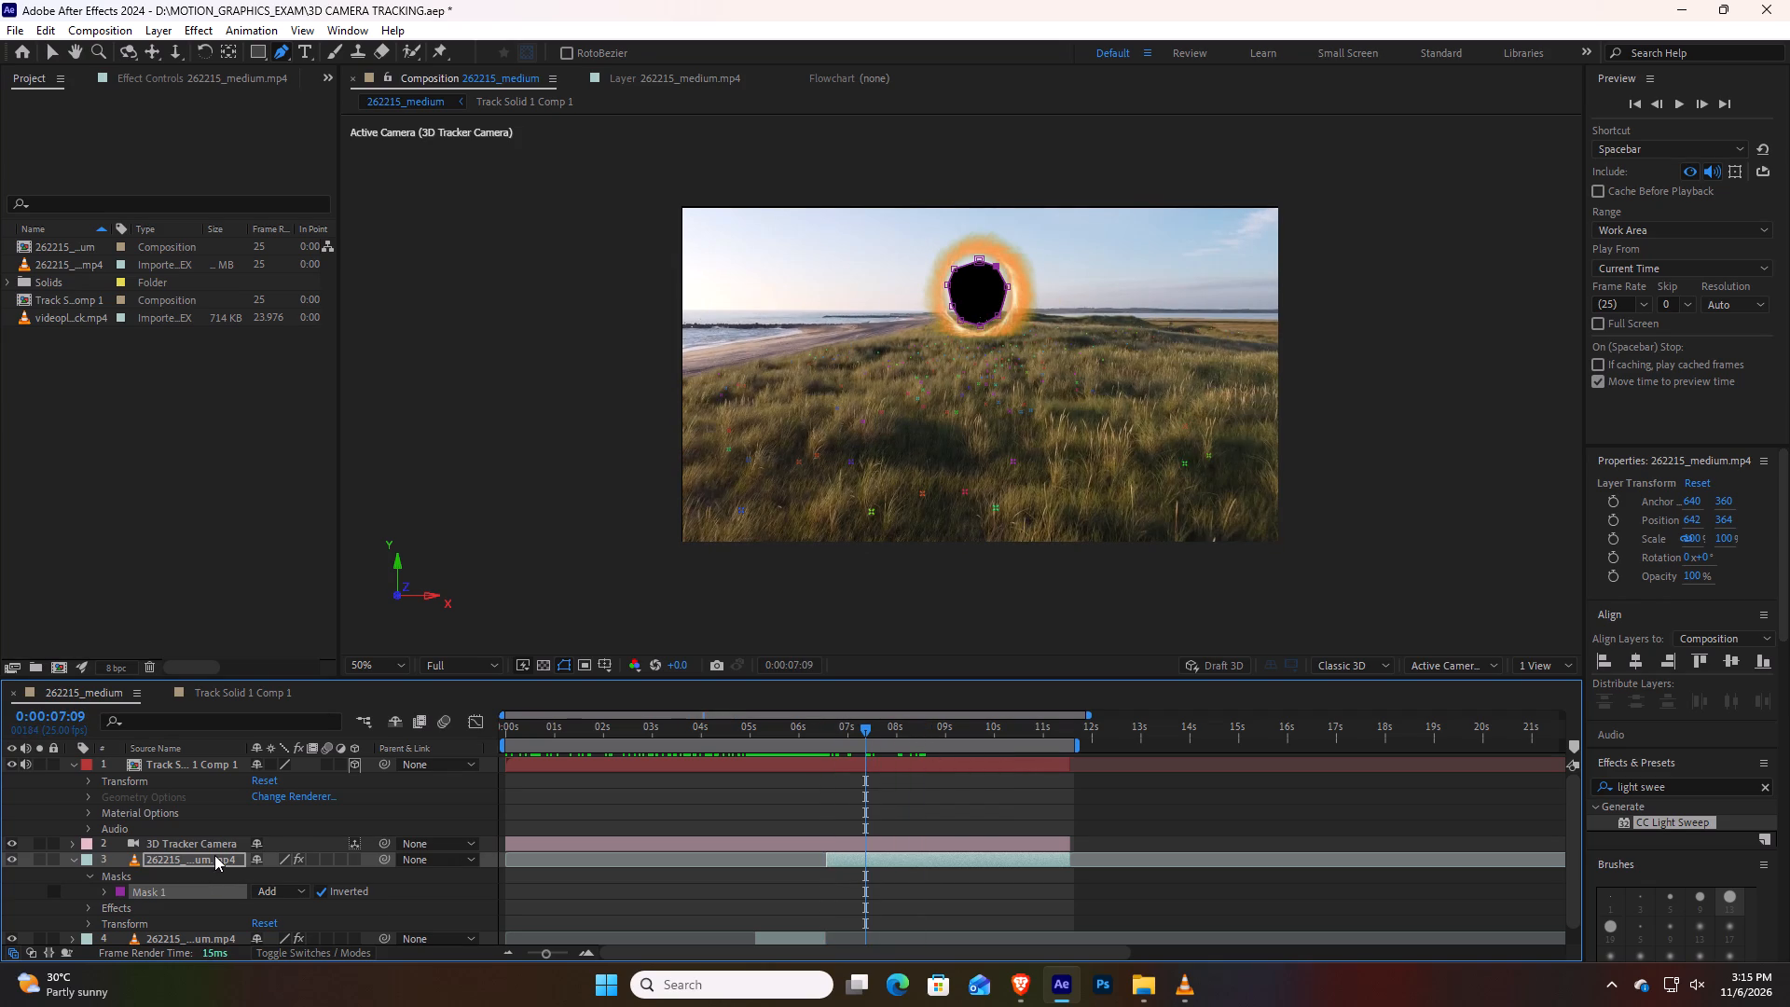
{"action": "scroll", "coordinate": [214, 855], "scroll_direction": "down", "scroll_amount": 2}
{"action": "scroll", "coordinate": [214, 855], "scroll_direction": "up", "scroll_amount": 1}
{"action": "scroll", "coordinate": [214, 855], "scroll_direction": "down", "scroll_amount": 3}
{"action": "scroll", "coordinate": [213, 855], "scroll_direction": "up", "scroll_amount": 3}
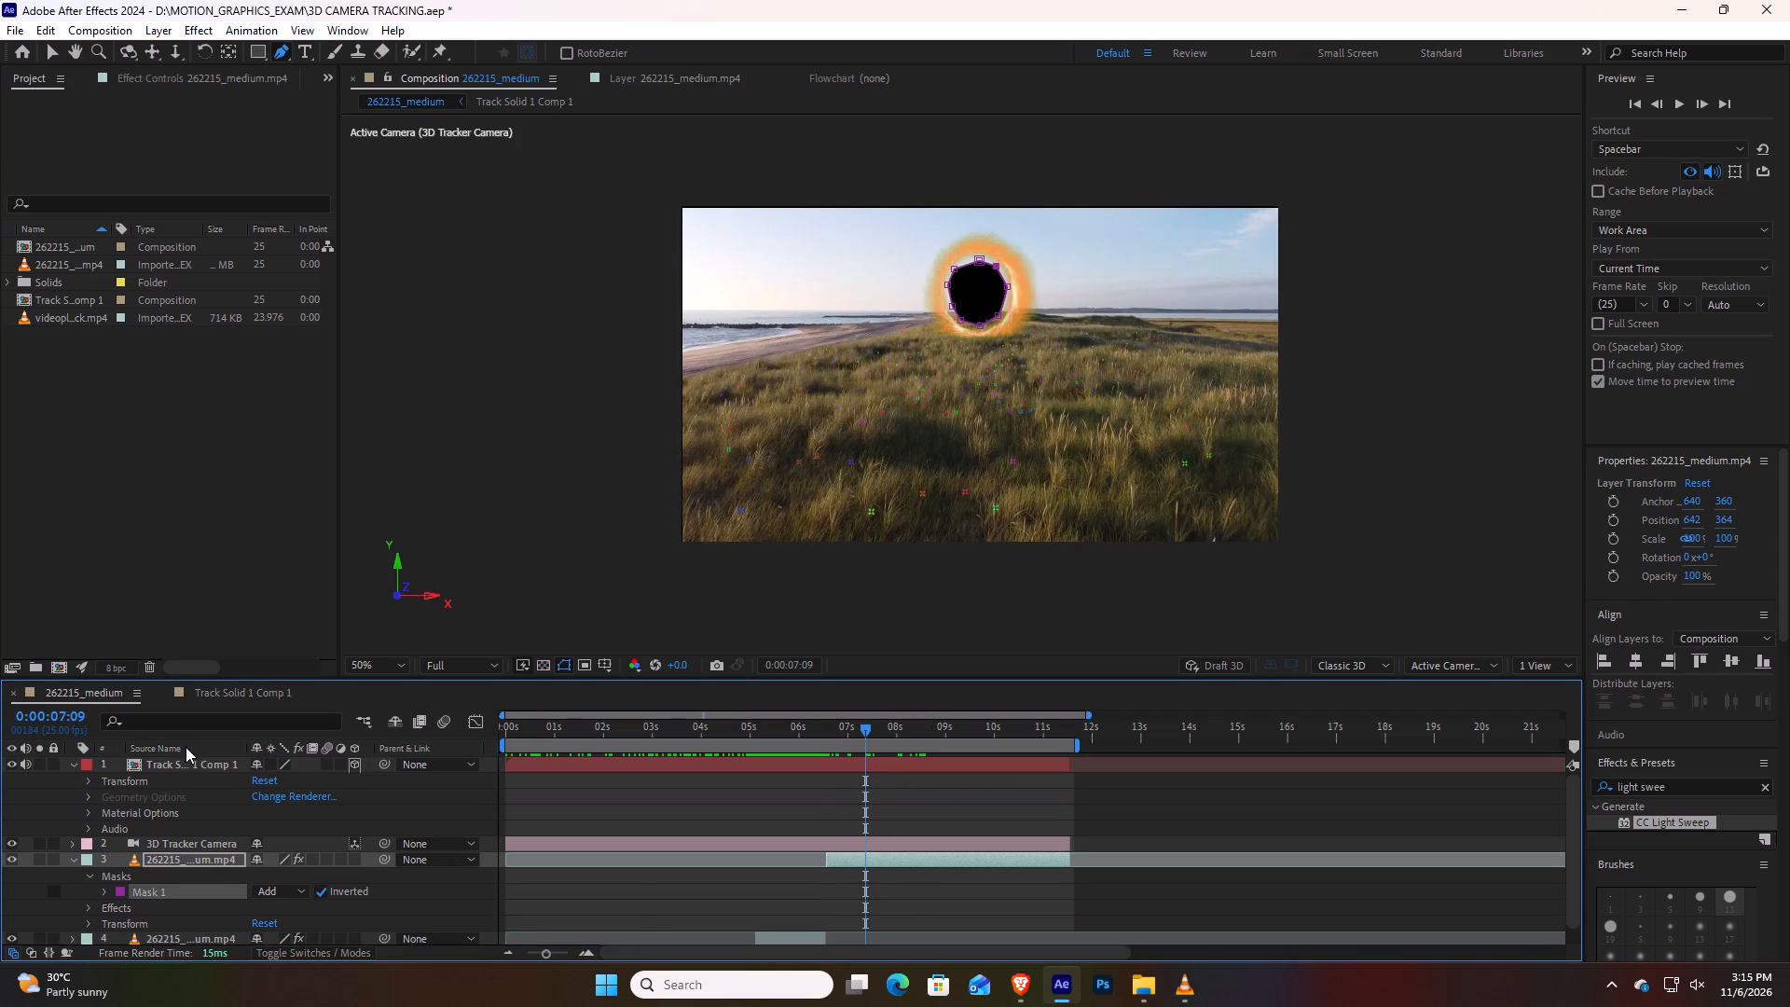
{"action": "left_click", "coordinate": [186, 766]}
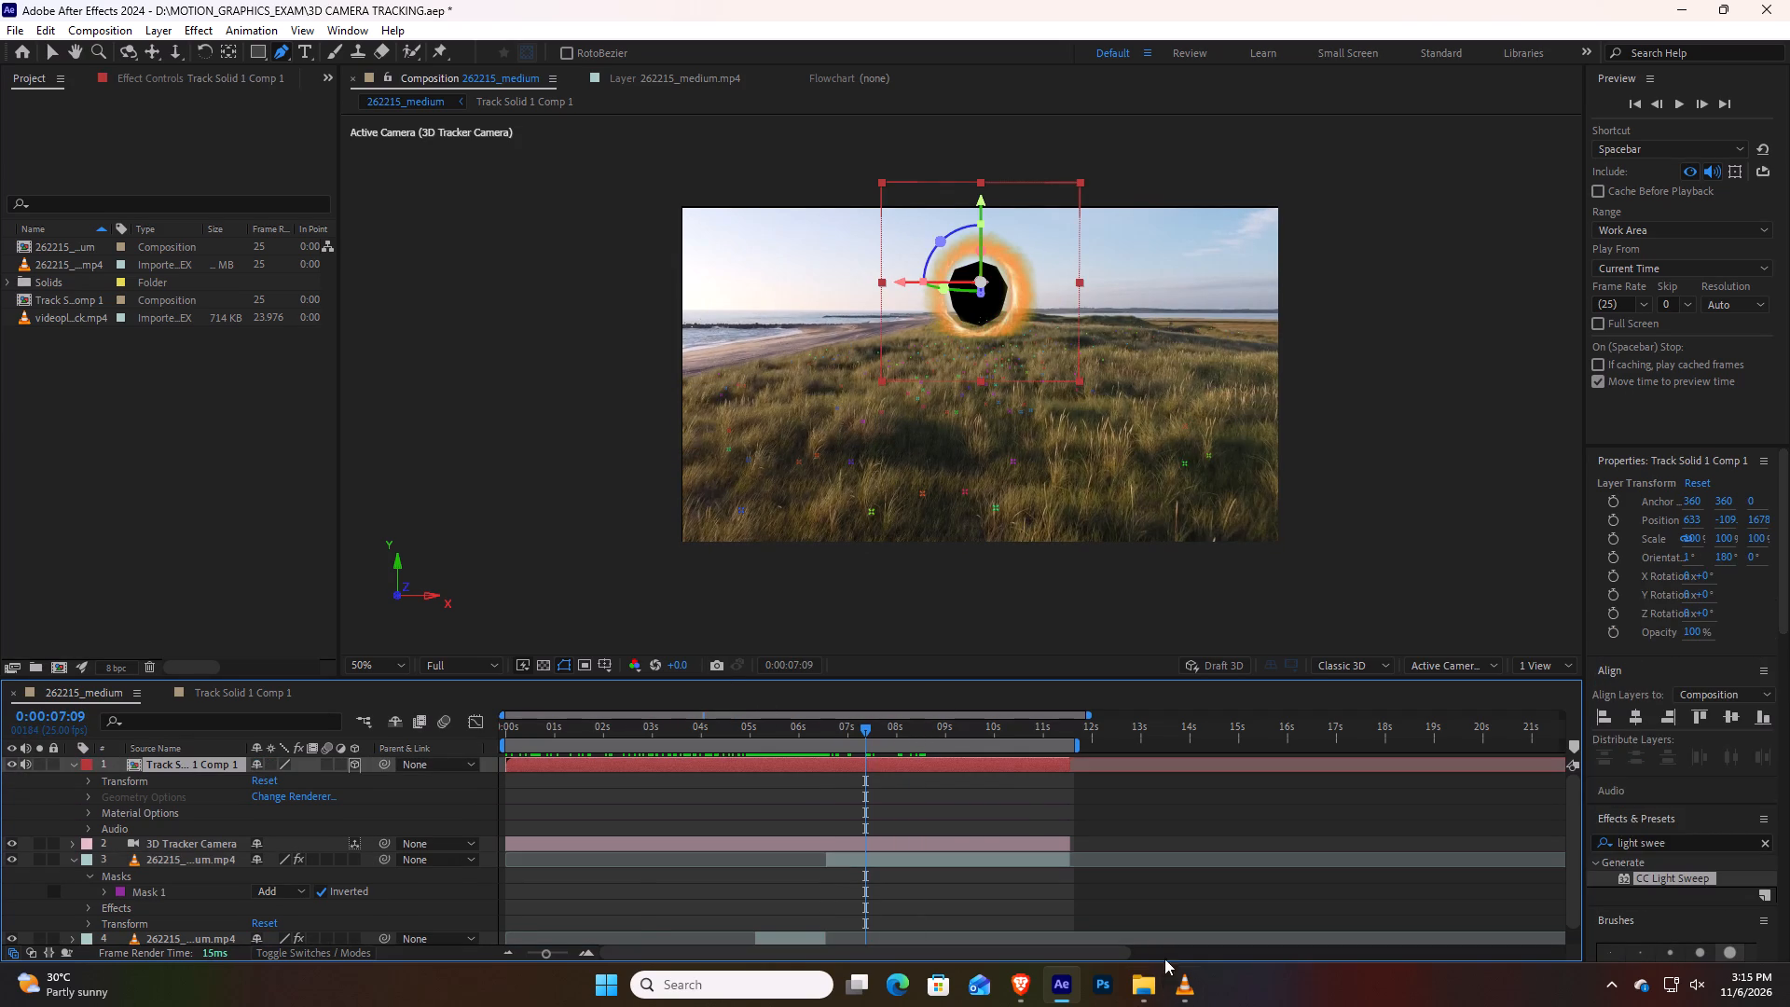
Import the my-most-beautiful-drone video from the Downloads folder into the project.
{"action": "left_click", "coordinate": [1140, 988]}
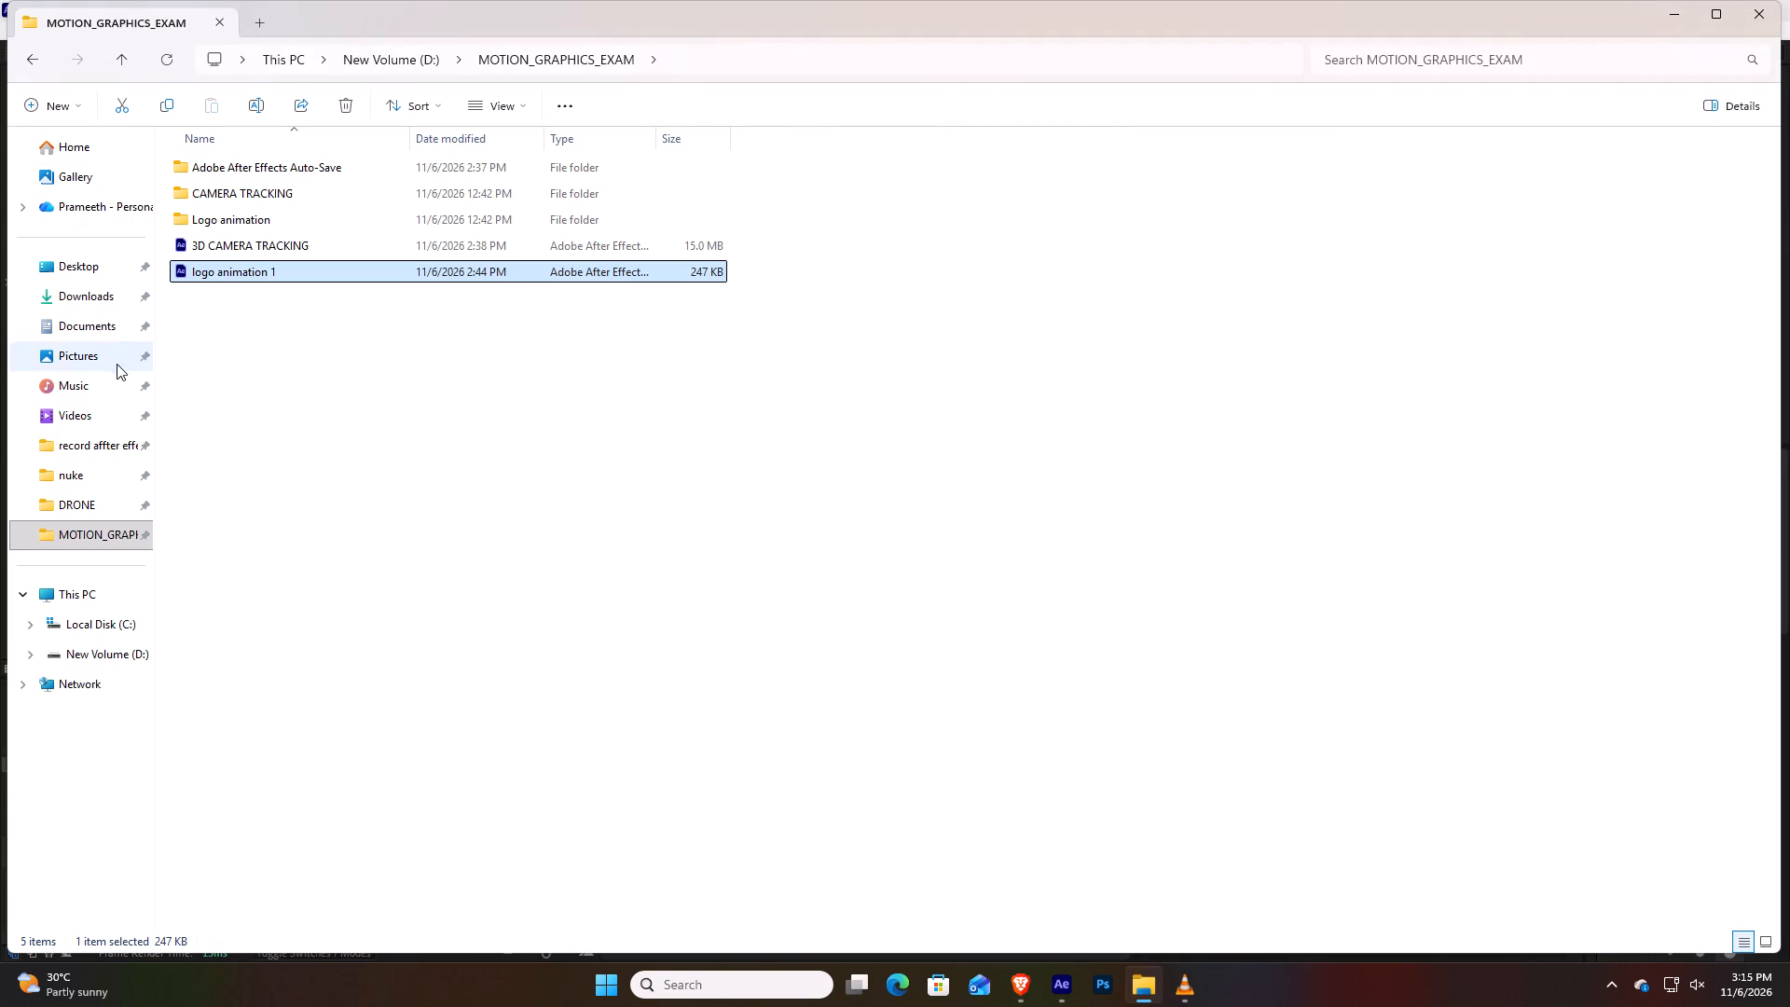
{"action": "left_click", "coordinate": [103, 300]}
{"action": "left_click_drag", "start_coordinate": [277, 264], "coordinate": [703, 302]}
{"action": "key", "text": "alt+Tab"}
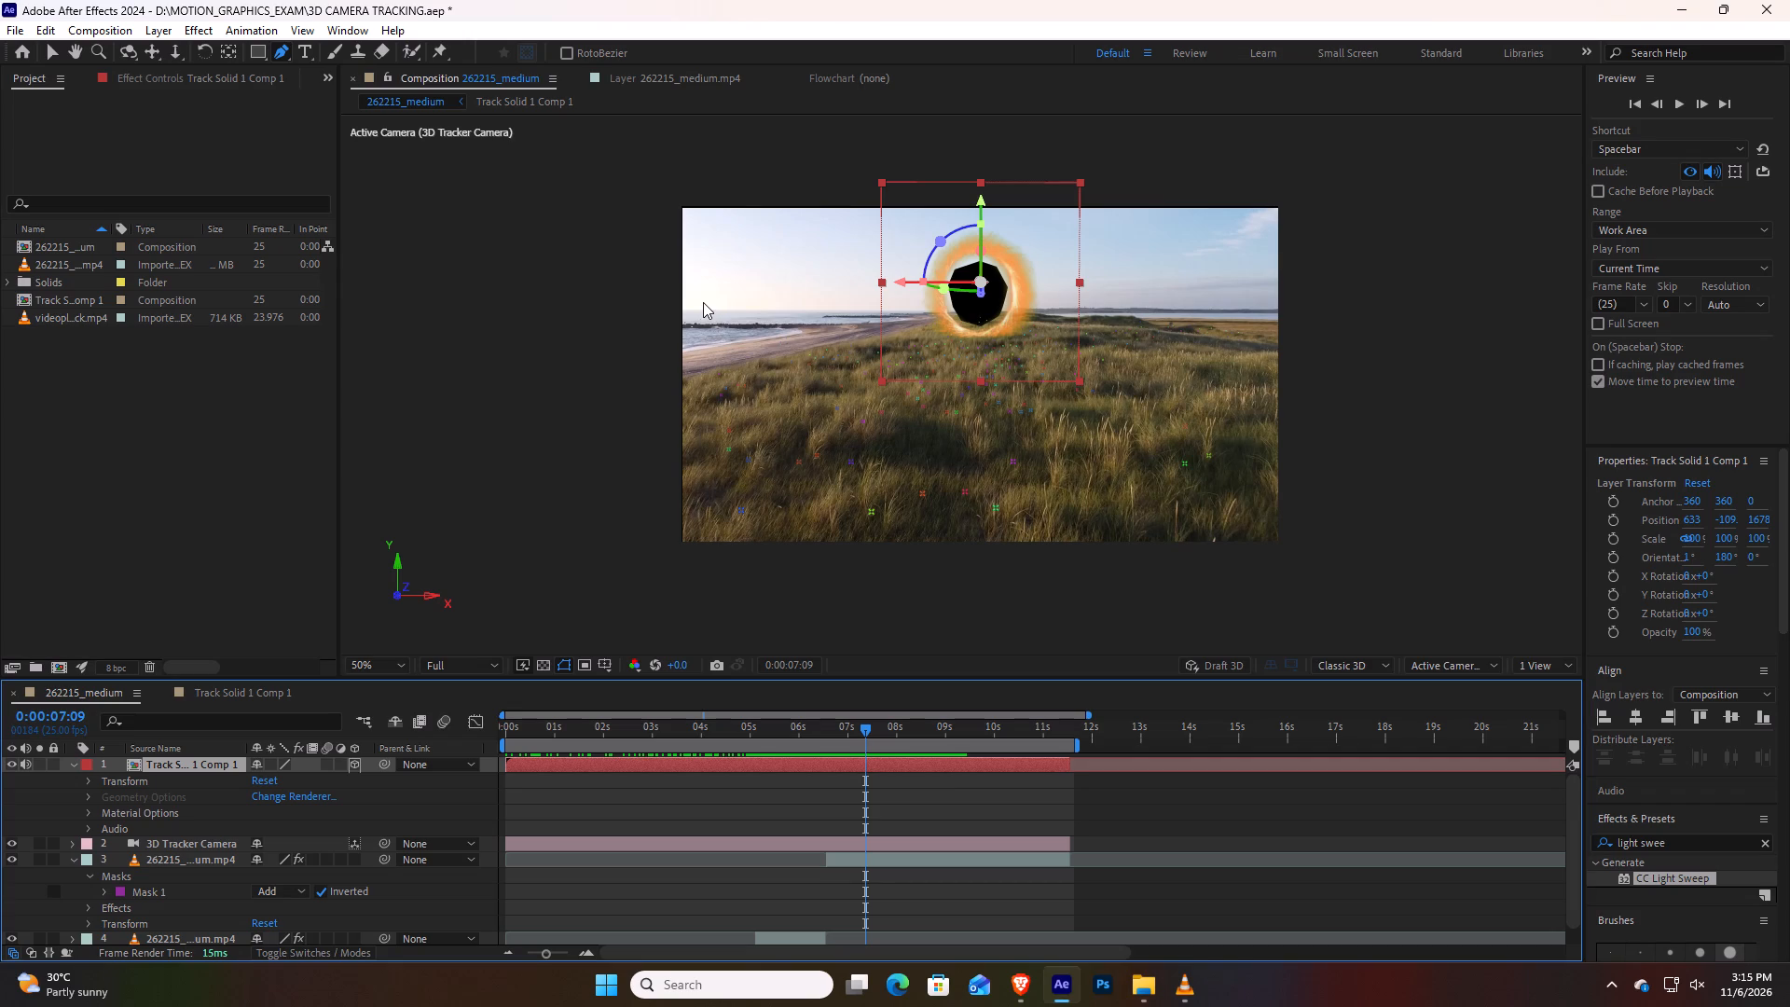
{"action": "left_click_drag", "start_coordinate": [703, 302], "coordinate": [577, 757]}
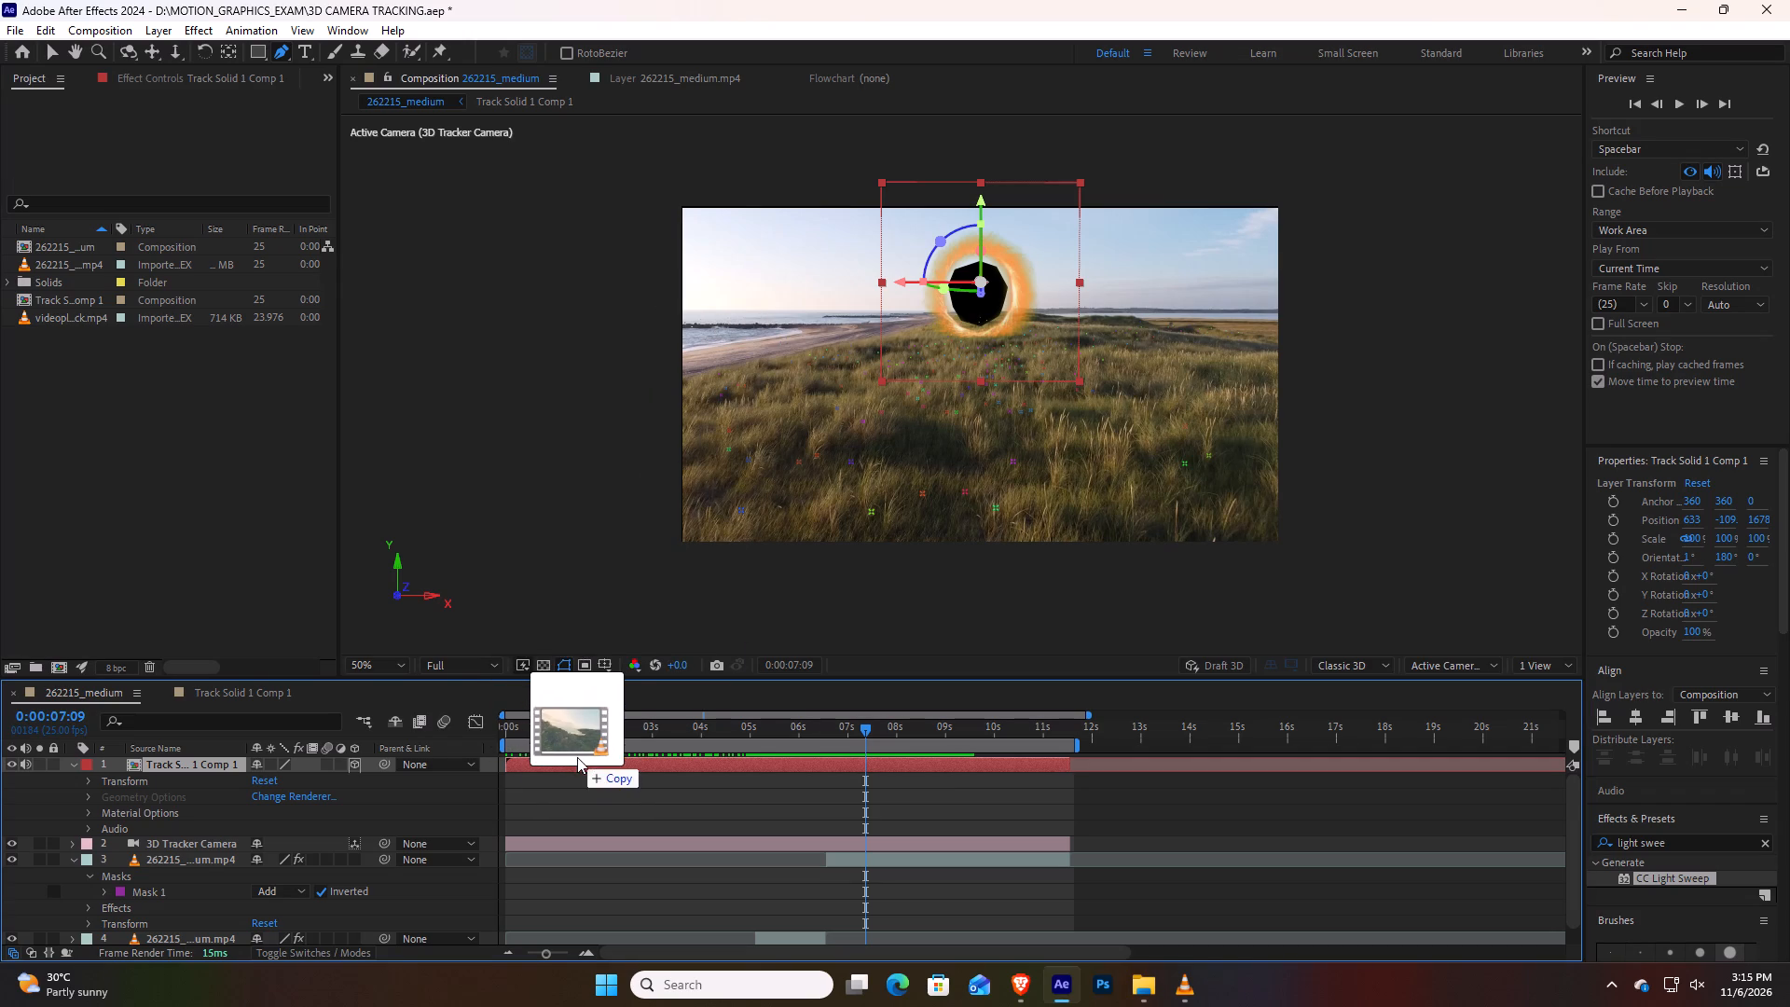
{"action": "left_click_drag", "start_coordinate": [577, 757], "coordinate": [262, 445]}
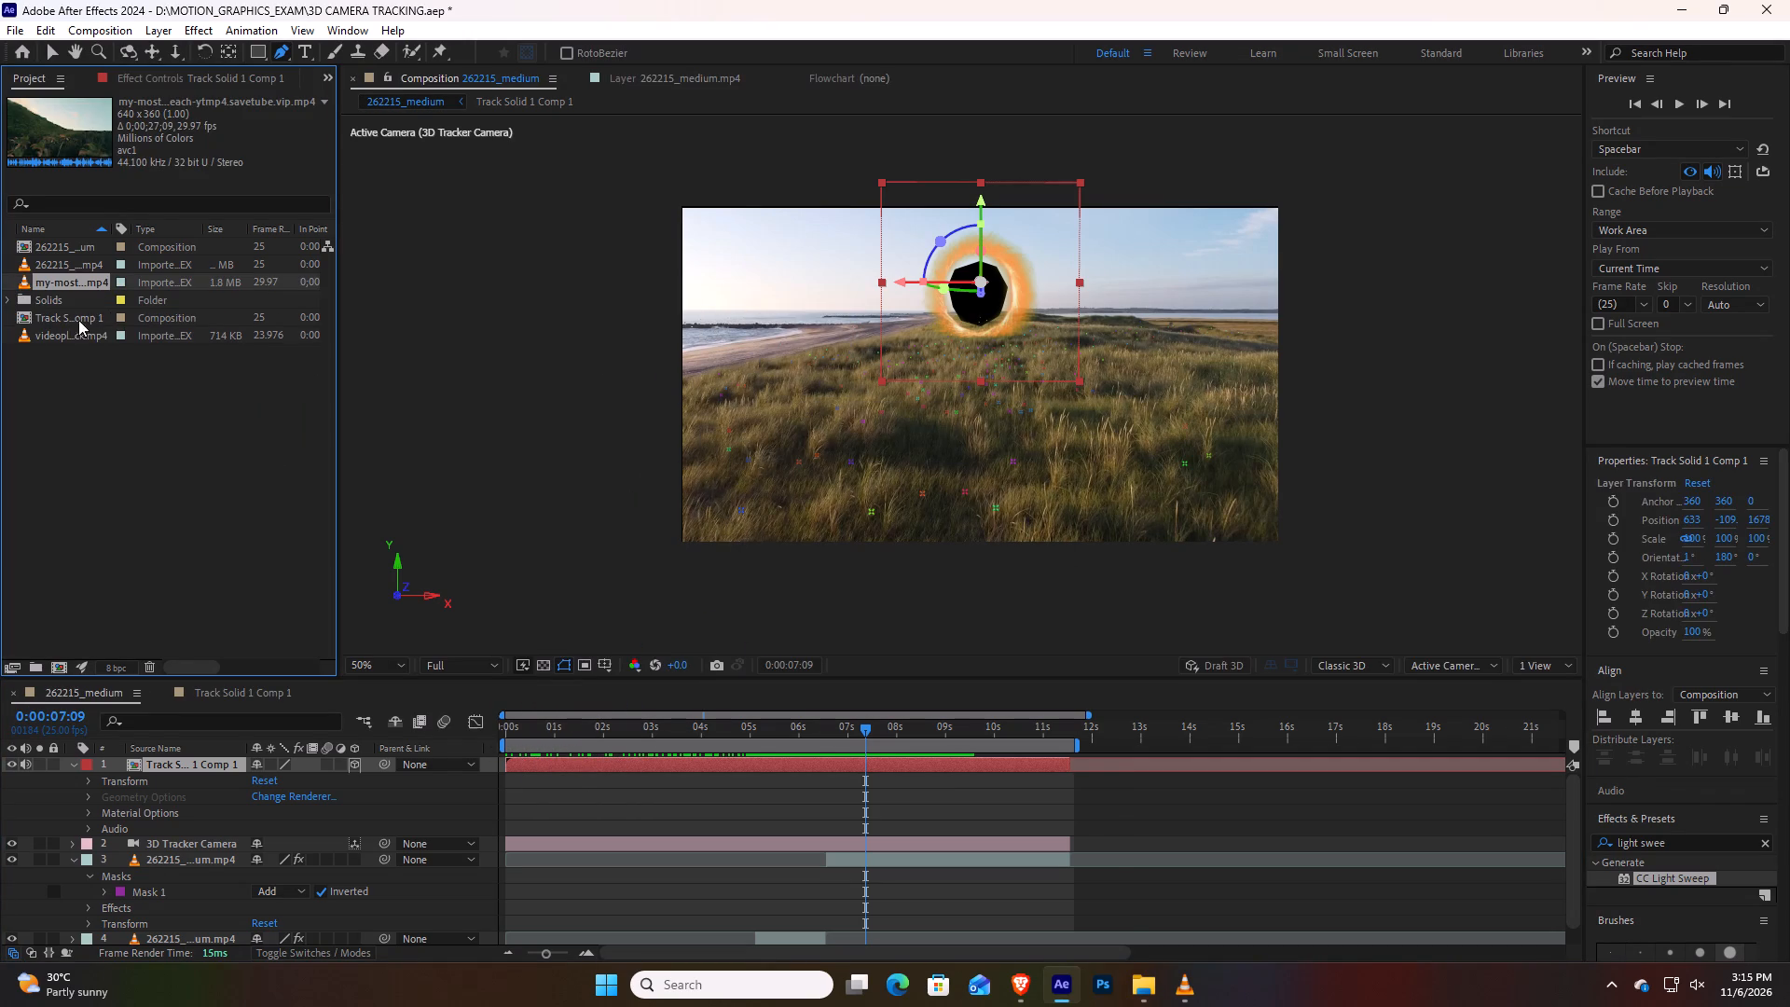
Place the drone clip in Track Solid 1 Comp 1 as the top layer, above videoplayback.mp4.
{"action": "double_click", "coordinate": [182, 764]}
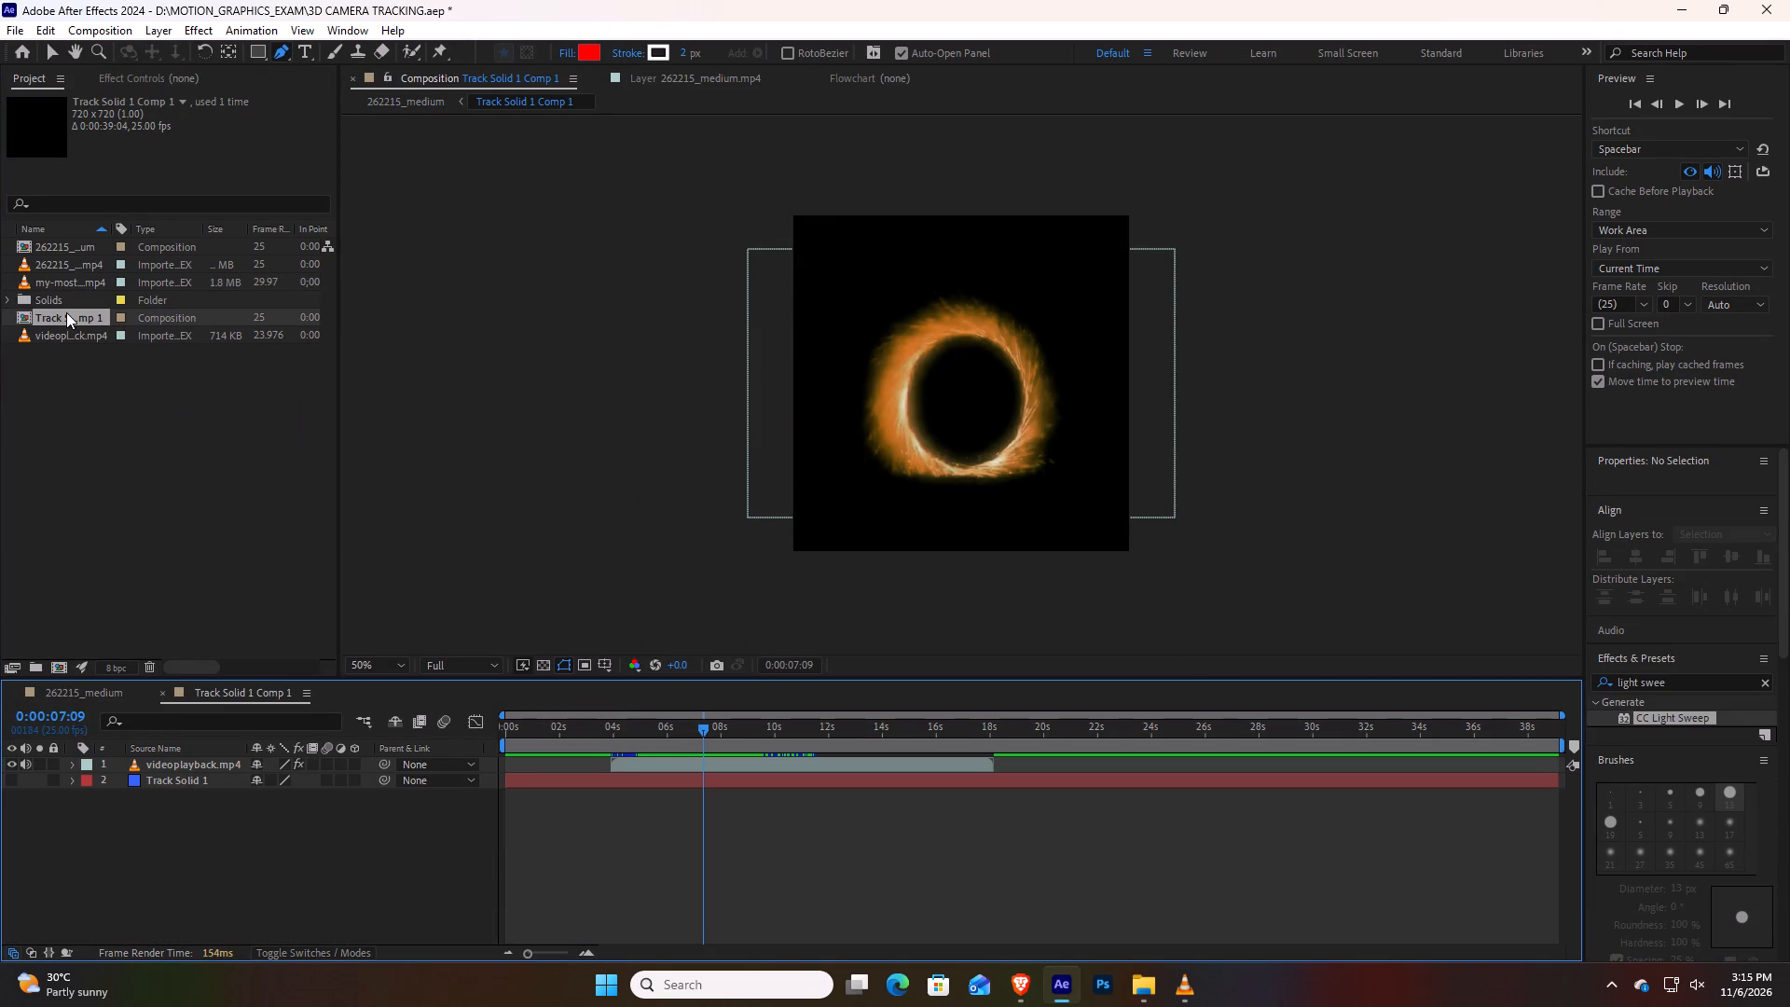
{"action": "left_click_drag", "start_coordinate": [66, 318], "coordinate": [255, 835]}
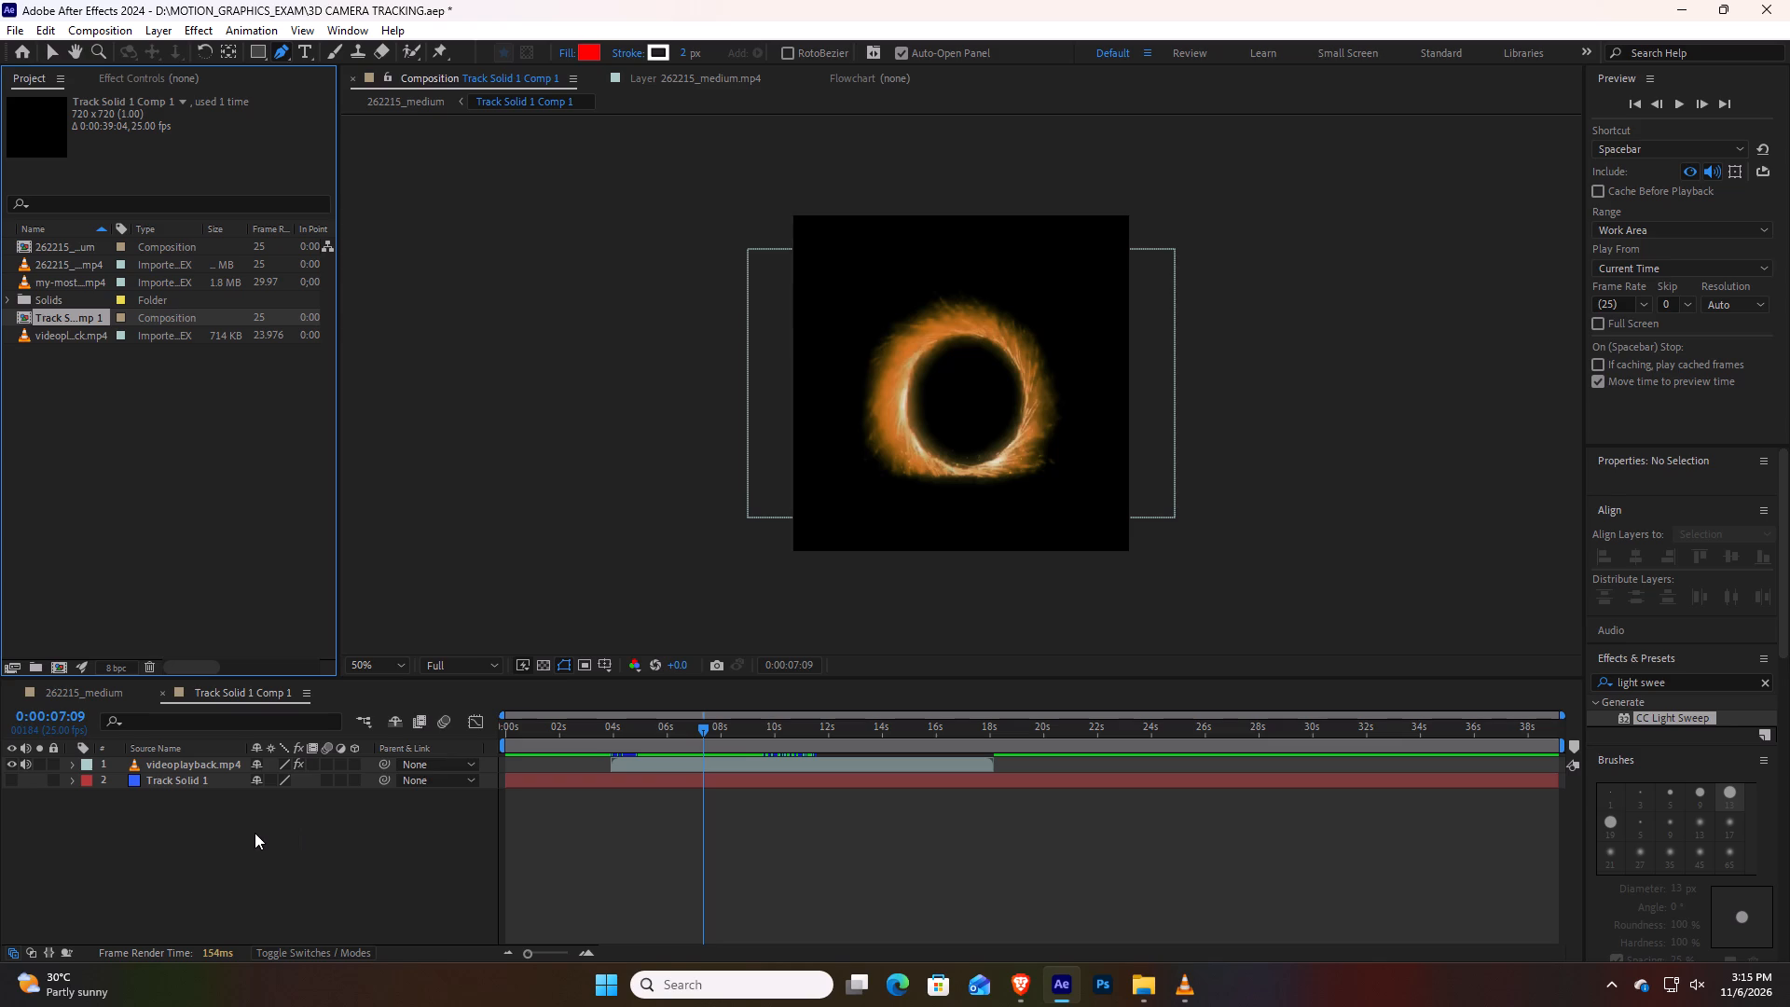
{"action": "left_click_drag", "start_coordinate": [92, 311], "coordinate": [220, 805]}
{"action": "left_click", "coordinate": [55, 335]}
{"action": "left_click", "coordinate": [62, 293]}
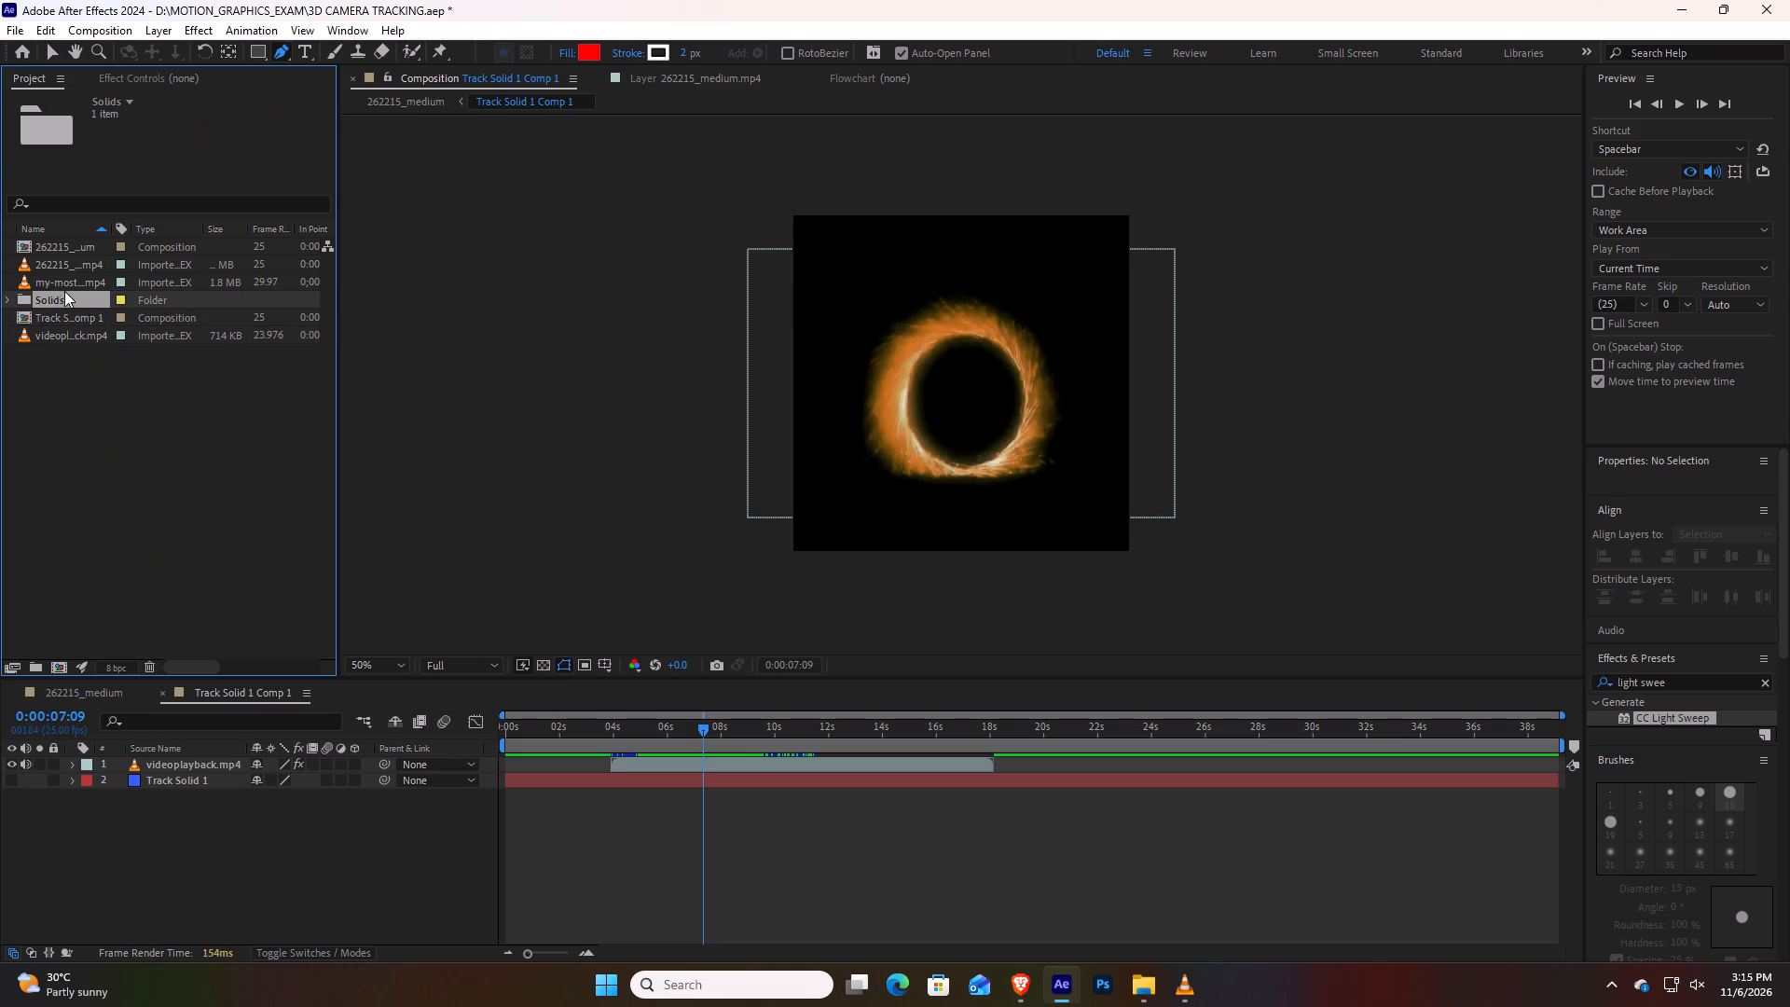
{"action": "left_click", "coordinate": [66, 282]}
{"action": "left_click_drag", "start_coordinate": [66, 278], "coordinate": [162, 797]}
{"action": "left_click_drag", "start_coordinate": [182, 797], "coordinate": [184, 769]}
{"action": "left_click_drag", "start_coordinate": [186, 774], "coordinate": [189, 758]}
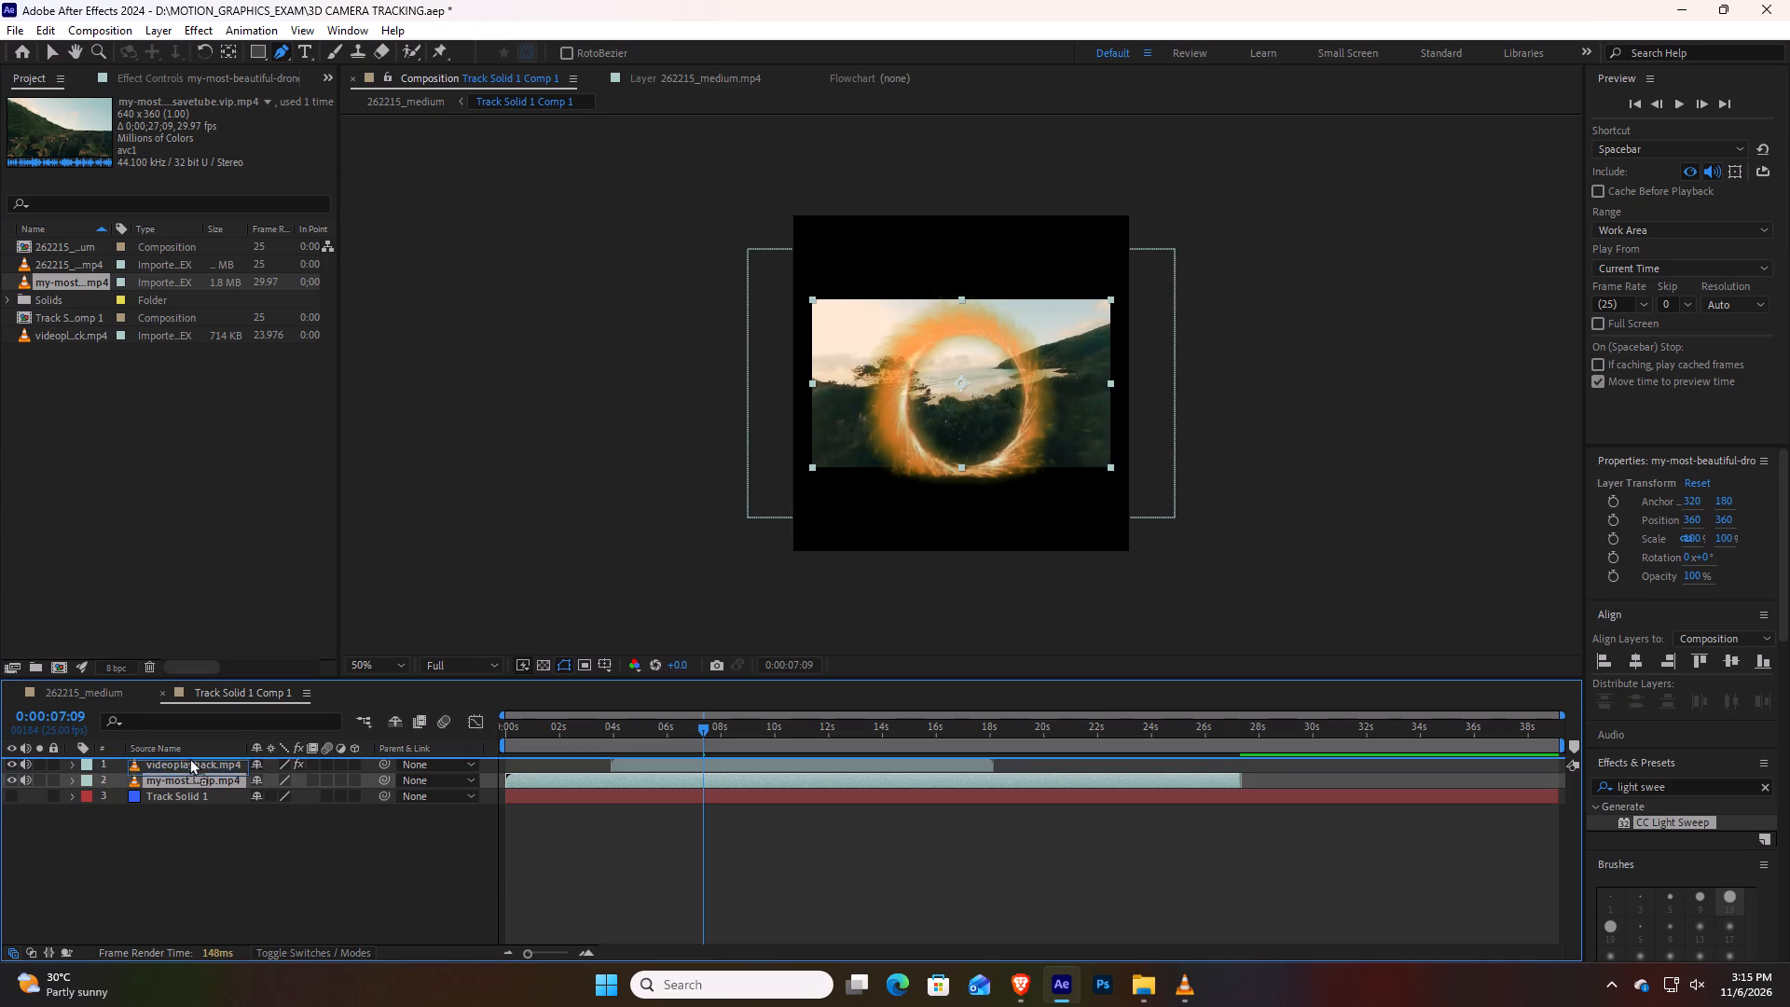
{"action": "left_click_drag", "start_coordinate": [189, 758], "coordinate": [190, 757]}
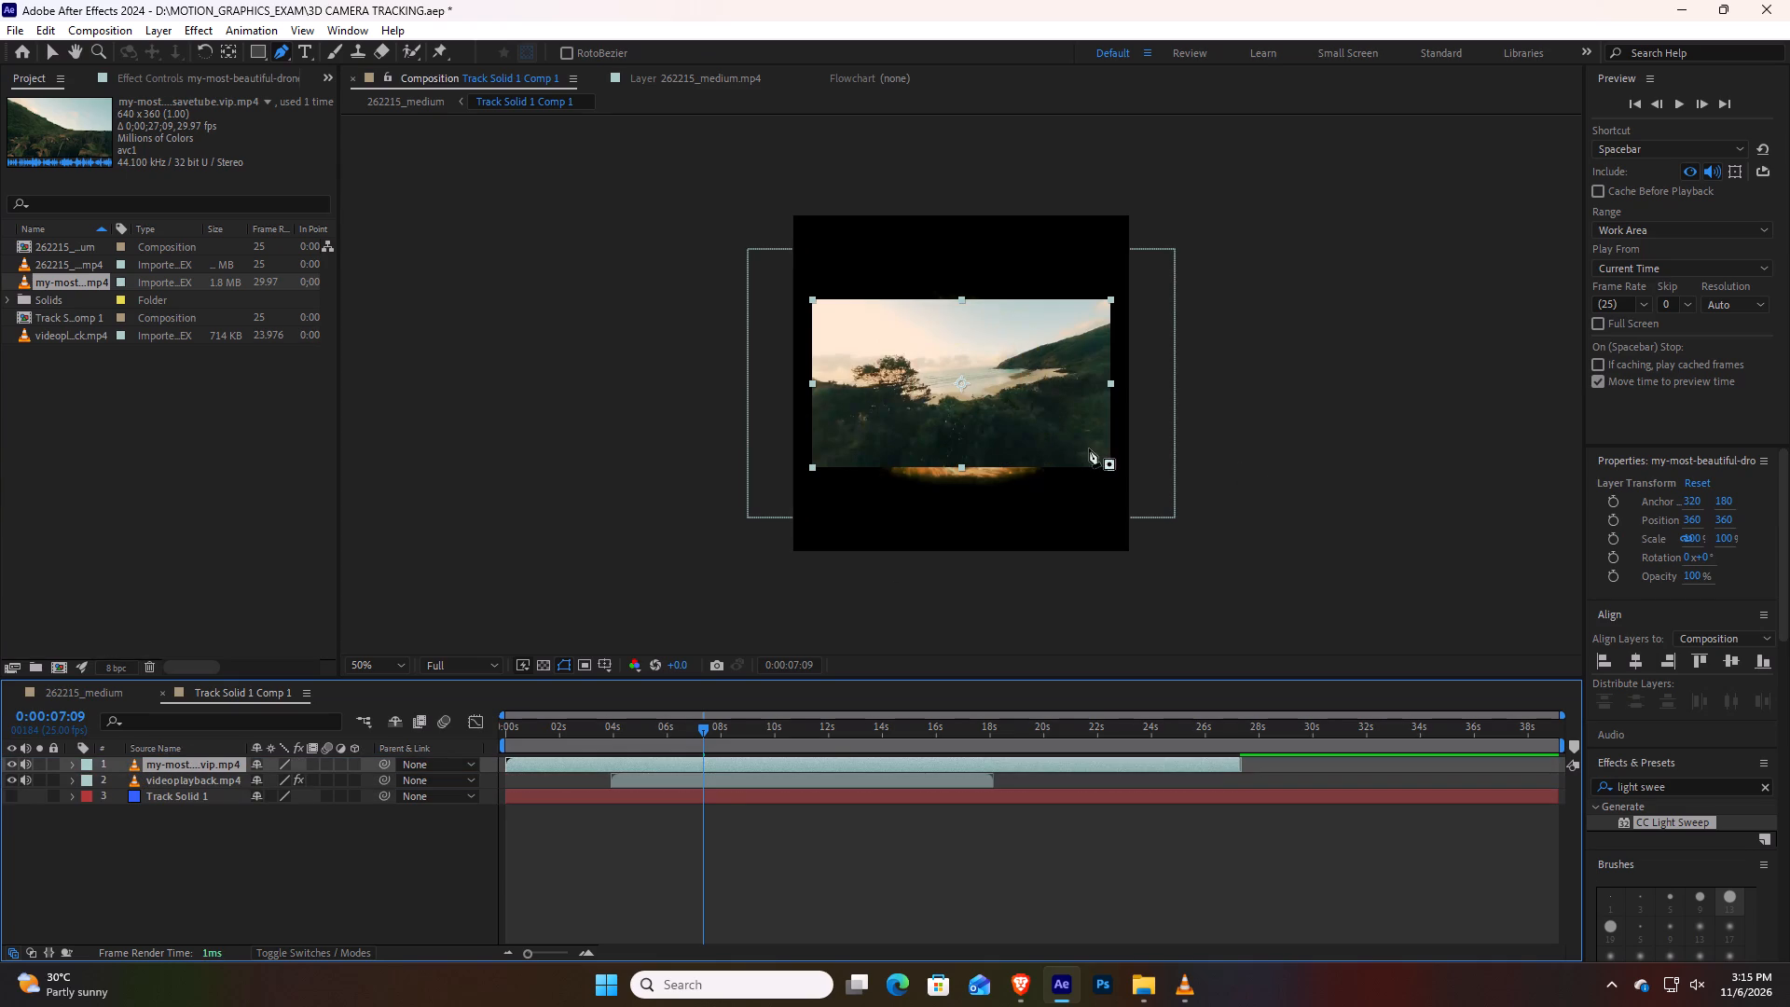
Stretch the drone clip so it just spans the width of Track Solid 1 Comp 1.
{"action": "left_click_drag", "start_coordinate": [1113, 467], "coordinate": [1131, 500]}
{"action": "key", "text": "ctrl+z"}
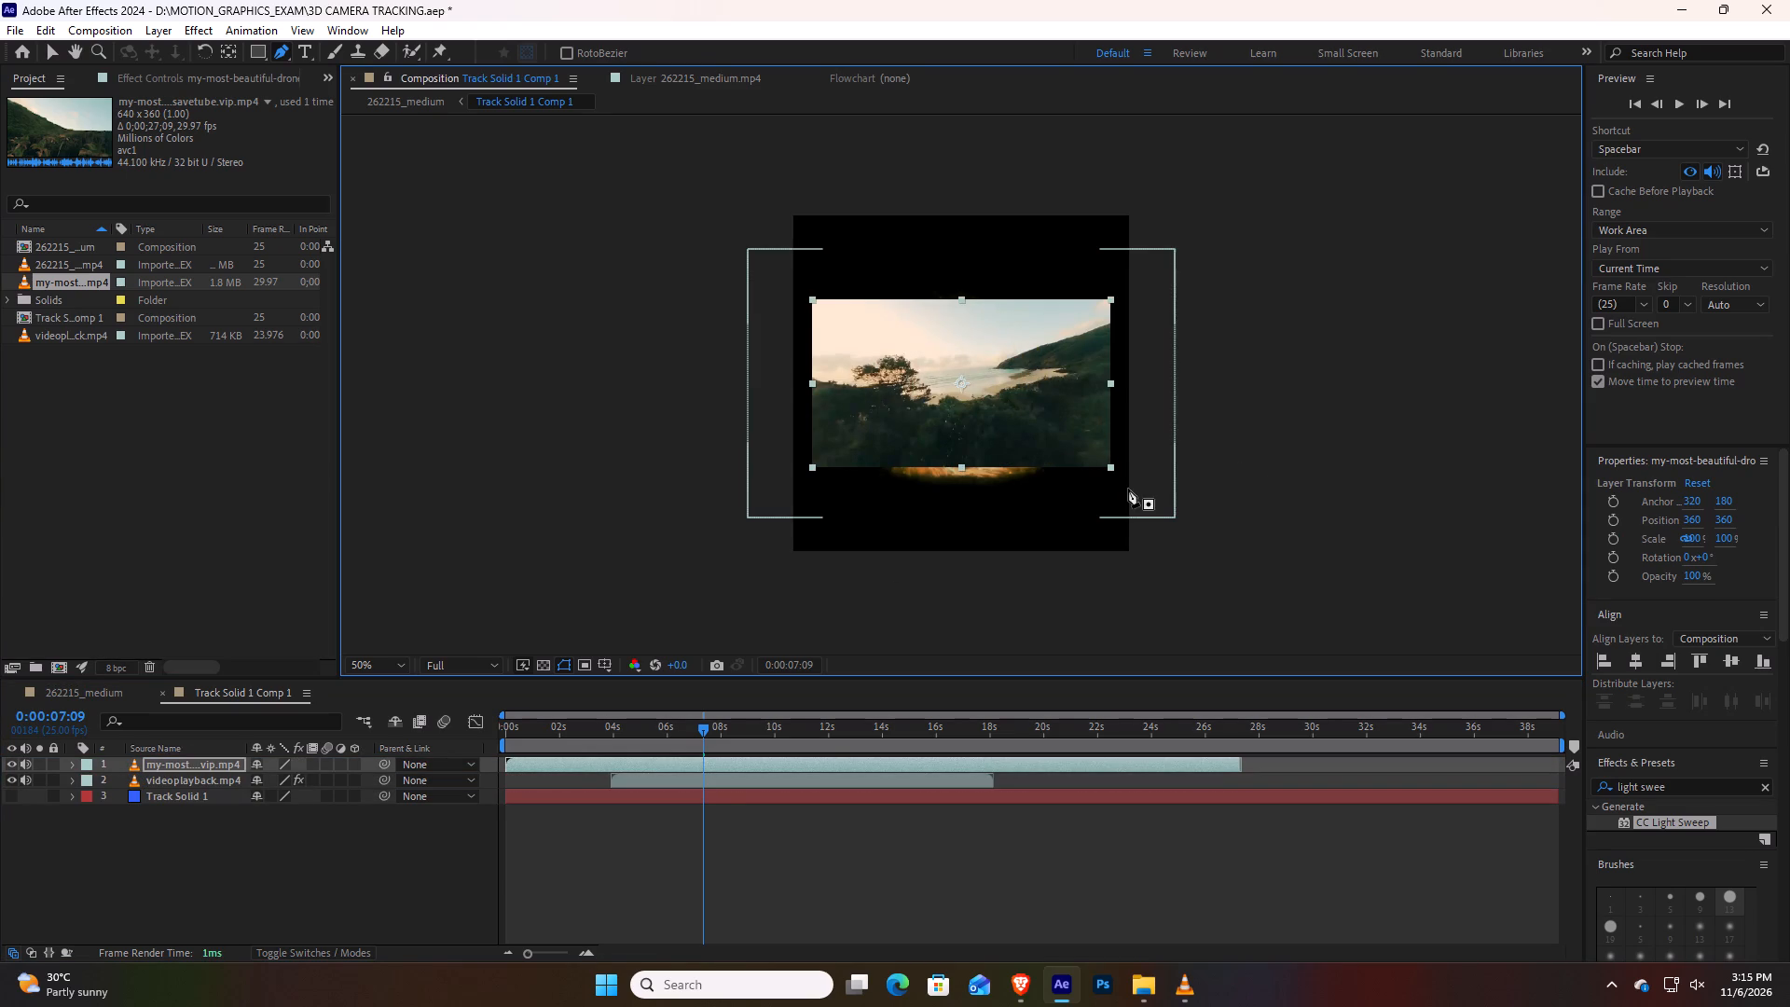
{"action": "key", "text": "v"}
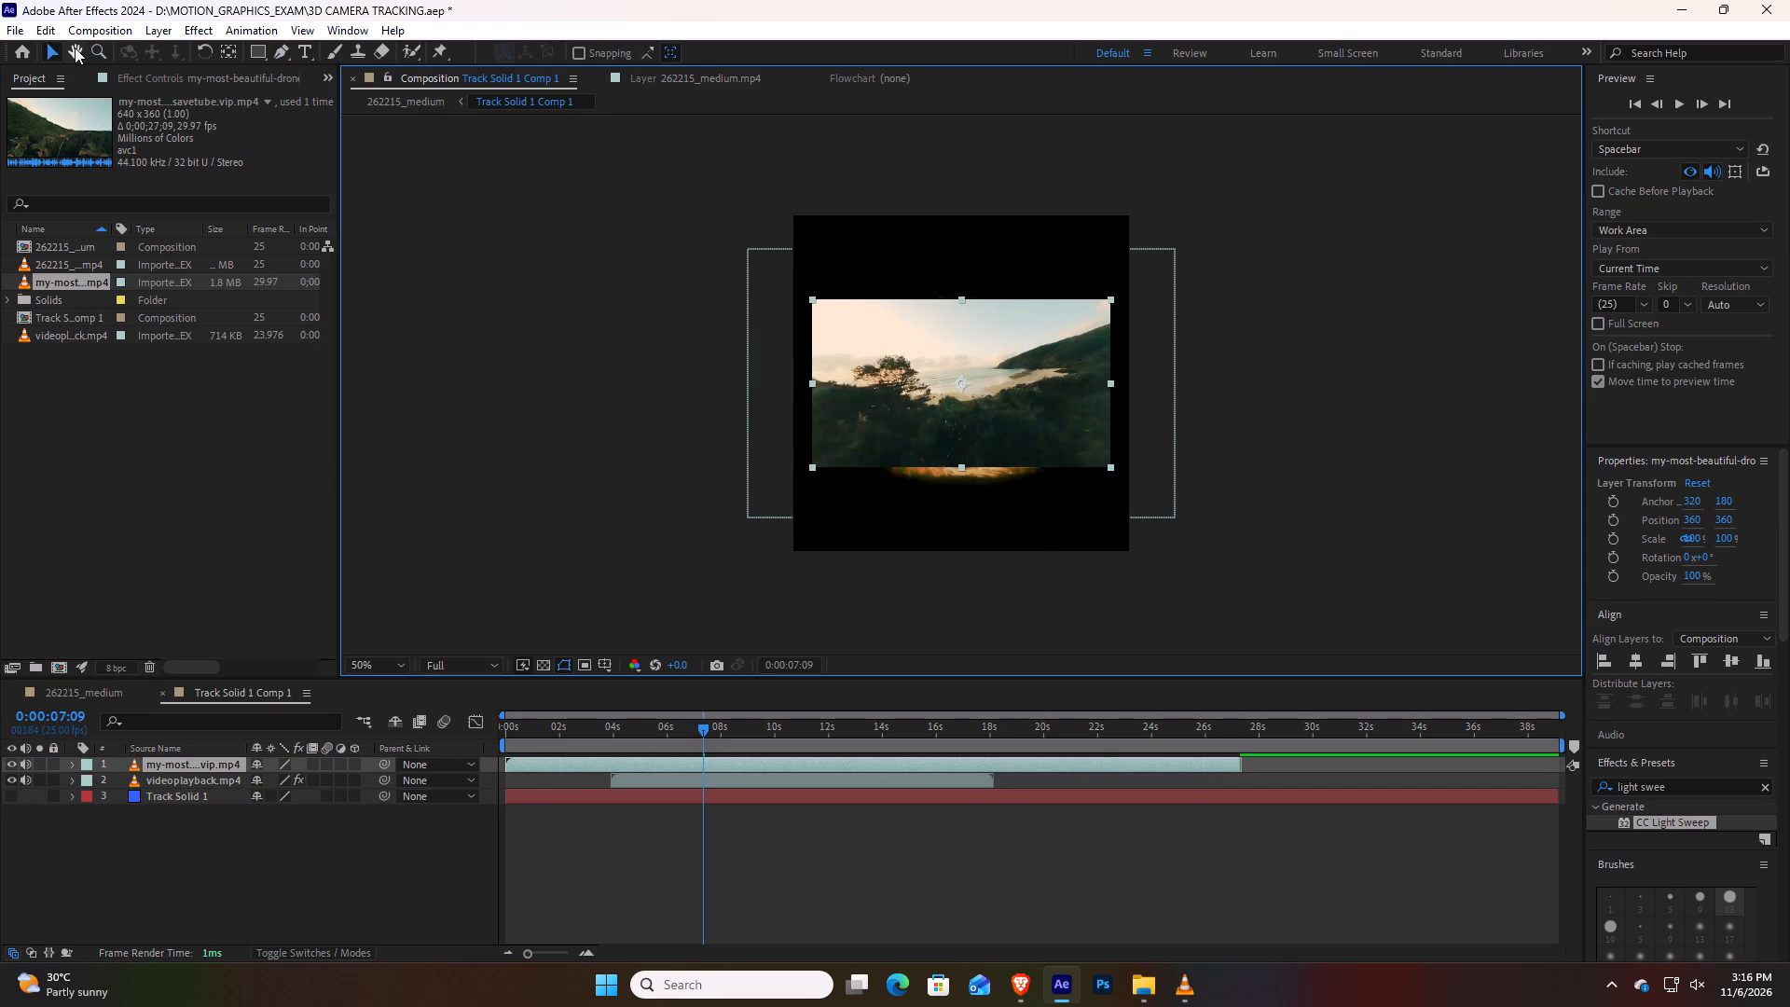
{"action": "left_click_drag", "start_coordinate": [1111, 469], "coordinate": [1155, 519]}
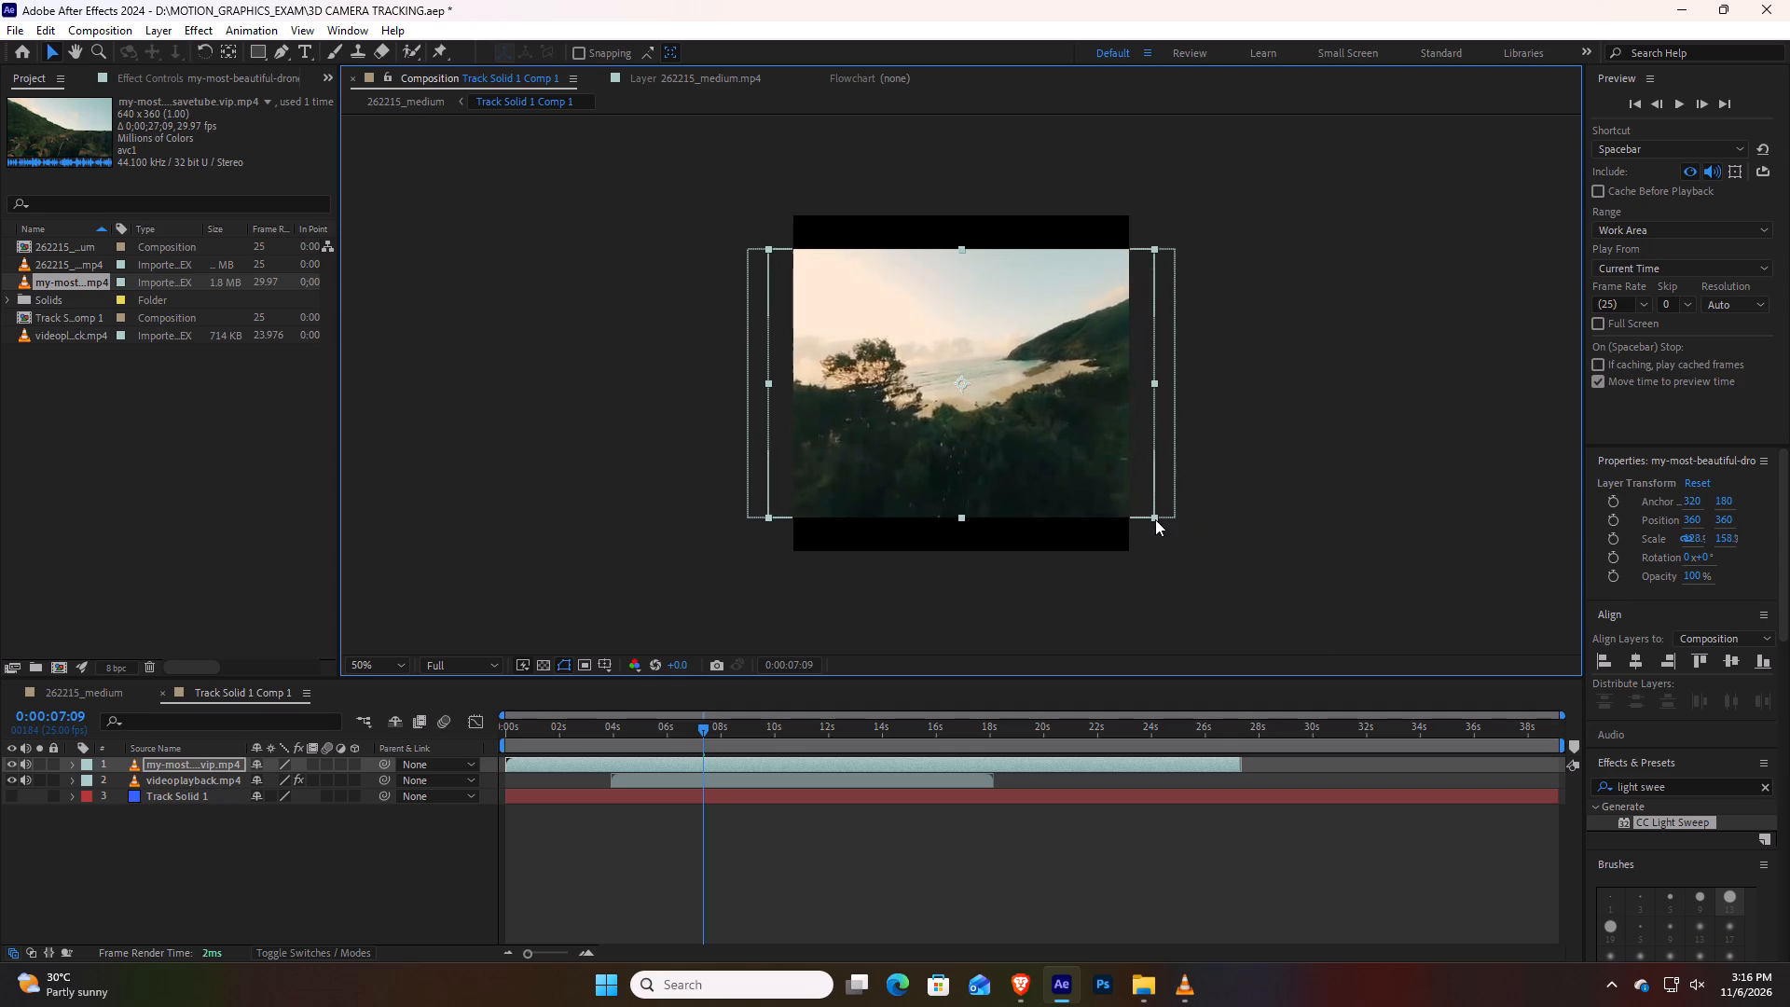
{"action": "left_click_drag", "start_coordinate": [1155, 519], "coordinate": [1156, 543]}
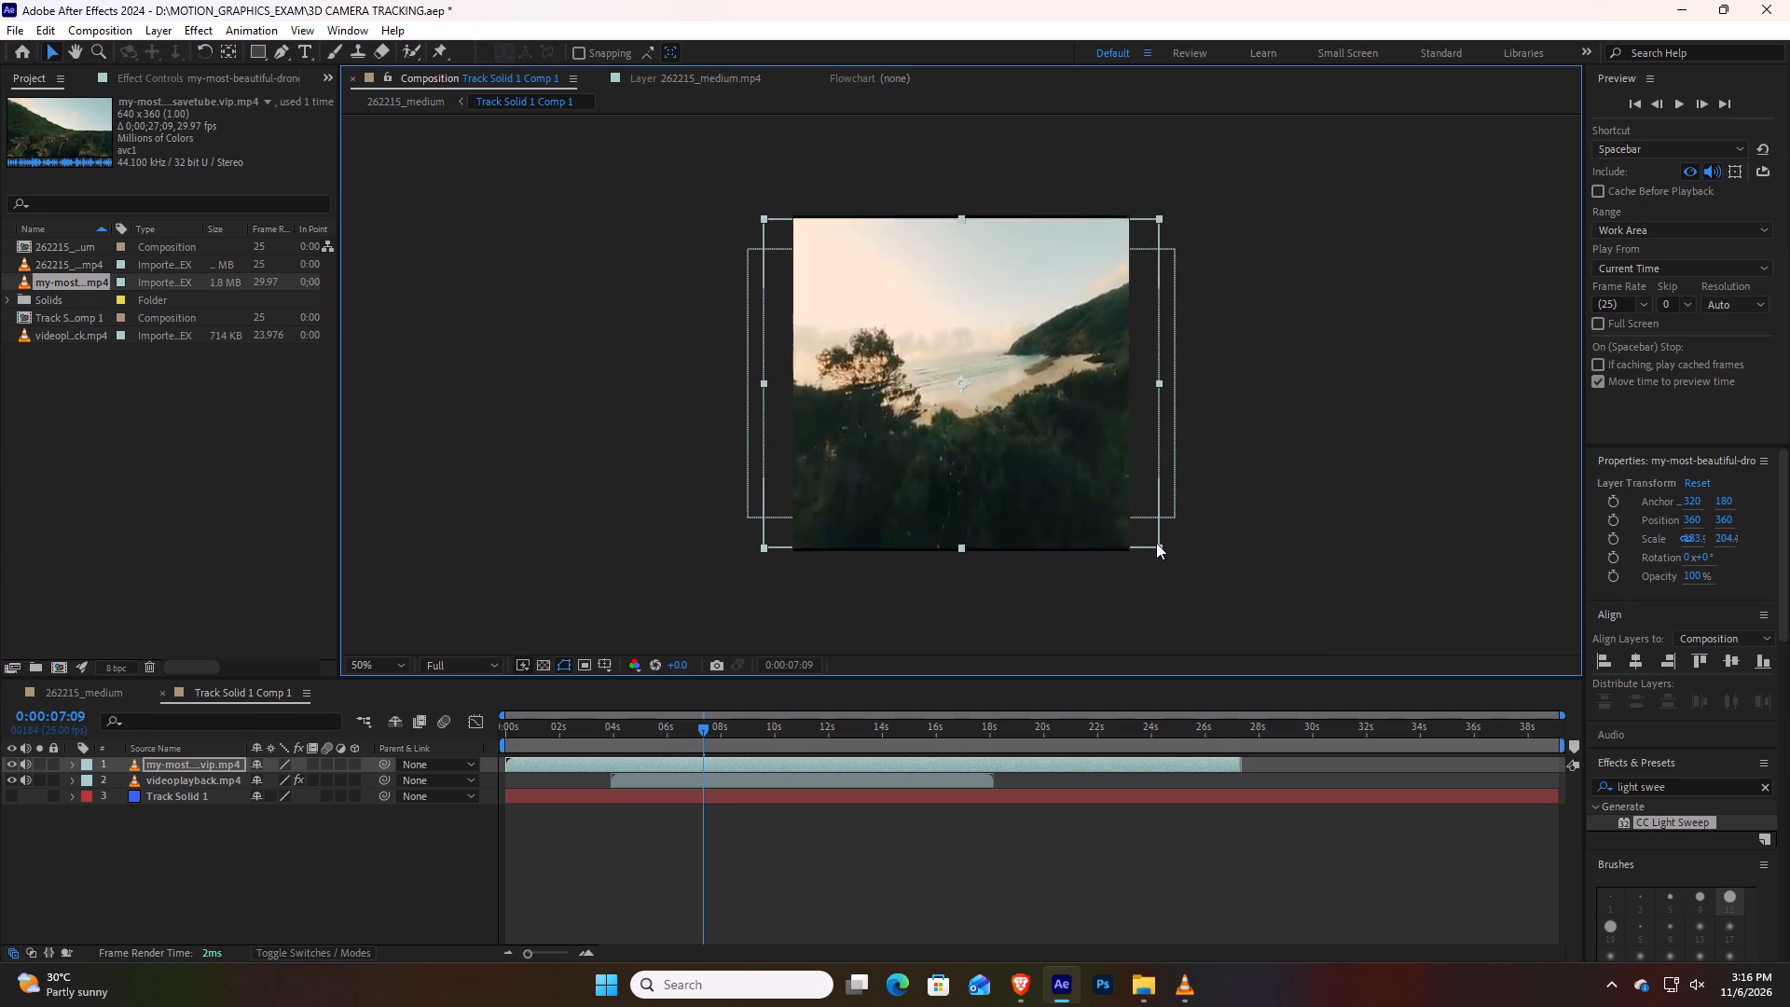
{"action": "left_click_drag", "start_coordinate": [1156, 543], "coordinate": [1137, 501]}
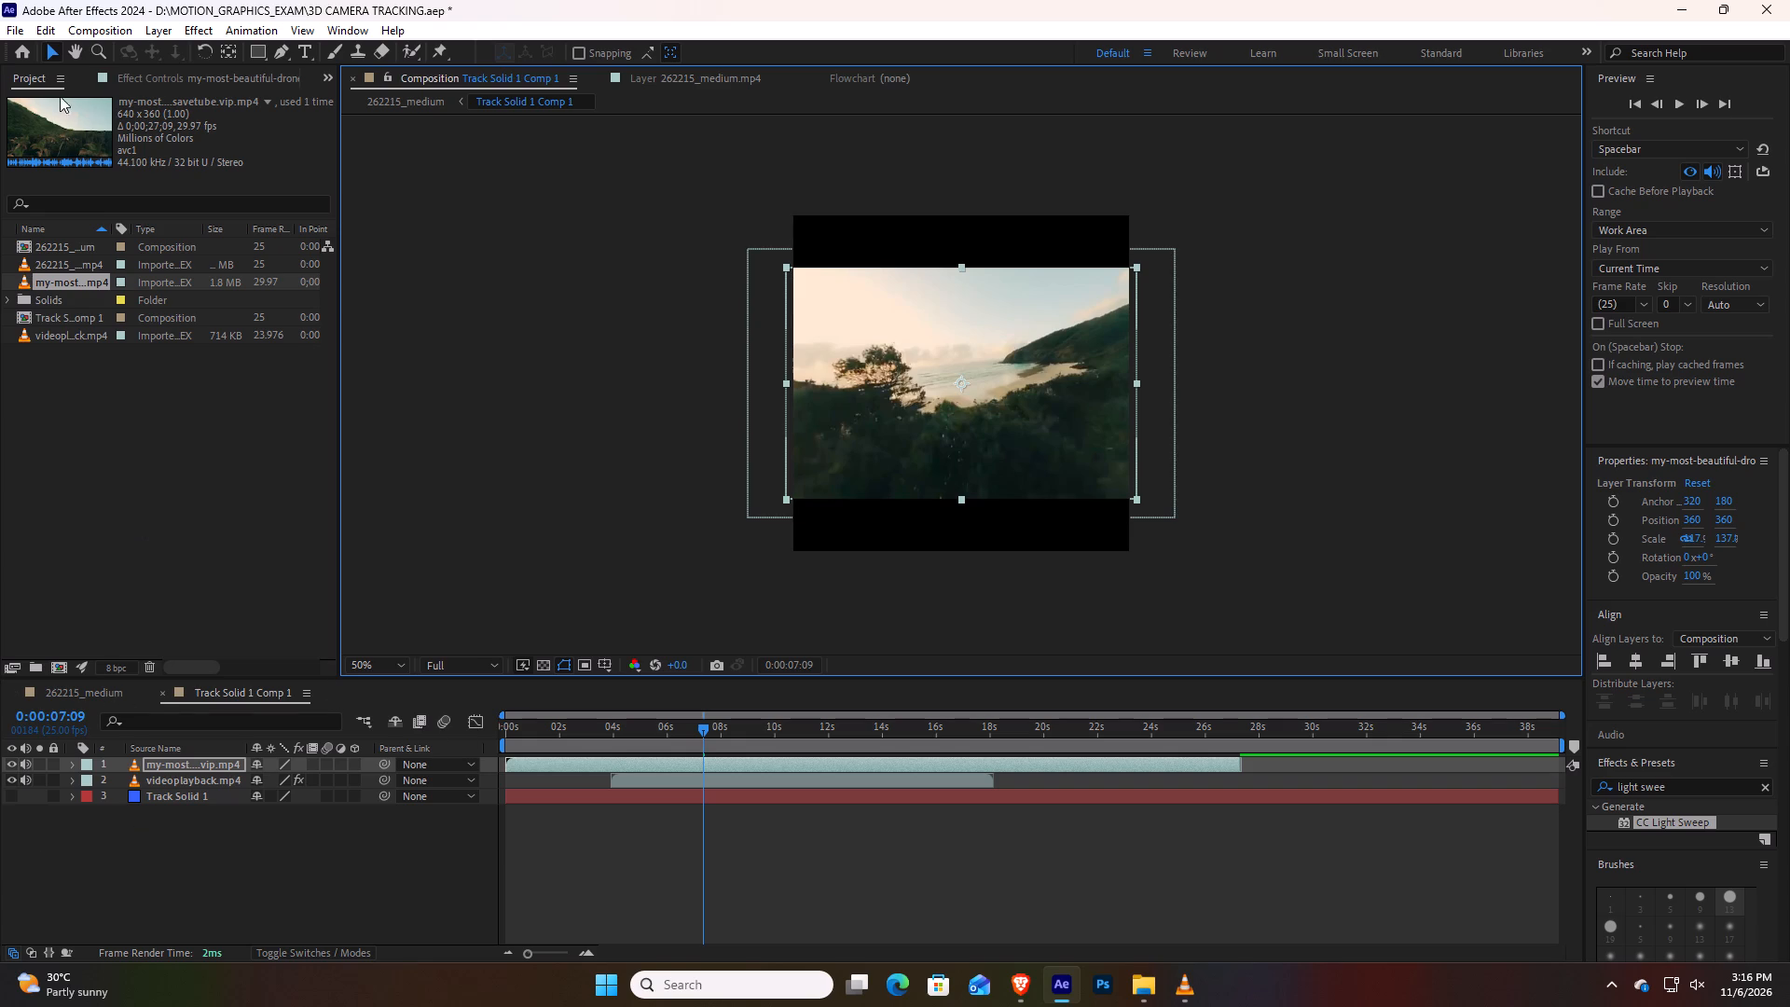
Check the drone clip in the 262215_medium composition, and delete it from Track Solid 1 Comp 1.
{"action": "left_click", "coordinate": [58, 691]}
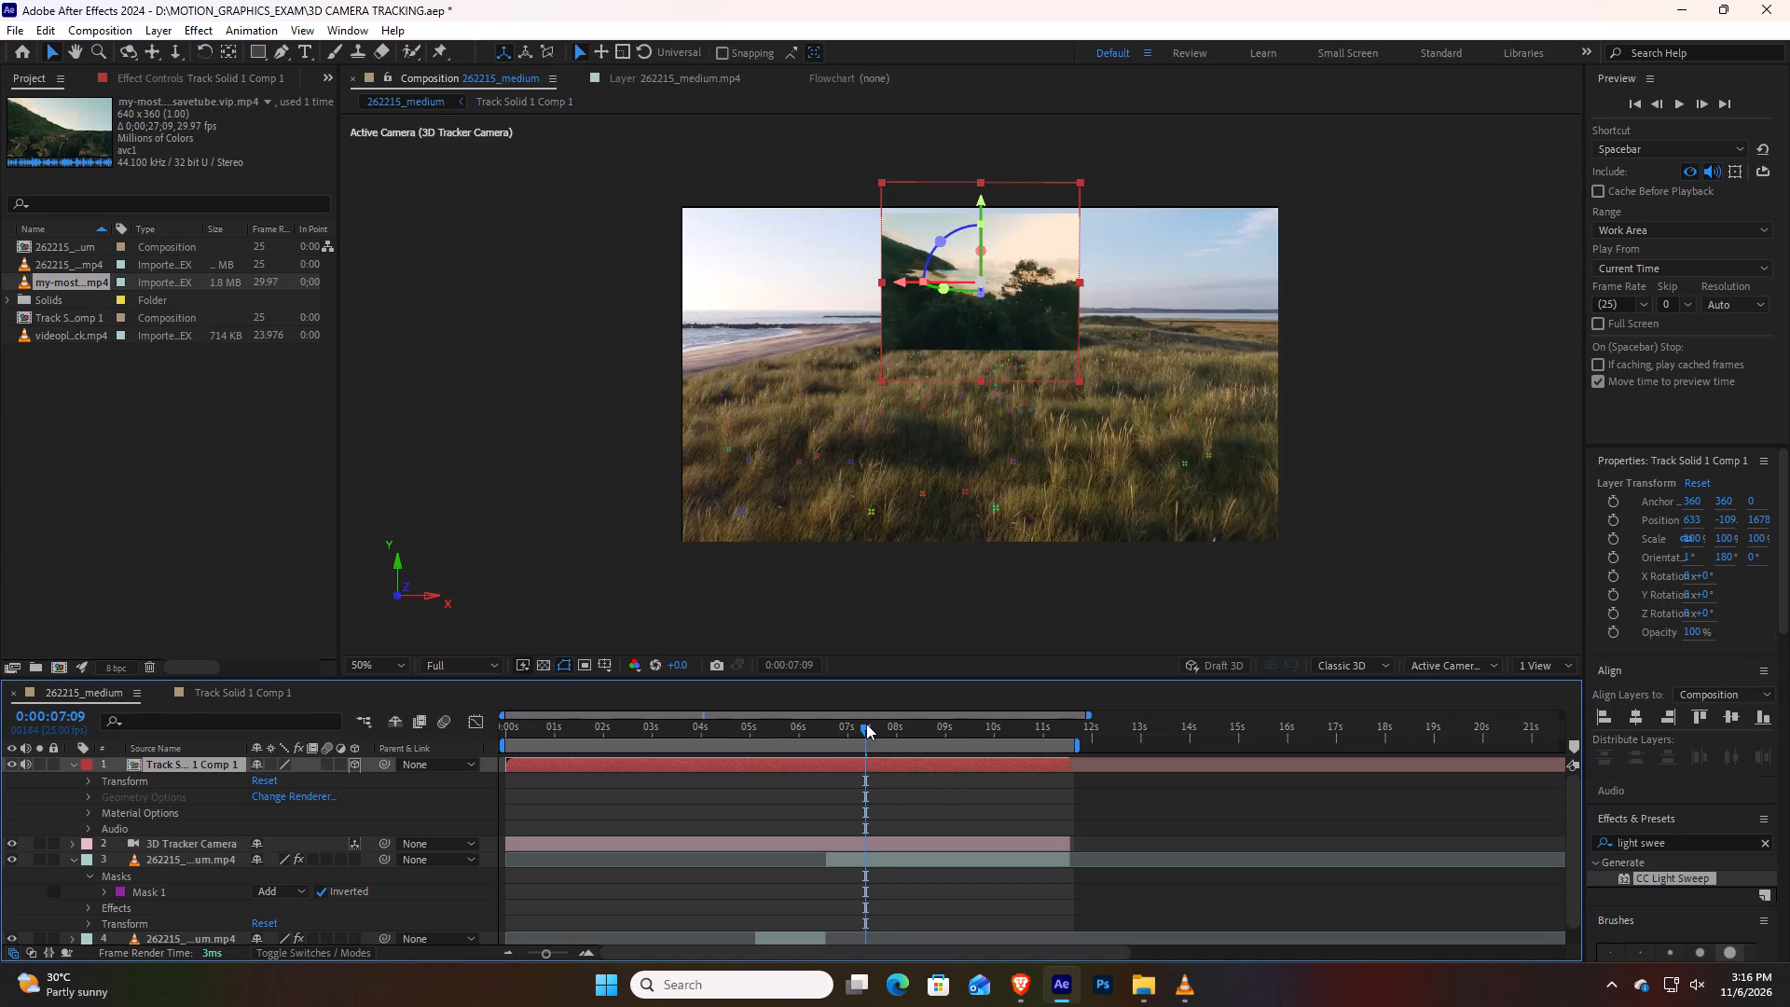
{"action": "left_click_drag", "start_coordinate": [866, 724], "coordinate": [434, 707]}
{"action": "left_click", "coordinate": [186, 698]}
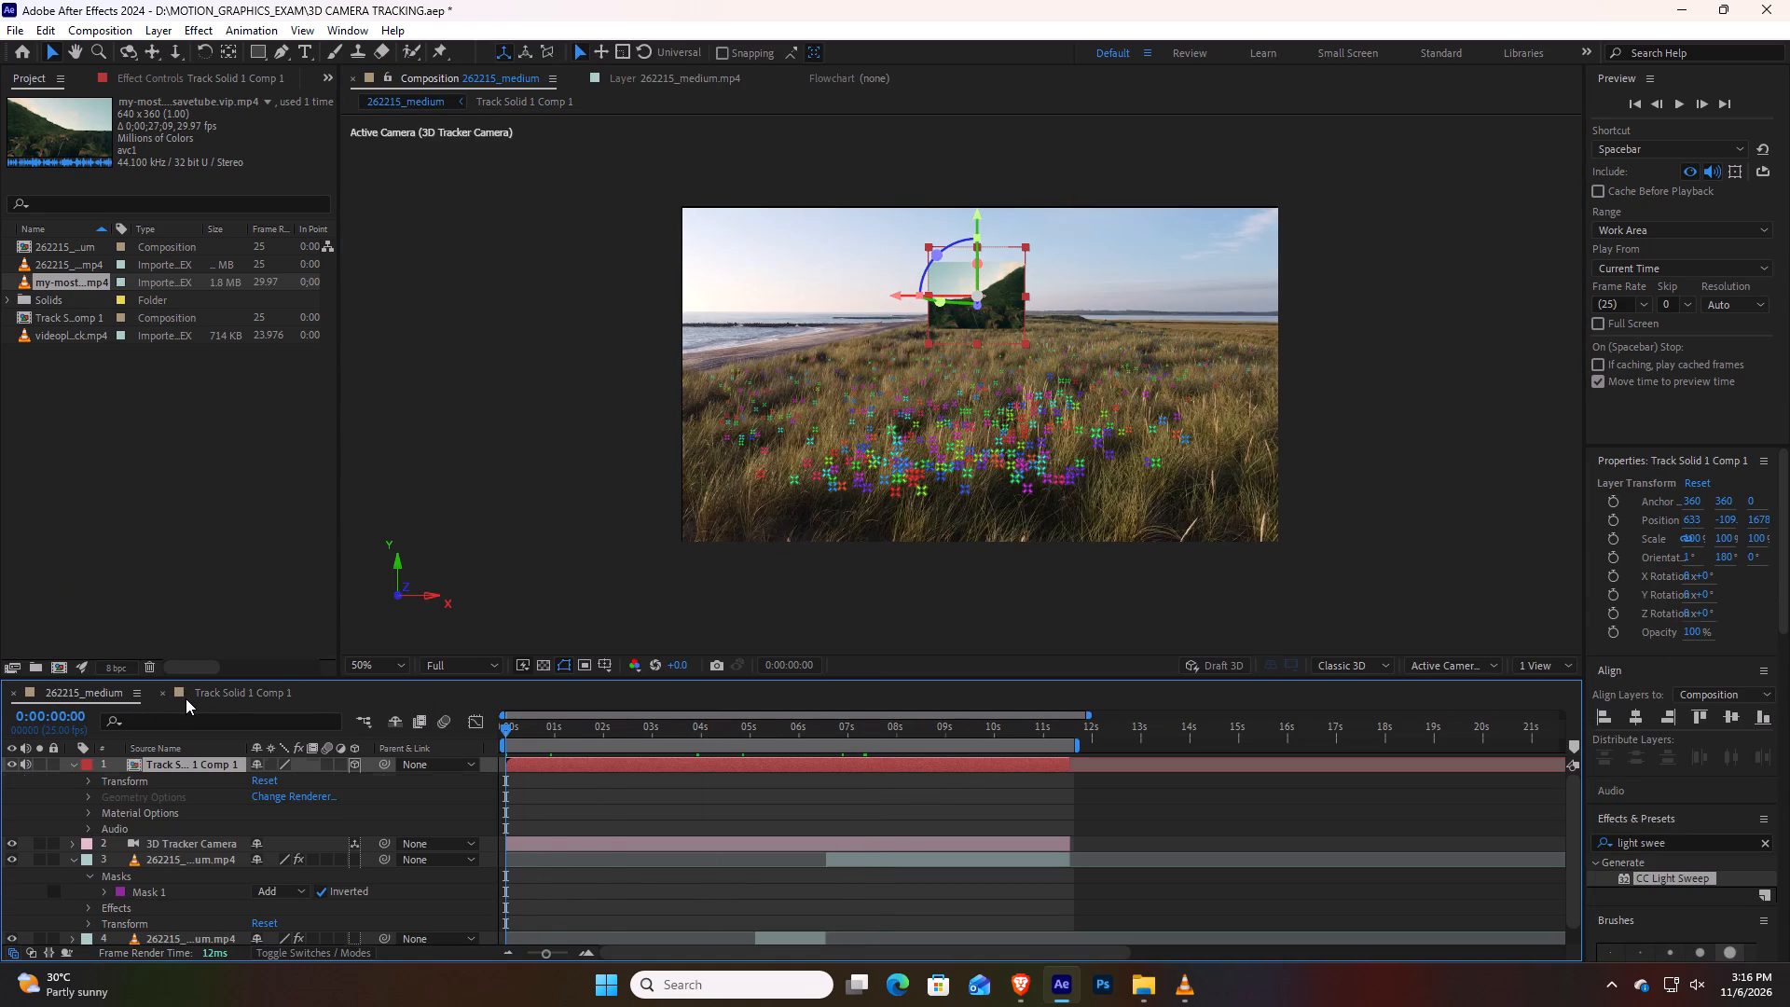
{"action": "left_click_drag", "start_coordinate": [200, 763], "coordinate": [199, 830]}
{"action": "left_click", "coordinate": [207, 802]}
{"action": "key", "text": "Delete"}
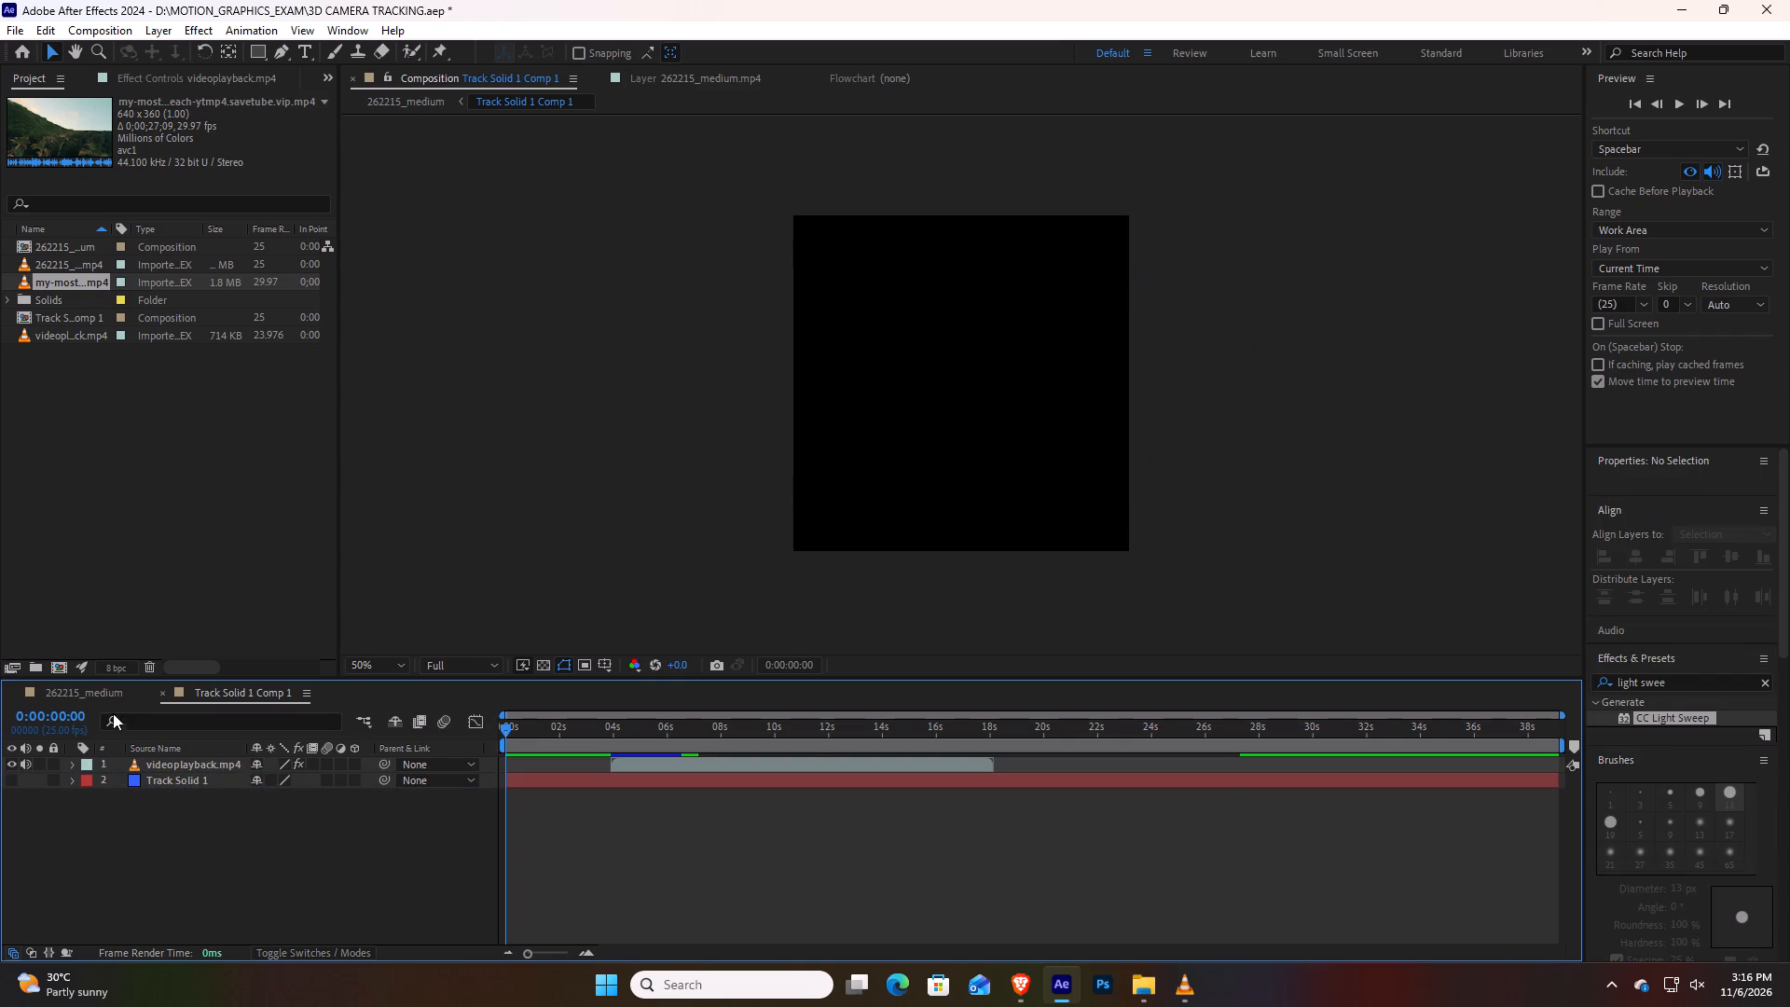
Add the drone clip as the bottom layer of the 262215_medium composition, starting where the masked beach segment begins.
{"action": "left_click", "coordinate": [90, 696]}
{"action": "left_click_drag", "start_coordinate": [82, 284], "coordinate": [161, 445]}
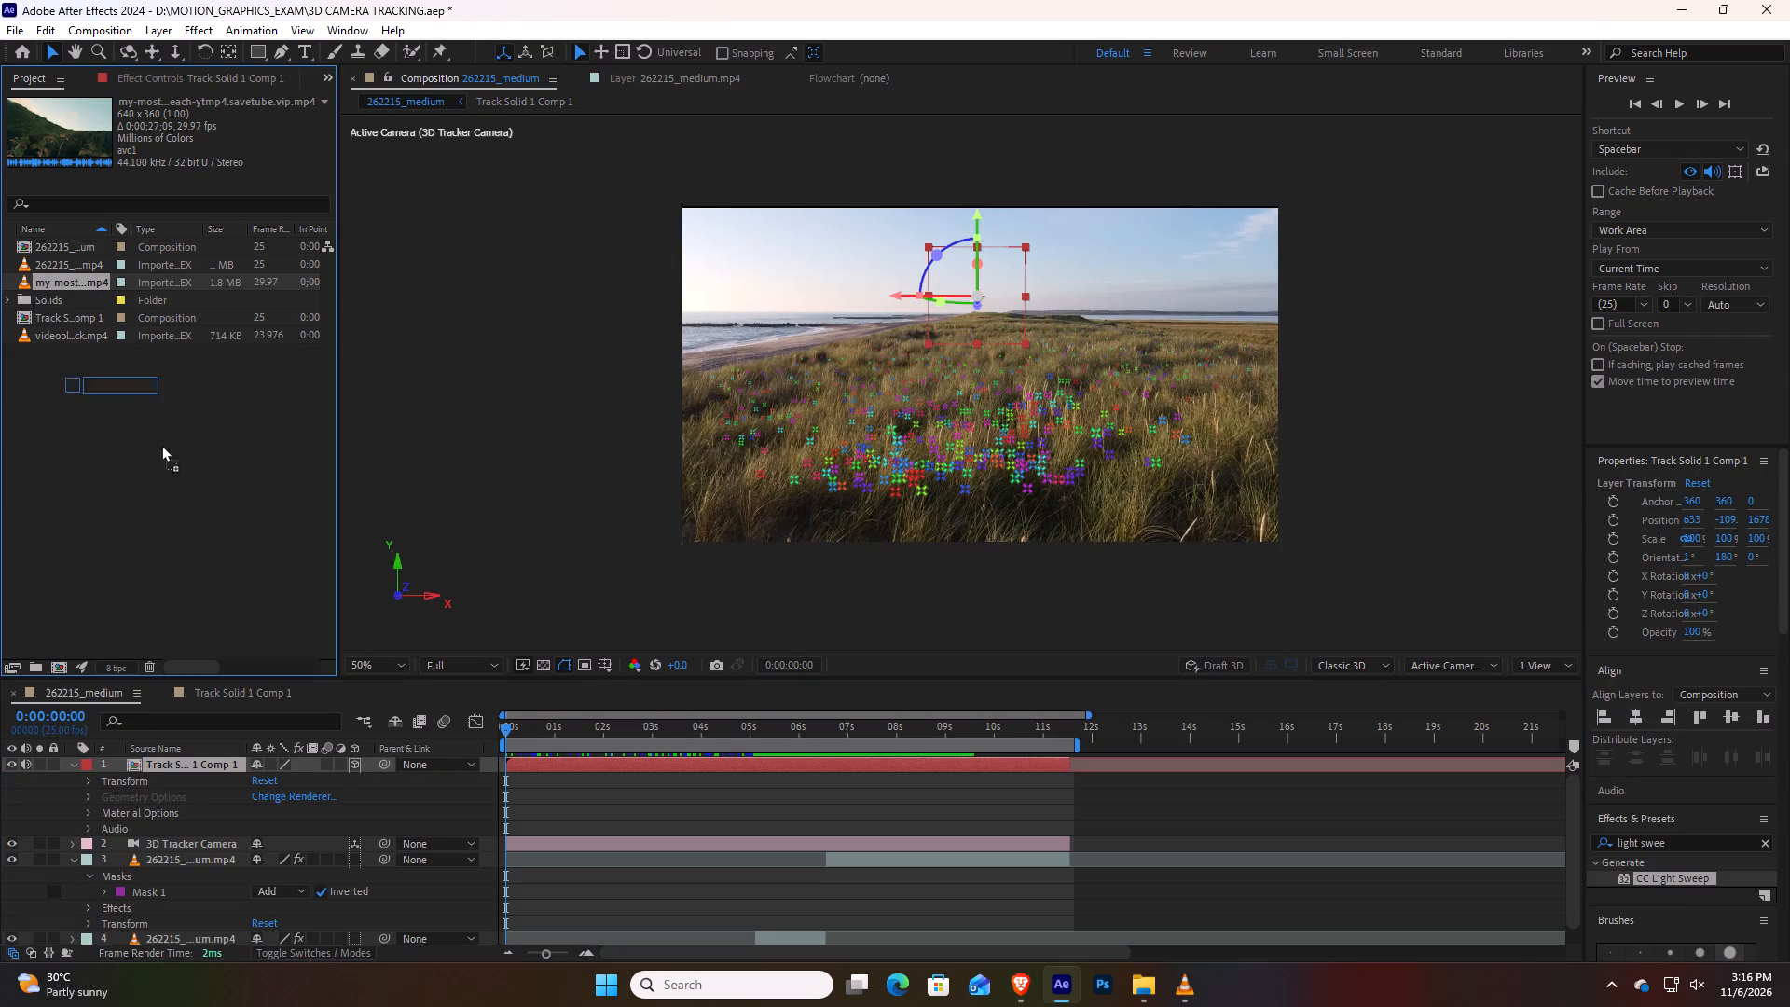
{"action": "left_click_drag", "start_coordinate": [161, 445], "coordinate": [1027, 968]}
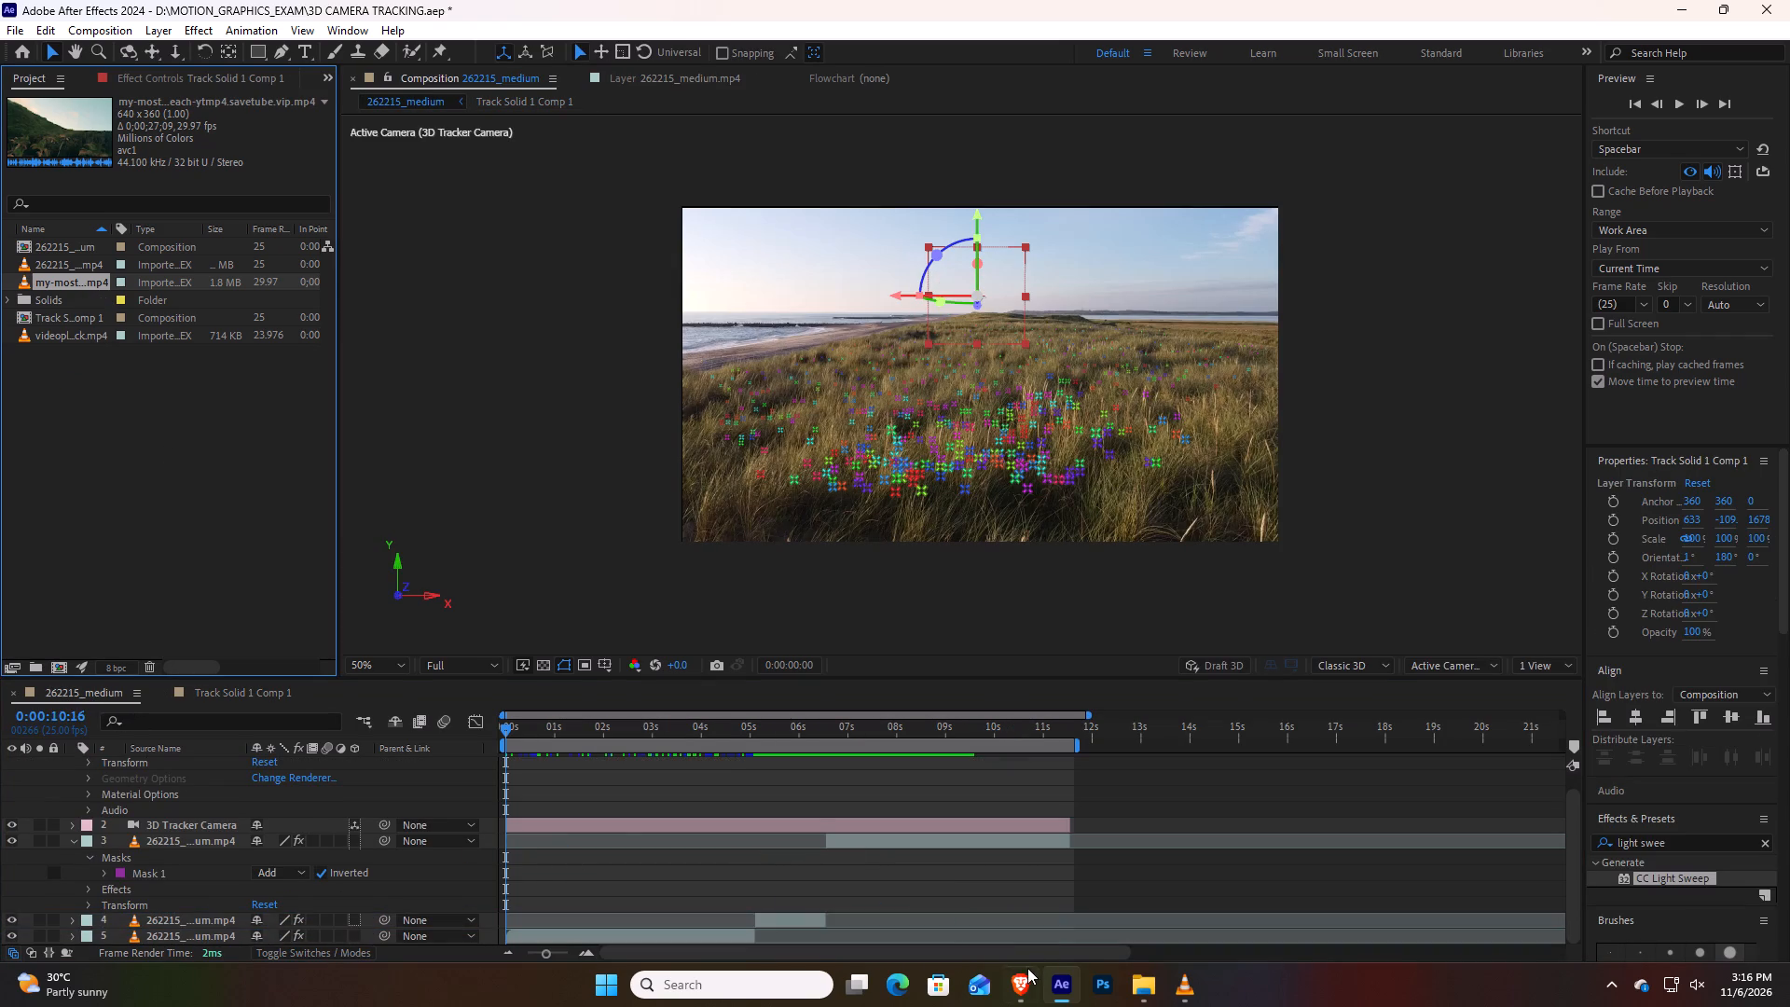
{"action": "left_click_drag", "start_coordinate": [1027, 968], "coordinate": [1019, 938]}
{"action": "scroll", "coordinate": [1026, 912], "scroll_direction": "down", "scroll_amount": 2}
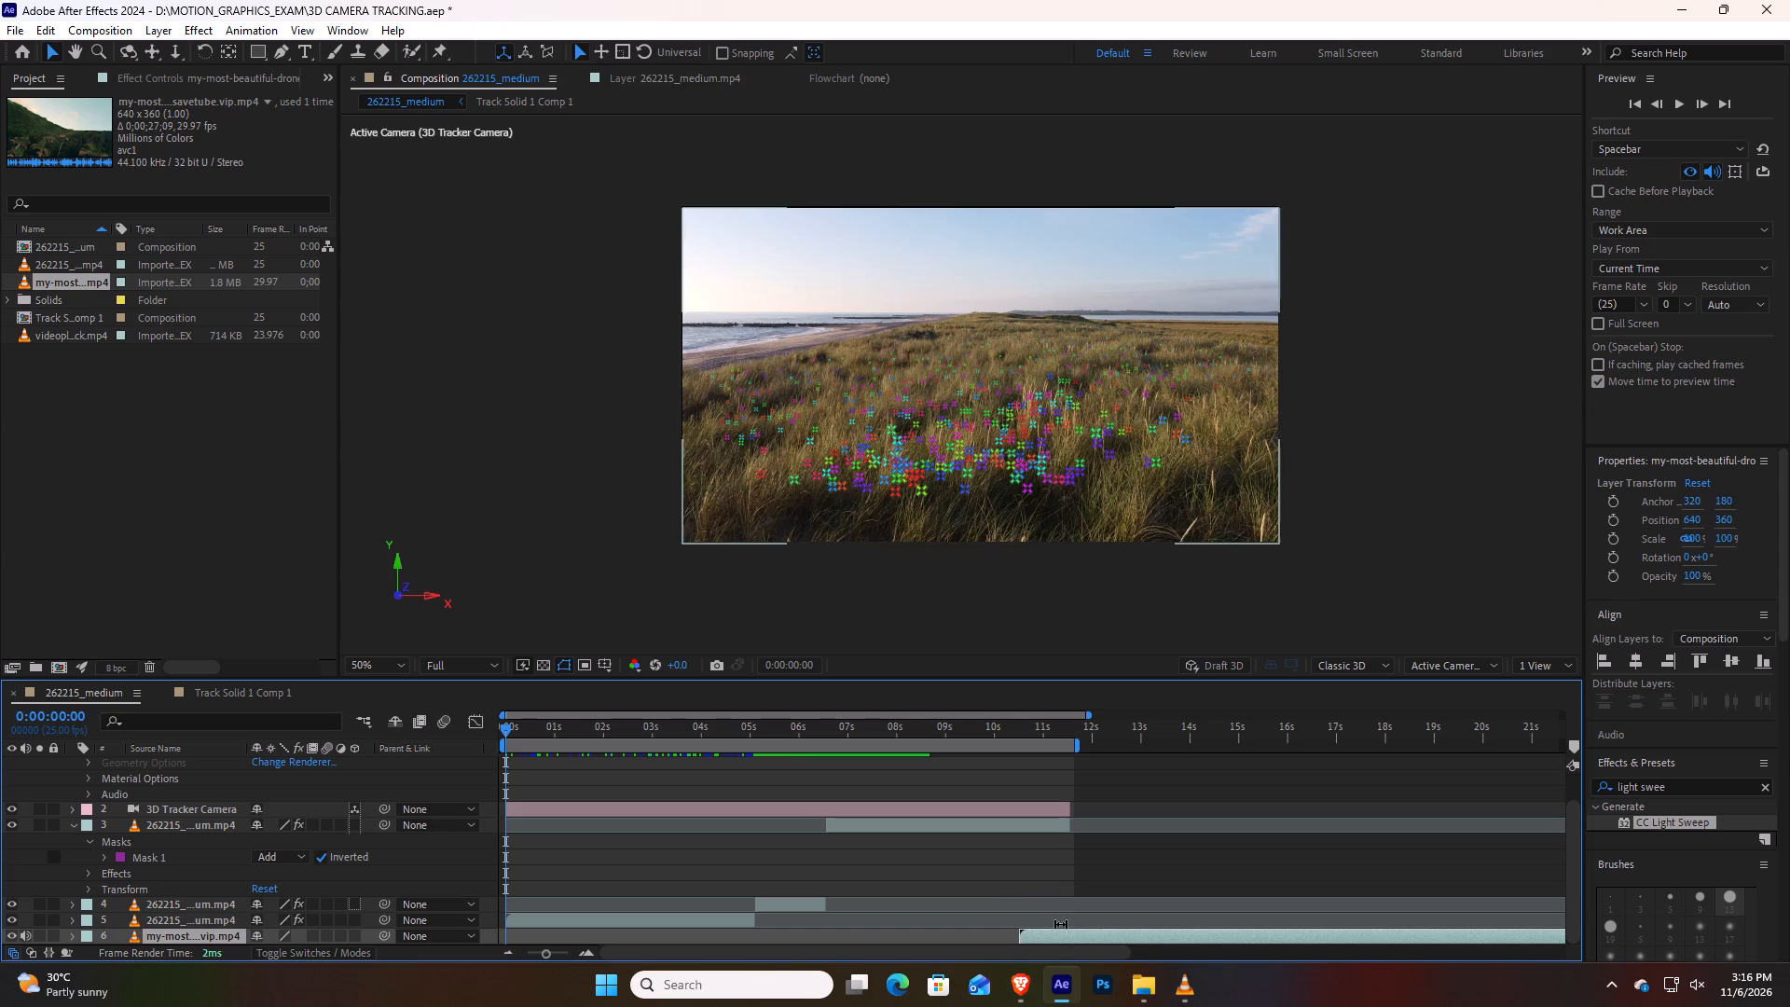
{"action": "left_click_drag", "start_coordinate": [1044, 939], "coordinate": [853, 937]}
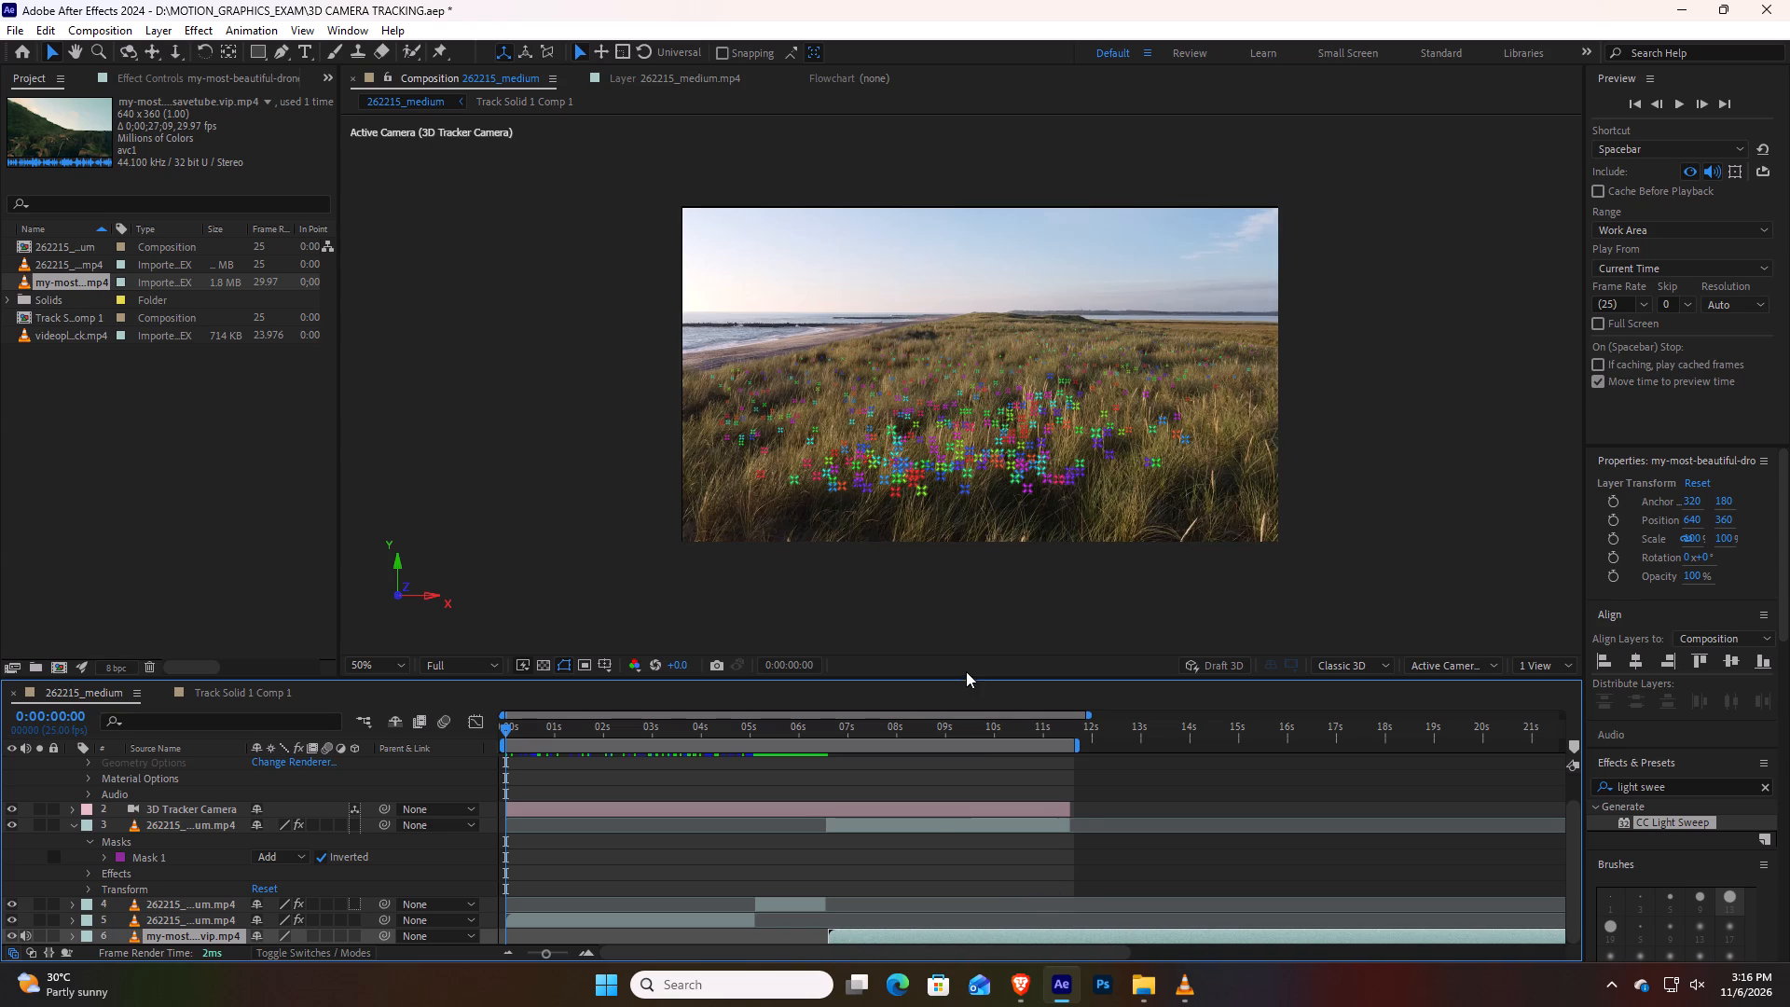
{"action": "left_click_drag", "start_coordinate": [921, 726], "coordinate": [771, 746]}
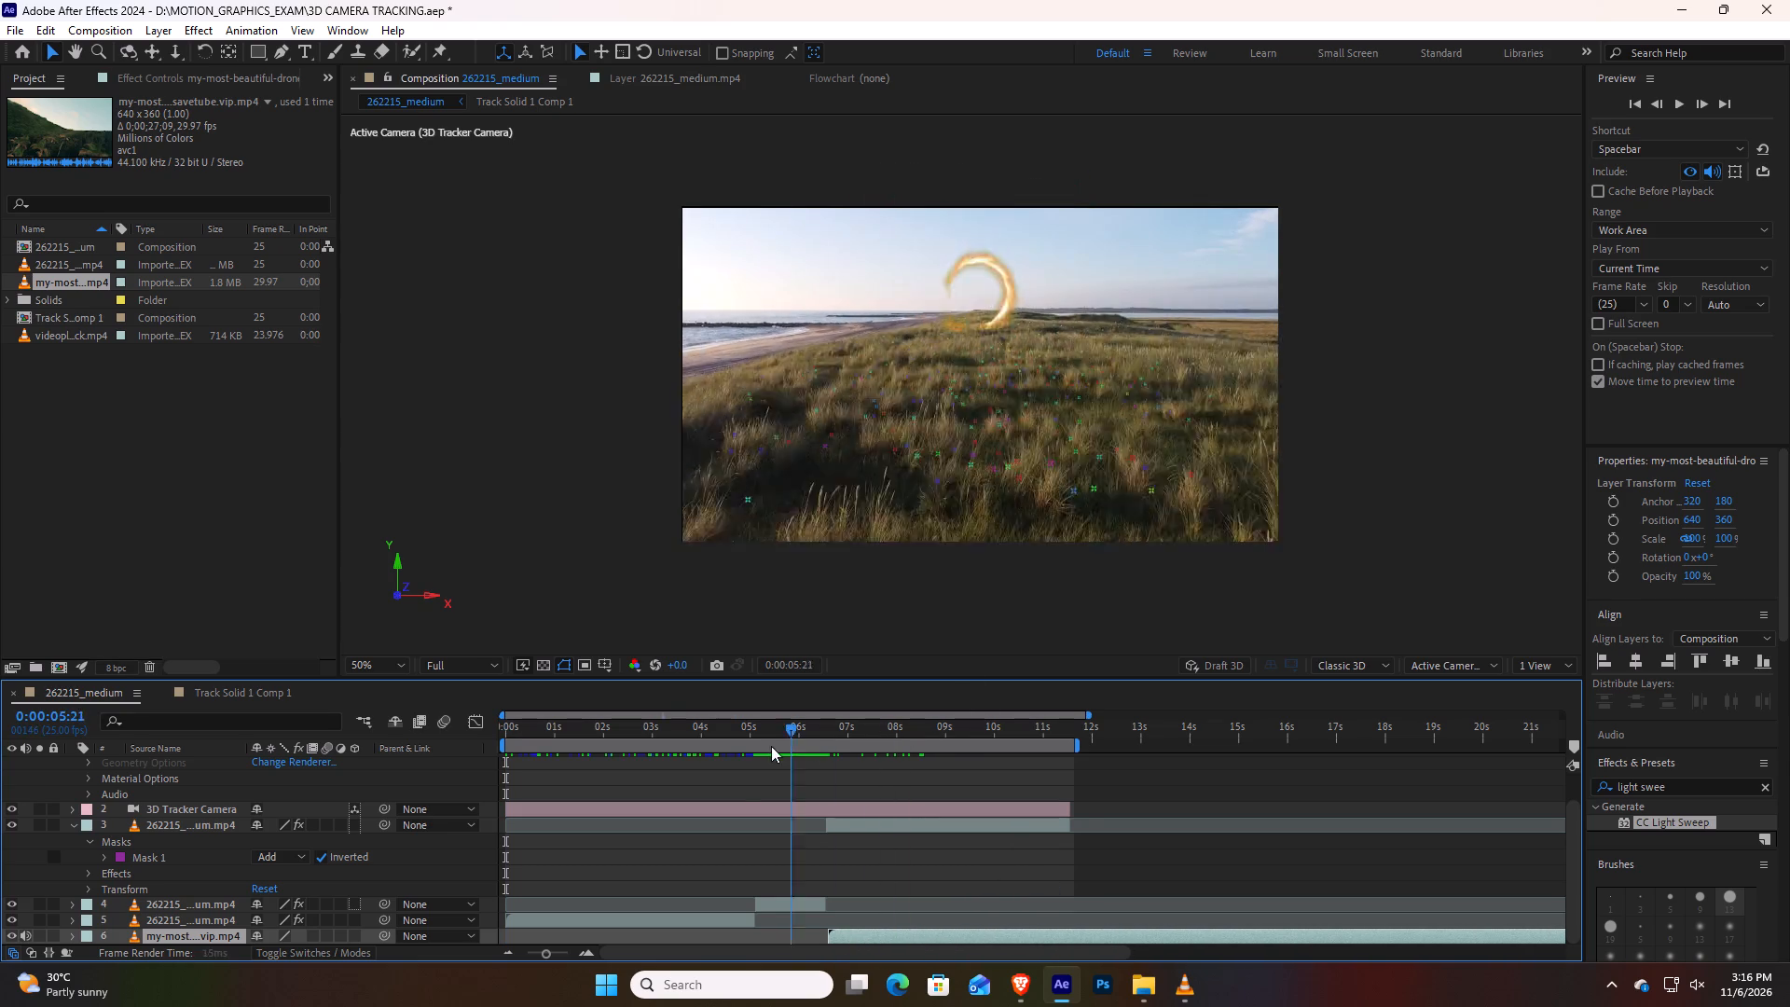
Shift the drone clip earlier so it starts together with the middle beach segment, at about 5 seconds.
{"action": "left_click_drag", "start_coordinate": [771, 746], "coordinate": [792, 752]}
{"action": "left_click_drag", "start_coordinate": [836, 936], "coordinate": [764, 934]}
{"action": "left_click_drag", "start_coordinate": [789, 731], "coordinate": [756, 740]}
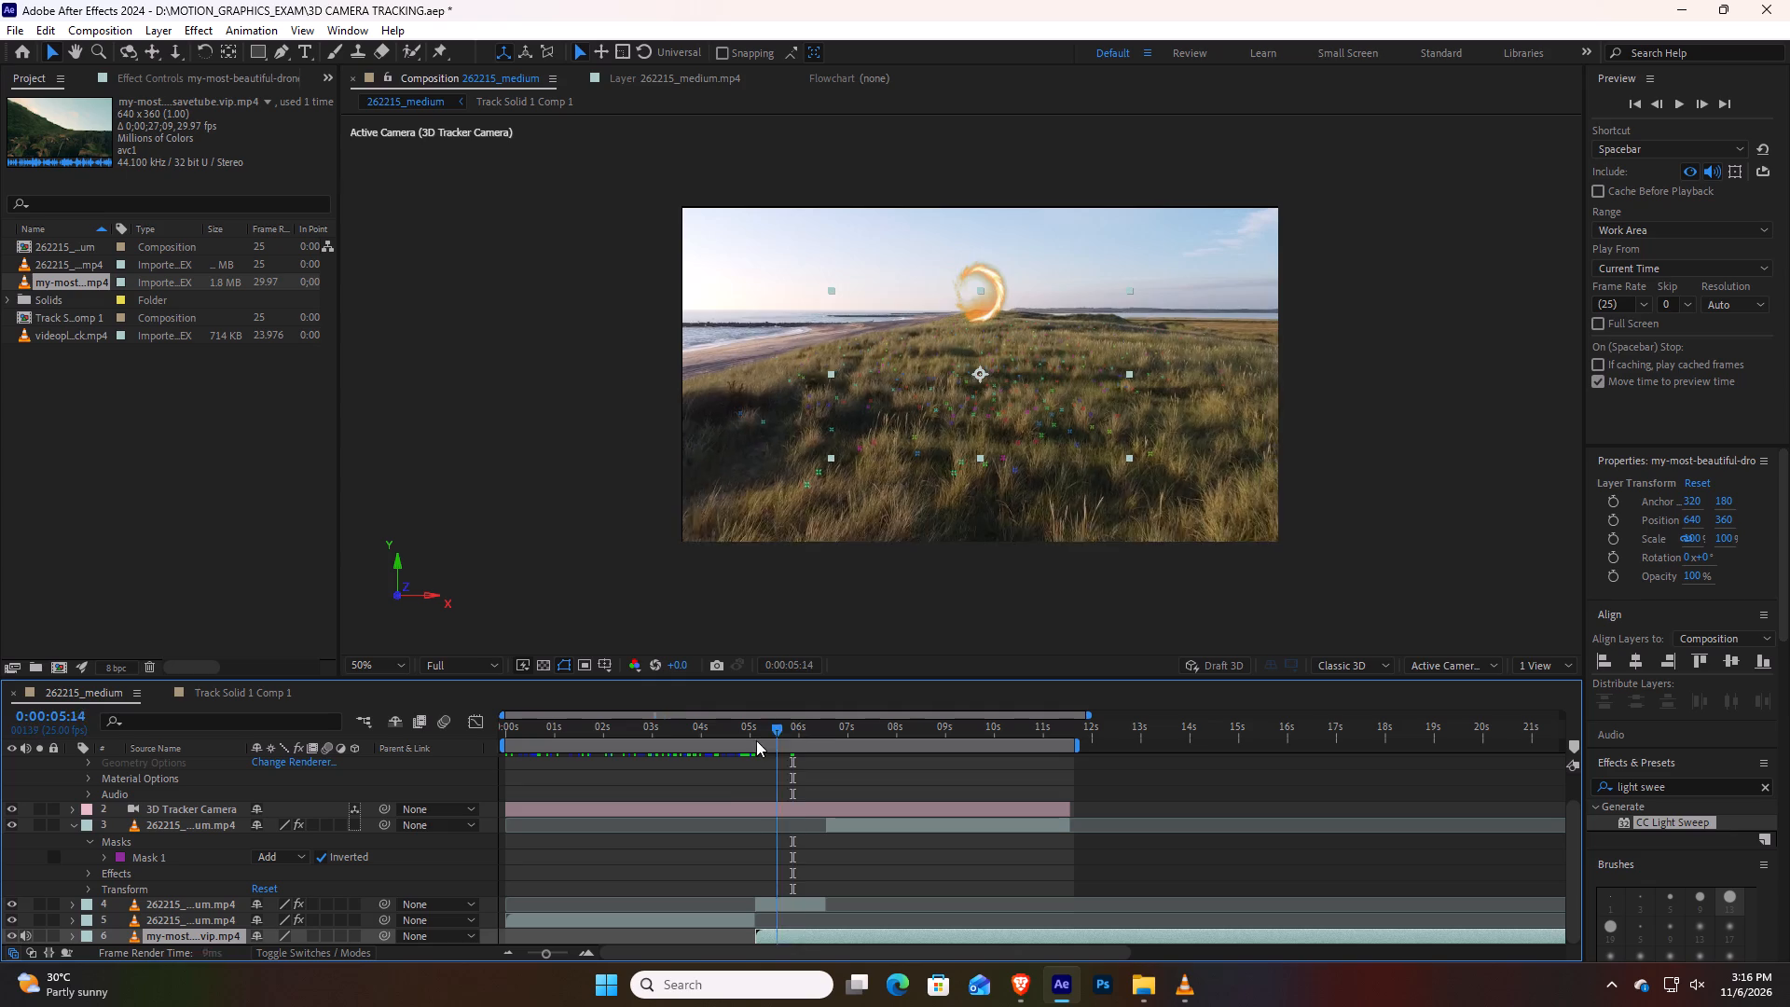
Move the drone clip up behind the ring's opening and enlarge it to roughly double its size.
{"action": "left_click_drag", "start_coordinate": [756, 740], "coordinate": [861, 757]}
{"action": "left_click", "coordinate": [984, 307]}
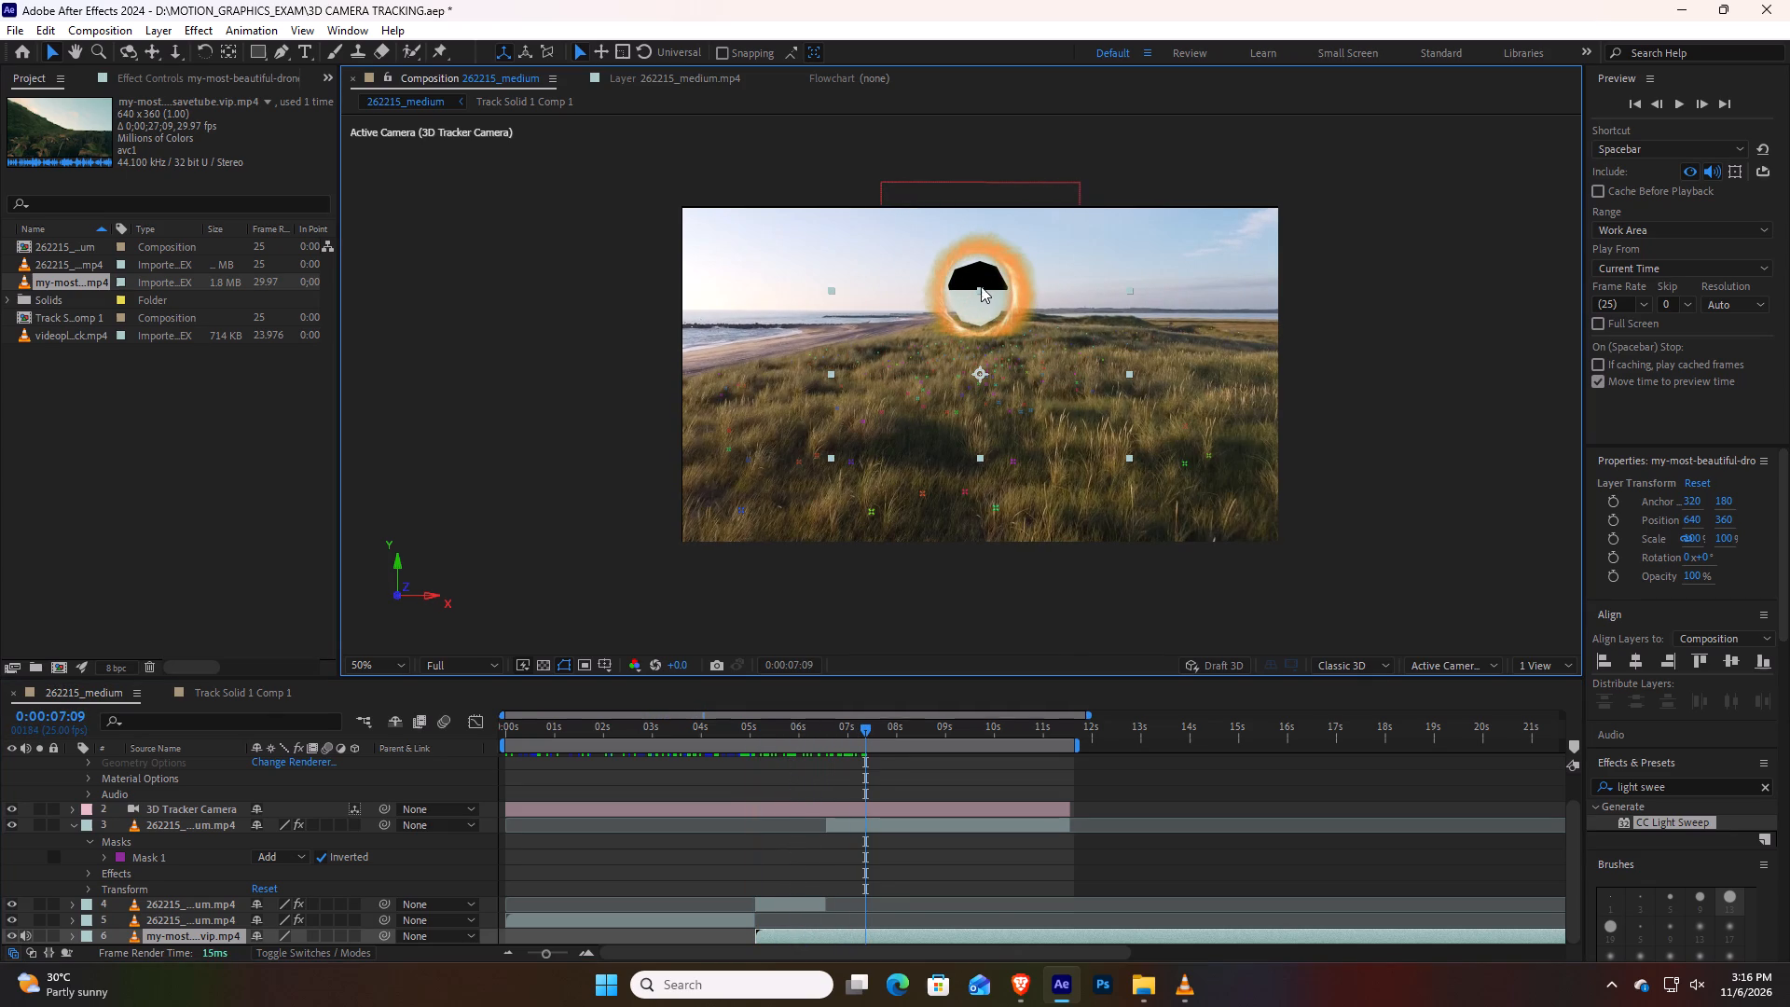
{"action": "left_click_drag", "start_coordinate": [981, 290], "coordinate": [992, 269]}
{"action": "left_click_drag", "start_coordinate": [978, 293], "coordinate": [940, 297]}
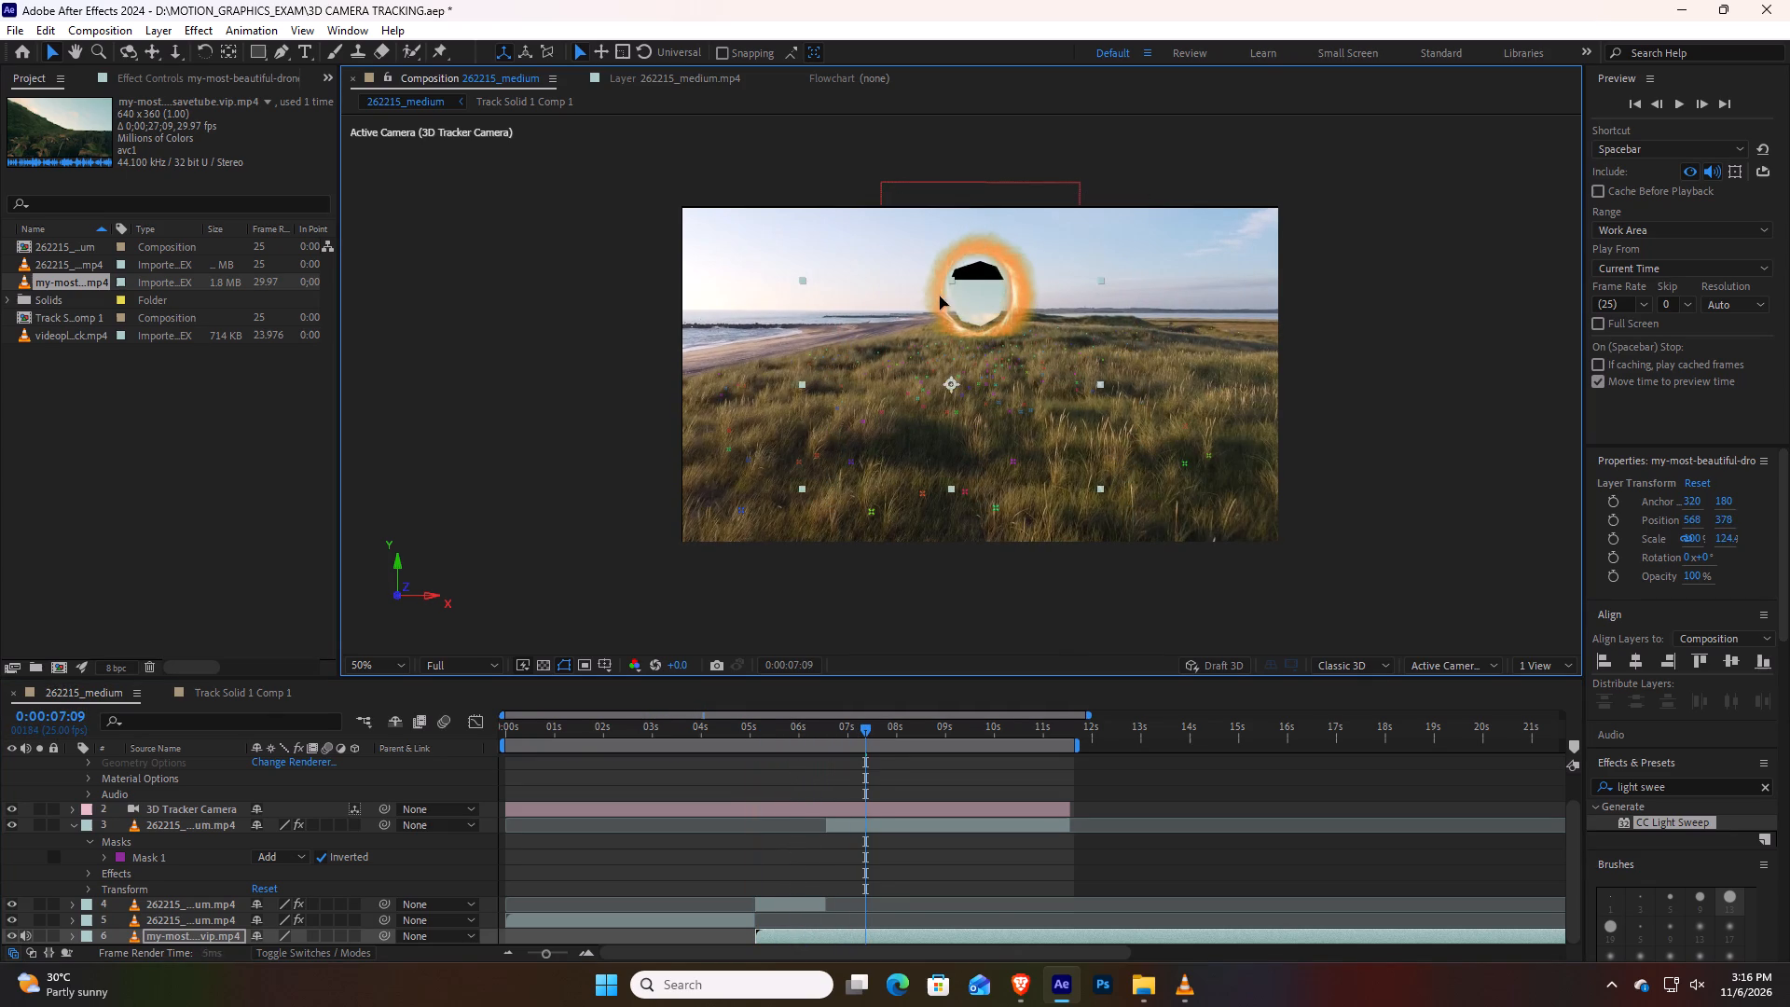
{"action": "left_click_drag", "start_coordinate": [940, 297], "coordinate": [956, 253]}
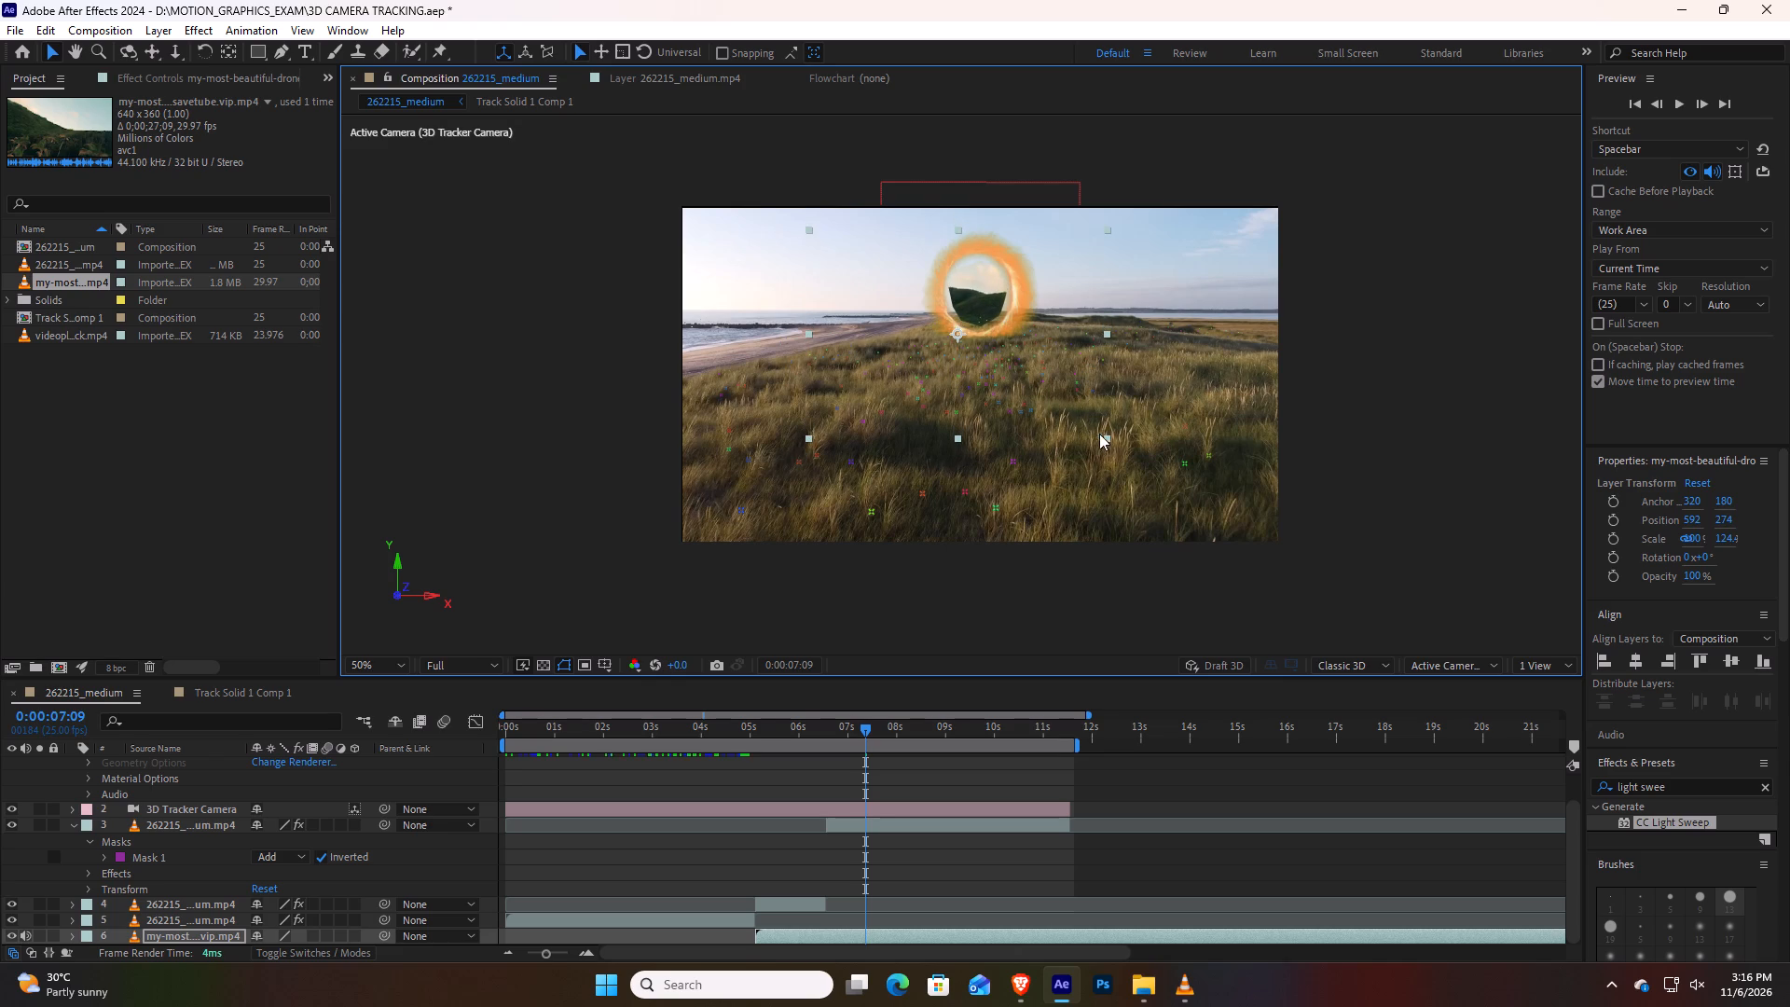
{"action": "left_click_drag", "start_coordinate": [1107, 436], "coordinate": [1239, 510]}
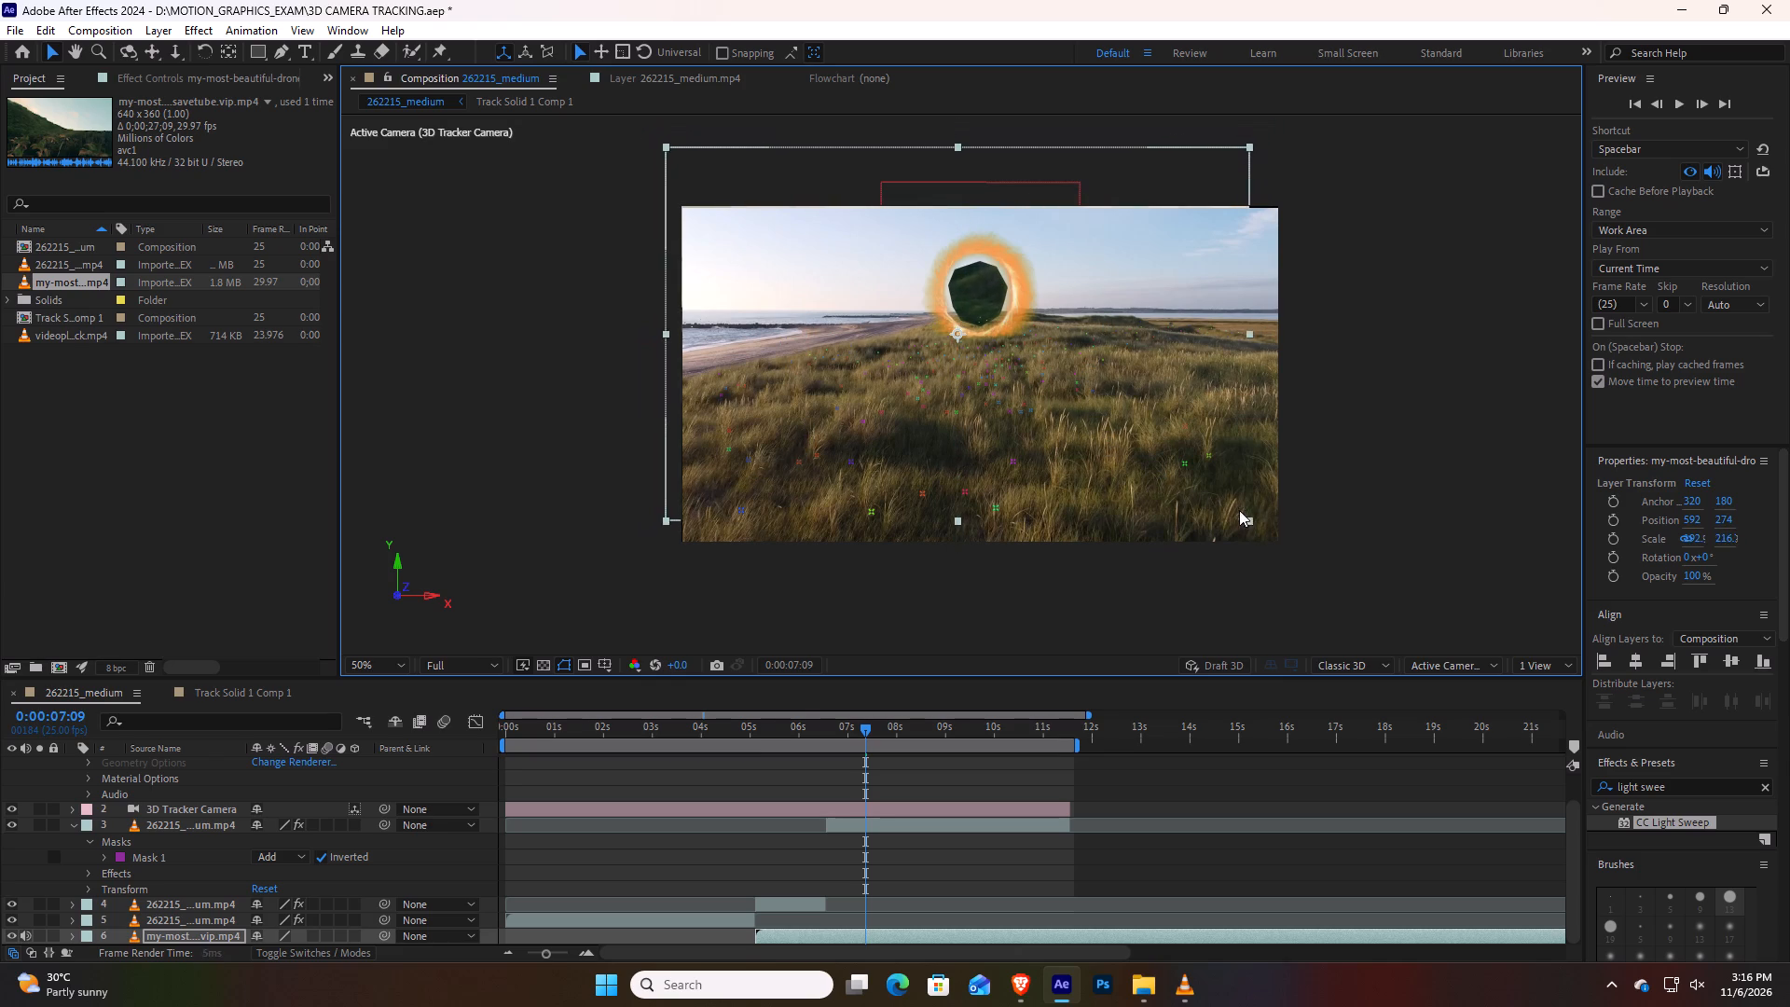
{"action": "left_click_drag", "start_coordinate": [1239, 510], "coordinate": [1230, 501]}
Fit the drone clip to the composition frame, at about position 640, 364 and scale 200 by 196 percent.
{"action": "left_click_drag", "start_coordinate": [1152, 189], "coordinate": [1182, 228]}
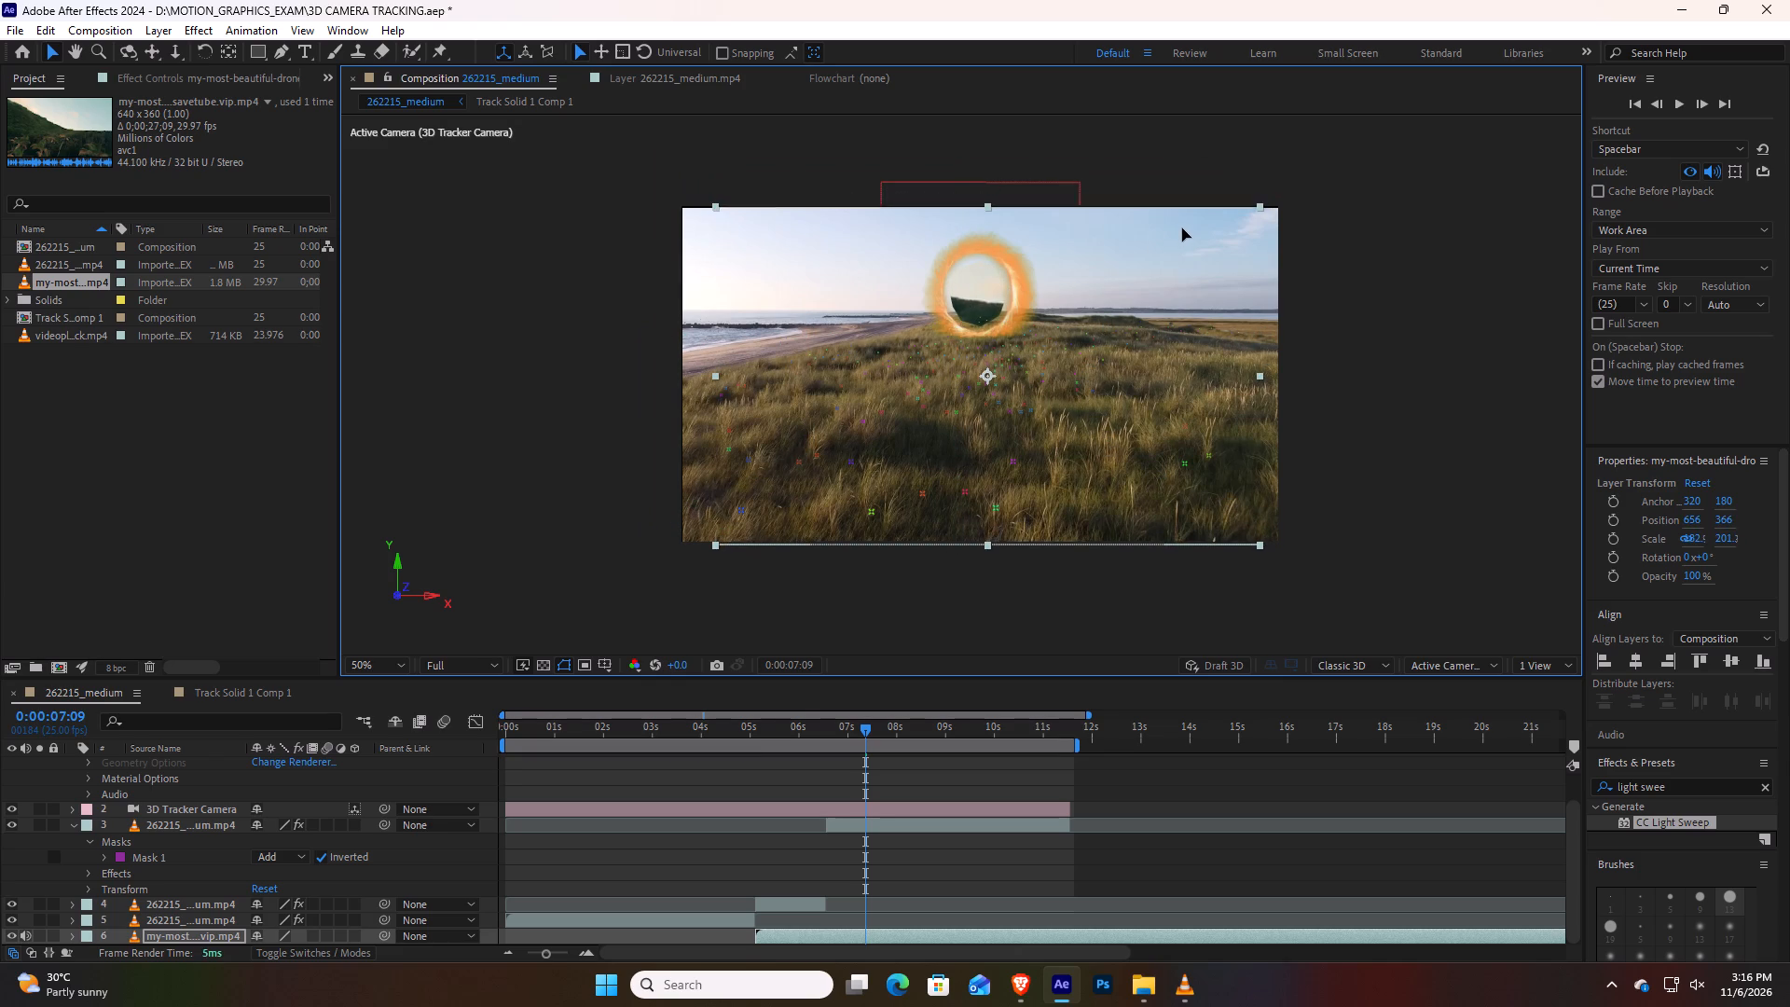
{"action": "left_click_drag", "start_coordinate": [1182, 228], "coordinate": [1182, 226]}
{"action": "left_click", "coordinate": [985, 198]}
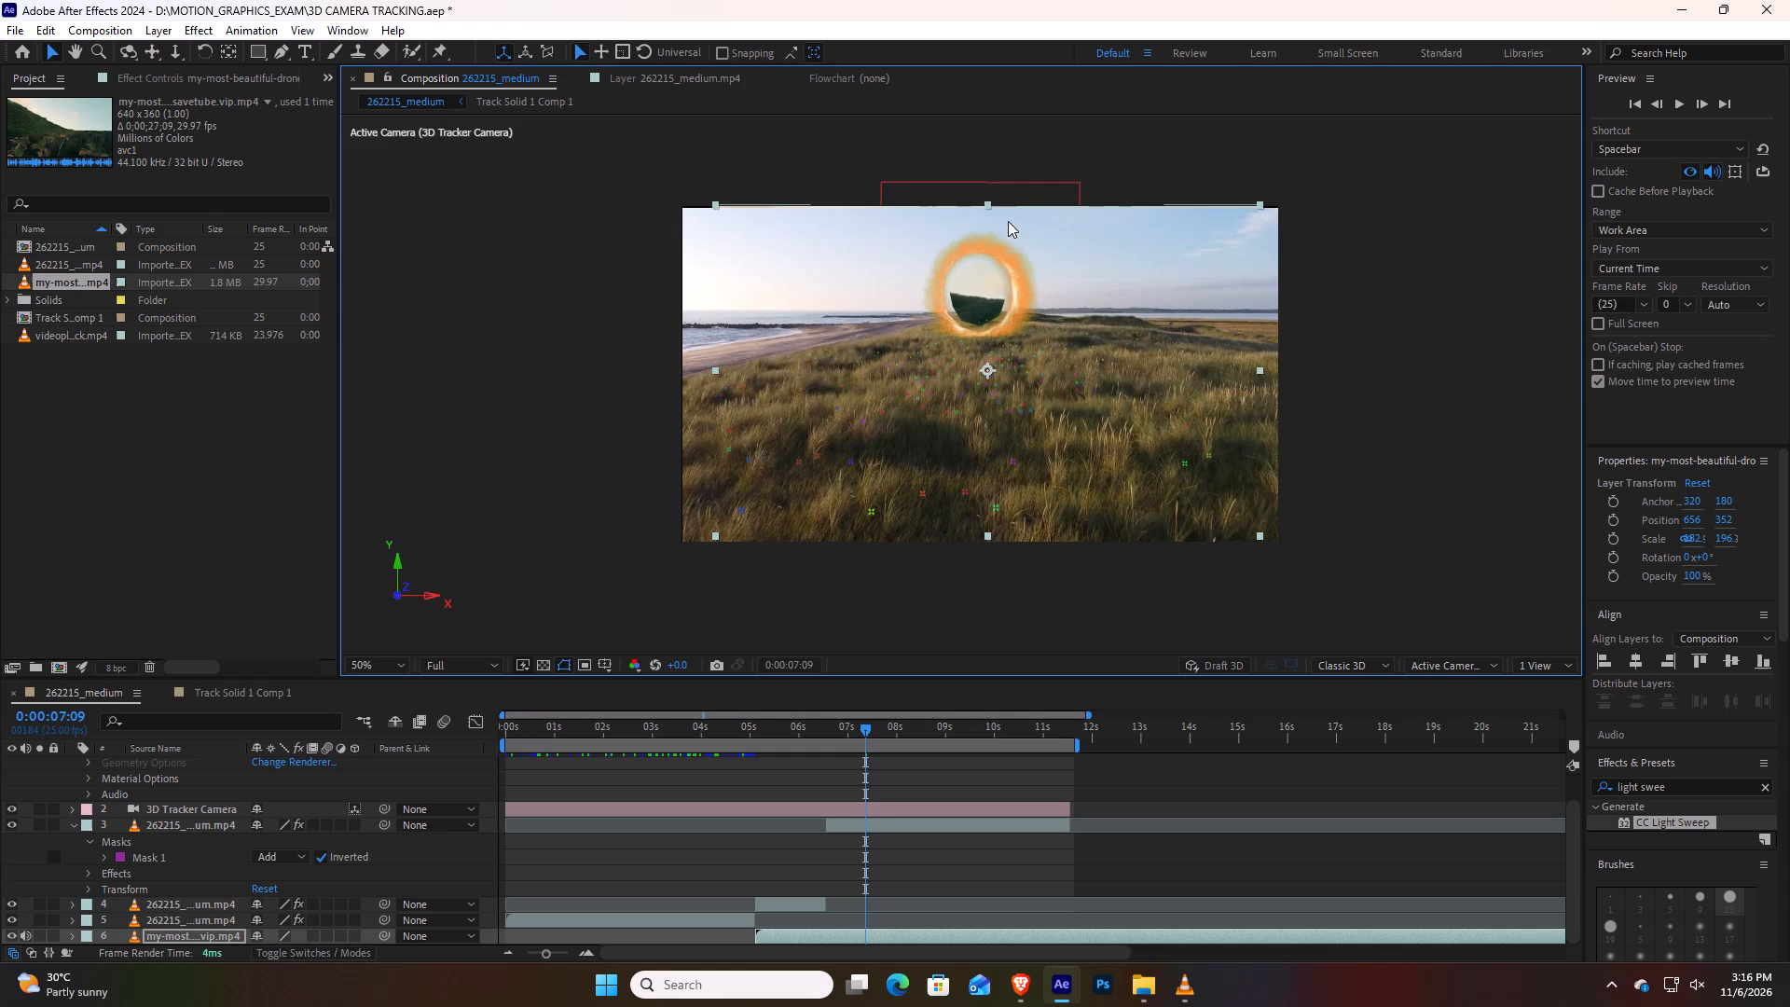
{"action": "left_click", "coordinate": [1152, 300]}
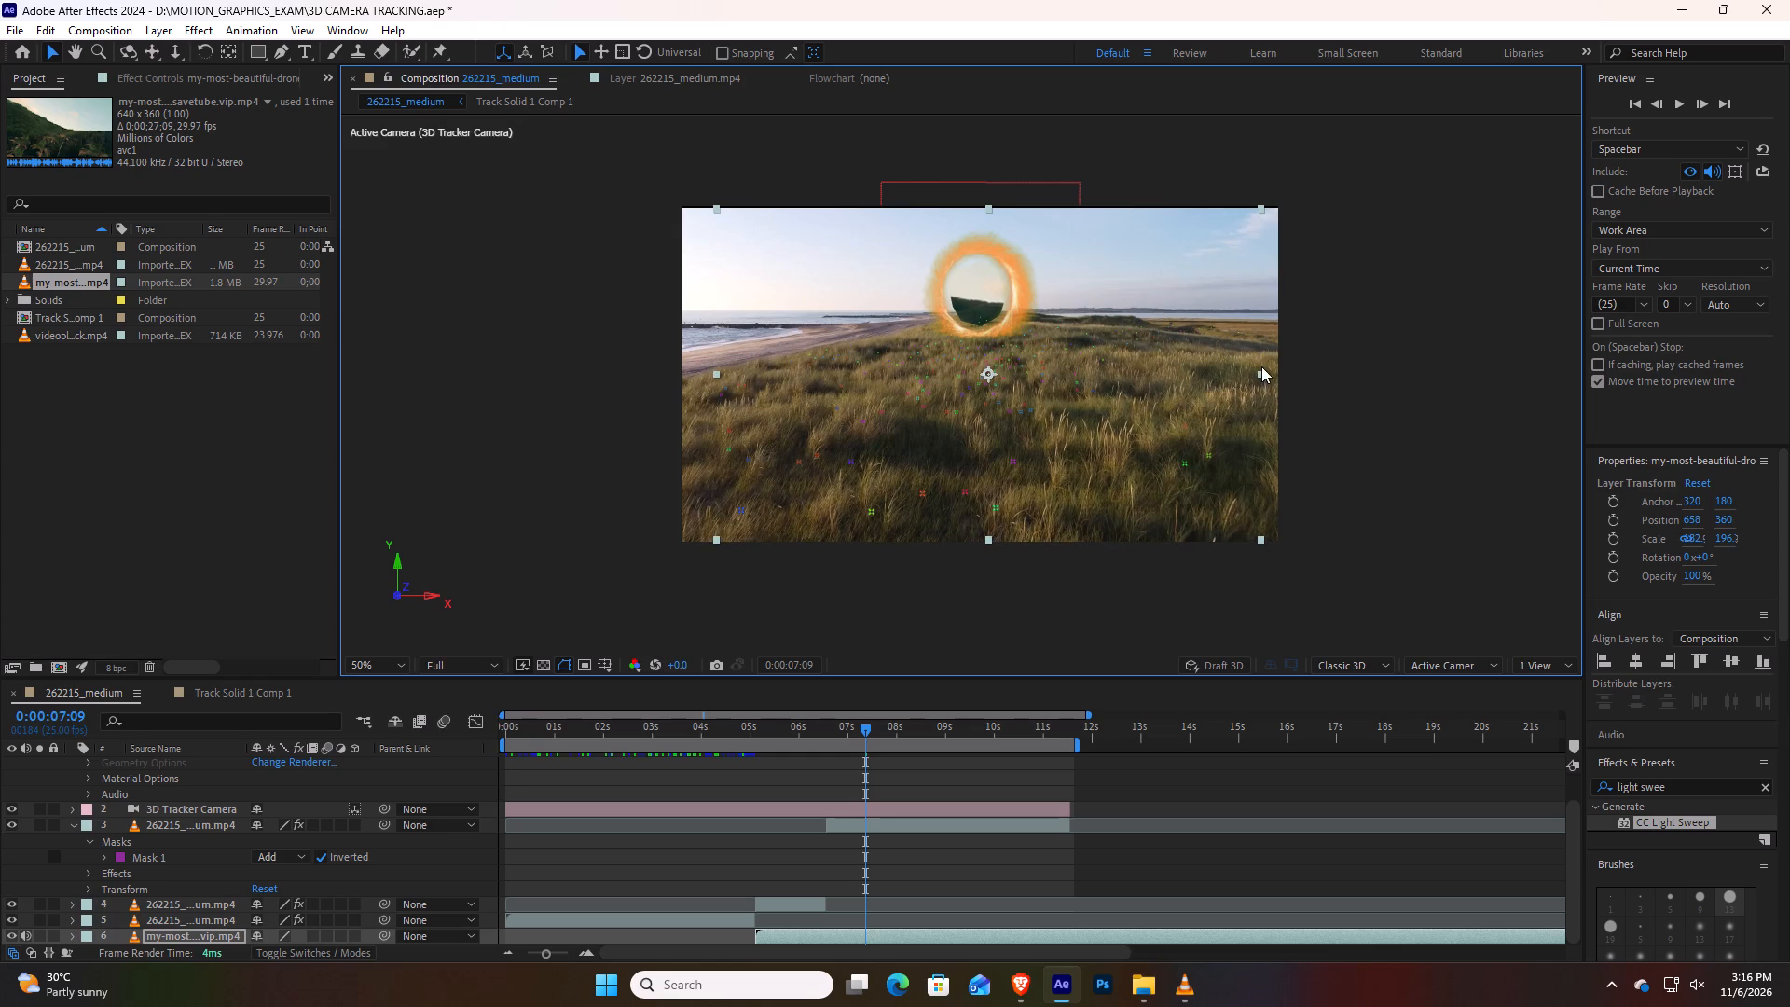
{"action": "left_click_drag", "start_coordinate": [1260, 373], "coordinate": [1280, 382]}
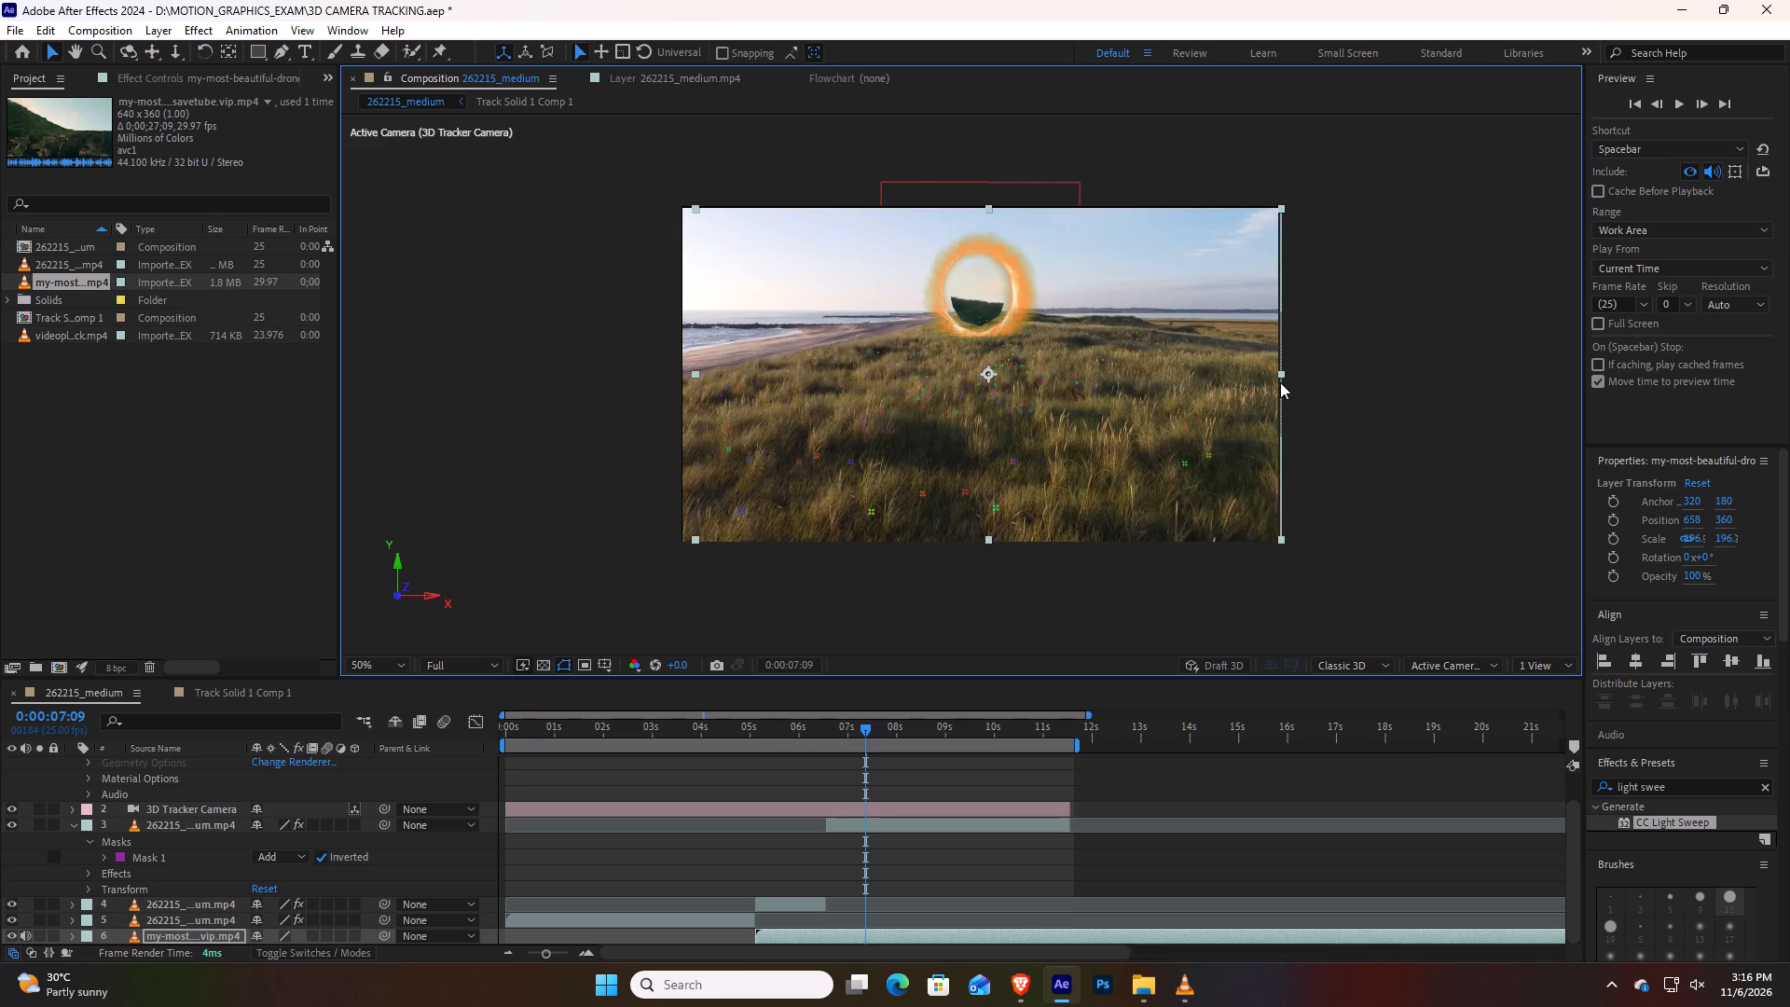
{"action": "left_click_drag", "start_coordinate": [1280, 382], "coordinate": [1274, 382]}
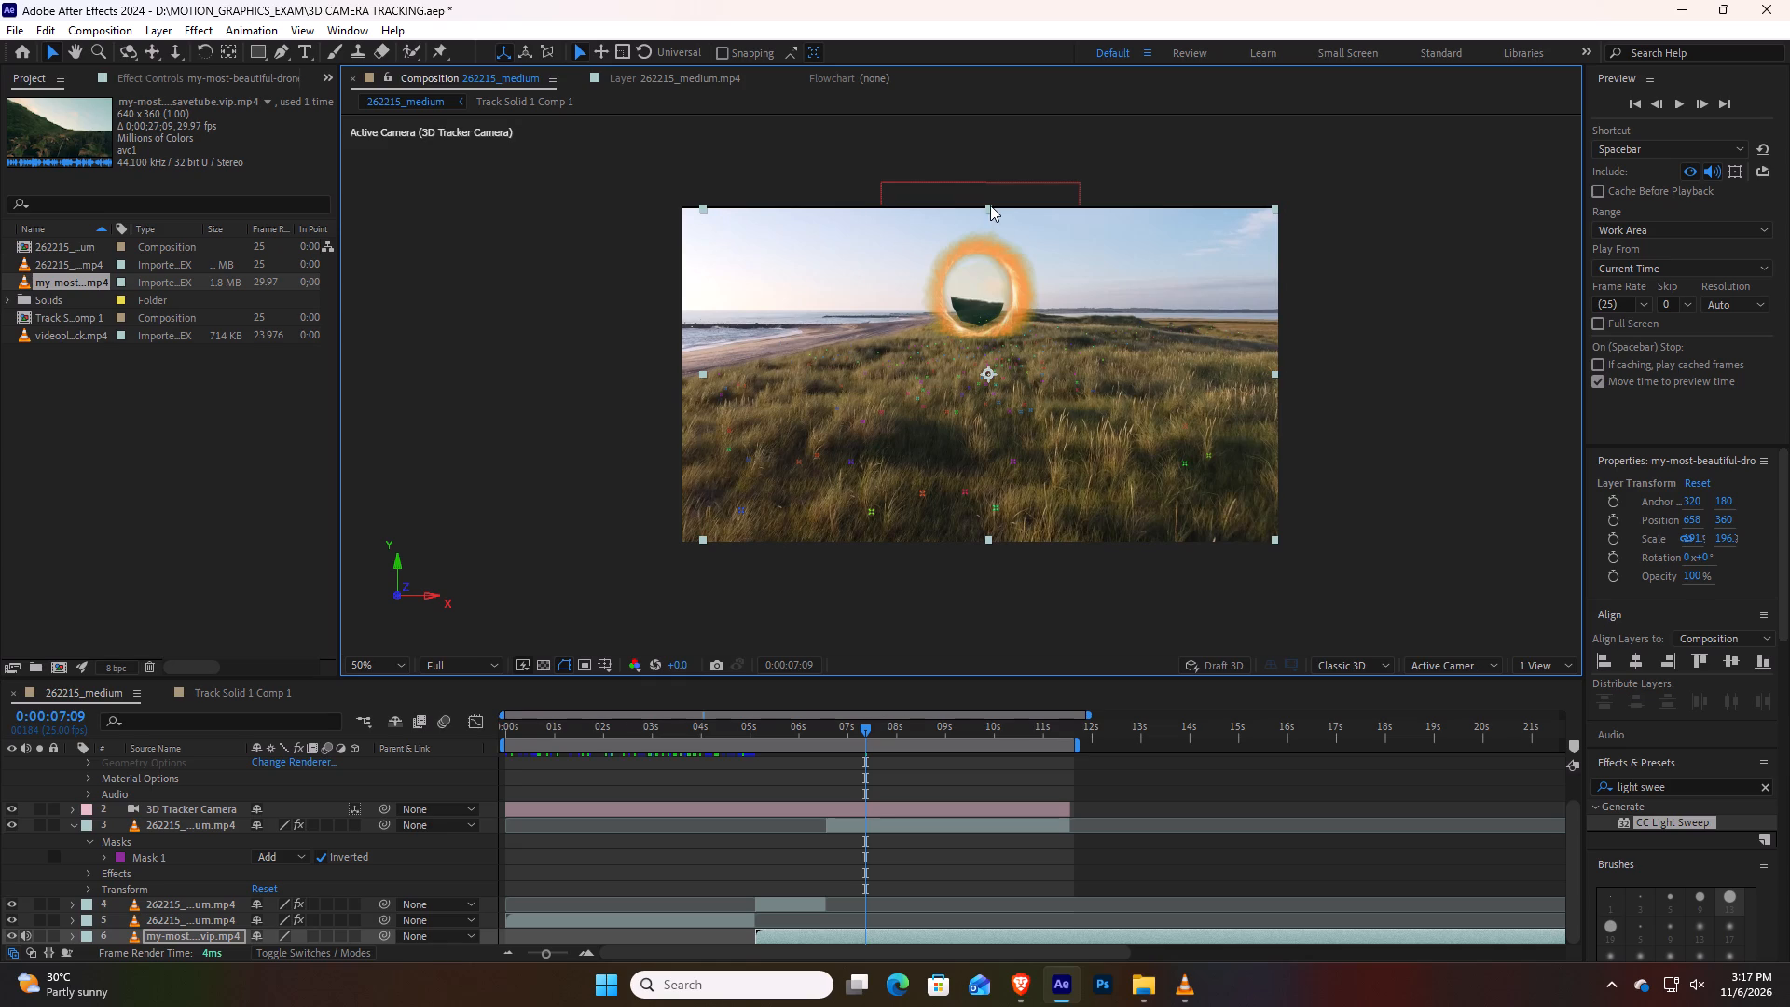
{"action": "left_click_drag", "start_coordinate": [704, 372], "coordinate": [691, 379]}
{"action": "left_click_drag", "start_coordinate": [1230, 383], "coordinate": [1218, 385]}
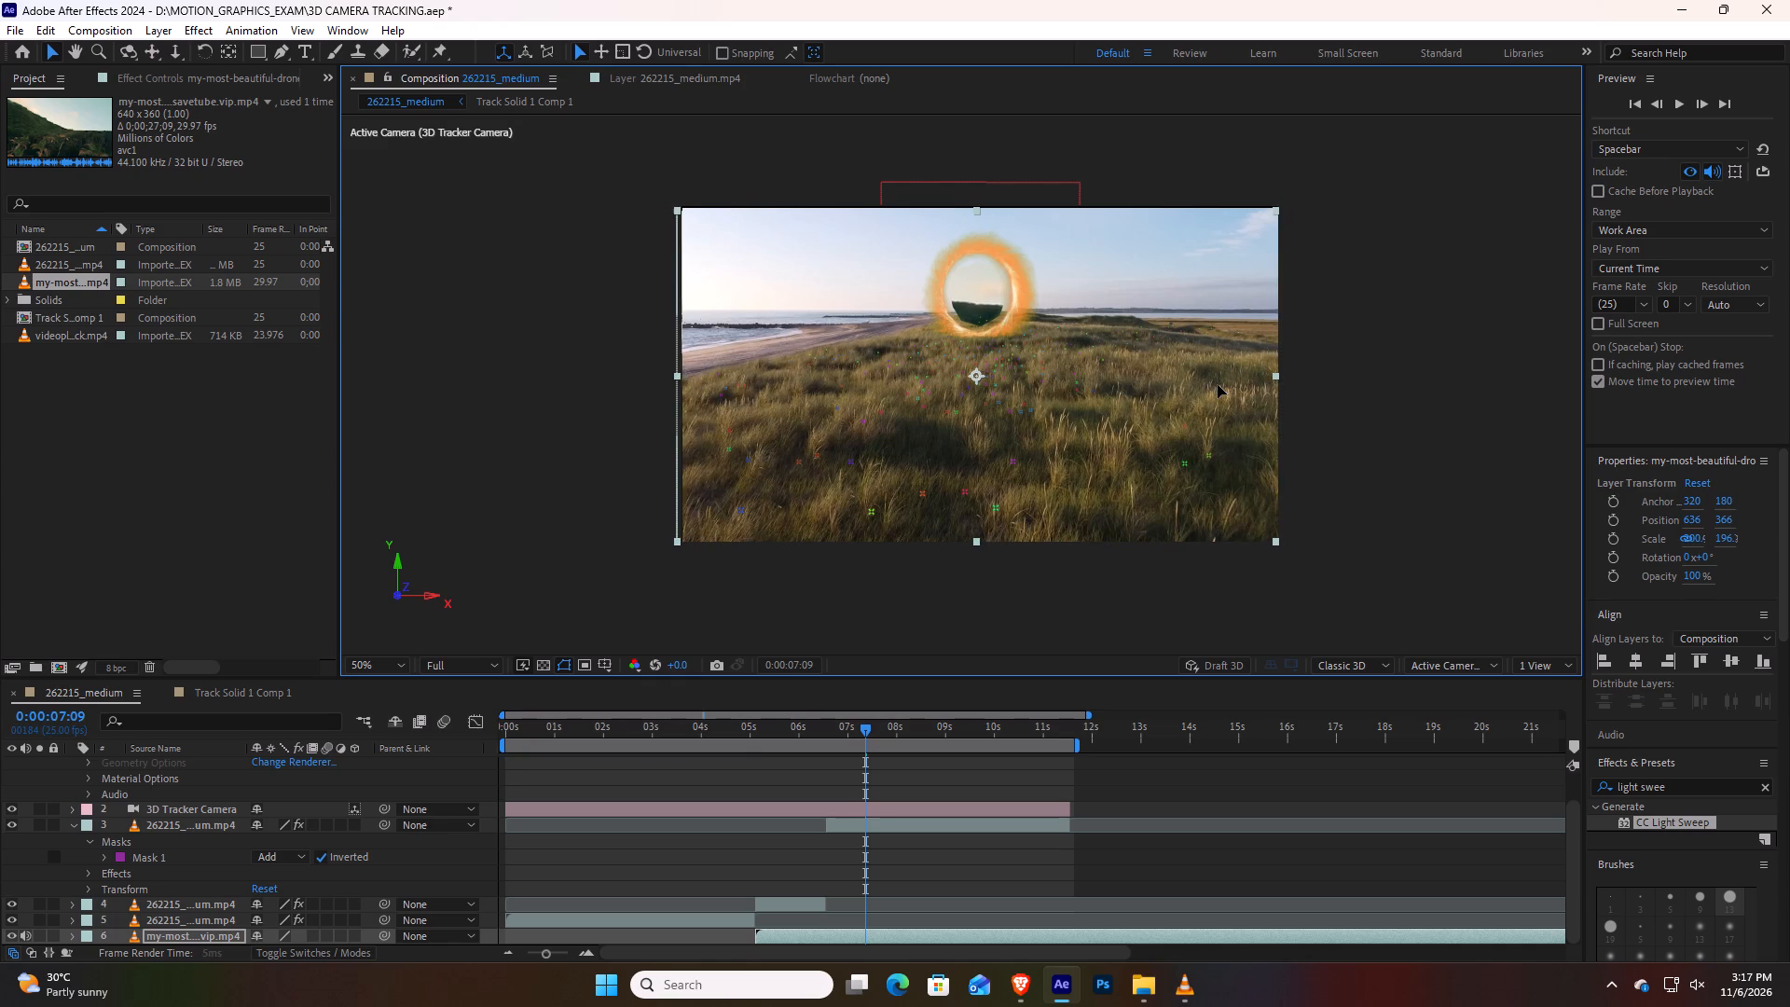
{"action": "left_click_drag", "start_coordinate": [1218, 385], "coordinate": [1222, 385]}
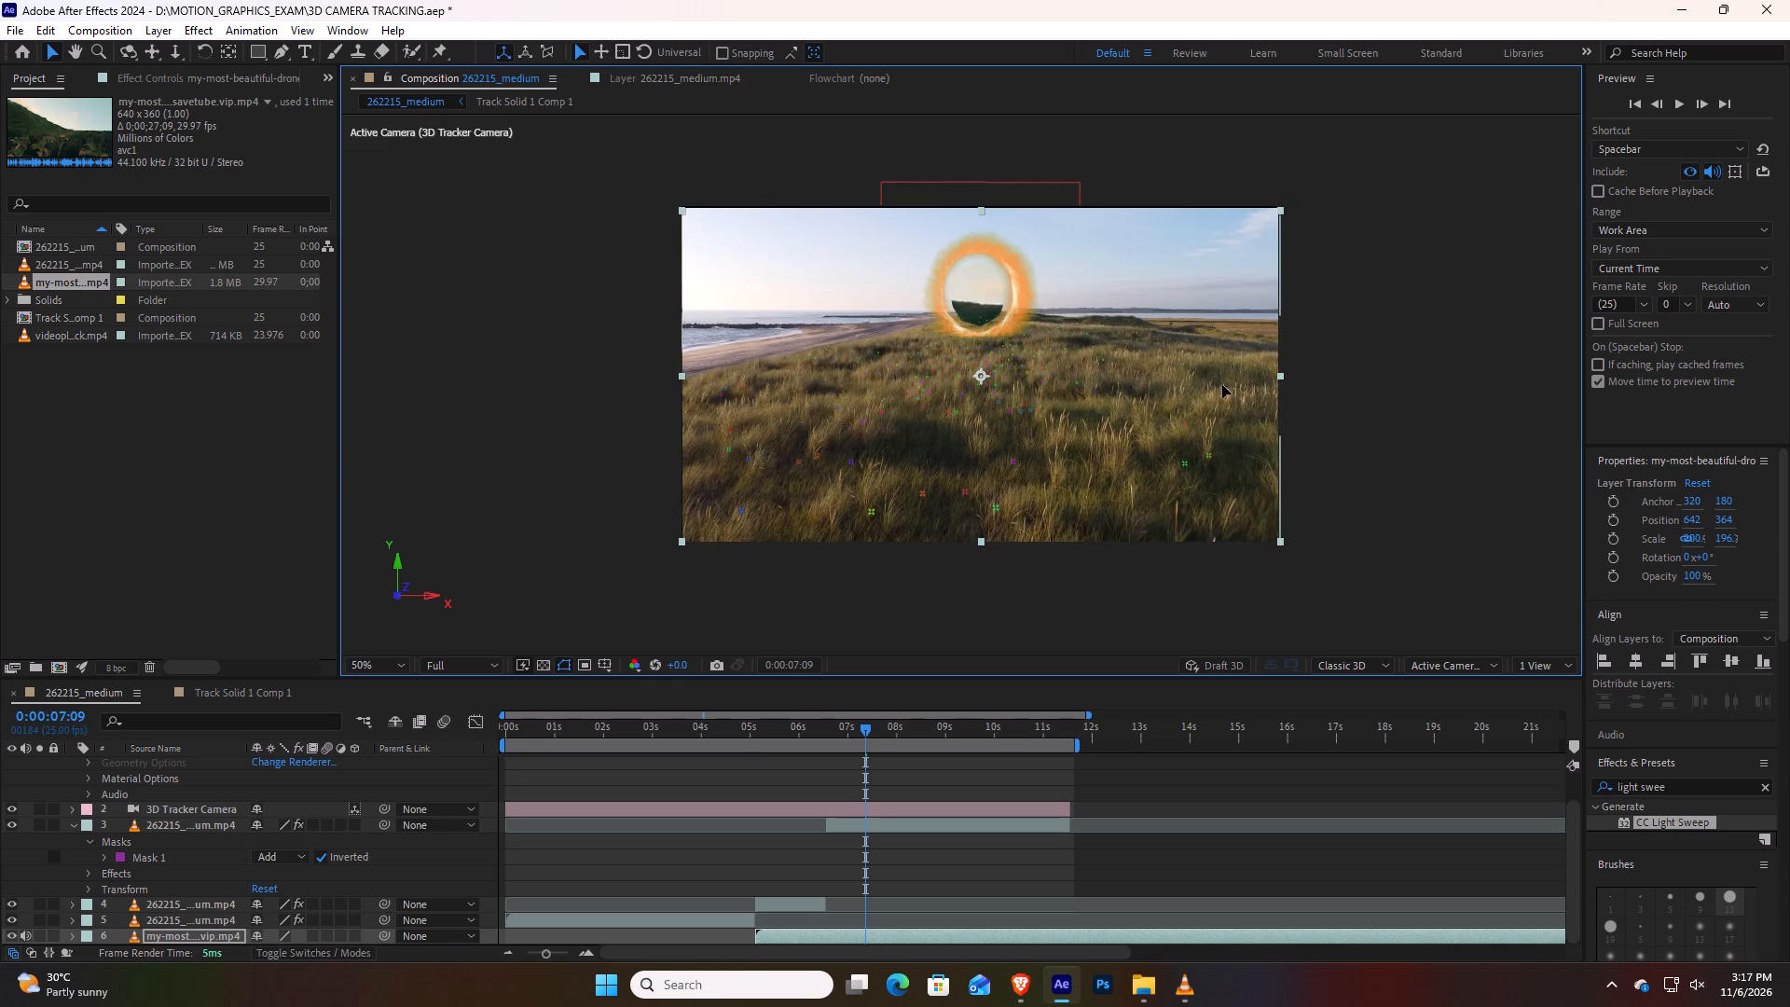
{"action": "left_click_drag", "start_coordinate": [1222, 385], "coordinate": [1221, 385]}
Check how the drone clip shows through the ring around the start of the masked beach segment.
{"action": "left_click_drag", "start_coordinate": [865, 729], "coordinate": [655, 751]}
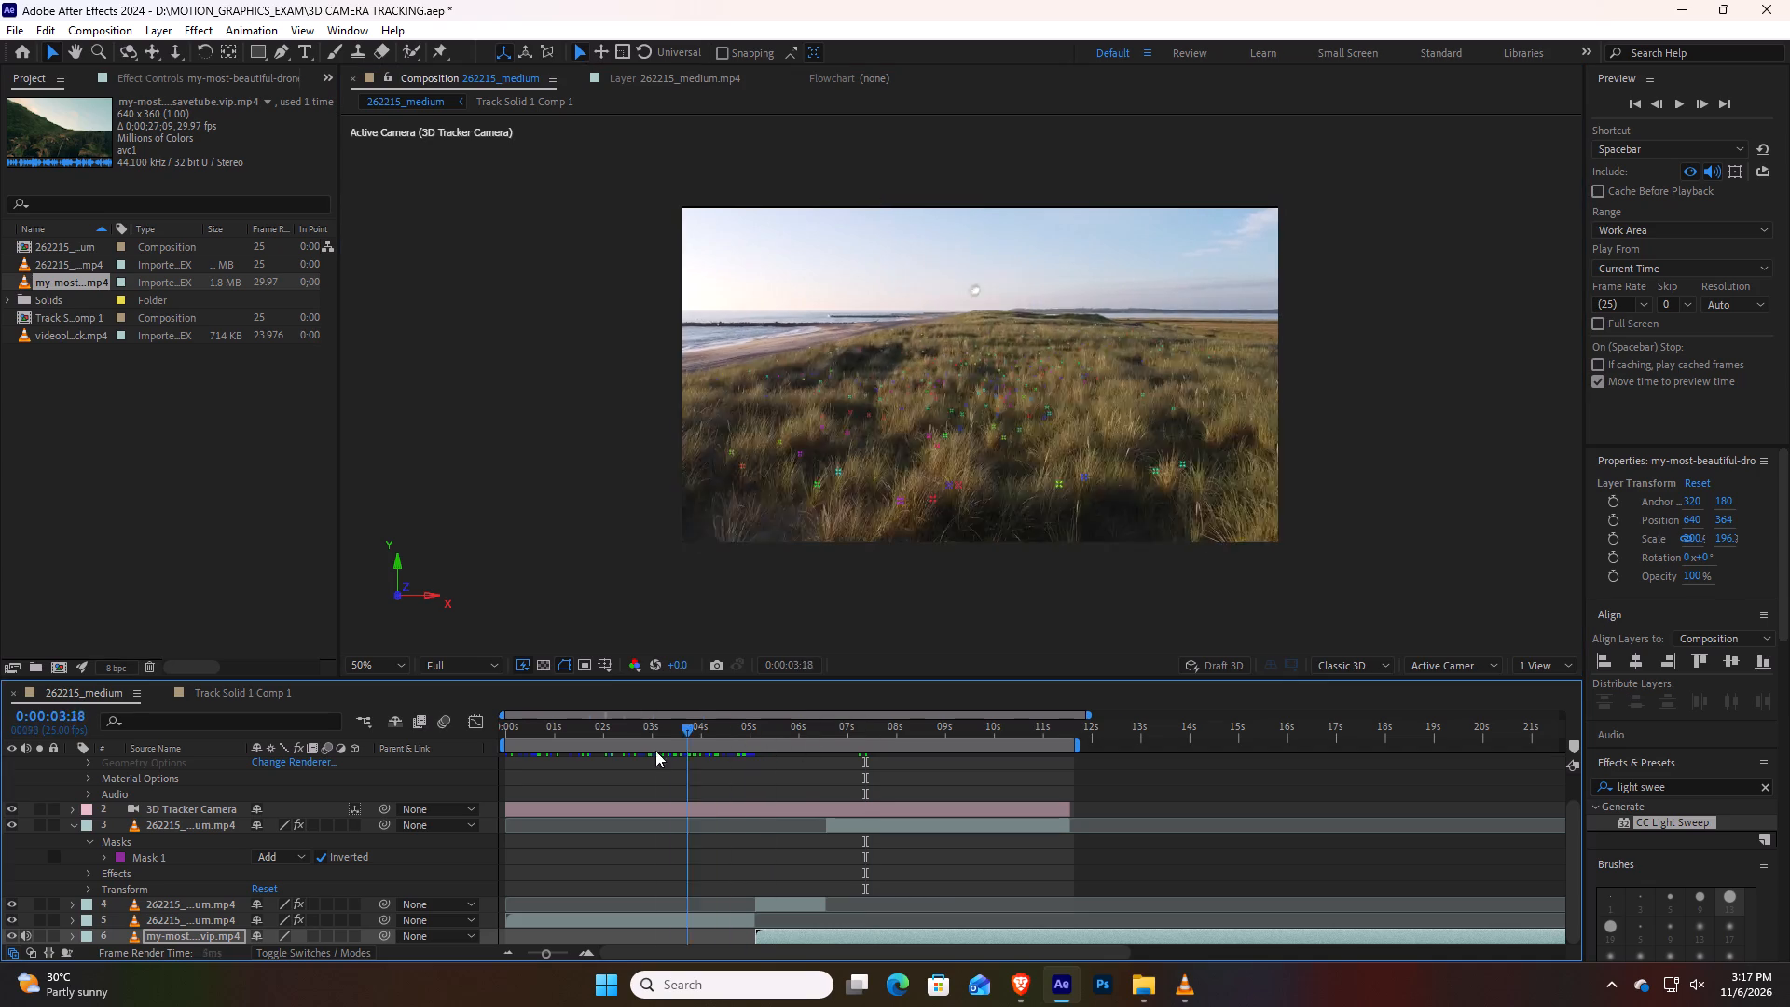
{"action": "left_click_drag", "start_coordinate": [655, 751], "coordinate": [835, 756]}
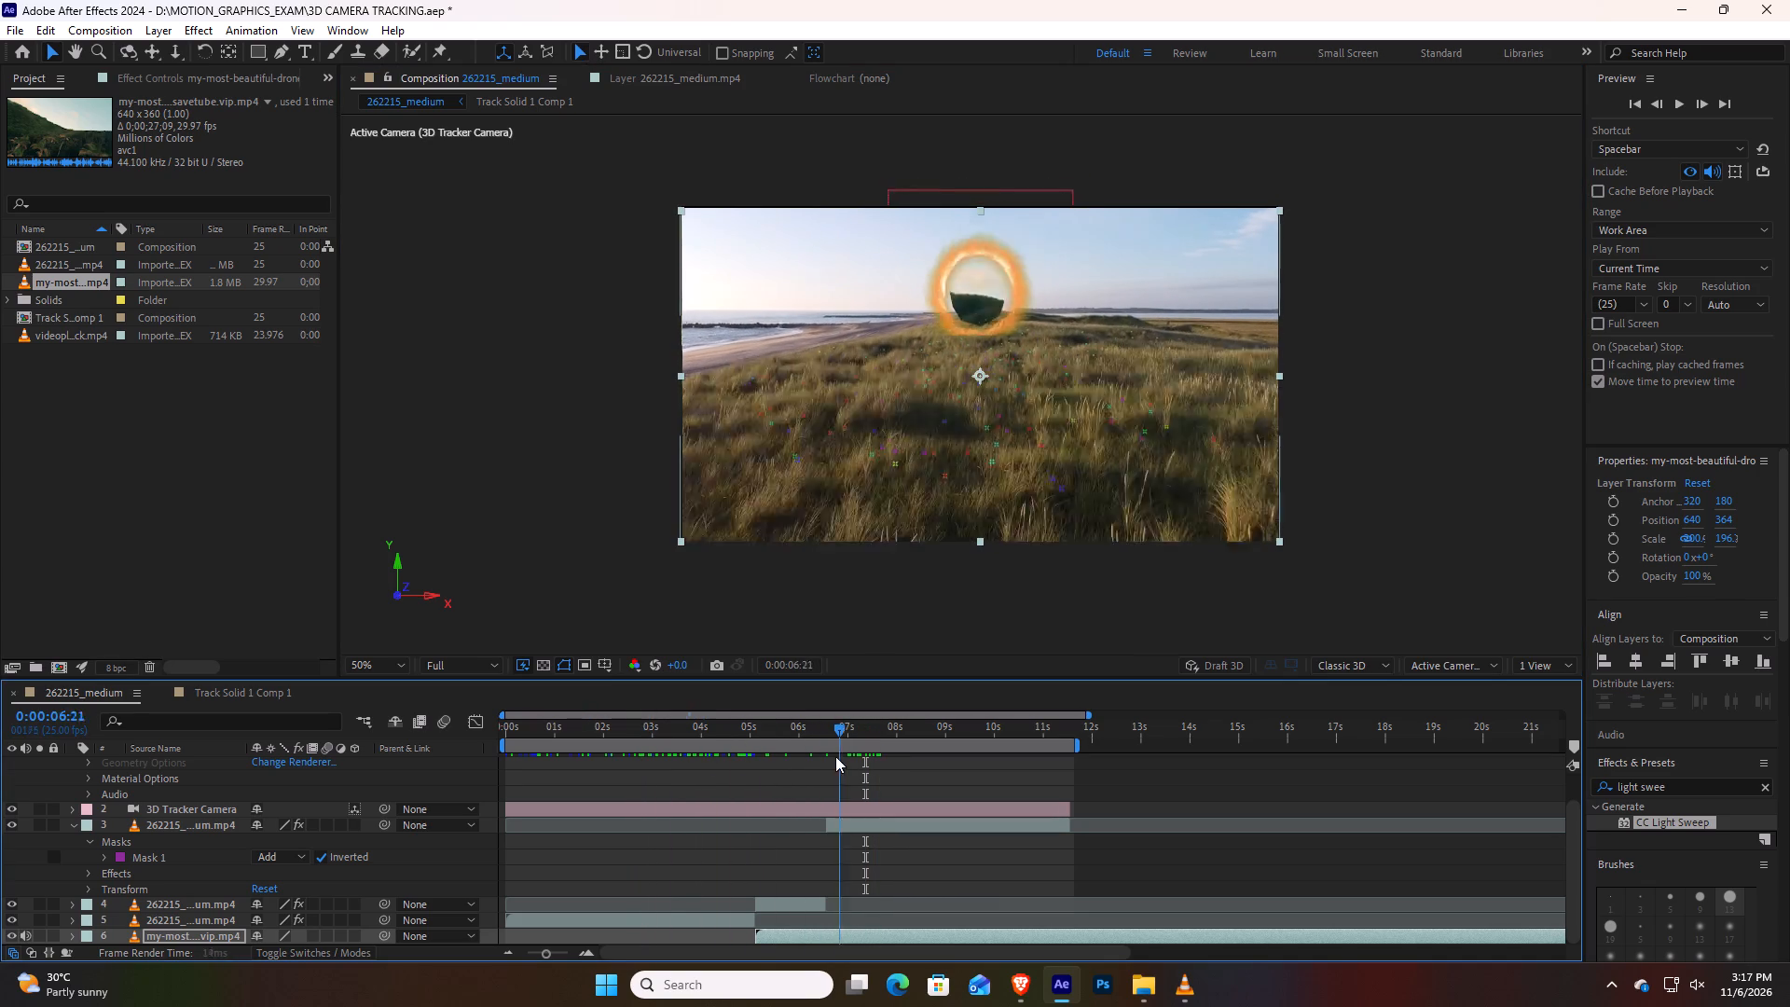
{"action": "left_click_drag", "start_coordinate": [835, 756], "coordinate": [824, 758]}
{"action": "left_click", "coordinate": [841, 819]}
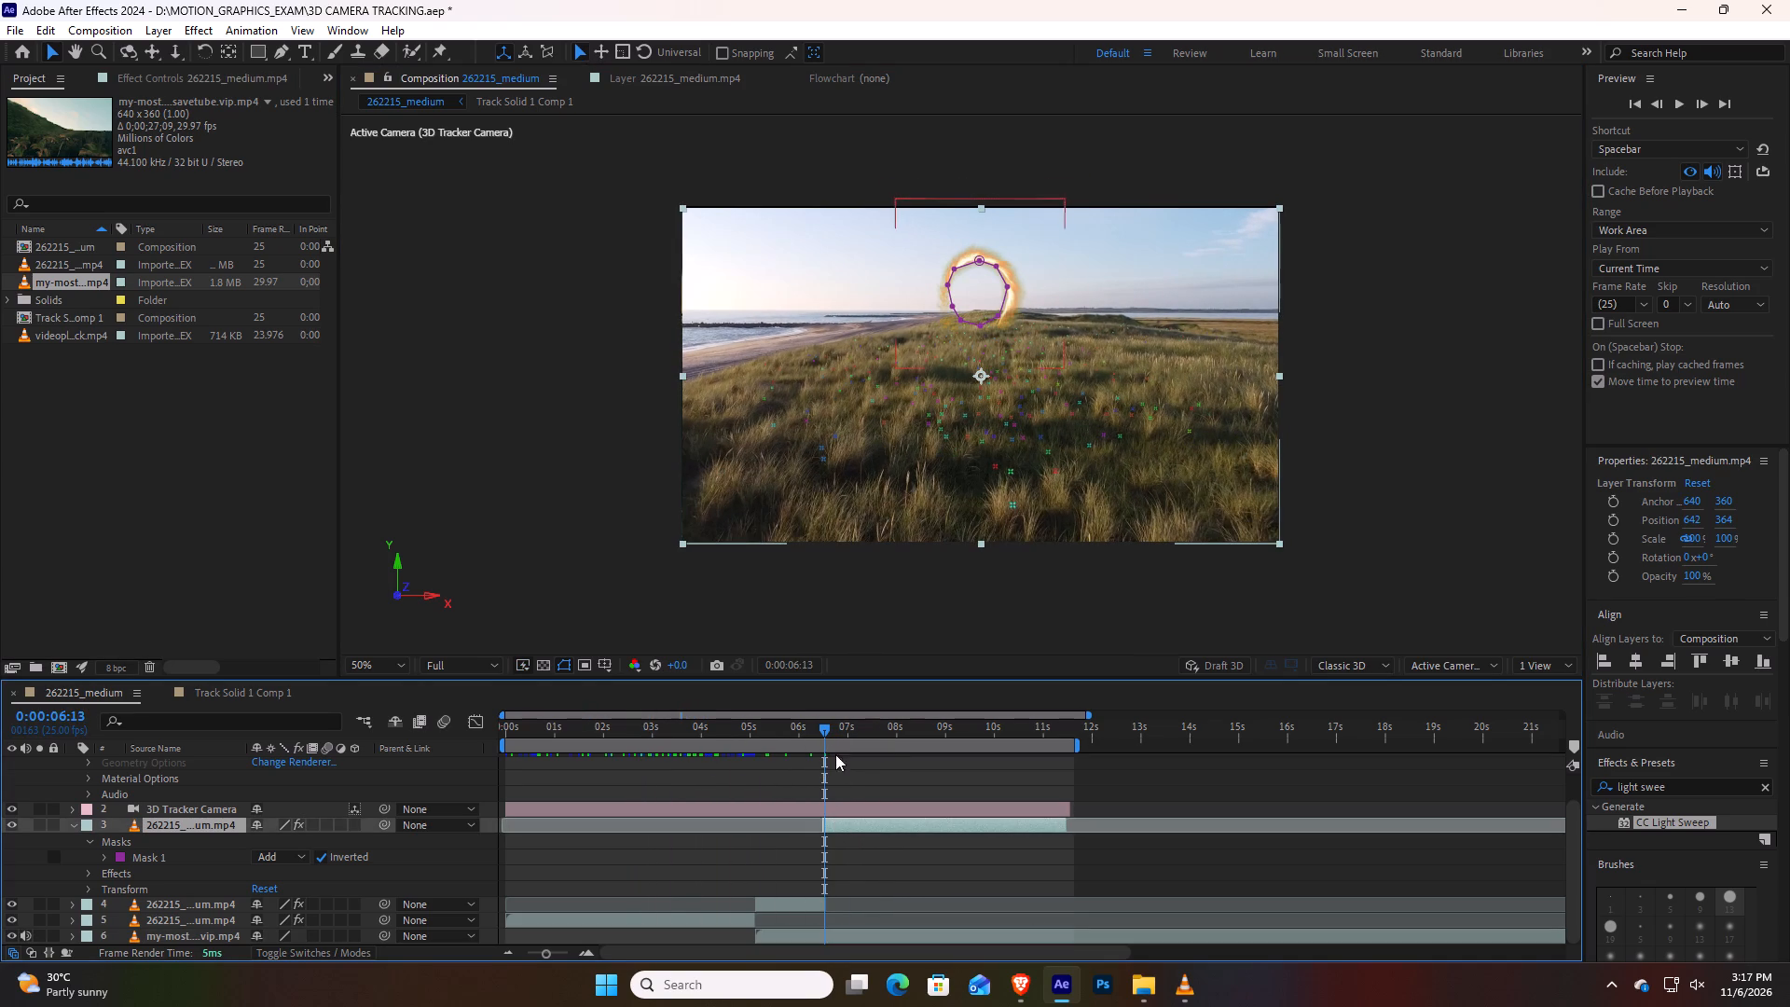
{"action": "left_click_drag", "start_coordinate": [824, 727], "coordinate": [864, 738]}
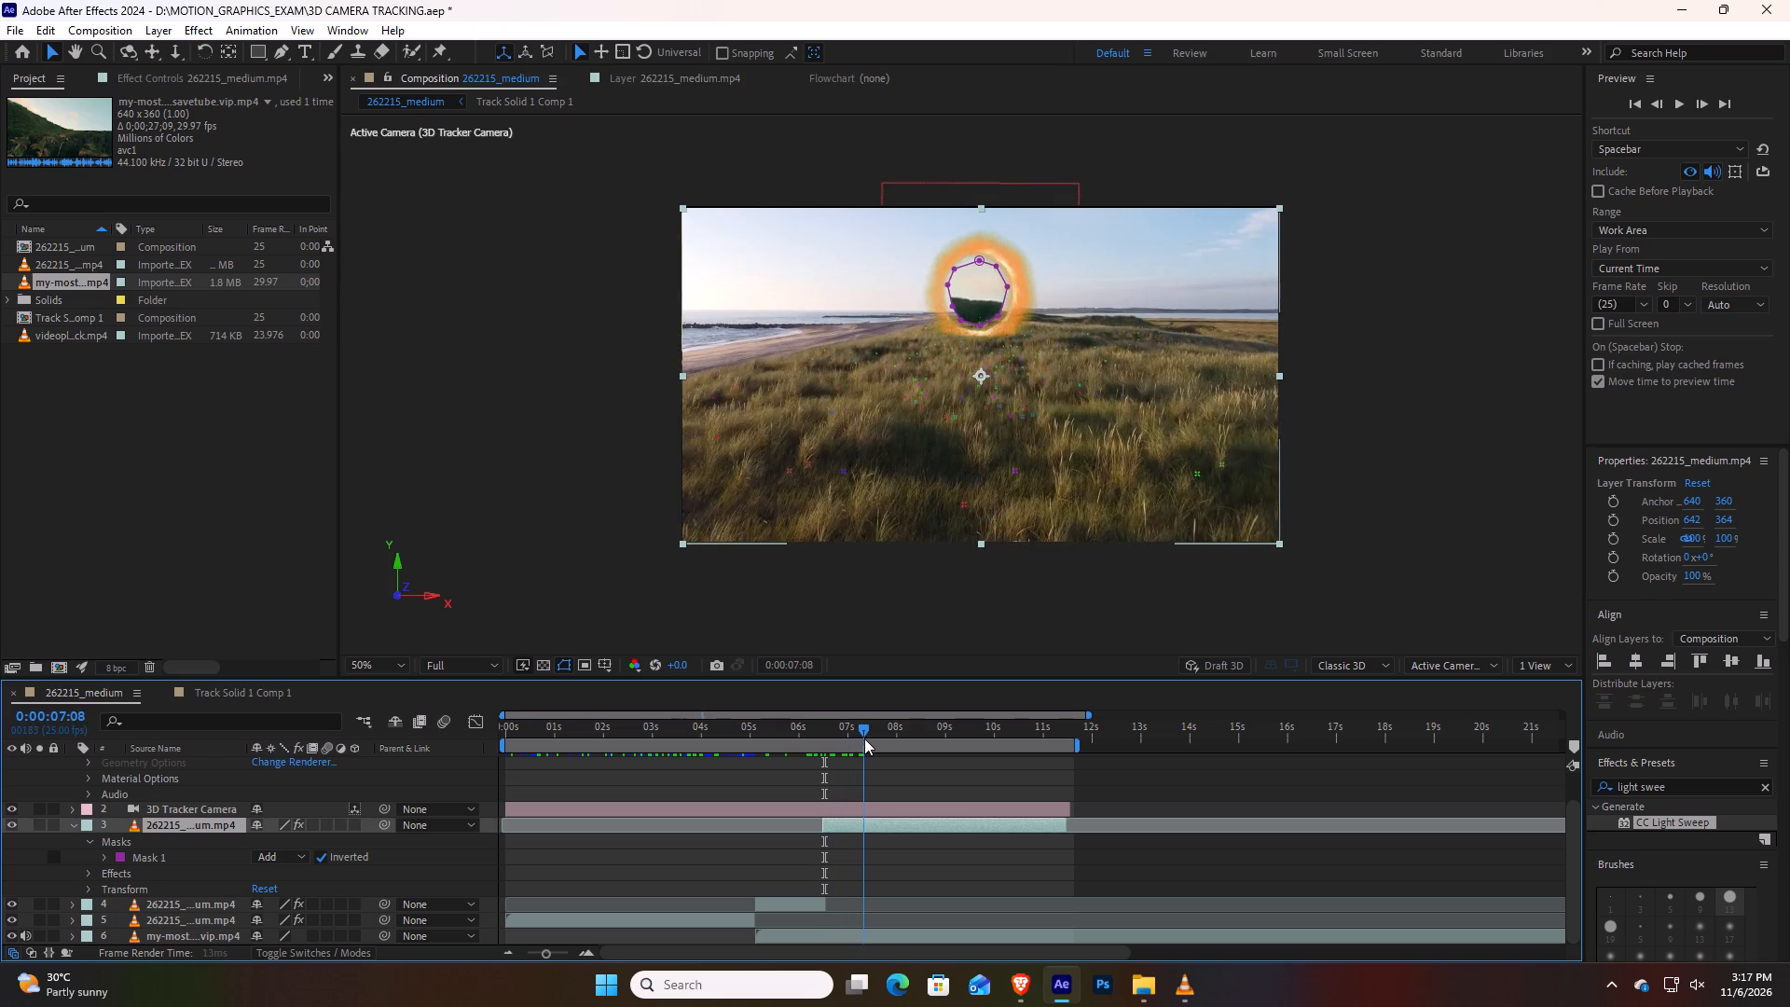
{"action": "left_click_drag", "start_coordinate": [864, 738], "coordinate": [825, 758]}
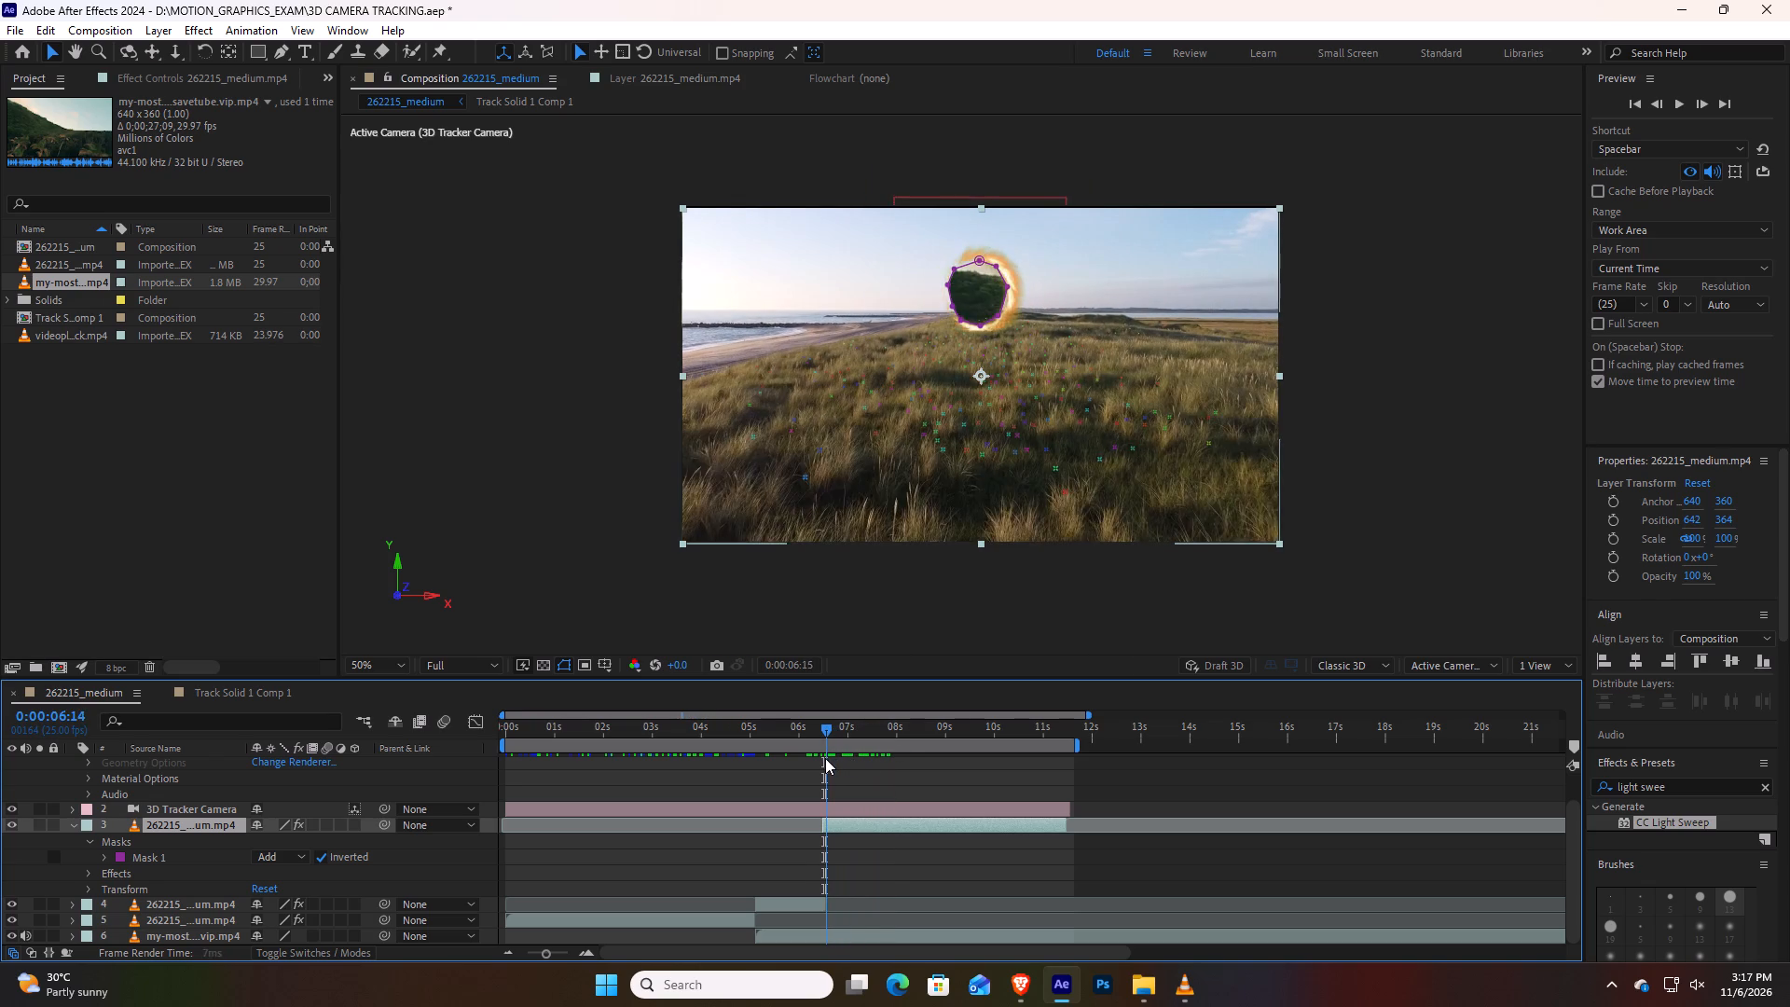
{"action": "left_click_drag", "start_coordinate": [825, 758], "coordinate": [822, 758]}
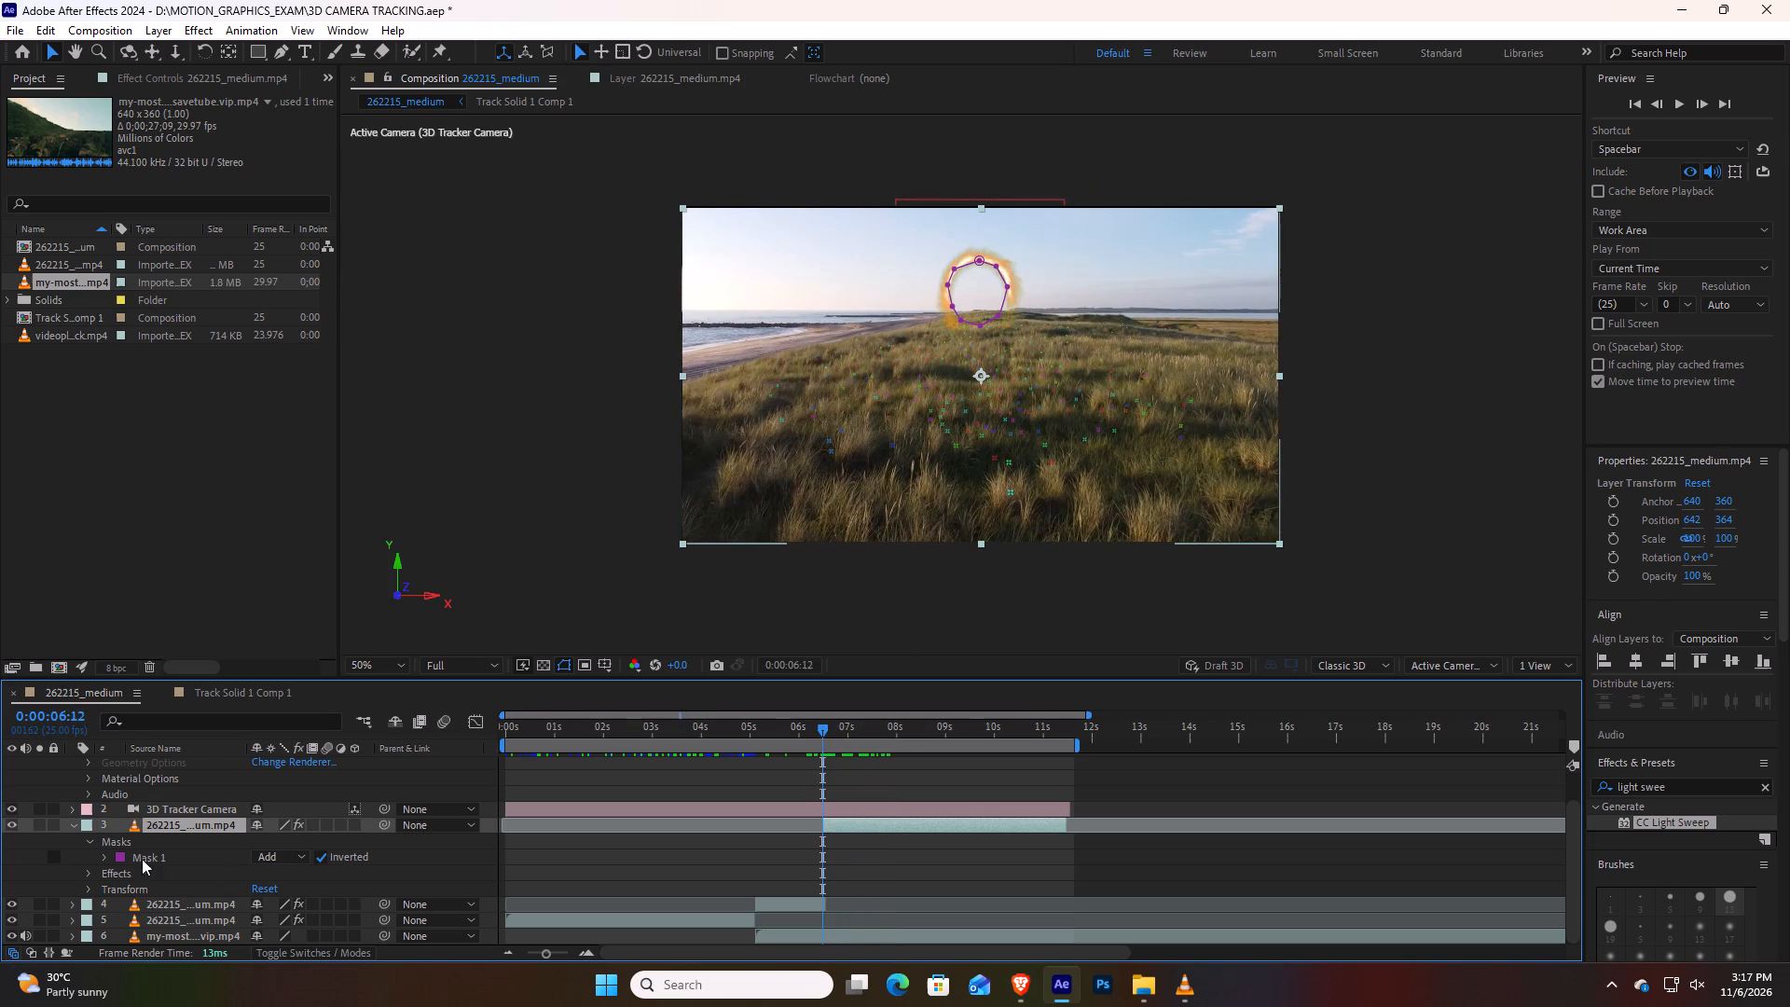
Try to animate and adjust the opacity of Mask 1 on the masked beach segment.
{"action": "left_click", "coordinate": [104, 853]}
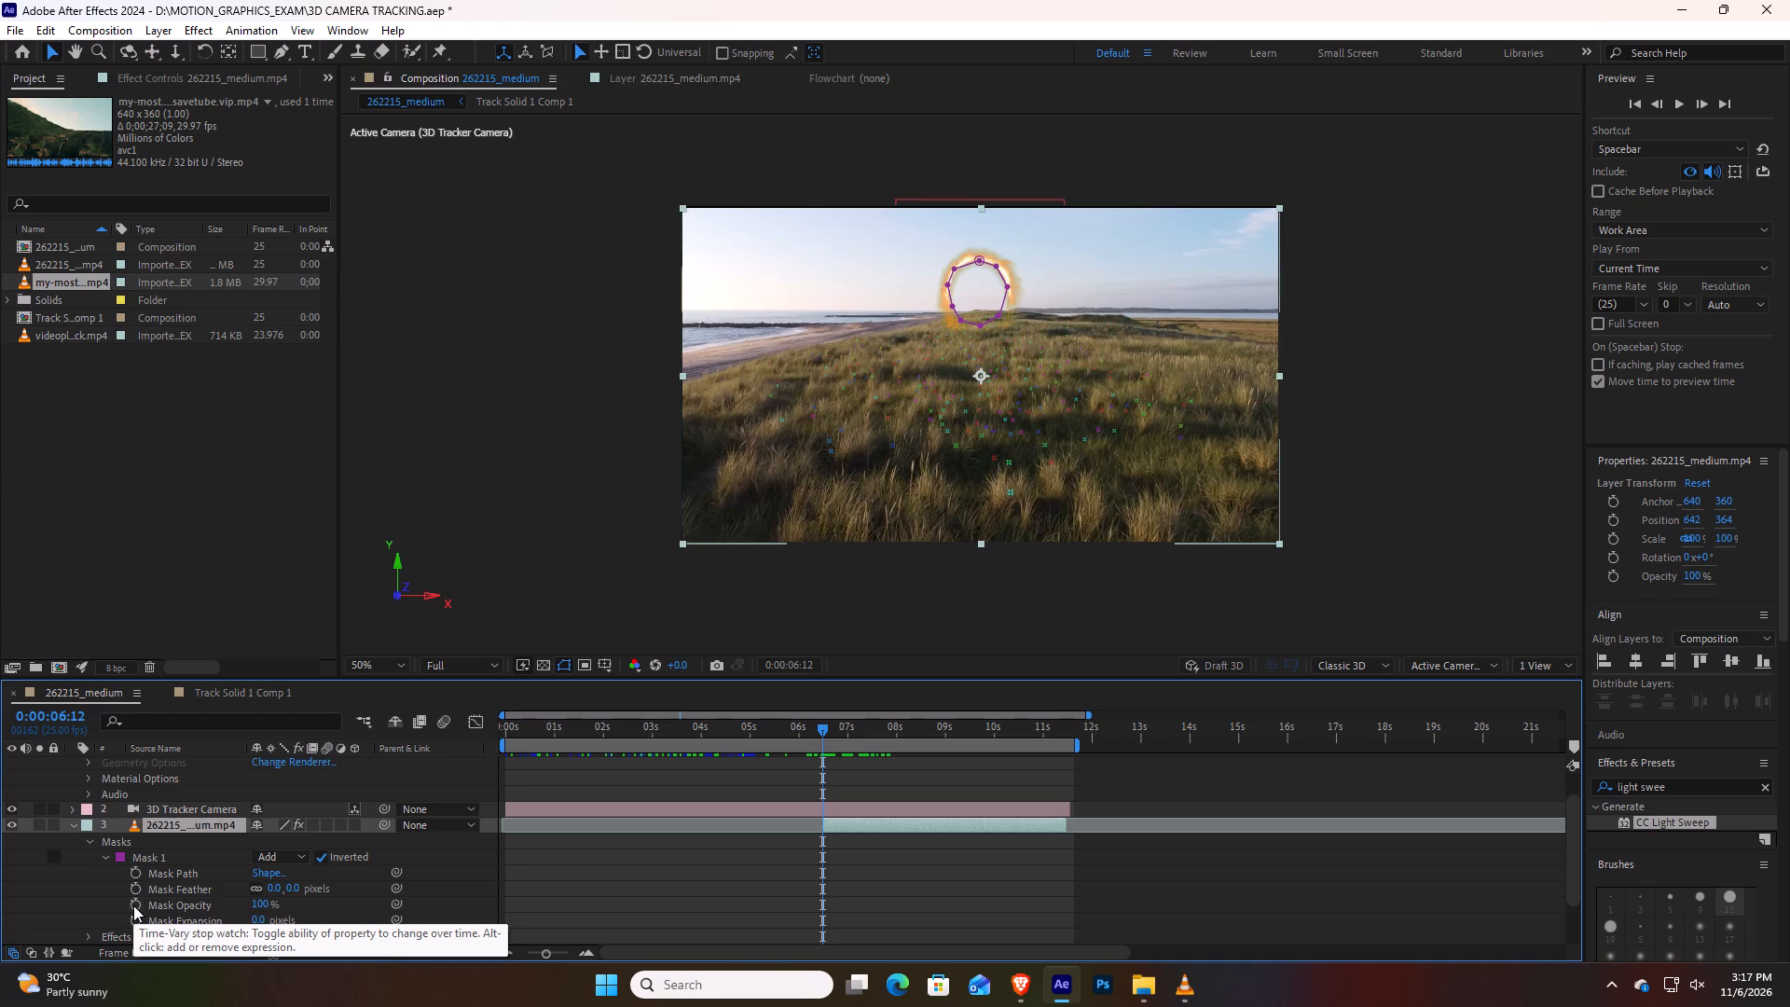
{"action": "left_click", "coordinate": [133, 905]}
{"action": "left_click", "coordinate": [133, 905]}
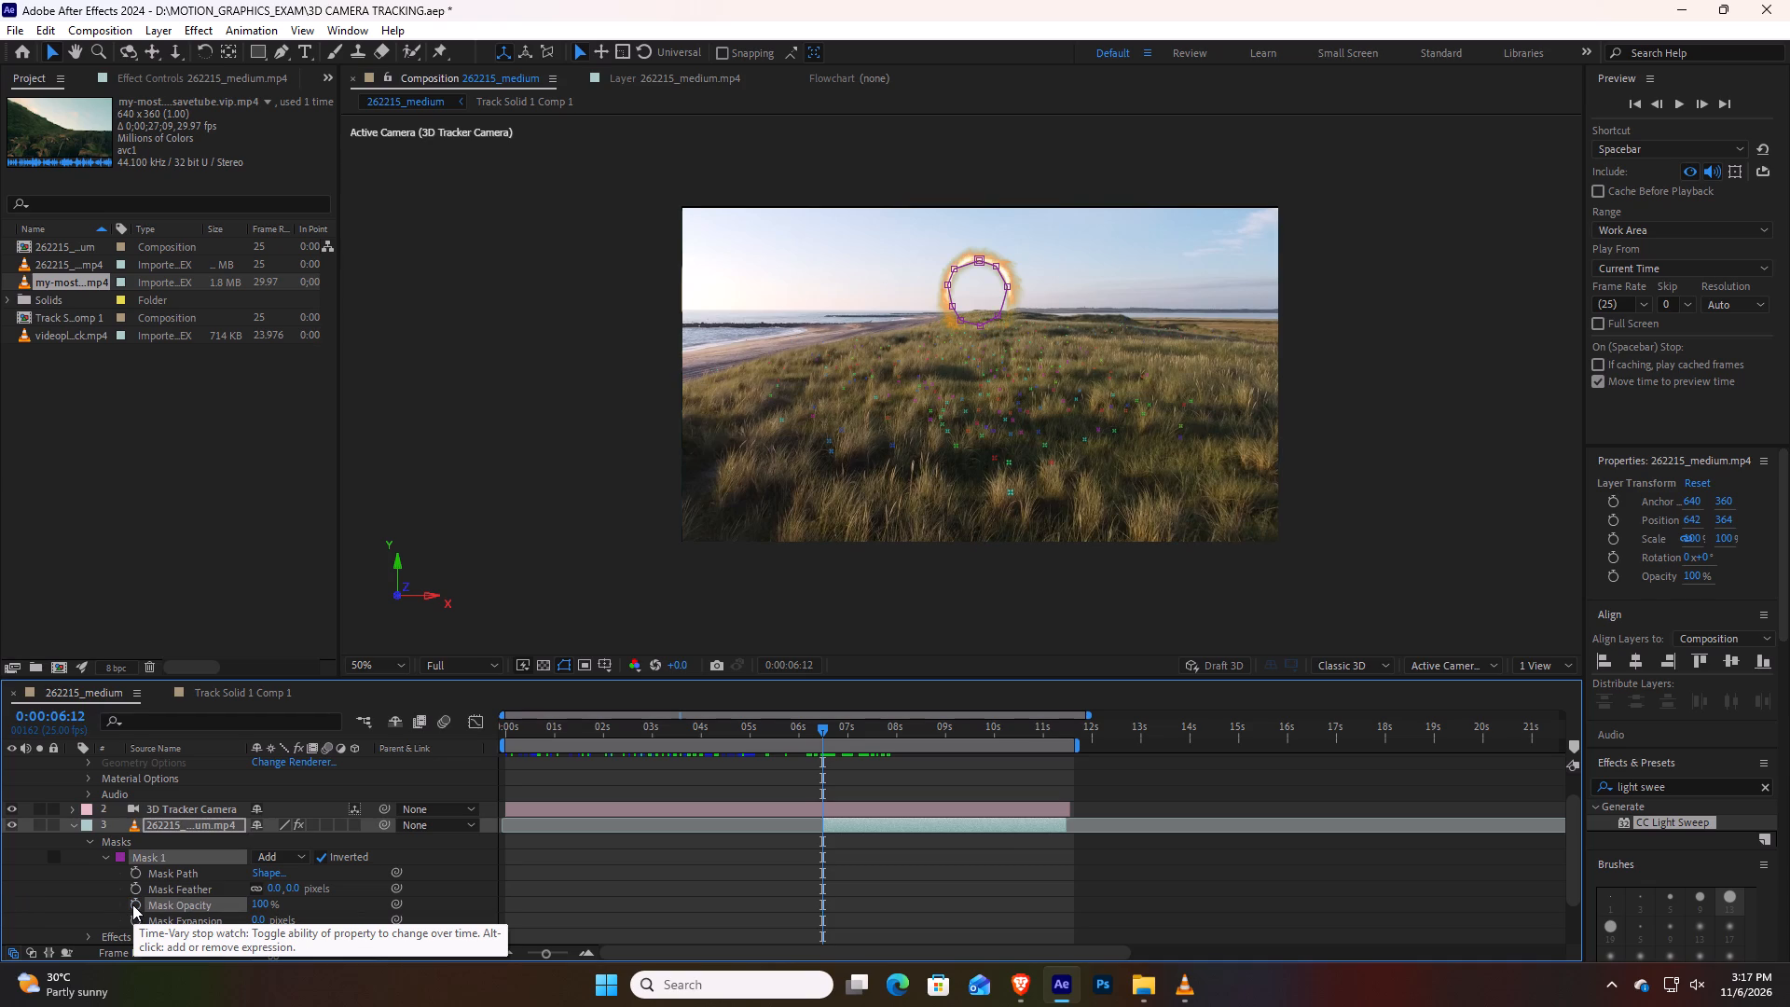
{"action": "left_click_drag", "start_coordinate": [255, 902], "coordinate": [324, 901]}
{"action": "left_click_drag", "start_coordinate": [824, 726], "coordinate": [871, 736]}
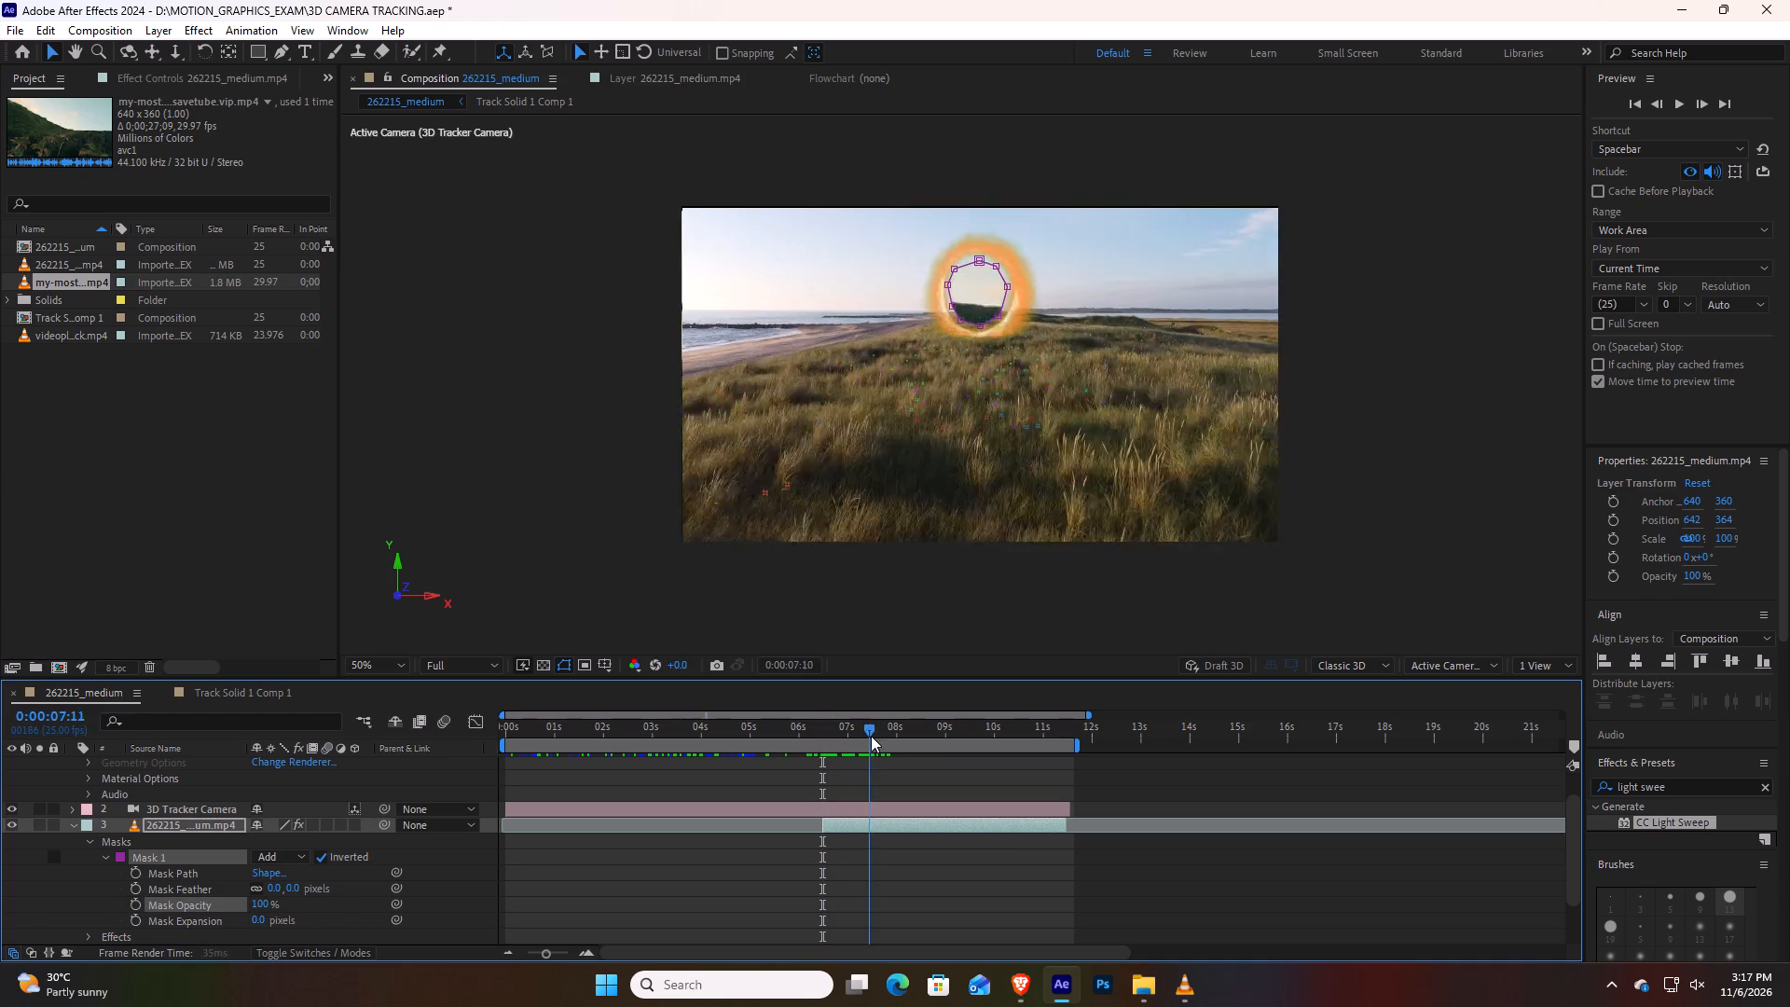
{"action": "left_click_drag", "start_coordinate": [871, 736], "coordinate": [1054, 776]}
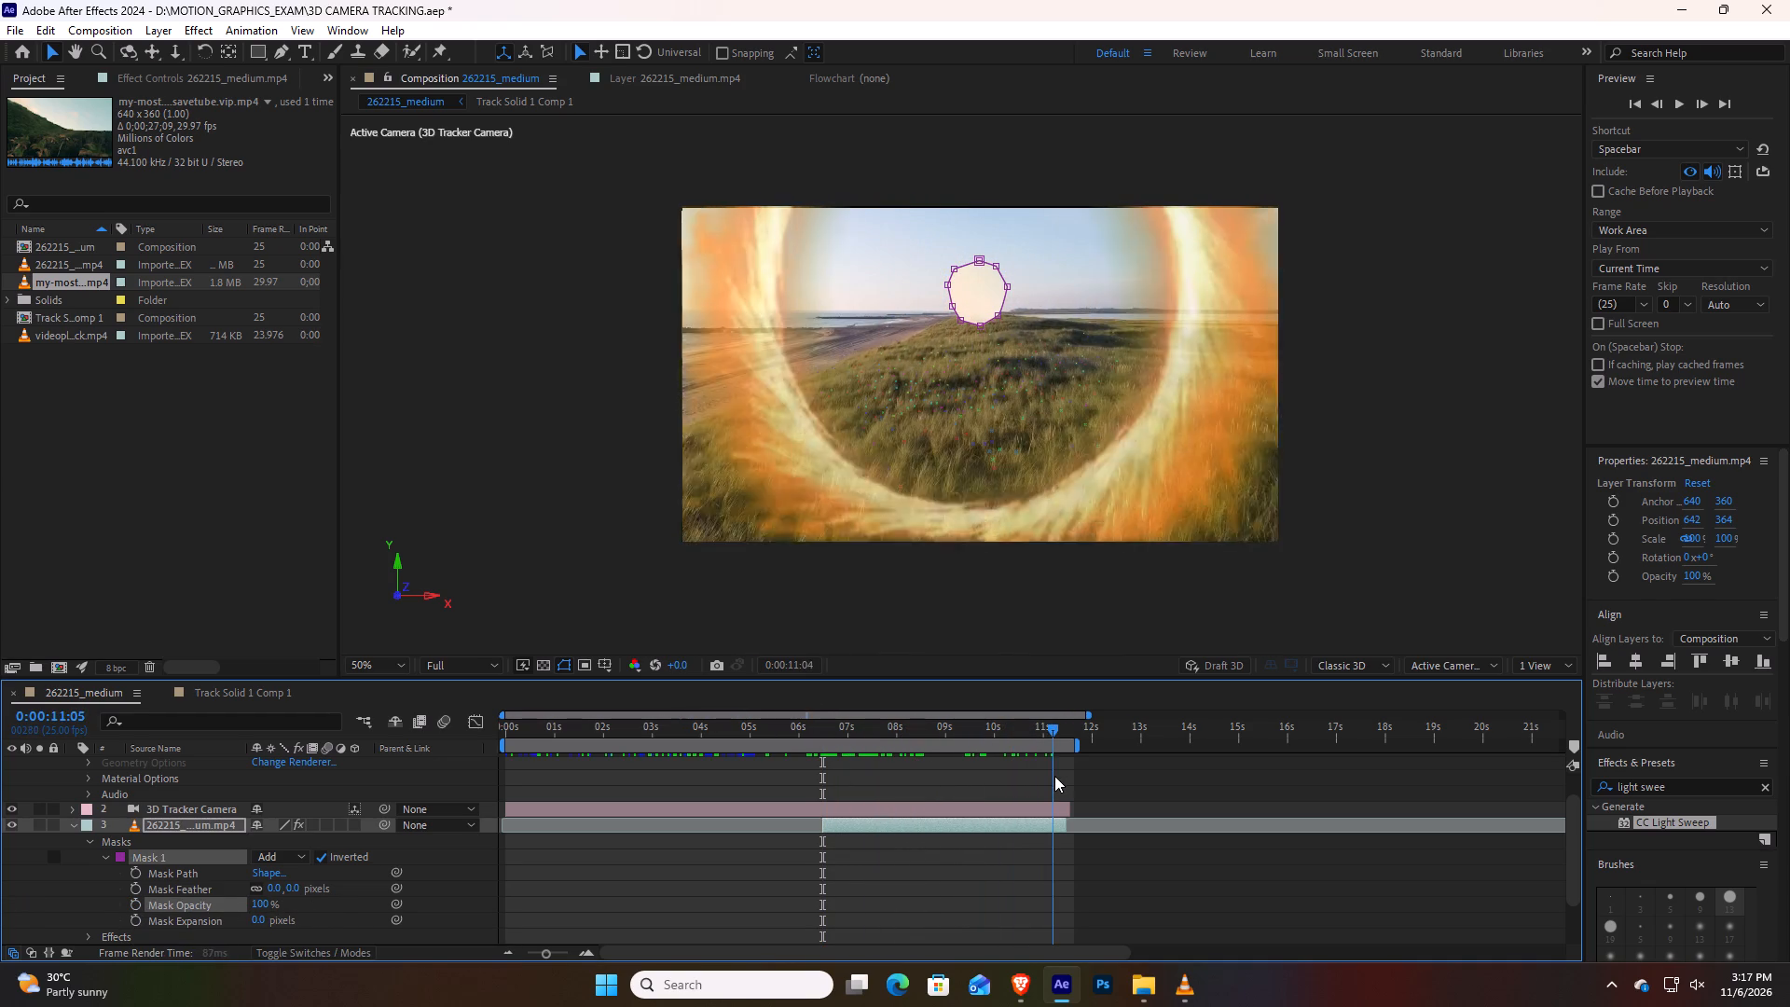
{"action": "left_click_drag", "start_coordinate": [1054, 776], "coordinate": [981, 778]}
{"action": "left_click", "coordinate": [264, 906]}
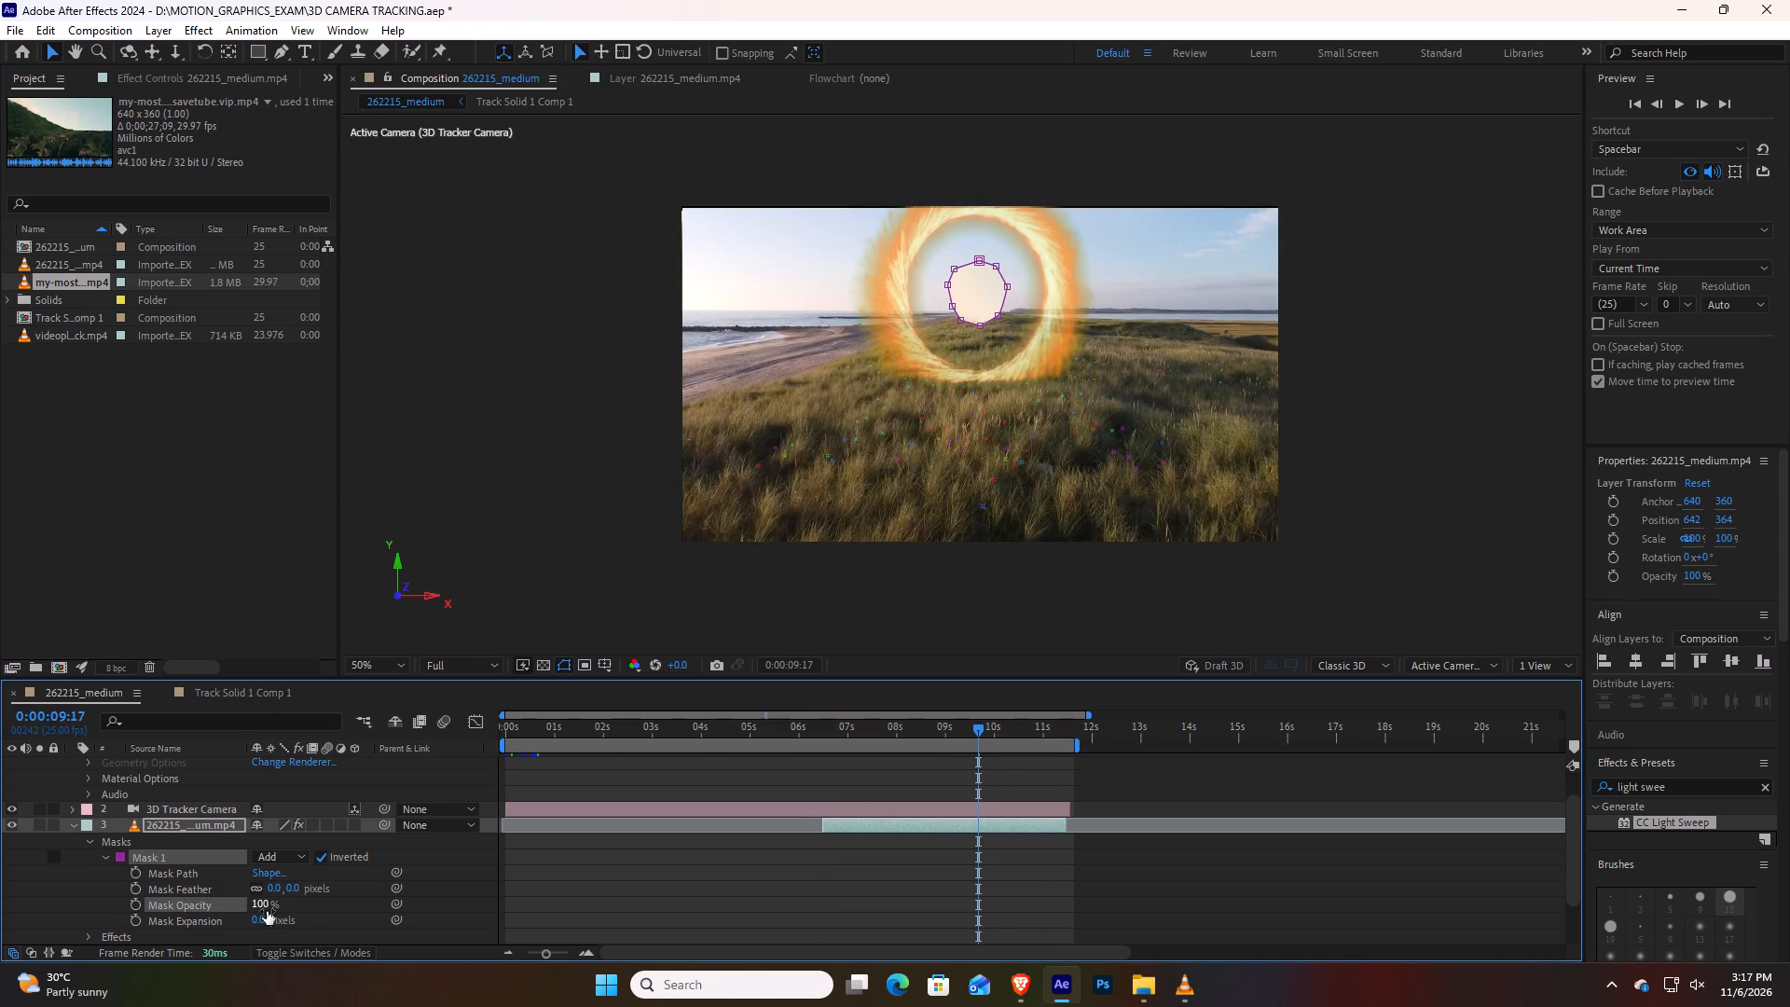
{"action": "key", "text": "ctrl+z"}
Set the feather of Mask 1 on the masked beach segment to 66 pixels and check the softened opening.
{"action": "left_click_drag", "start_coordinate": [989, 731], "coordinate": [895, 741]}
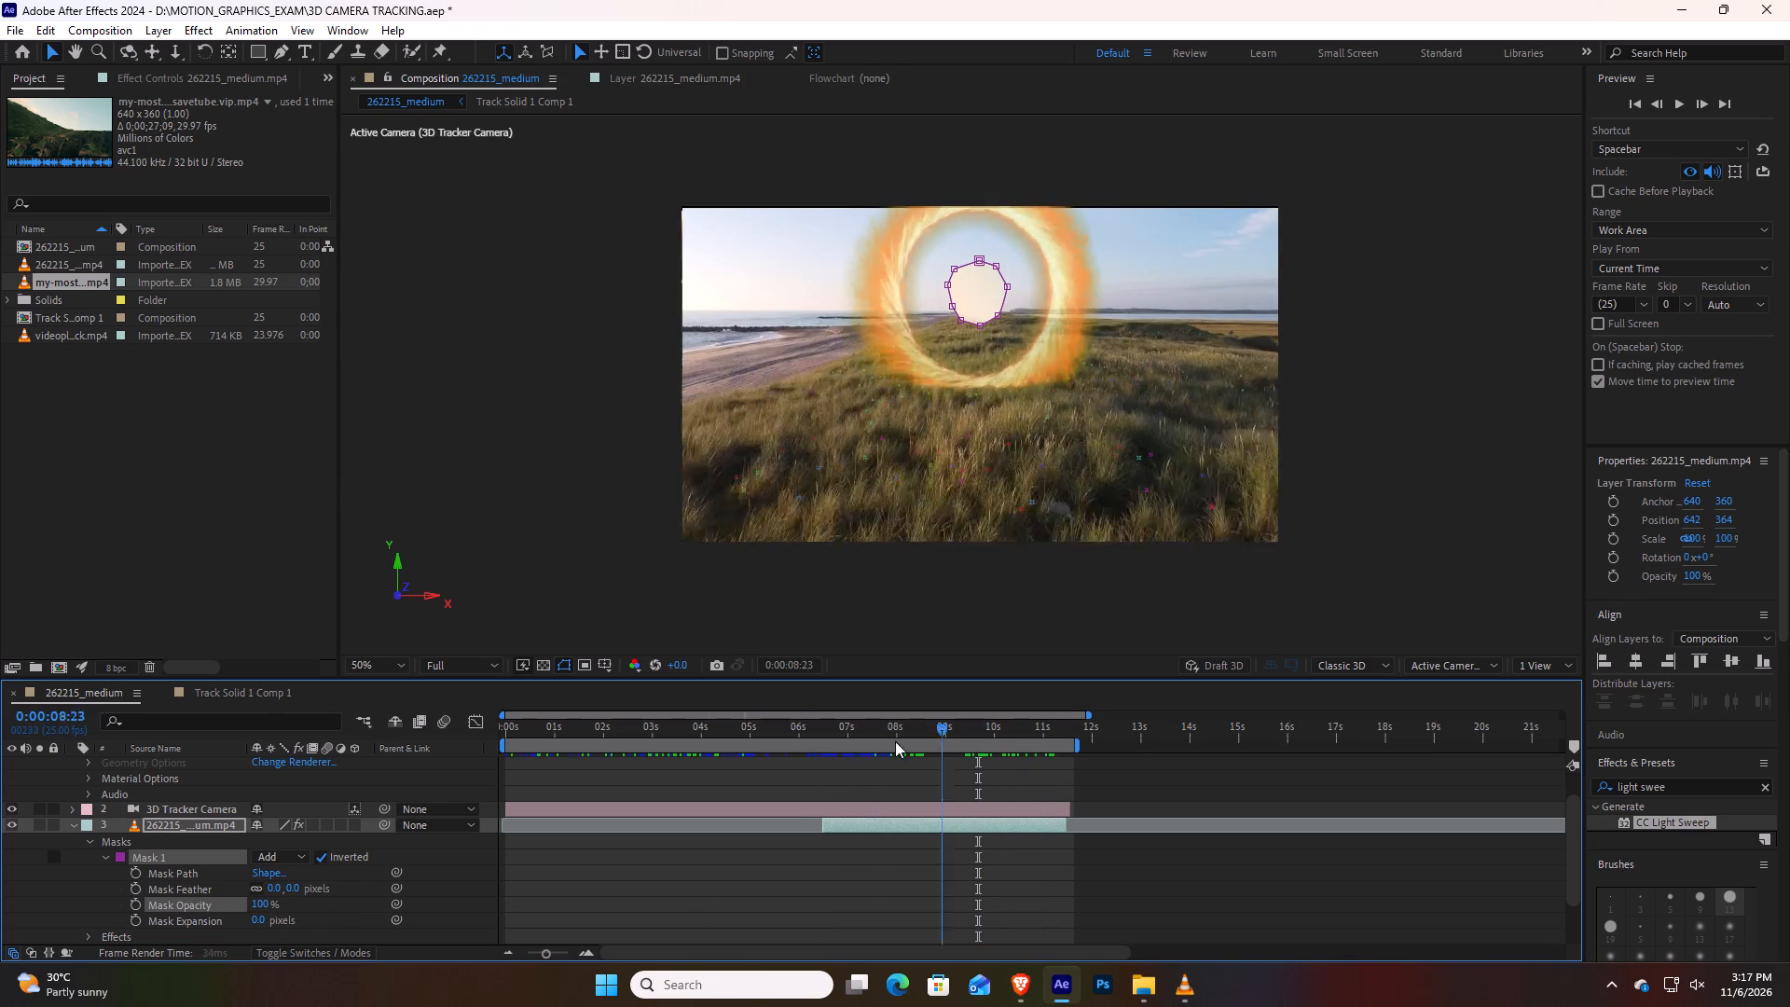
{"action": "left_click_drag", "start_coordinate": [895, 741], "coordinate": [825, 746]}
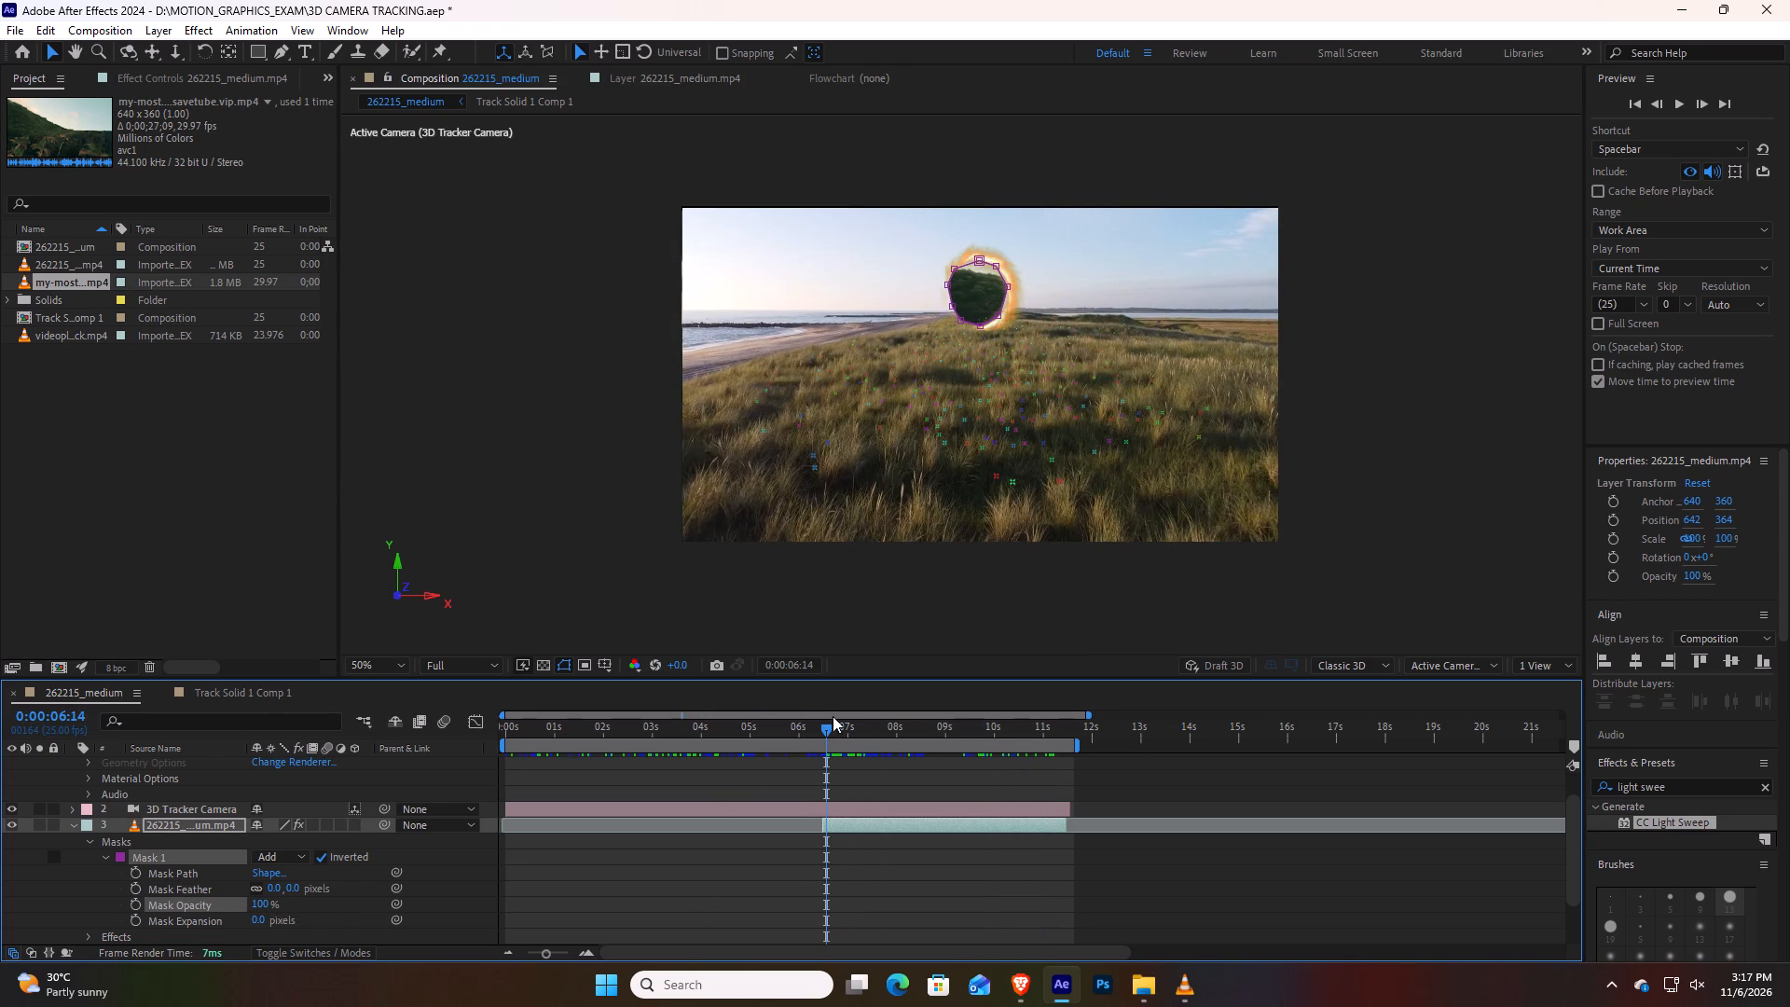
{"action": "left_click_drag", "start_coordinate": [821, 723], "coordinate": [822, 728]}
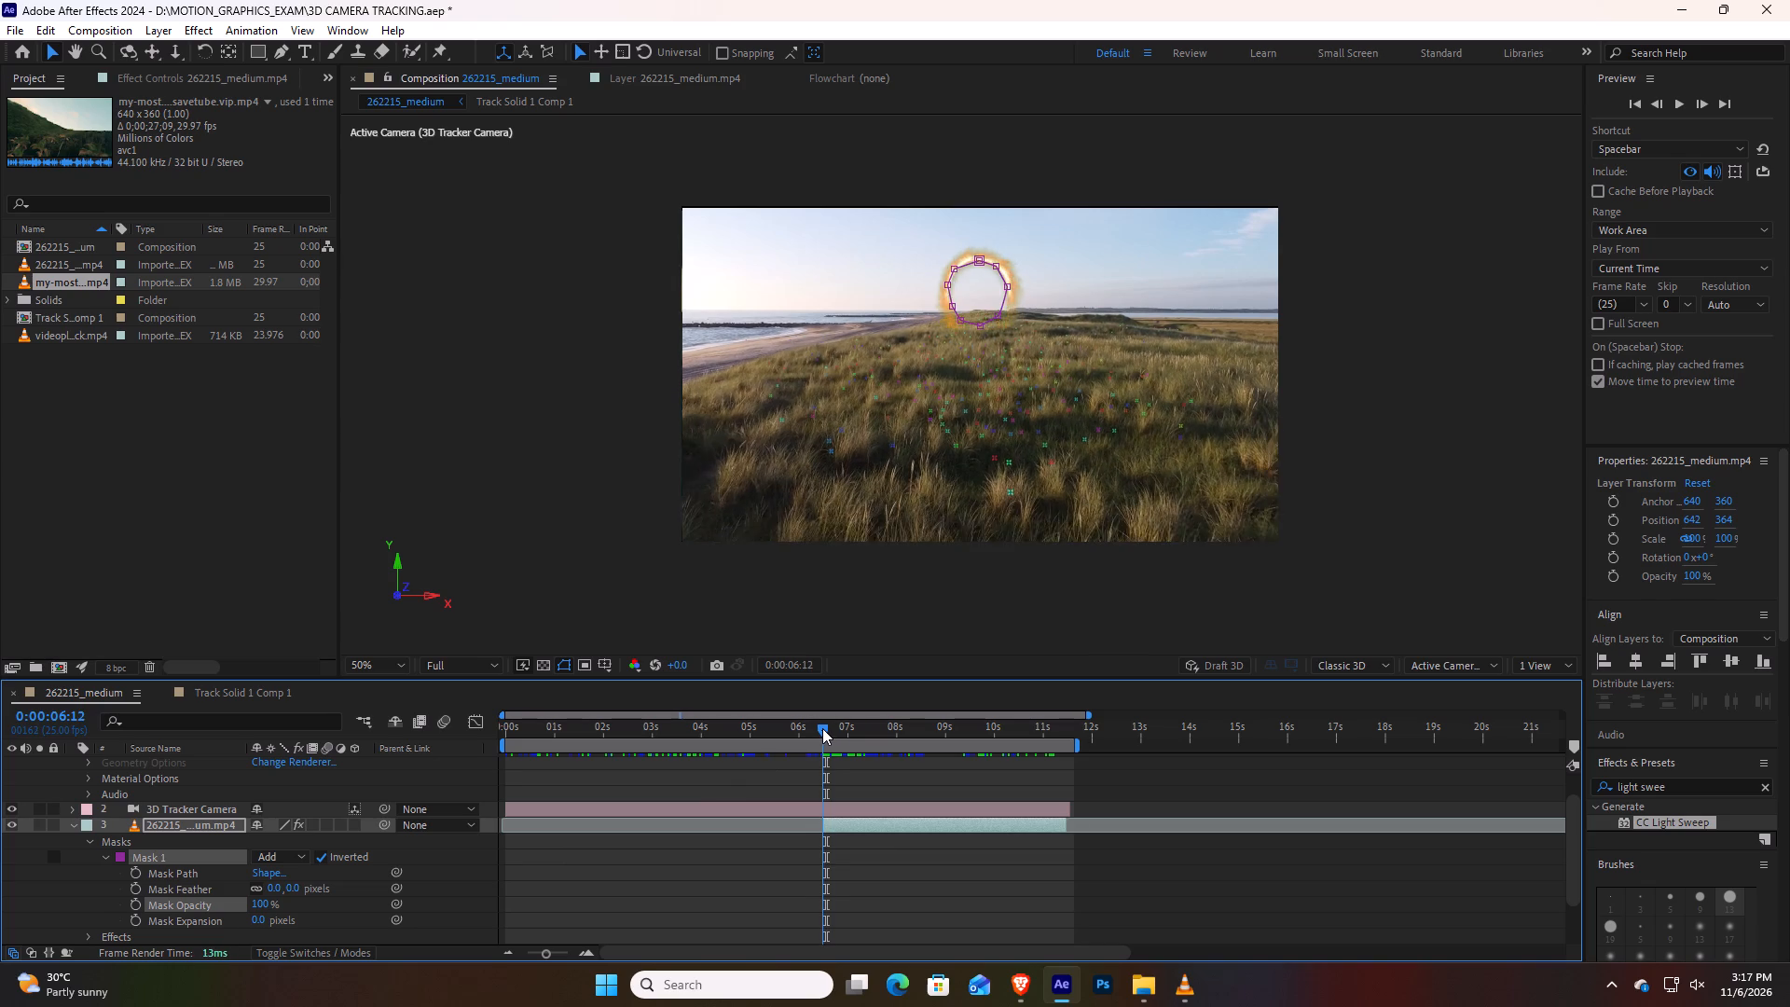
{"action": "left_click_drag", "start_coordinate": [822, 728], "coordinate": [821, 731]}
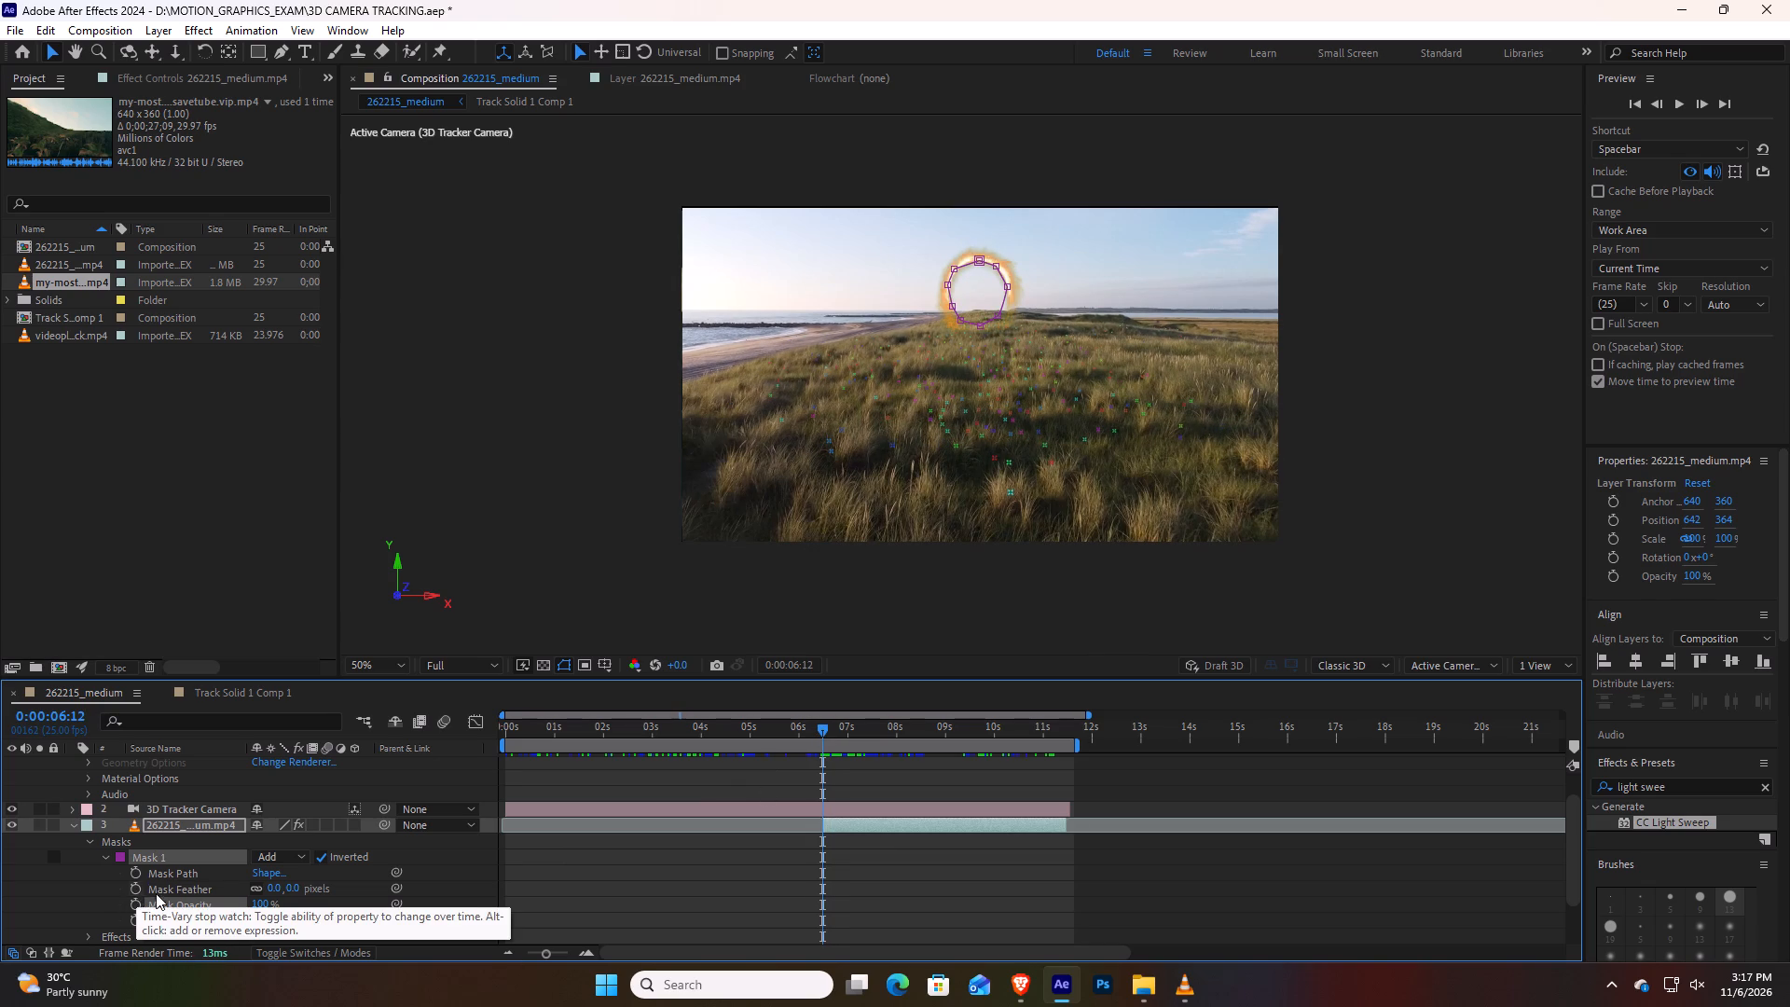
{"action": "left_click_drag", "start_coordinate": [277, 890], "coordinate": [322, 893]}
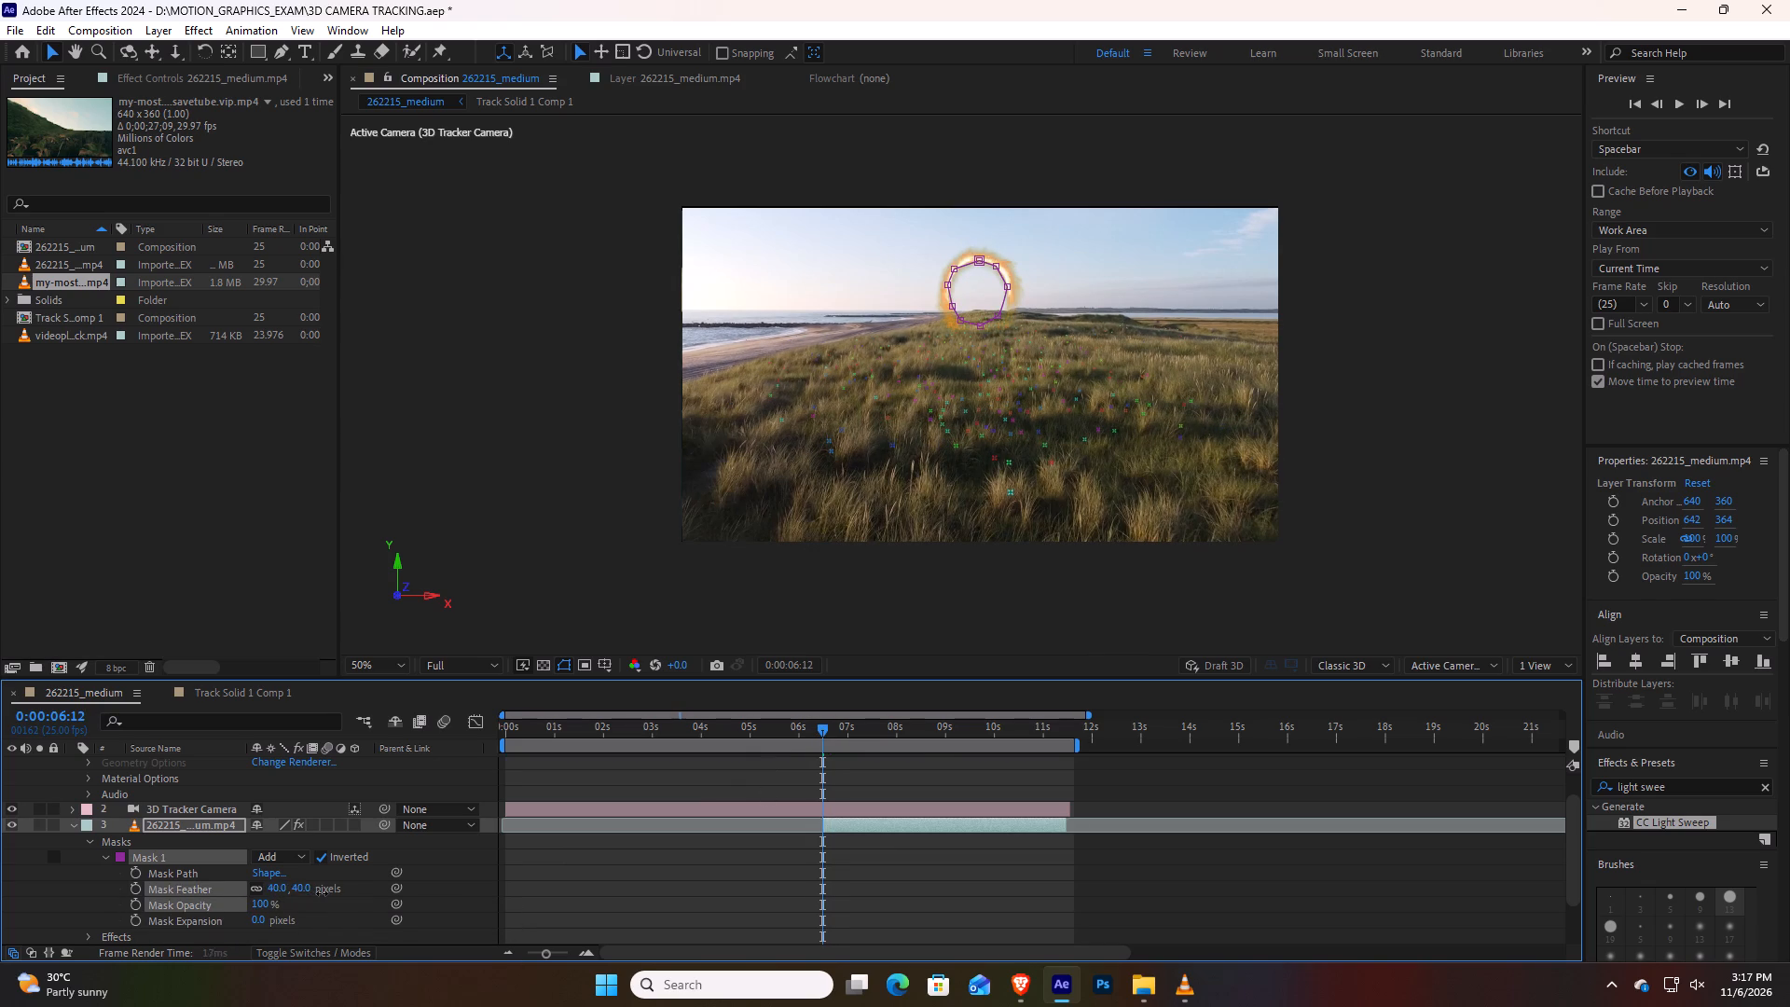
{"action": "left_click_drag", "start_coordinate": [322, 893], "coordinate": [229, 902]}
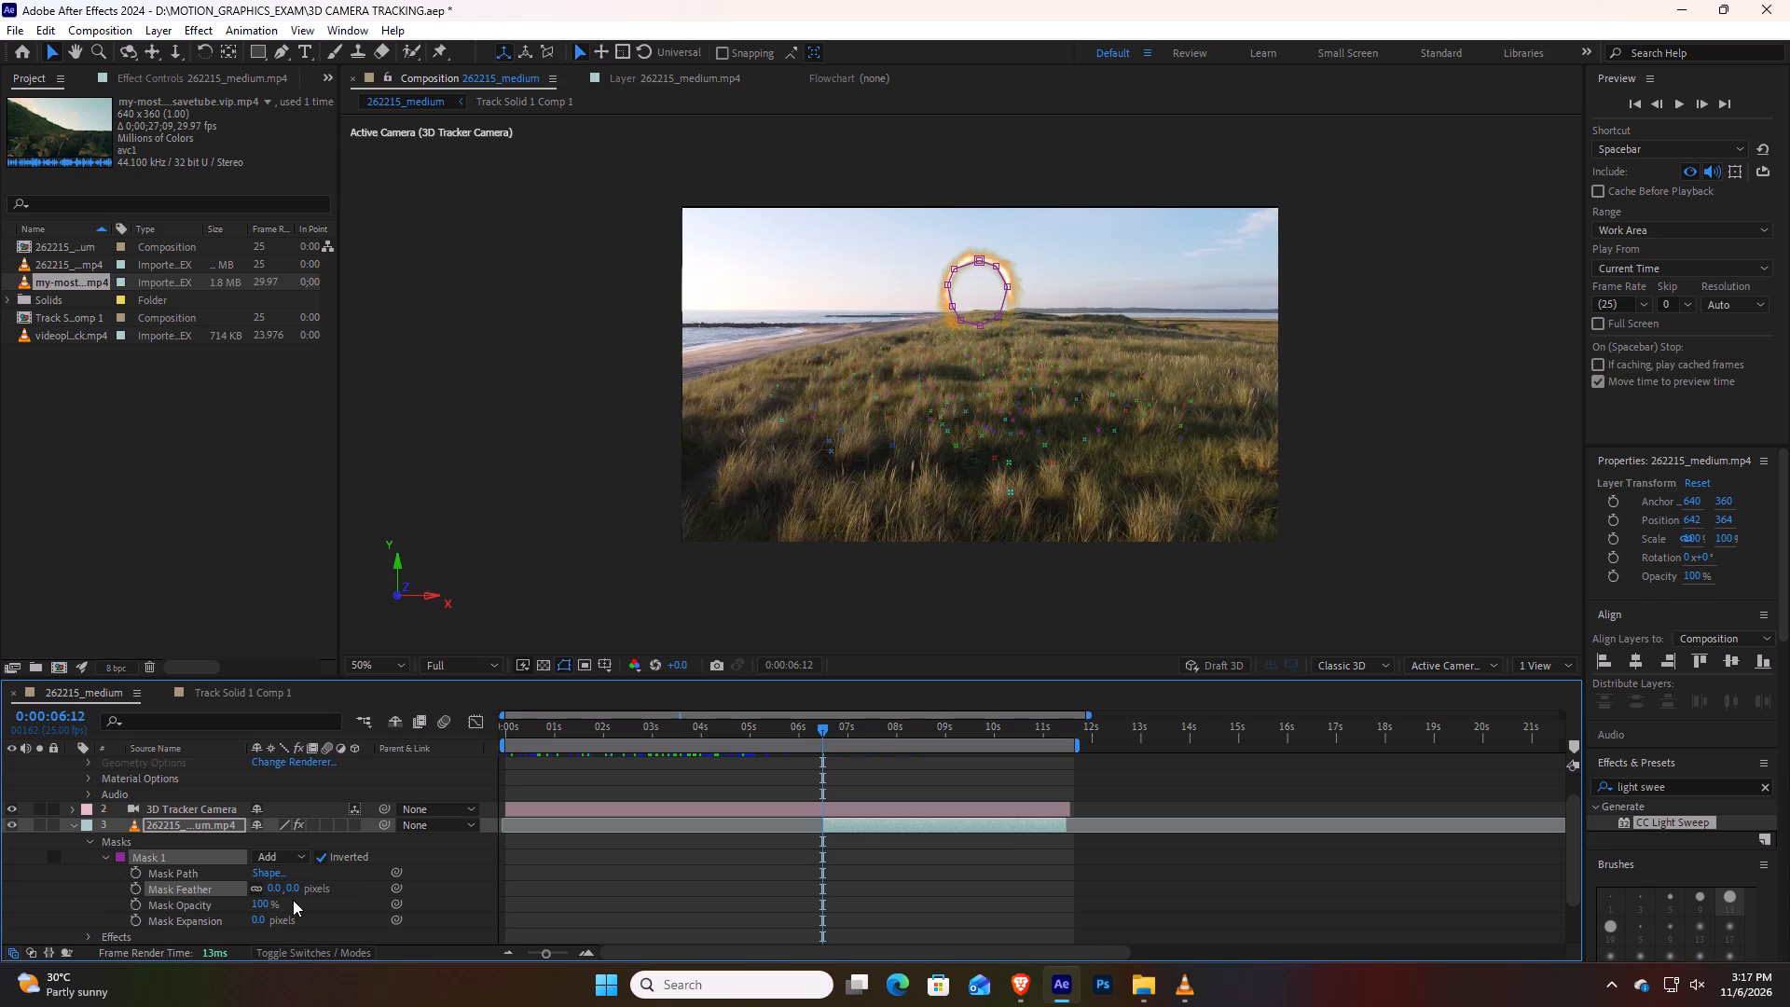
{"action": "left_click_drag", "start_coordinate": [293, 891], "coordinate": [365, 902]}
{"action": "key", "text": "shift+z"}
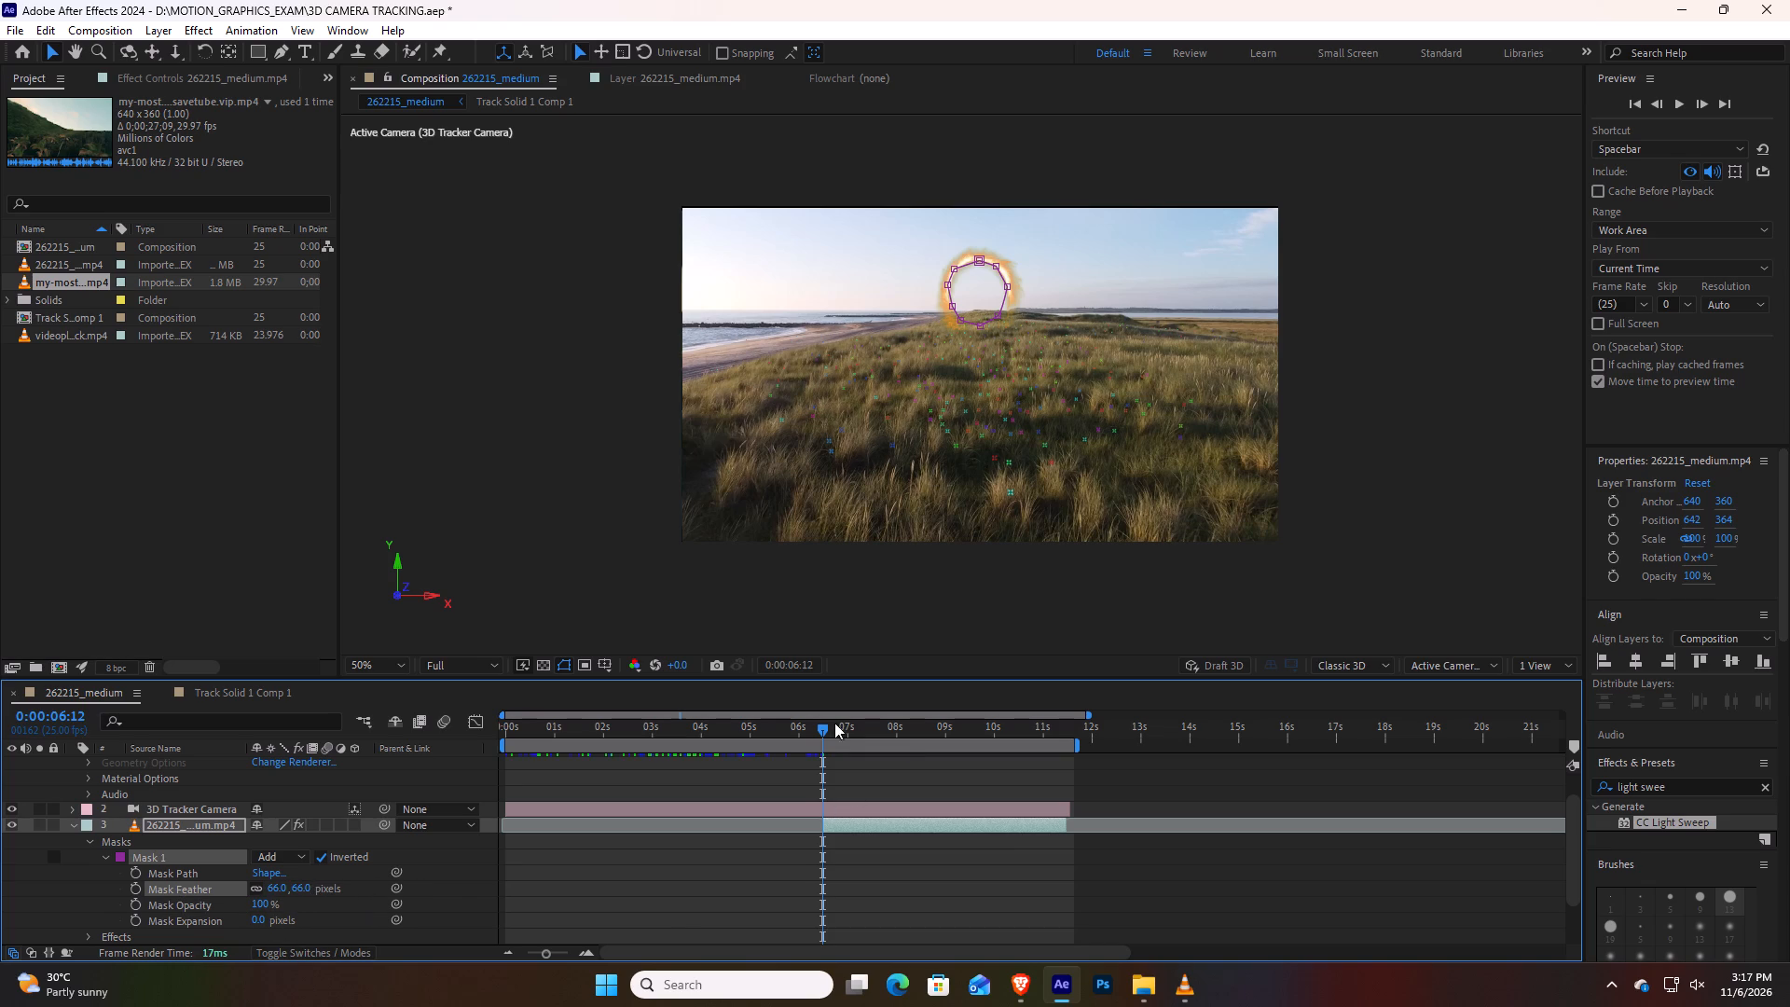
{"action": "left_click", "coordinate": [826, 728]}
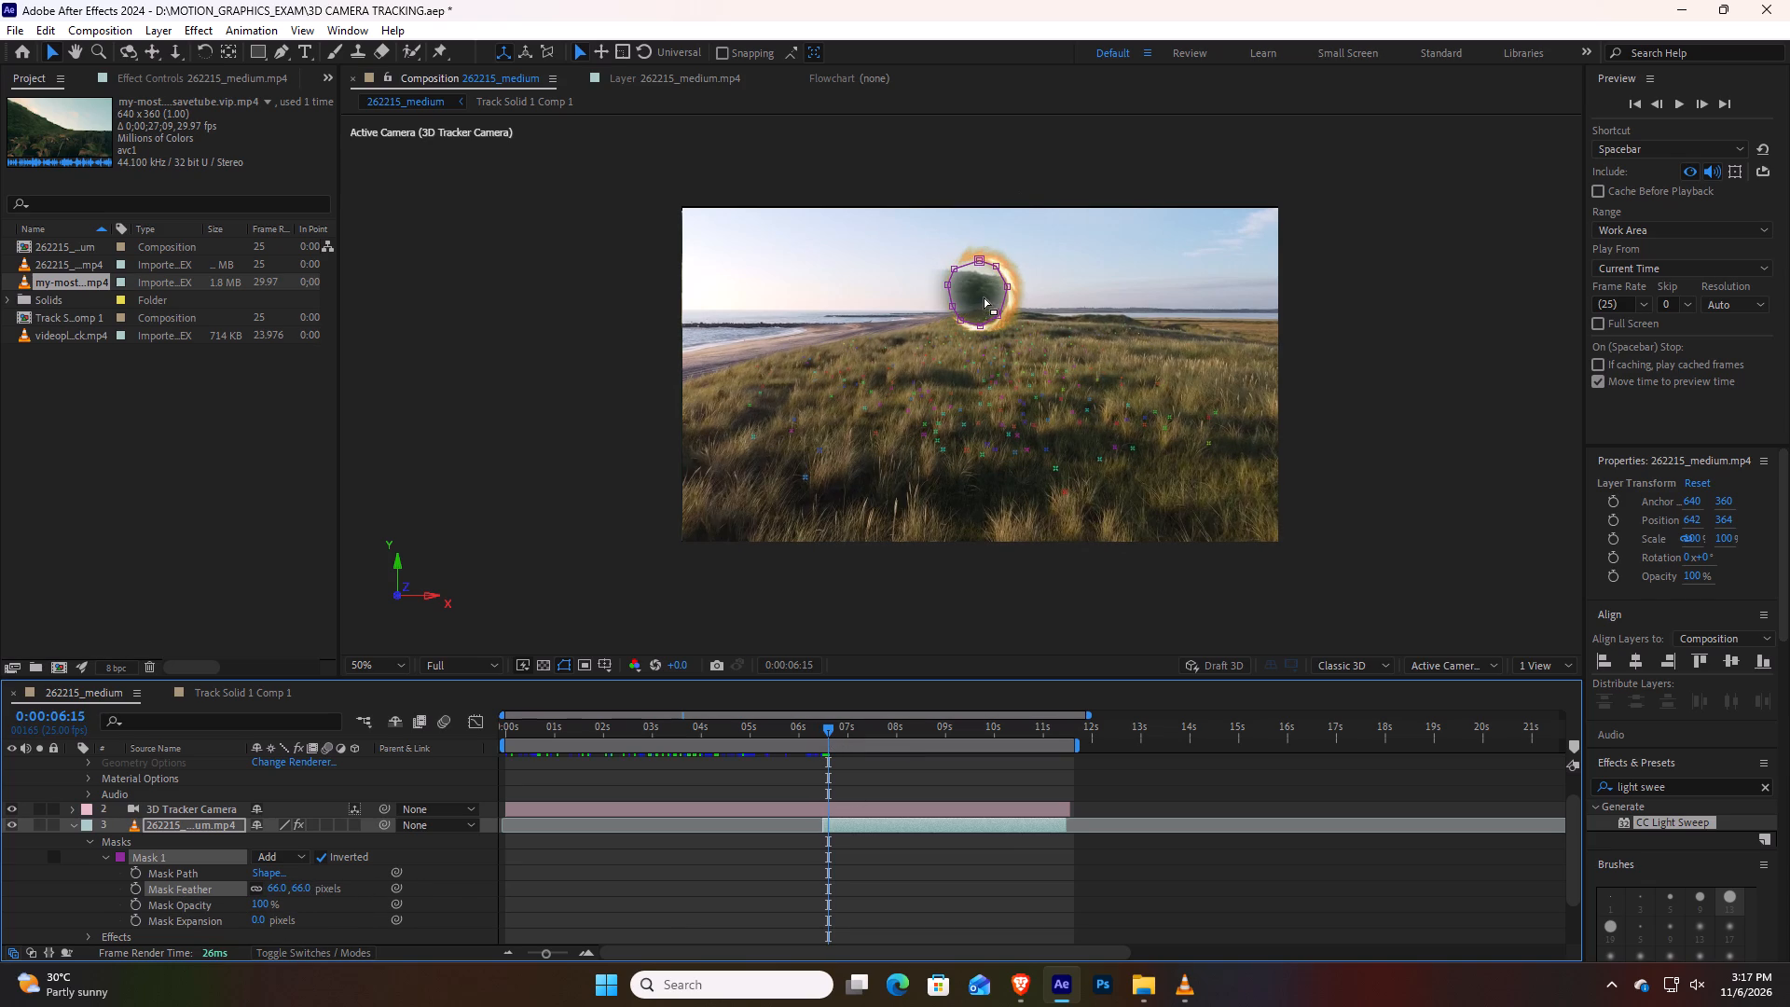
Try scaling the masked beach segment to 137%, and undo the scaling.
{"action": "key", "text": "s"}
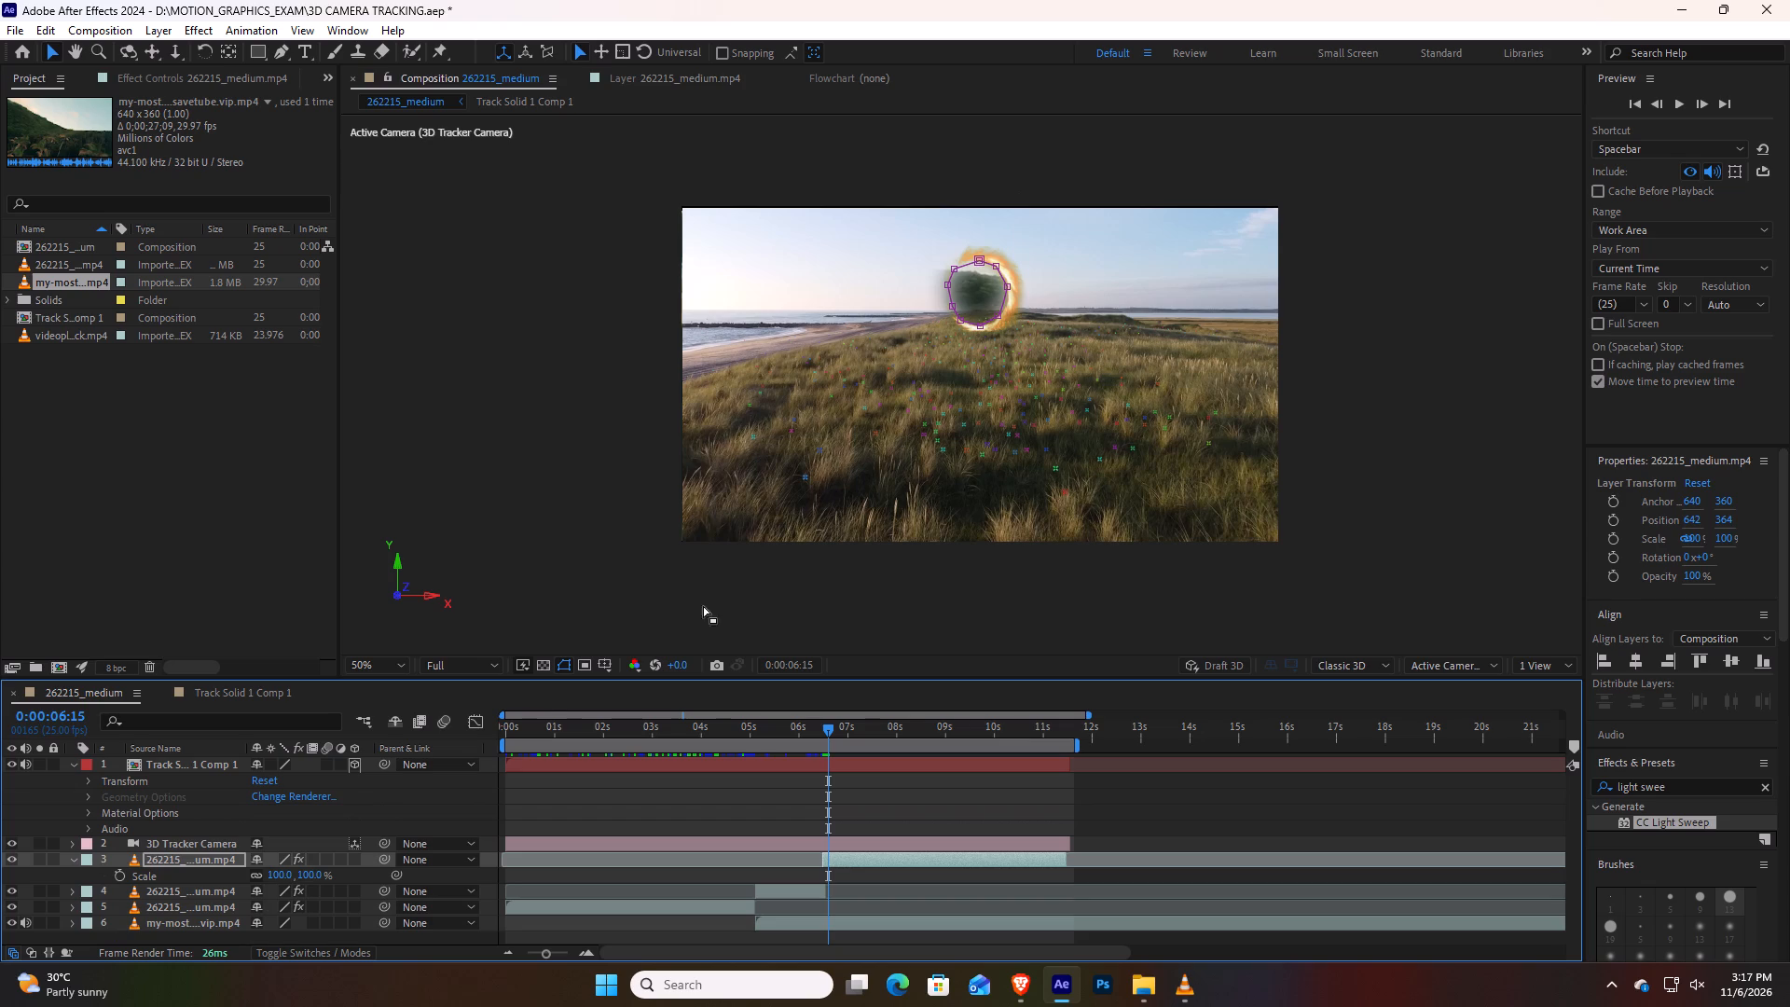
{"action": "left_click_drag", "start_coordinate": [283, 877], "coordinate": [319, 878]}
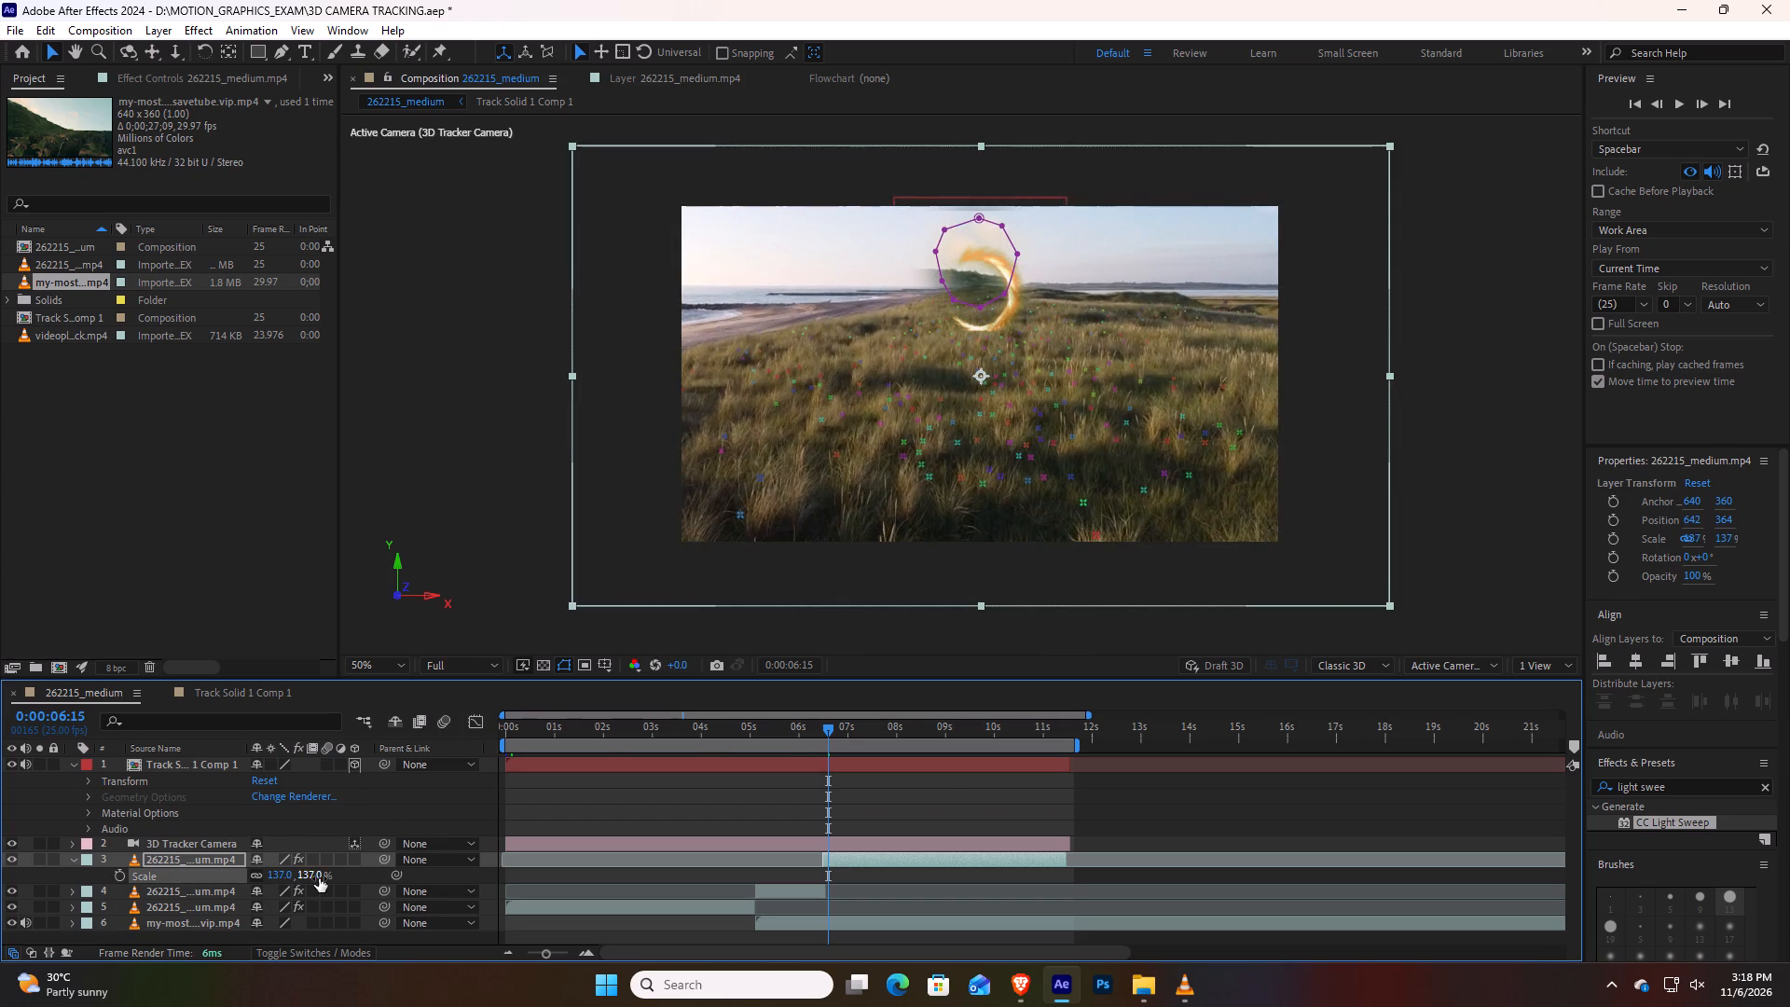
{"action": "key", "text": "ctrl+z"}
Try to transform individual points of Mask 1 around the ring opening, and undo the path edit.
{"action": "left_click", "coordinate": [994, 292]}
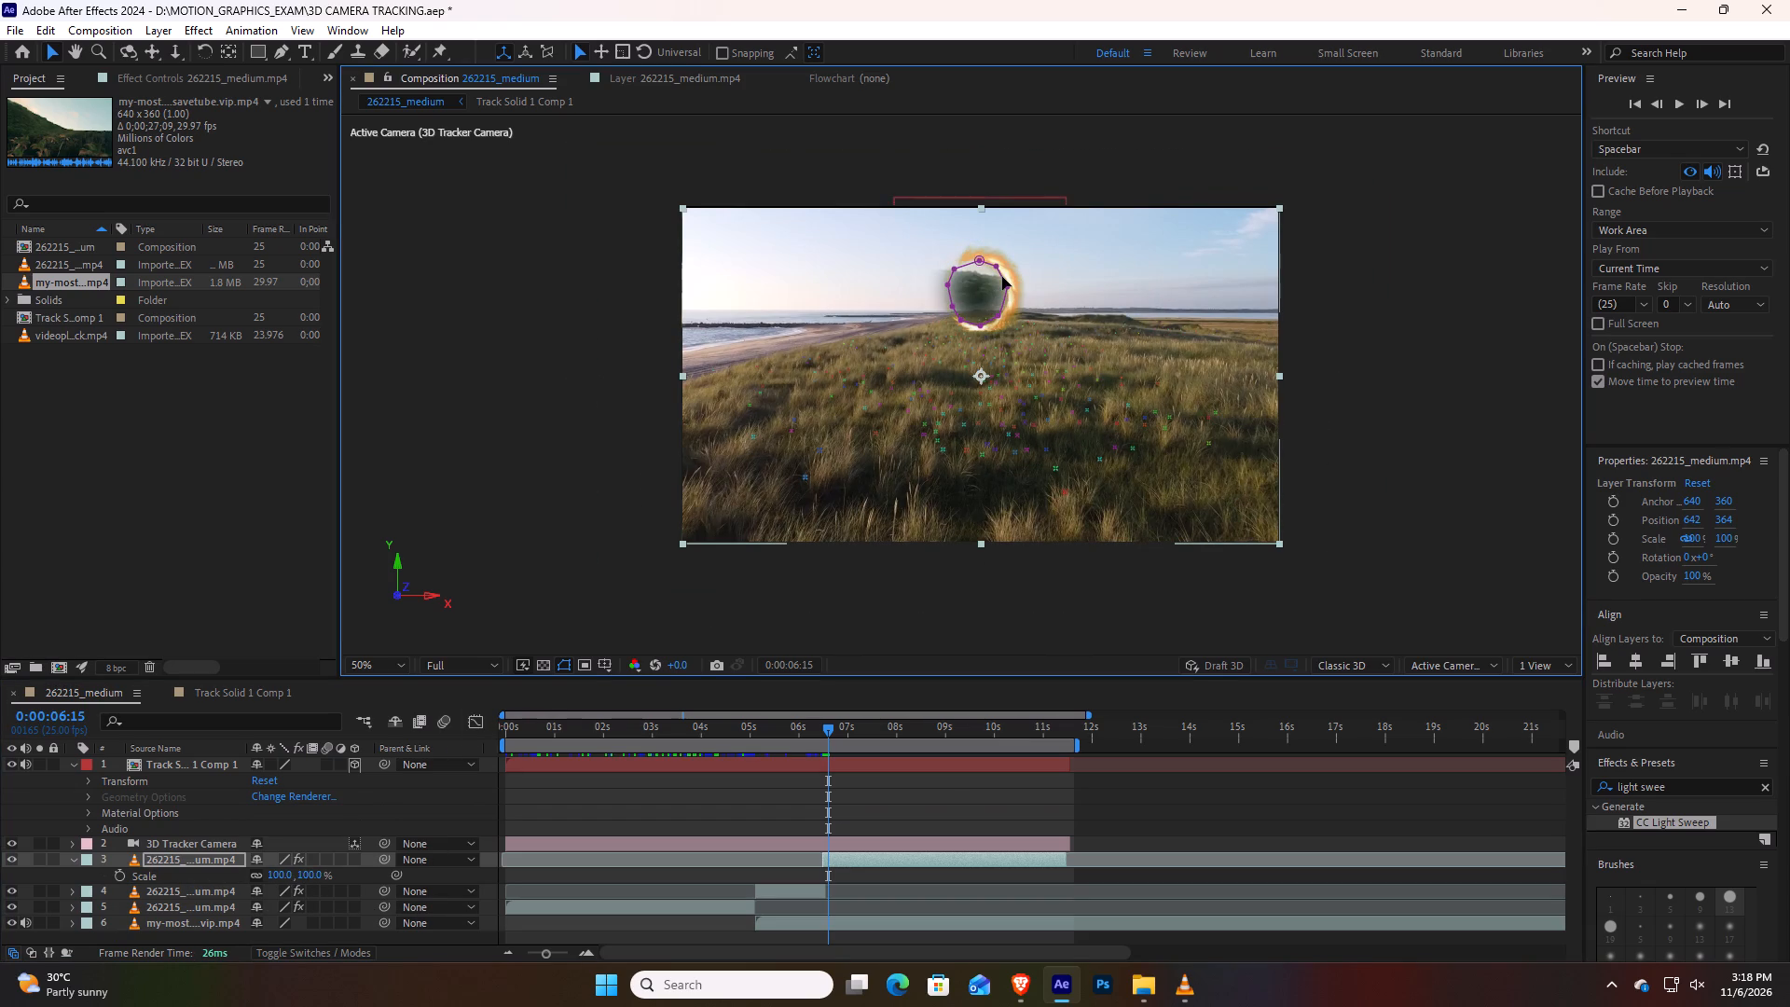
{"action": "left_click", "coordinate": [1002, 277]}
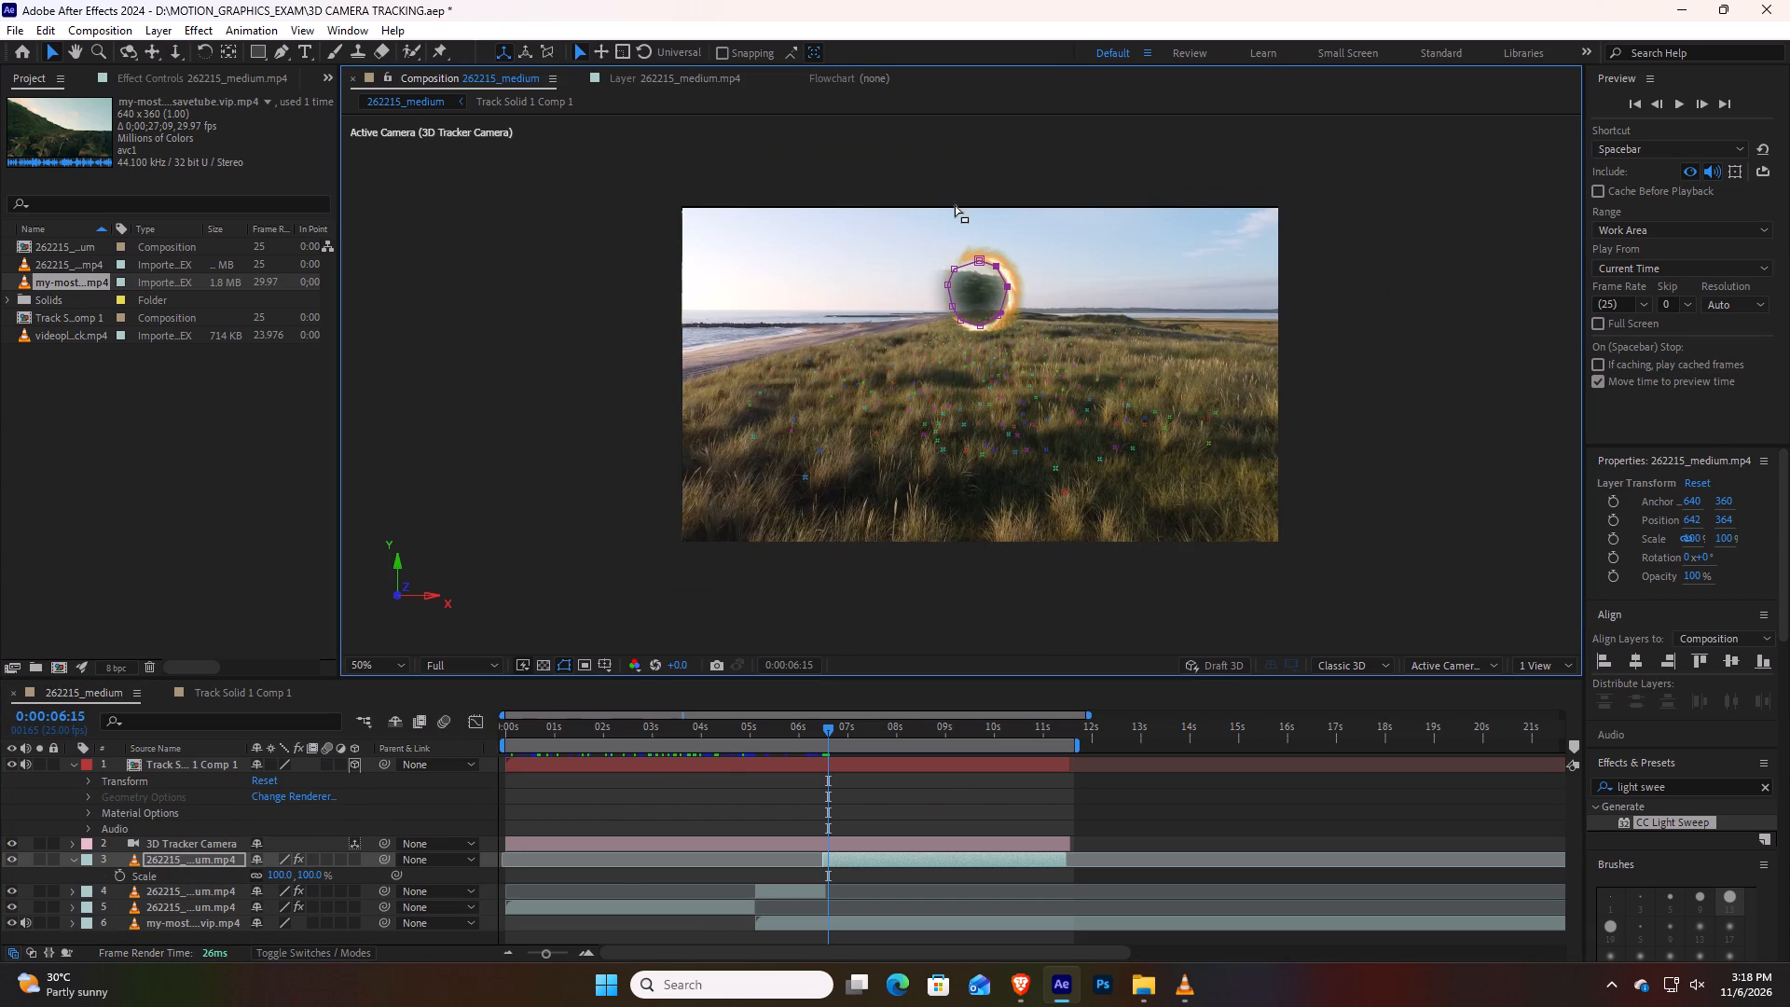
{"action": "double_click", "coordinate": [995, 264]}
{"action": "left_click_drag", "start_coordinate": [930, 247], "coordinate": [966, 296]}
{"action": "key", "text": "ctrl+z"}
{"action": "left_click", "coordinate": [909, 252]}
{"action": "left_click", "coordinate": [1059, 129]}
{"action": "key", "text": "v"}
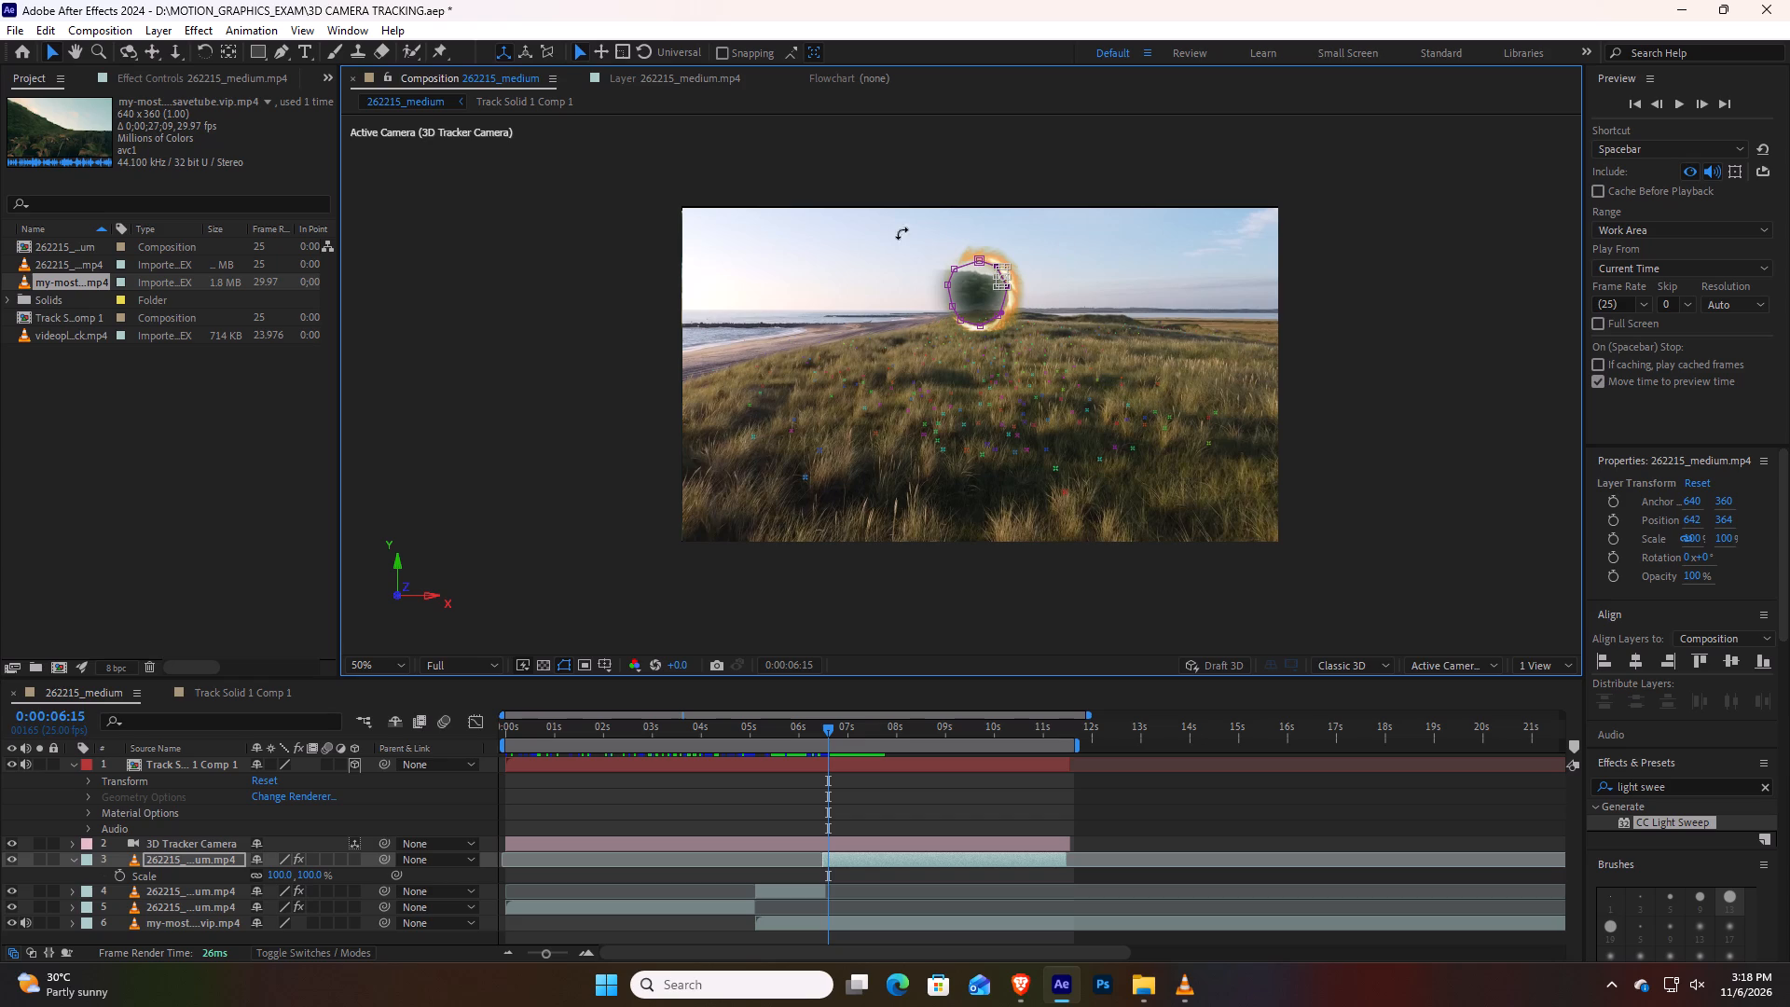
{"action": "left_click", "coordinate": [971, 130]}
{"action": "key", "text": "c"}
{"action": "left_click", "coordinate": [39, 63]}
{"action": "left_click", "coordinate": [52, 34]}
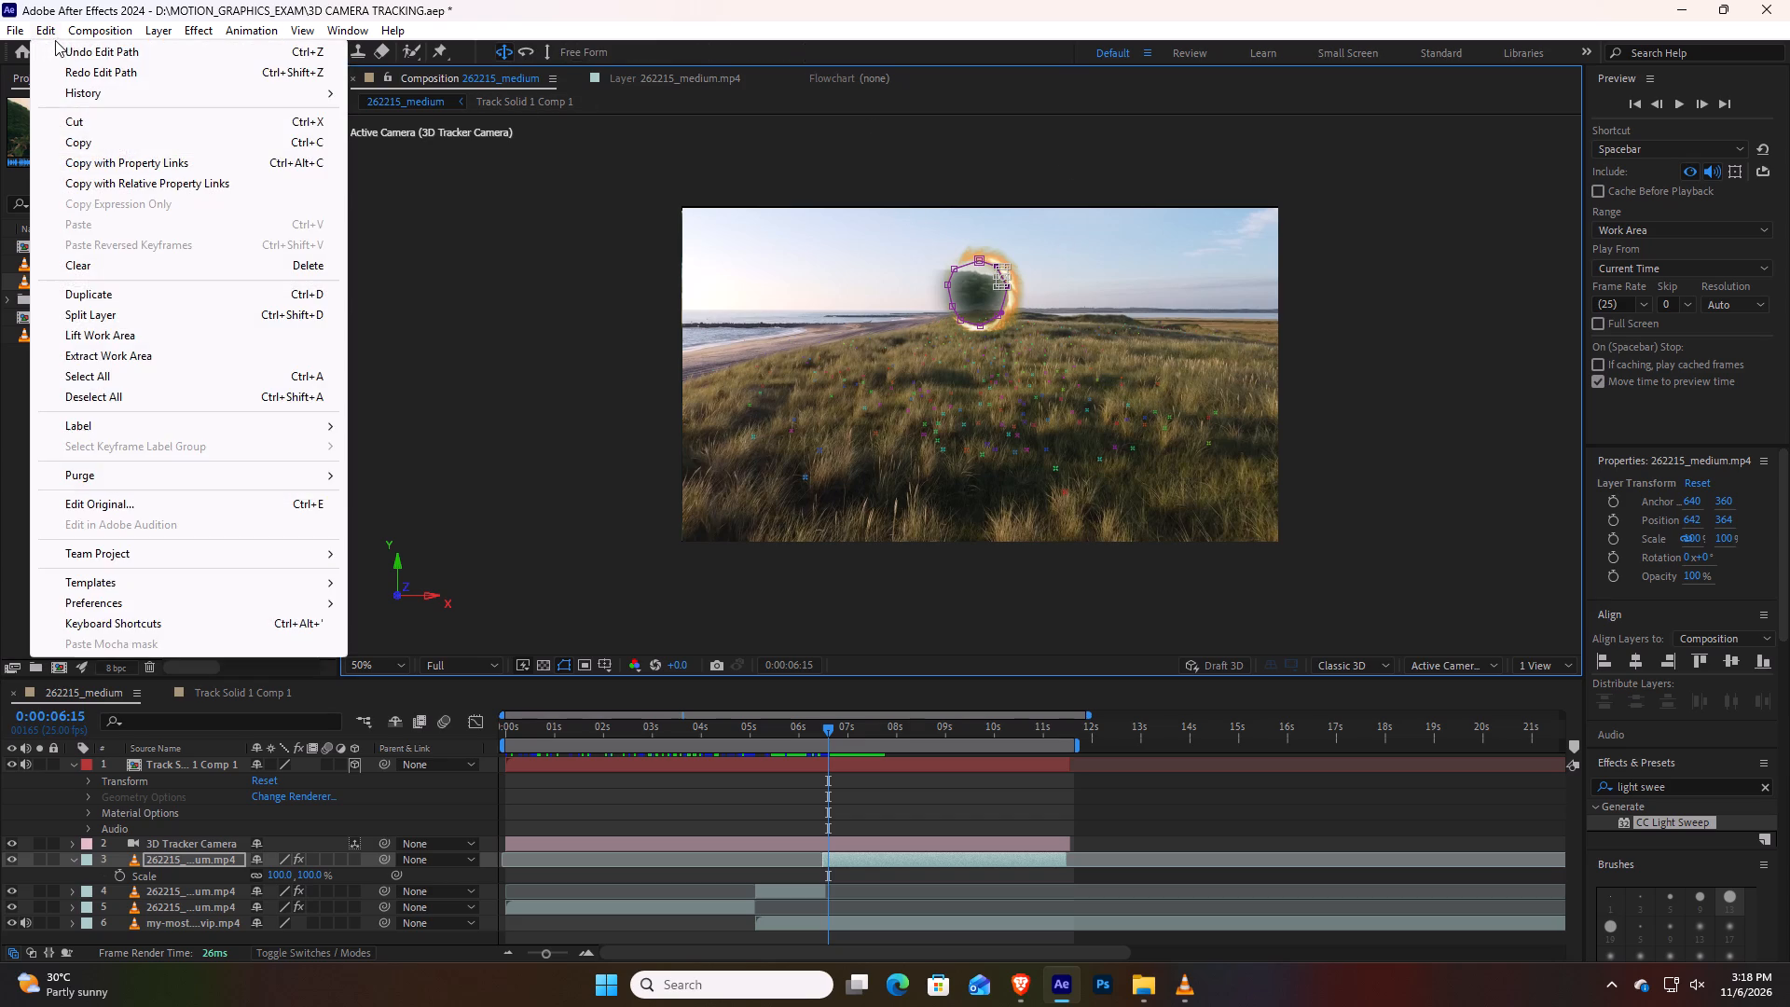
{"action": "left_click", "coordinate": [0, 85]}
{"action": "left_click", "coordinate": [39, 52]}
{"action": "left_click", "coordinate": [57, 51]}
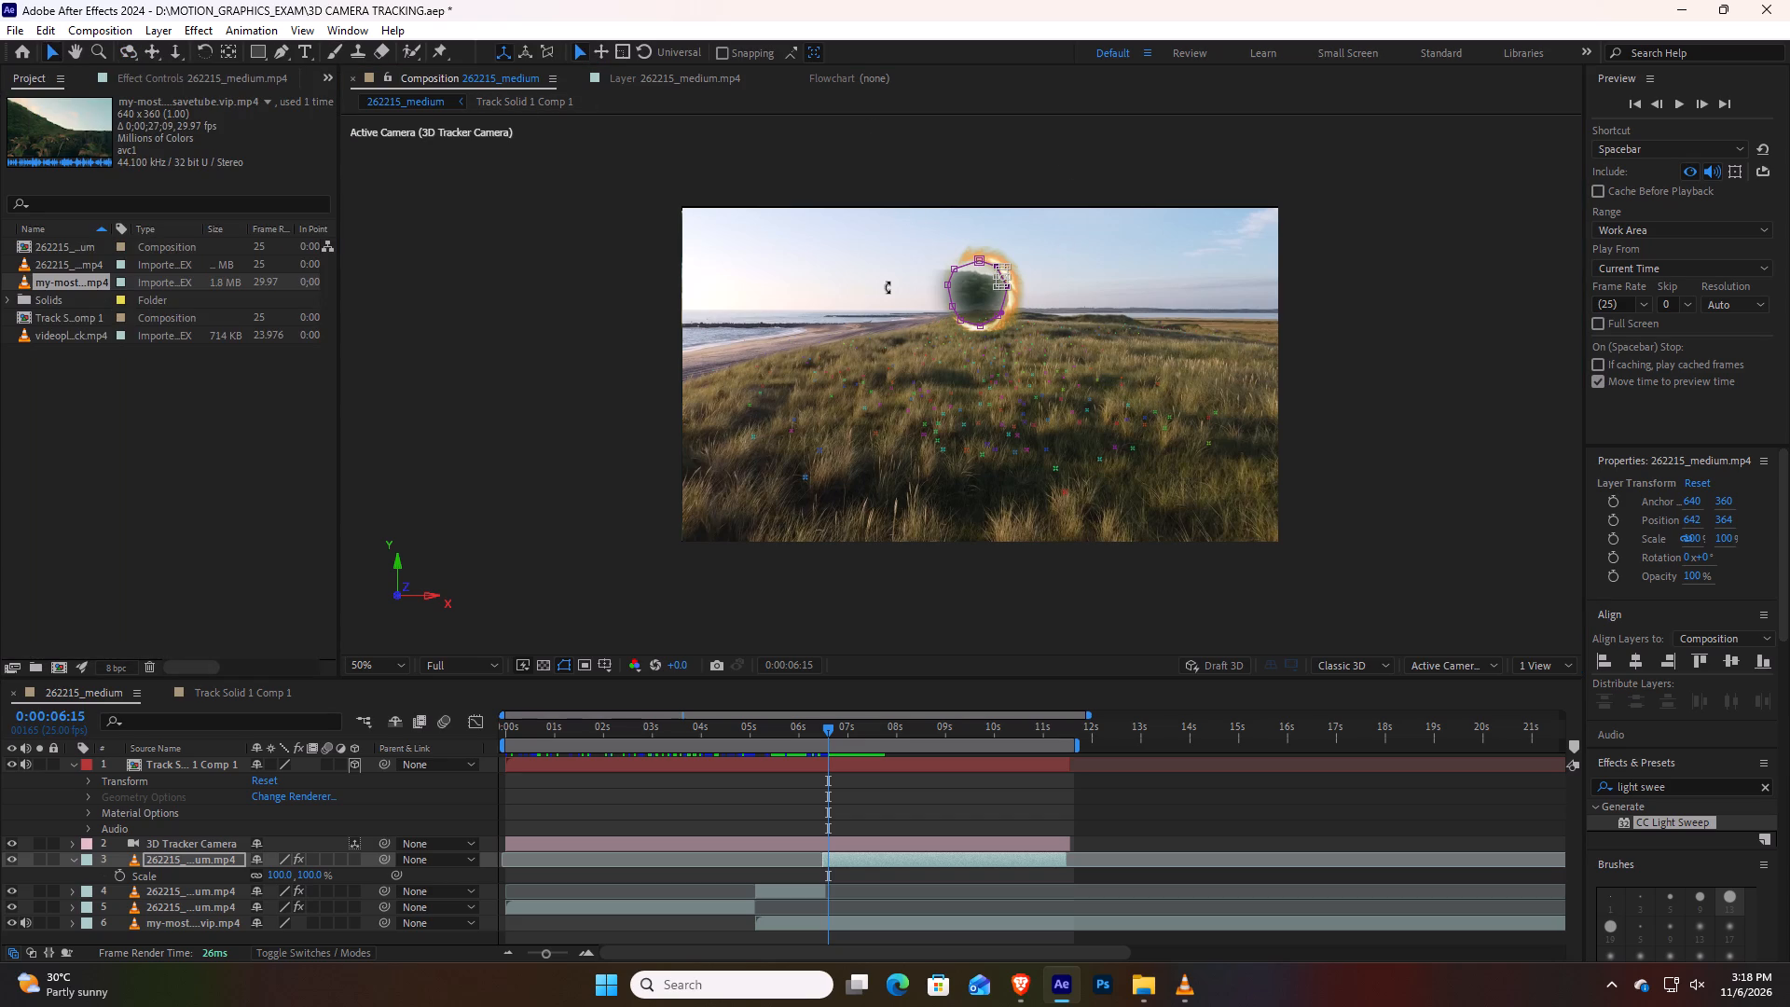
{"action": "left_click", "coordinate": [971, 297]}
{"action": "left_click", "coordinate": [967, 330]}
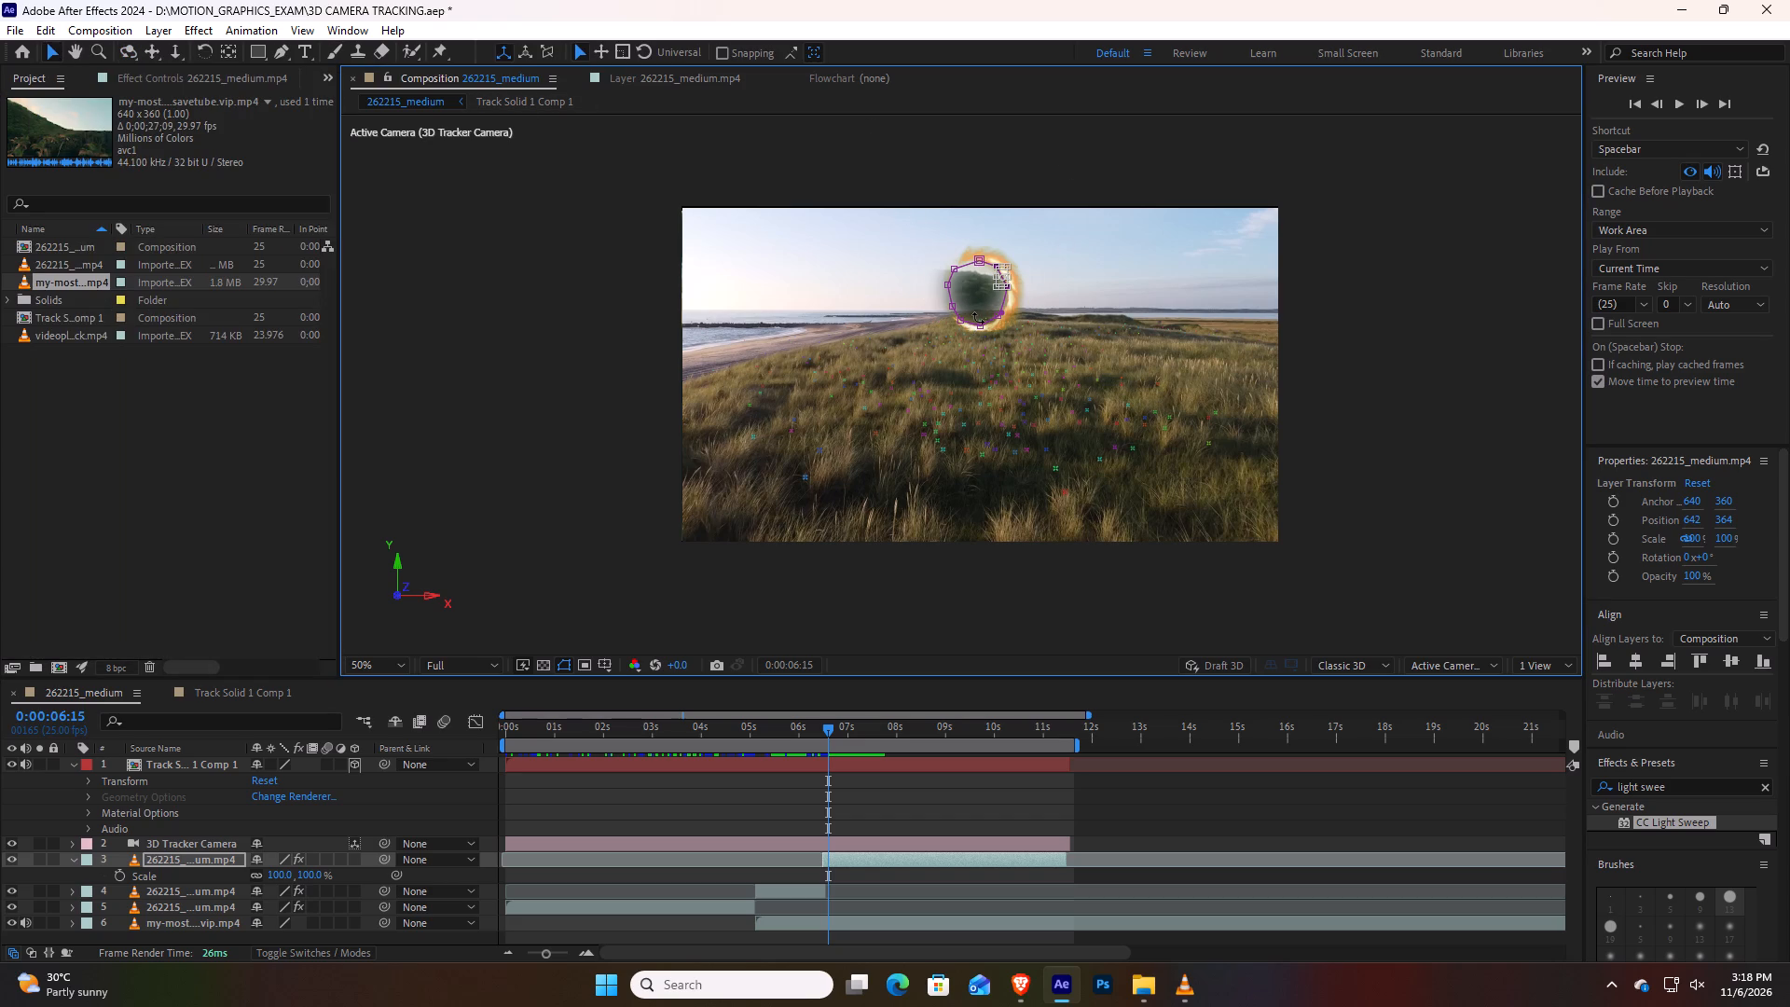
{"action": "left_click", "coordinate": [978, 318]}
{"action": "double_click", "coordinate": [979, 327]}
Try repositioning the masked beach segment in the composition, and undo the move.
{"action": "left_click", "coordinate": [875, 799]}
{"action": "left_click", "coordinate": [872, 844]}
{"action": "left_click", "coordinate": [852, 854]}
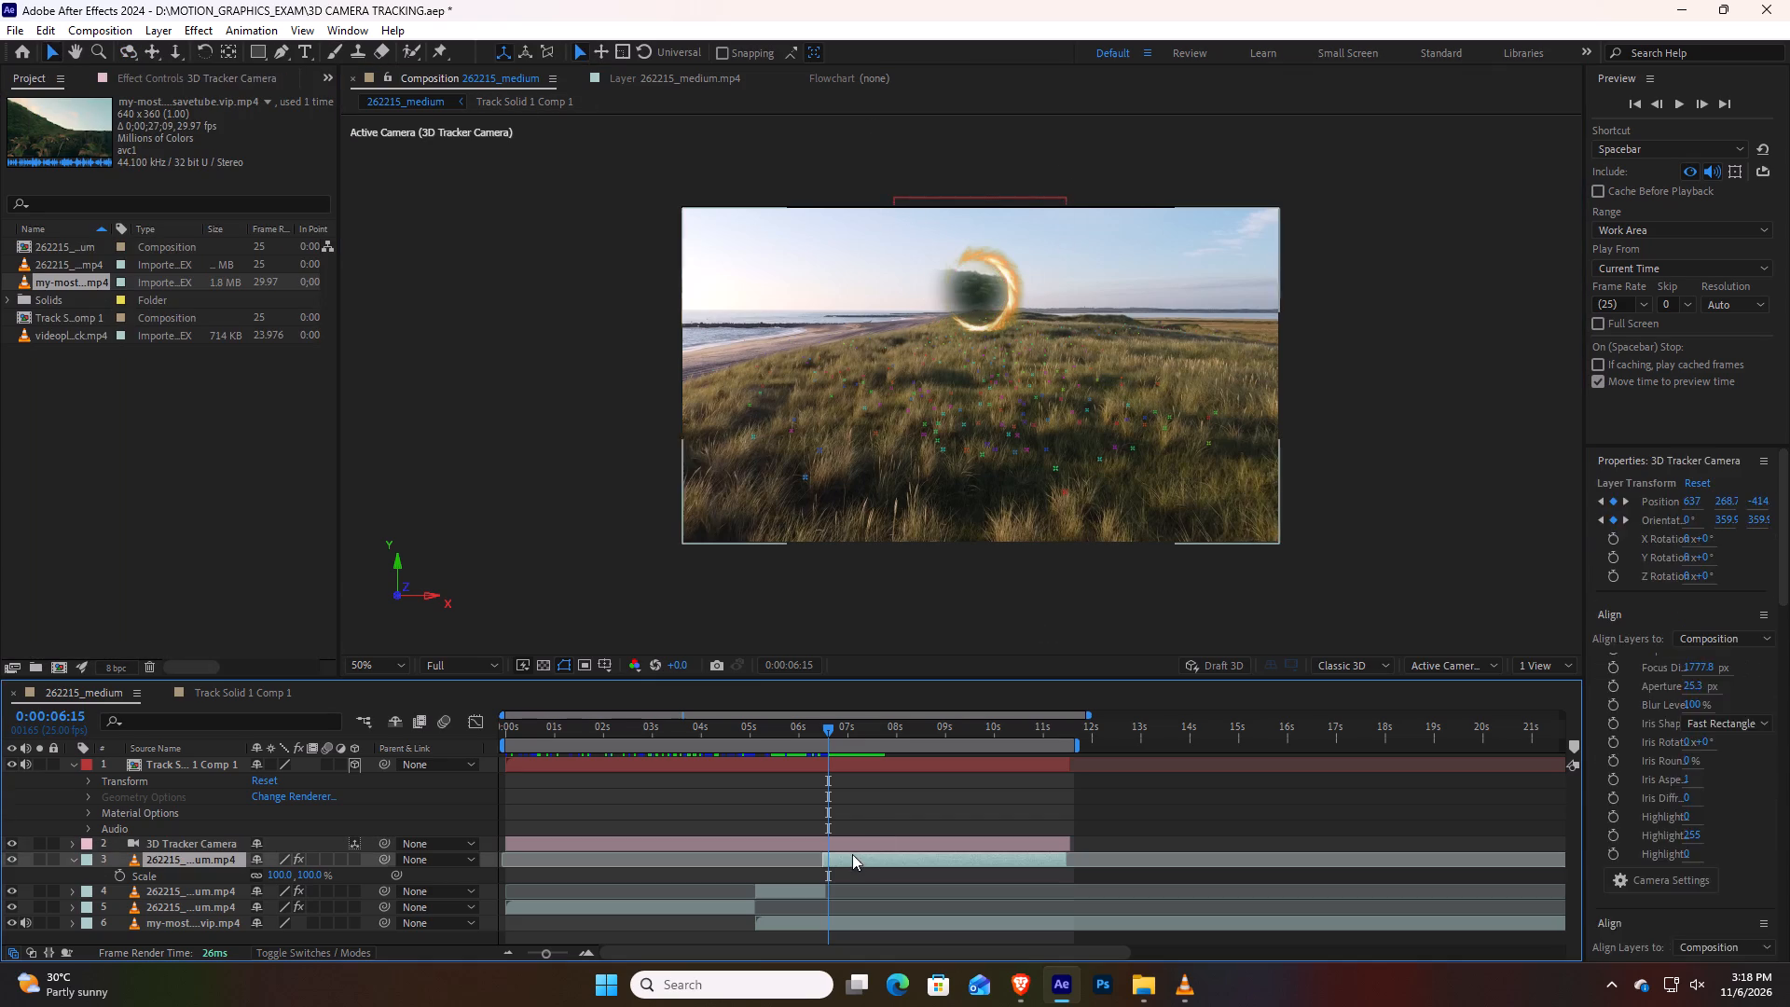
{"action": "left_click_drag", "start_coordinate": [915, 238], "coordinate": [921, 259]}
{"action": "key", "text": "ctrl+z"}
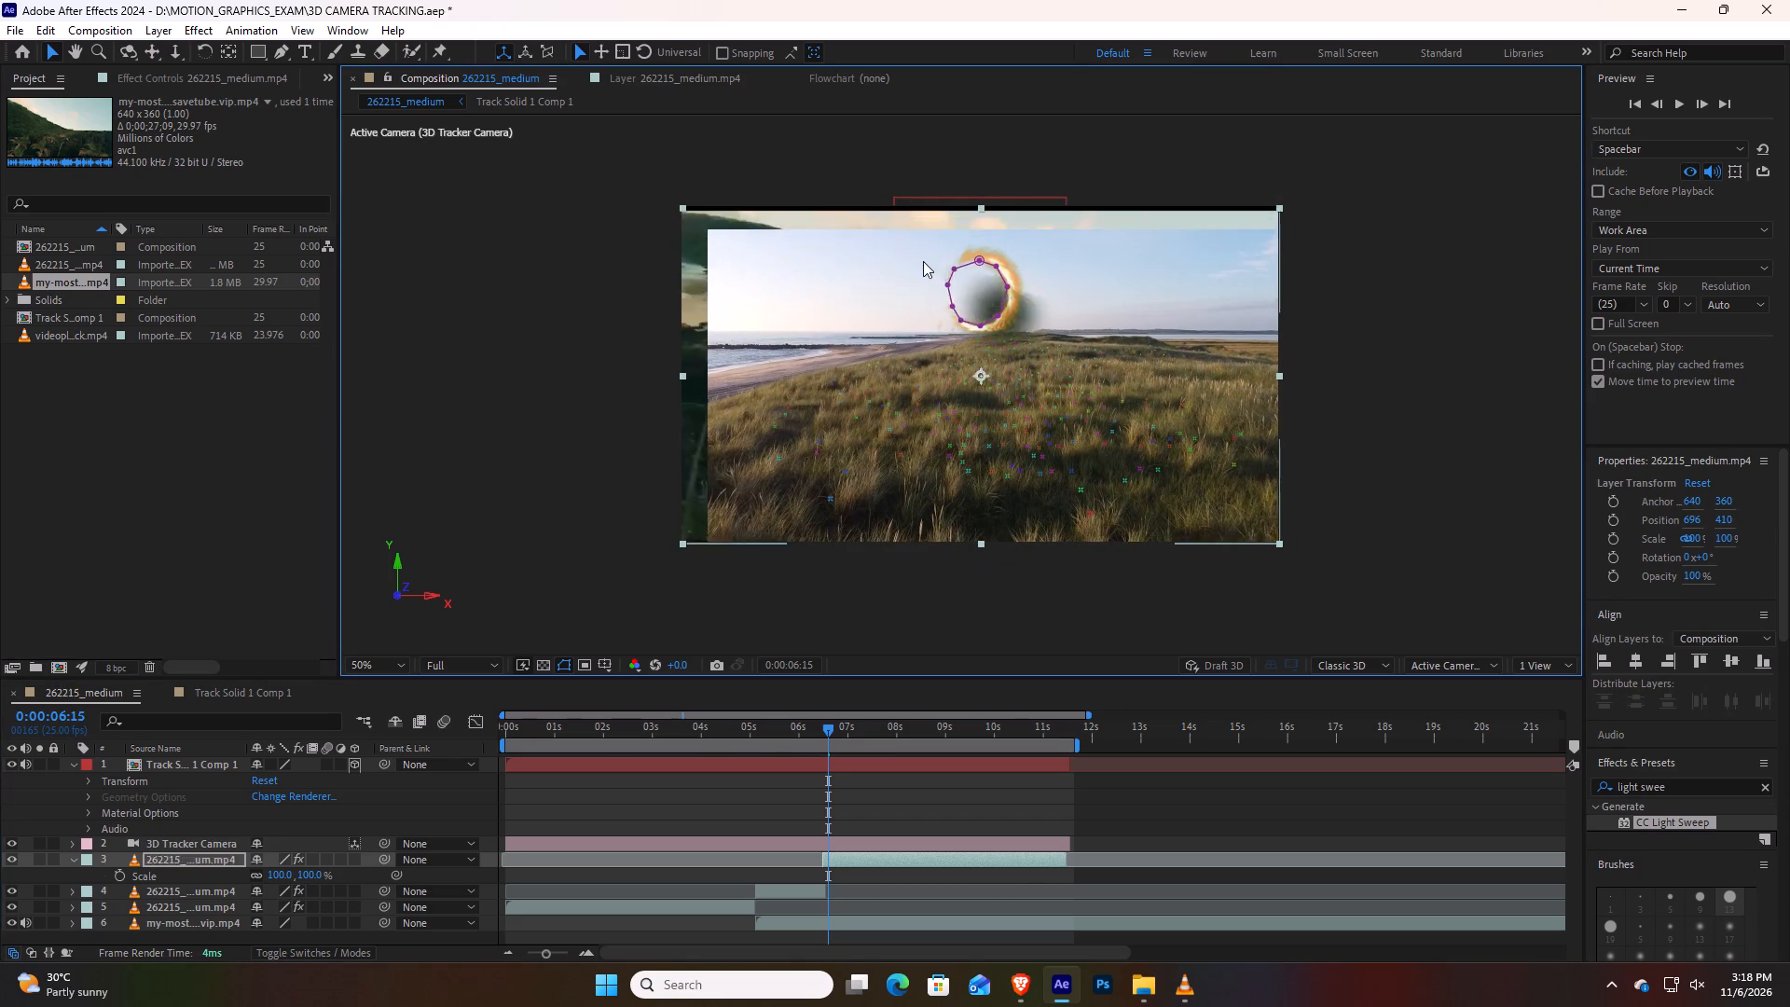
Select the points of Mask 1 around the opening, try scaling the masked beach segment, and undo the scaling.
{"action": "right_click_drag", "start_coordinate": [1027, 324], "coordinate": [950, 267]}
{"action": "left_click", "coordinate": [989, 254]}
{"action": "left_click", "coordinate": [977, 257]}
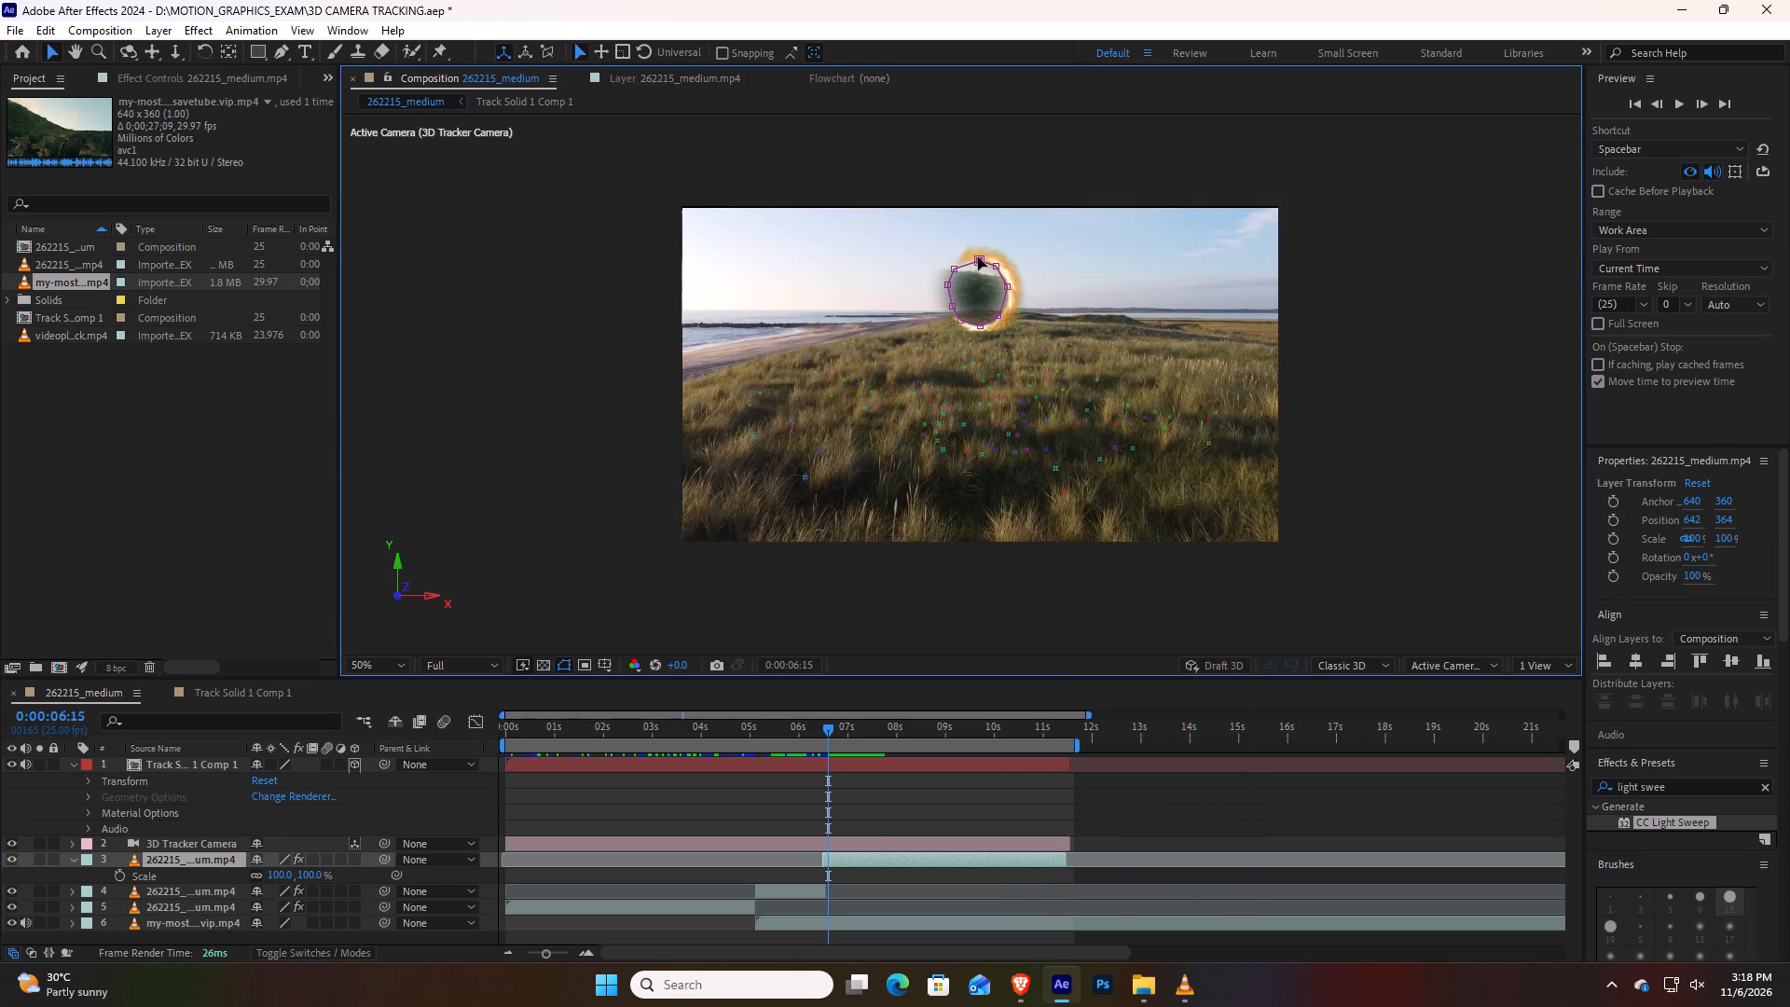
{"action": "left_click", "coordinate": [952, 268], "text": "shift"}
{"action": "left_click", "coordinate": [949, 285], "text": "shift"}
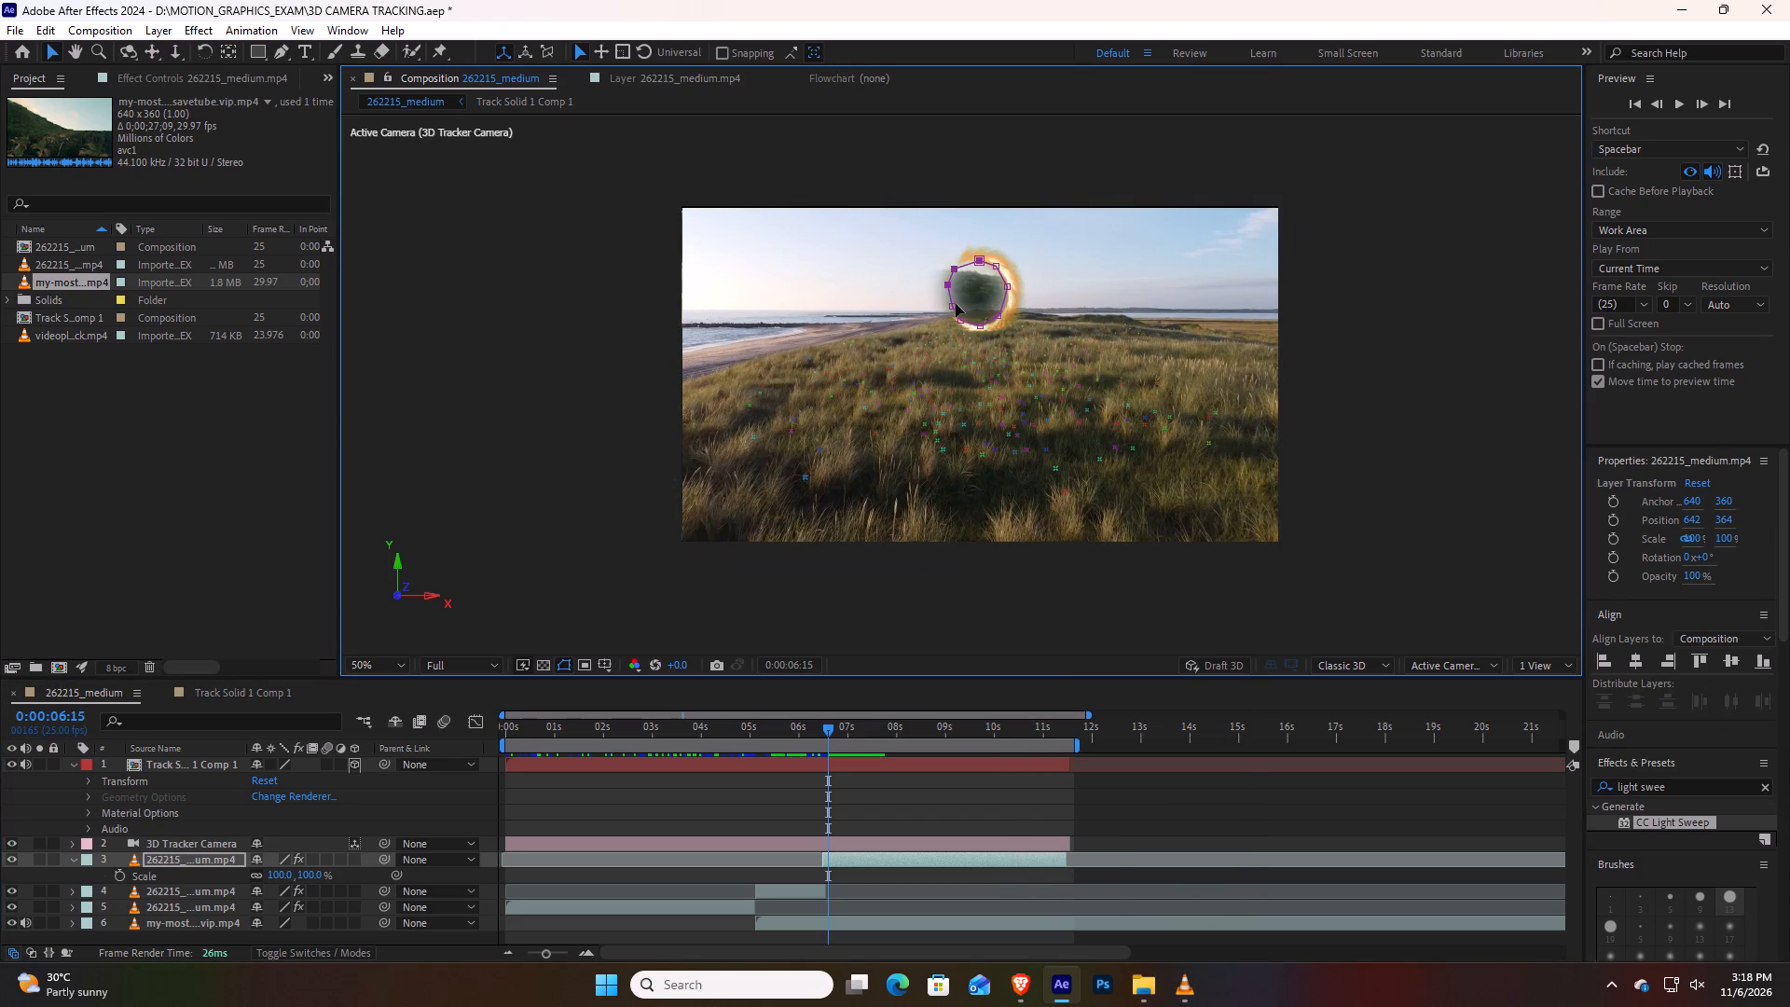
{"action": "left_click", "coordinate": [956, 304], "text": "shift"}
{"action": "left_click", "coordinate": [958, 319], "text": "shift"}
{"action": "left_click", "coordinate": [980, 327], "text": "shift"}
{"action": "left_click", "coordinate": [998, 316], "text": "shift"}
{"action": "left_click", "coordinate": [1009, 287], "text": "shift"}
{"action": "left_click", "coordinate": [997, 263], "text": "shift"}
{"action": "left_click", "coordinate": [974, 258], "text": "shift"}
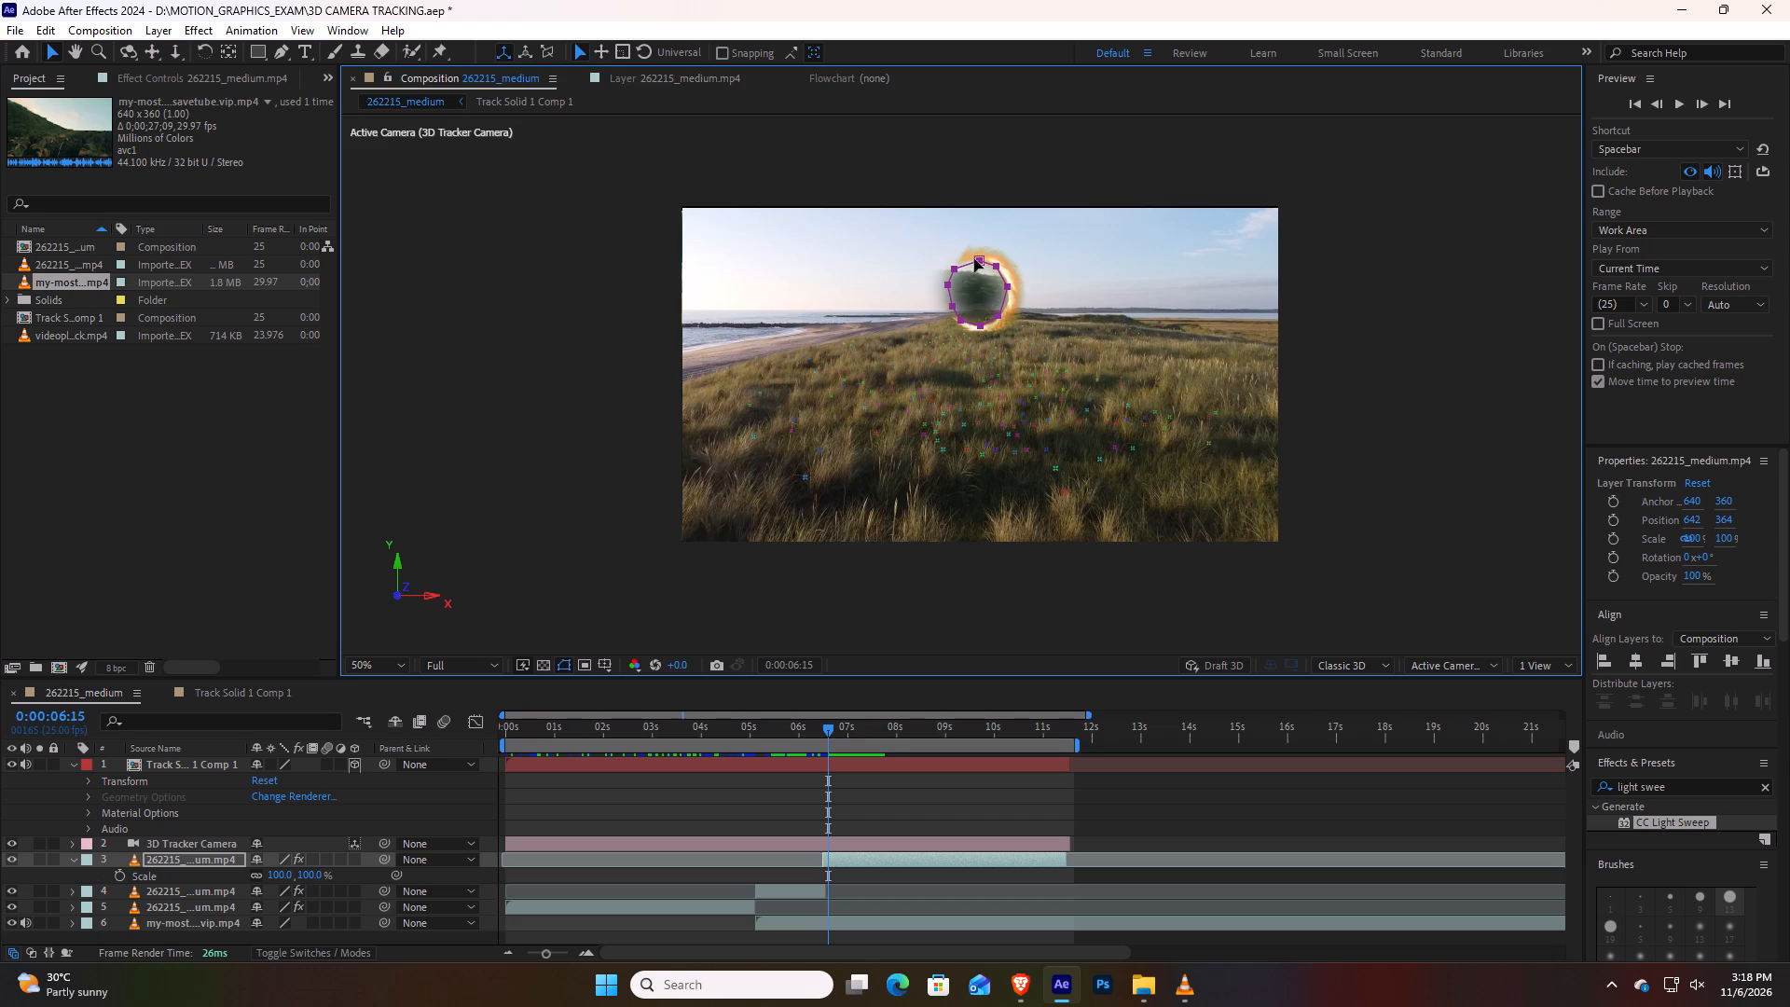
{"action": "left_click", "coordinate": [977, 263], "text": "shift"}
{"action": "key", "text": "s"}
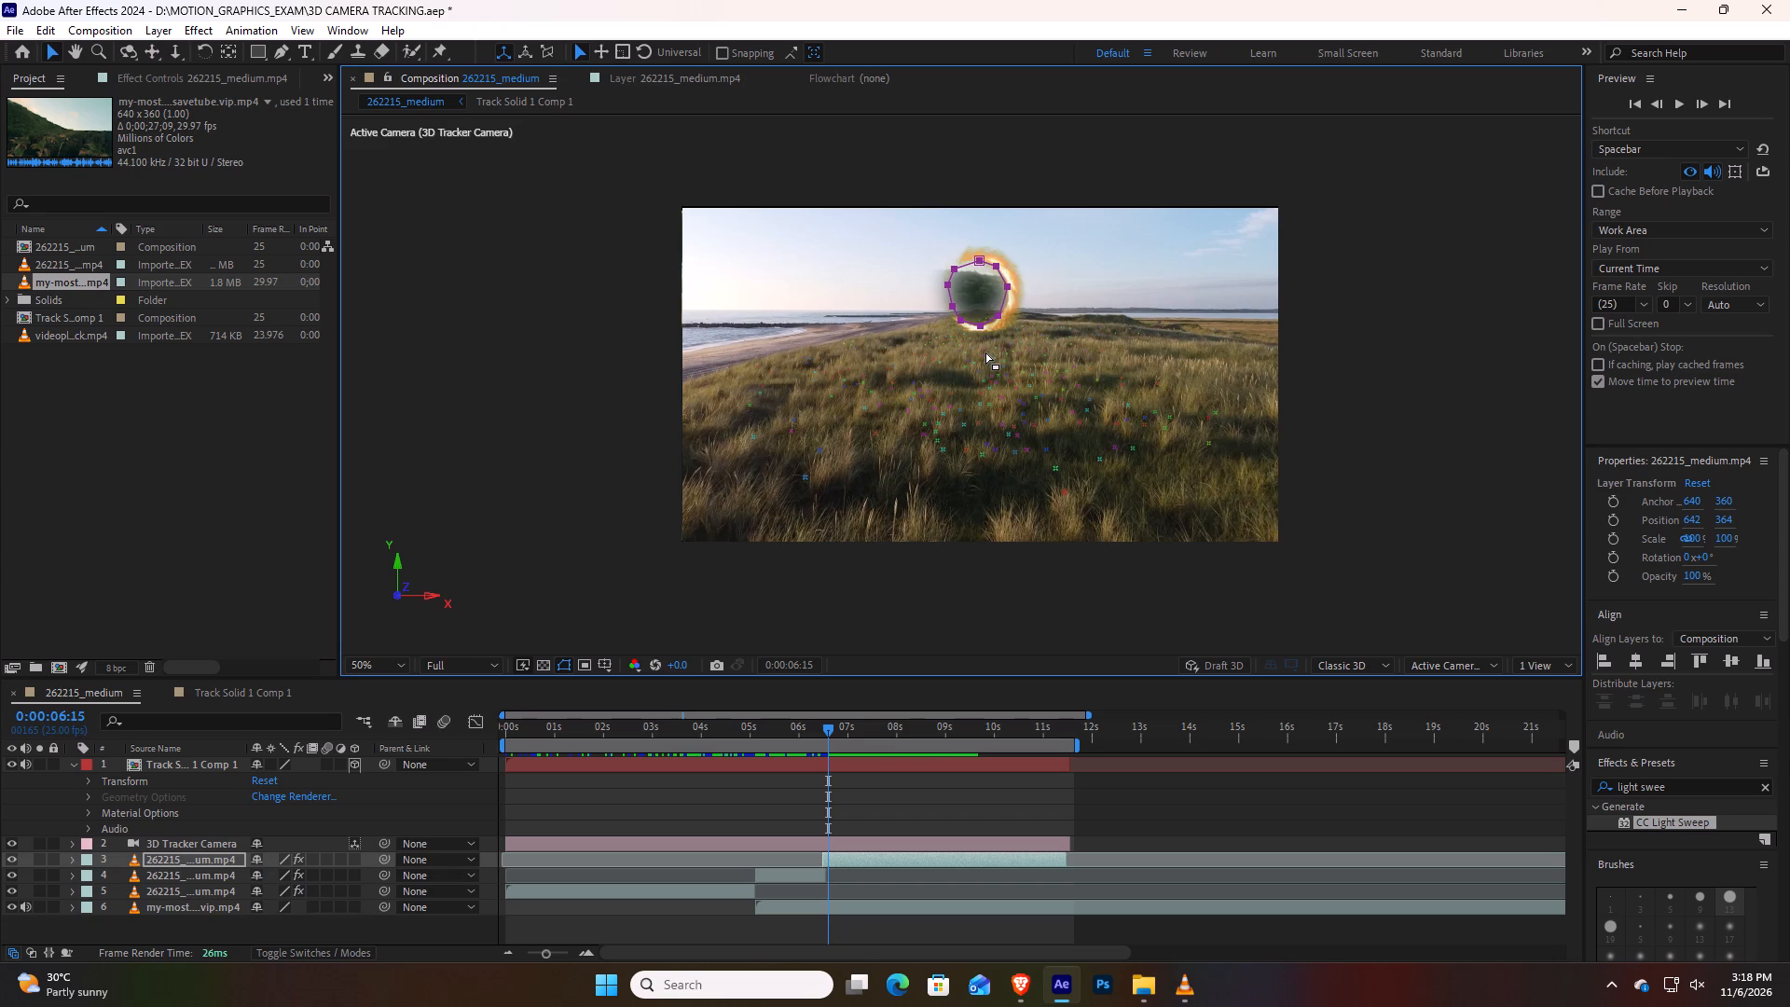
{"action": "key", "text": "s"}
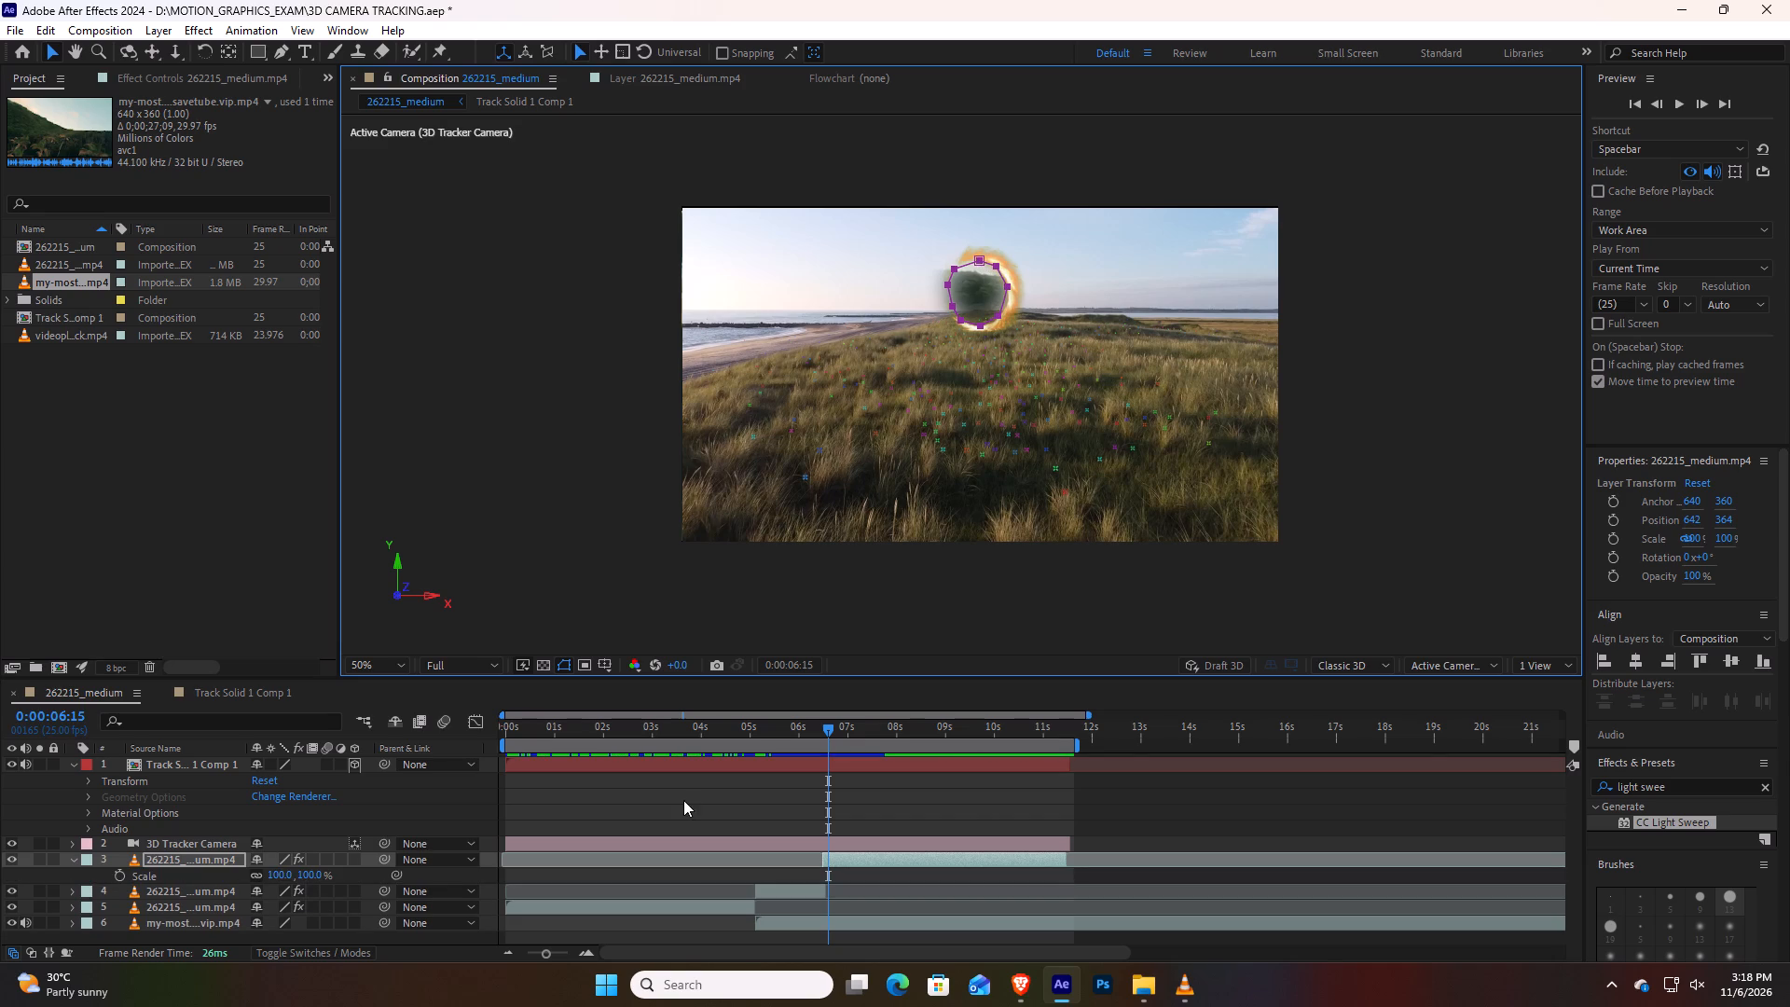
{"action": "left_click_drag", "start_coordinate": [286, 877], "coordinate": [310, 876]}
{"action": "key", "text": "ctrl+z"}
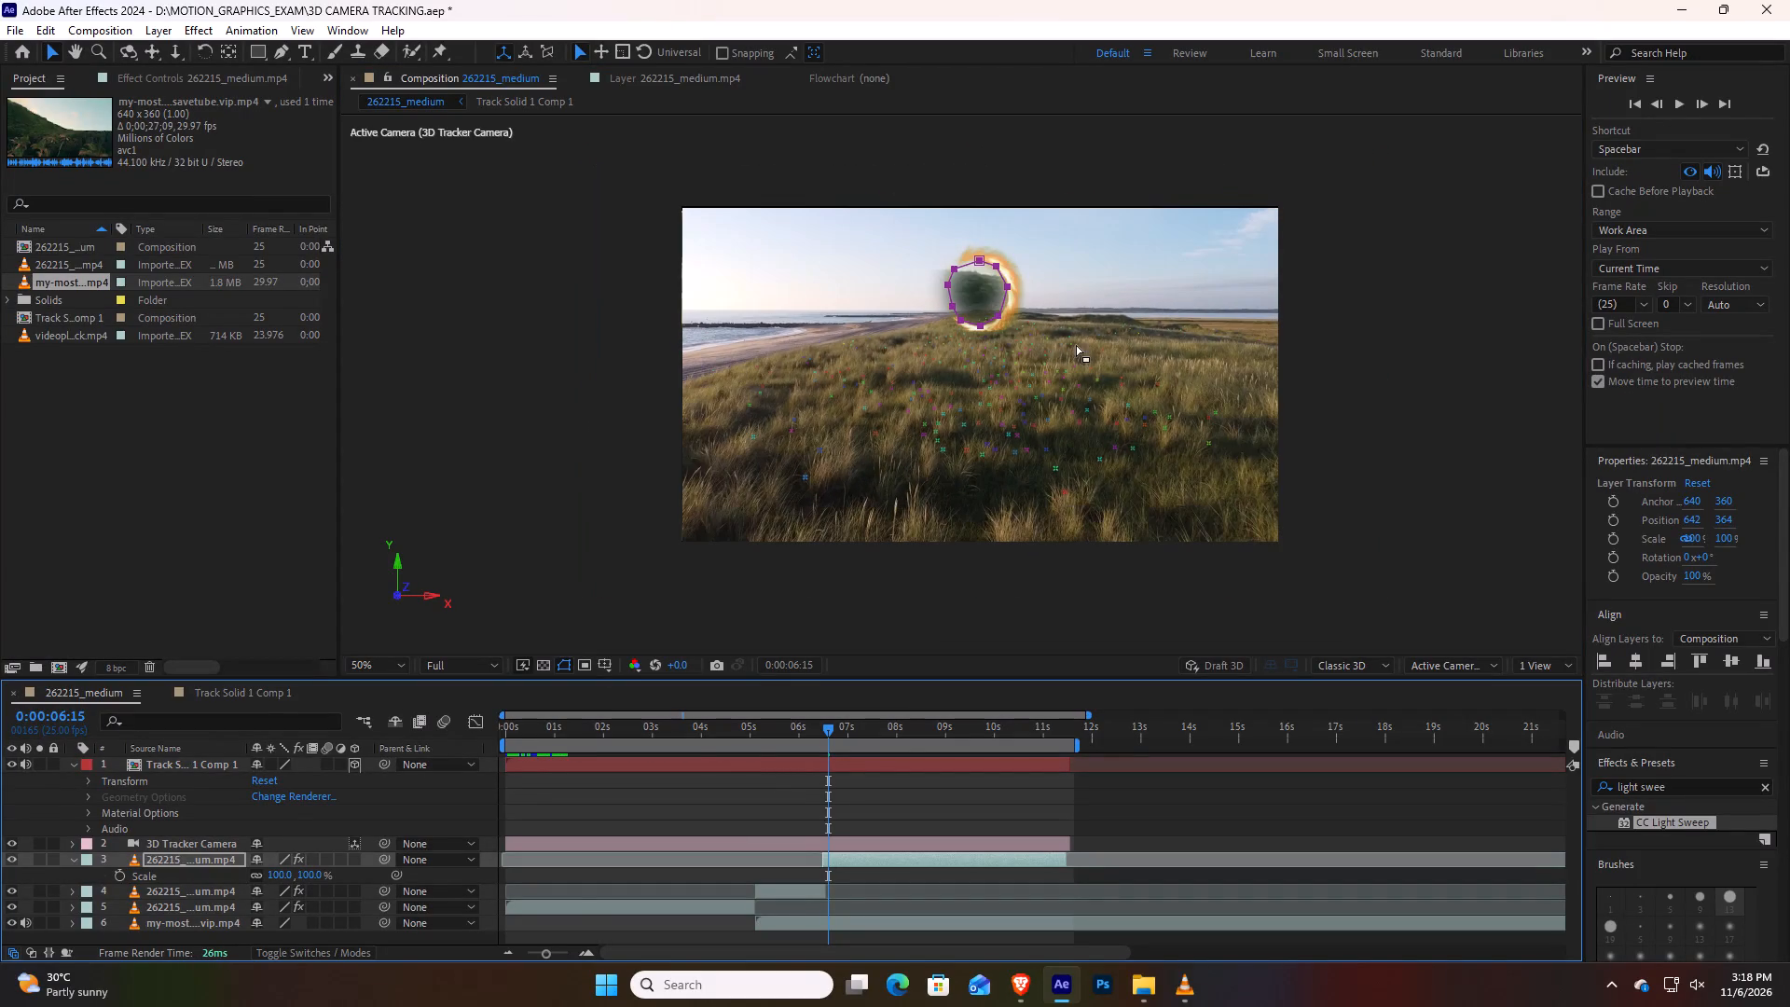
Reset the Mask 1 path on the masked beach segment to an Ellipse shape.
{"action": "left_click", "coordinate": [76, 861]}
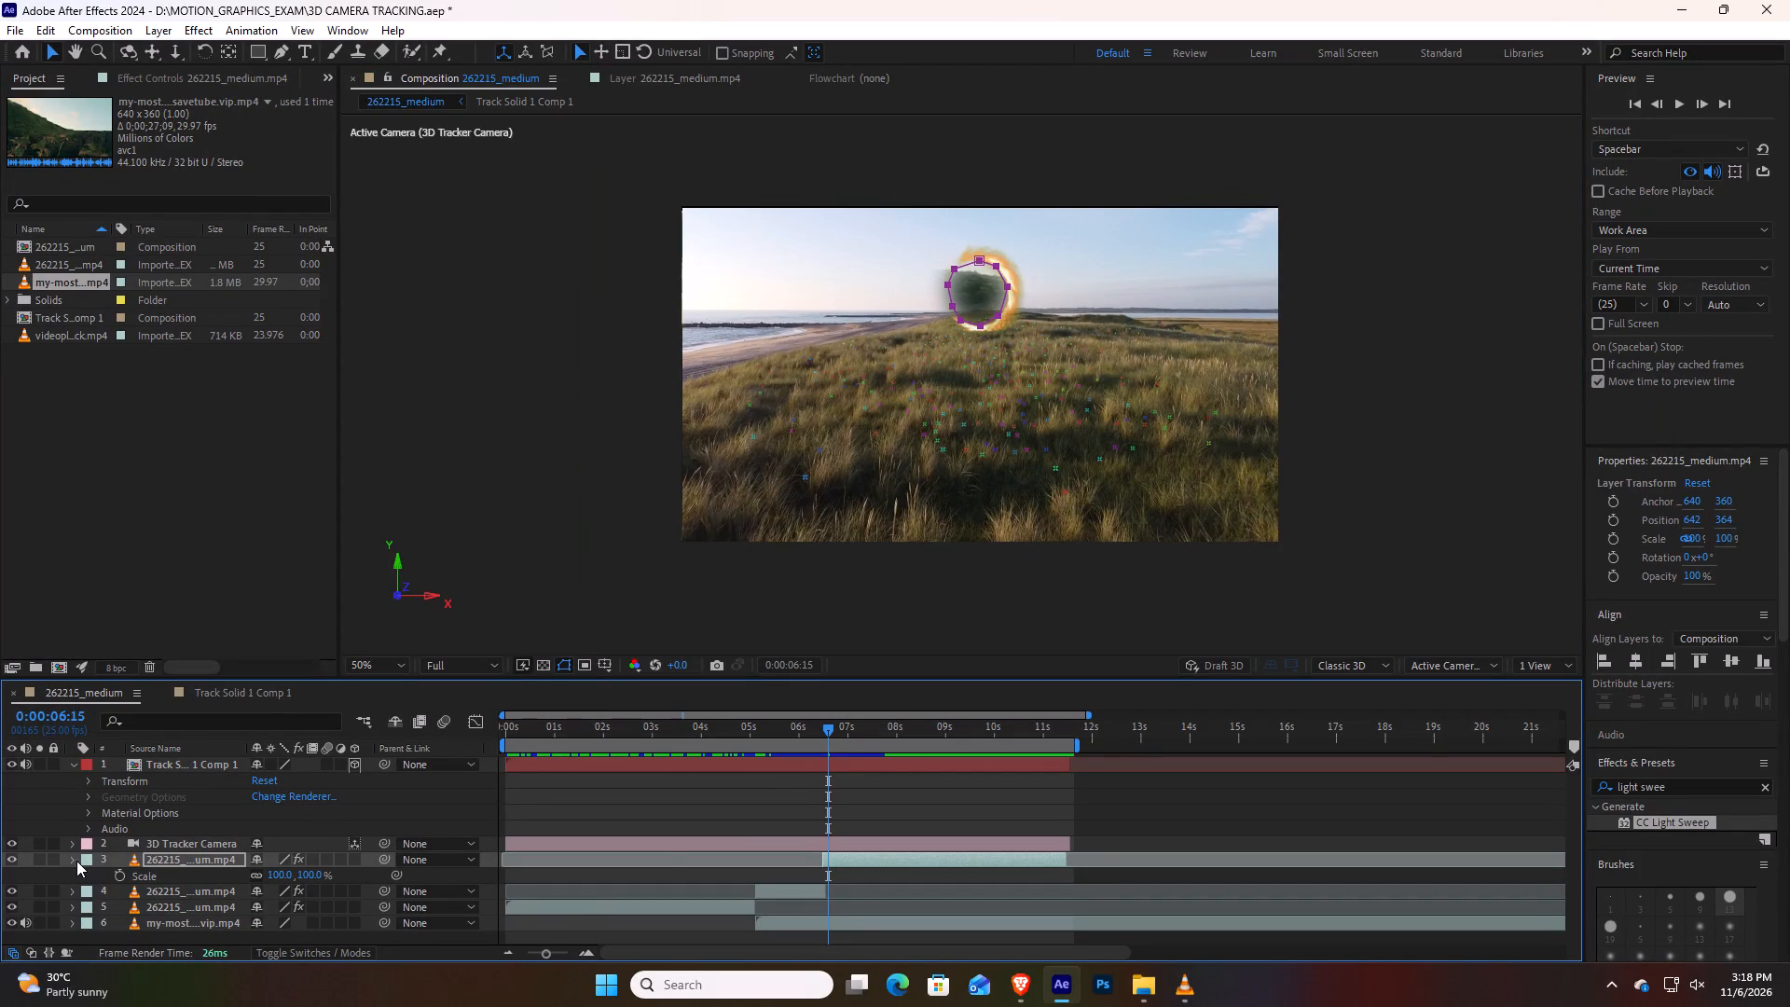
{"action": "double_click", "coordinate": [76, 861]}
{"action": "left_click", "coordinate": [77, 862]}
{"action": "scroll", "coordinate": [108, 872], "scroll_direction": "down", "scroll_amount": 1}
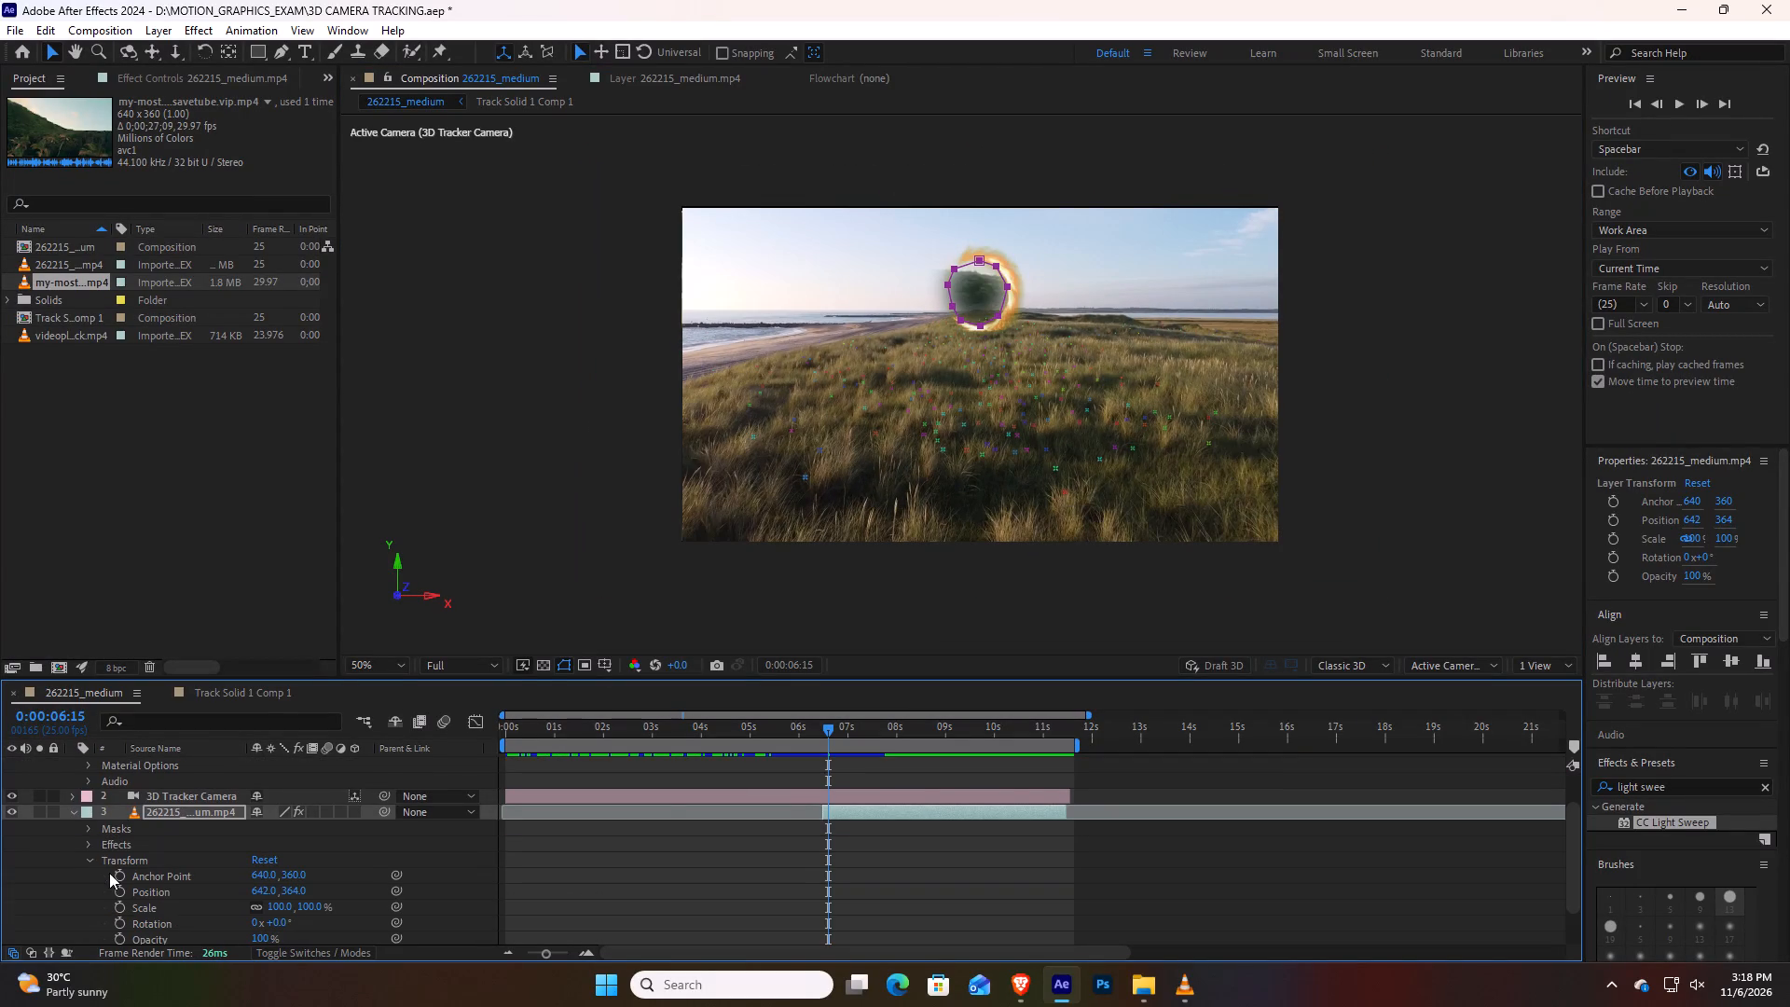
{"action": "left_click", "coordinate": [87, 831]}
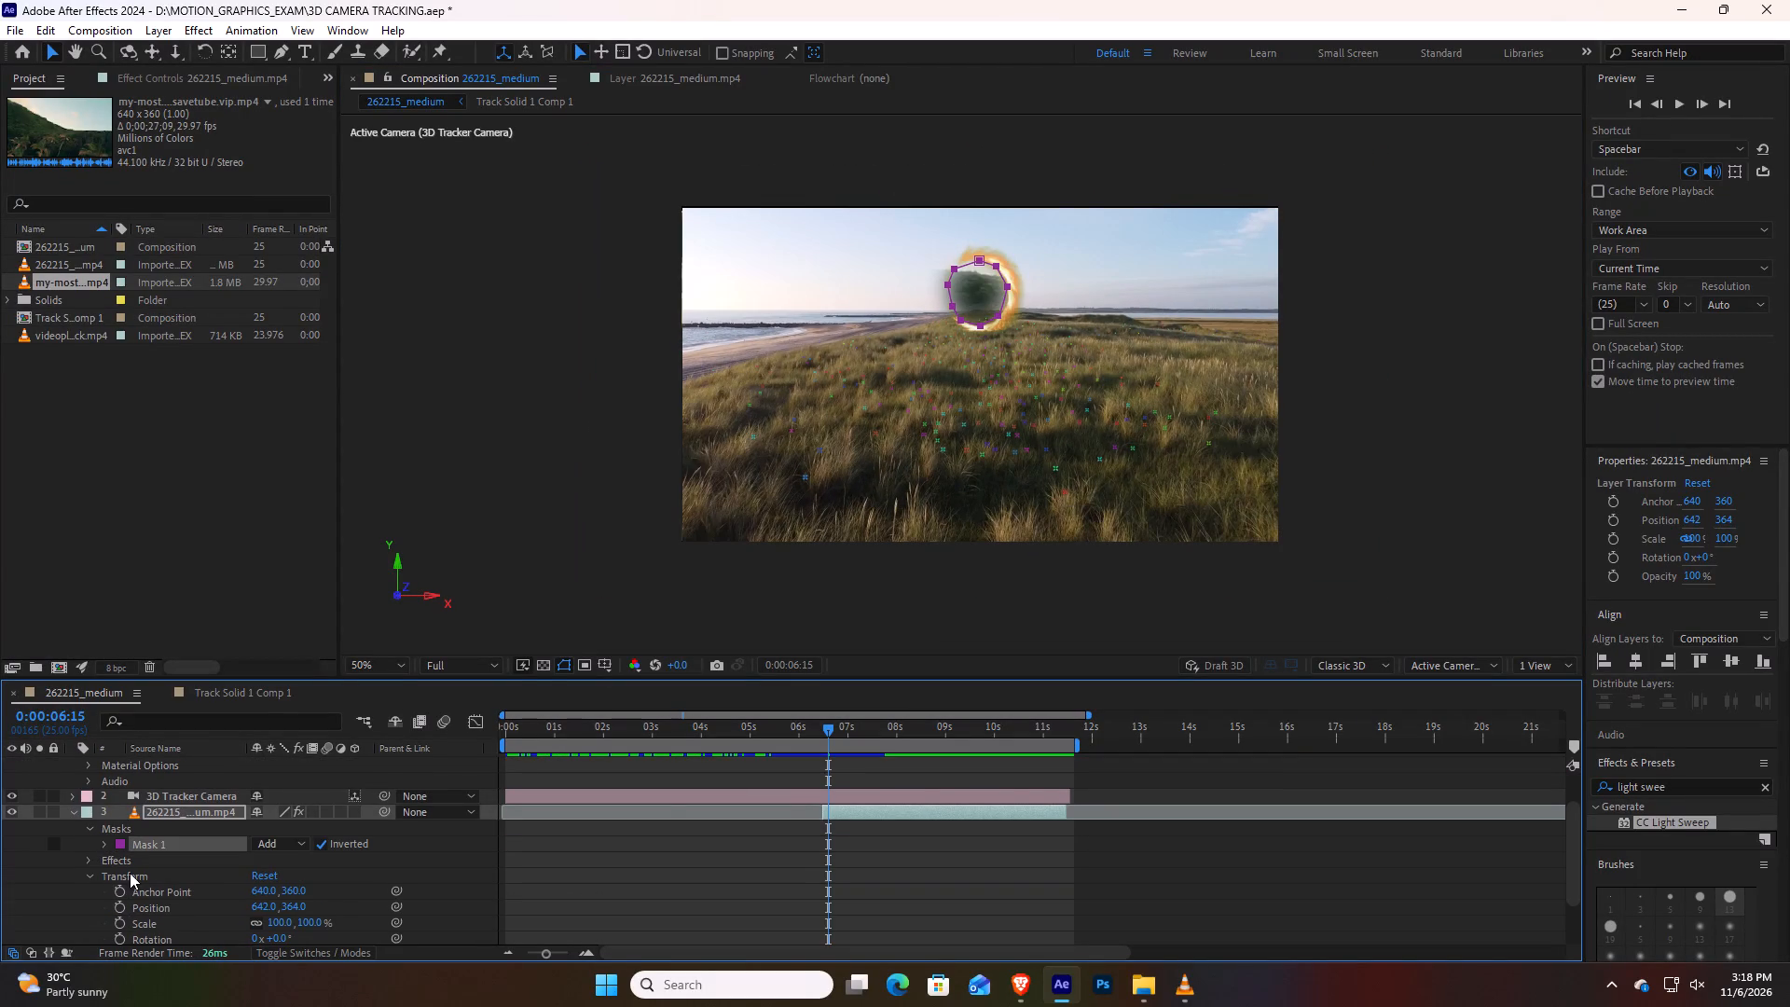
{"action": "left_click", "coordinate": [103, 841]}
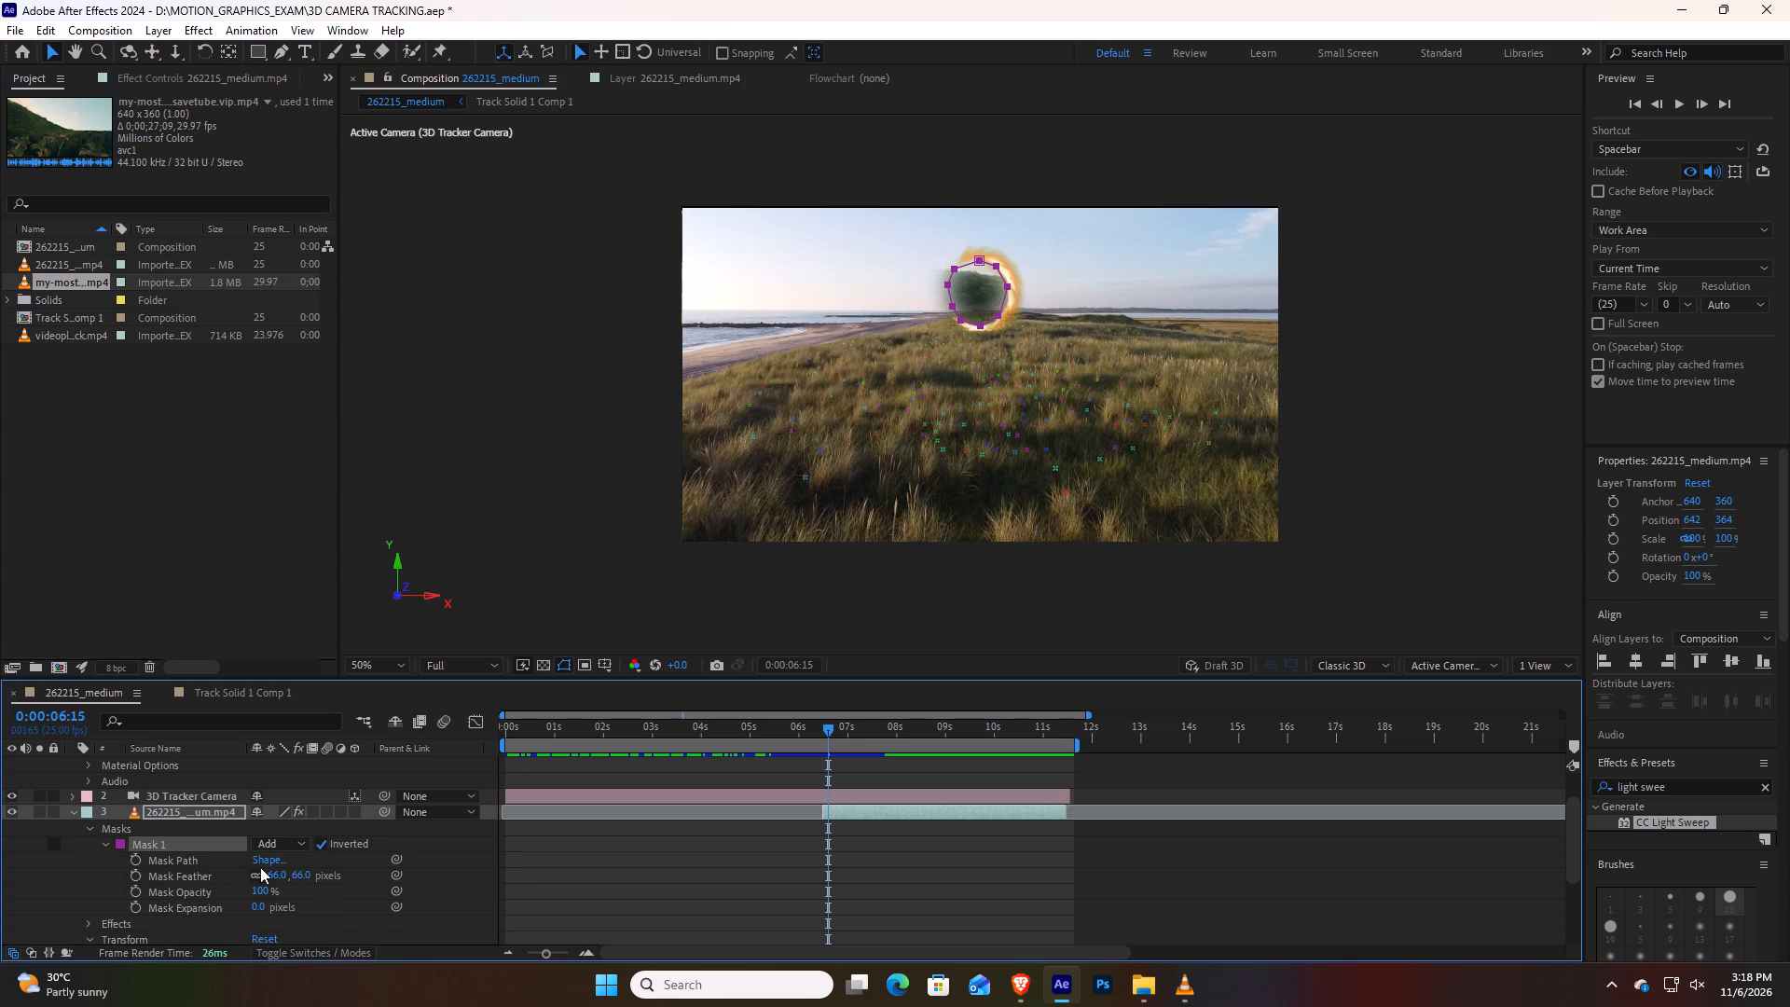
{"action": "left_click_drag", "start_coordinate": [264, 859], "coordinate": [354, 864]}
{"action": "left_click", "coordinate": [260, 864]}
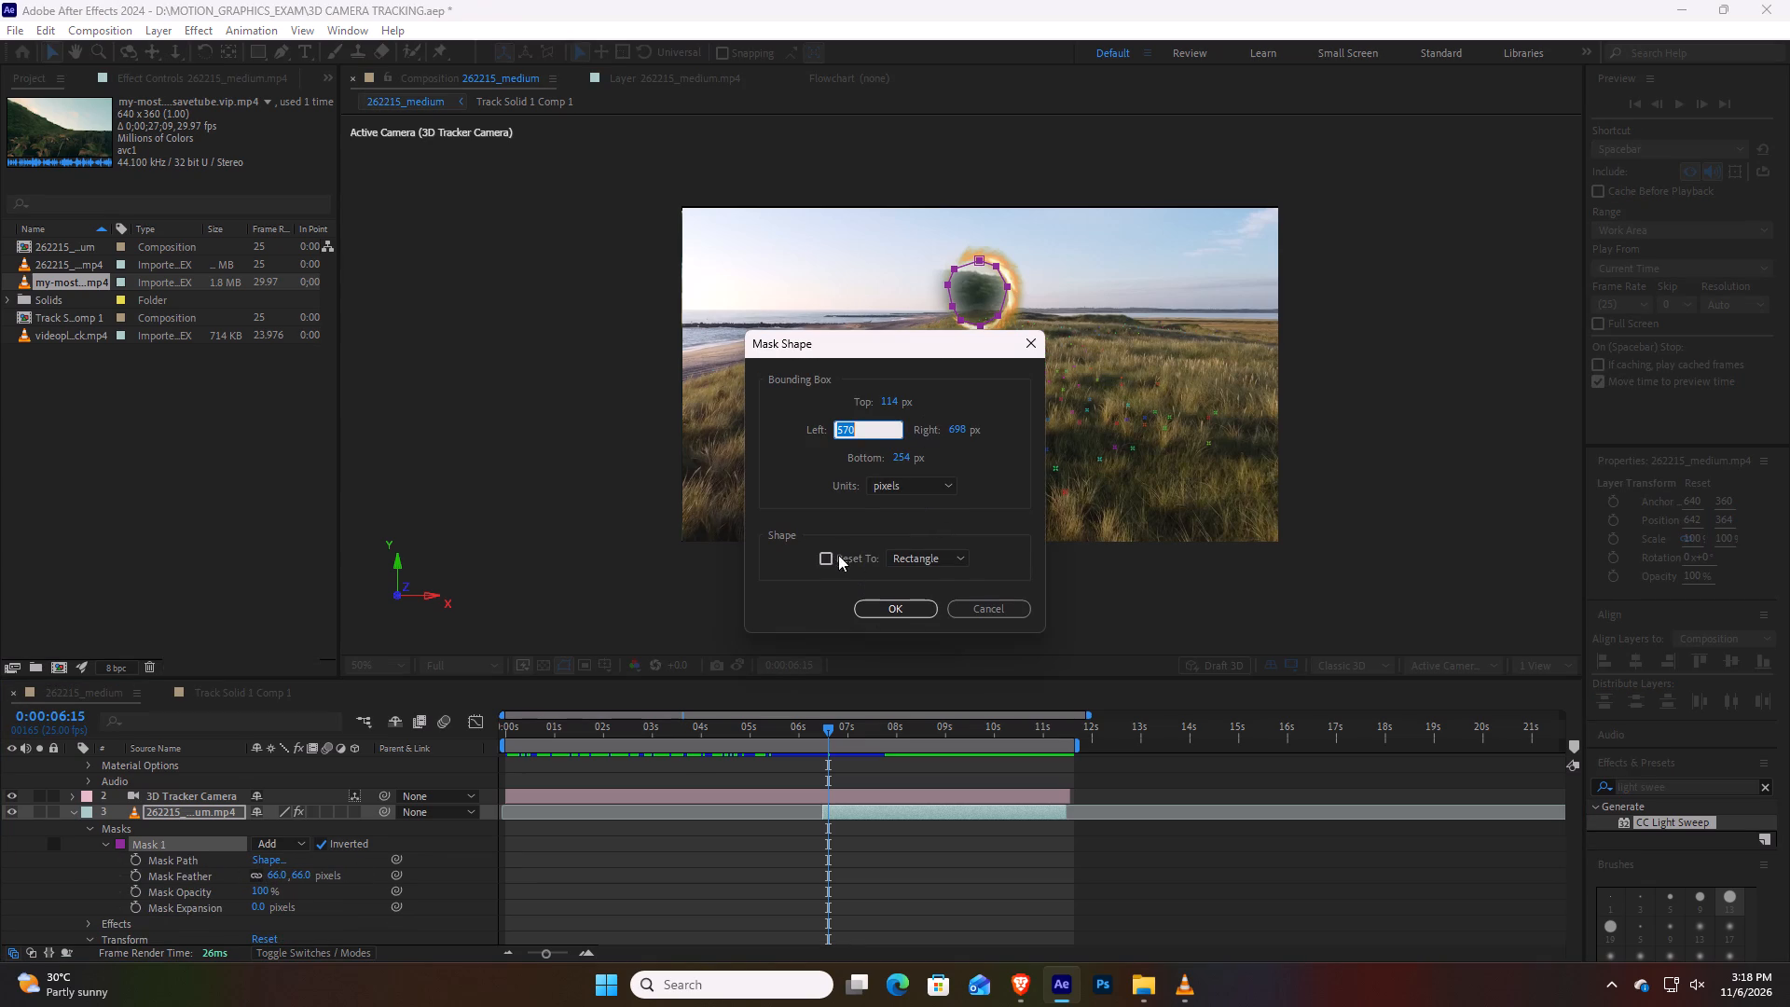
{"action": "left_click", "coordinate": [937, 553]}
{"action": "left_click", "coordinate": [937, 553]}
{"action": "left_click", "coordinate": [935, 561]}
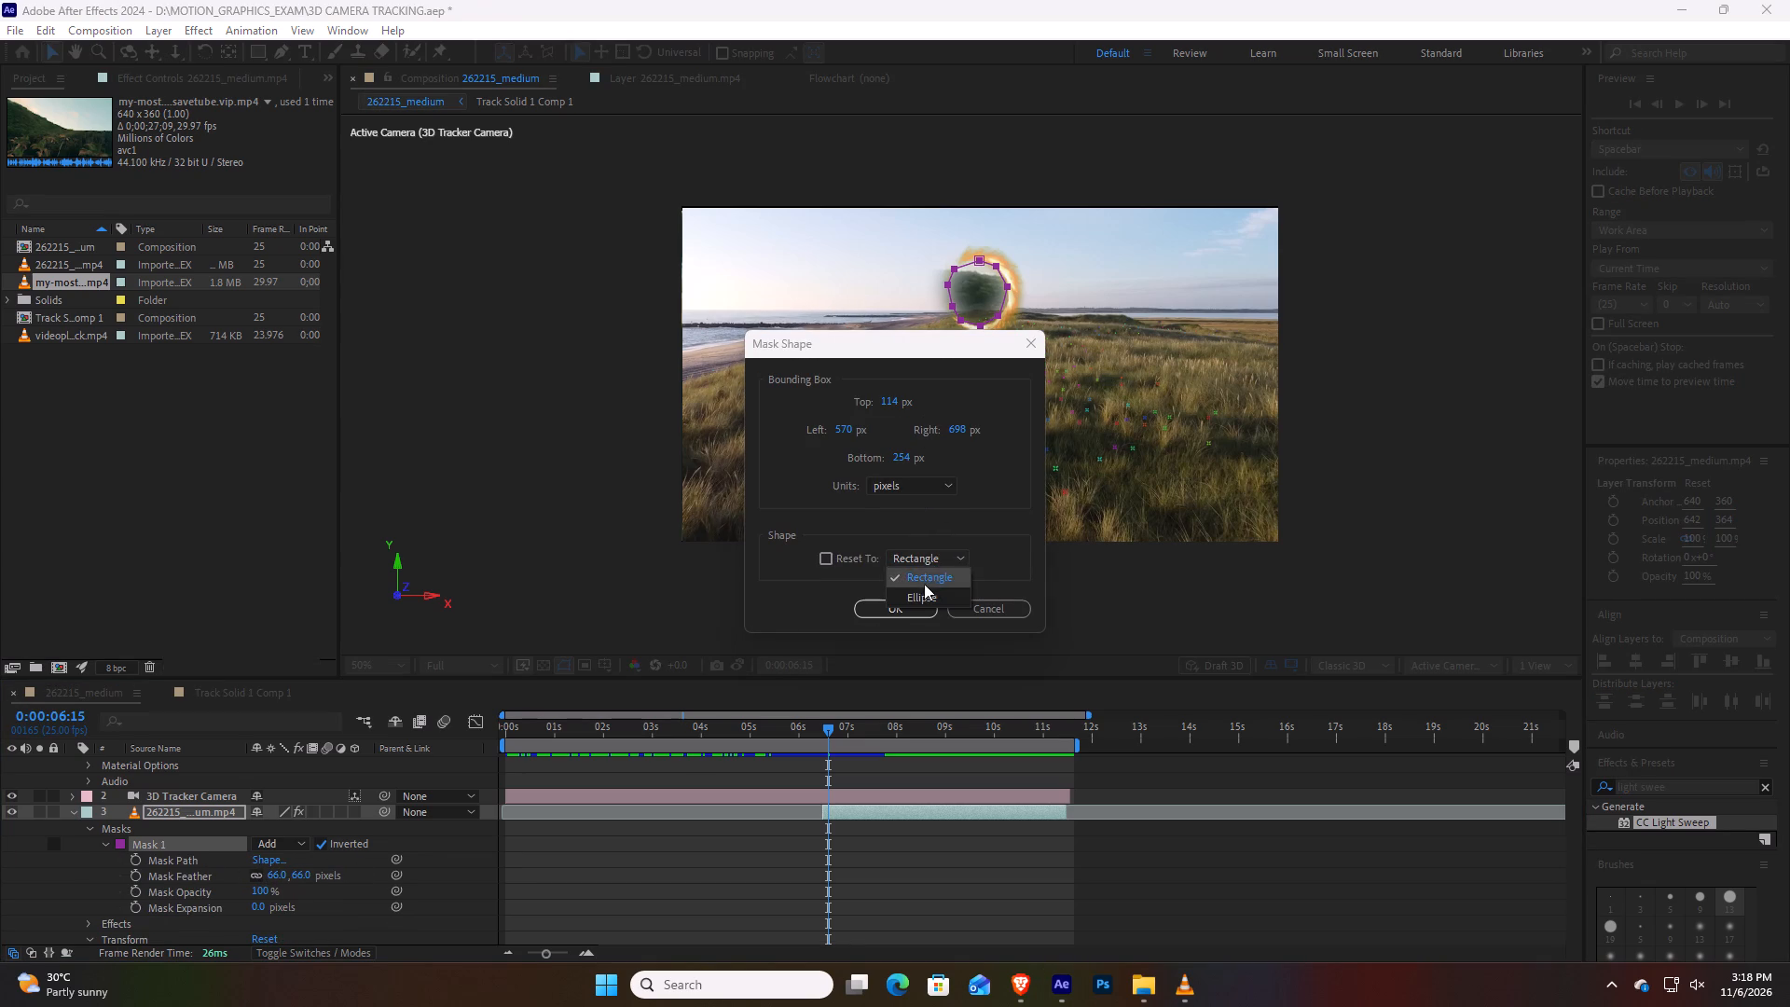
{"action": "left_click", "coordinate": [924, 590]}
{"action": "left_click", "coordinate": [911, 616]}
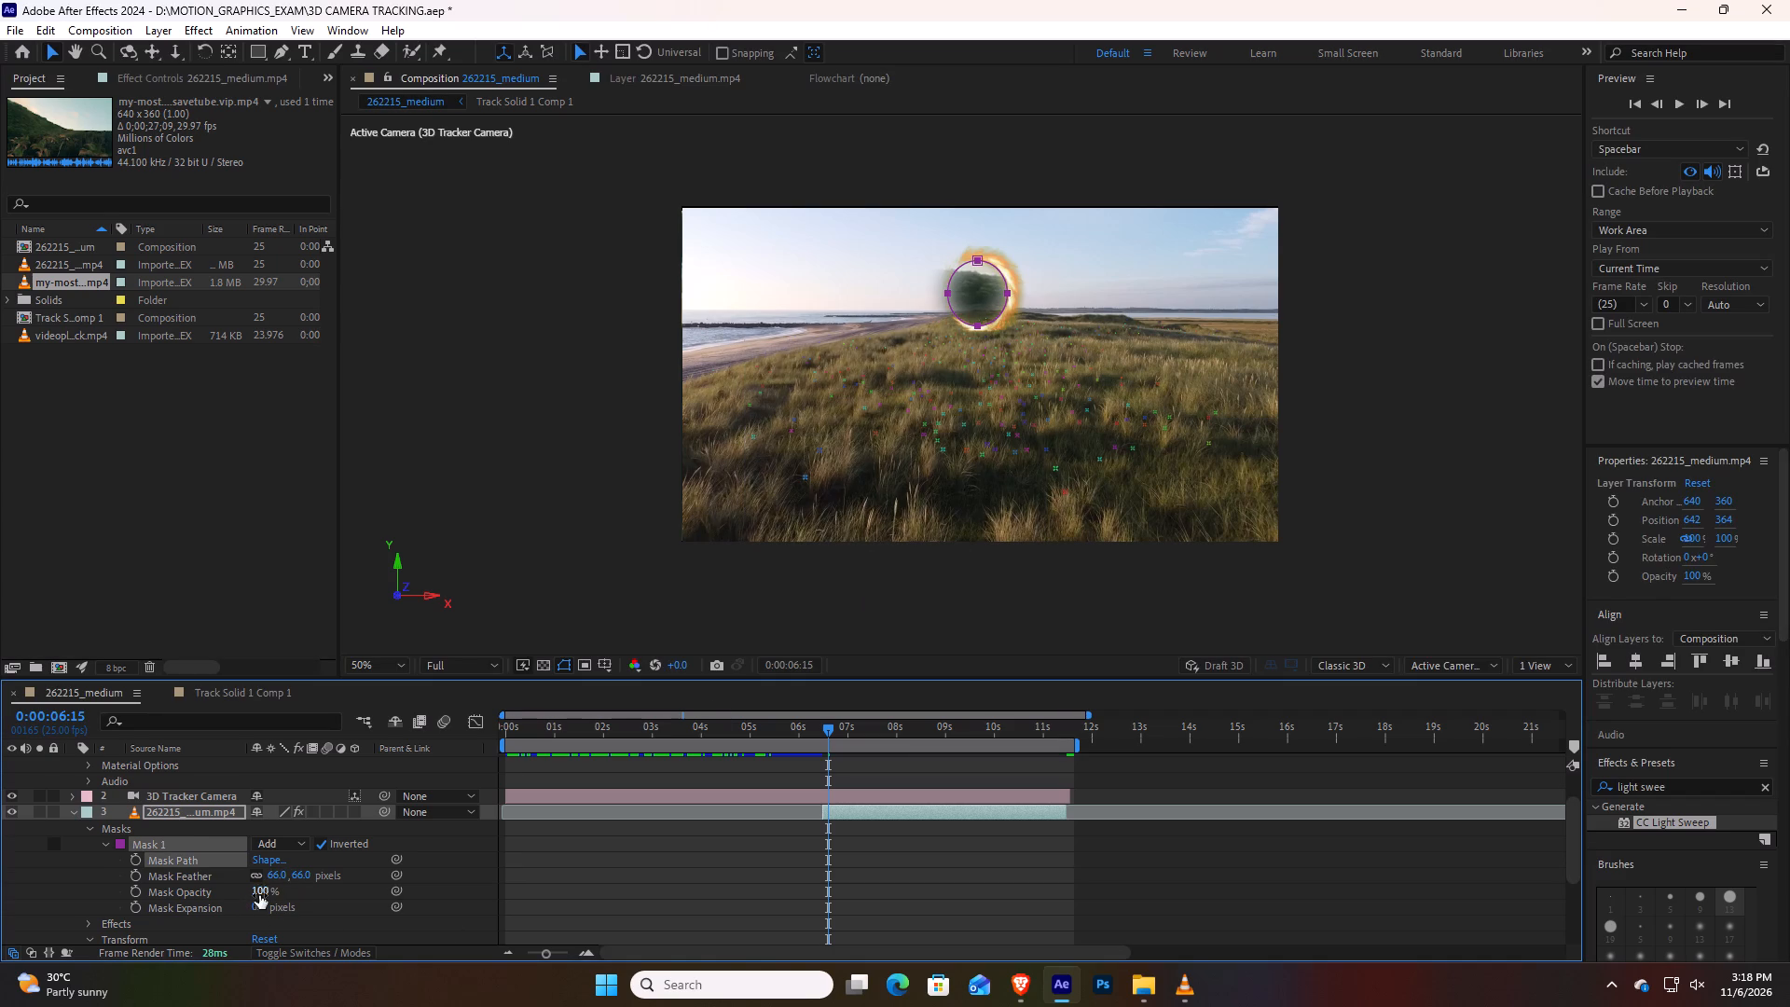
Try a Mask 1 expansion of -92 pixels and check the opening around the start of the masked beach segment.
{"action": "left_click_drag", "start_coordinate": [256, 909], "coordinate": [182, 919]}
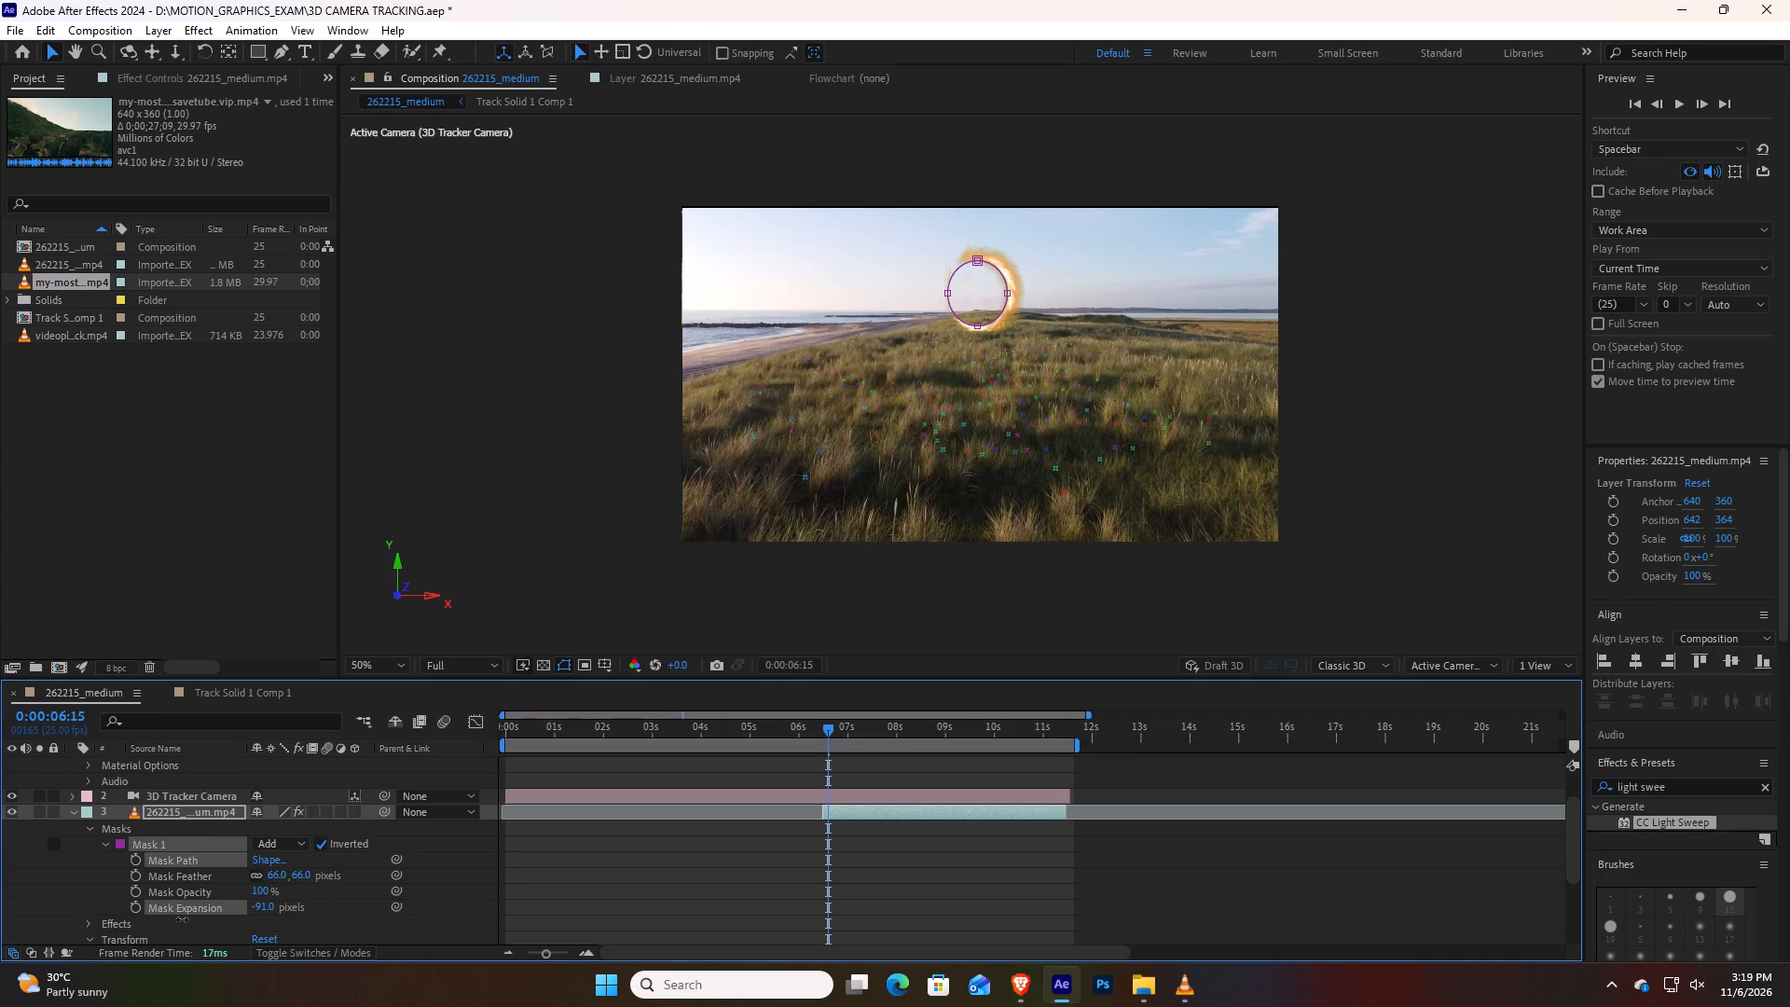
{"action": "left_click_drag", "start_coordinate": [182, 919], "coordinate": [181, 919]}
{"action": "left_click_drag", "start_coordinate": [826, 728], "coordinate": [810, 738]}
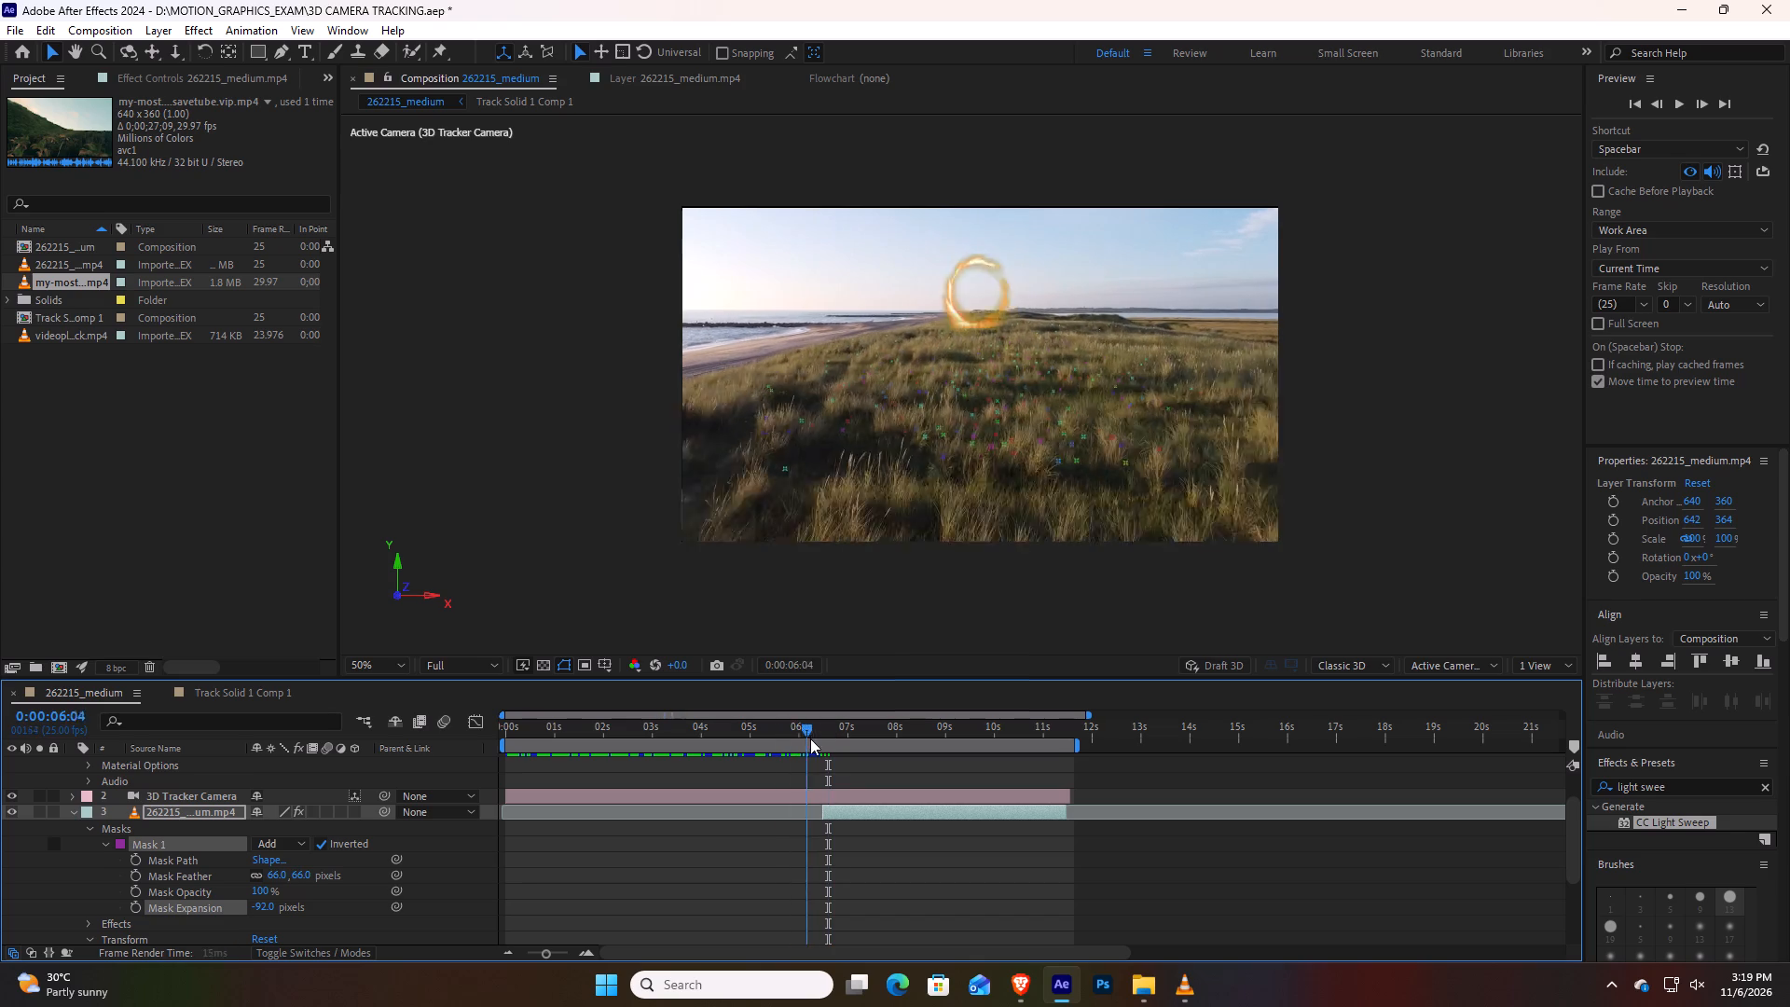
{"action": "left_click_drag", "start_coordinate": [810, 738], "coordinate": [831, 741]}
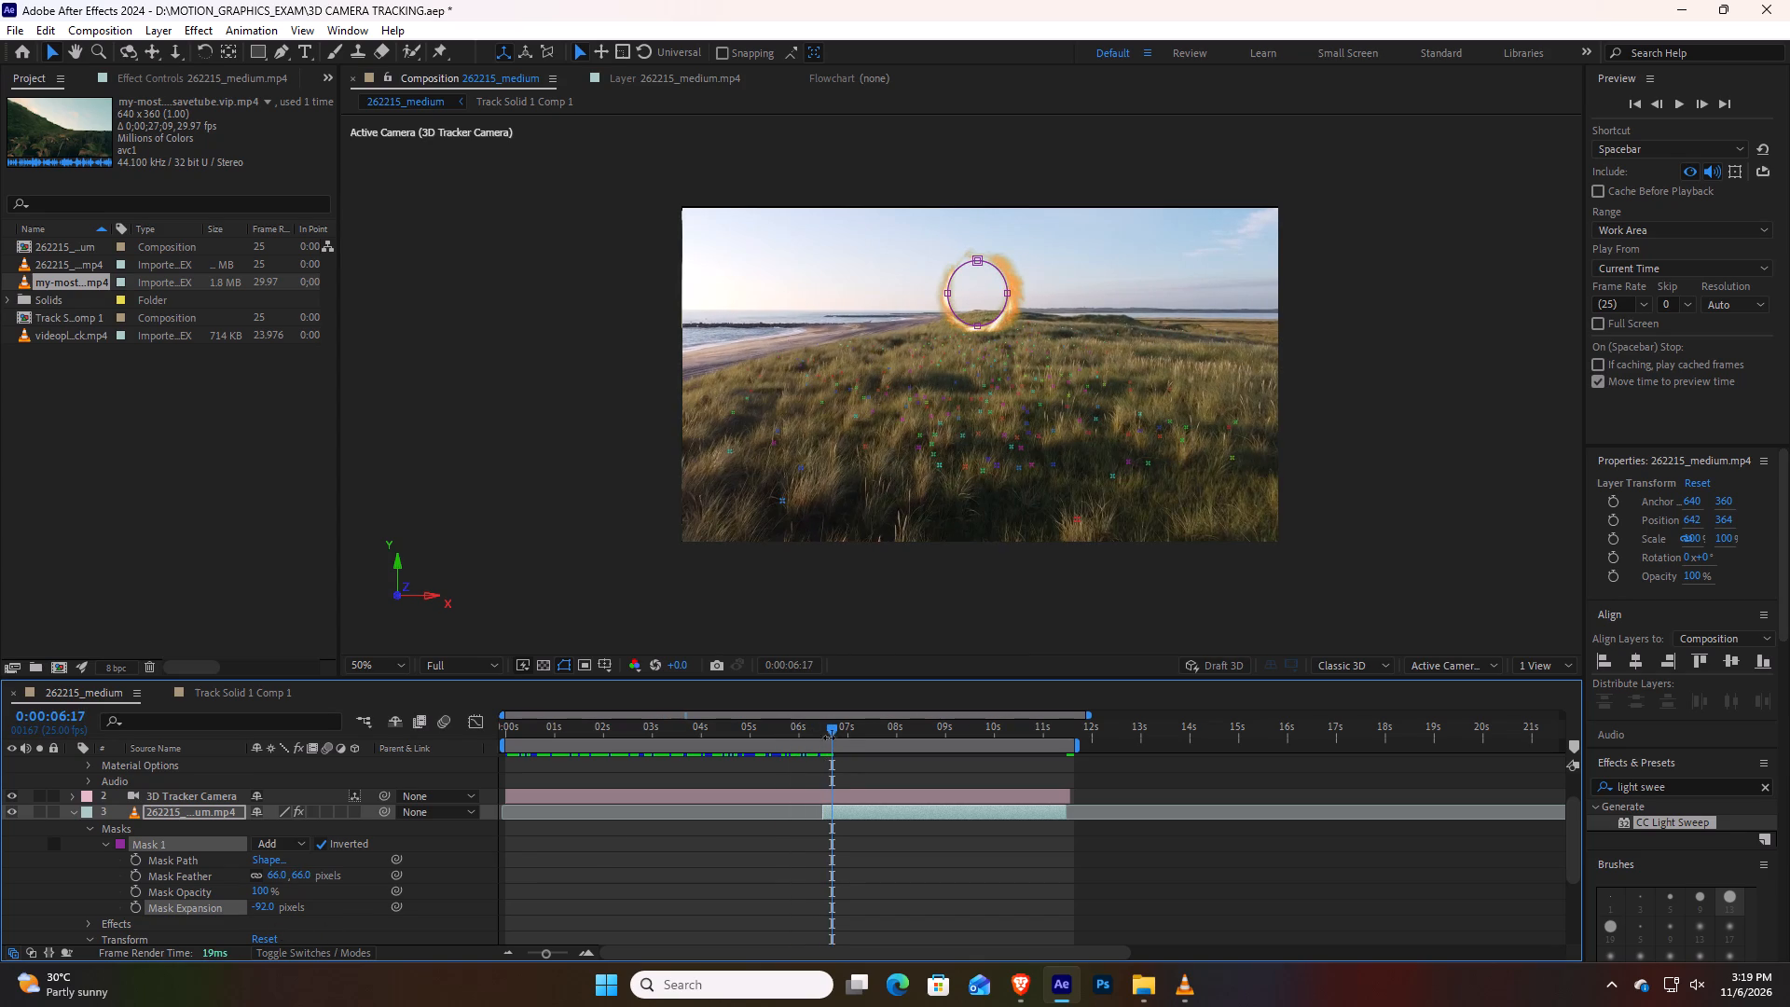
Keyframe the Mask 1 expansion at 6 pixels at 0:00:07:06 and check the opening against the growing ring.
{"action": "left_click_drag", "start_coordinate": [833, 731], "coordinate": [861, 731]}
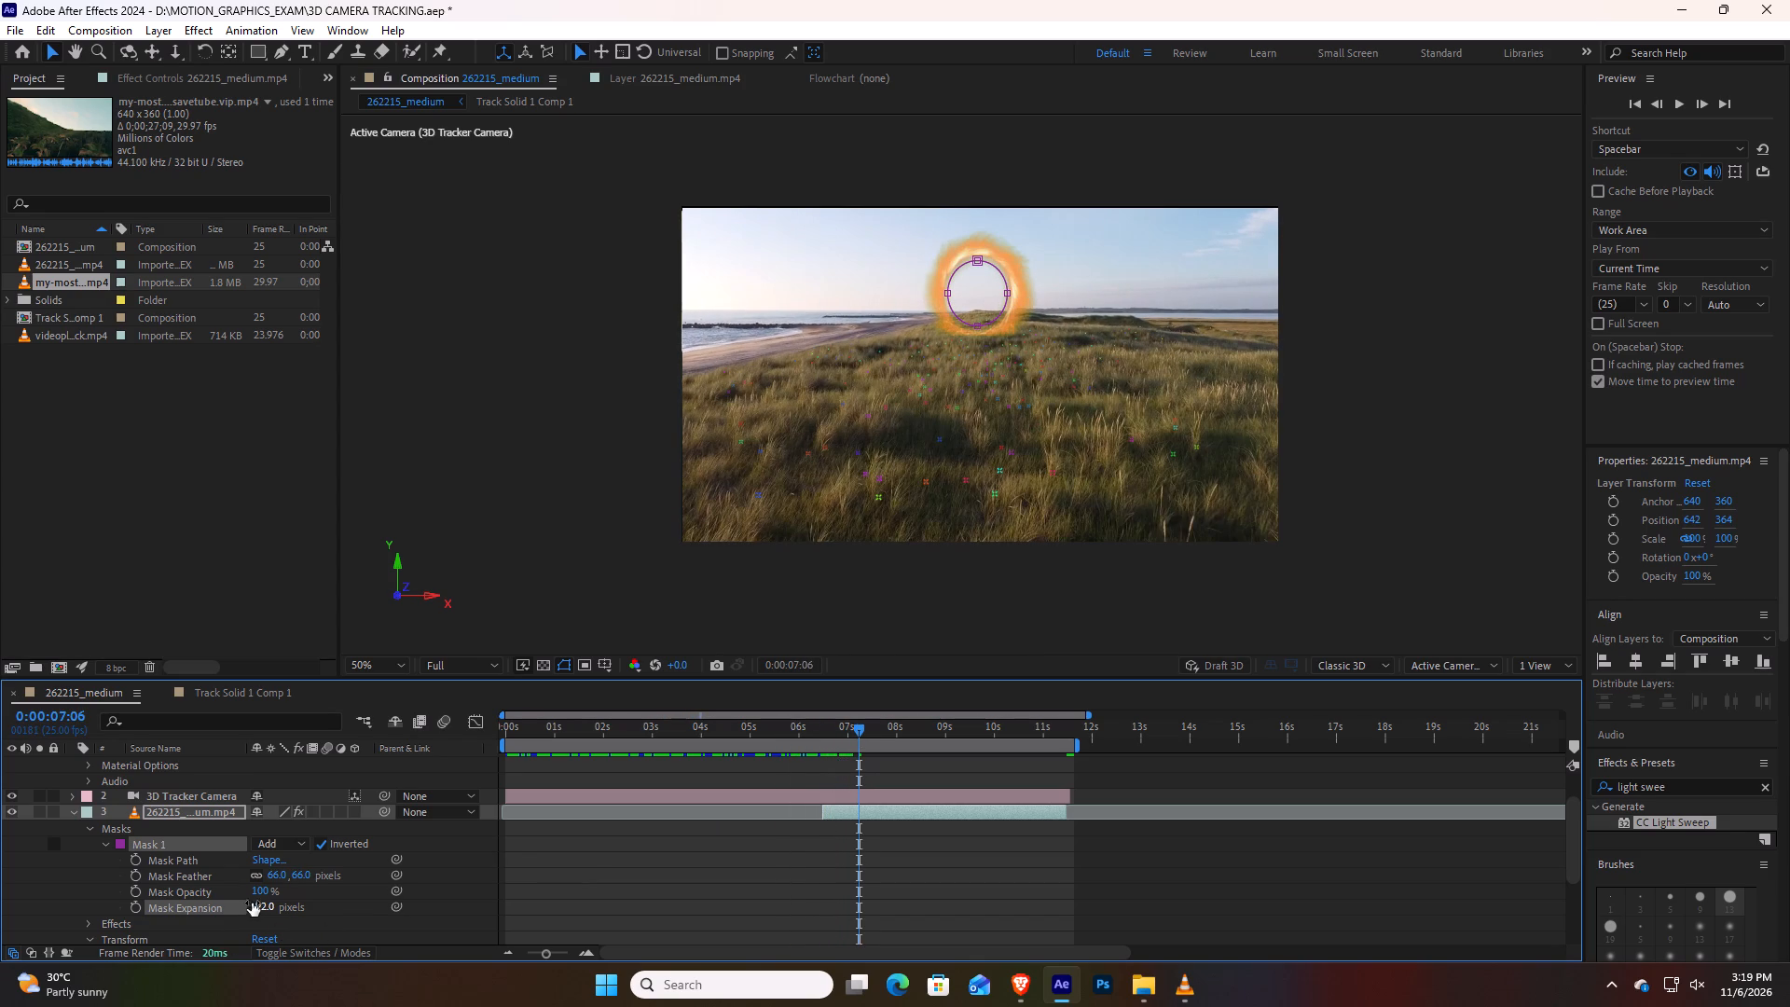
{"action": "left_click", "coordinate": [135, 908]}
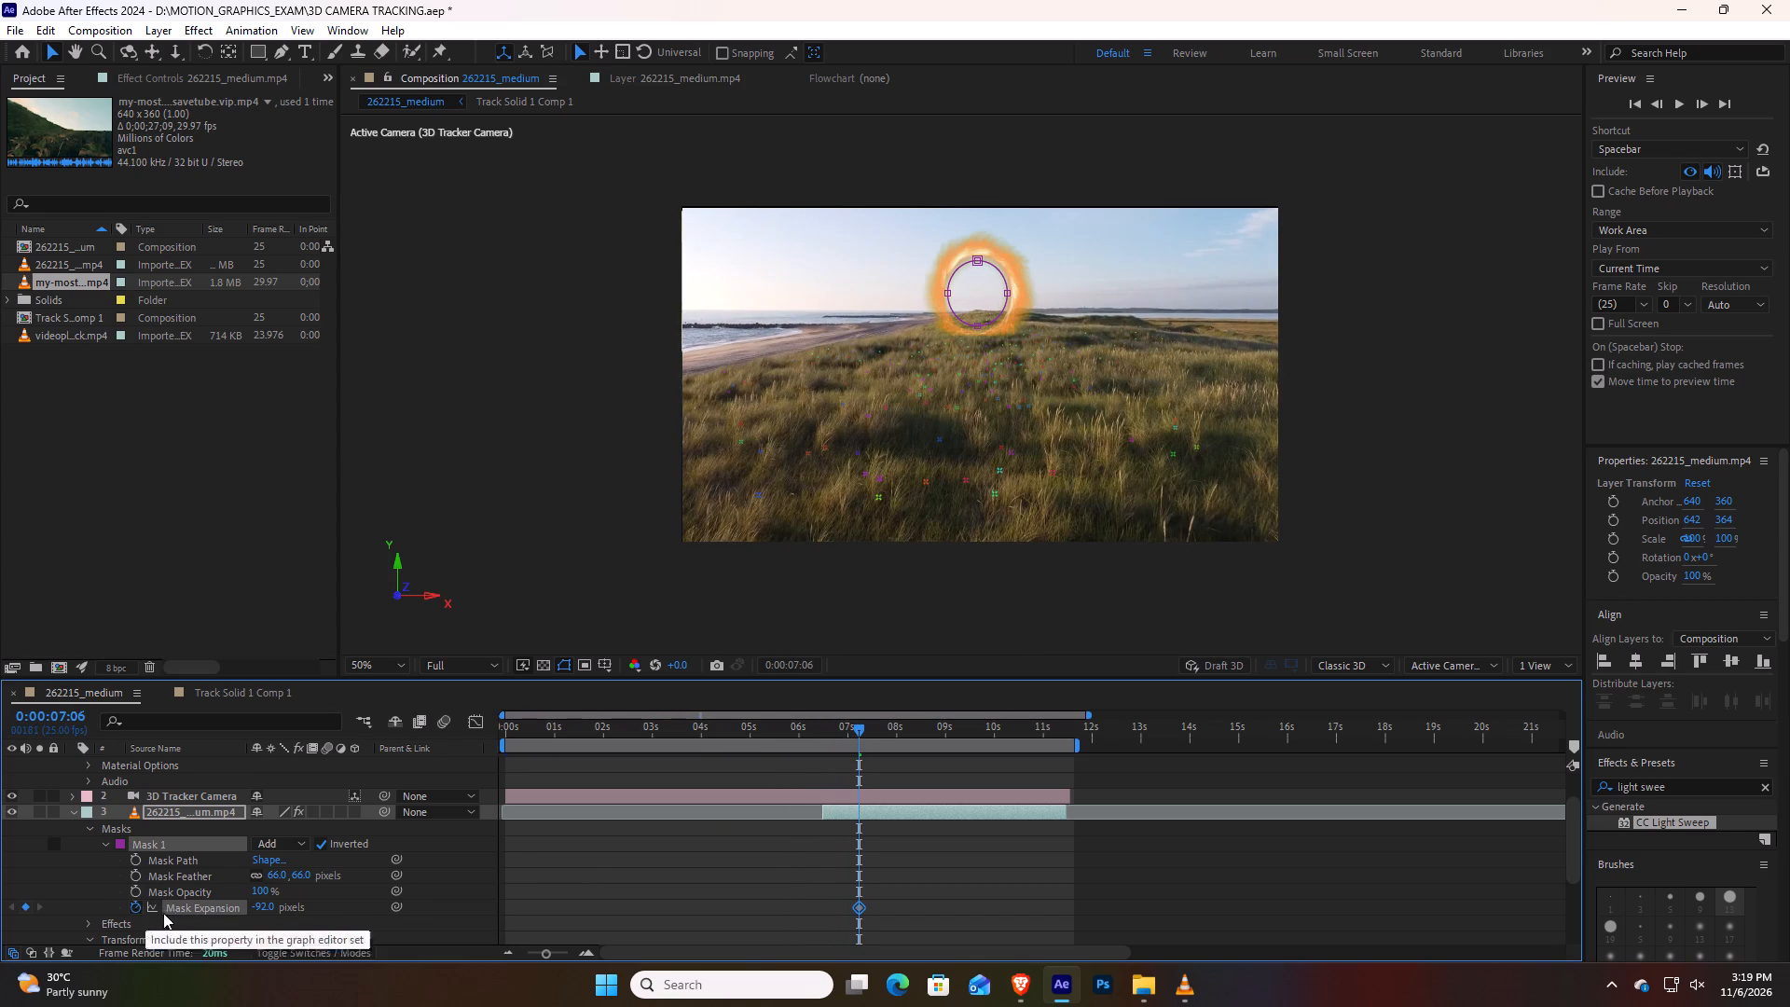
{"action": "left_click_drag", "start_coordinate": [260, 904], "coordinate": [280, 904]}
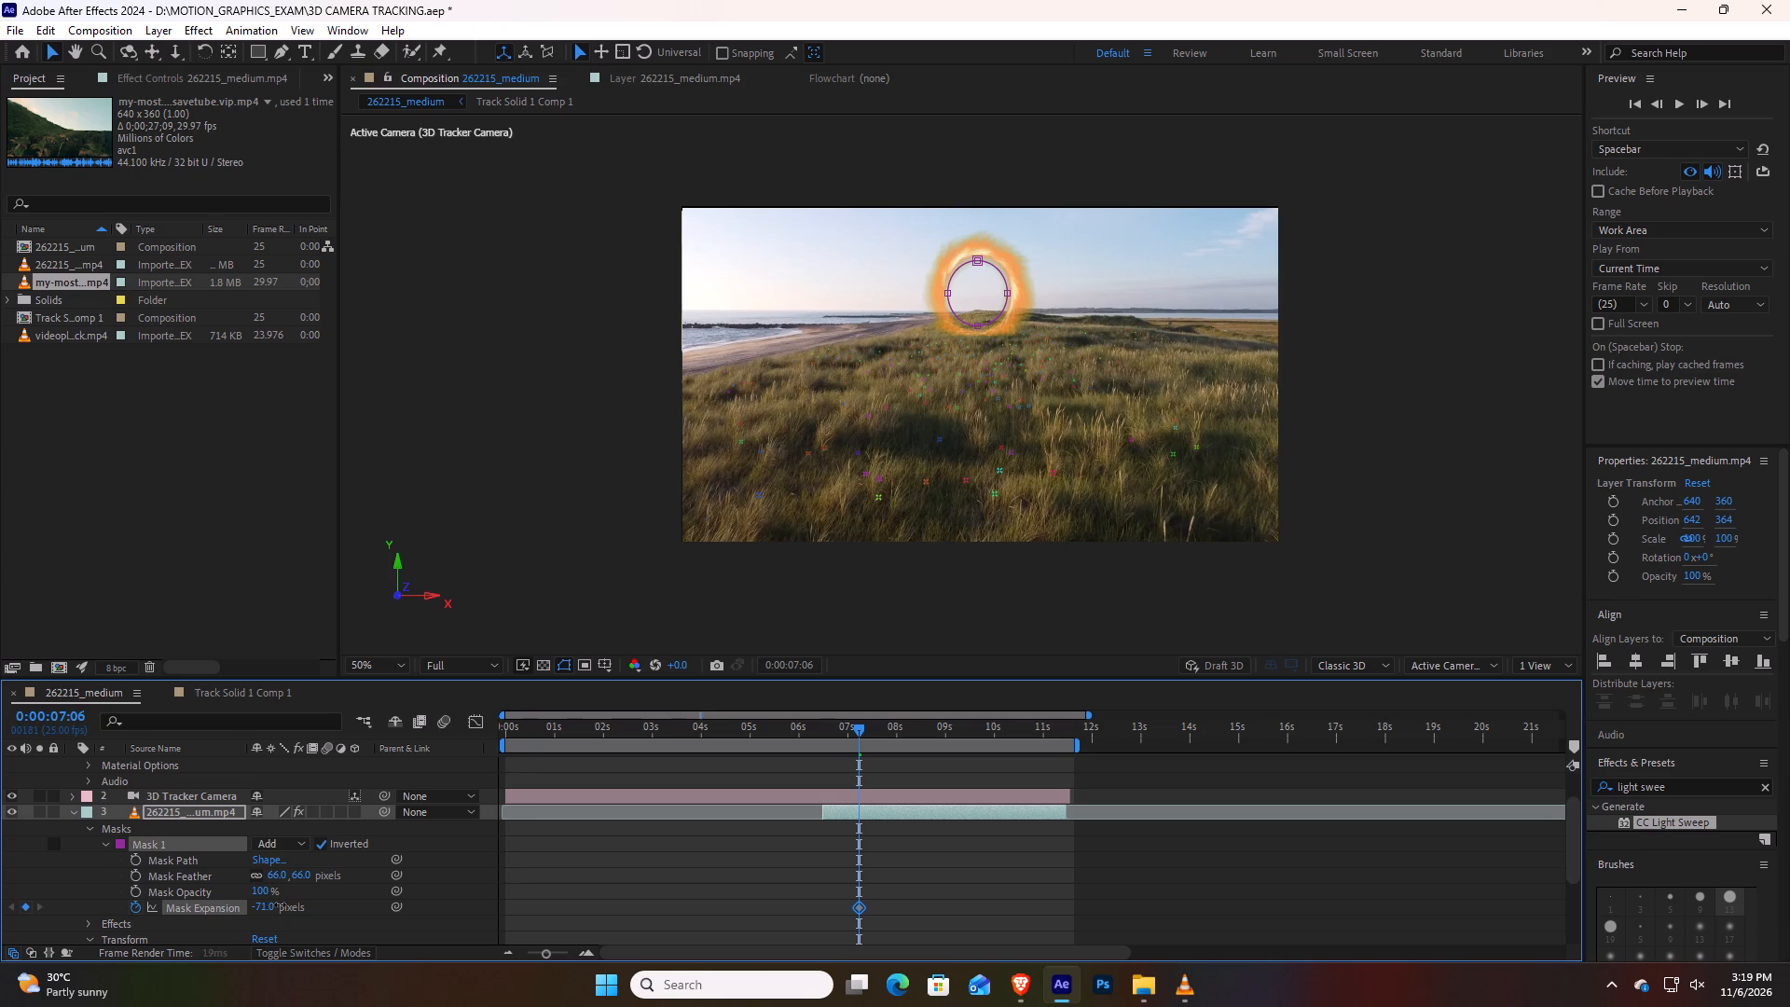
{"action": "left_click_drag", "start_coordinate": [280, 904], "coordinate": [386, 914]}
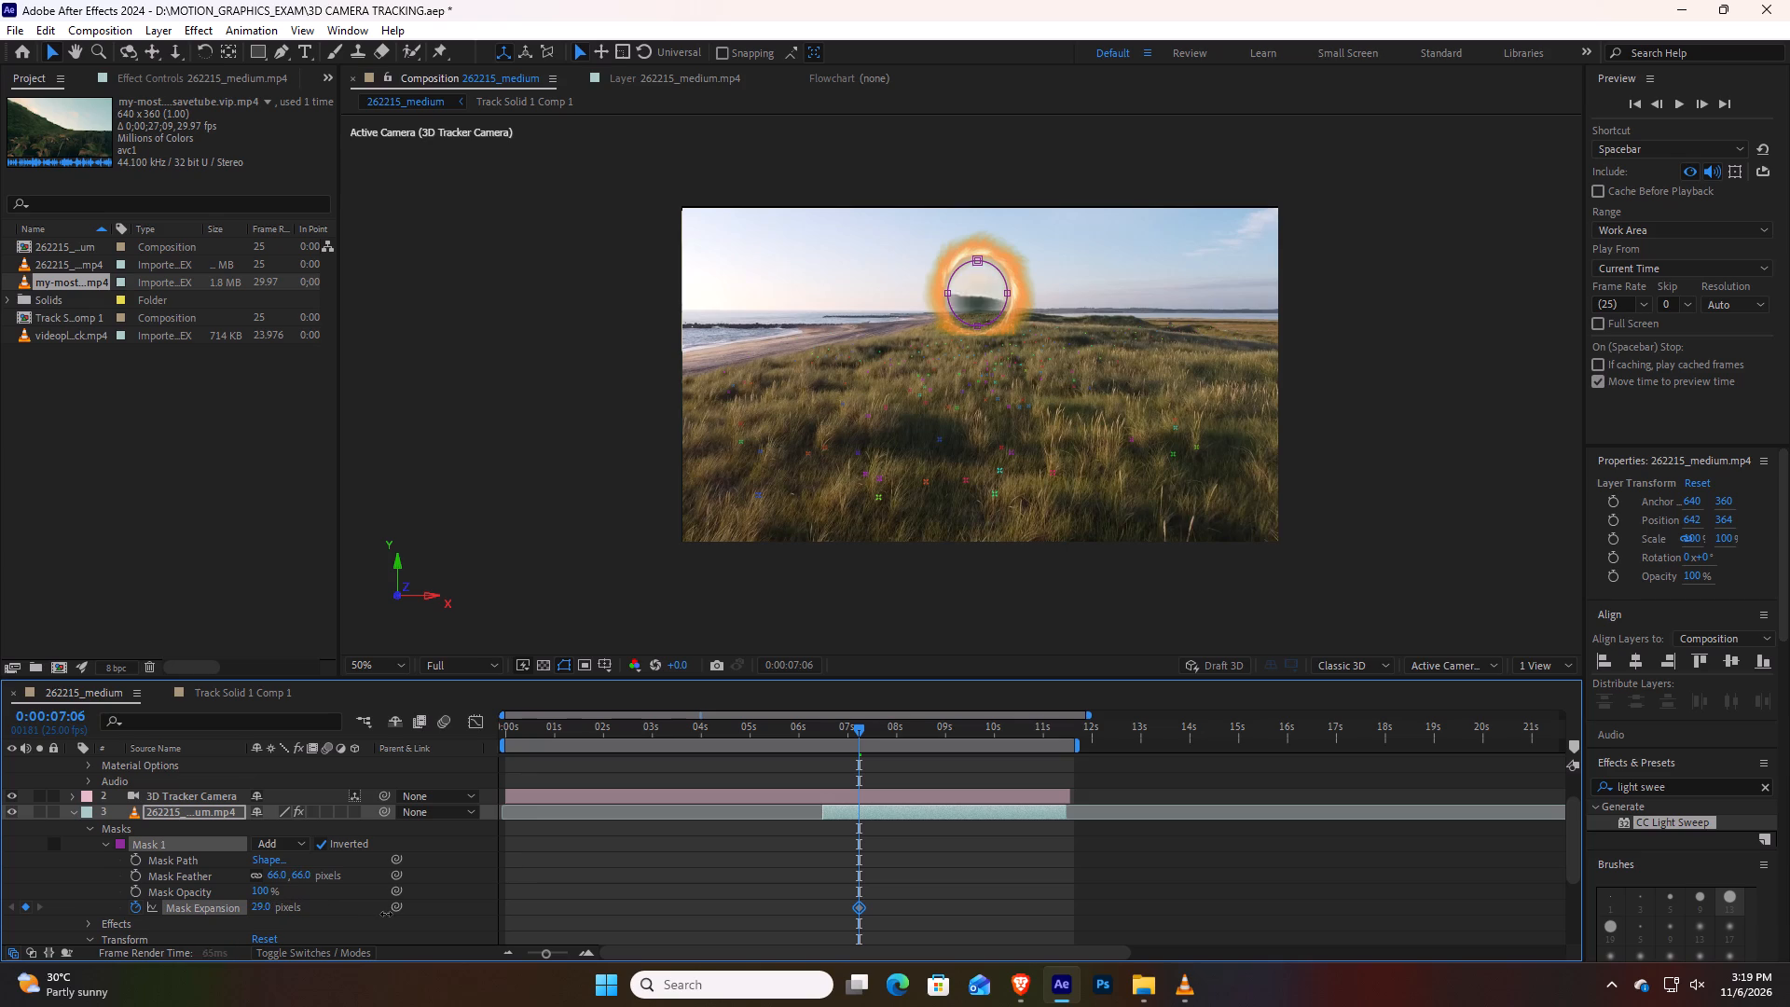
{"action": "left_click_drag", "start_coordinate": [386, 914], "coordinate": [371, 924]}
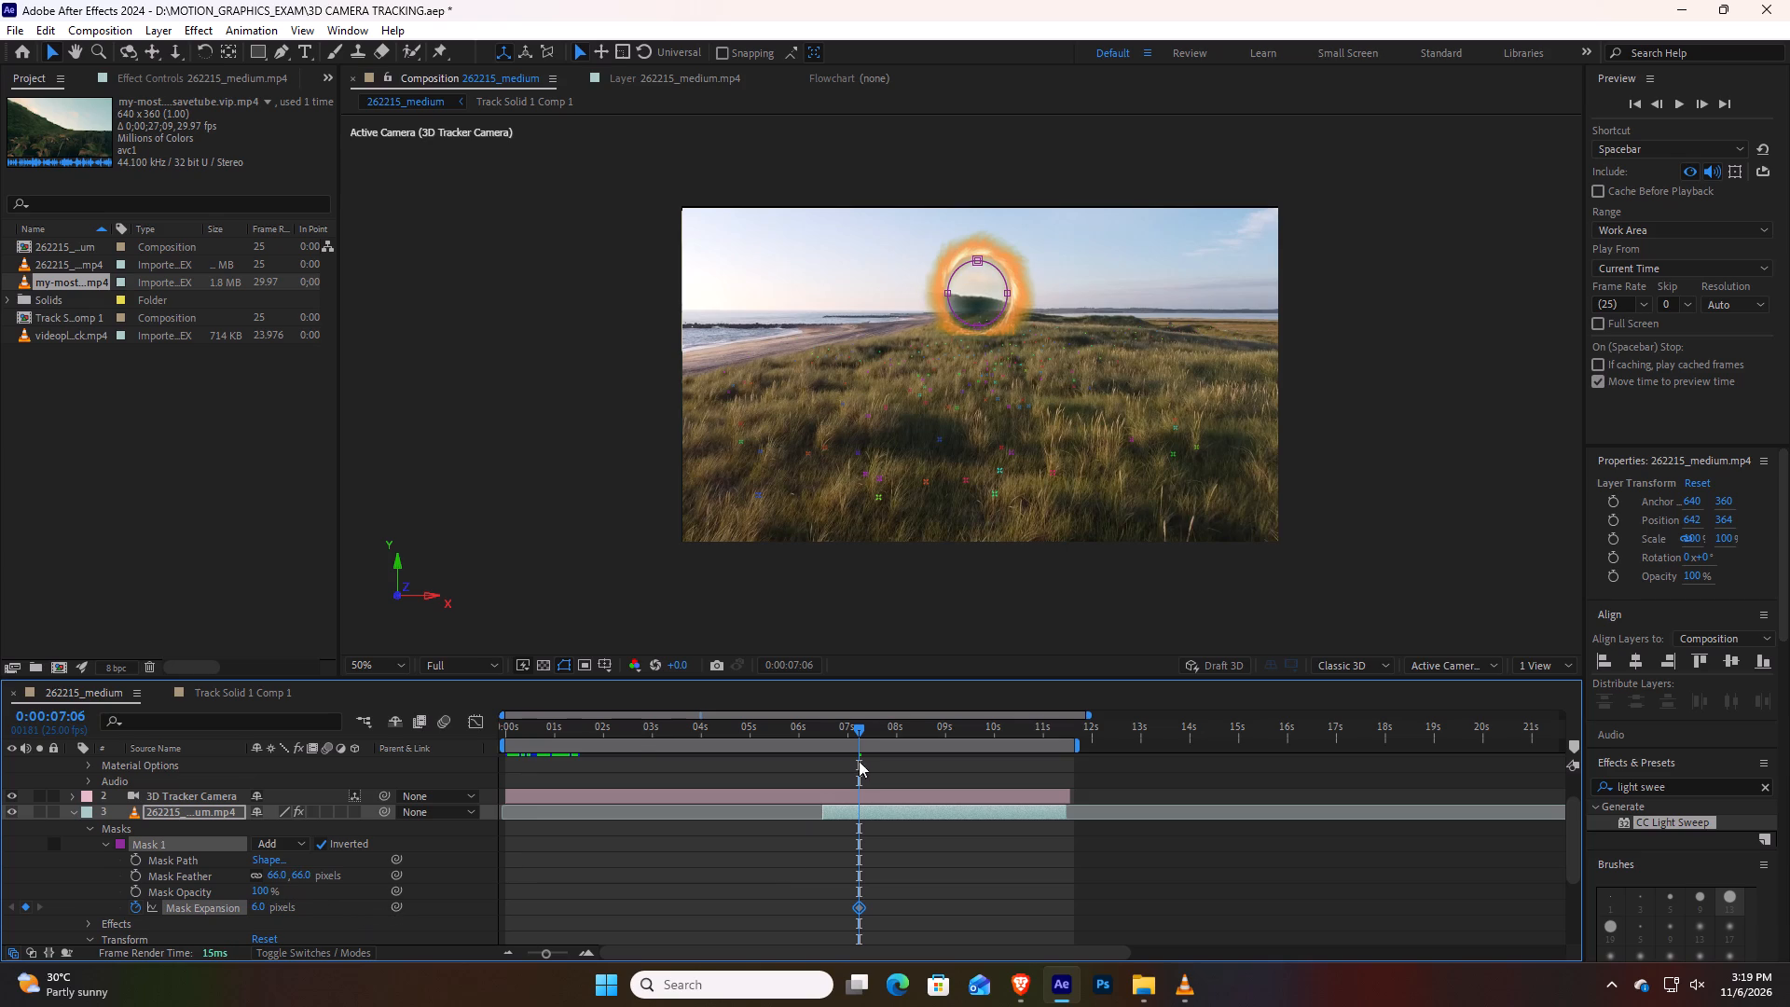
{"action": "left_click_drag", "start_coordinate": [856, 725], "coordinate": [845, 747]}
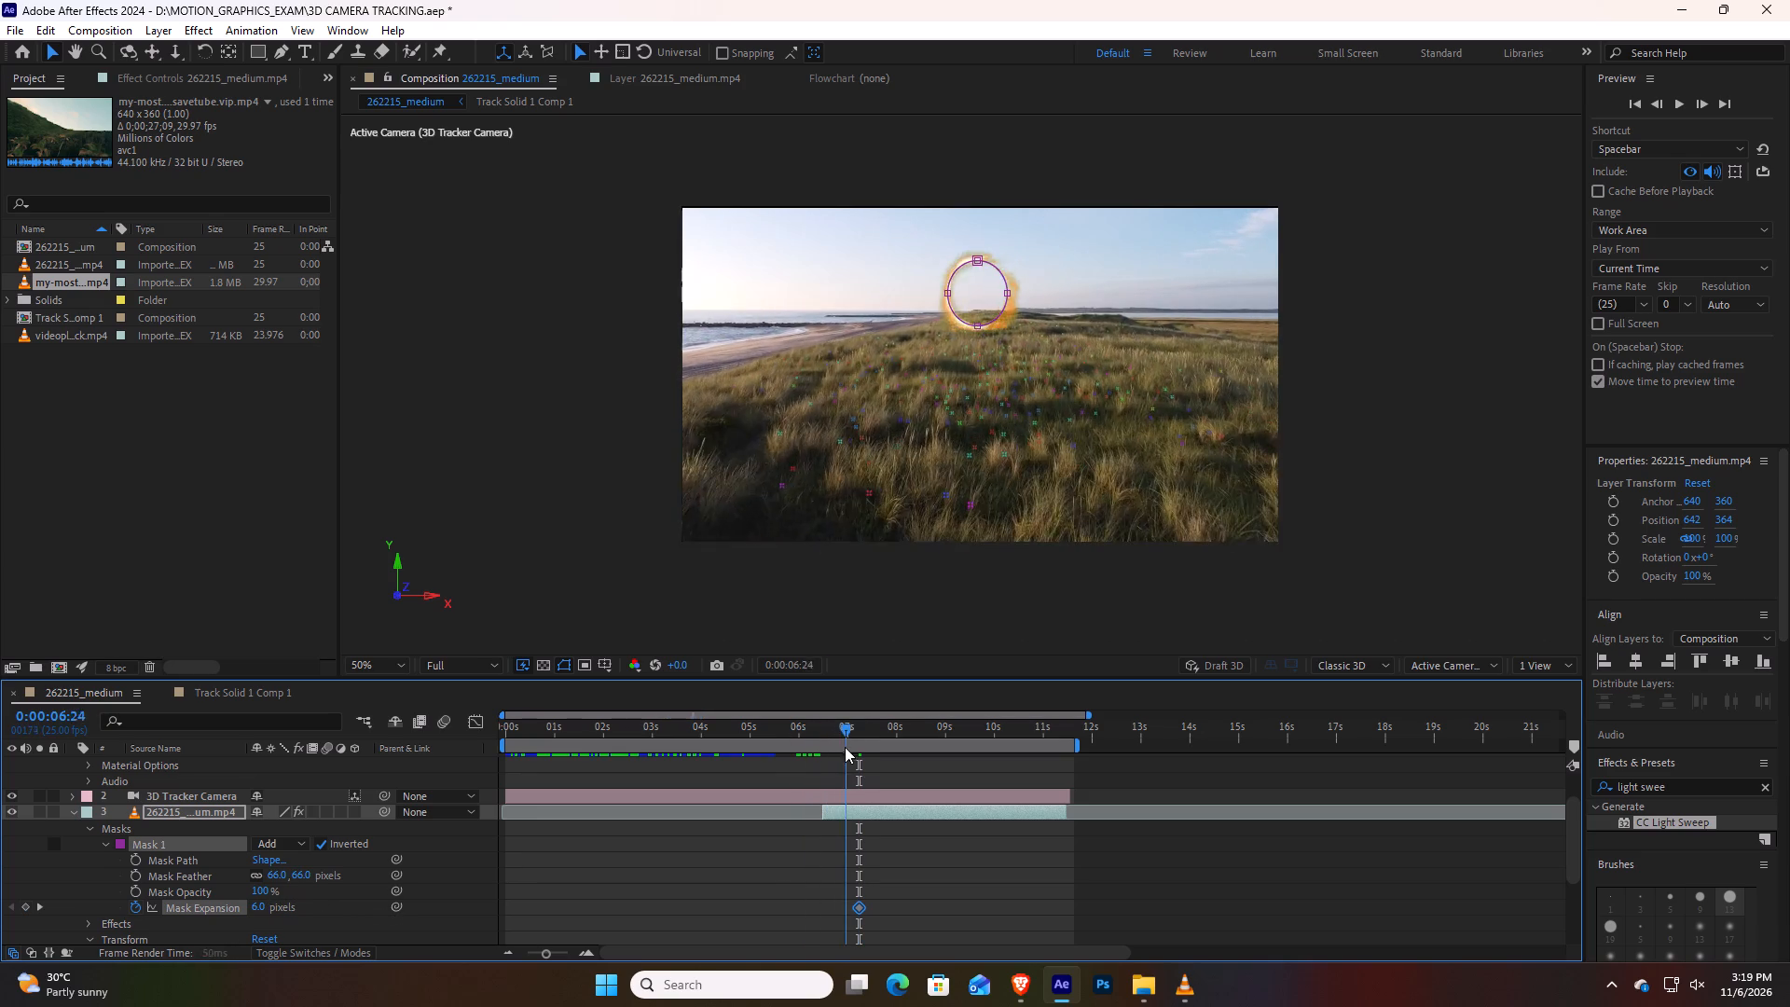
{"action": "left_click_drag", "start_coordinate": [845, 747], "coordinate": [932, 756]}
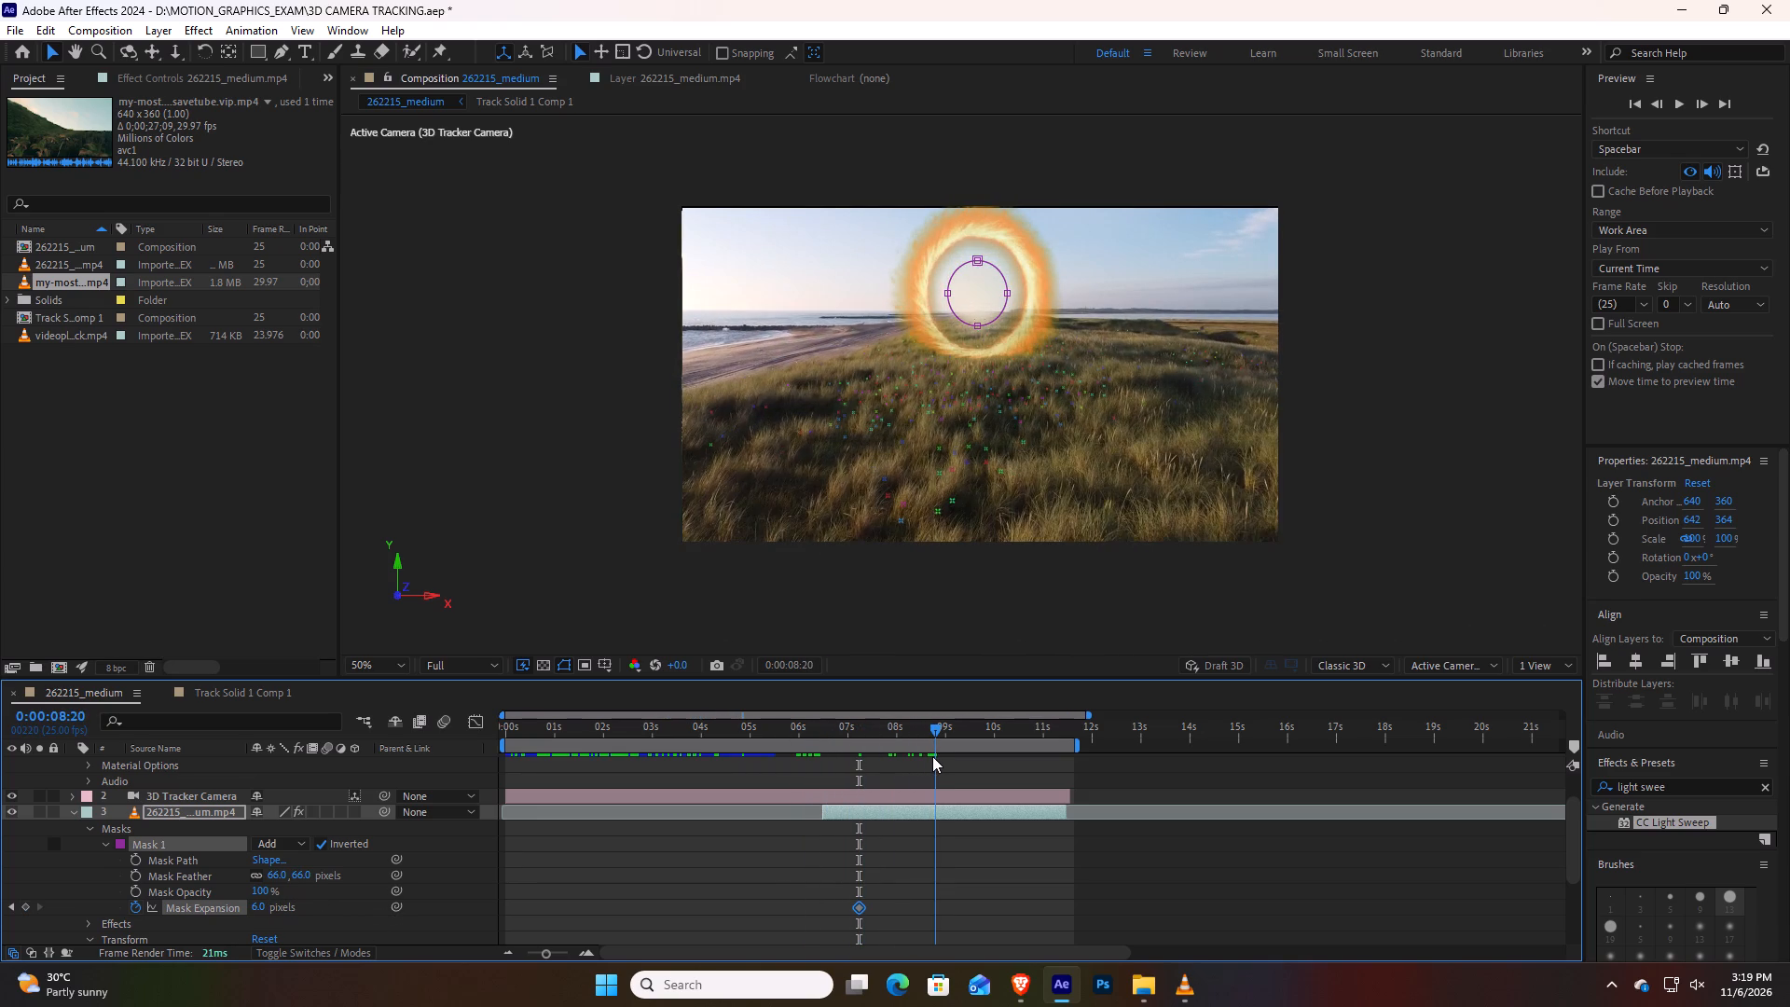
{"action": "left_click_drag", "start_coordinate": [932, 756], "coordinate": [1013, 761]}
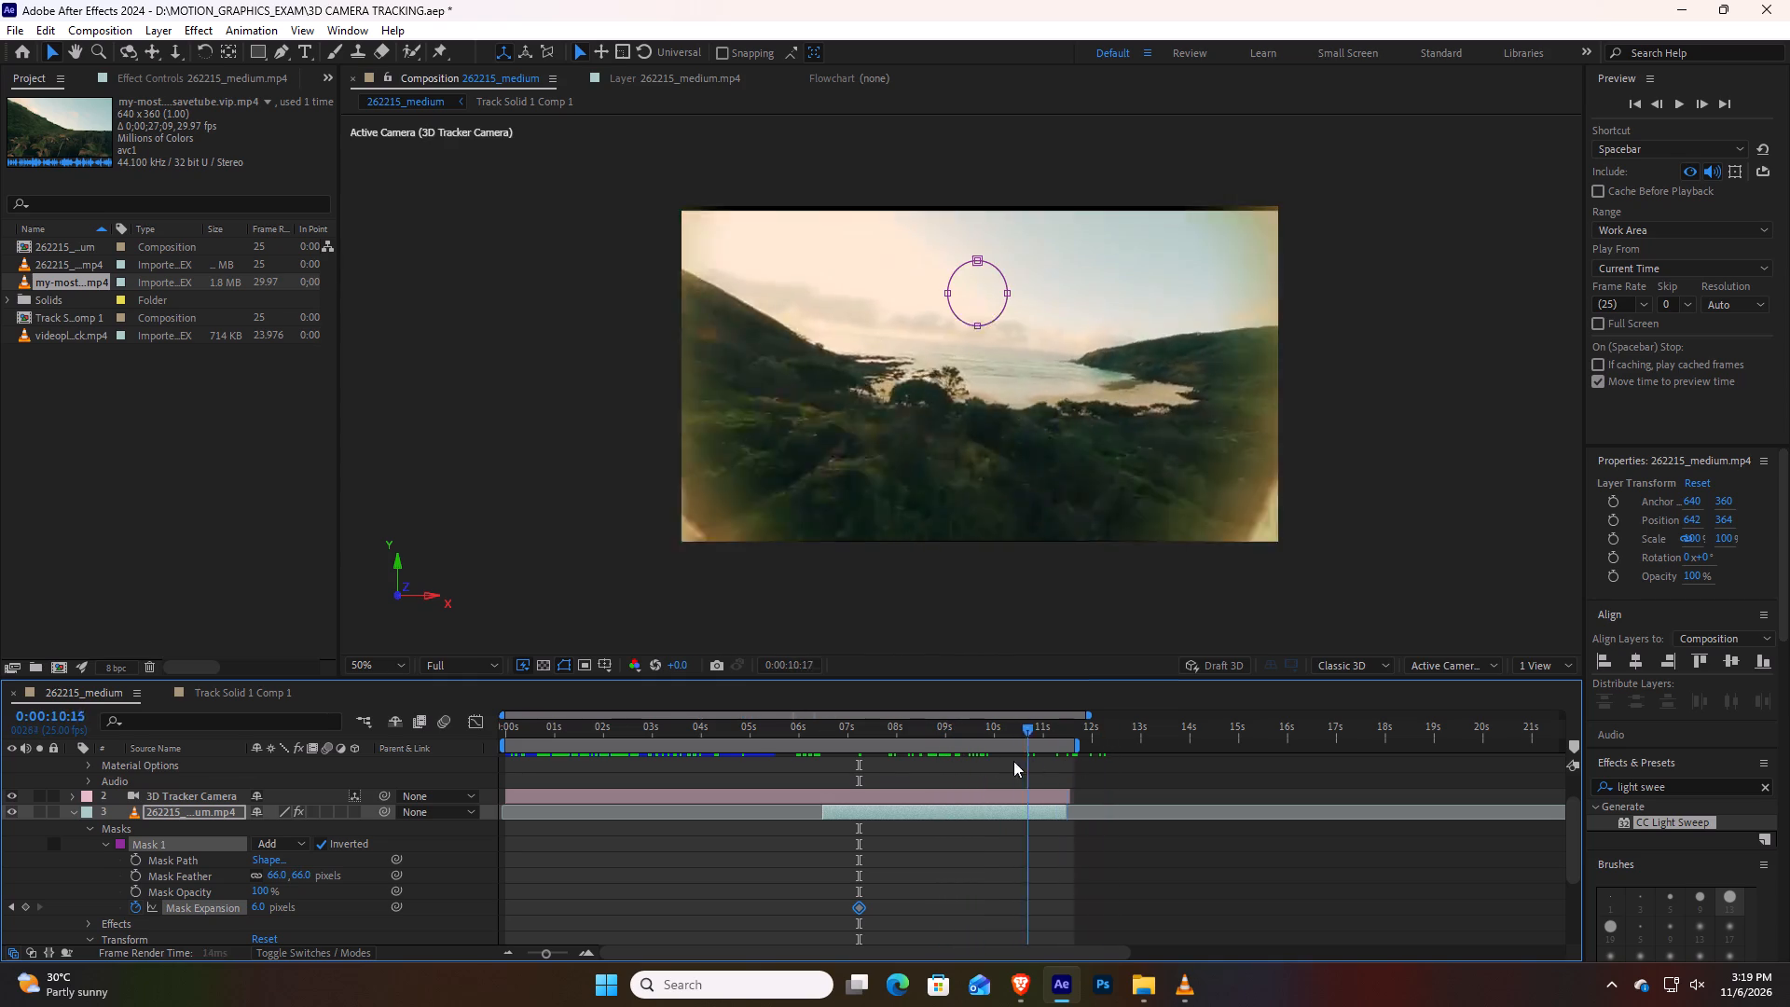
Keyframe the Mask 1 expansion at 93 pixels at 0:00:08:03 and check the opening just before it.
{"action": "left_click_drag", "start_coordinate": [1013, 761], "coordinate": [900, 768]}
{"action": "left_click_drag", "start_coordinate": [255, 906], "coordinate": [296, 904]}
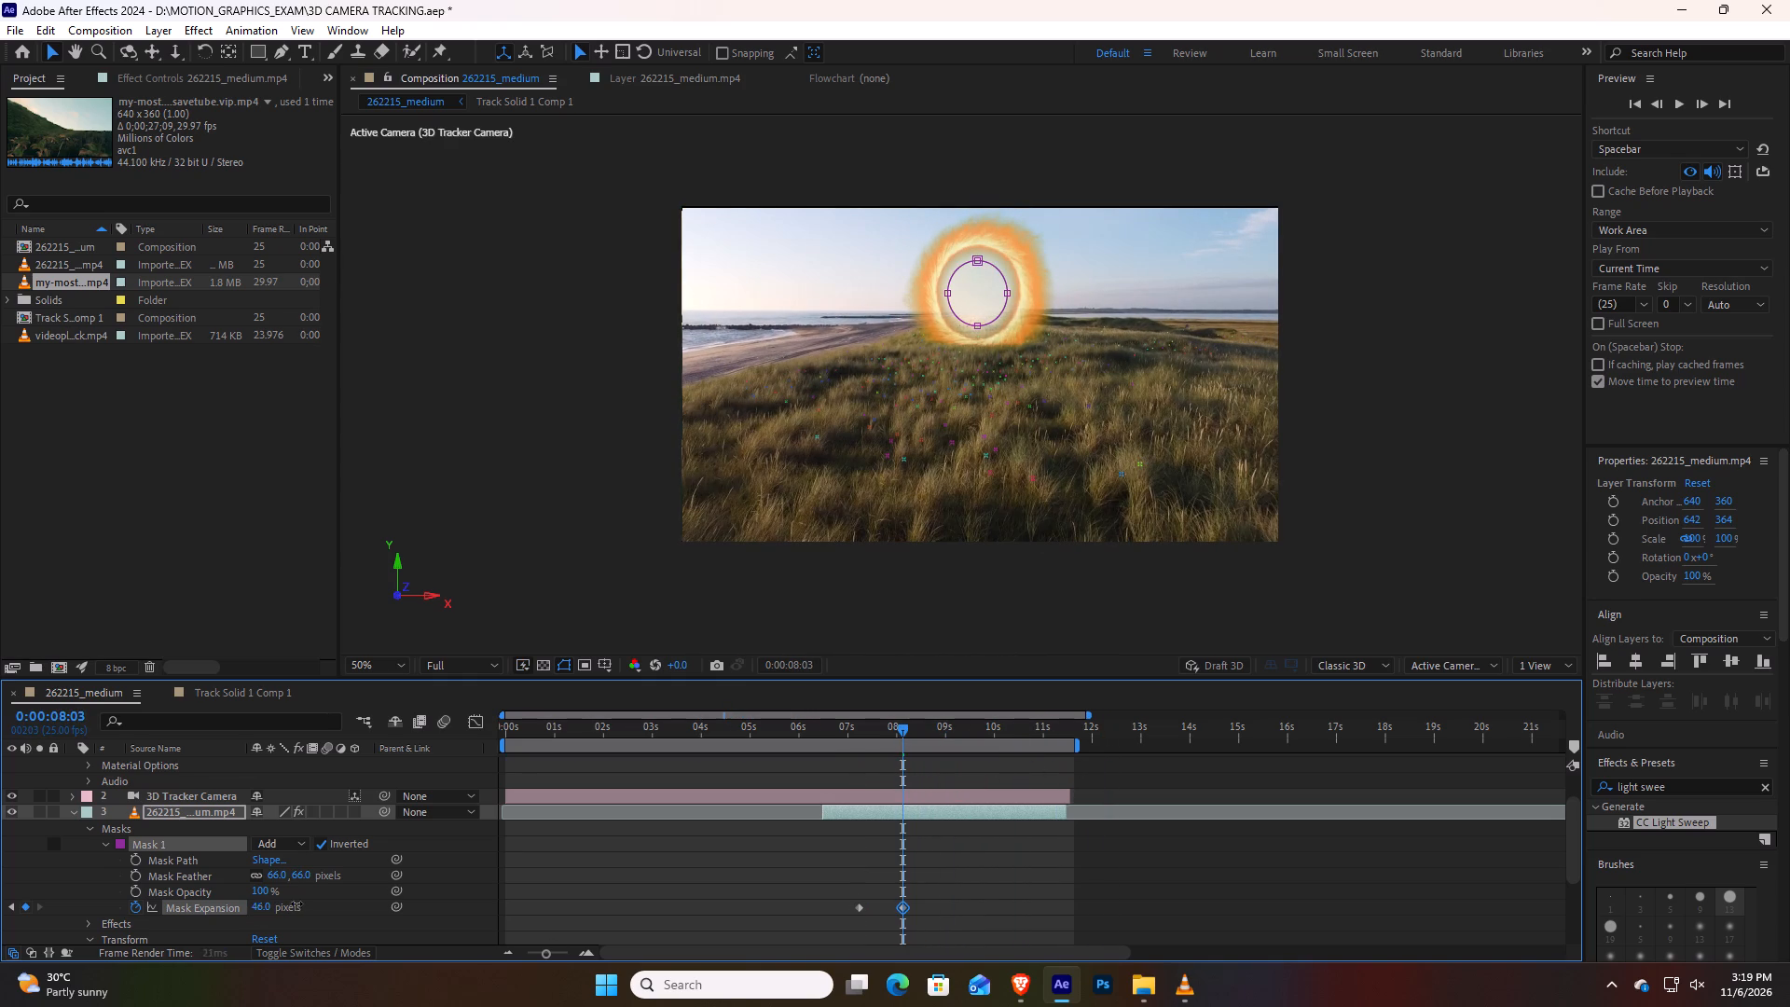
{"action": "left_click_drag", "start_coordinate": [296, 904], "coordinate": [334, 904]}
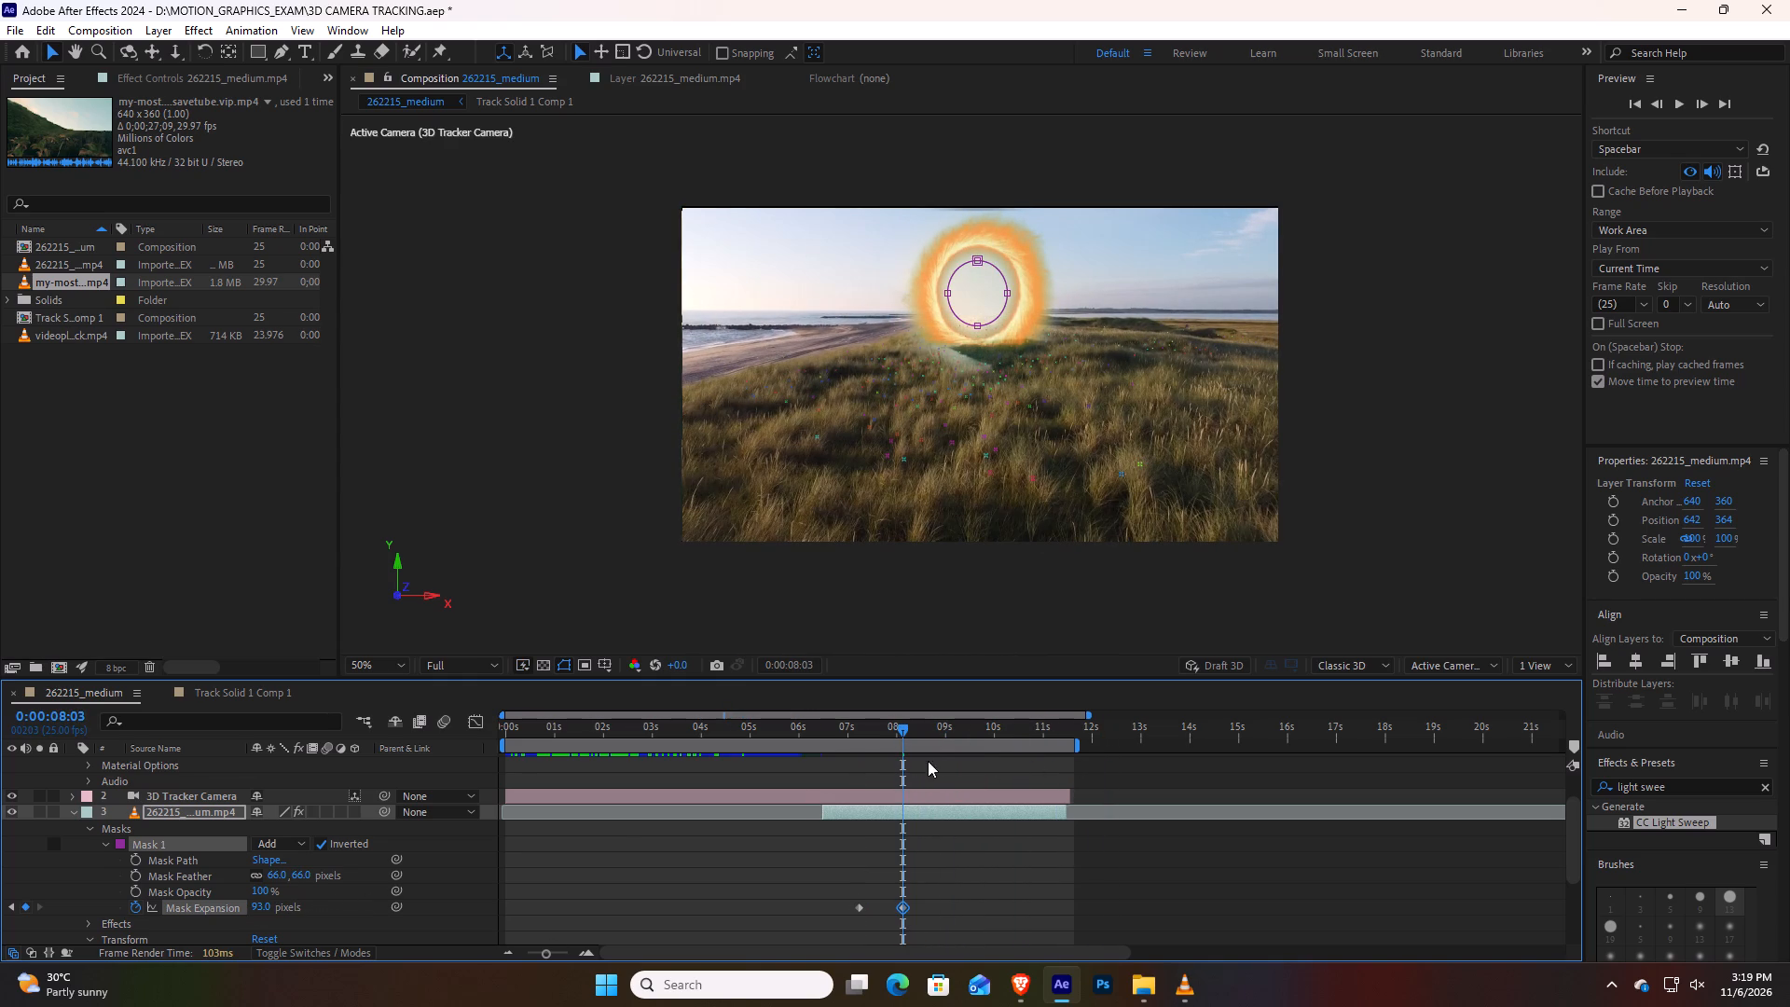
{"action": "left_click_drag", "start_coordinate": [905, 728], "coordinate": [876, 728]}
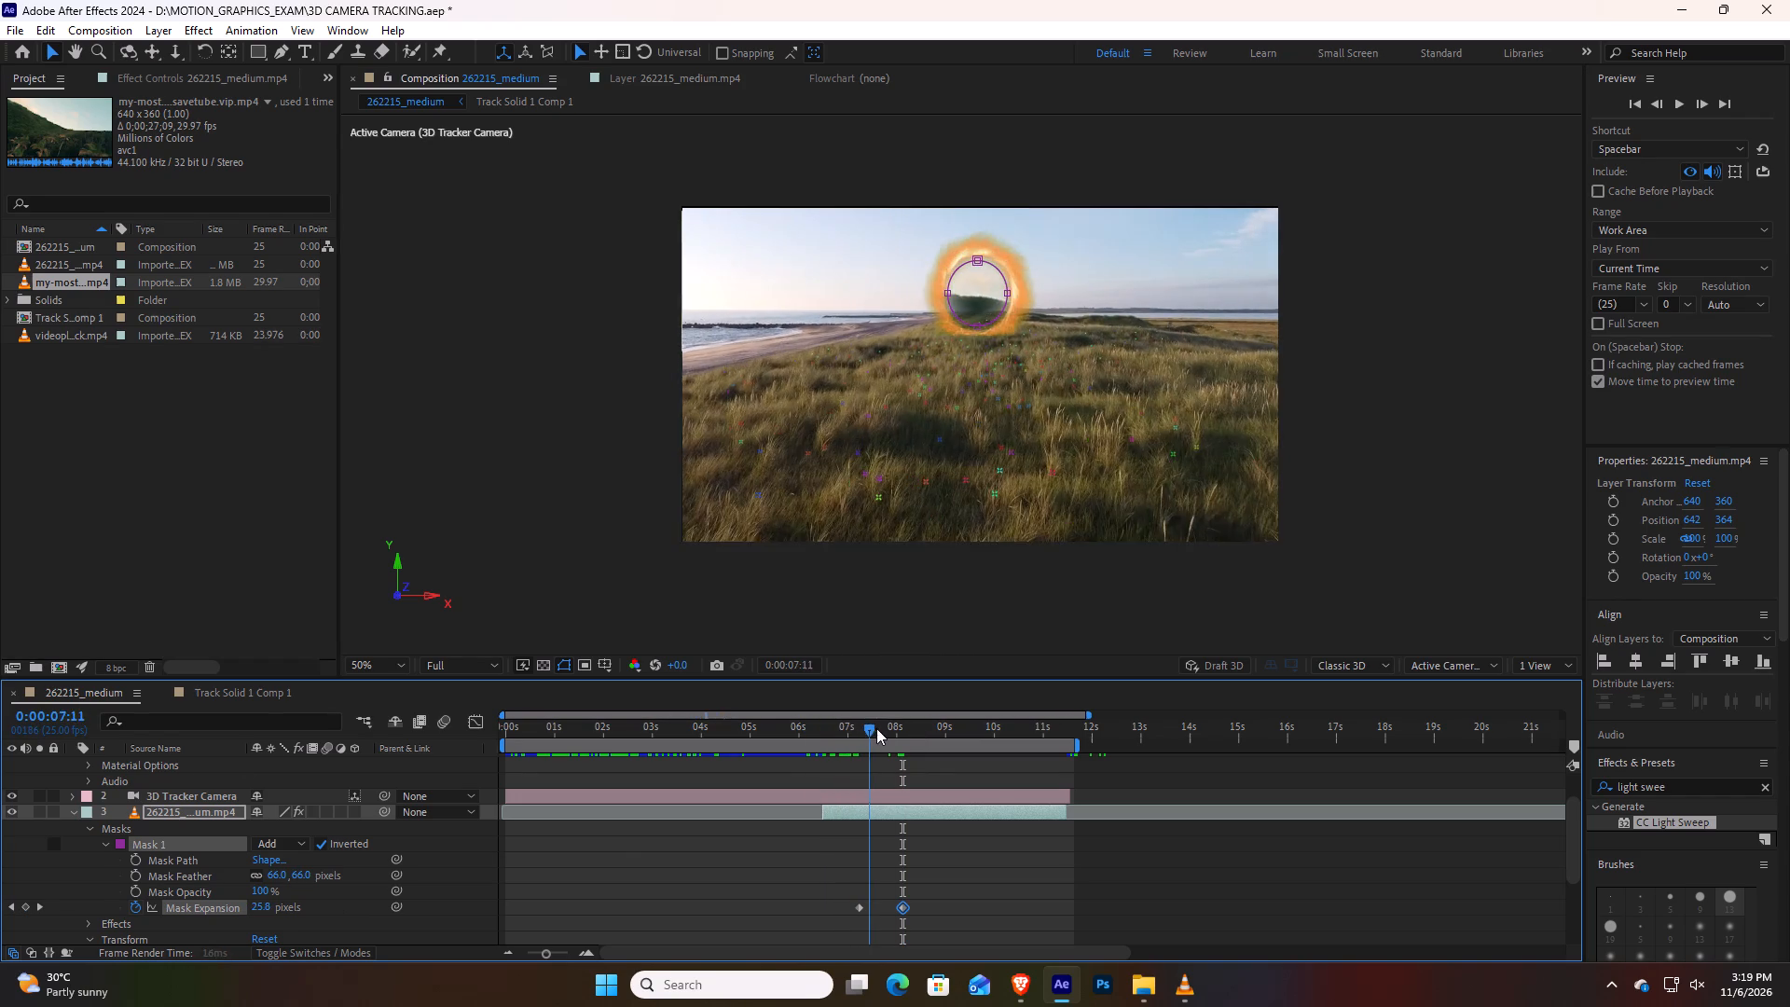
Keyframe the Mask 1 expansion at 209 pixels at 0:00:10:16 and check how the opening grows with the ring.
{"action": "left_click_drag", "start_coordinate": [876, 728], "coordinate": [1027, 756]}
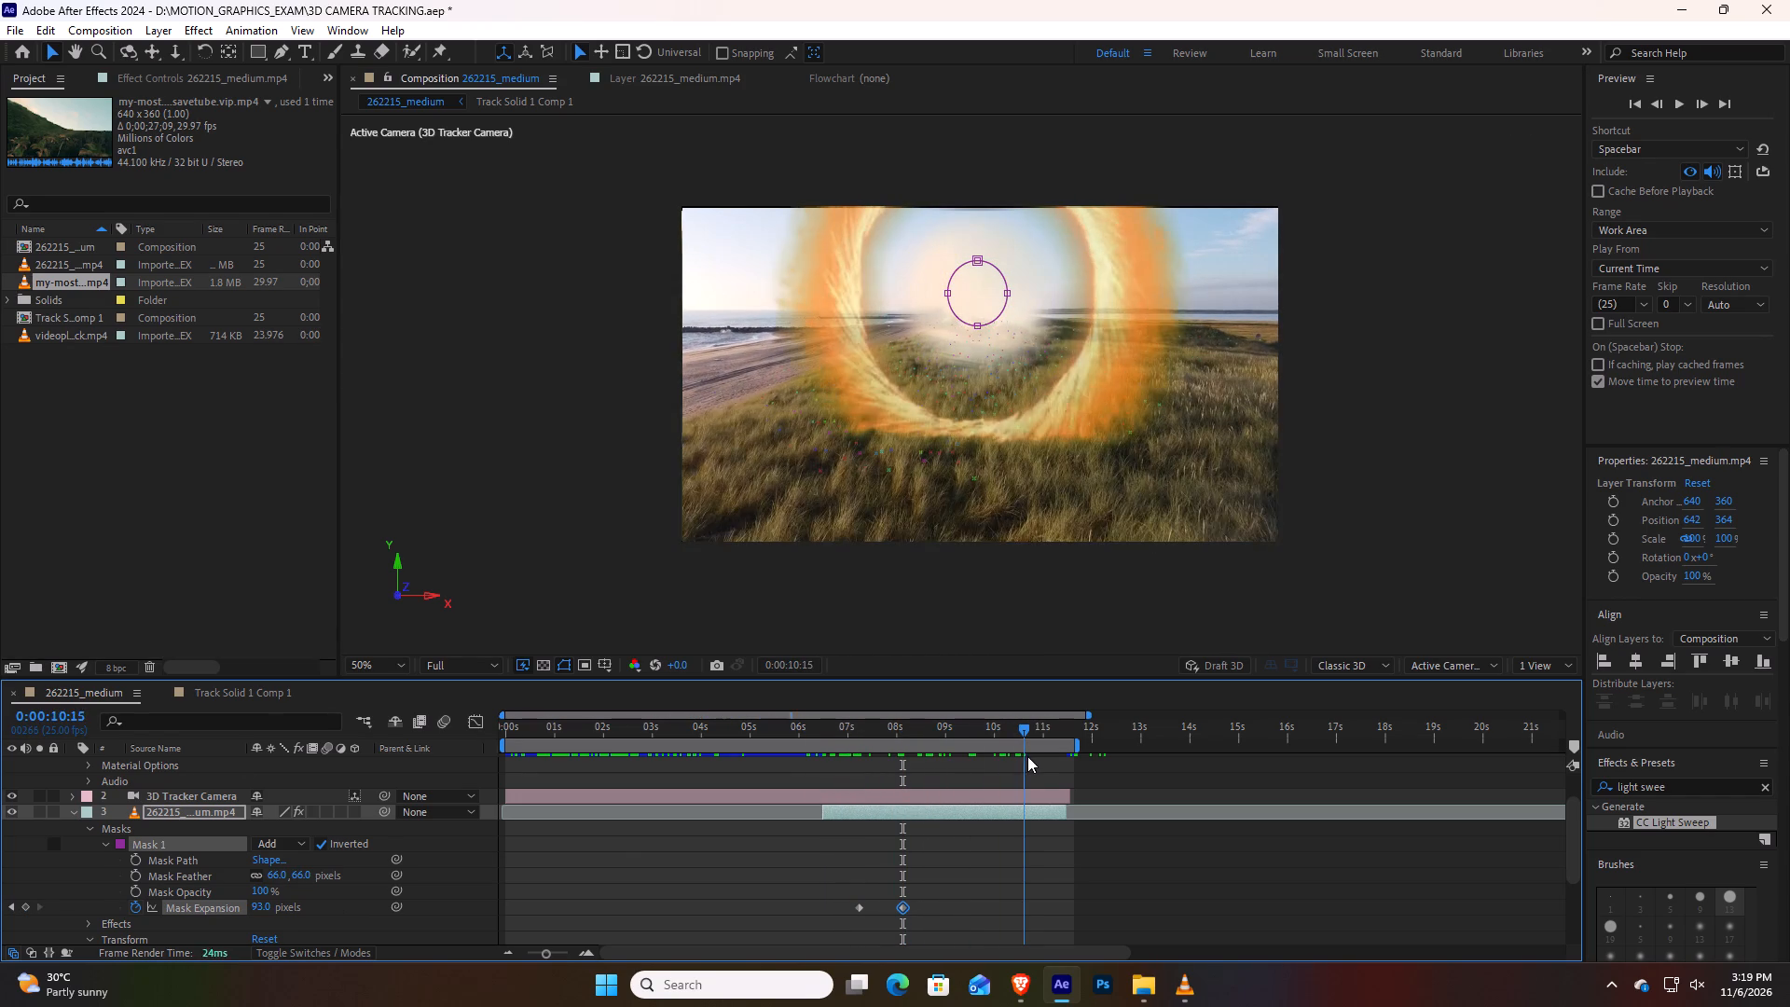
{"action": "left_click_drag", "start_coordinate": [1027, 756], "coordinate": [1028, 756]}
{"action": "left_click_drag", "start_coordinate": [260, 908], "coordinate": [310, 910]}
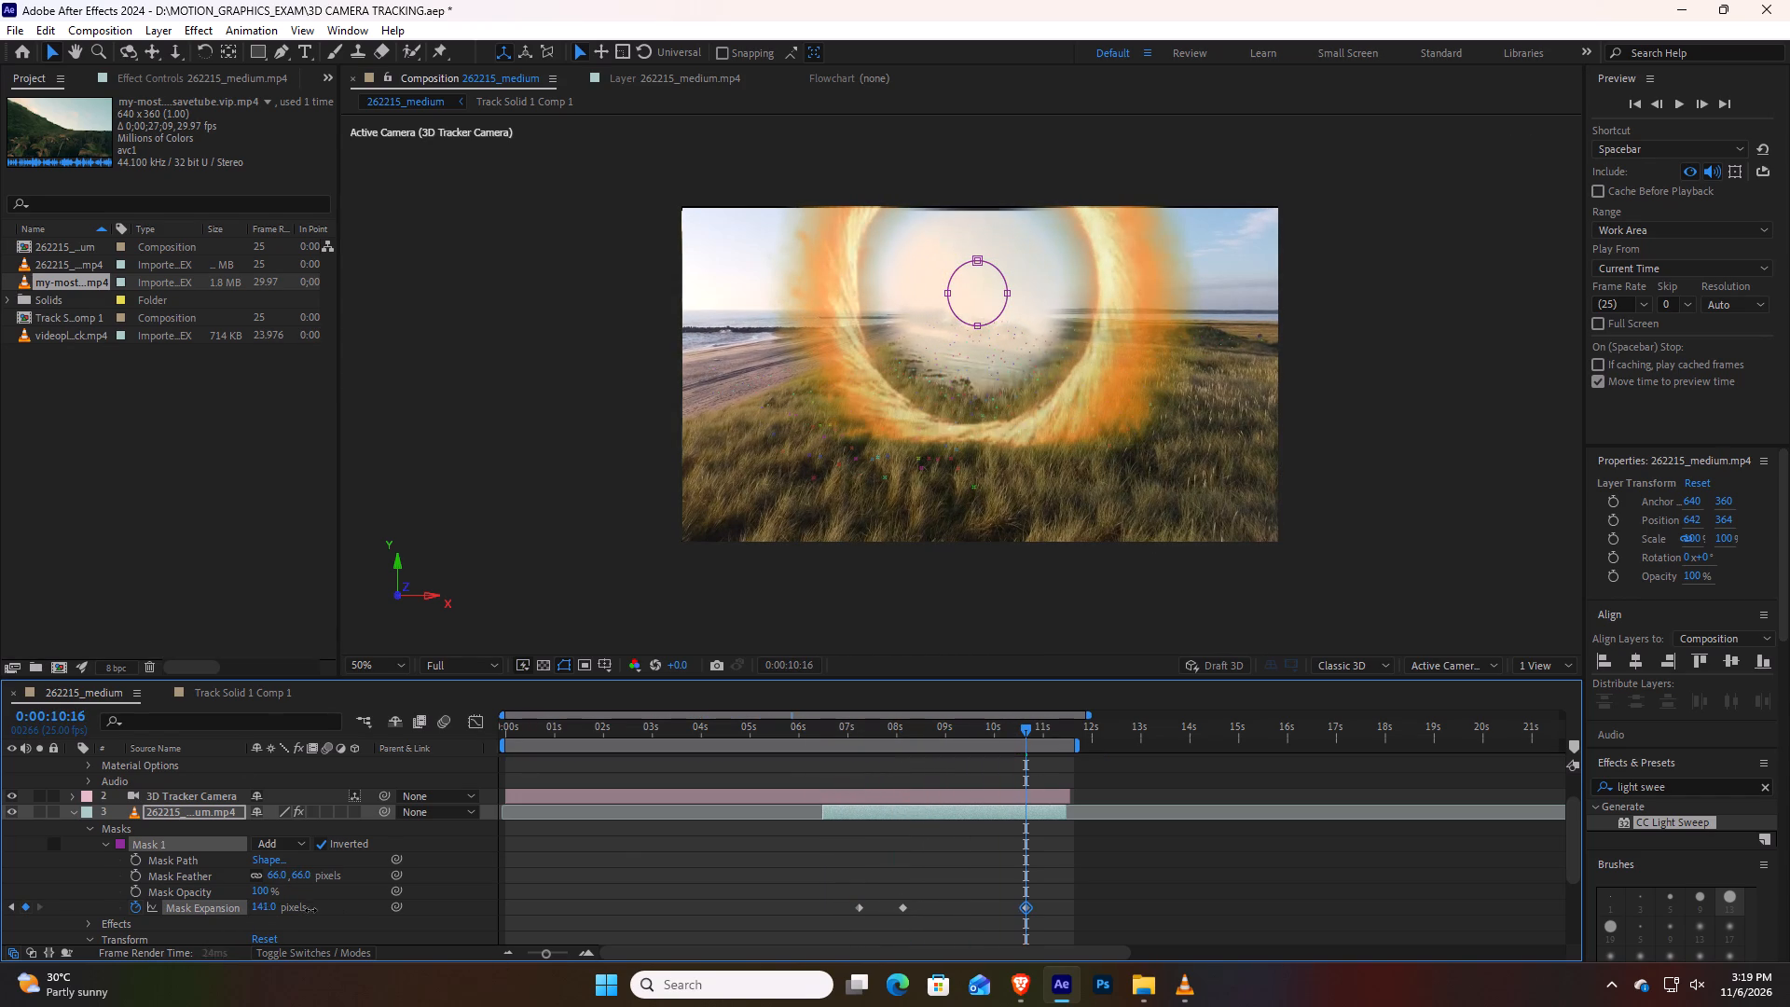
{"action": "left_click_drag", "start_coordinate": [310, 910], "coordinate": [379, 919]}
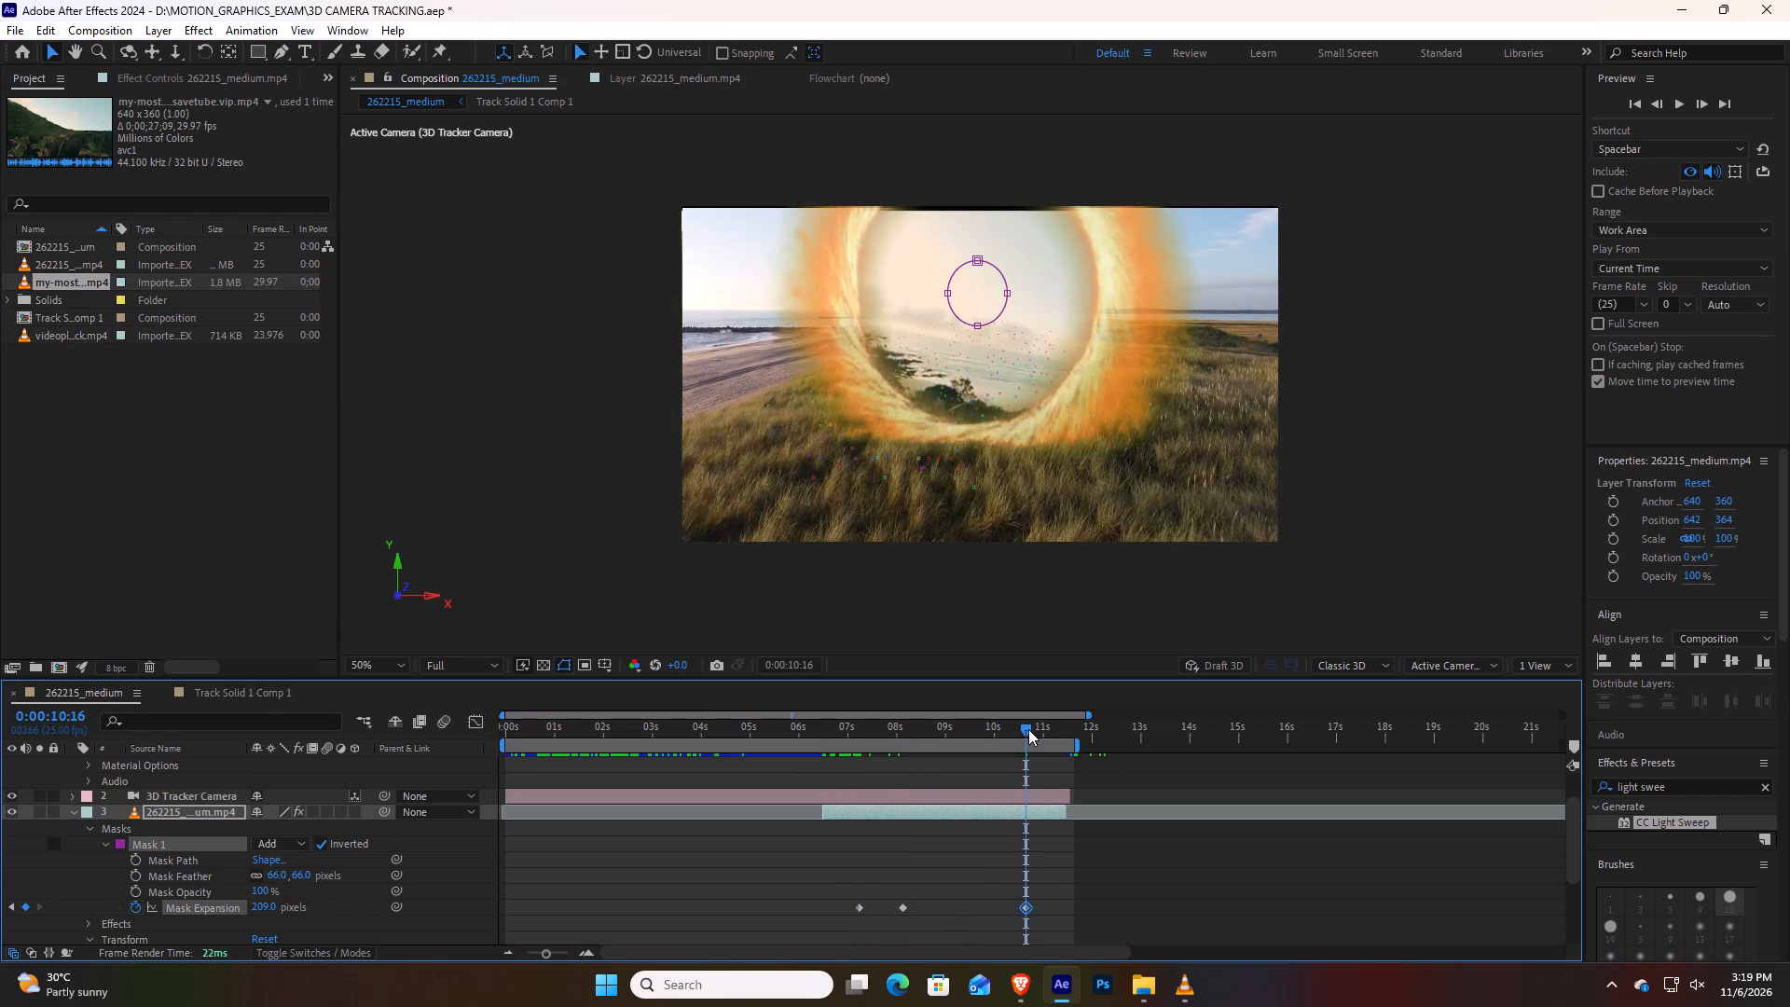
{"action": "left_click_drag", "start_coordinate": [1032, 729], "coordinate": [799, 748]}
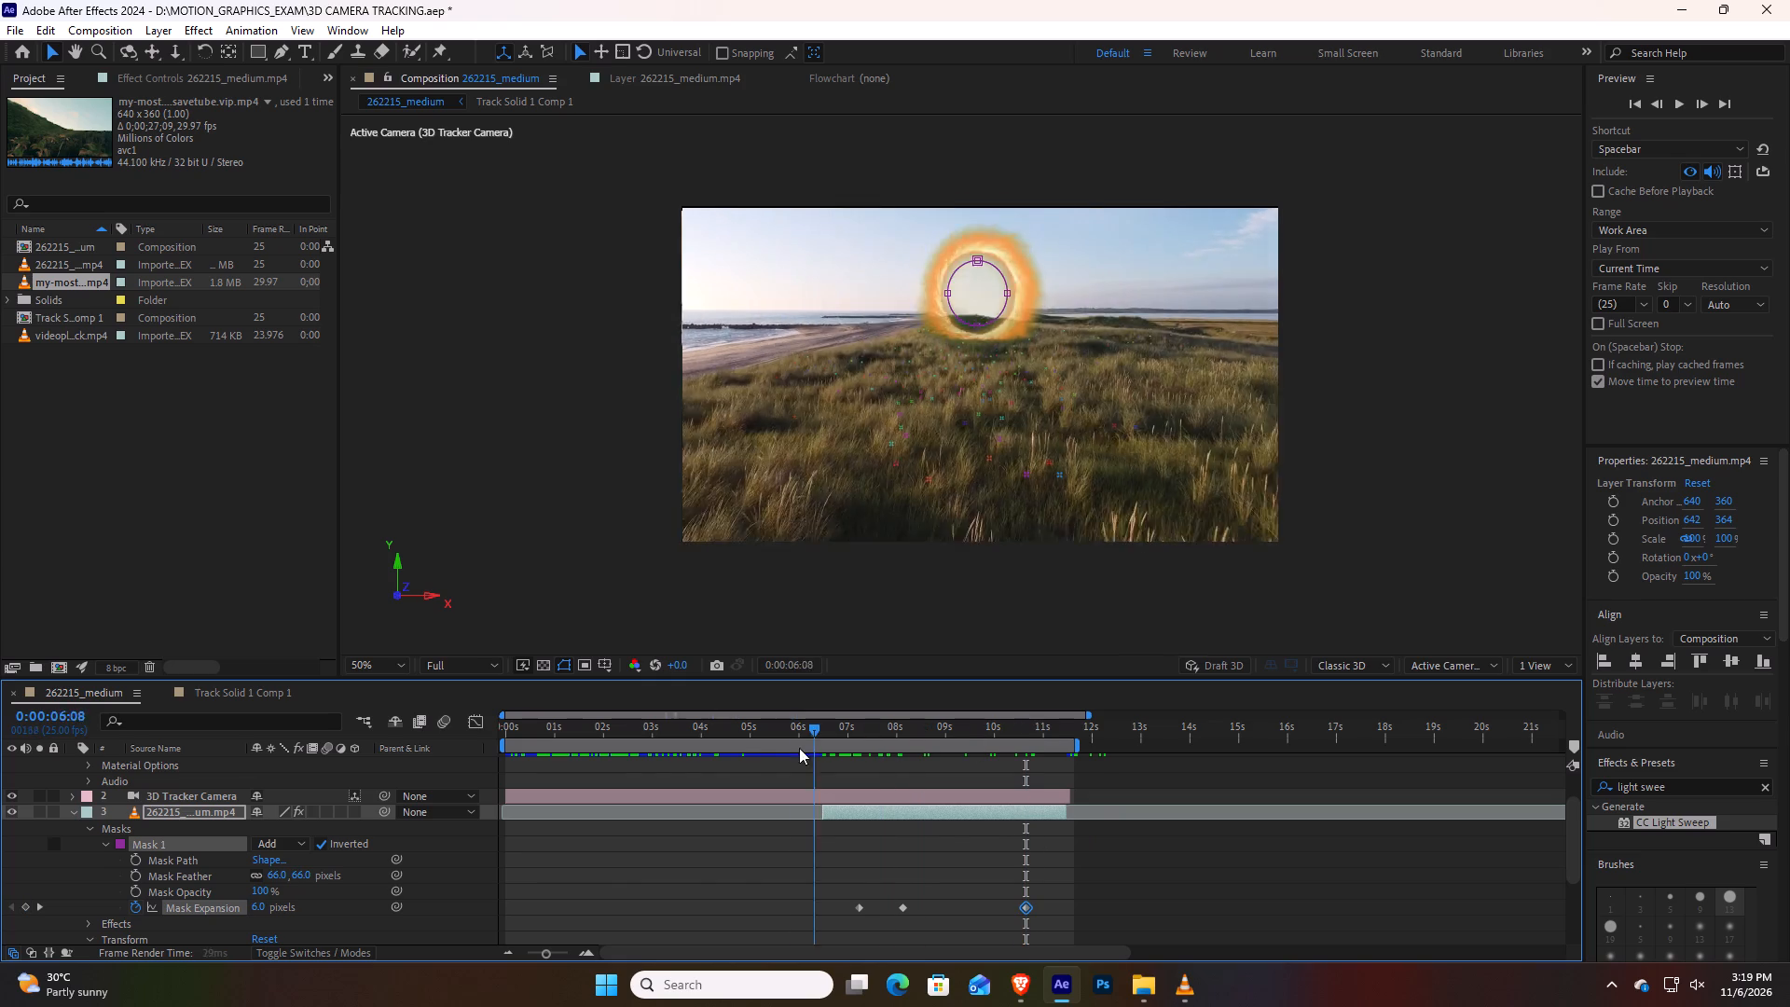
{"action": "left_click_drag", "start_coordinate": [799, 748], "coordinate": [960, 817]}
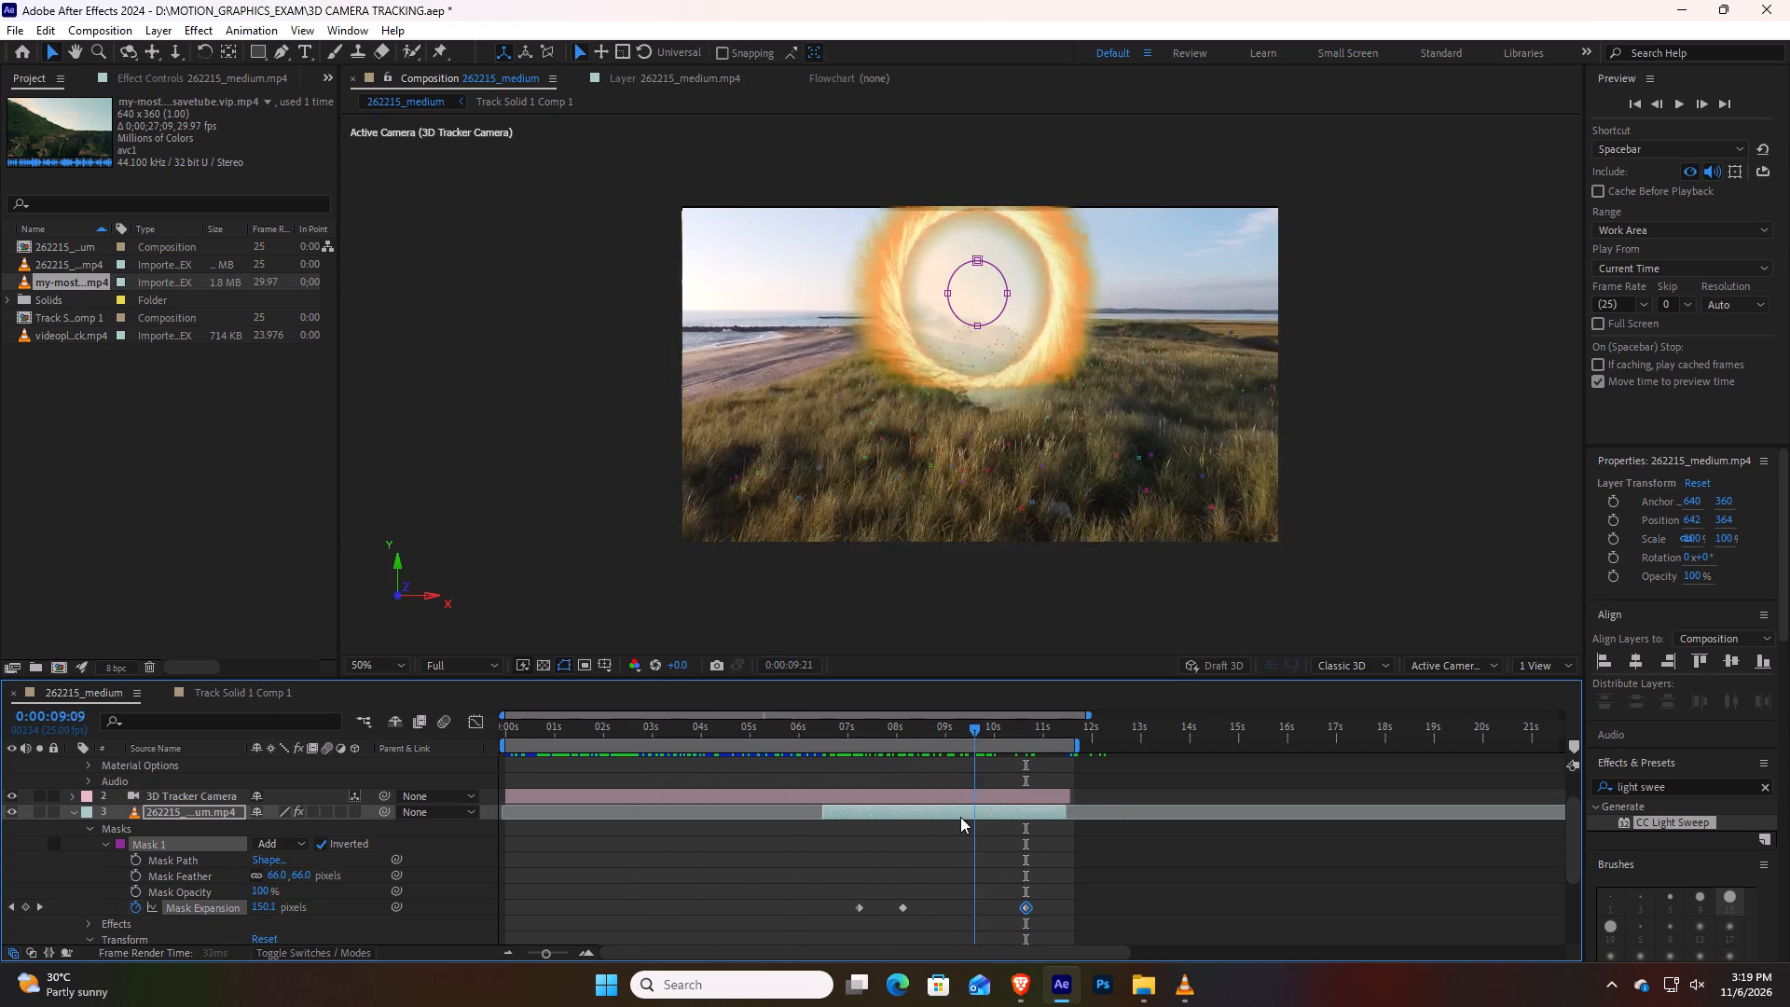
Set the Mask 1 expansion keyframe at 0:00:08:03 to 9 pixels.
{"action": "left_click_drag", "start_coordinate": [960, 817], "coordinate": [902, 857]}
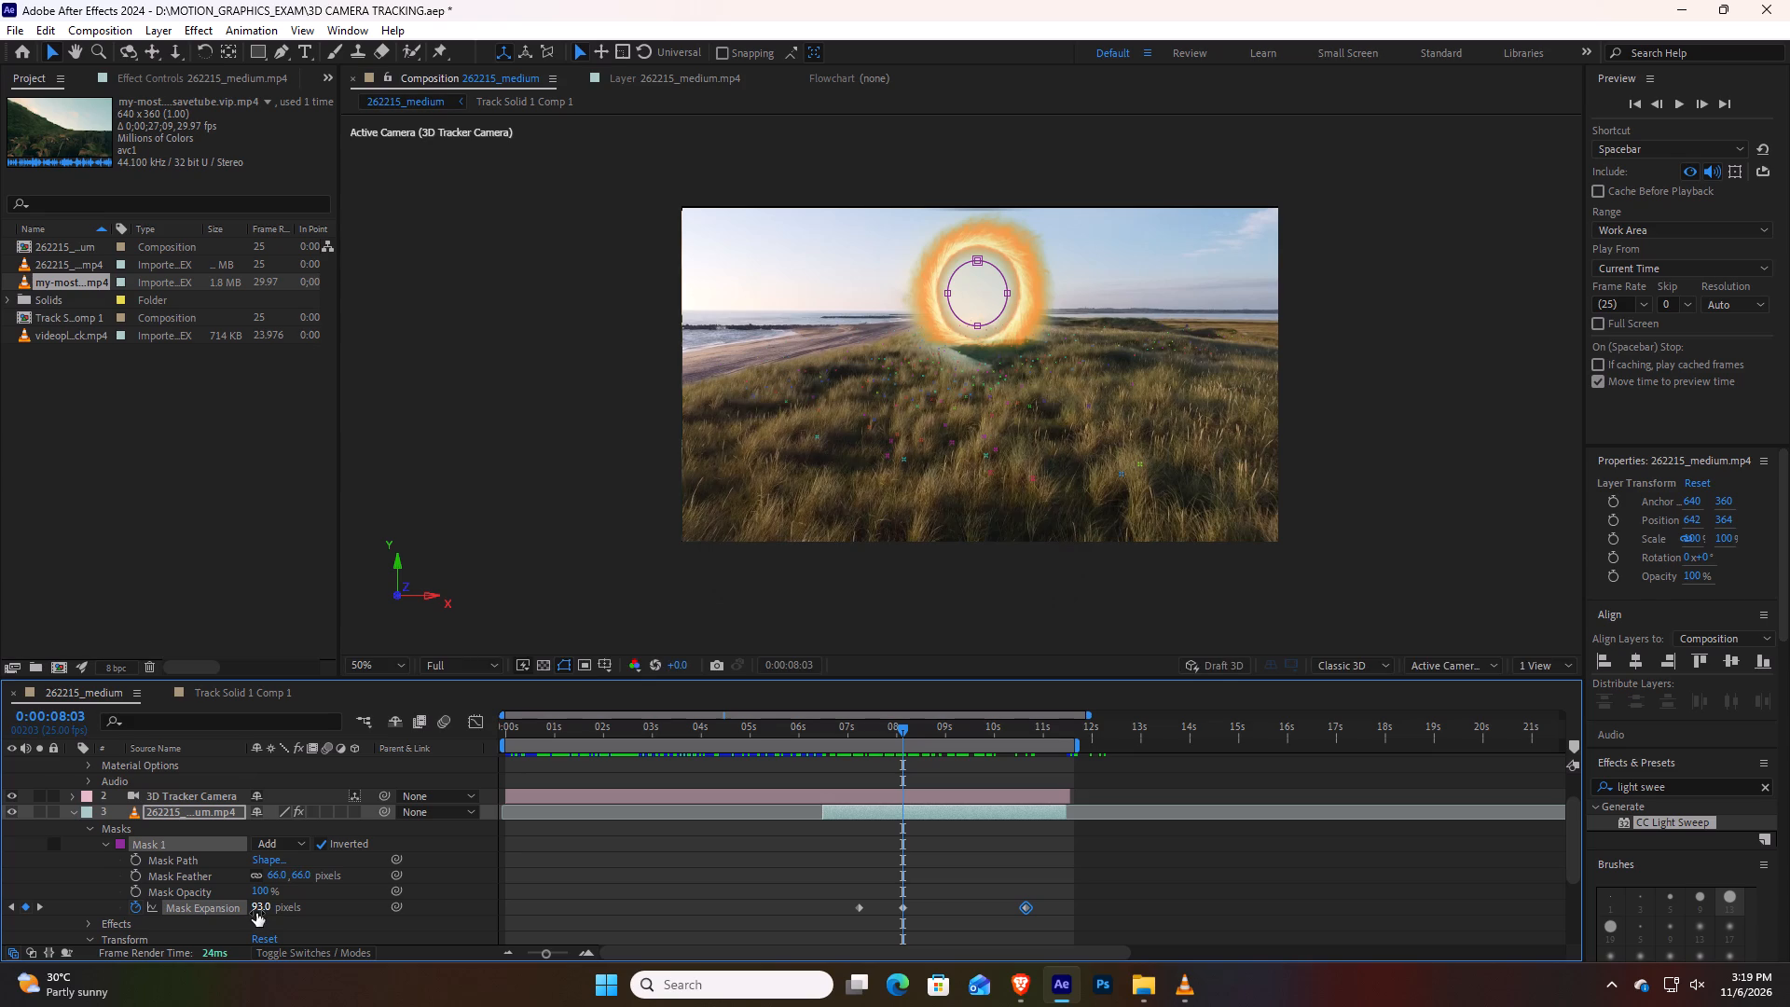
{"action": "left_click_drag", "start_coordinate": [263, 904], "coordinate": [246, 904]}
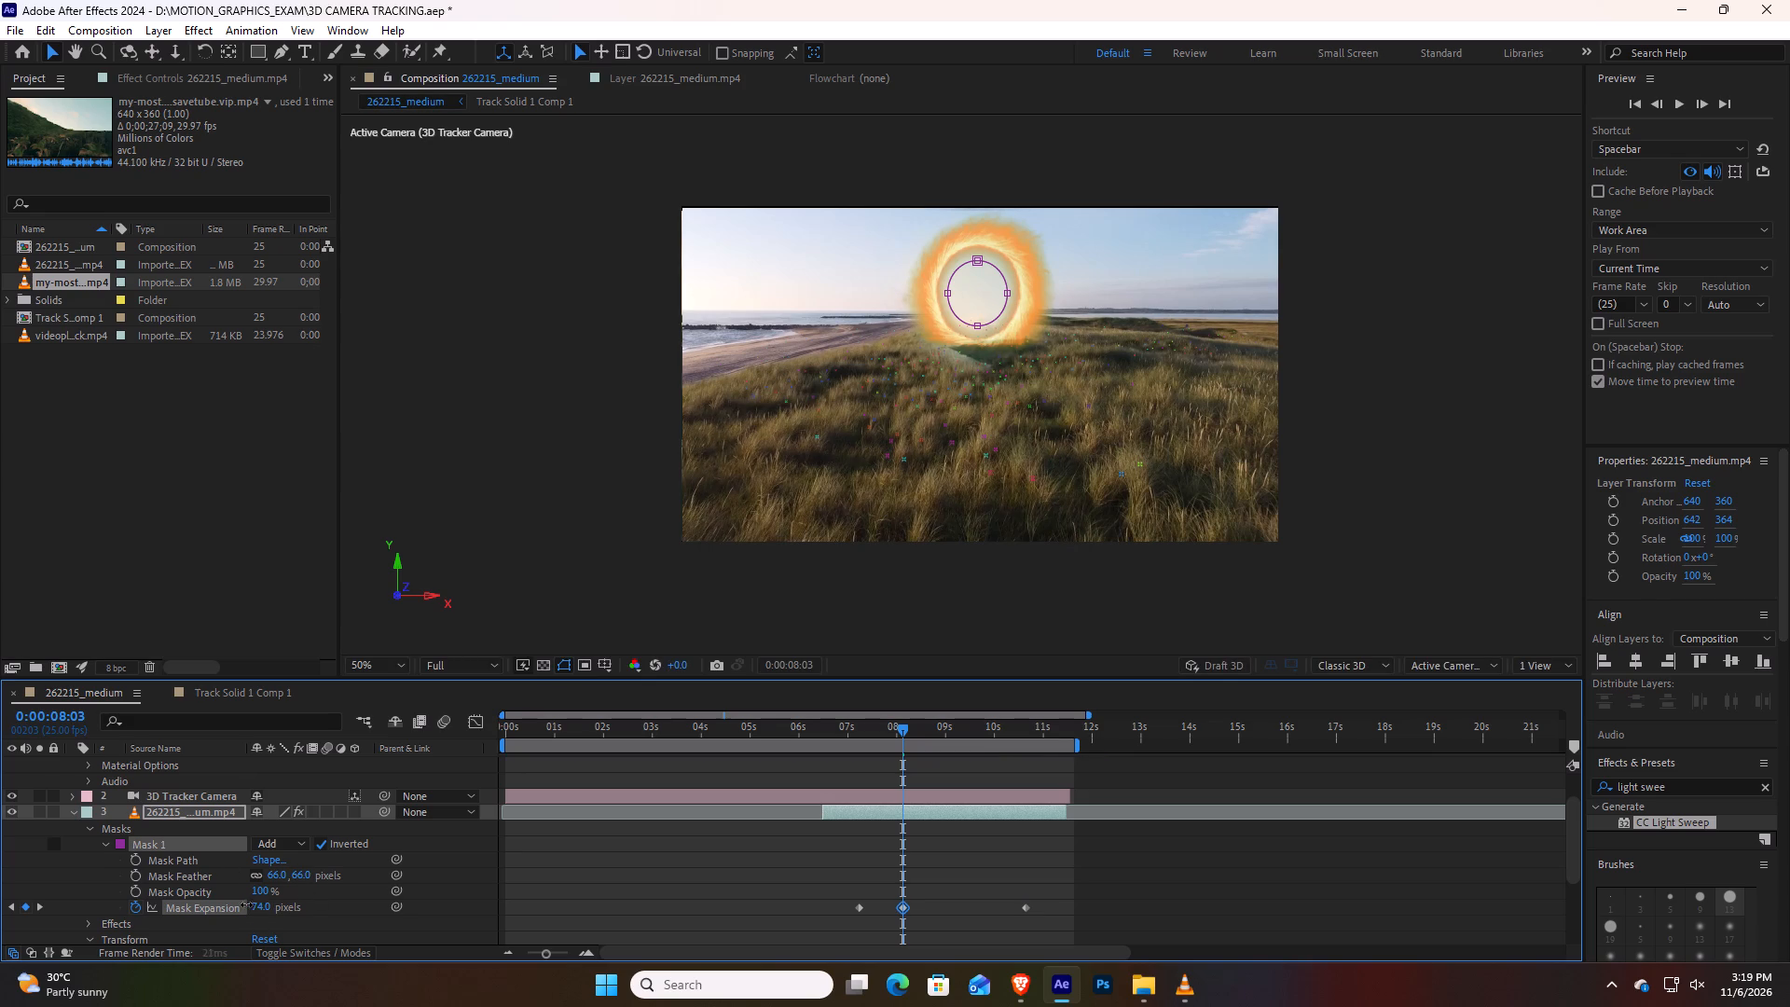
{"action": "left_click_drag", "start_coordinate": [246, 904], "coordinate": [214, 914]}
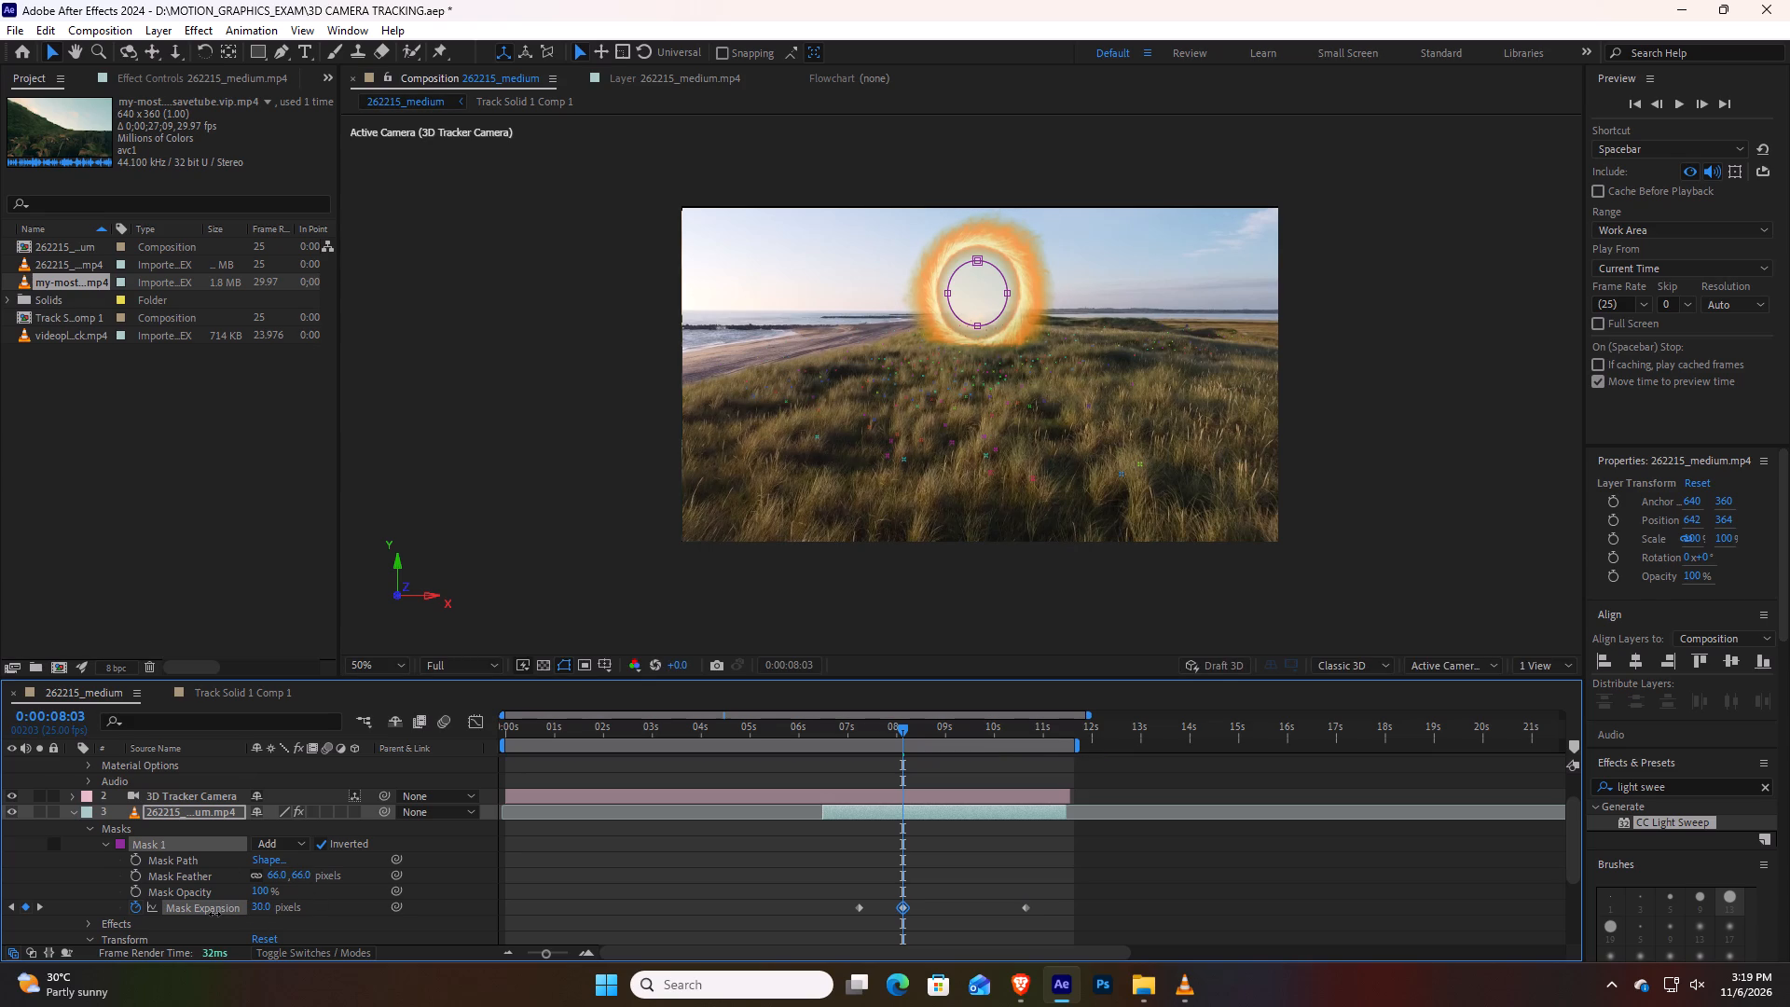
{"action": "left_click_drag", "start_coordinate": [214, 914], "coordinate": [200, 918]}
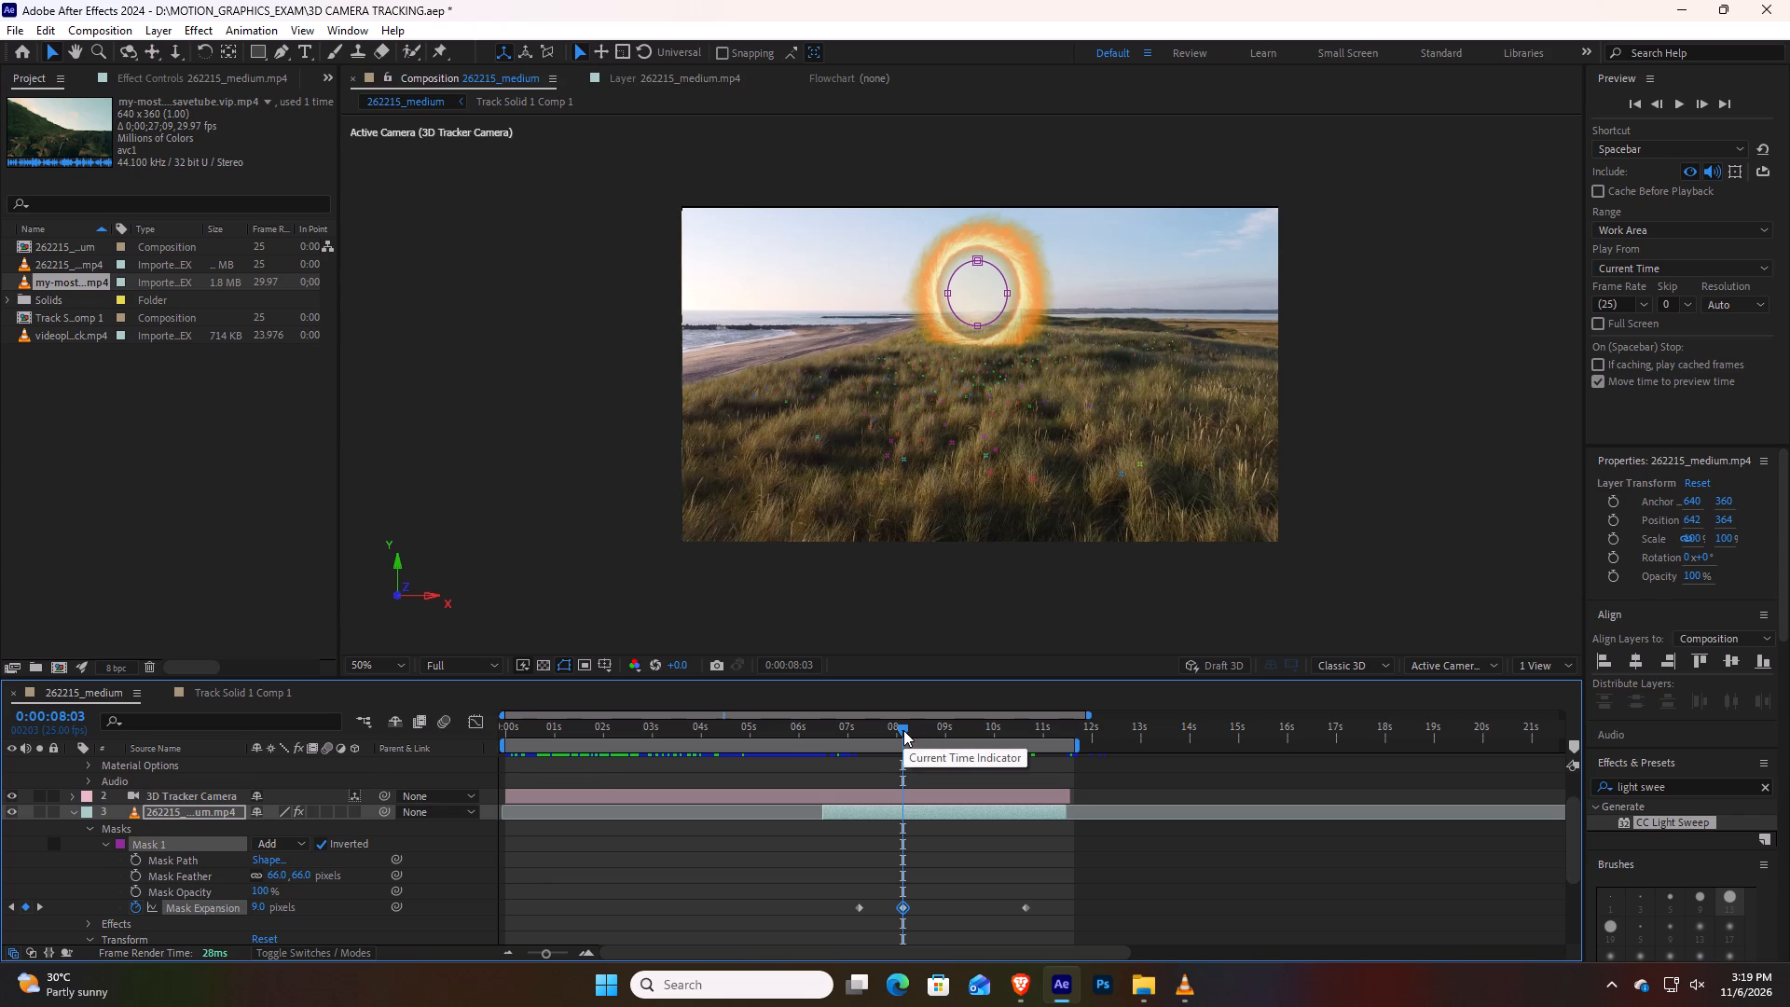
Keyframe the Mask 1 expansion at 202.8 pixels at 0:00:10:15 and check the opening around 0:00:07:06.
{"action": "left_click_drag", "start_coordinate": [903, 730], "coordinate": [971, 748]}
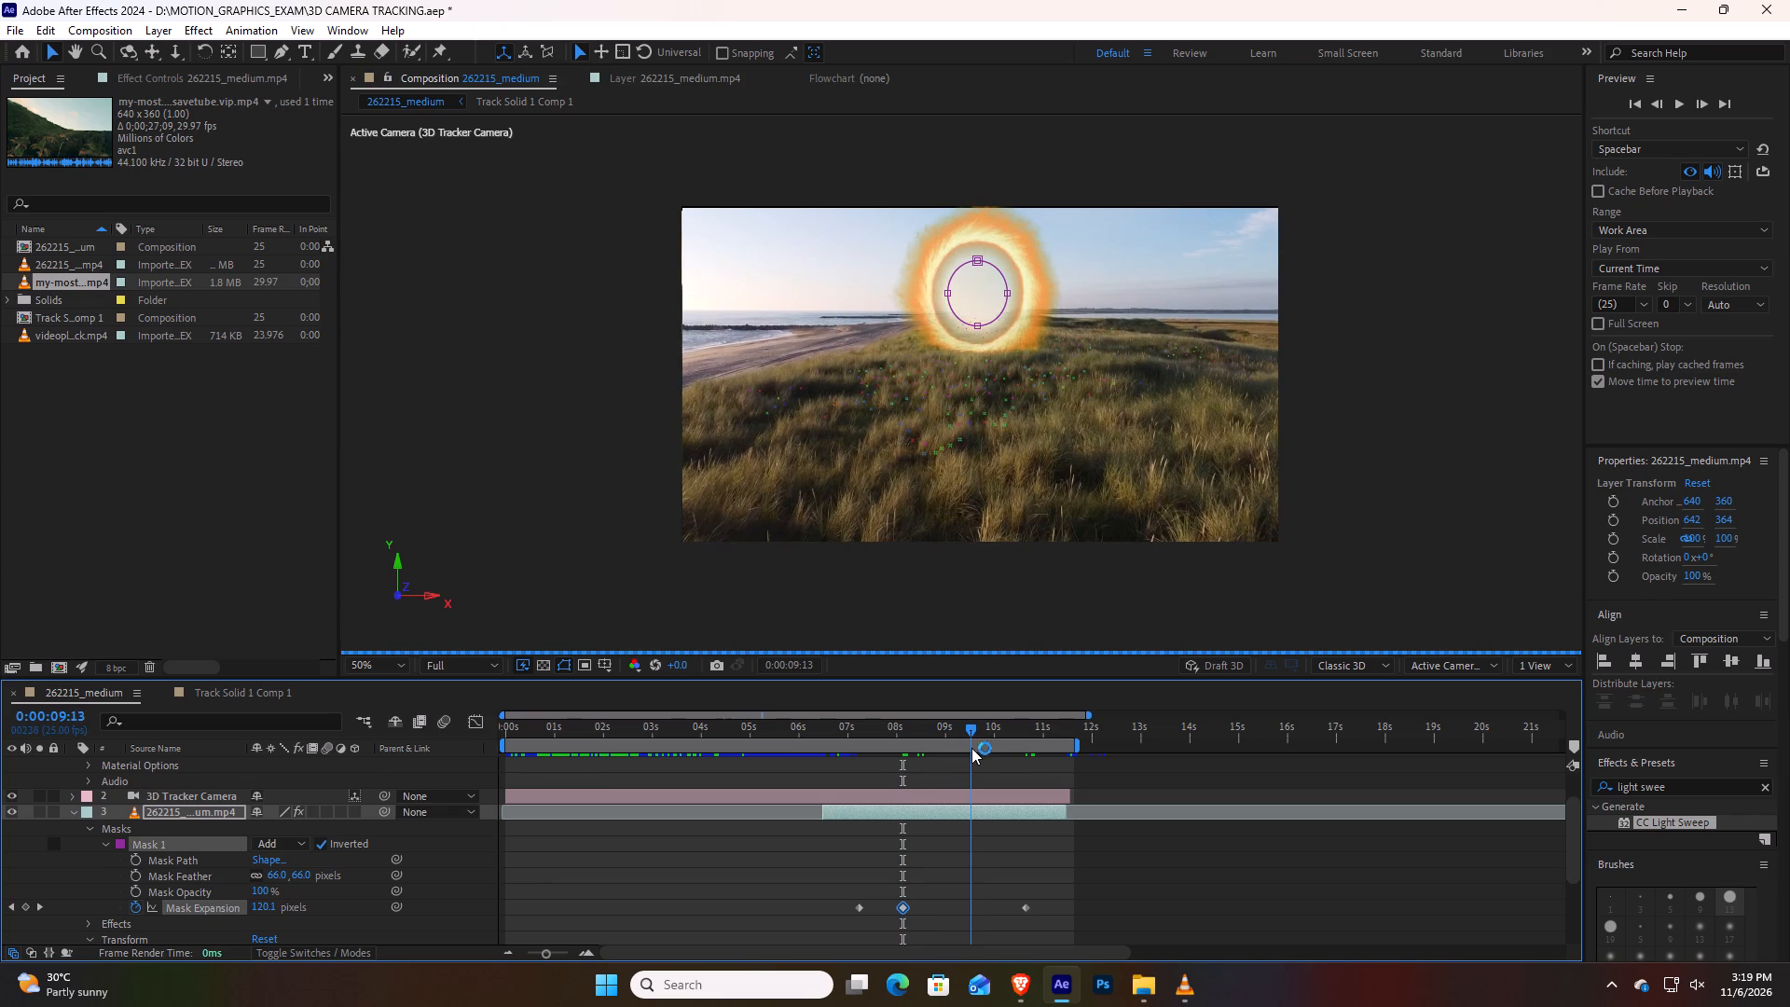
{"action": "left_click_drag", "start_coordinate": [971, 748], "coordinate": [1026, 772]}
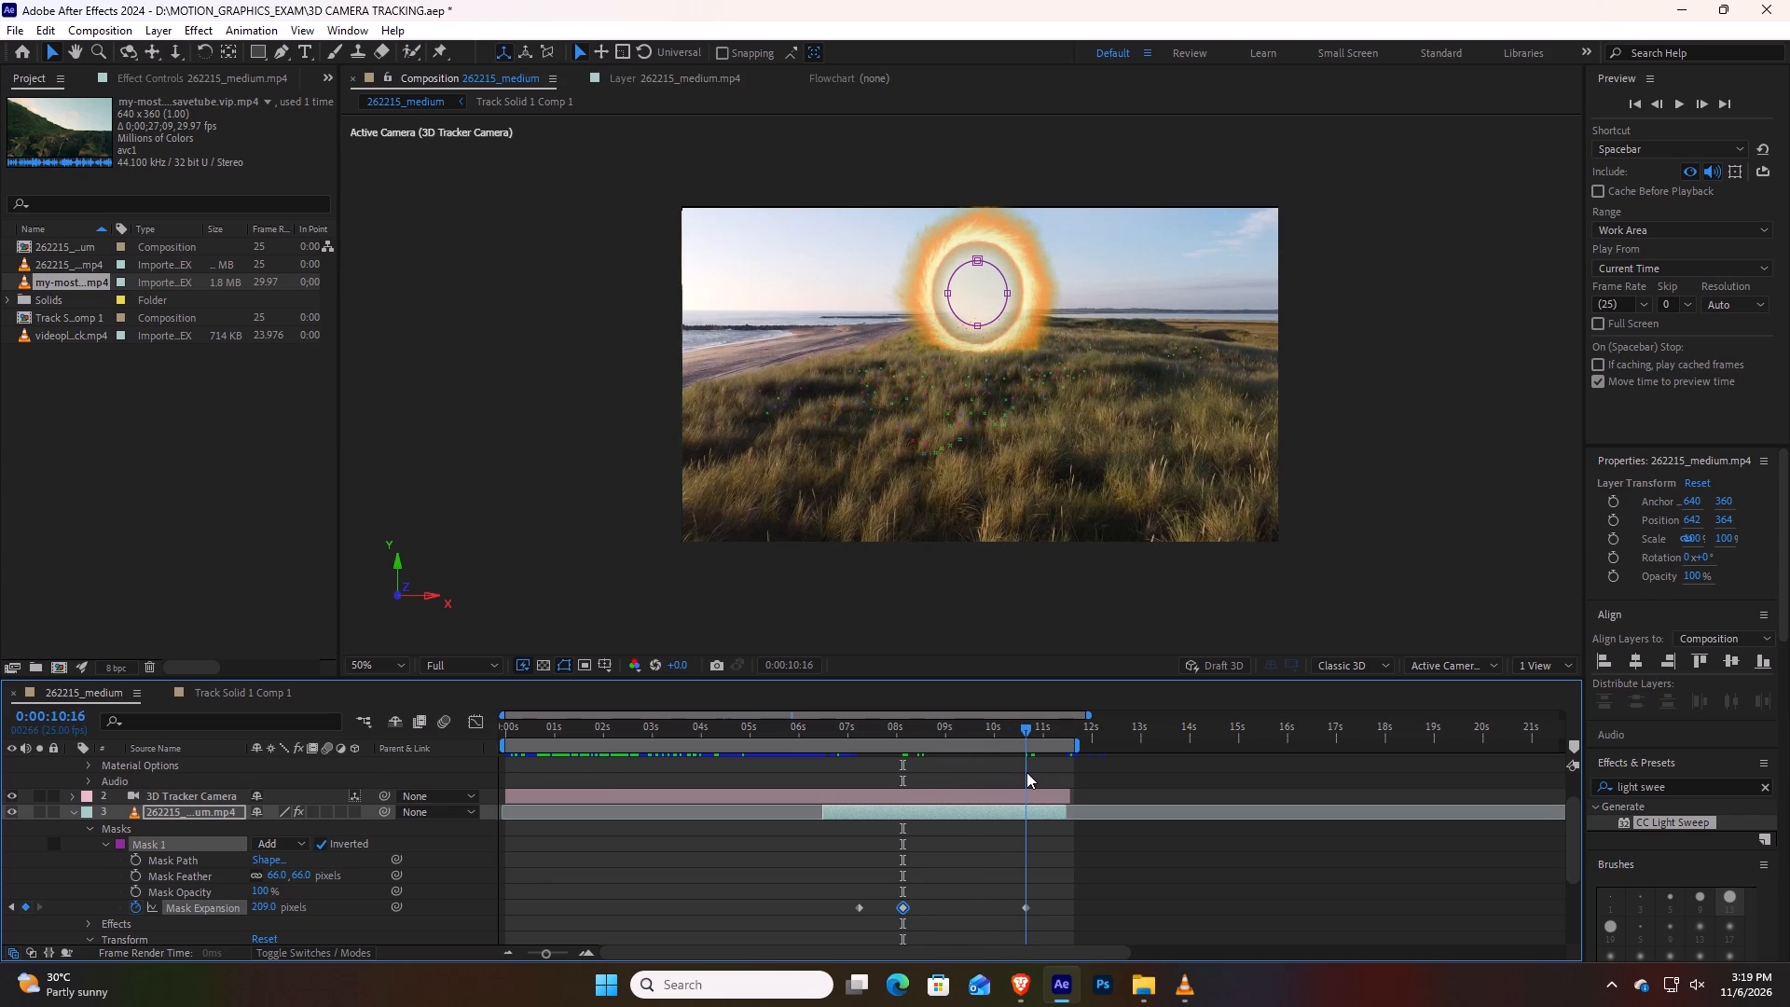
{"action": "left_click_drag", "start_coordinate": [1026, 772], "coordinate": [1025, 773]}
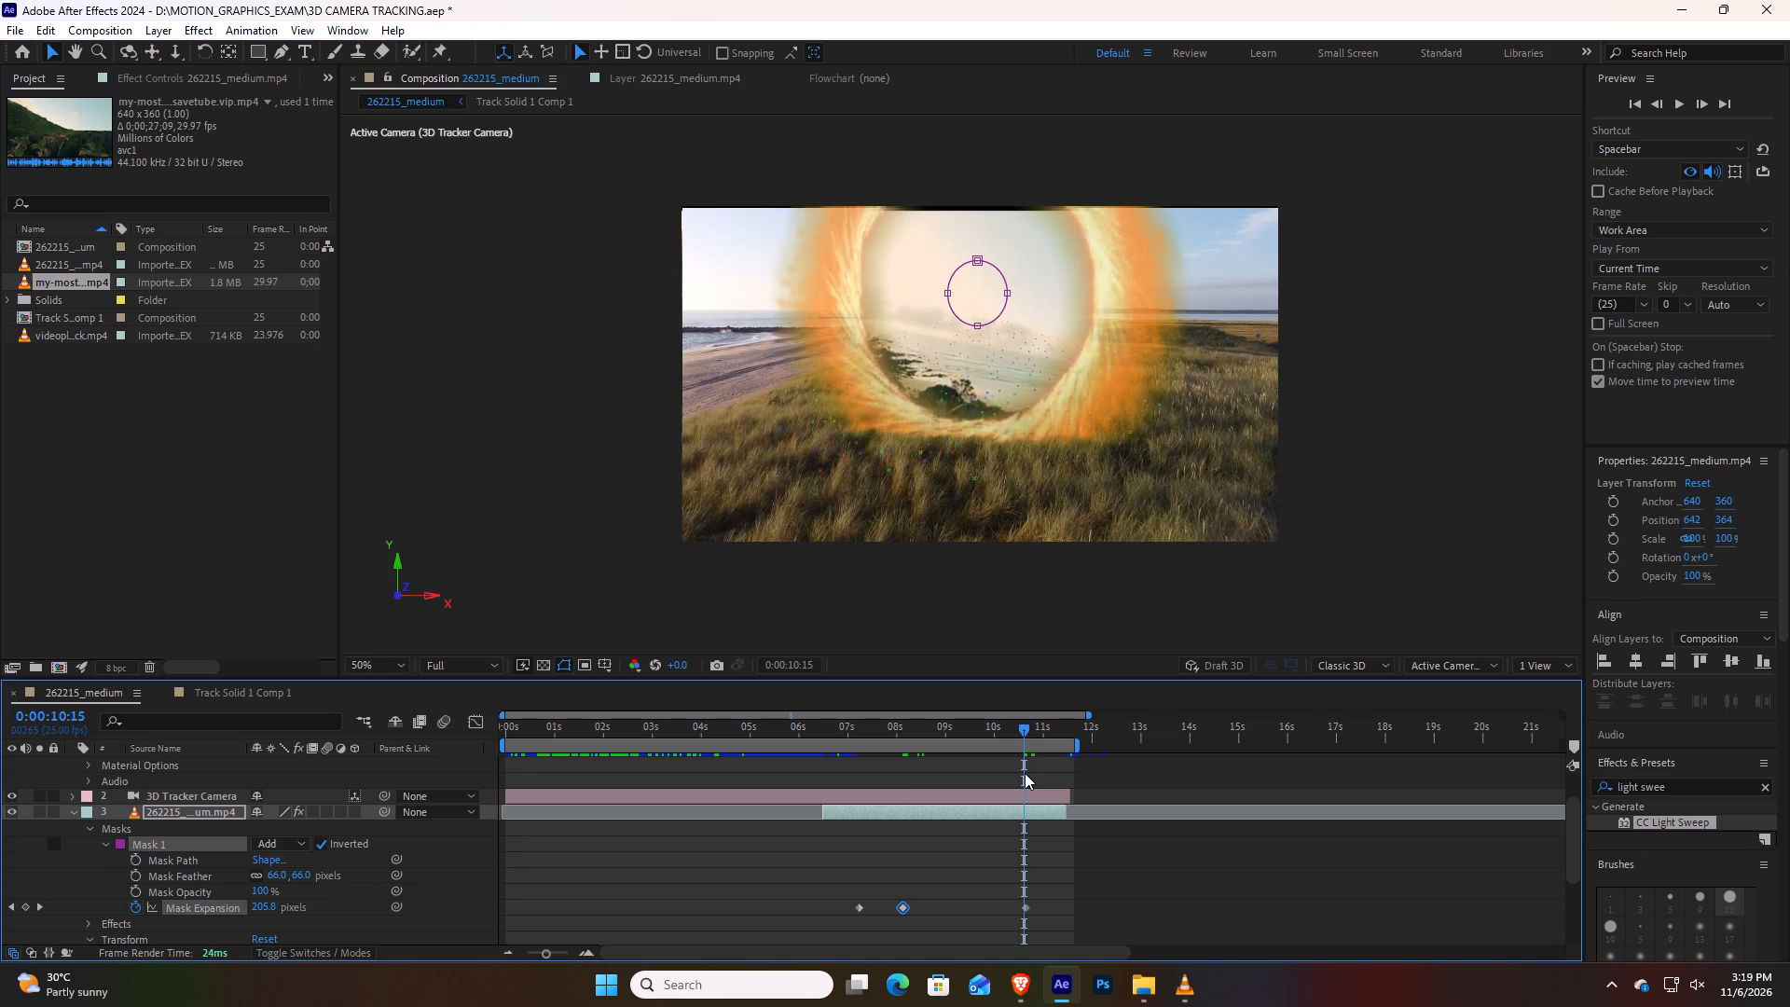
{"action": "left_click_drag", "start_coordinate": [266, 907], "coordinate": [281, 906]}
{"action": "left_click_drag", "start_coordinate": [281, 906], "coordinate": [299, 907]}
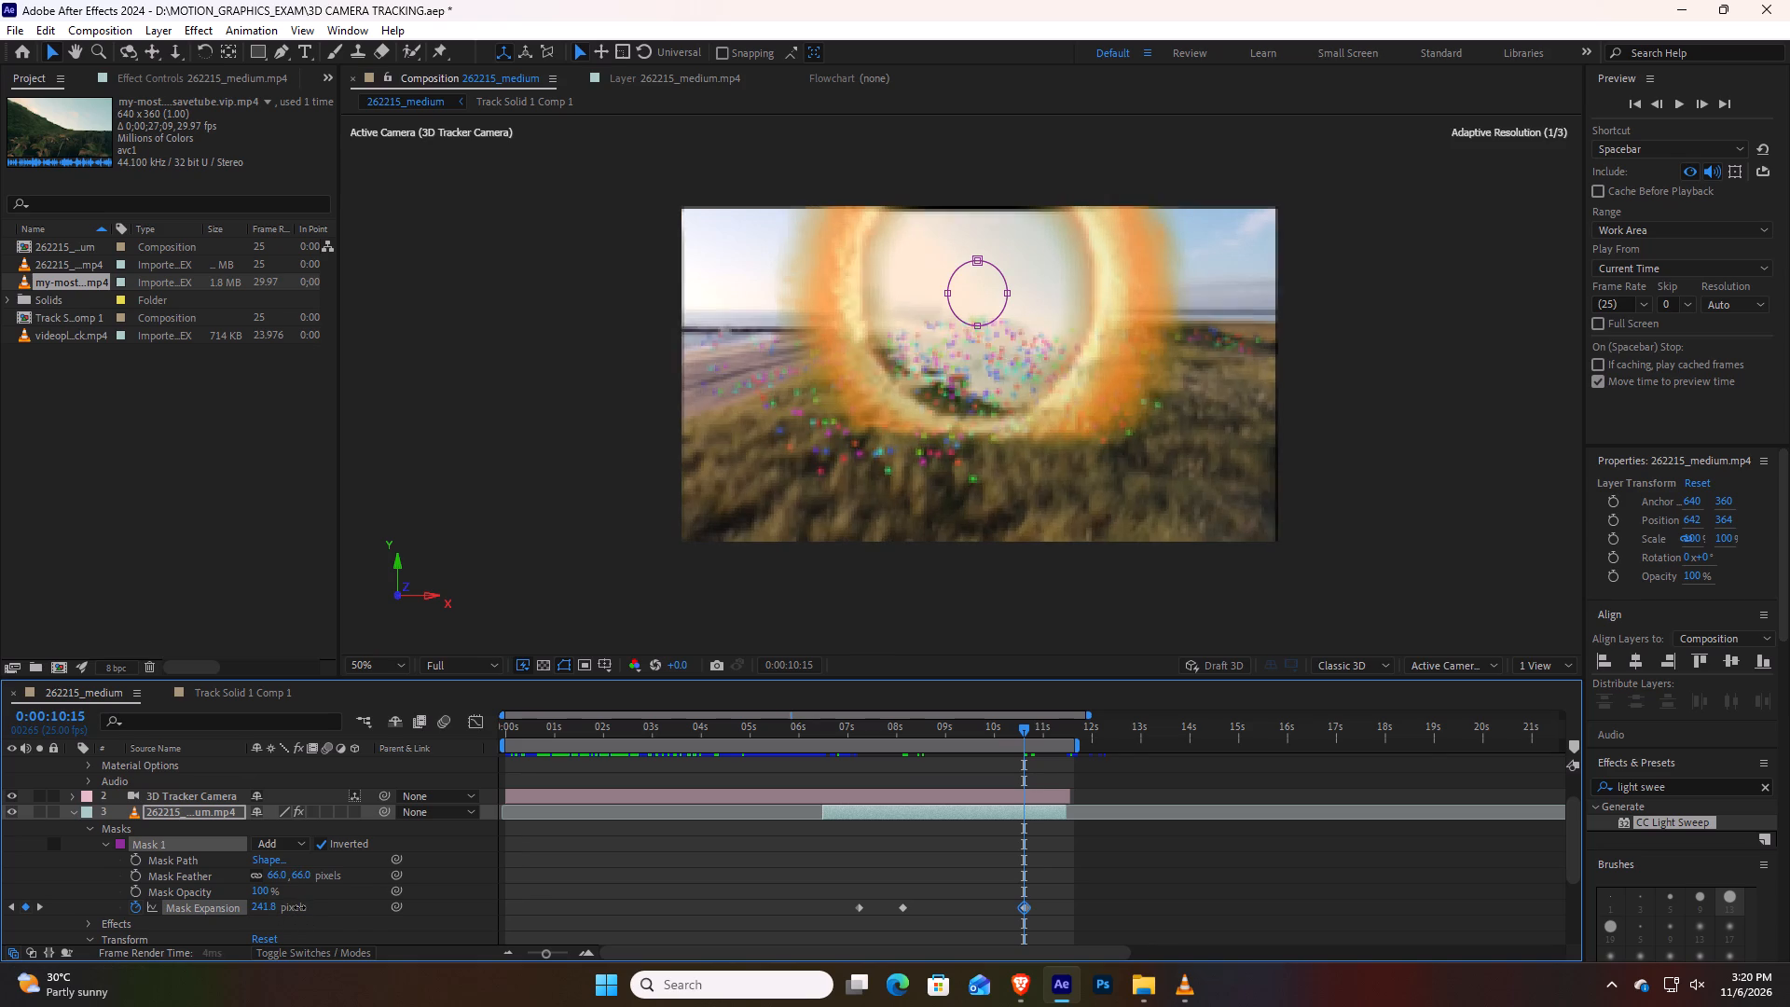
{"action": "left_click_drag", "start_coordinate": [299, 907], "coordinate": [254, 915]}
{"action": "left_click_drag", "start_coordinate": [268, 908], "coordinate": [247, 908]}
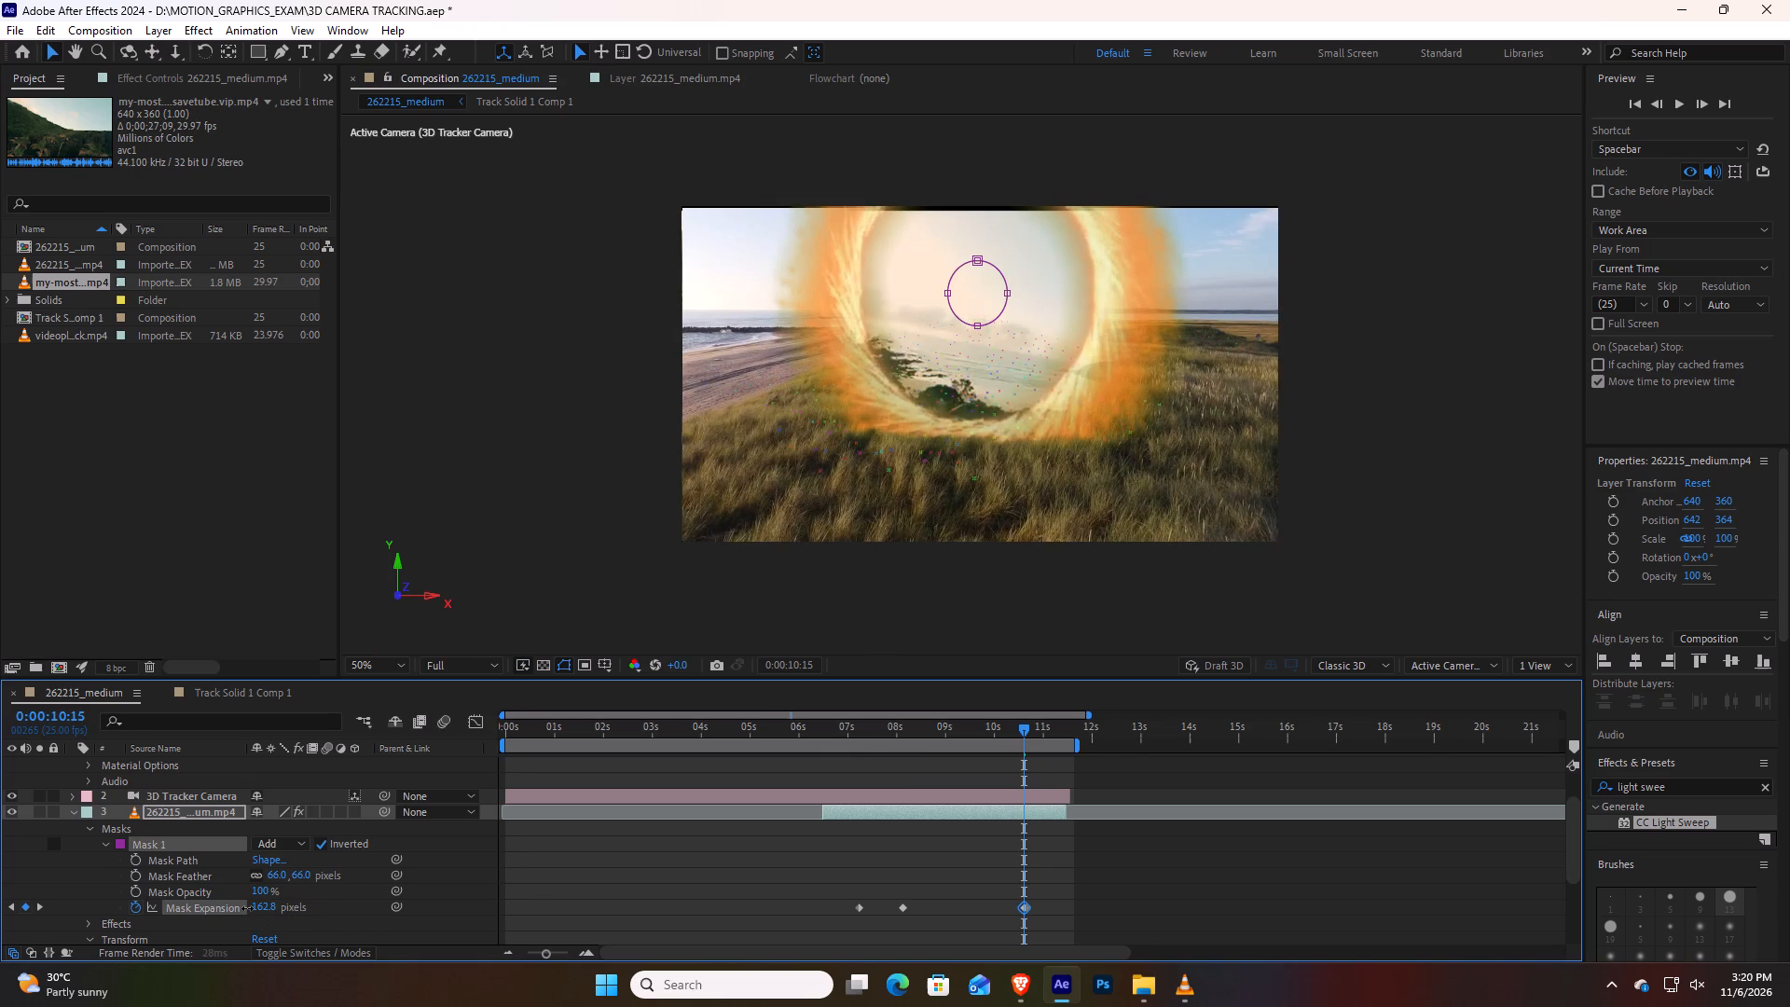
{"action": "left_click_drag", "start_coordinate": [247, 908], "coordinate": [248, 906]}
{"action": "left_click_drag", "start_coordinate": [274, 906], "coordinate": [223, 910]}
{"action": "left_click_drag", "start_coordinate": [223, 910], "coordinate": [335, 932]}
{"action": "left_click_drag", "start_coordinate": [1022, 722], "coordinate": [1020, 719]}
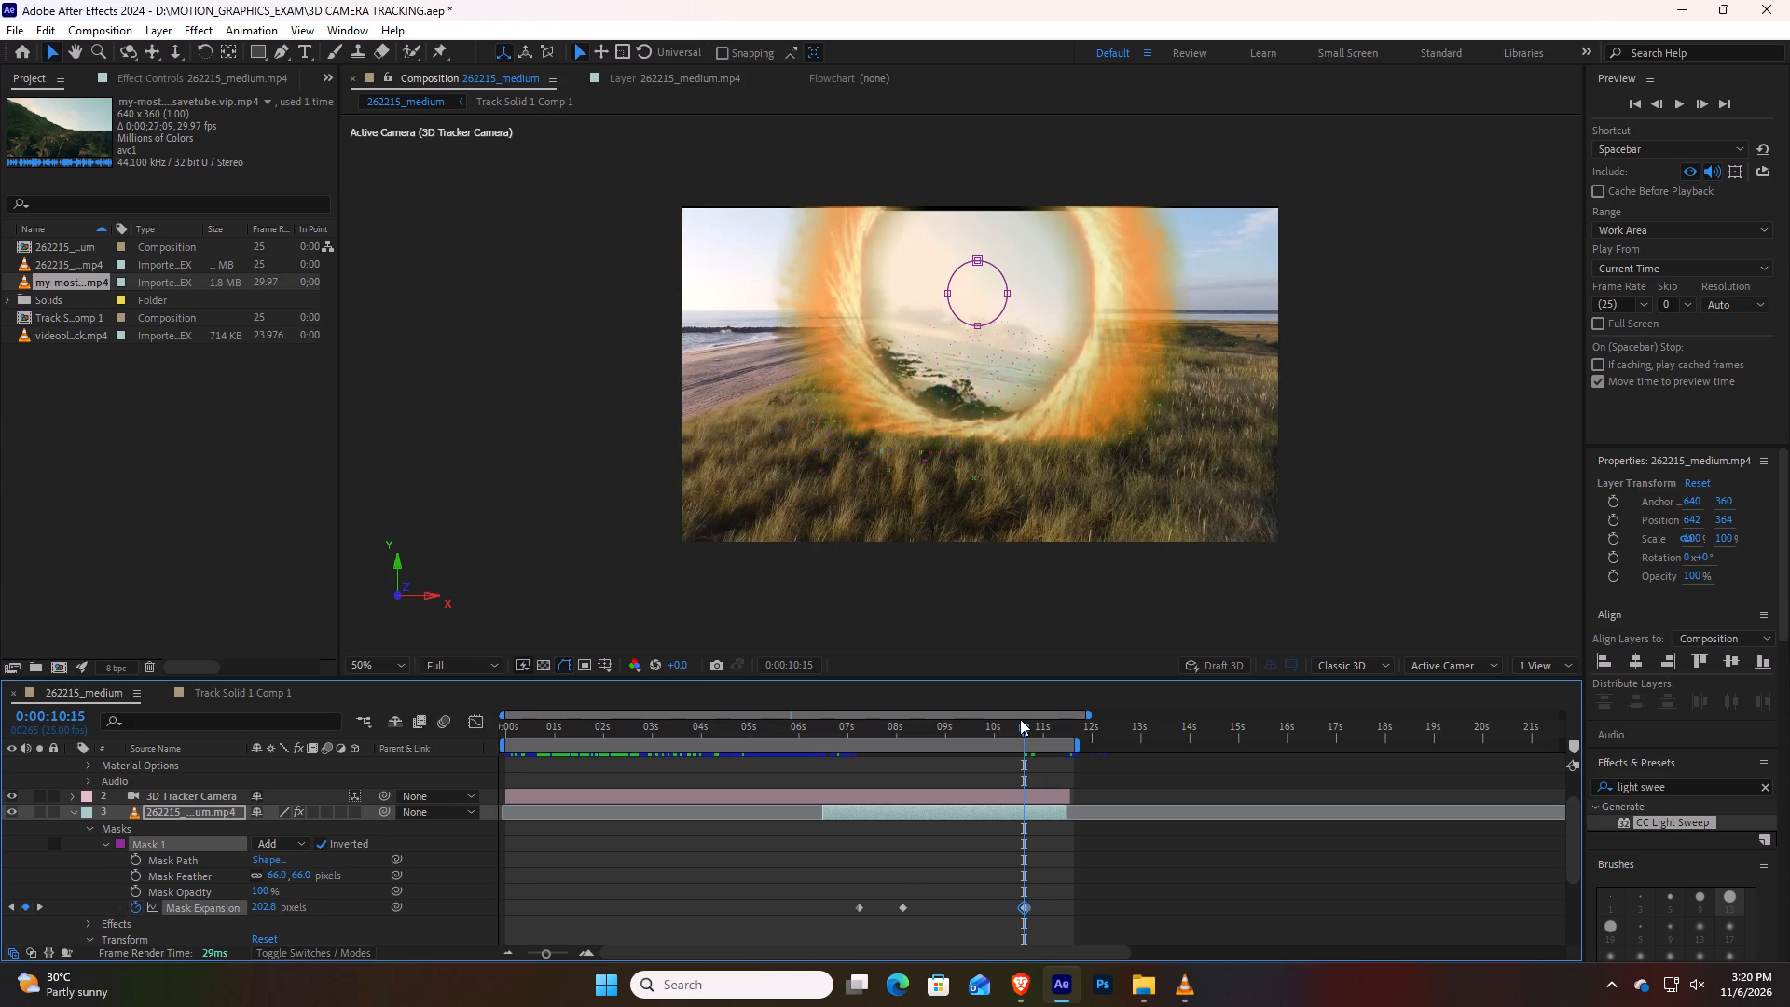
{"action": "left_click_drag", "start_coordinate": [1020, 719], "coordinate": [861, 748]}
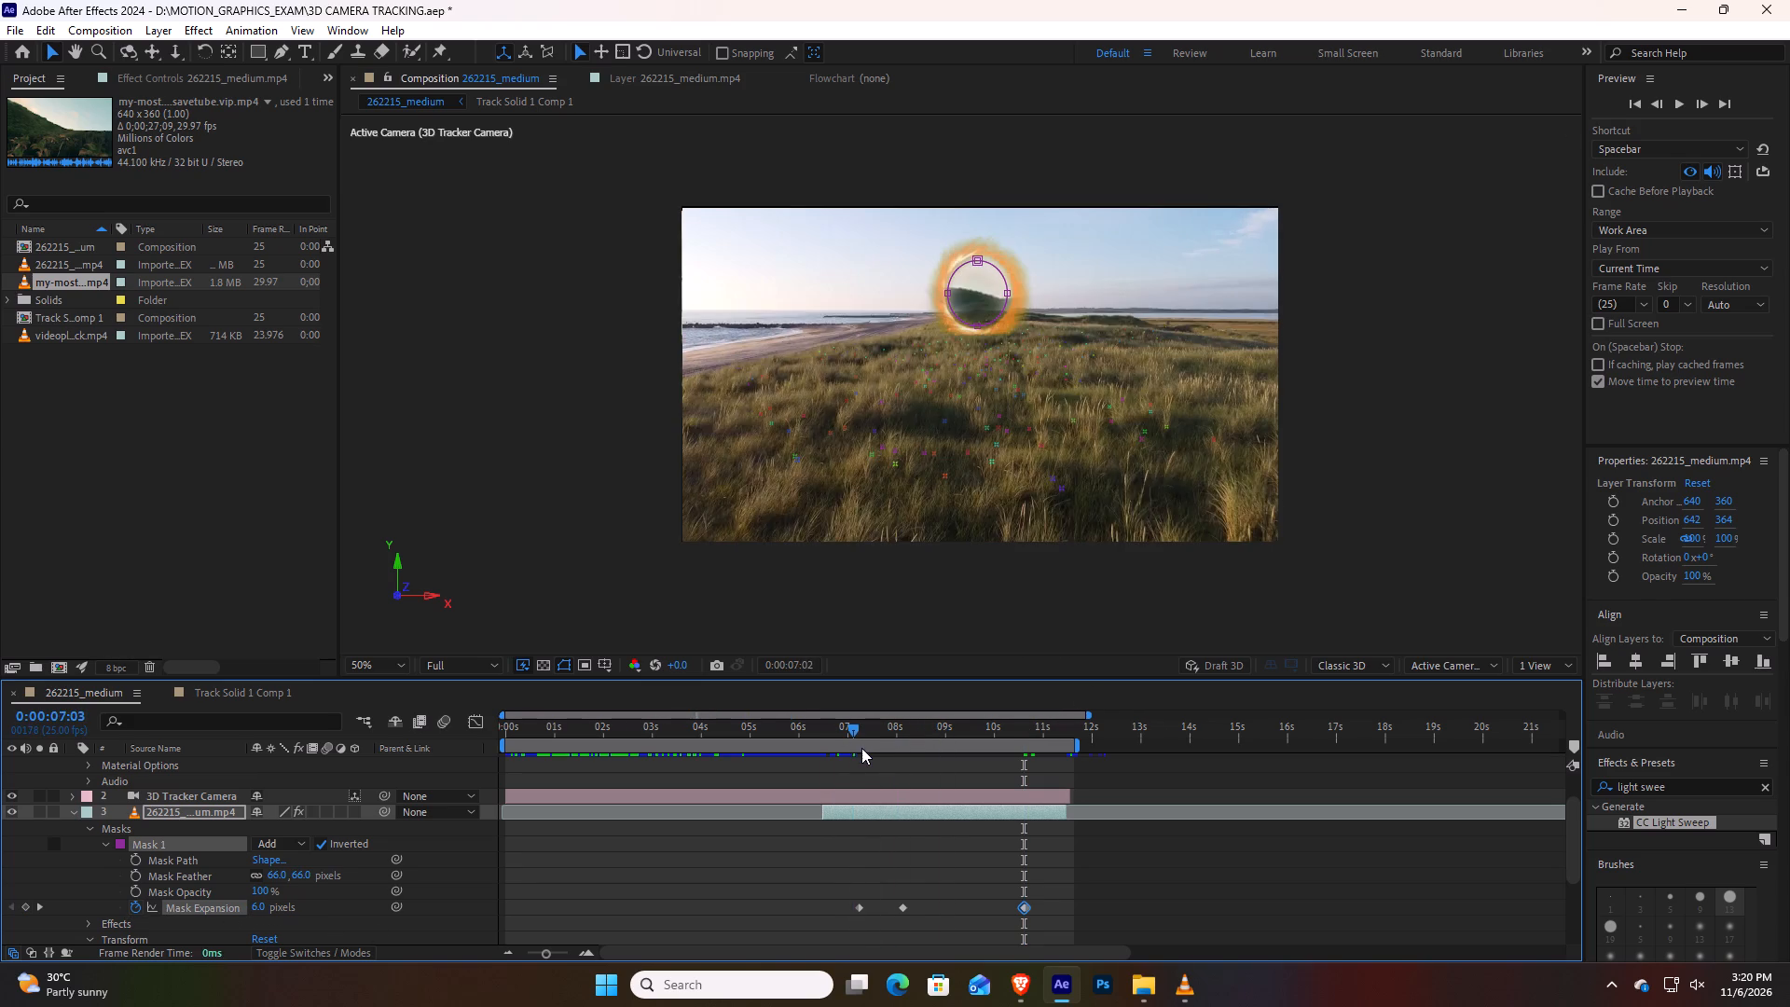
{"action": "left_click_drag", "start_coordinate": [861, 748], "coordinate": [859, 752]}
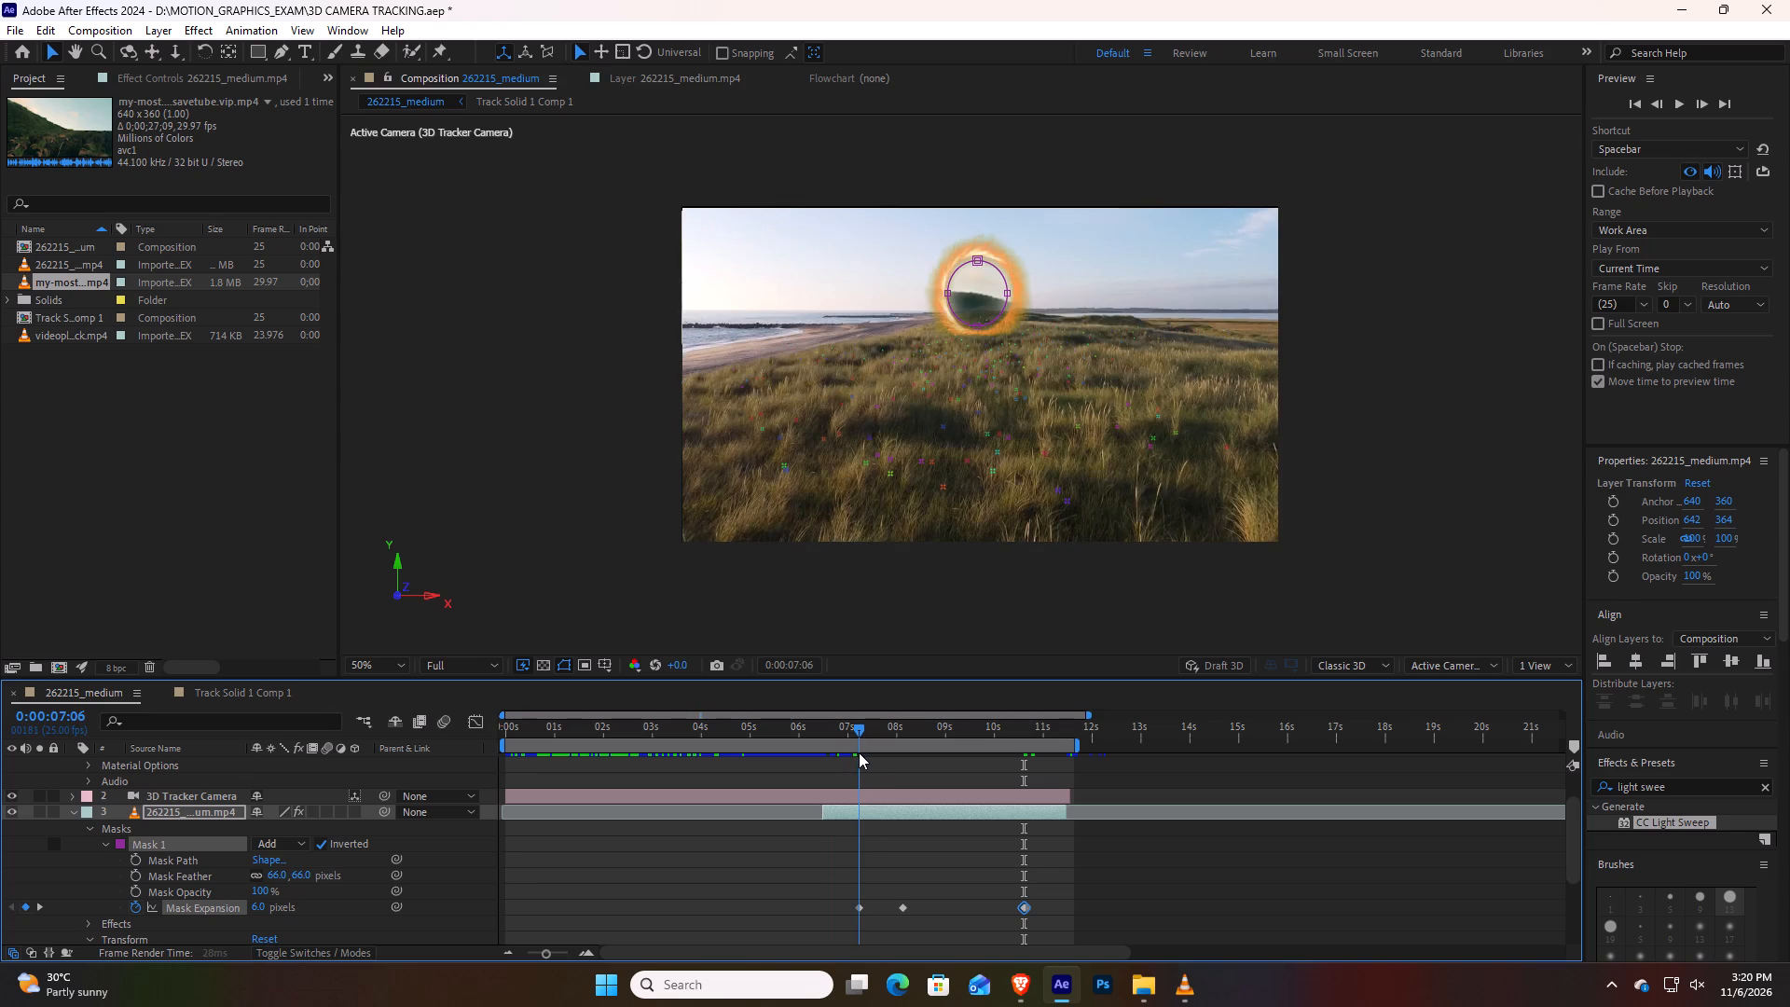
{"action": "left_click_drag", "start_coordinate": [859, 752], "coordinate": [886, 756]}
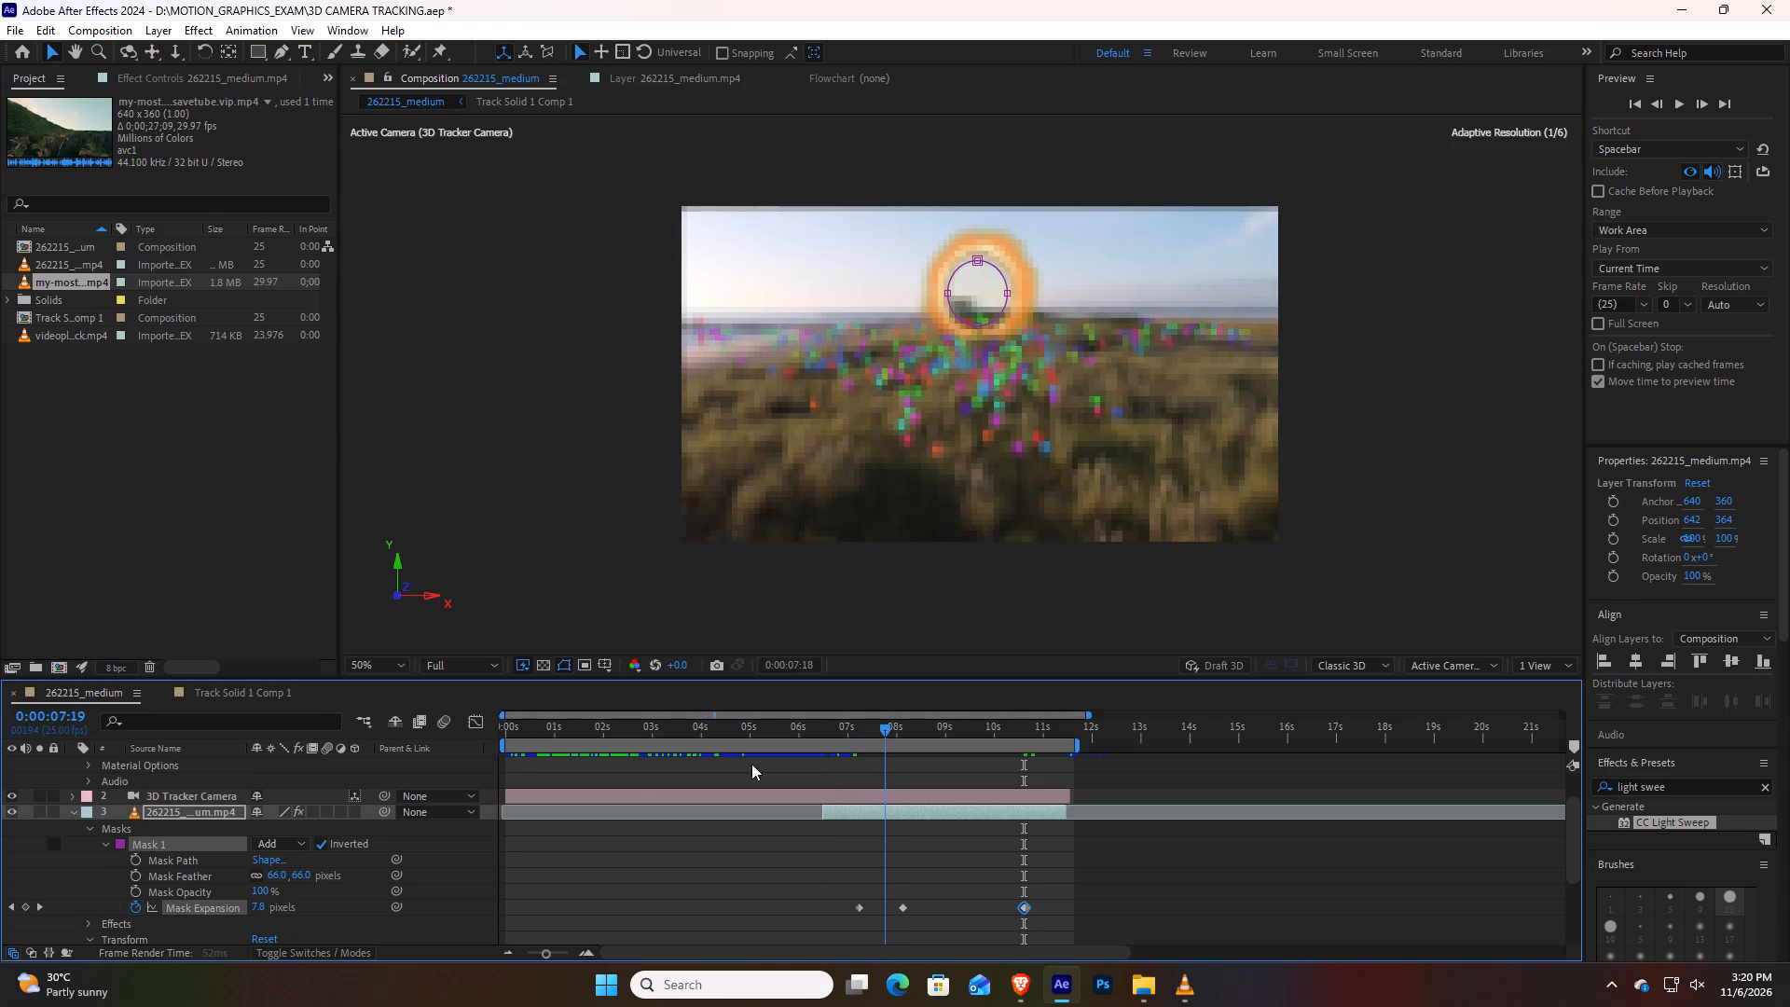
Set the composition preview resolution to Quarter.
{"action": "left_click", "coordinate": [472, 671]}
{"action": "left_click", "coordinate": [482, 771]}
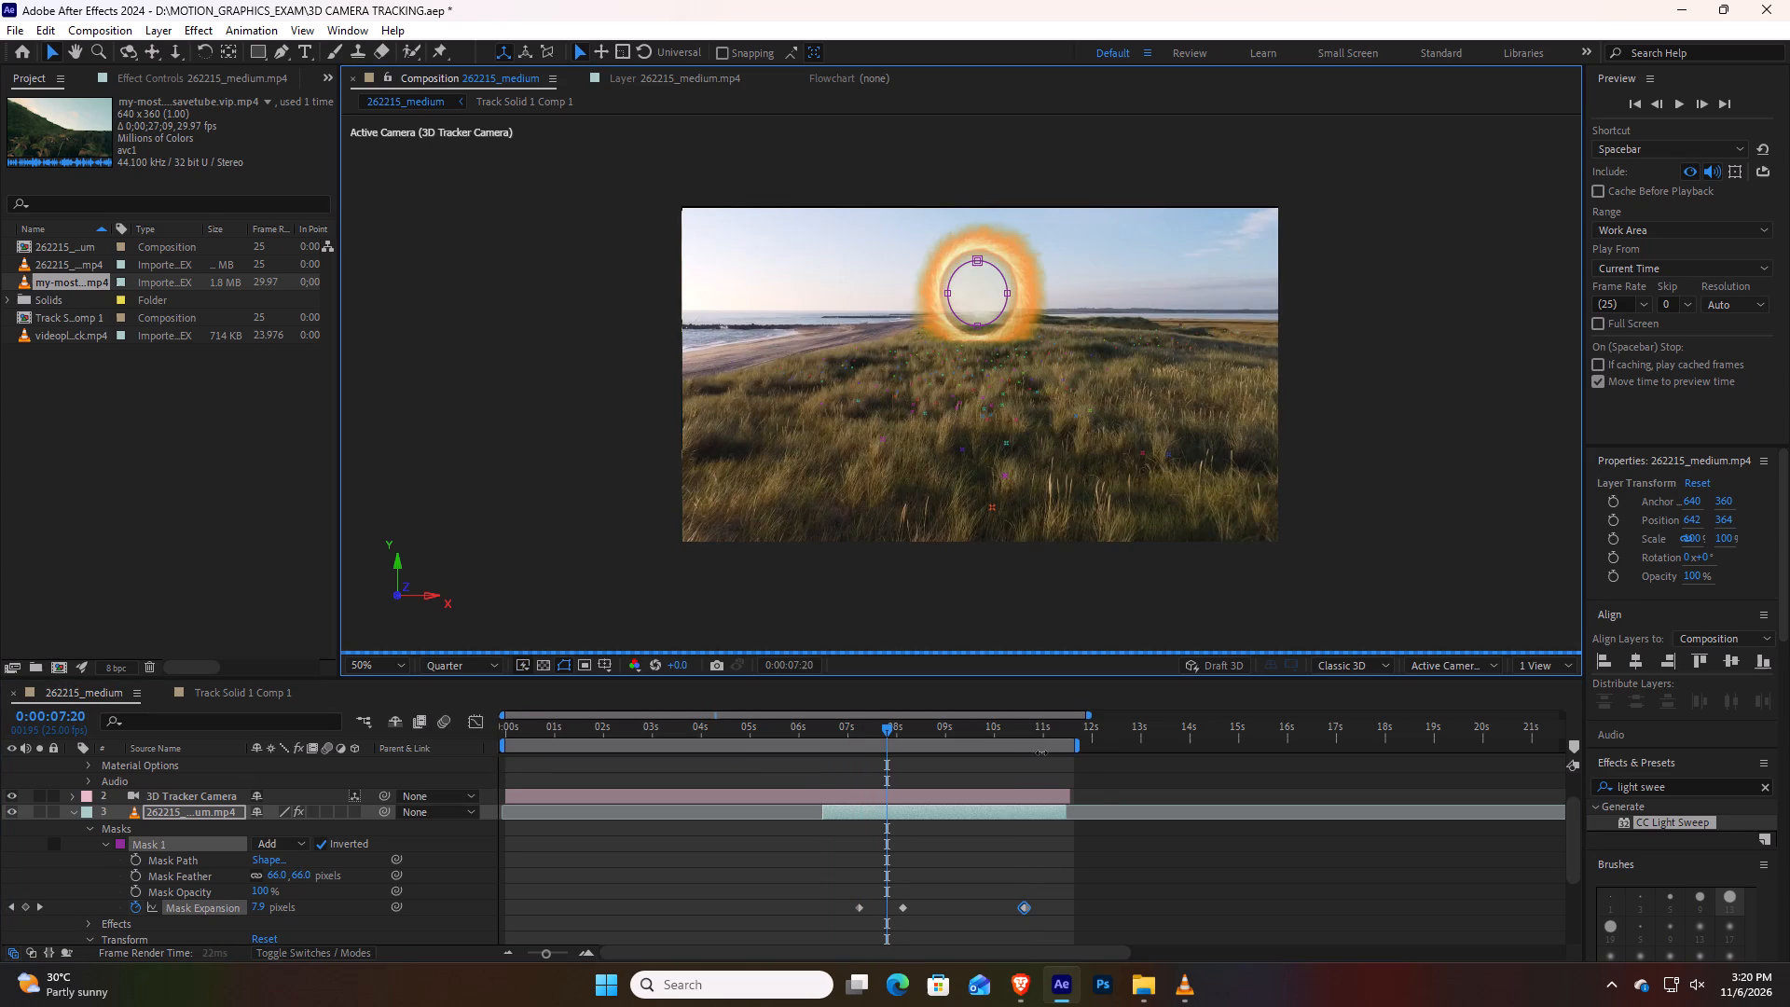
Check the opening against the ring from 0:00:07:08 and keyframe the Mask 1 expansion at 37.4 pixels at 0:00:08:06.
{"action": "left_click_drag", "start_coordinate": [888, 724], "coordinate": [863, 740]}
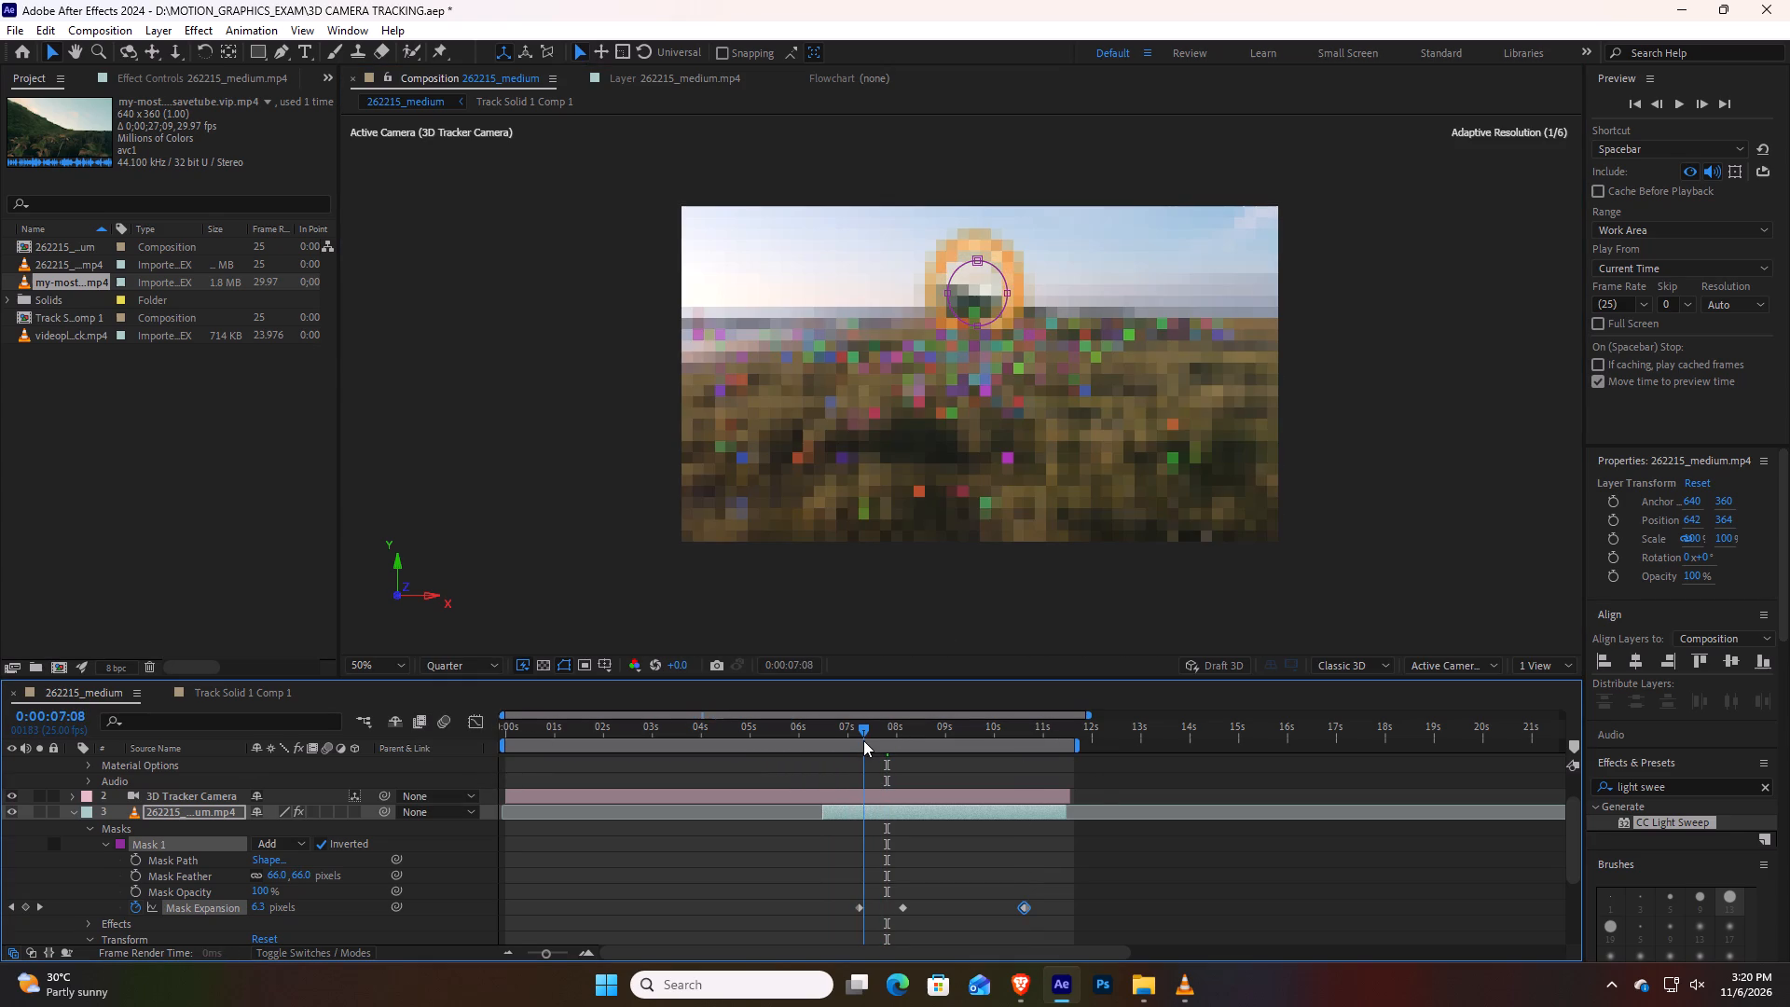
{"action": "left_click_drag", "start_coordinate": [863, 740], "coordinate": [866, 746]}
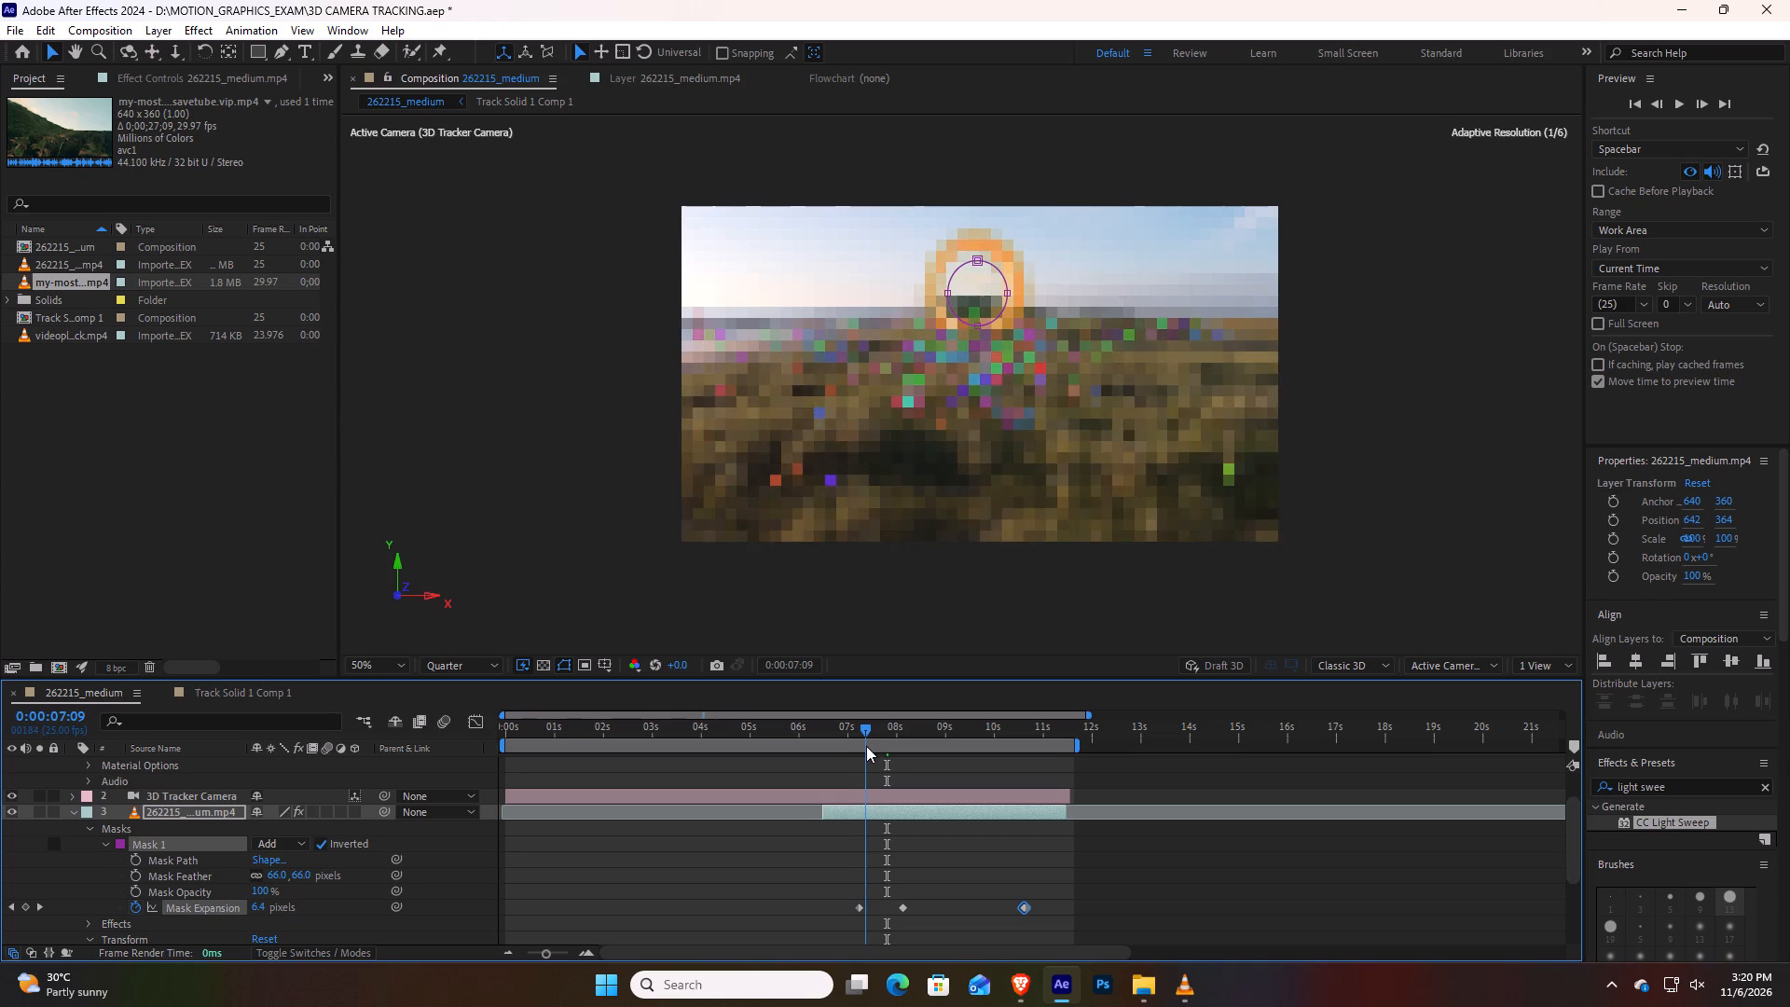
{"action": "left_click_drag", "start_coordinate": [866, 746], "coordinate": [862, 747]}
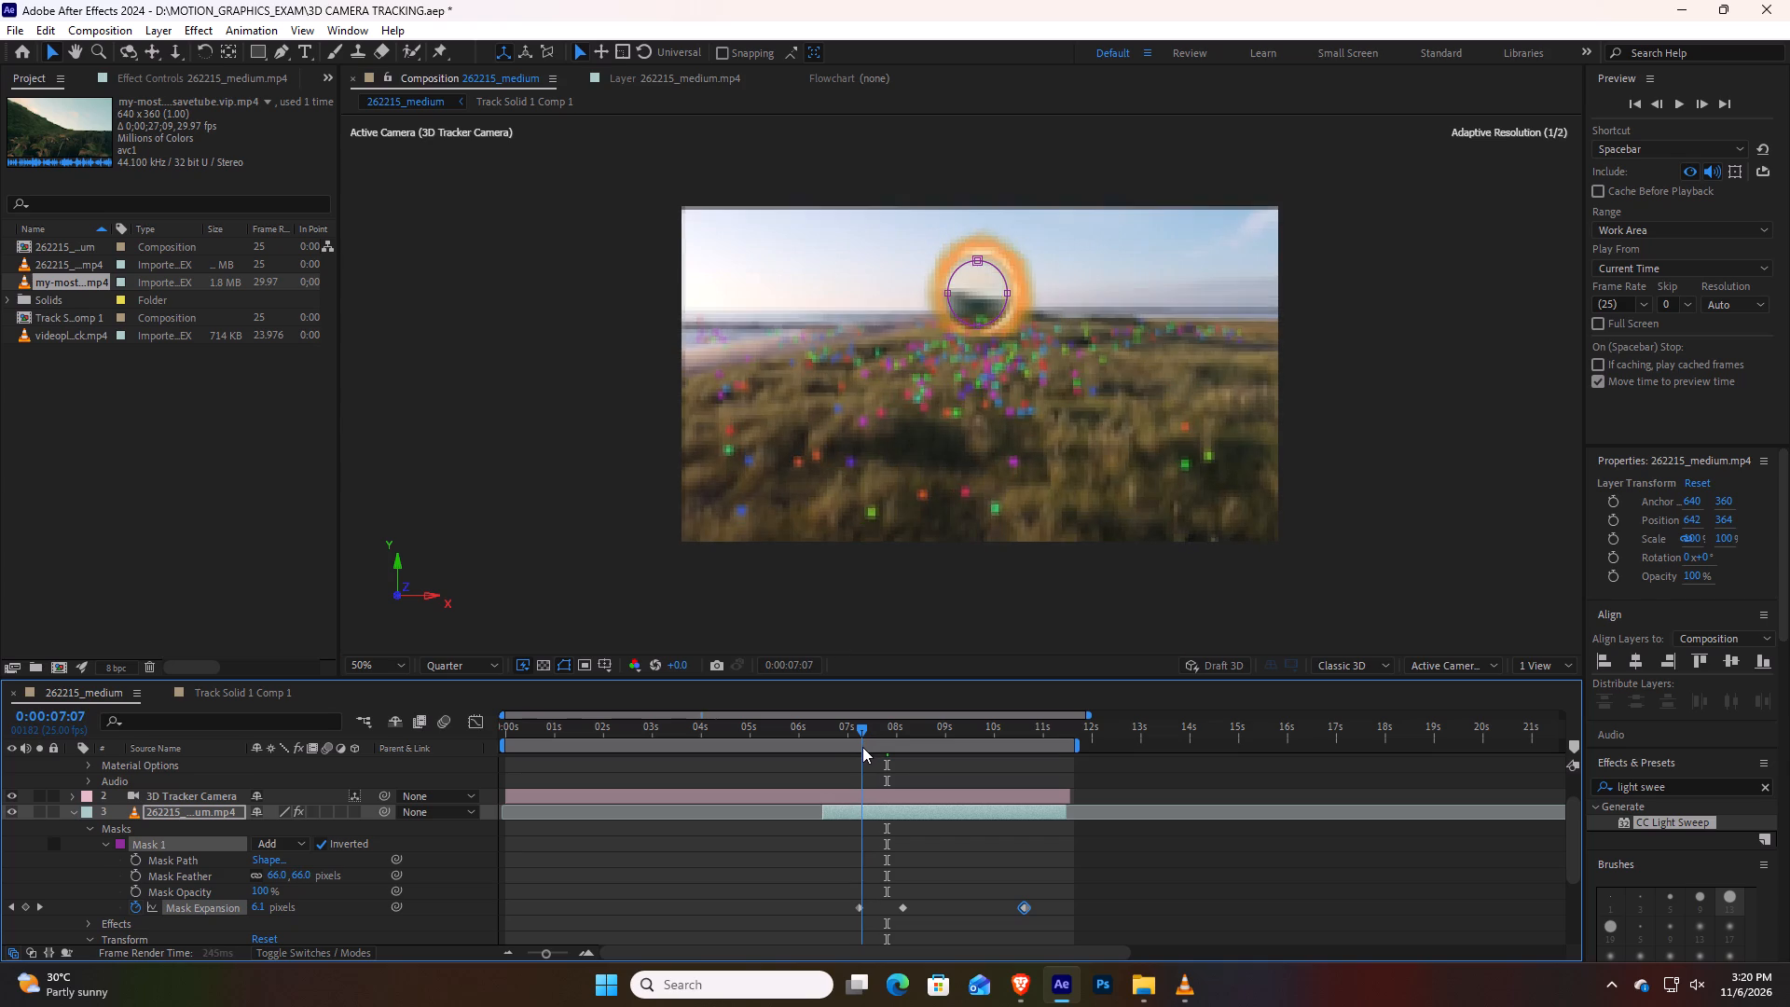
{"action": "left_click_drag", "start_coordinate": [862, 747], "coordinate": [881, 747]}
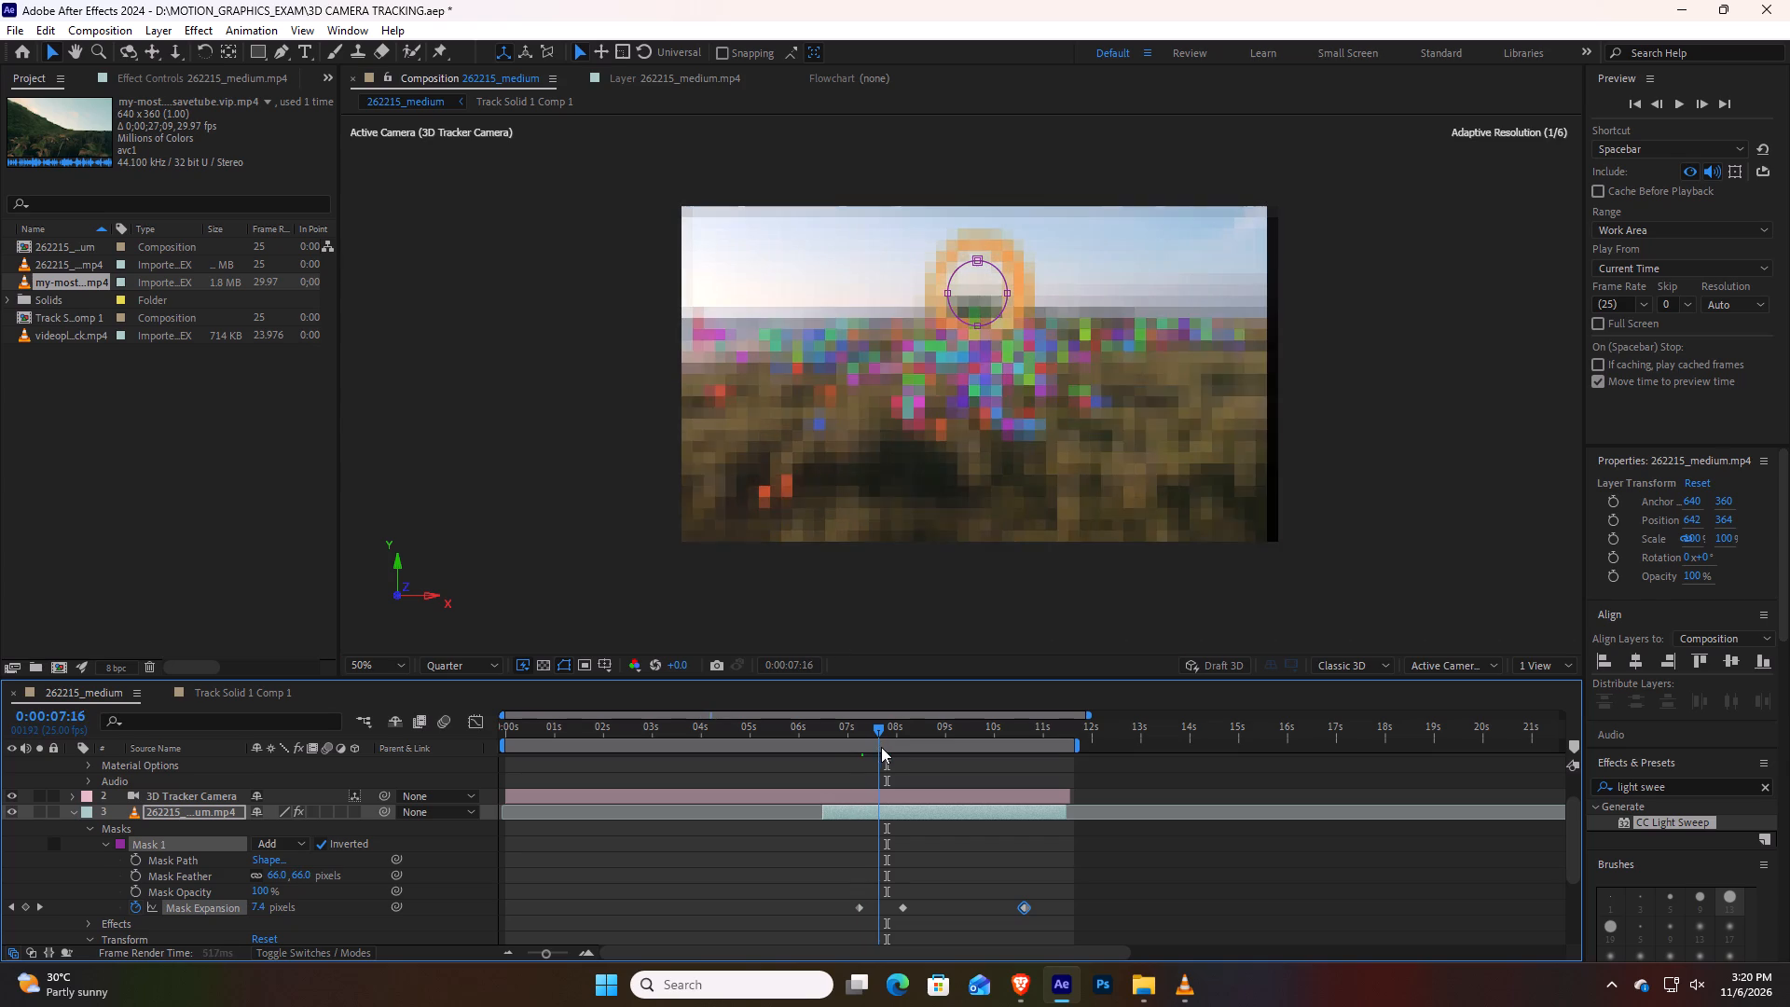
{"action": "left_click_drag", "start_coordinate": [881, 747], "coordinate": [889, 751]}
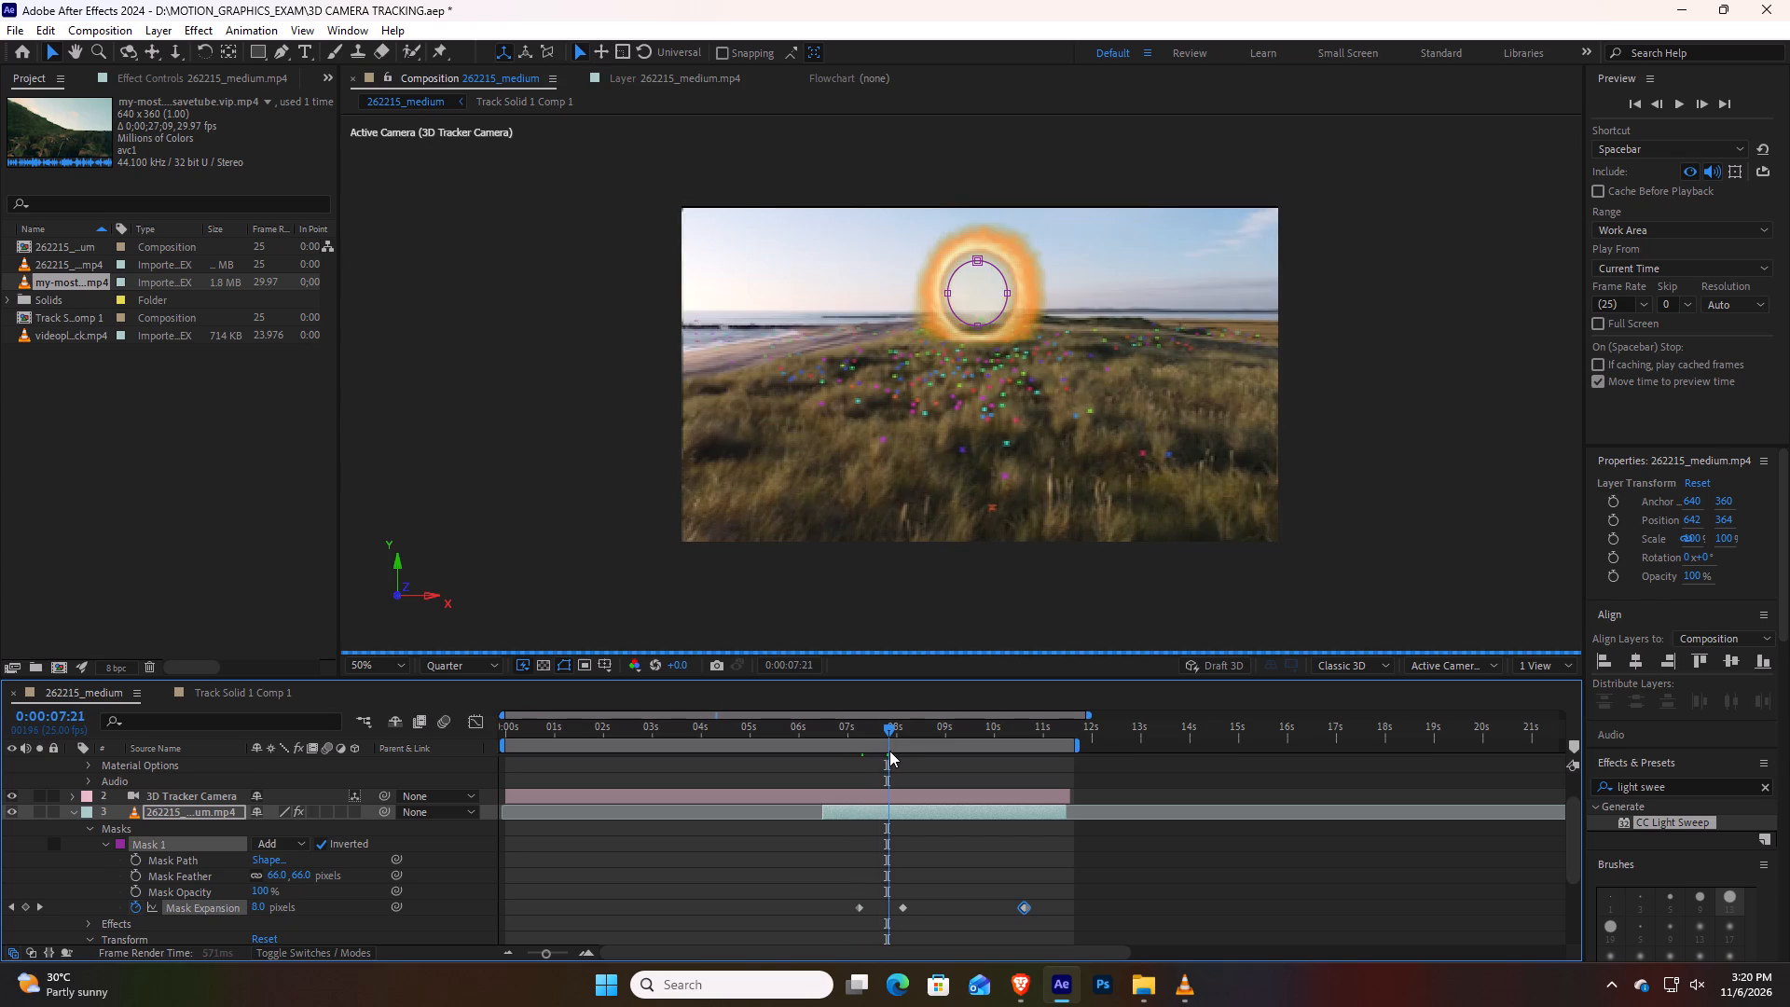
{"action": "left_click_drag", "start_coordinate": [889, 751], "coordinate": [909, 759]}
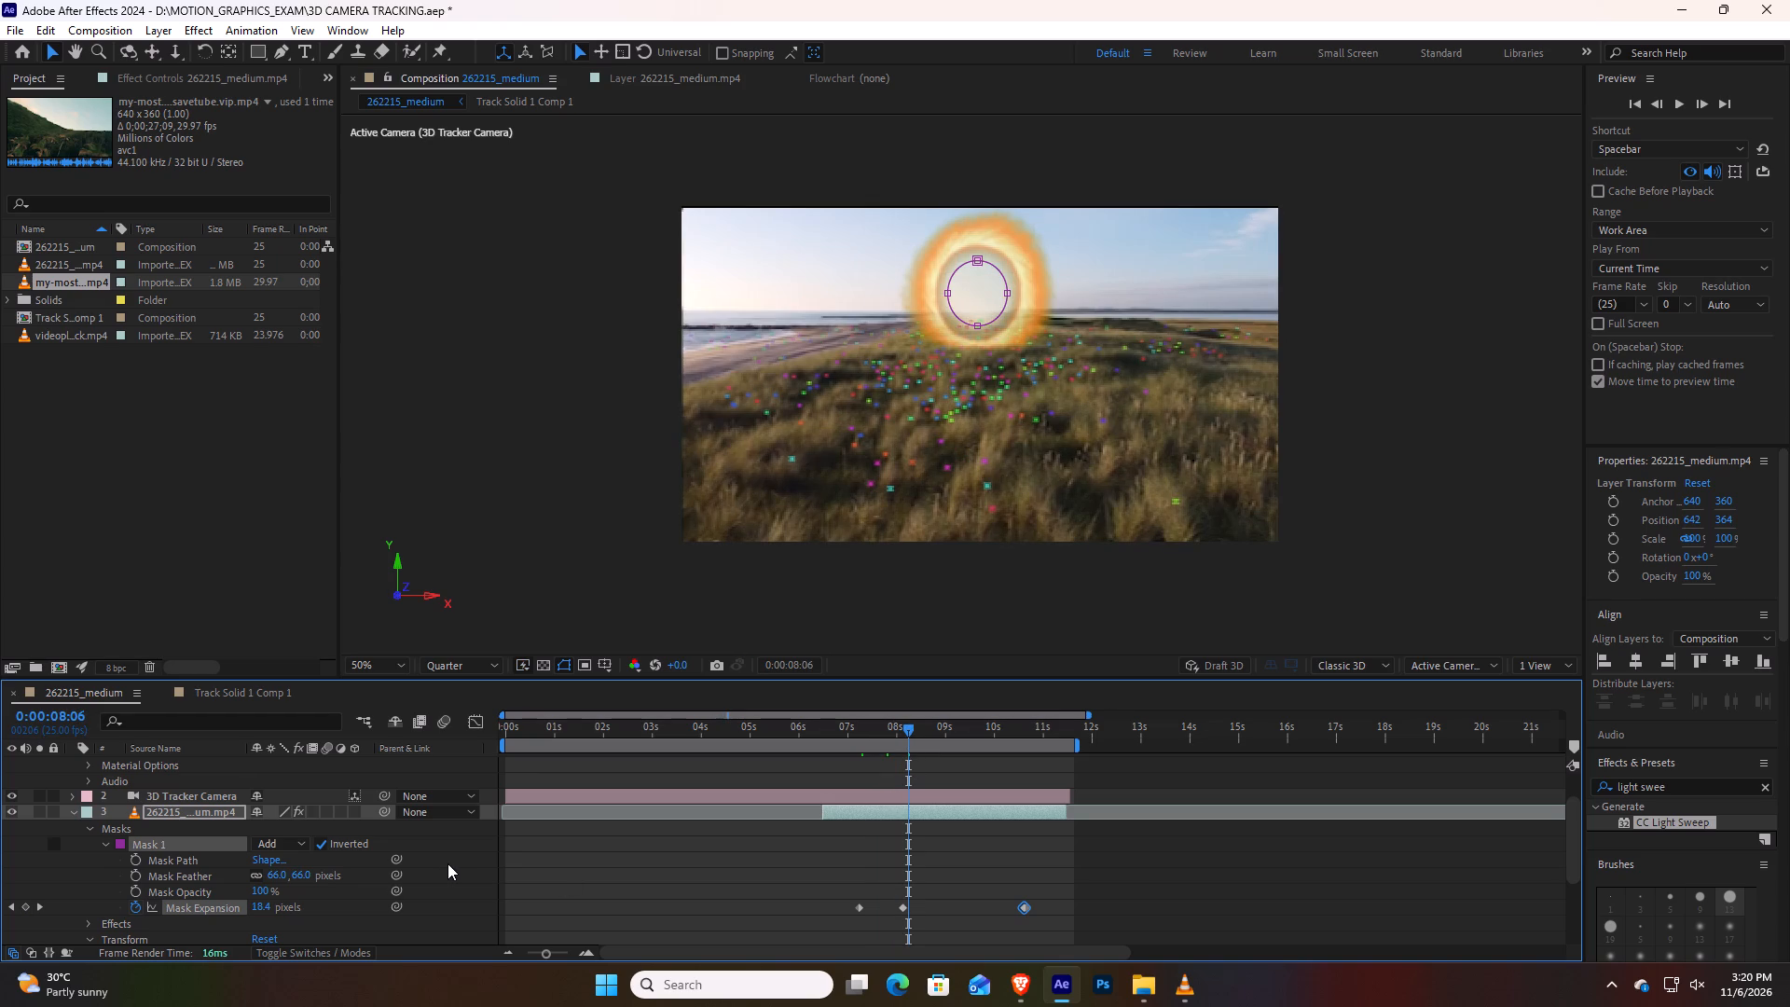
{"action": "left_click_drag", "start_coordinate": [266, 911], "coordinate": [288, 916]}
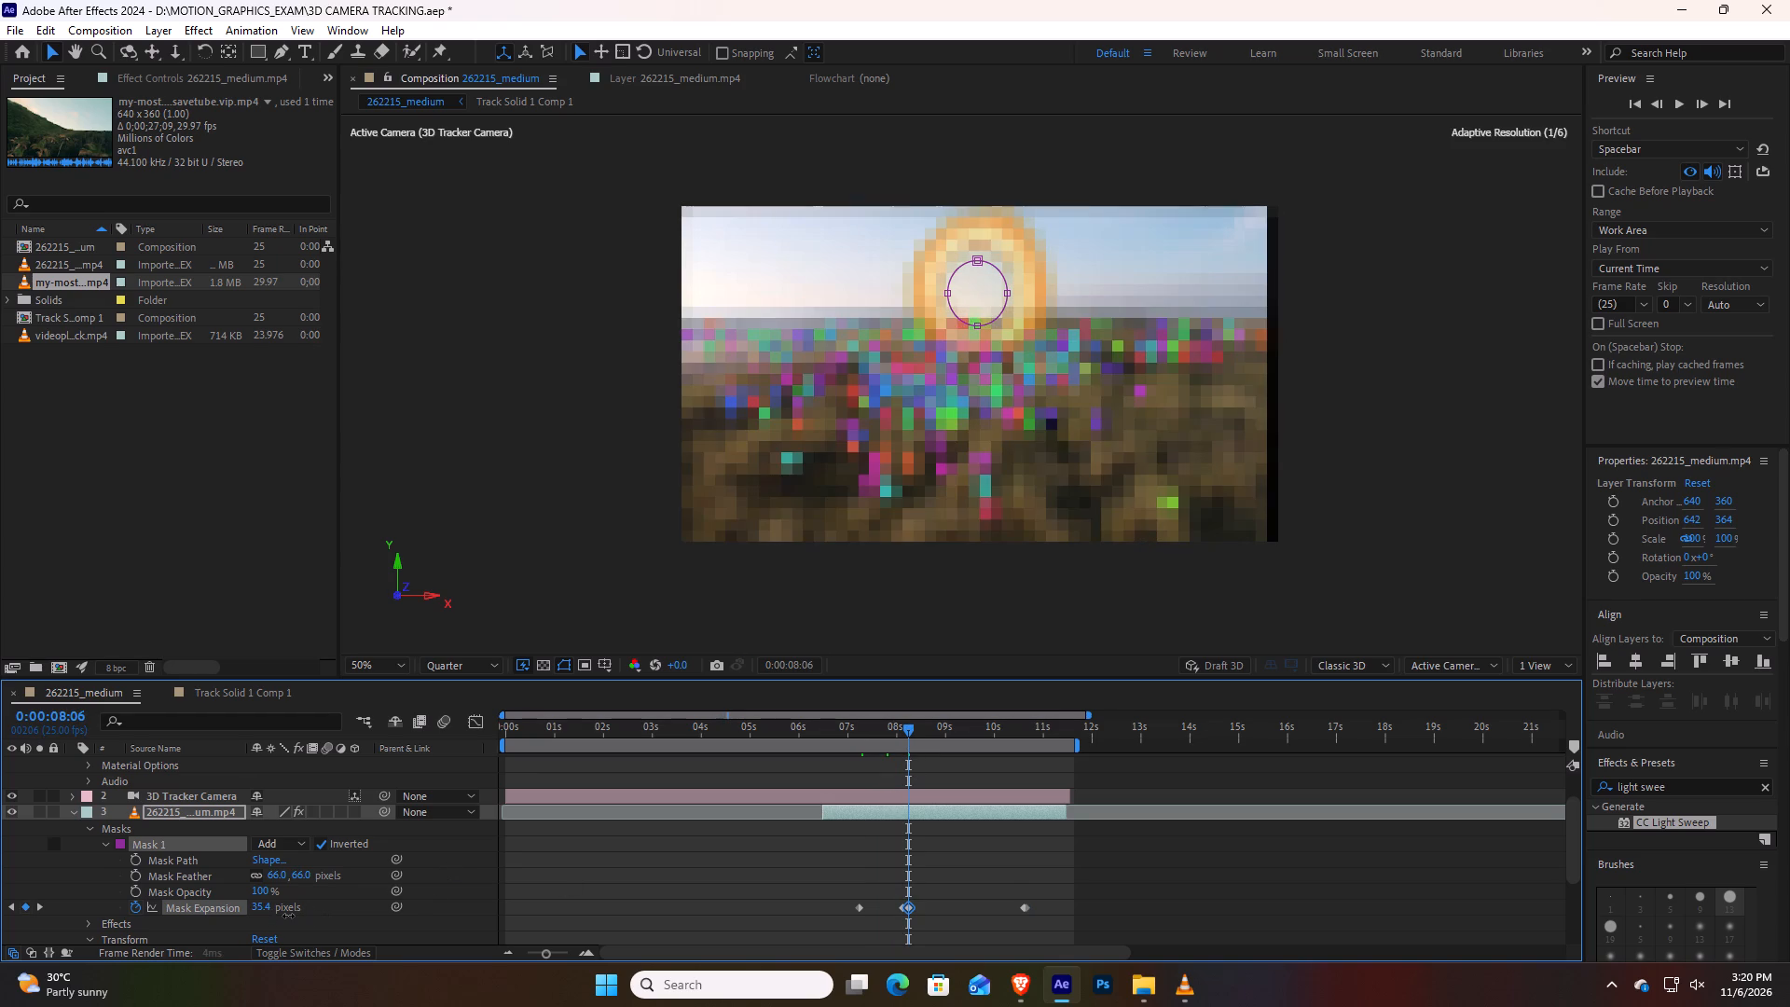
{"action": "left_click_drag", "start_coordinate": [288, 916], "coordinate": [289, 917]}
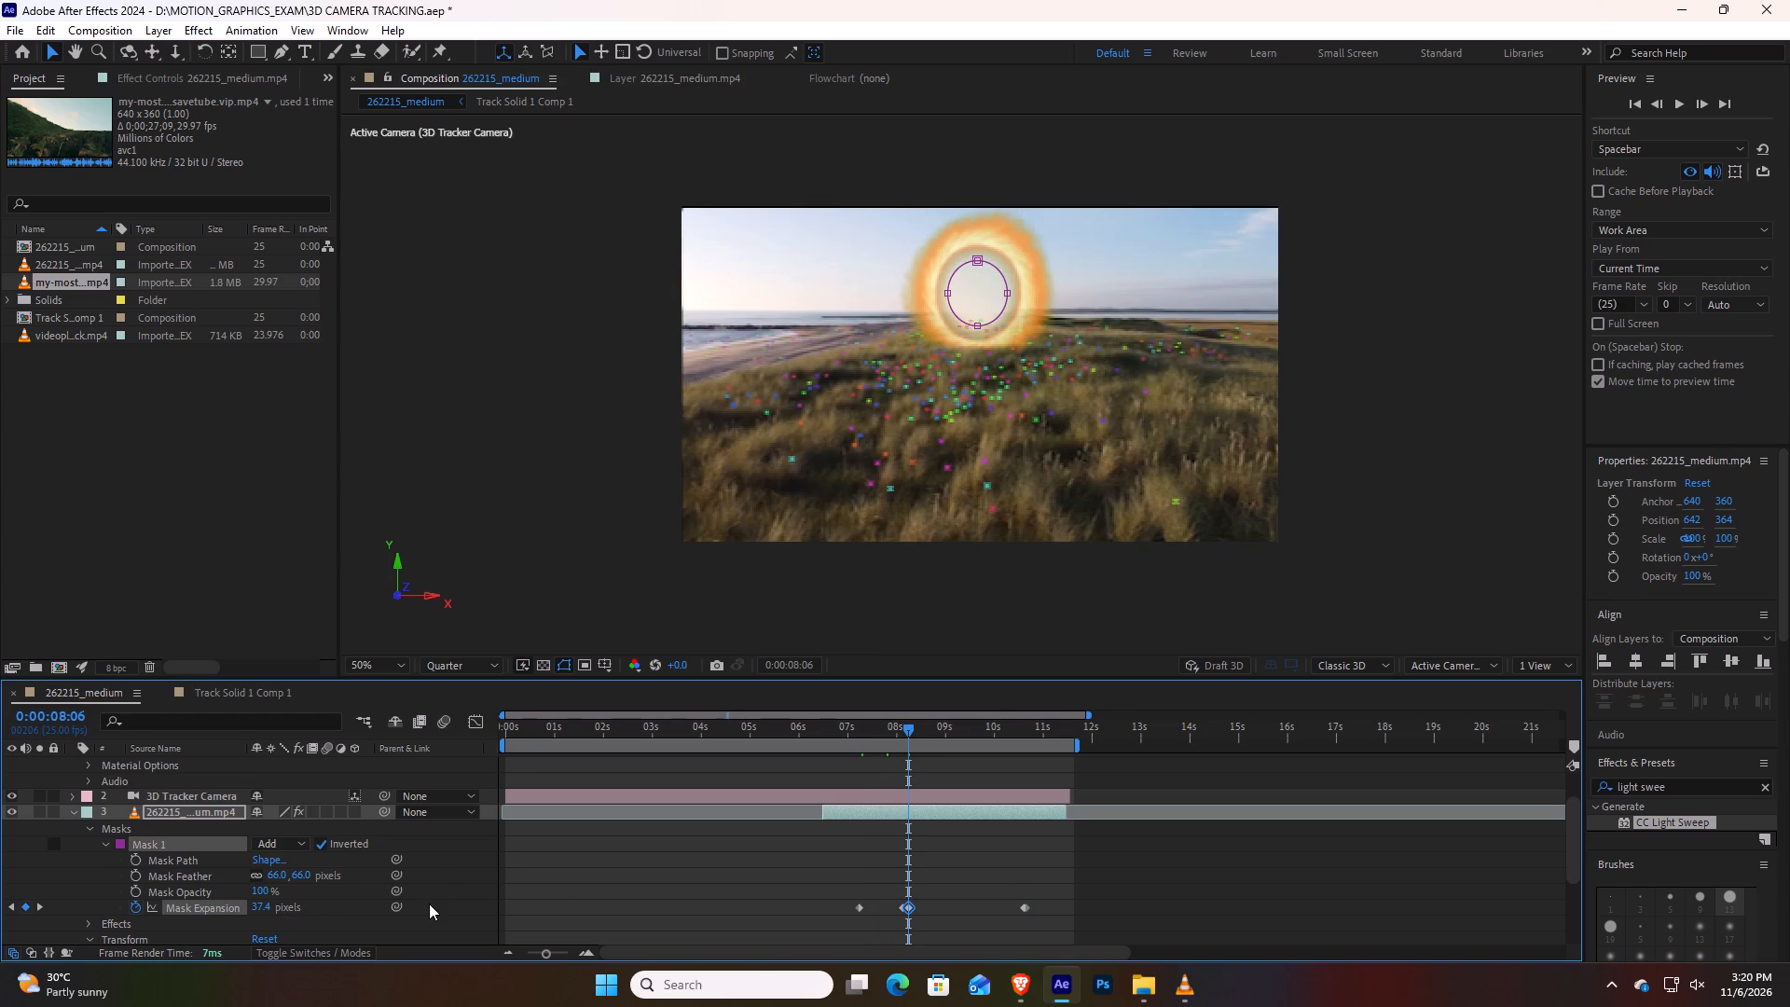
Keyframe the Mask 1 expansion at 194.3 pixels at 0:00:09:12.
{"action": "left_click_drag", "start_coordinate": [913, 726], "coordinate": [972, 737]}
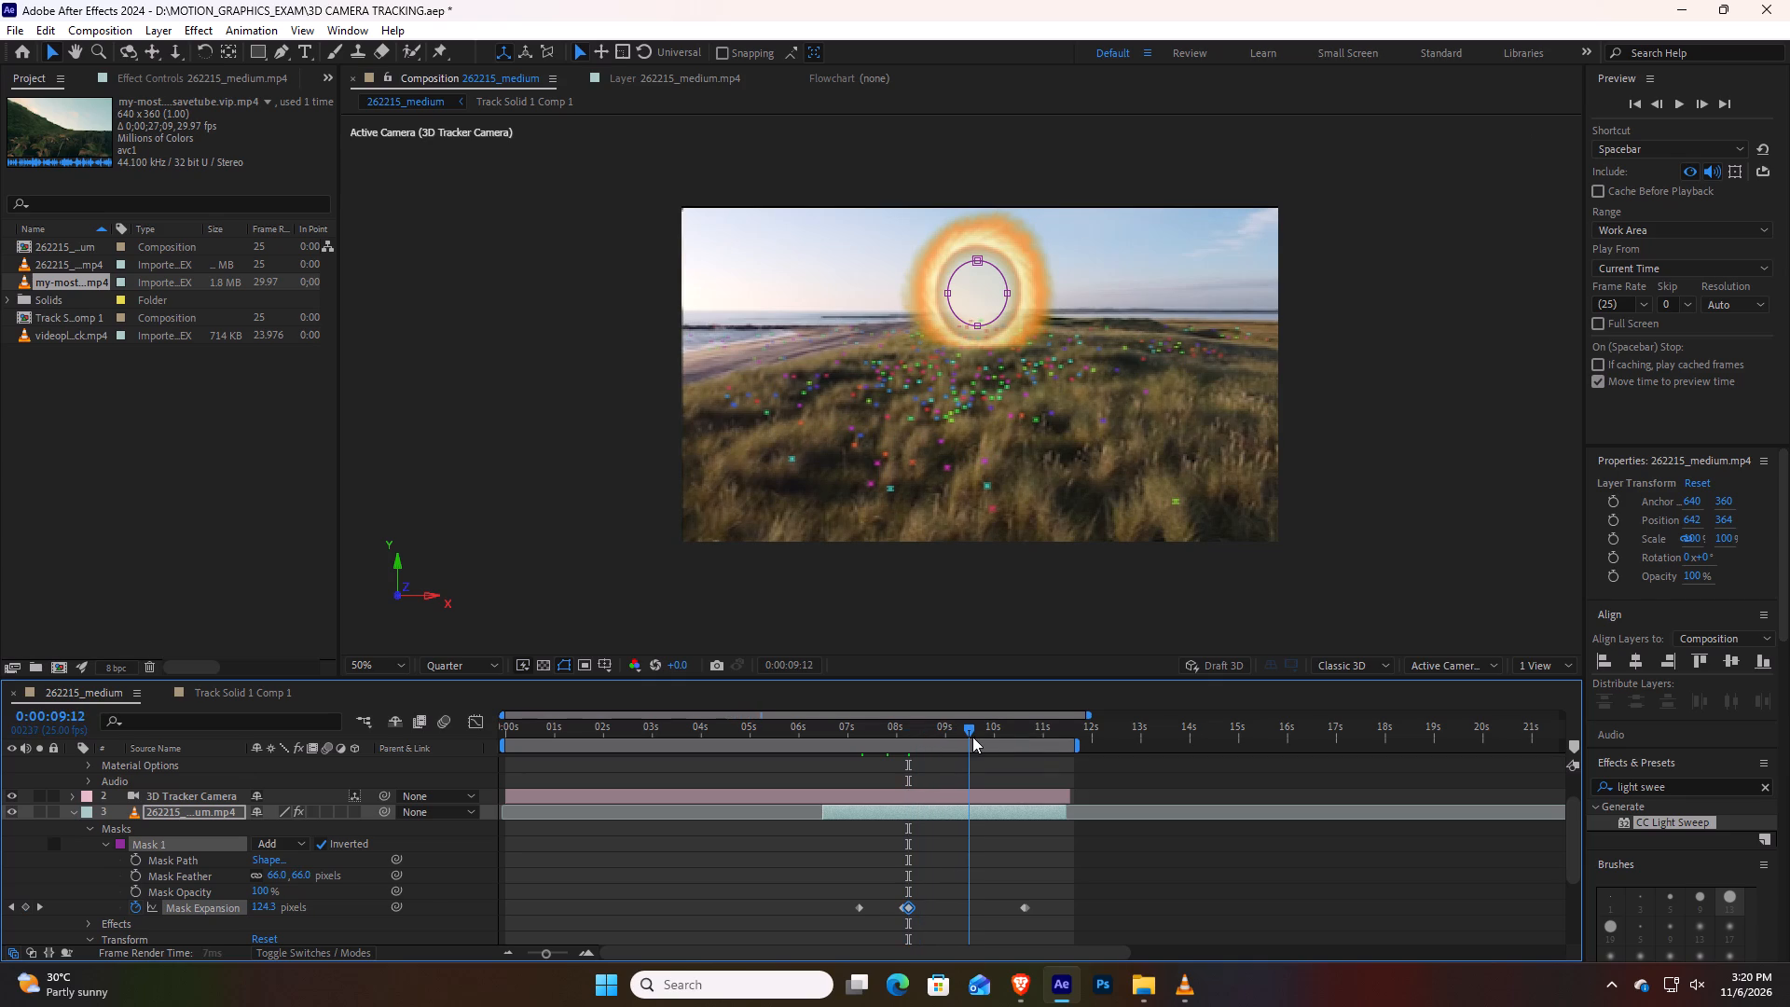
{"action": "left_click_drag", "start_coordinate": [260, 911], "coordinate": [213, 921]}
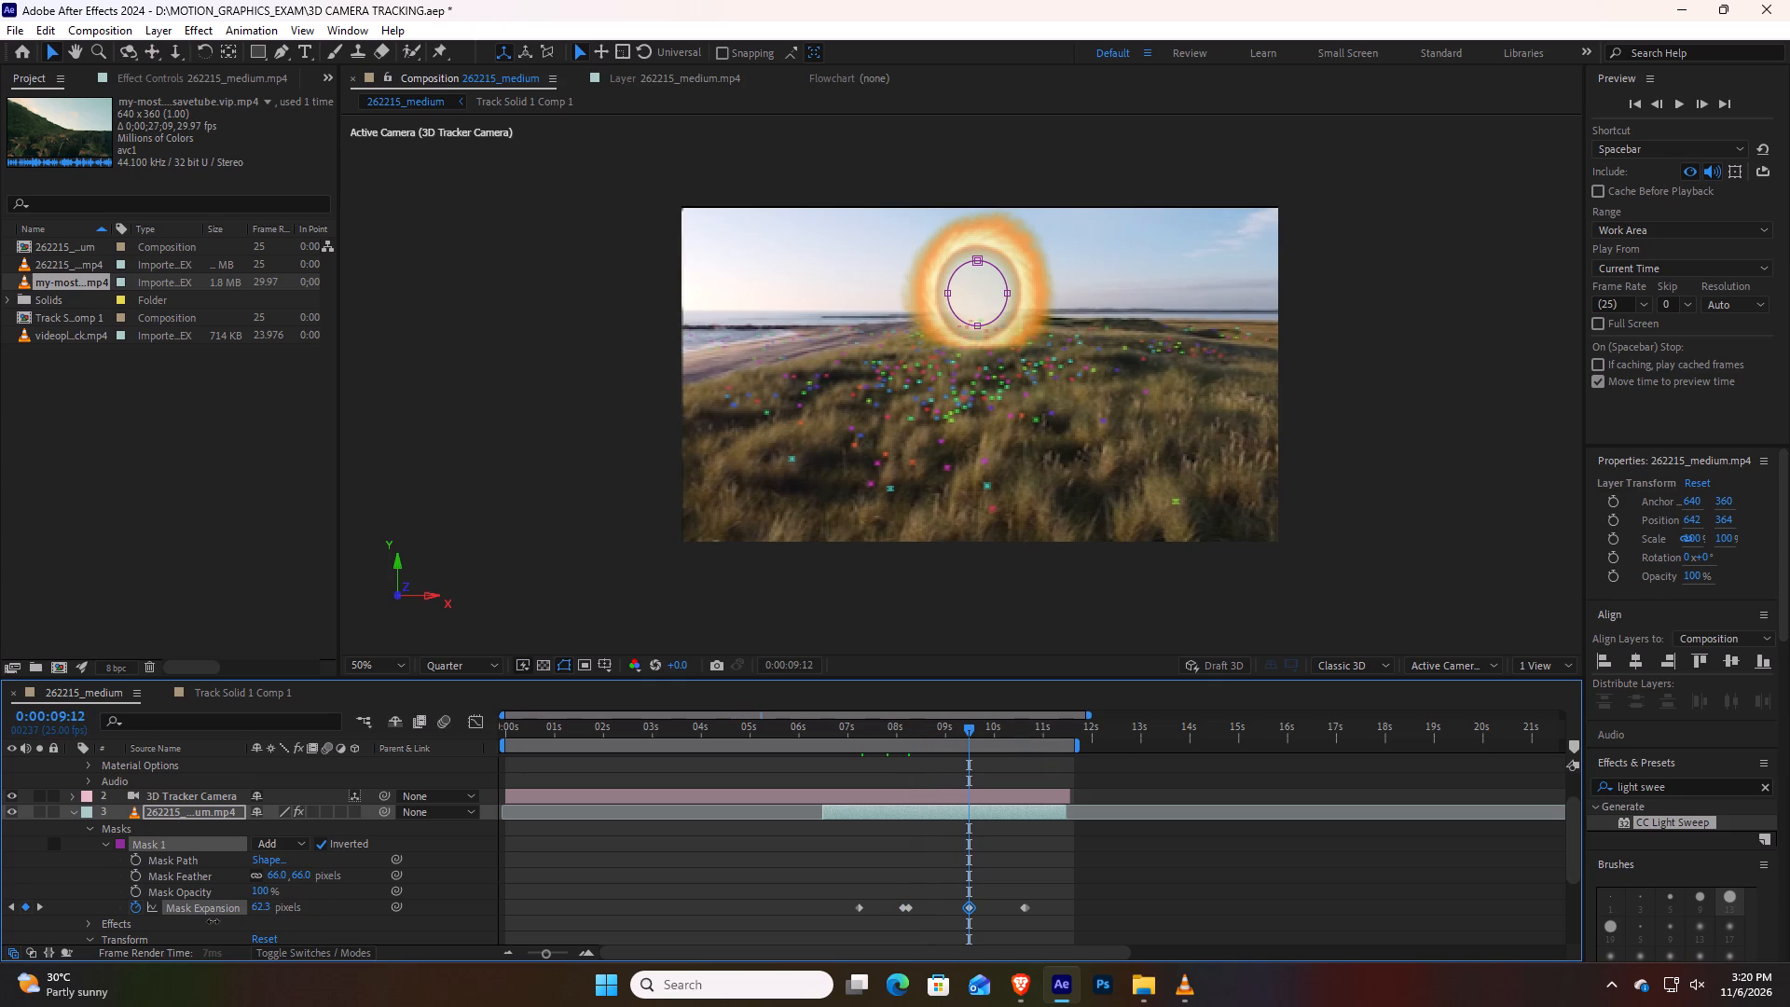
{"action": "left_click_drag", "start_coordinate": [213, 921], "coordinate": [348, 933]}
Set the Mask 1 expansion to 274 pixels at 0:00:10:16.
{"action": "left_click_drag", "start_coordinate": [971, 728], "coordinate": [1008, 742]}
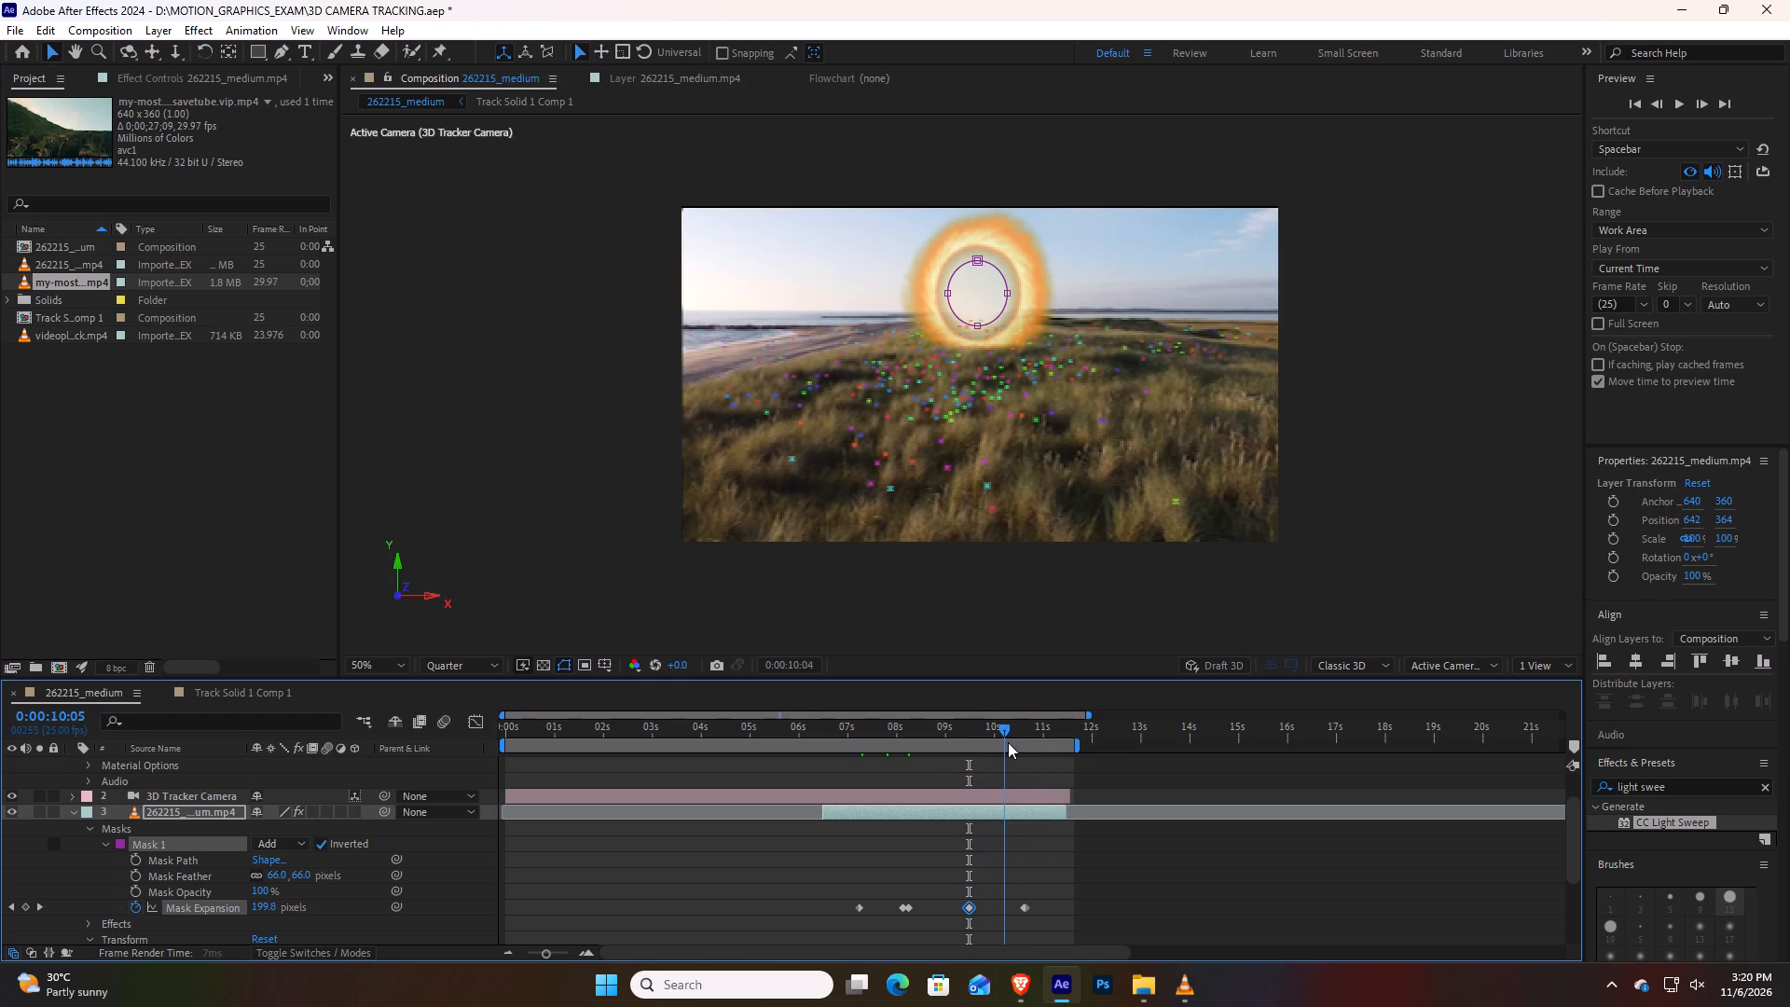
{"action": "left_click_drag", "start_coordinate": [1008, 742], "coordinate": [1027, 743]}
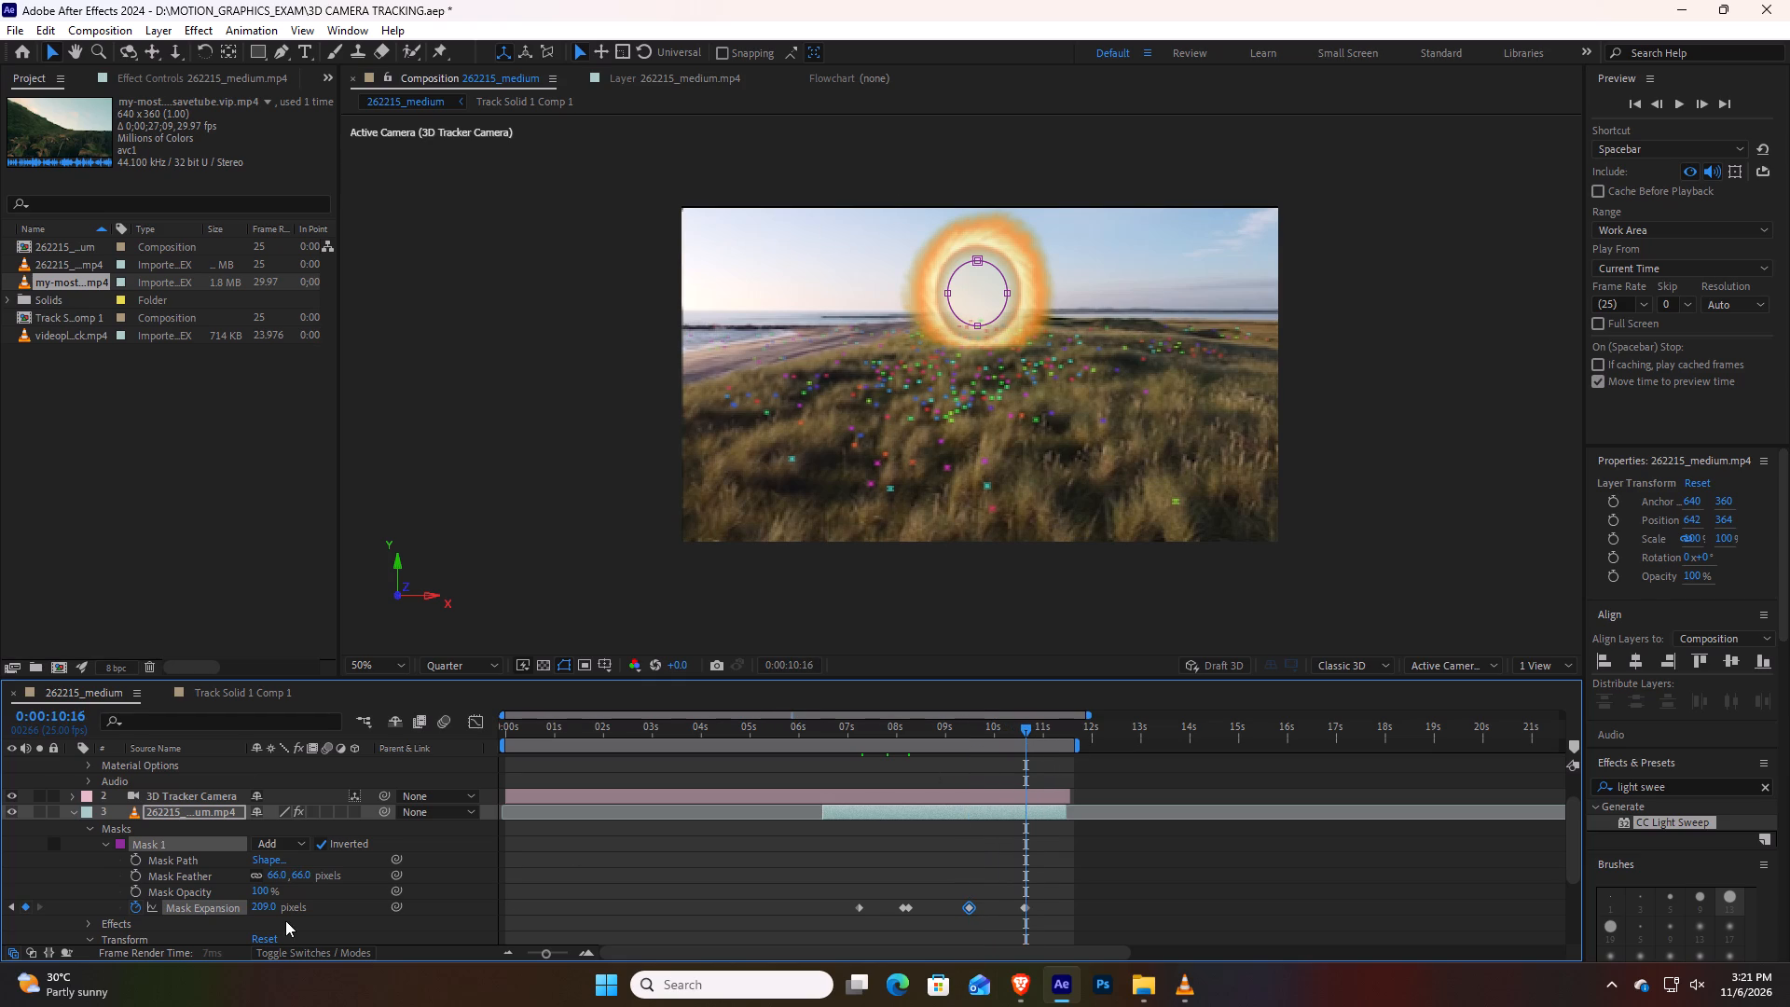
{"action": "left_click_drag", "start_coordinate": [266, 905], "coordinate": [336, 915]}
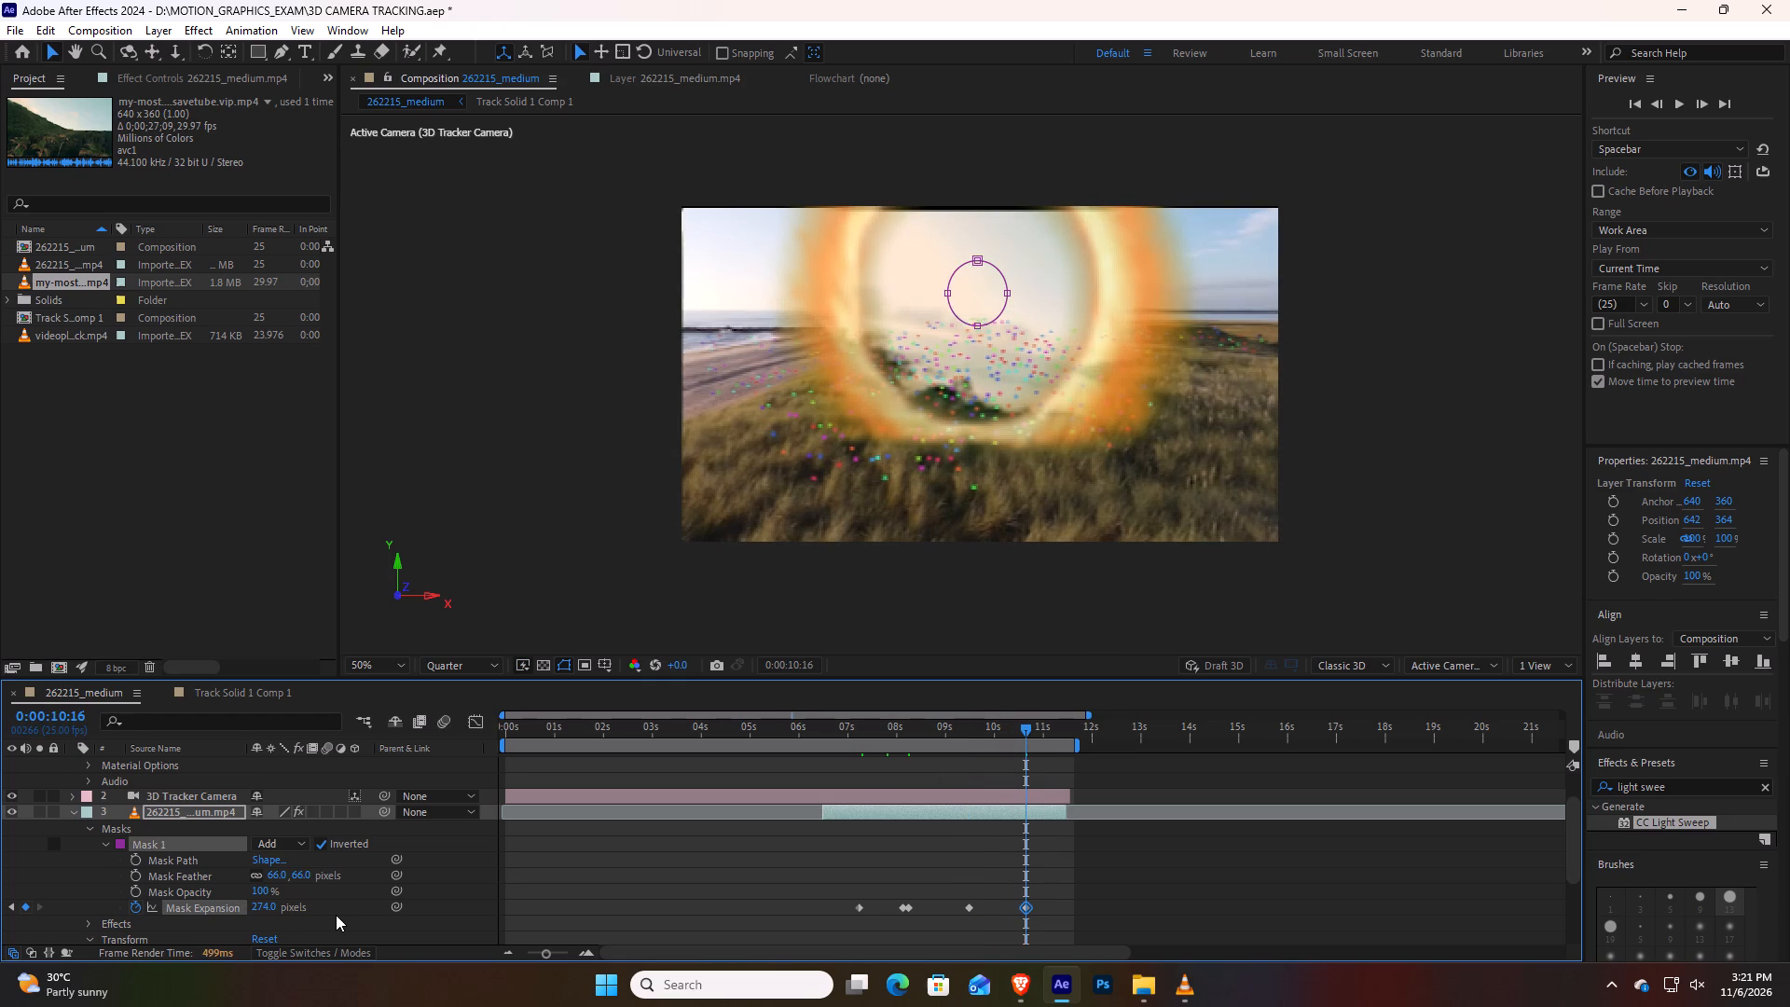
Scrub through the end of the portal transition and play the composition preview from 0:00:00:00.
{"action": "left_click_drag", "start_coordinate": [1023, 727], "coordinate": [1070, 735]}
{"action": "left_click_drag", "start_coordinate": [1070, 735], "coordinate": [893, 765]}
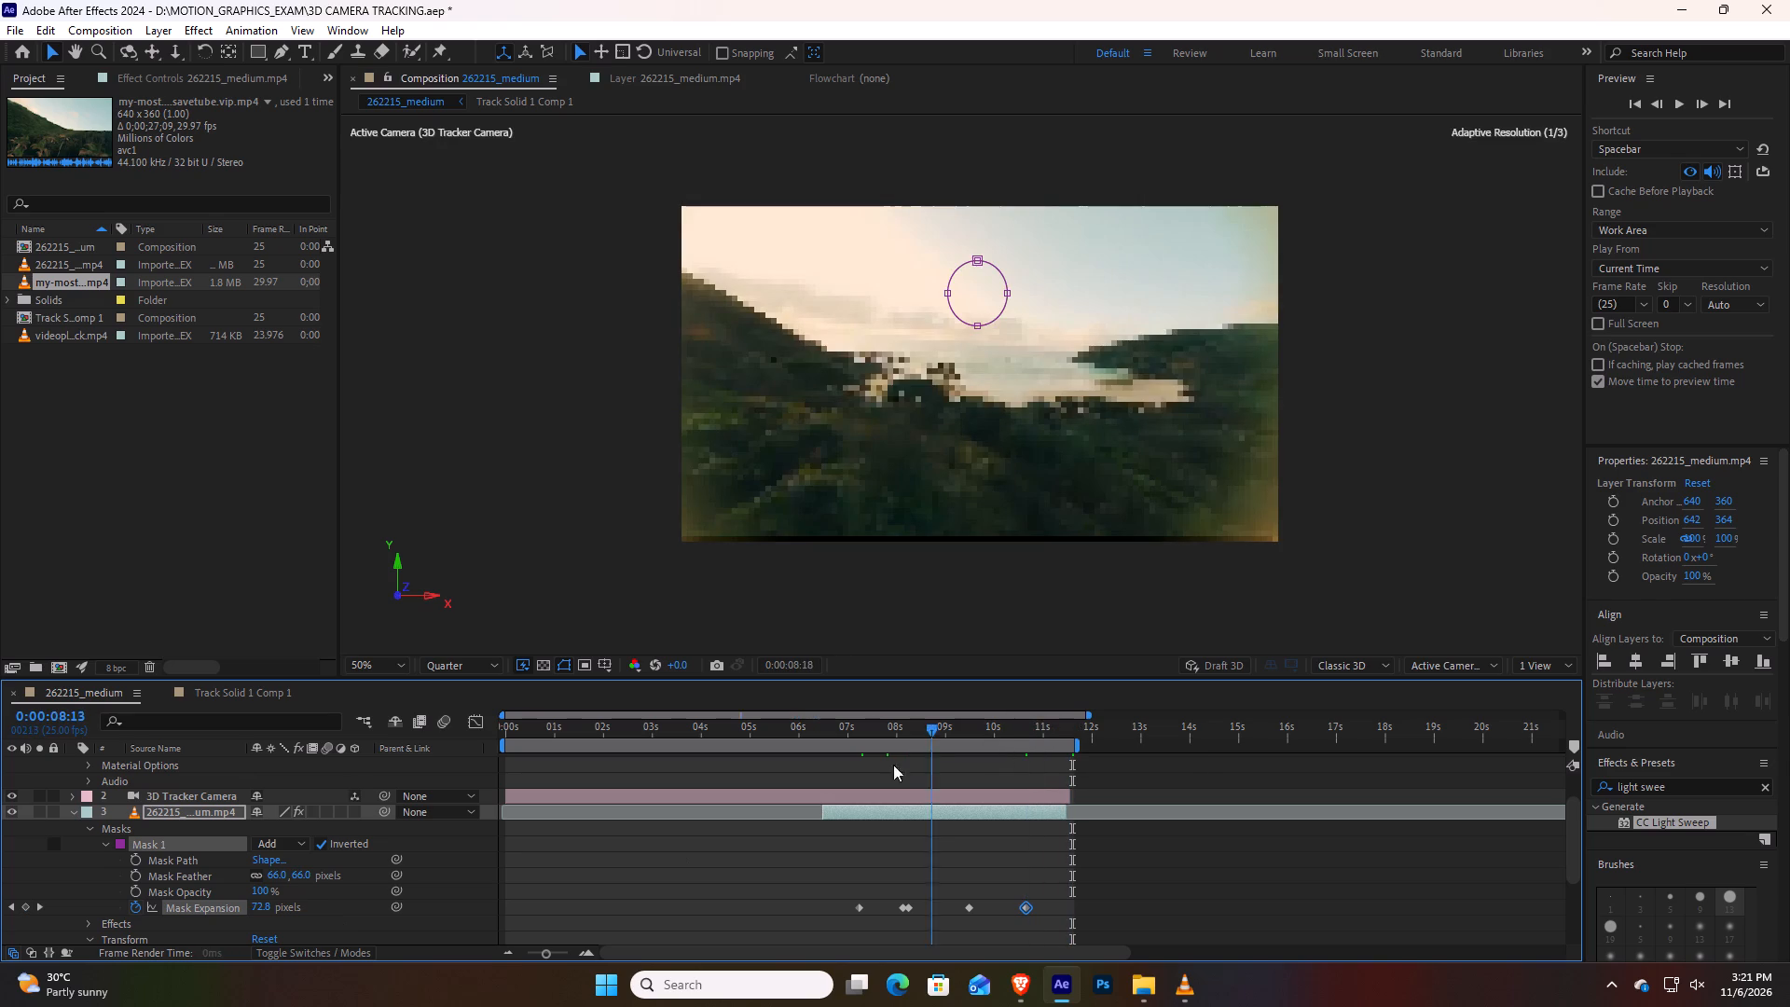
{"action": "left_click_drag", "start_coordinate": [893, 765], "coordinate": [405, 778]}
{"action": "key", "text": "space"}
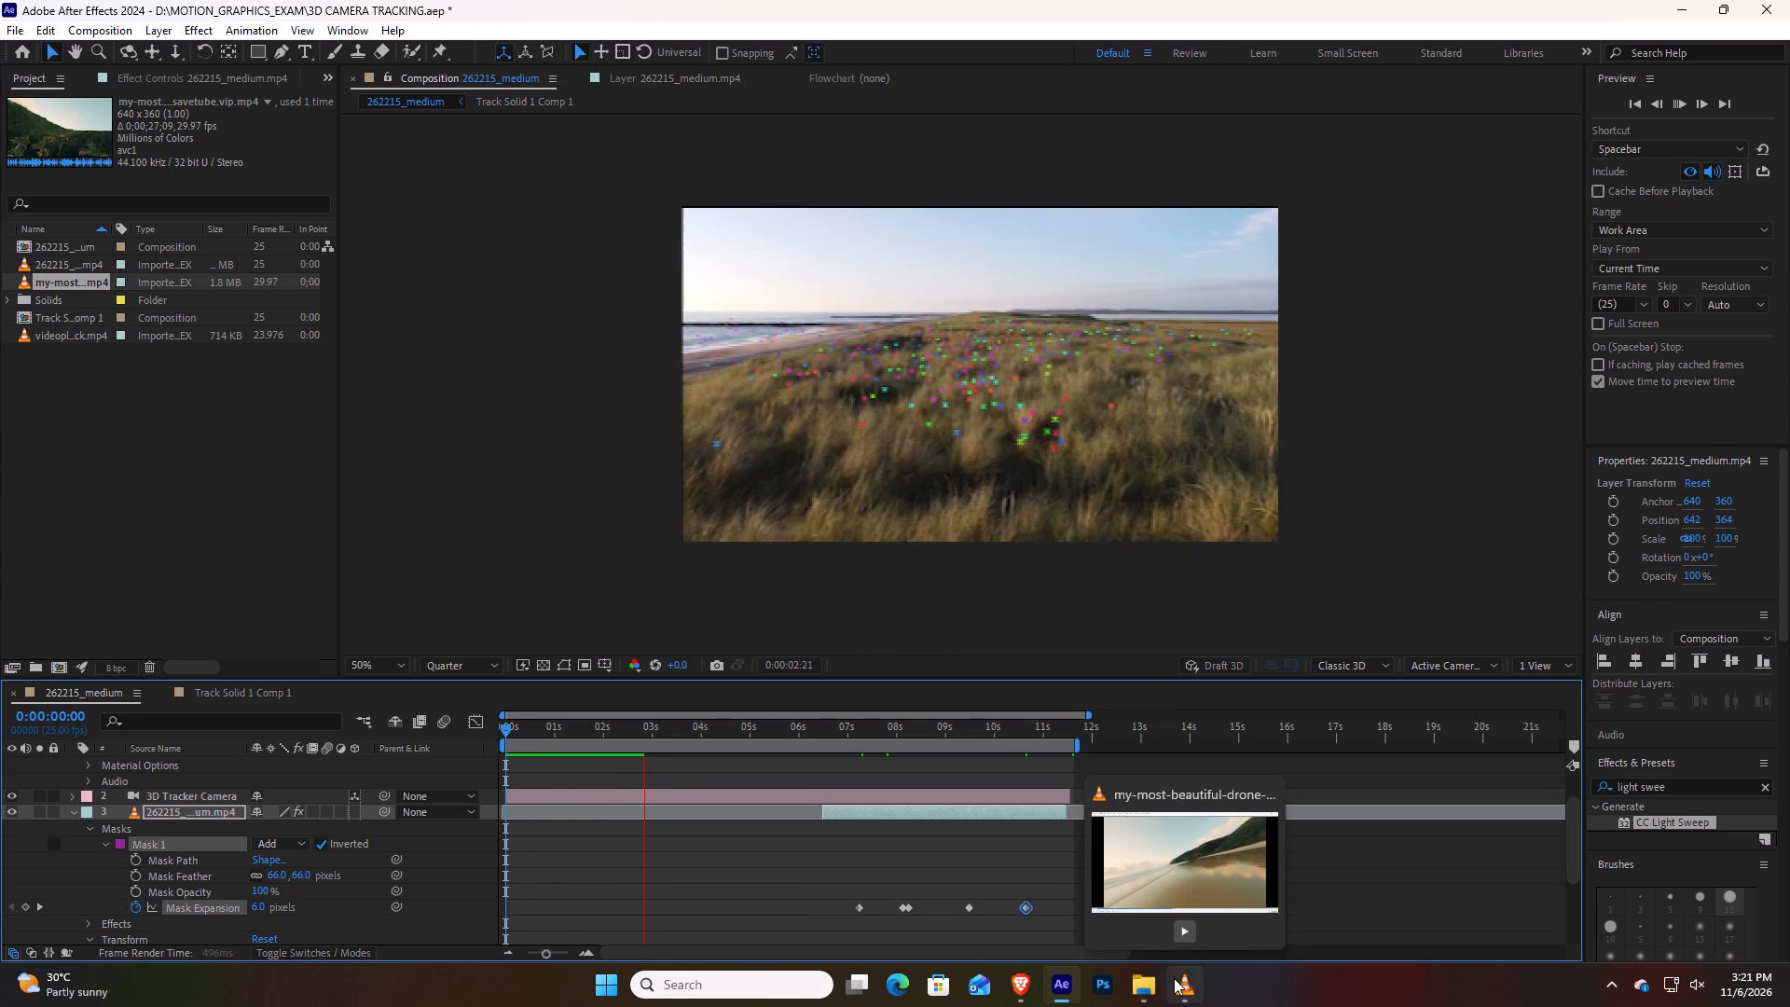
Close the media player, Downloads folder and browser windows while the preview renders.
{"action": "left_click", "coordinate": [1261, 799]}
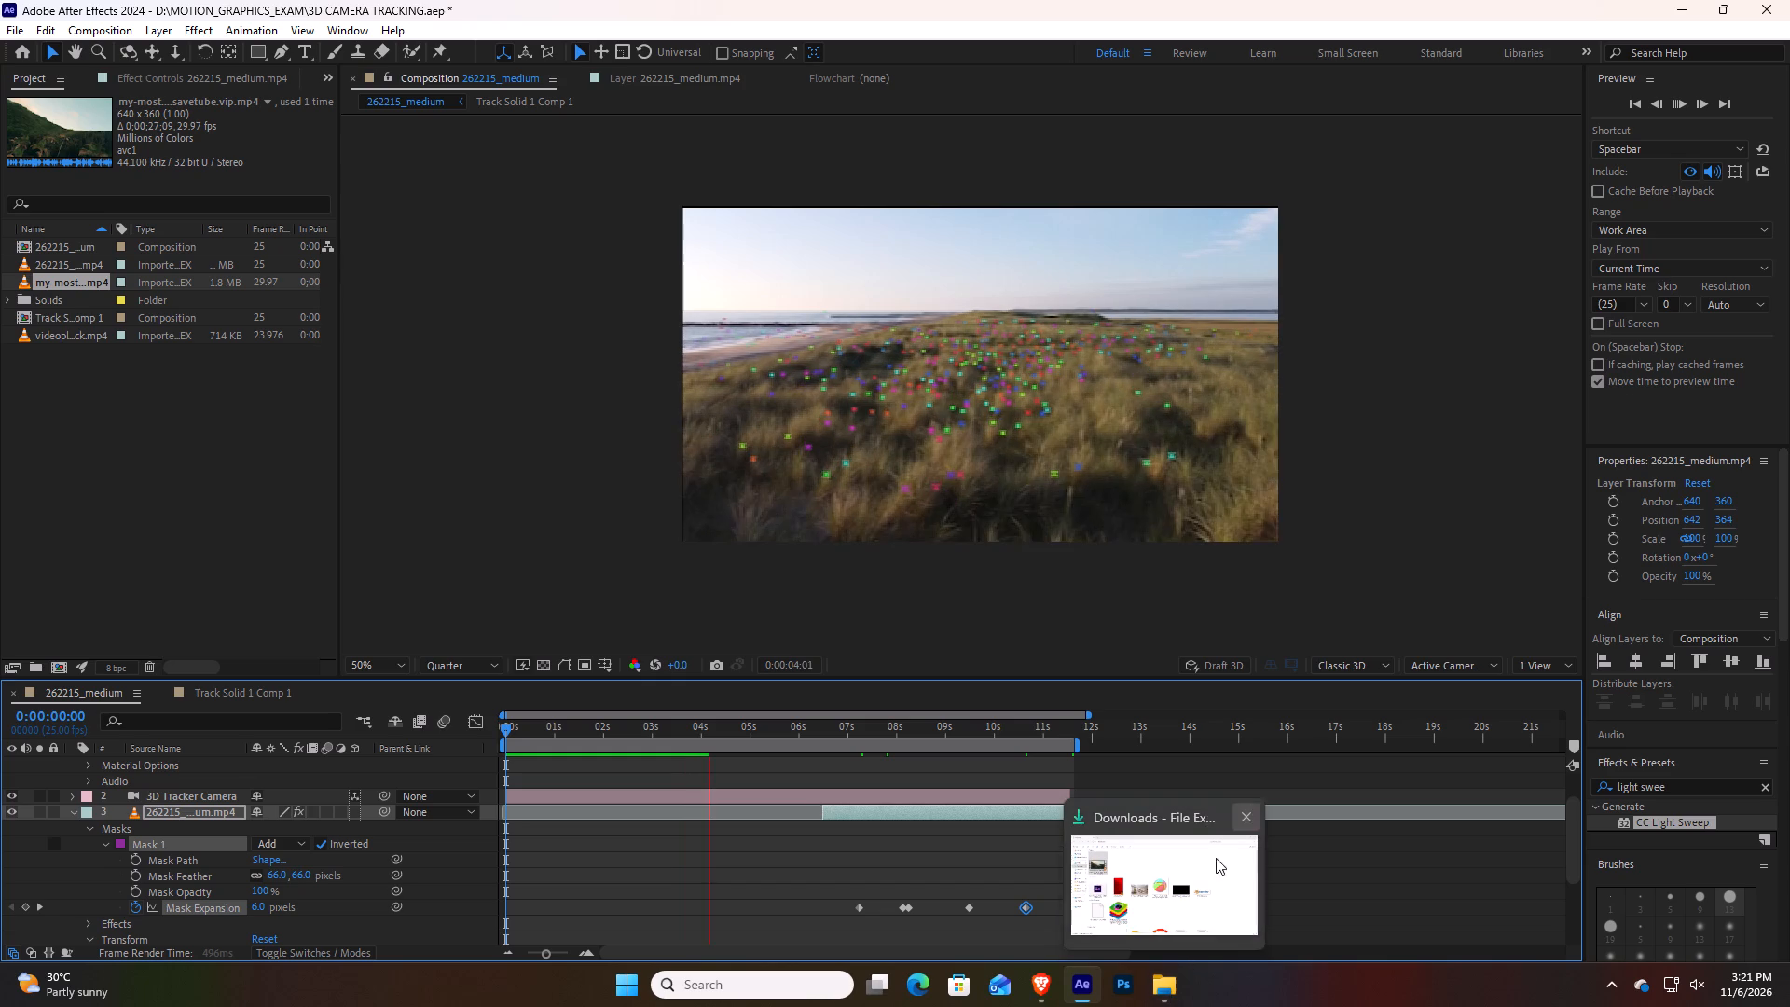
{"action": "left_click", "coordinate": [1243, 820]}
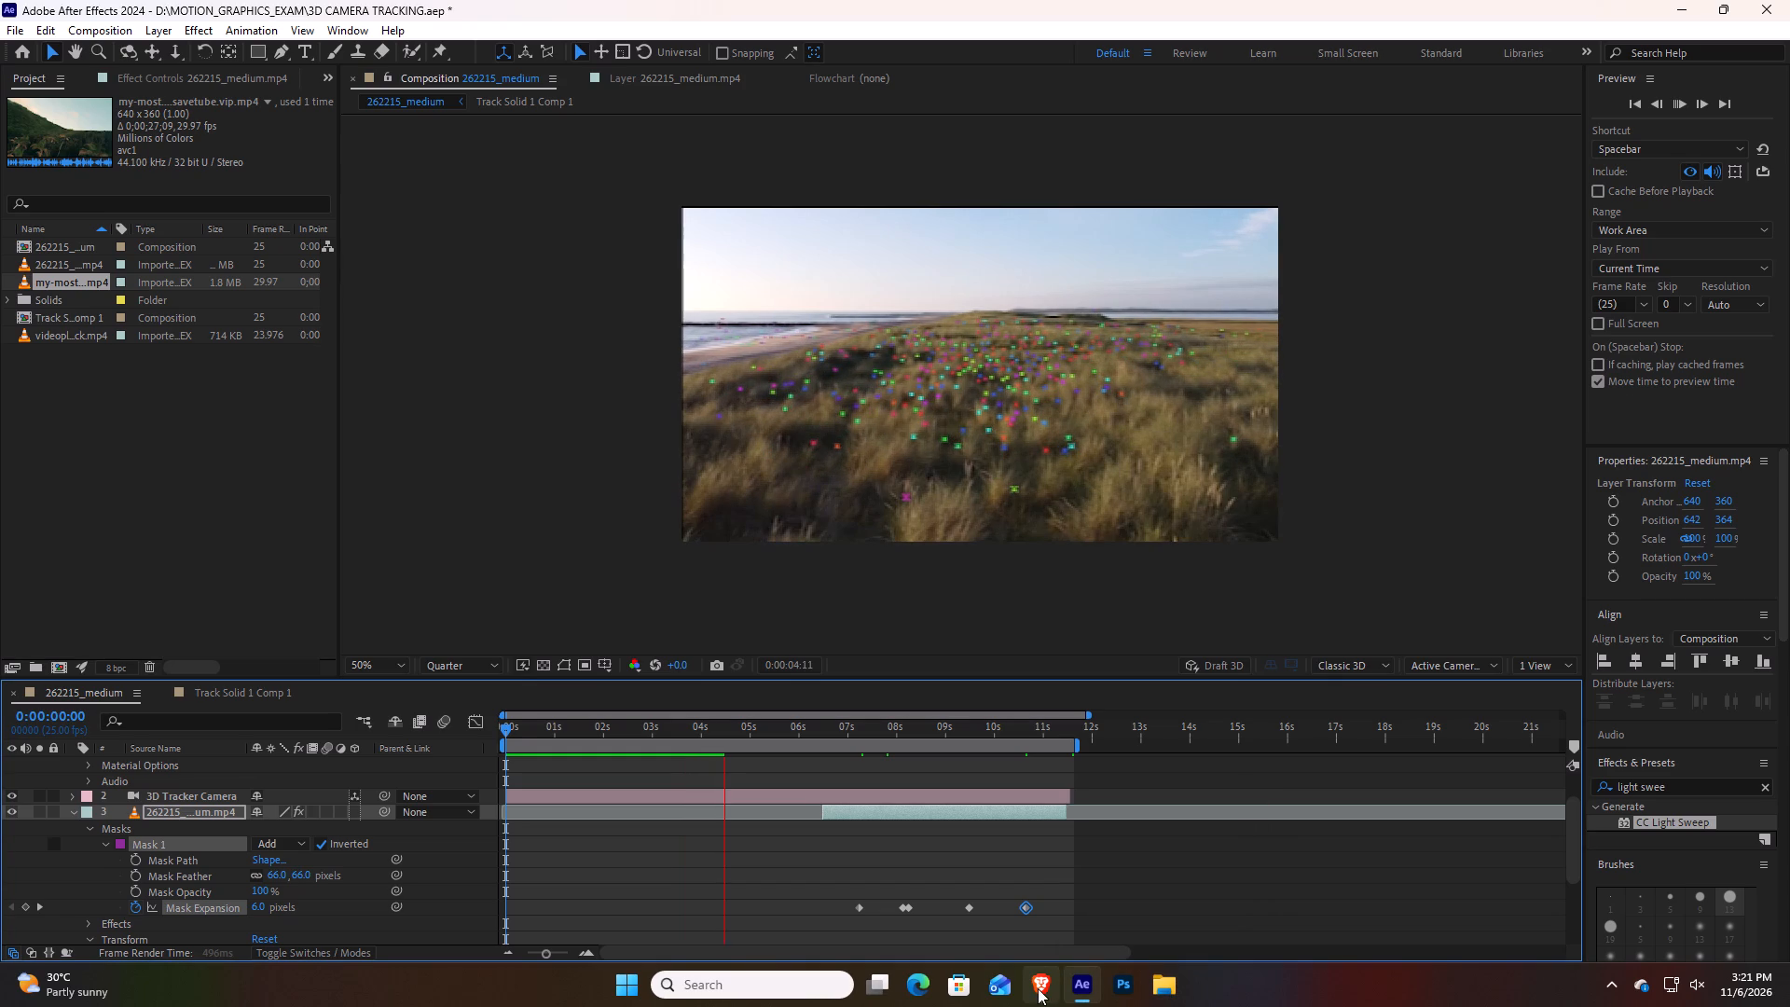
{"action": "left_click", "coordinate": [1132, 810]}
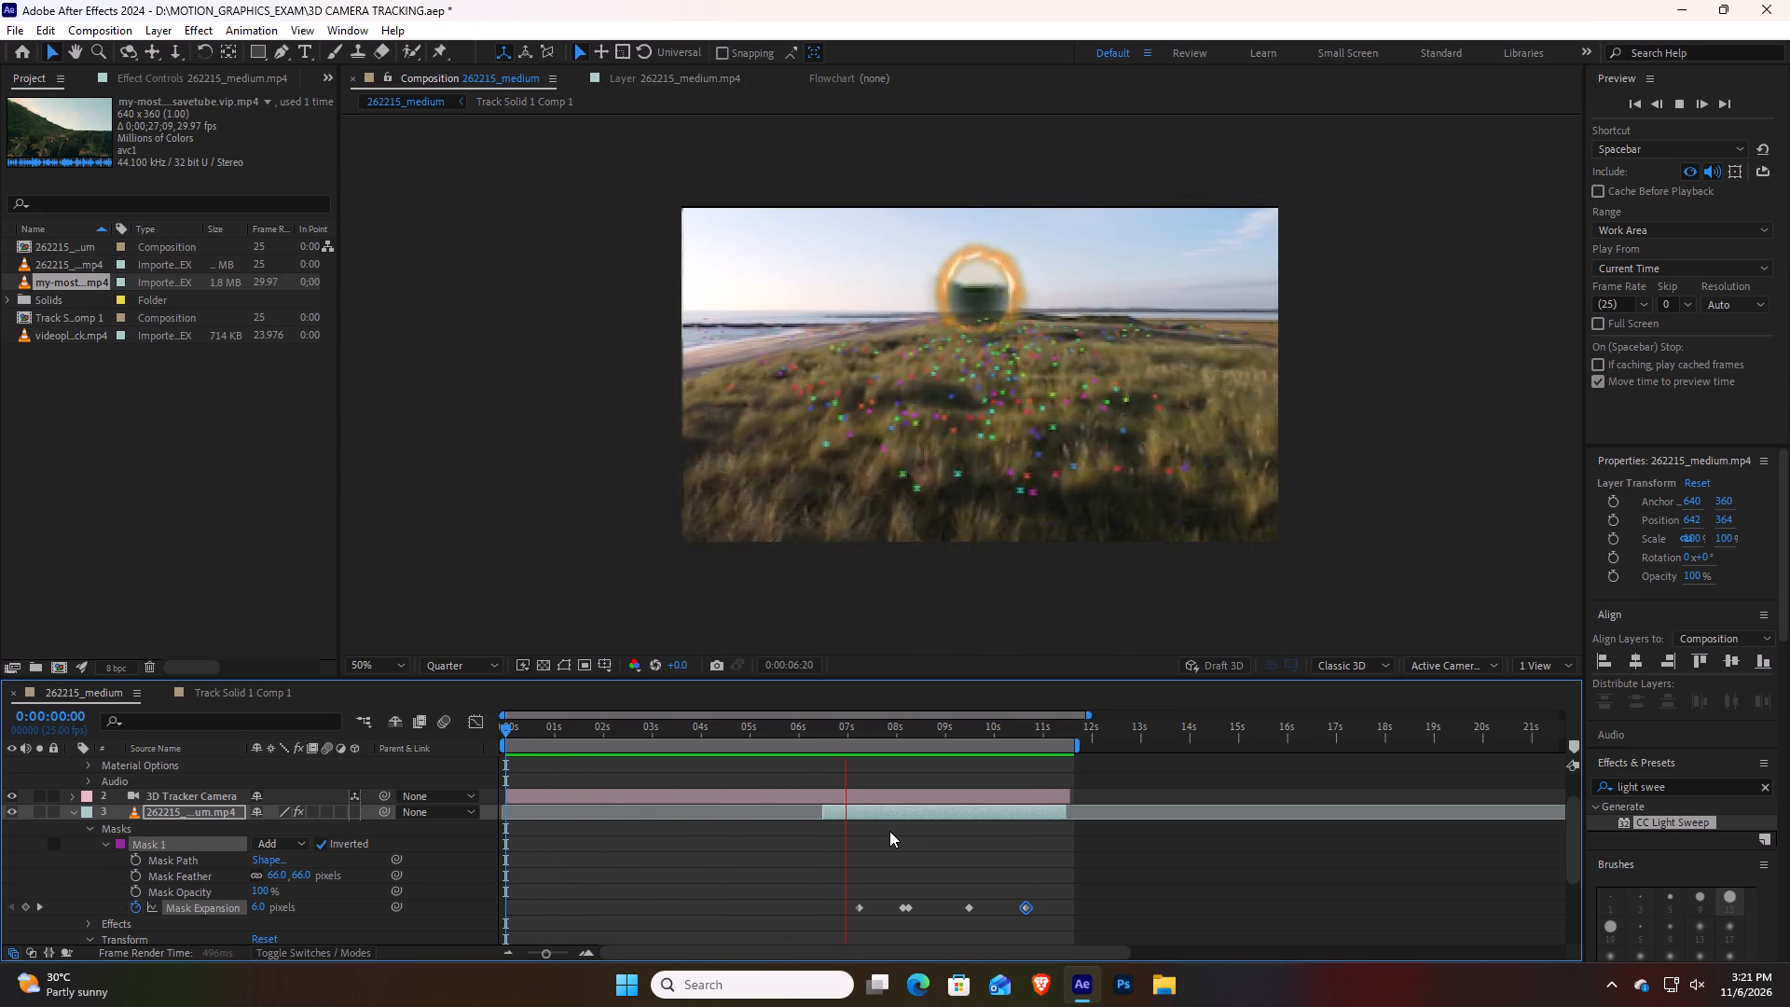
Stop playback, check the opening from 0:00:07:05, and keyframe the Mask 1 expansion at 79.6 pixels at 0:00:09:13.
{"action": "key", "text": "space"}
{"action": "left_click_drag", "start_coordinate": [865, 727], "coordinate": [865, 725]}
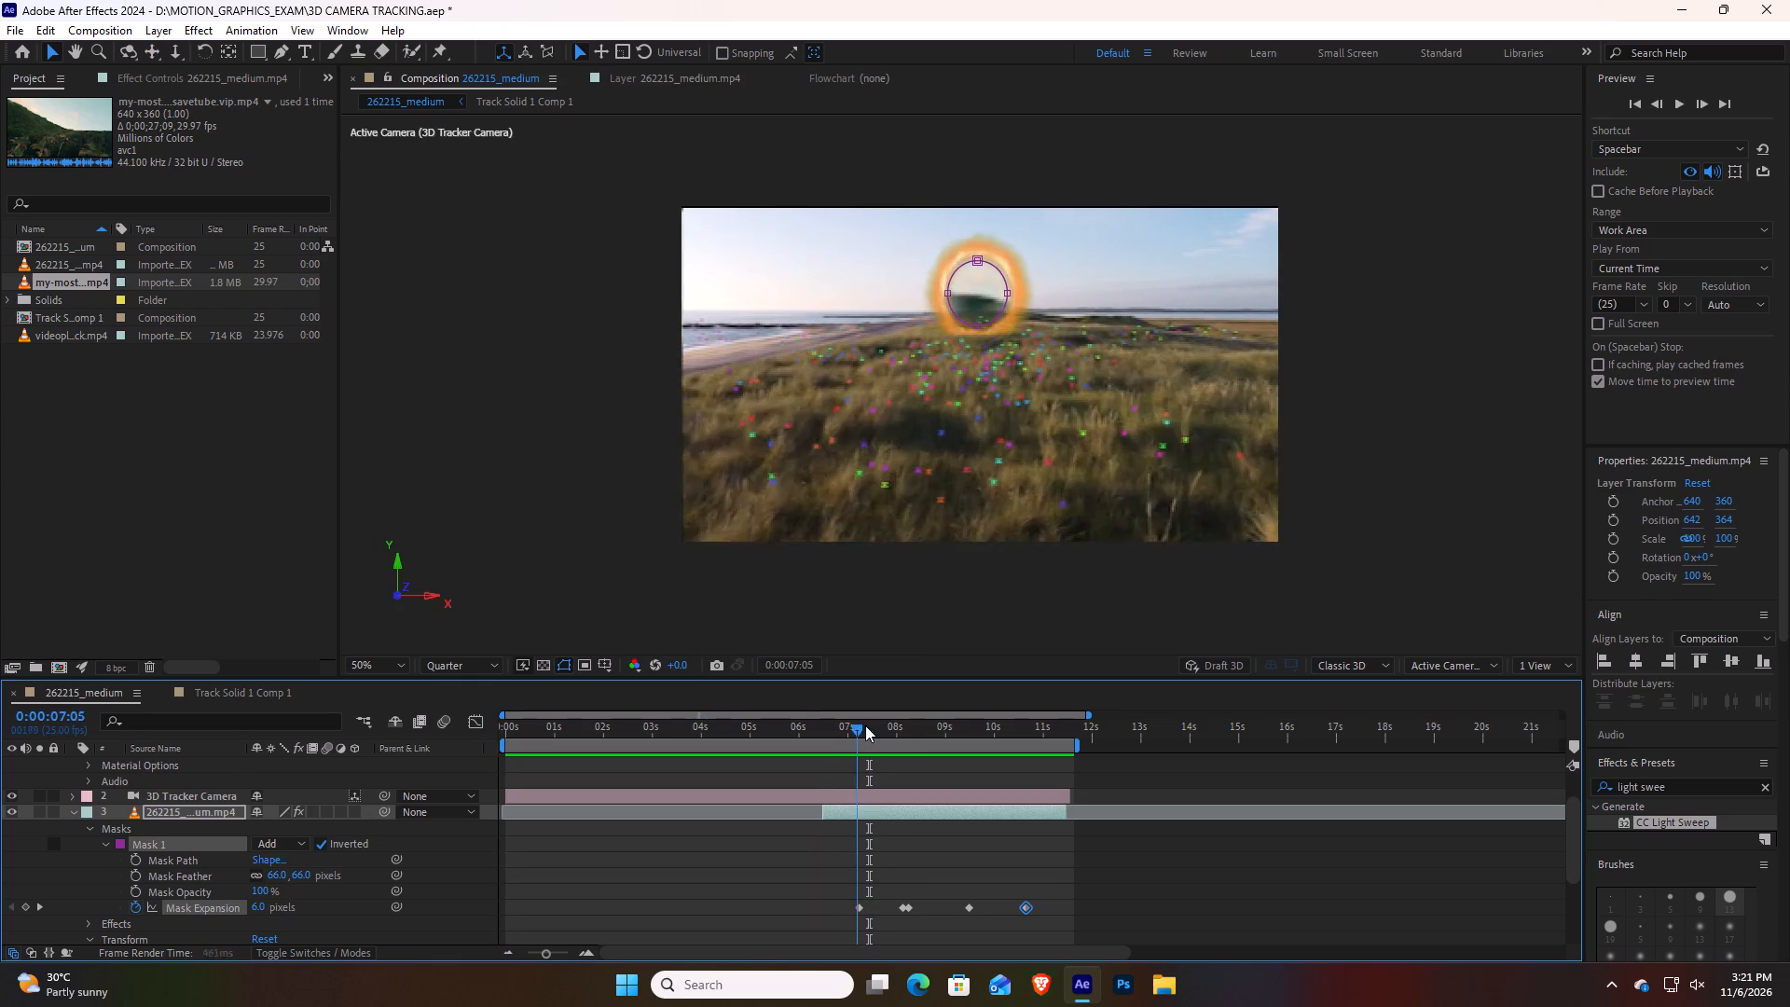
{"action": "left_click_drag", "start_coordinate": [865, 725], "coordinate": [907, 742]}
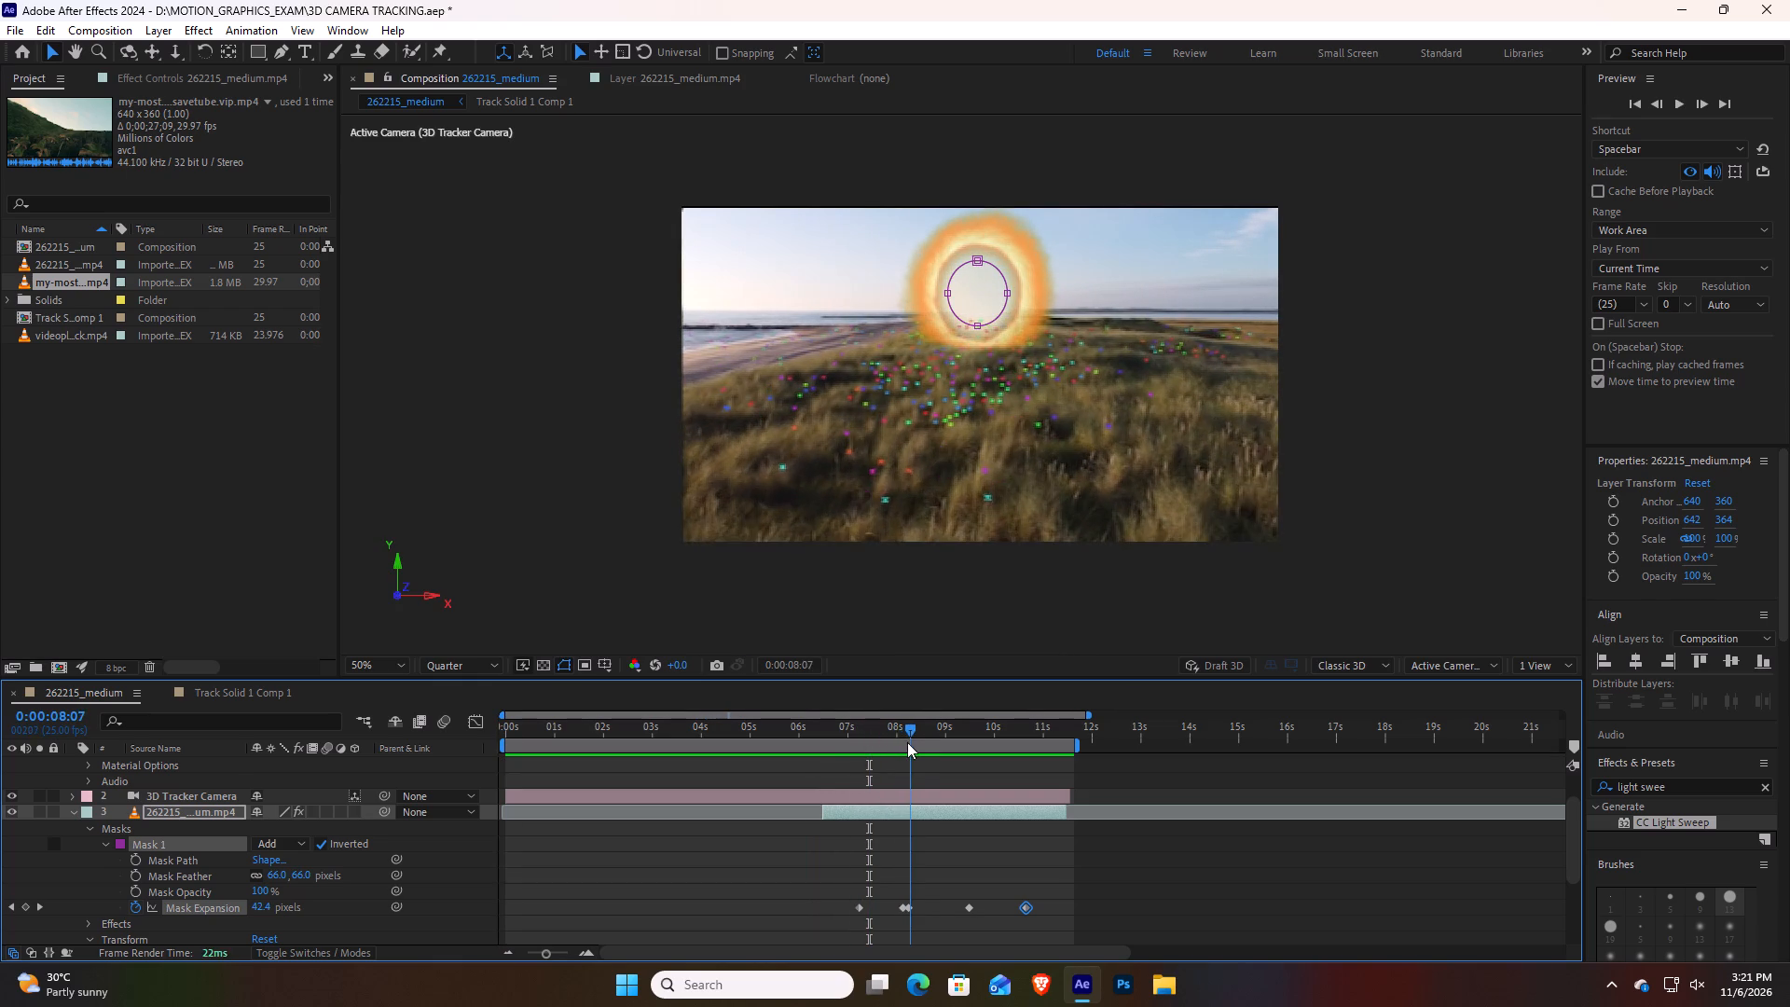
{"action": "left_click_drag", "start_coordinate": [907, 742], "coordinate": [968, 758]}
{"action": "left_click_drag", "start_coordinate": [271, 907], "coordinate": [241, 907]}
{"action": "left_click_drag", "start_coordinate": [264, 913], "coordinate": [241, 910]}
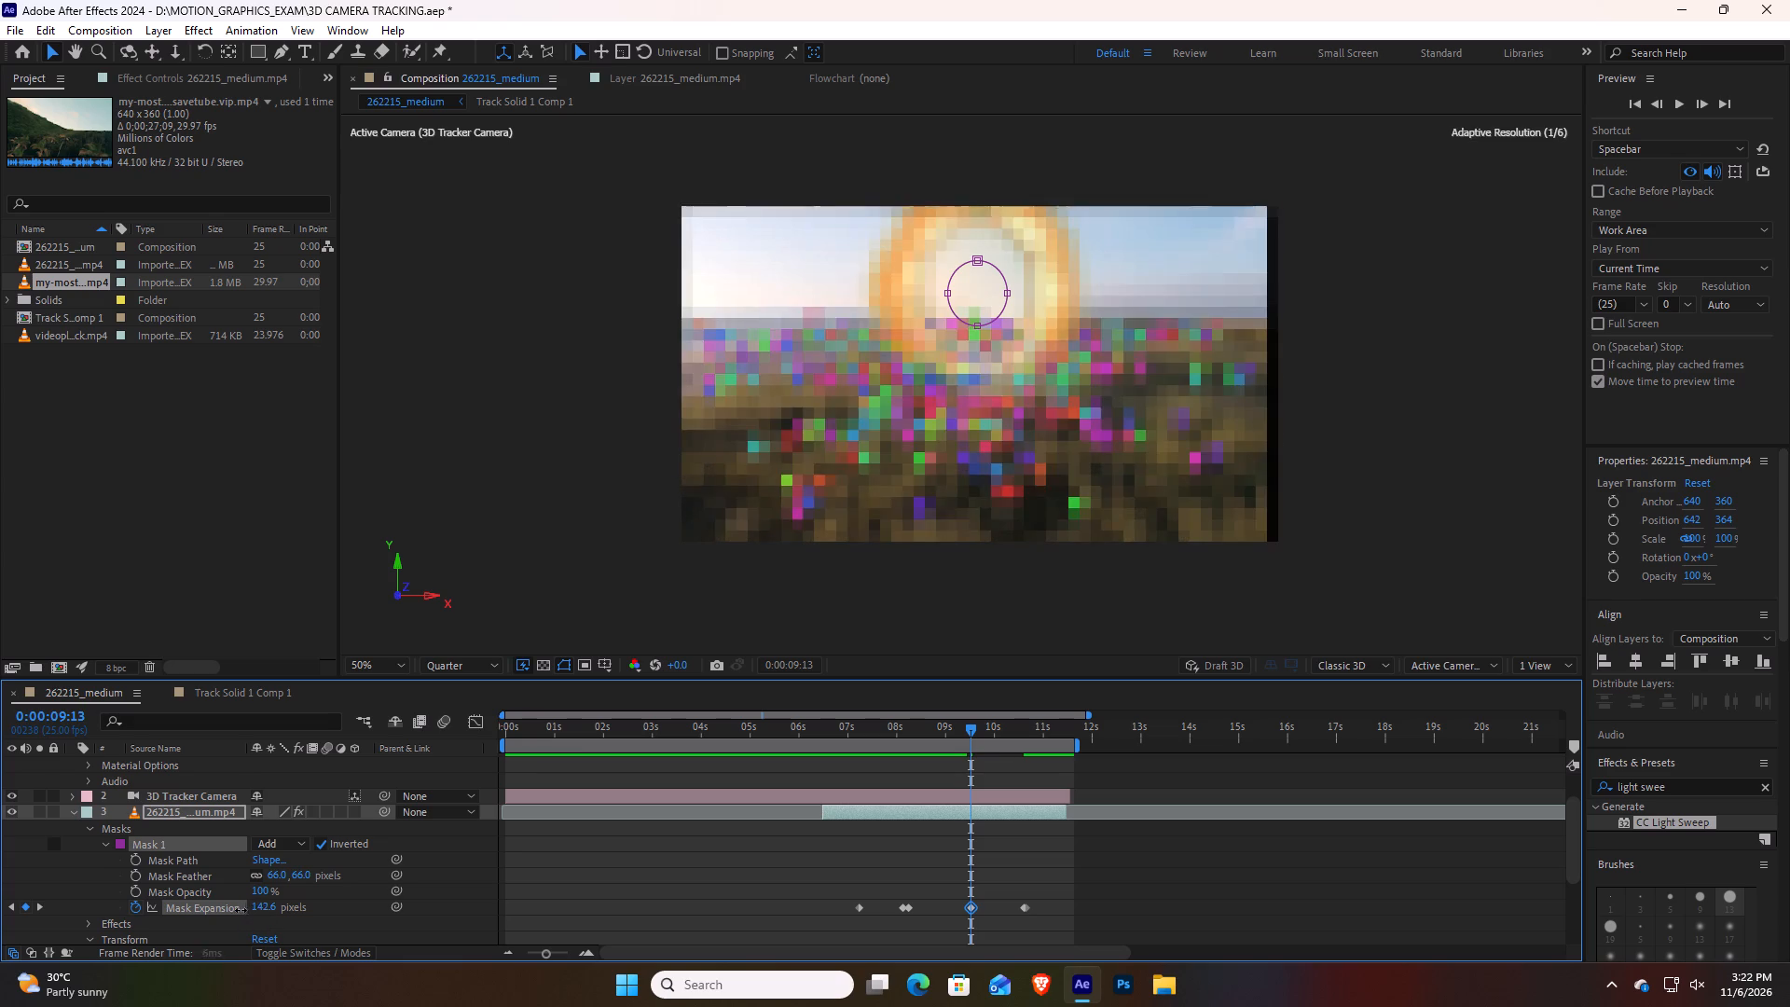
{"action": "left_click_drag", "start_coordinate": [241, 910], "coordinate": [236, 910]}
{"action": "left_click_drag", "start_coordinate": [263, 906], "coordinate": [246, 906]}
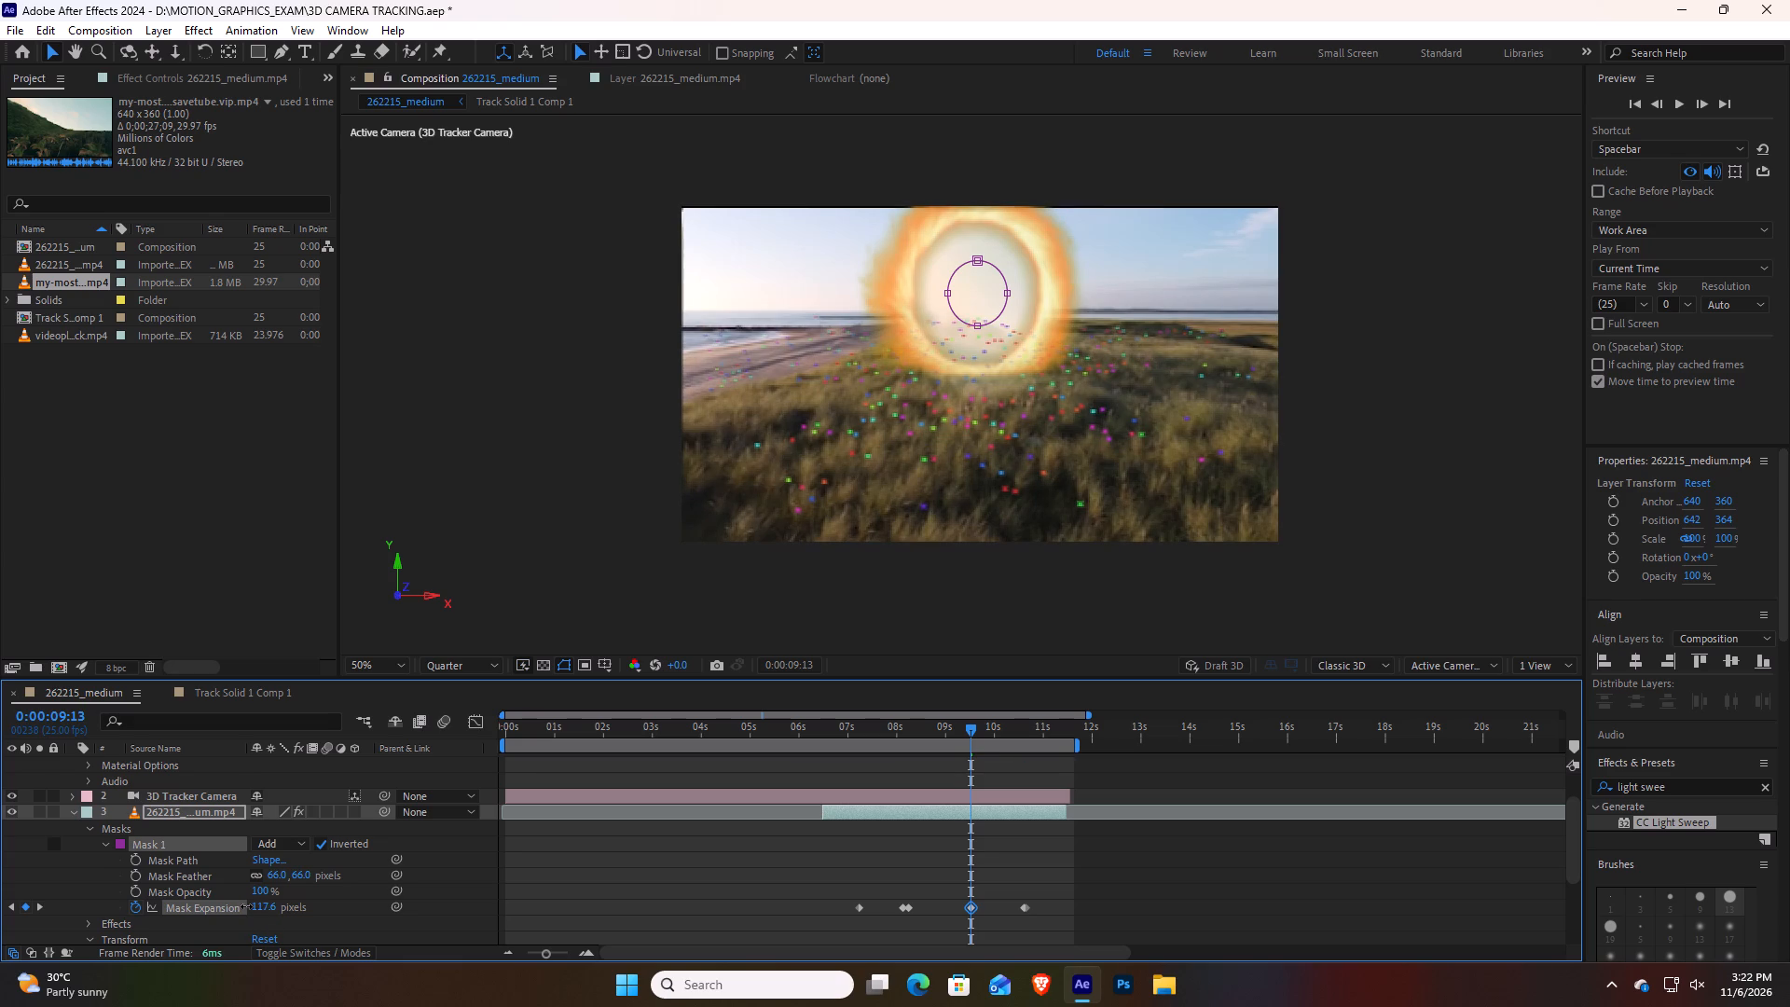
{"action": "left_click_drag", "start_coordinate": [246, 906], "coordinate": [243, 906]}
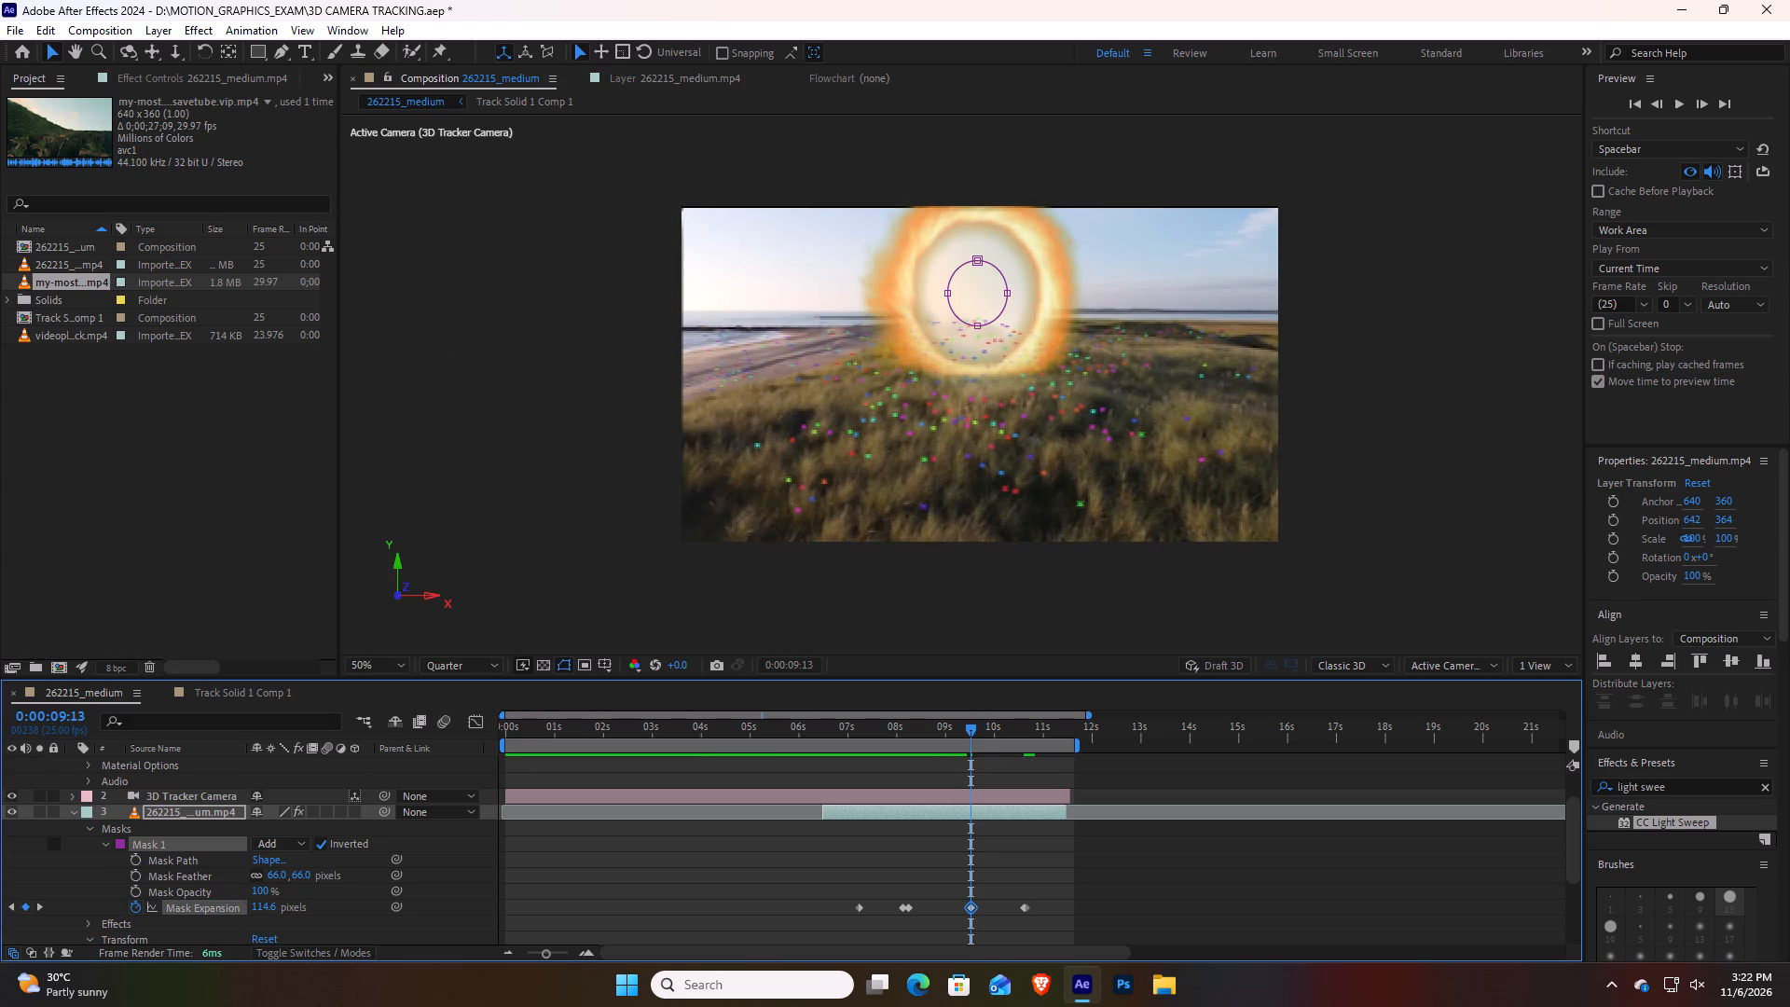
{"action": "left_click_drag", "start_coordinate": [267, 905], "coordinate": [235, 906]}
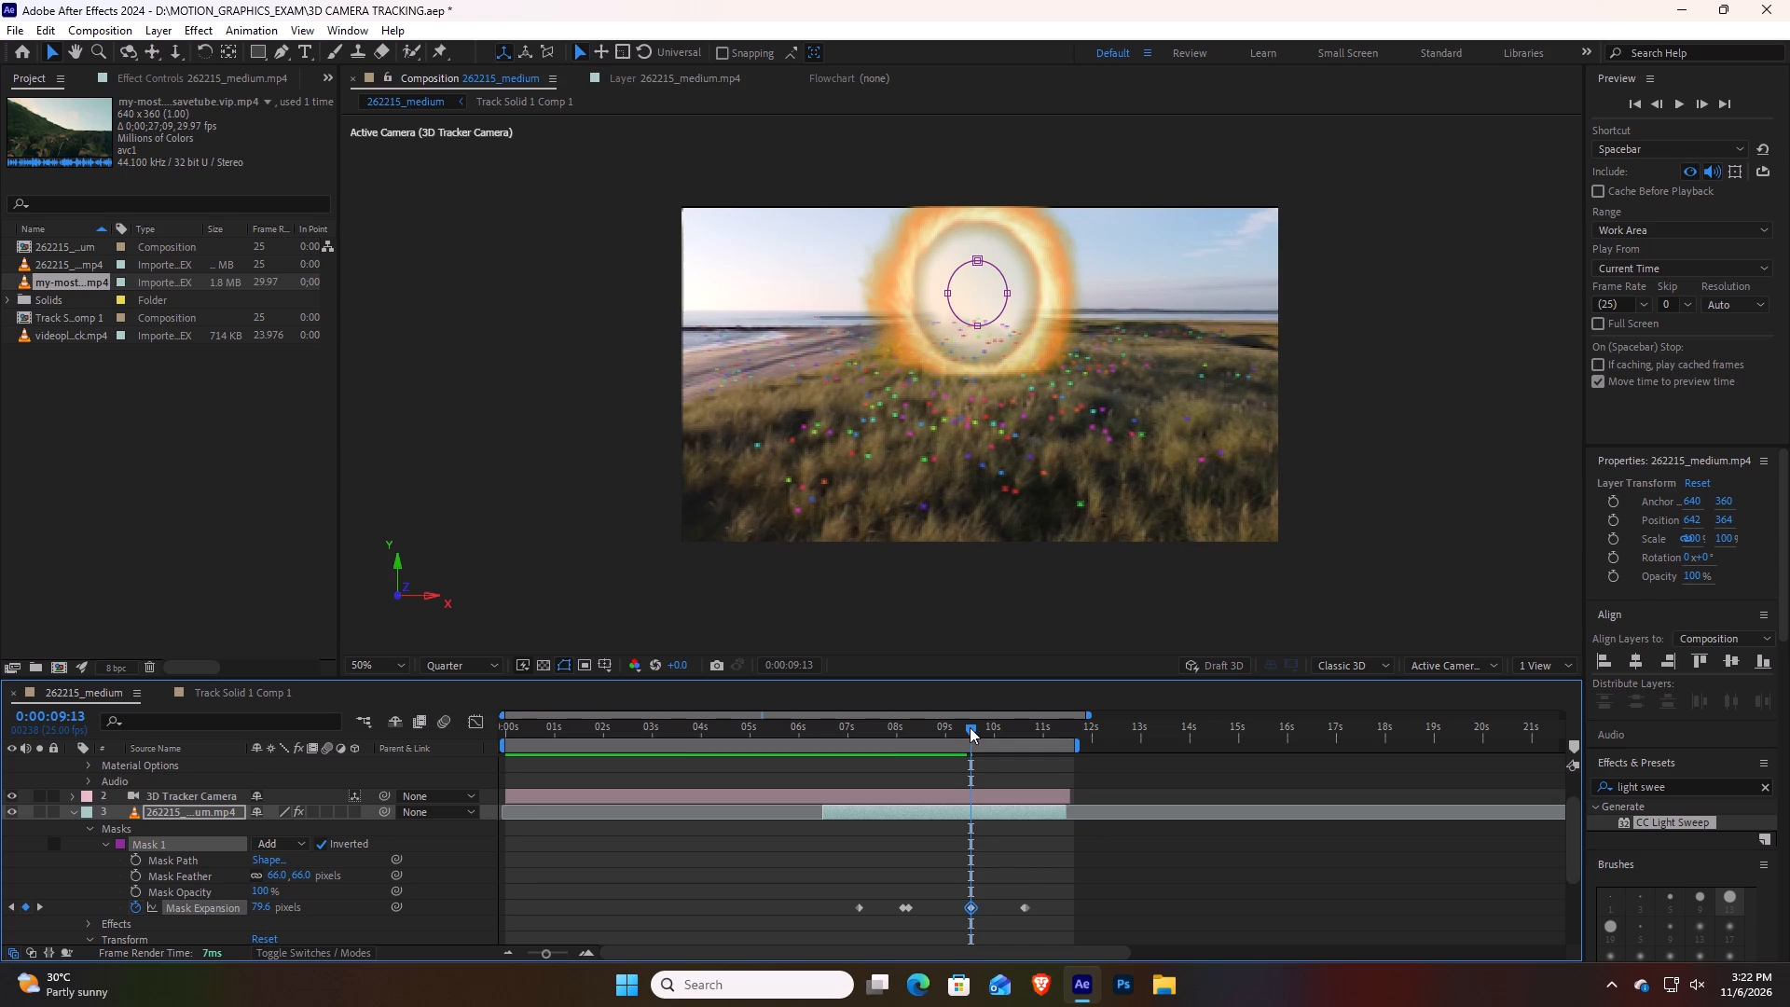
Check the opening against the ring around 0:00:10:16 and keyframe the Mask 1 expansion at 332 pixels at 0:00:11:00.
{"action": "left_click_drag", "start_coordinate": [970, 727], "coordinate": [1025, 754]}
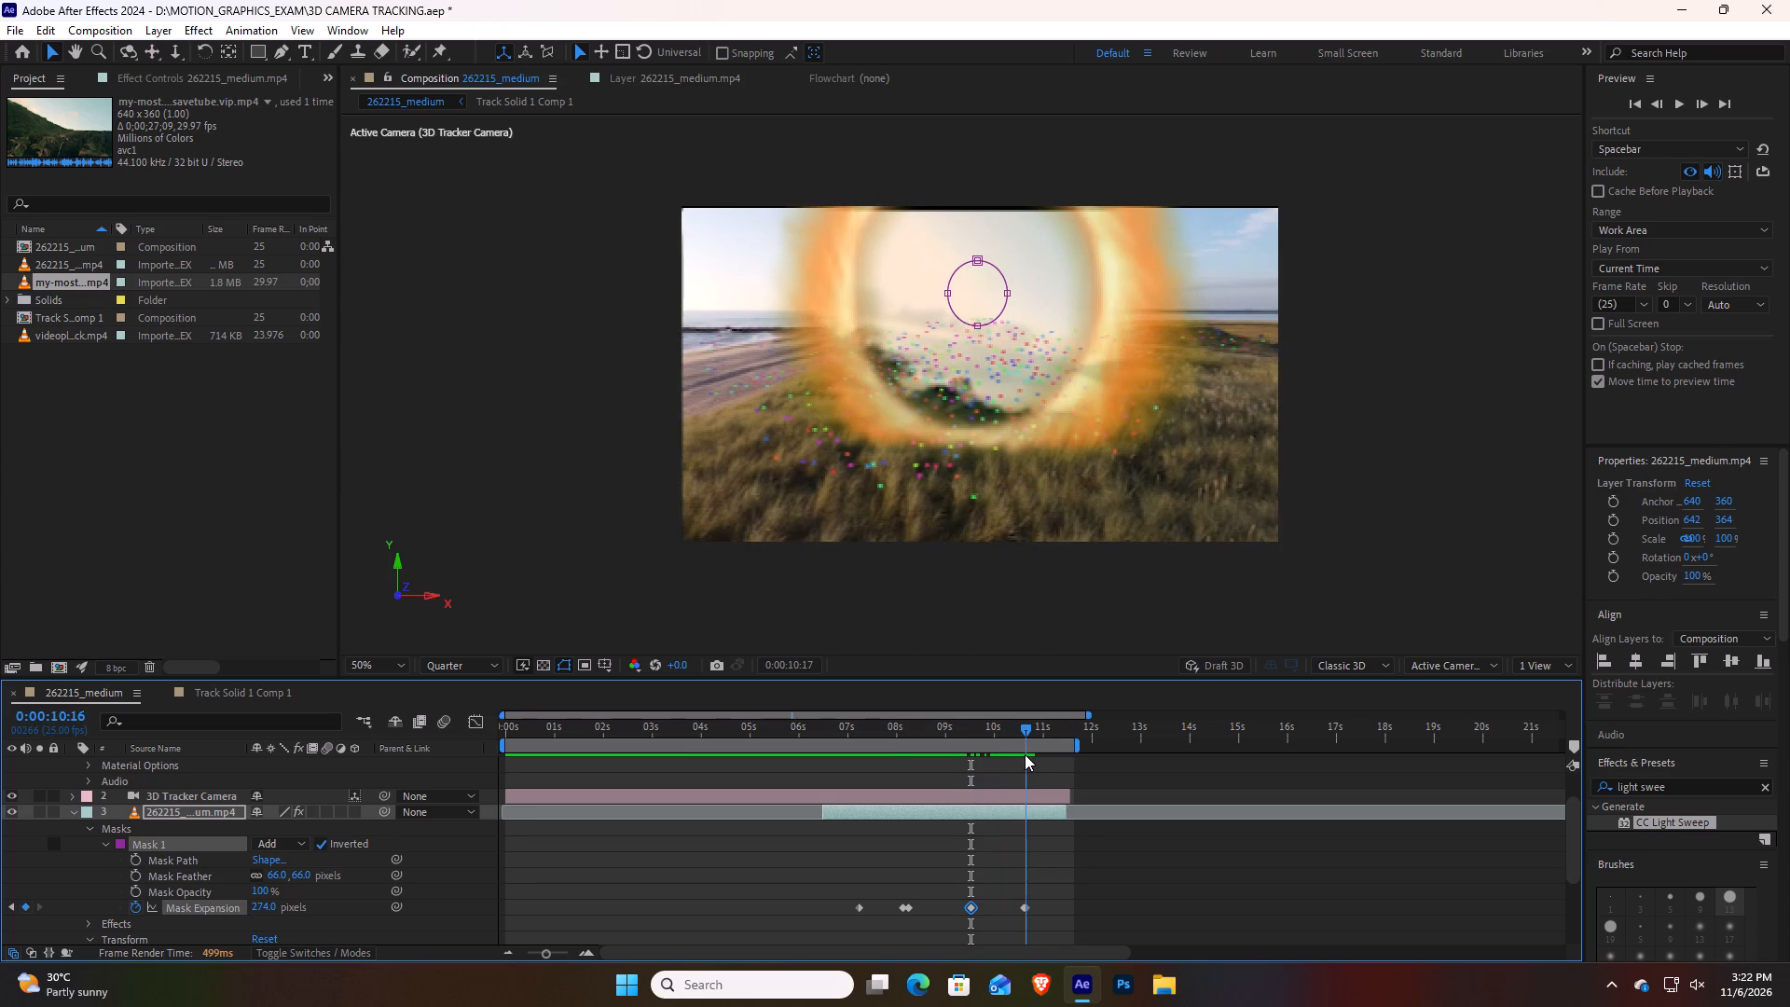
{"action": "left_click_drag", "start_coordinate": [1025, 754], "coordinate": [1031, 768]}
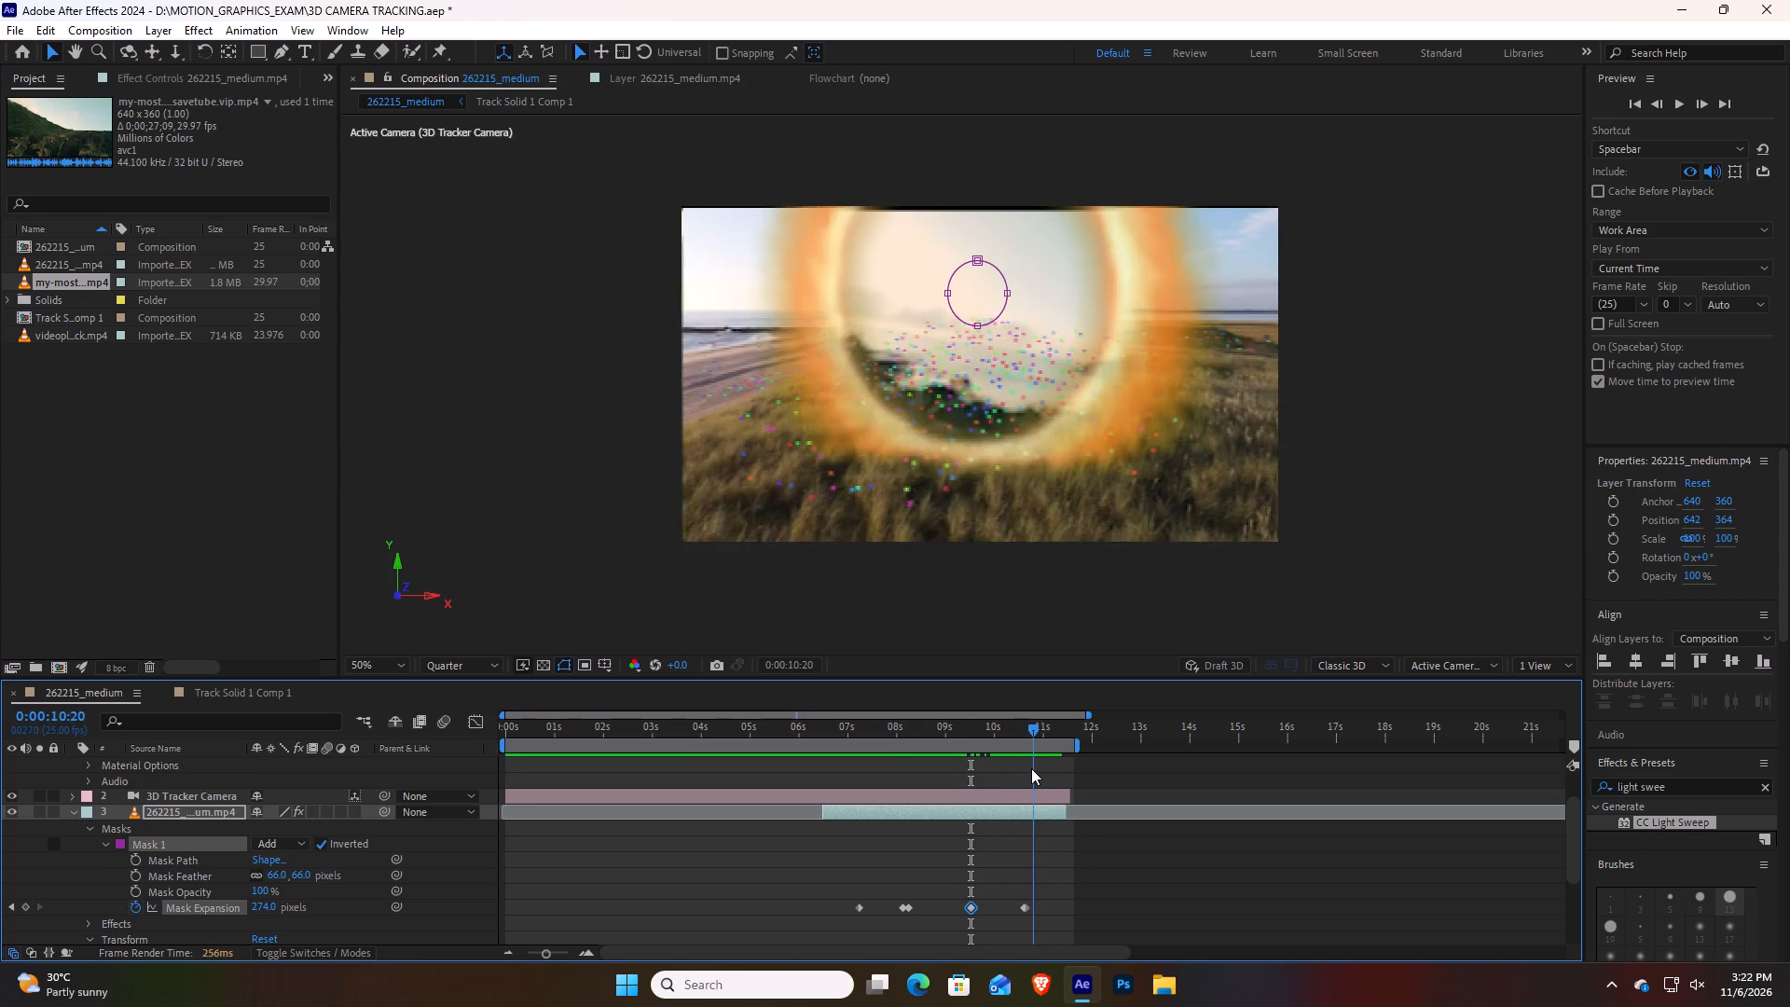
{"action": "left_click_drag", "start_coordinate": [1031, 768], "coordinate": [1027, 783]}
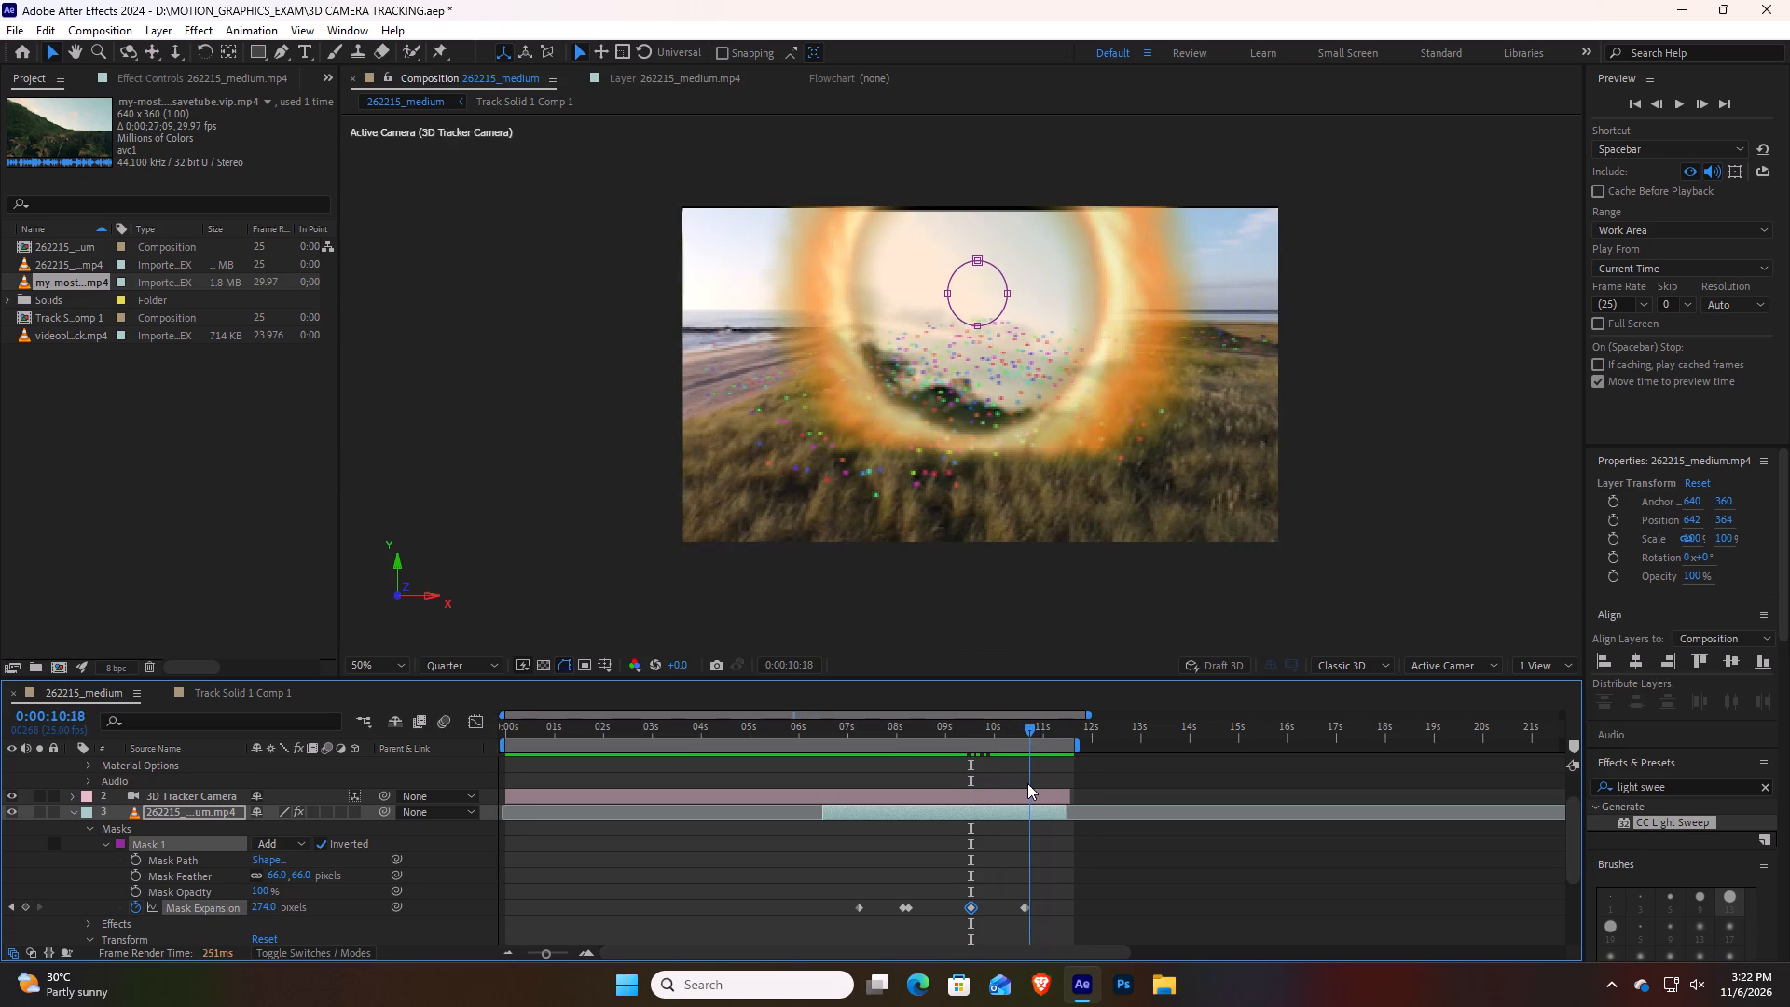
{"action": "left_click_drag", "start_coordinate": [1027, 783], "coordinate": [1042, 785]}
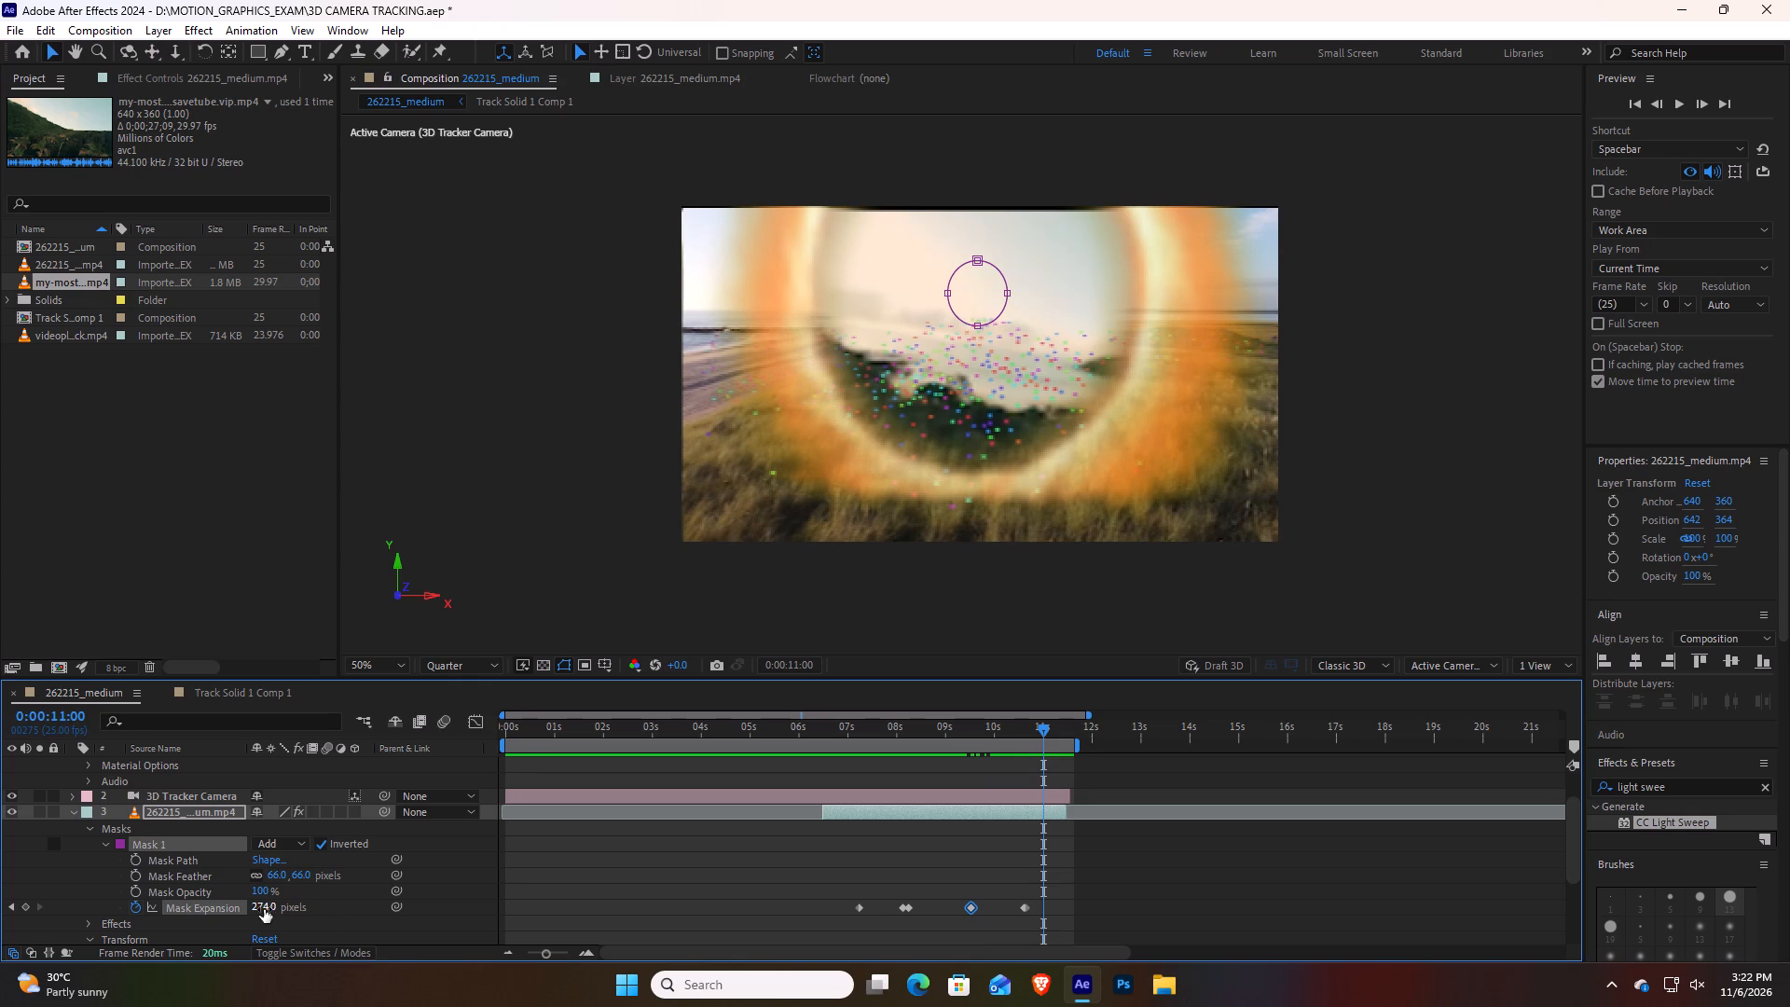
{"action": "left_click_drag", "start_coordinate": [264, 909], "coordinate": [322, 913]}
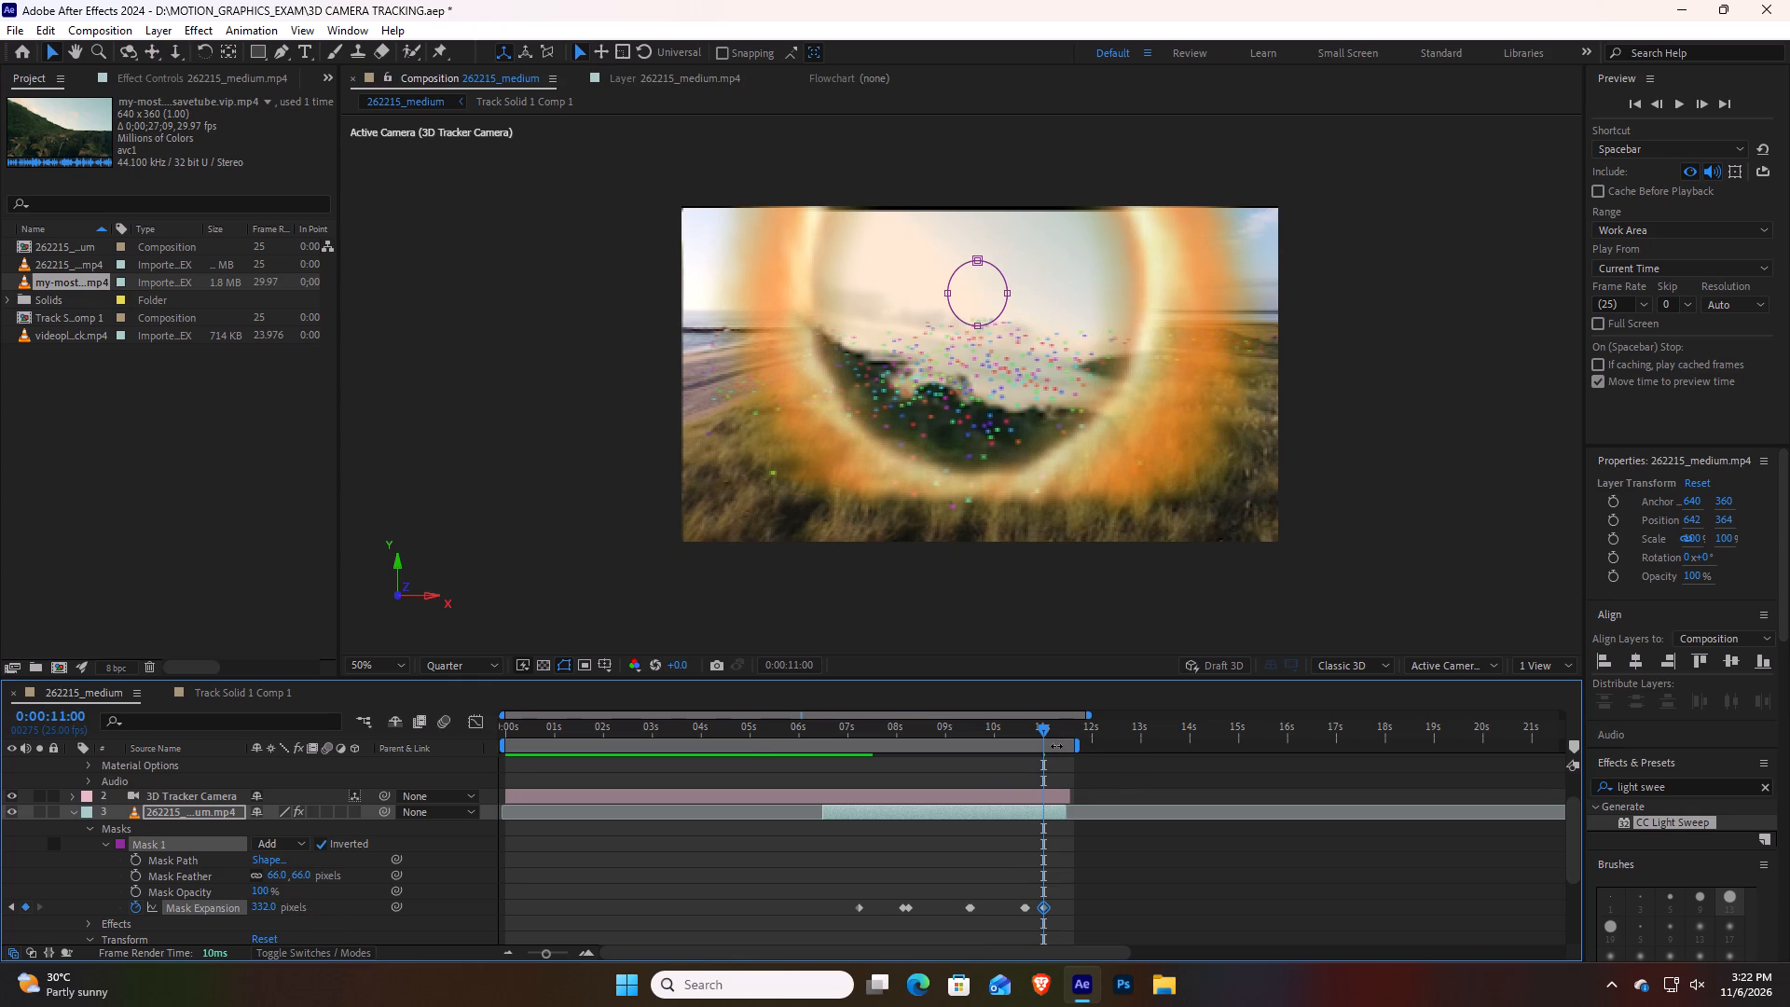
Keyframe the Mask 1 expansion at 631 pixels at 0:00:11:10.
{"action": "left_click_drag", "start_coordinate": [1042, 731], "coordinate": [1062, 736]}
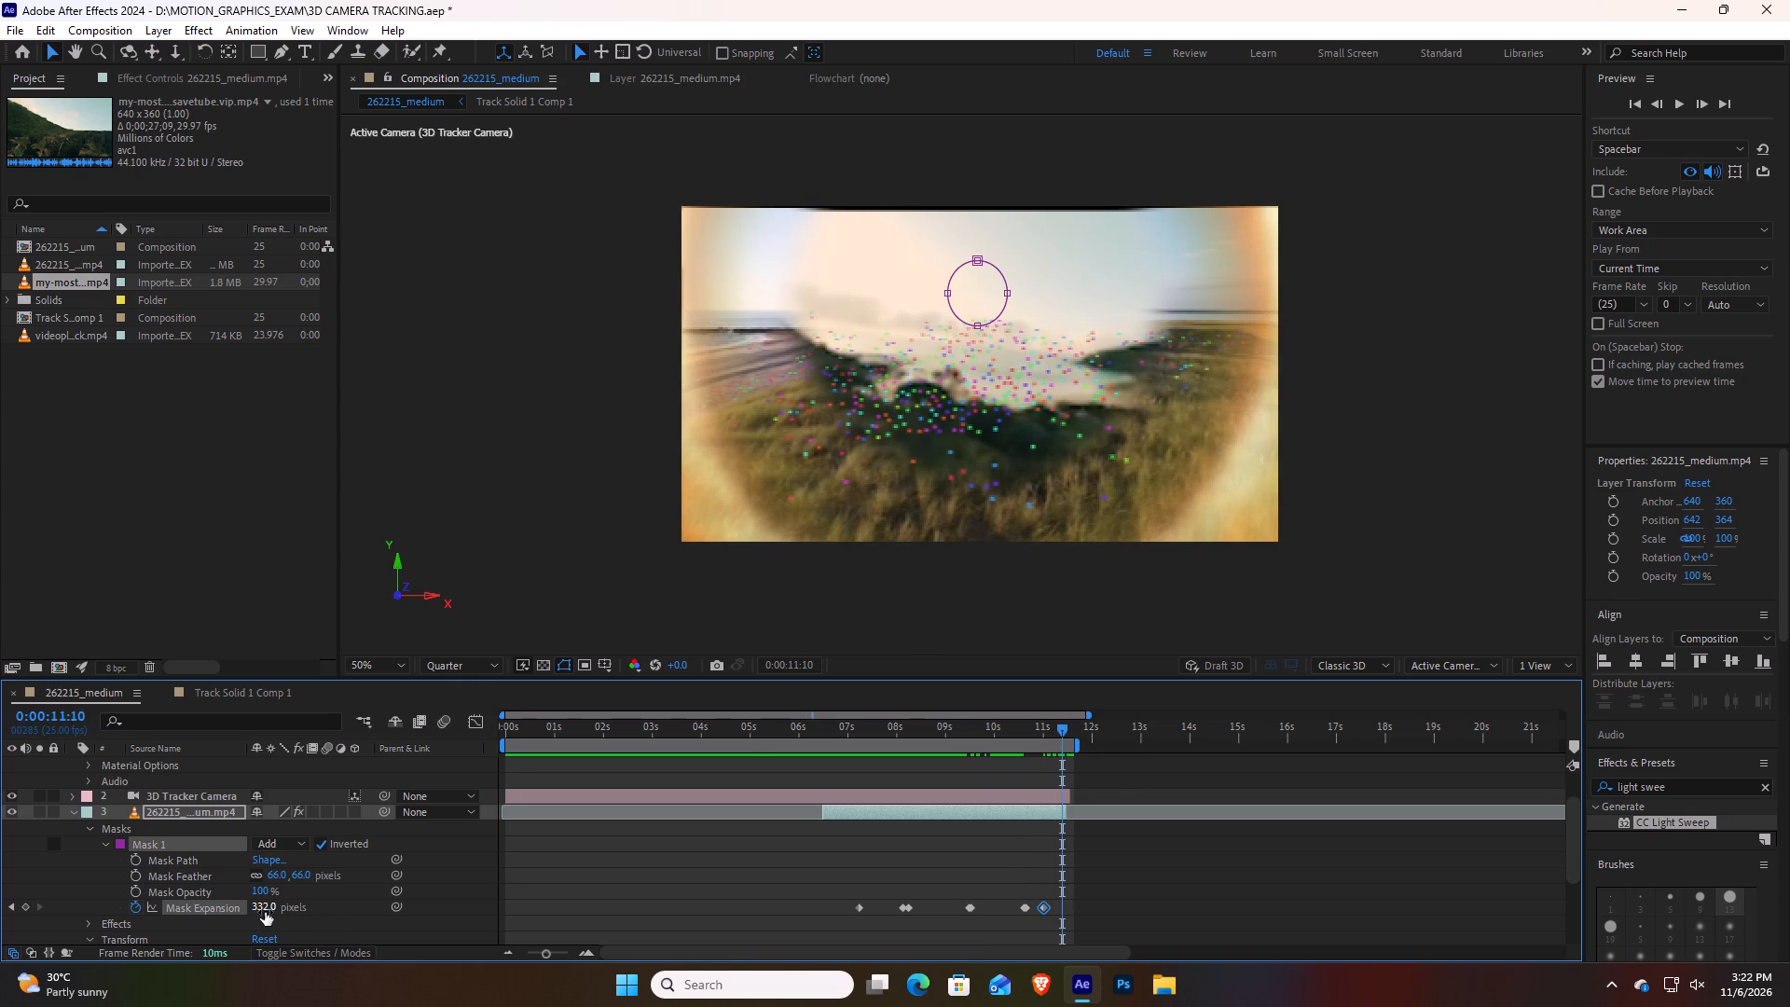
{"action": "left_click_drag", "start_coordinate": [265, 912], "coordinate": [476, 916]}
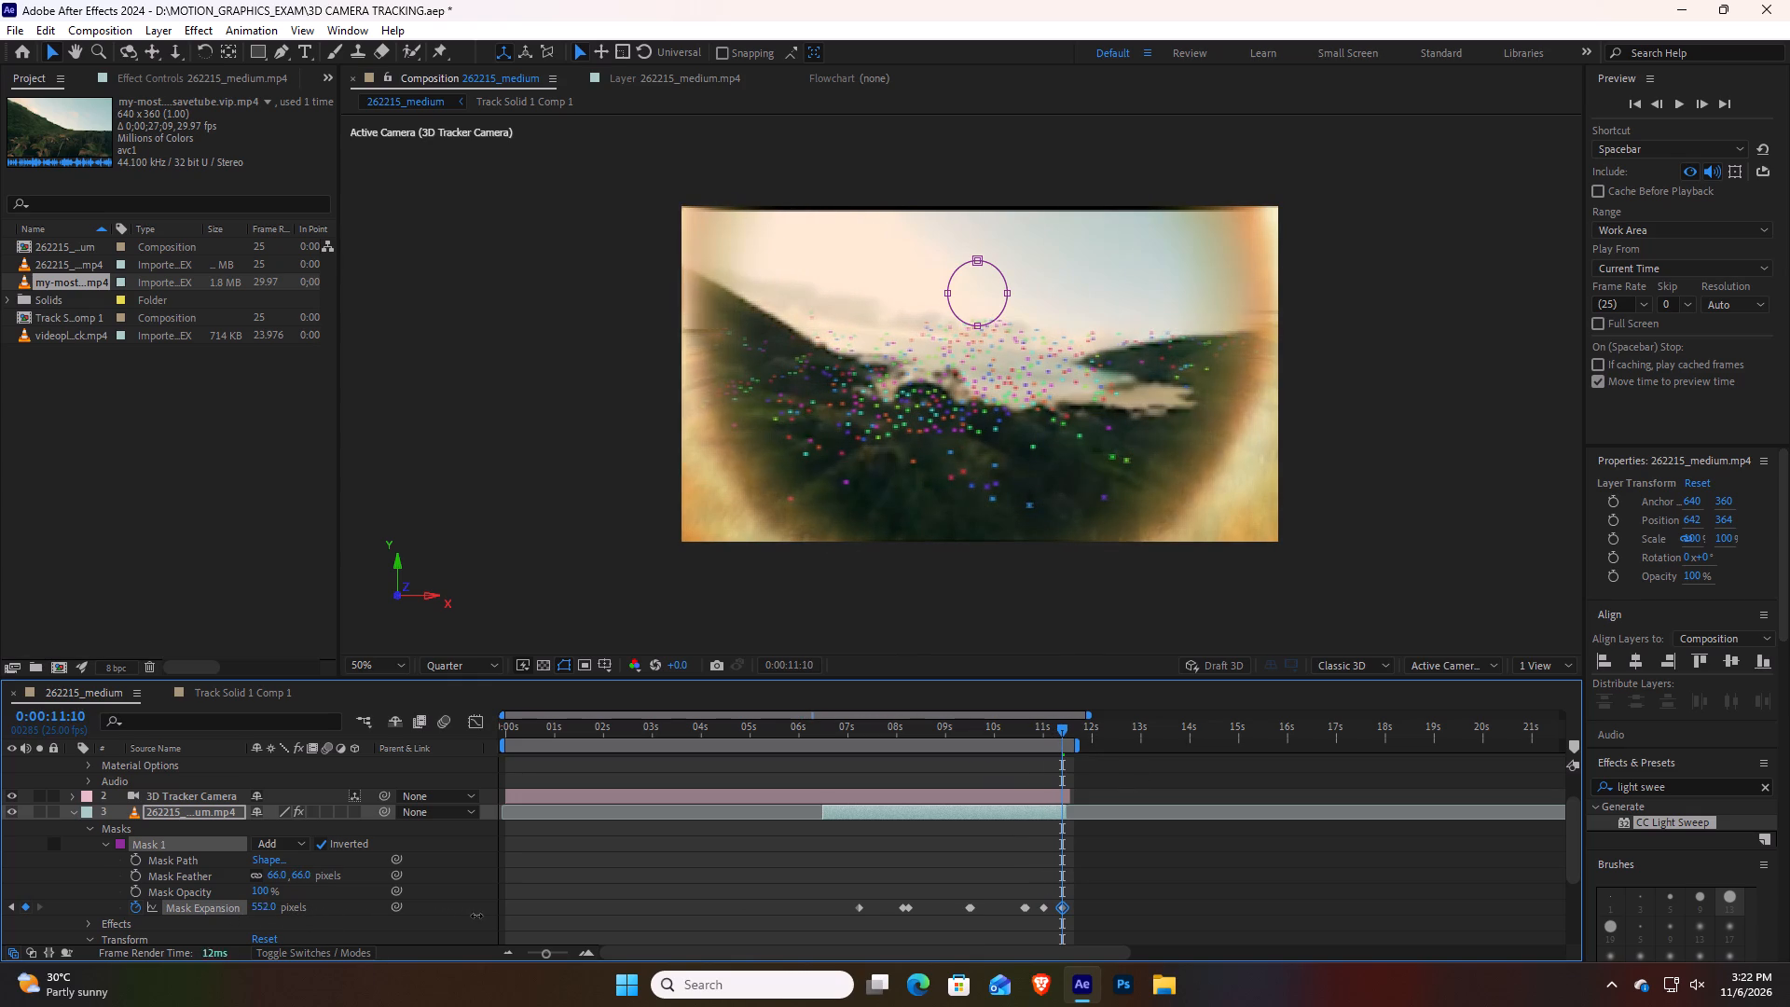
{"action": "left_click_drag", "start_coordinate": [476, 916], "coordinate": [548, 917]}
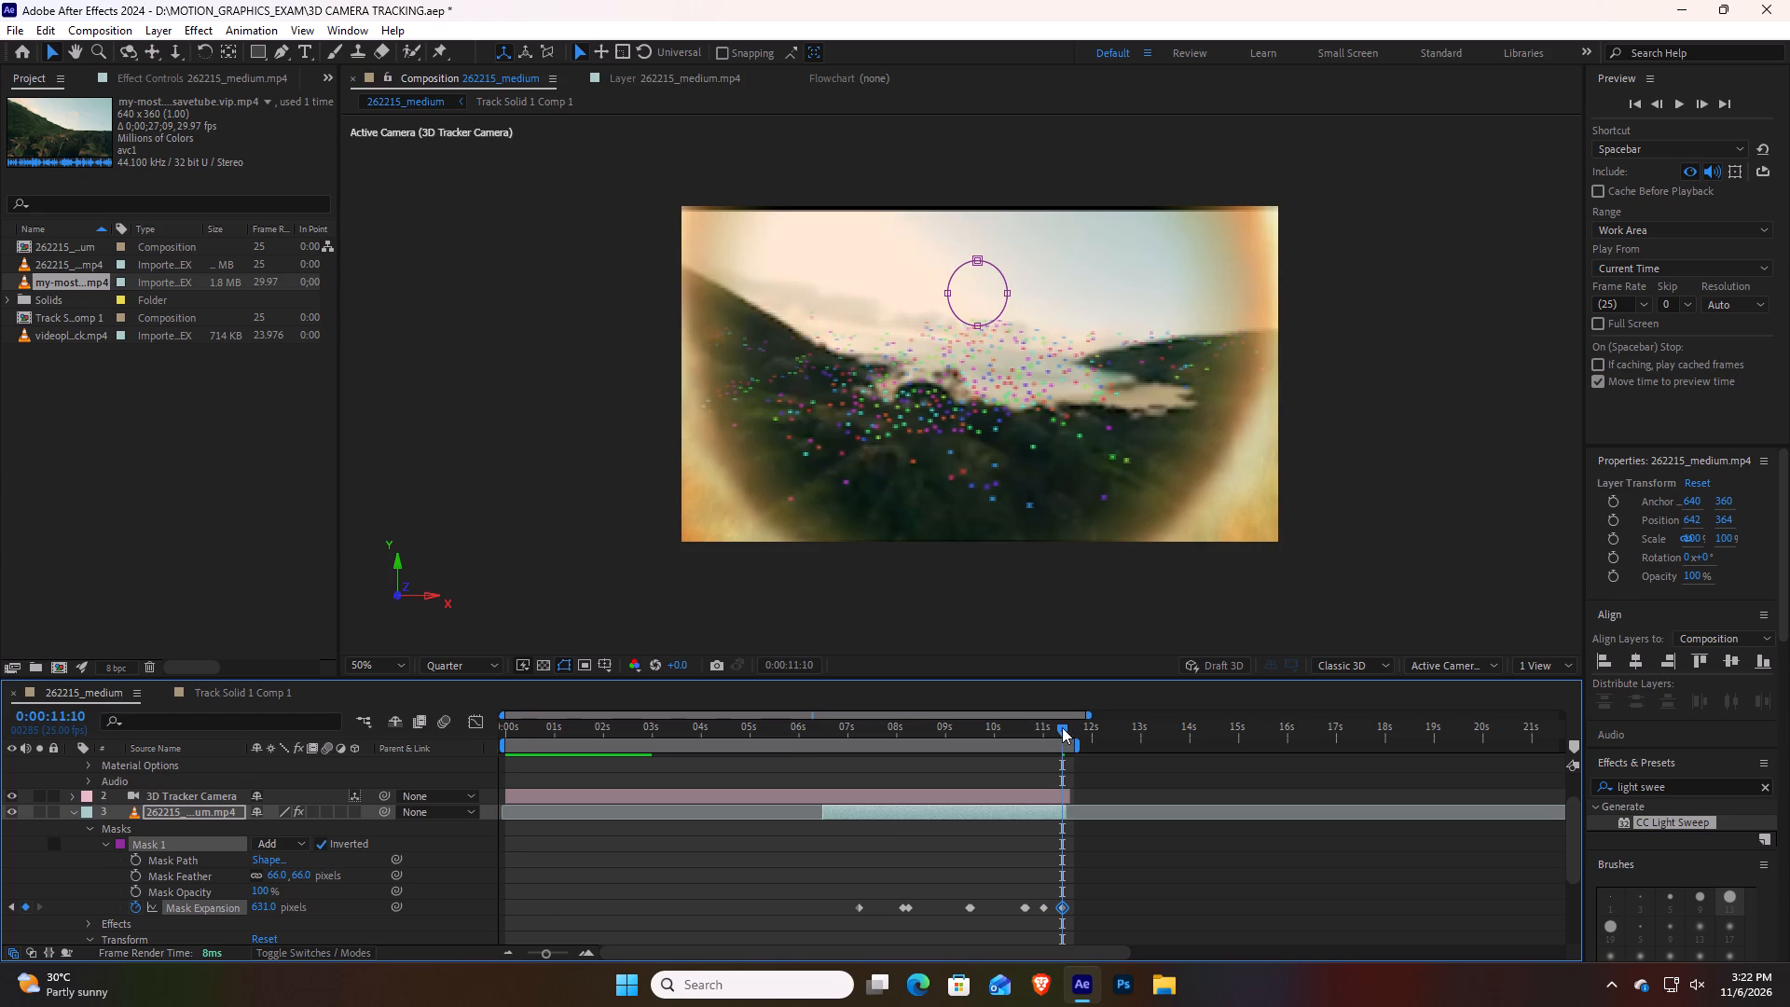
Play the composition from the start to review the mask expansion animation, stopping around 0:00:09:24.
{"action": "left_click_drag", "start_coordinate": [1067, 723], "coordinate": [563, 803]}
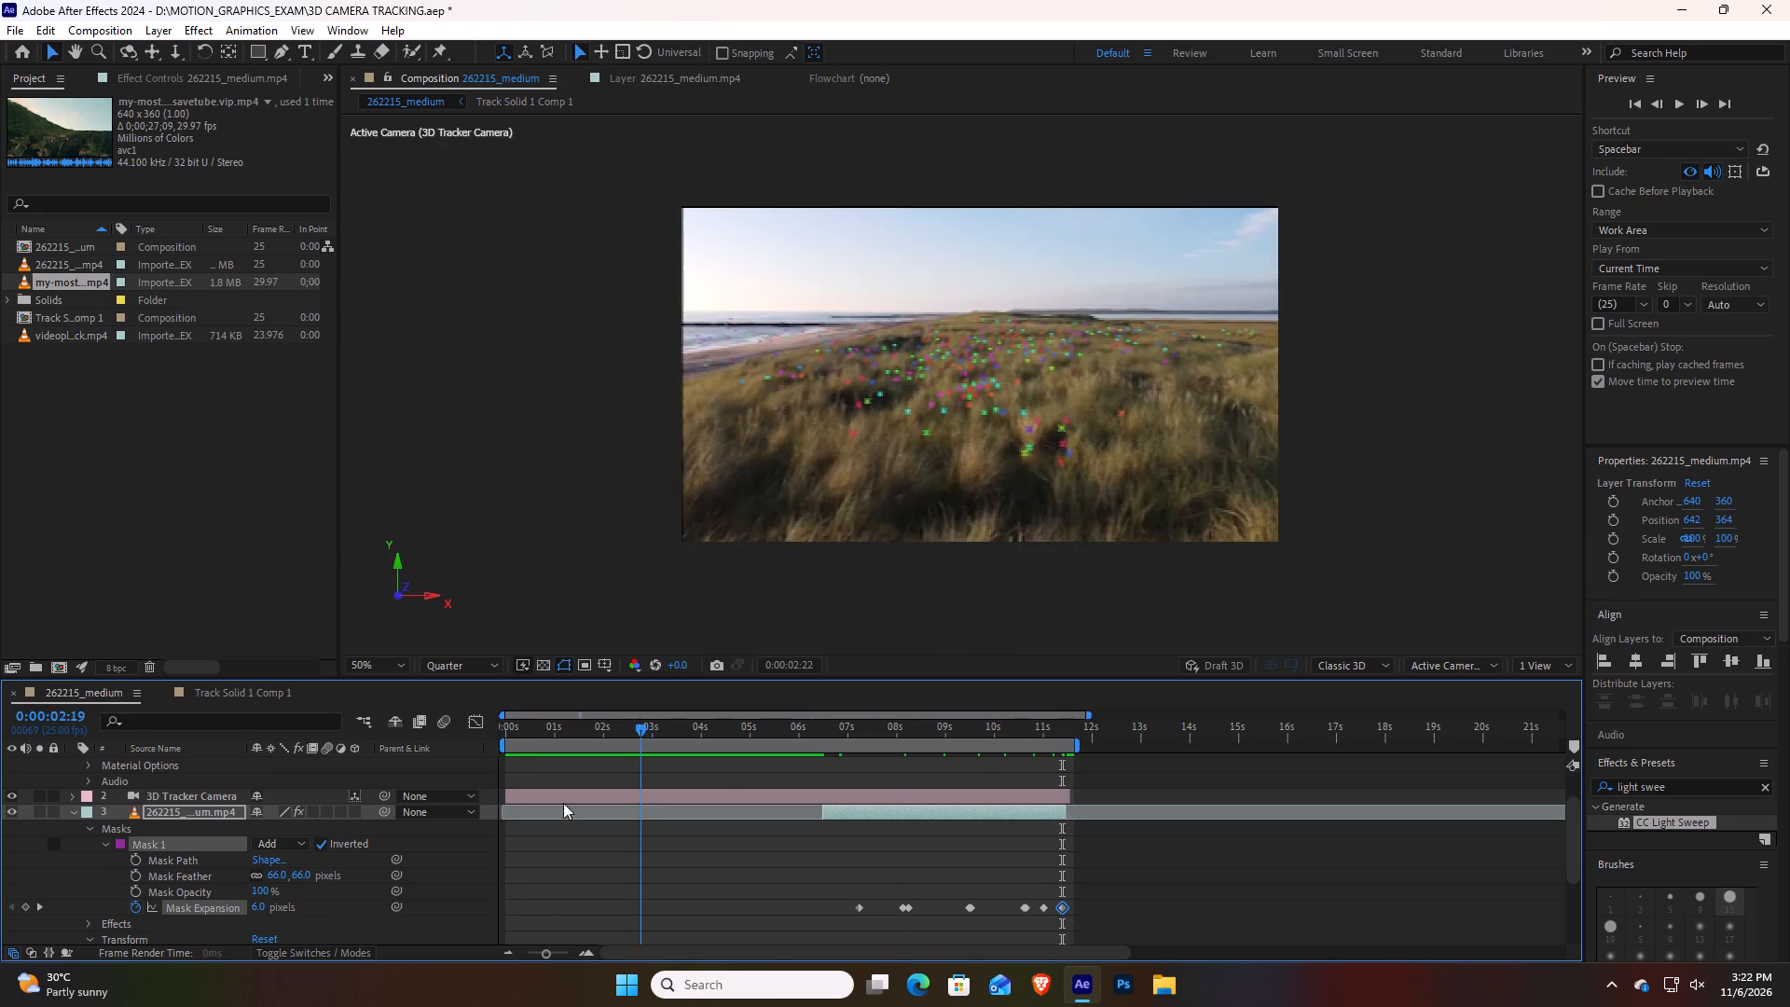
{"action": "left_click_drag", "start_coordinate": [563, 803], "coordinate": [437, 803]}
{"action": "key", "text": "space"}
{"action": "type", "text": "v"}
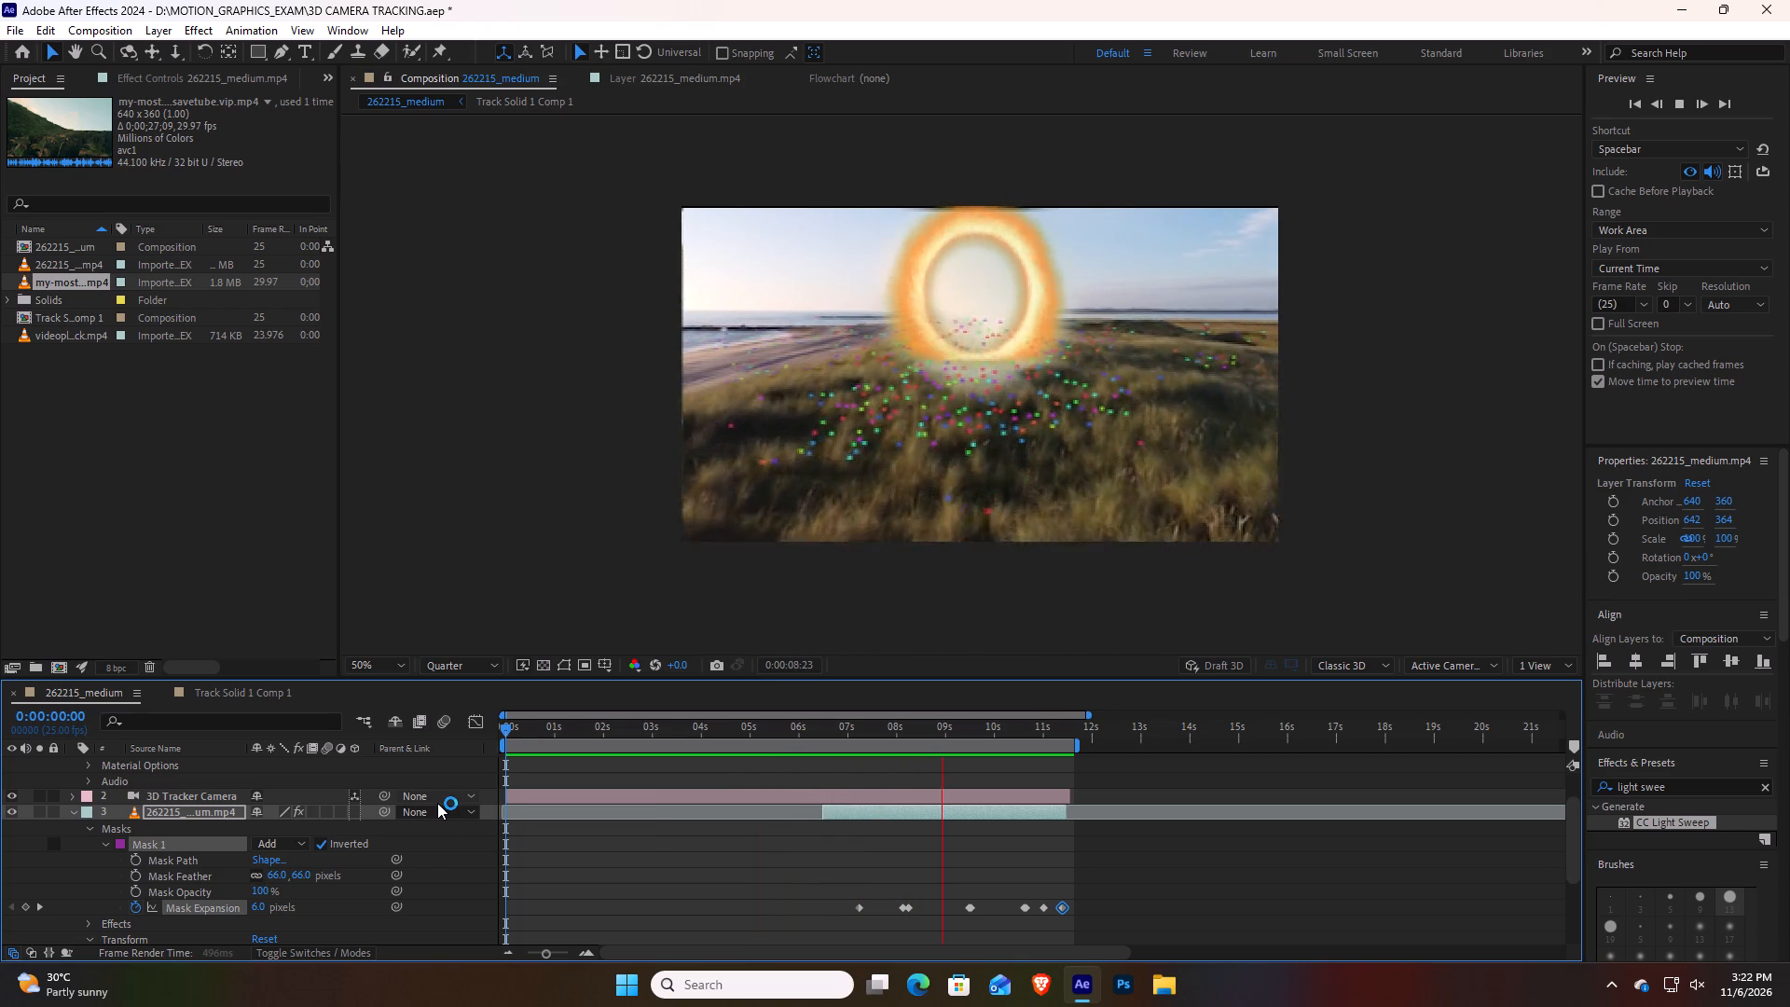
{"action": "key", "text": "space"}
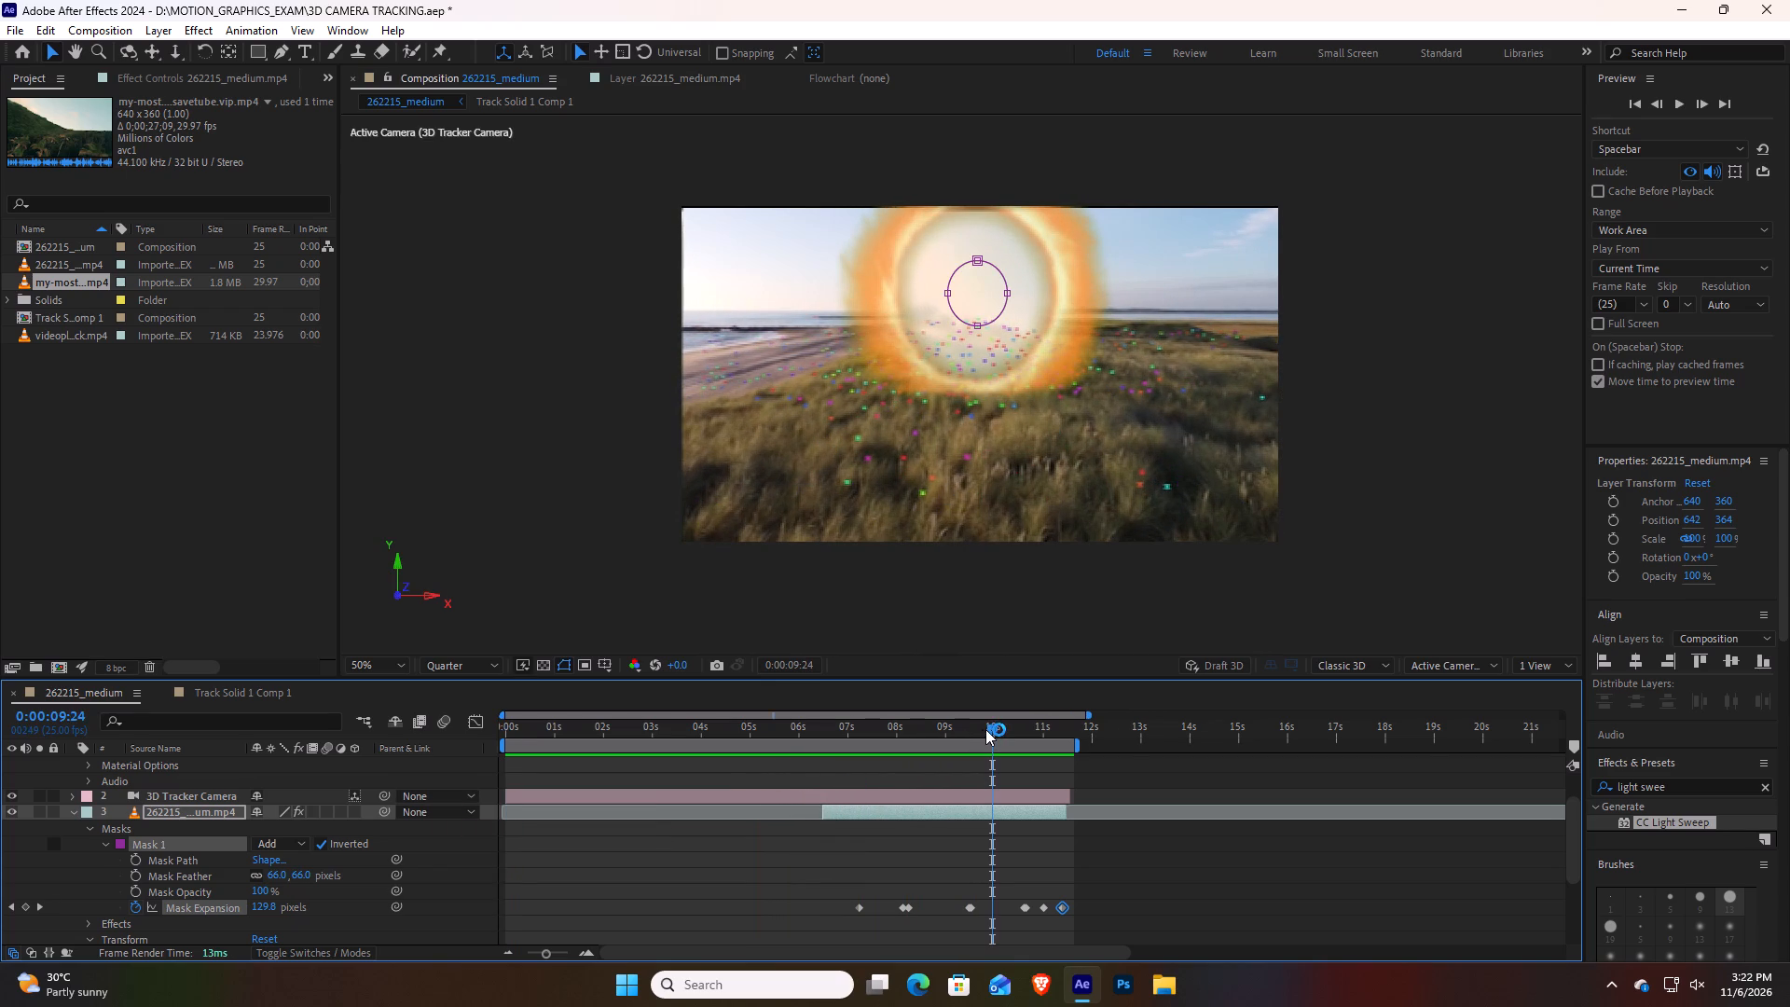
Delete the stray Mask Expansion keyframe at 0:00:09:12.
{"action": "left_click_drag", "start_coordinate": [987, 729], "coordinate": [968, 740]}
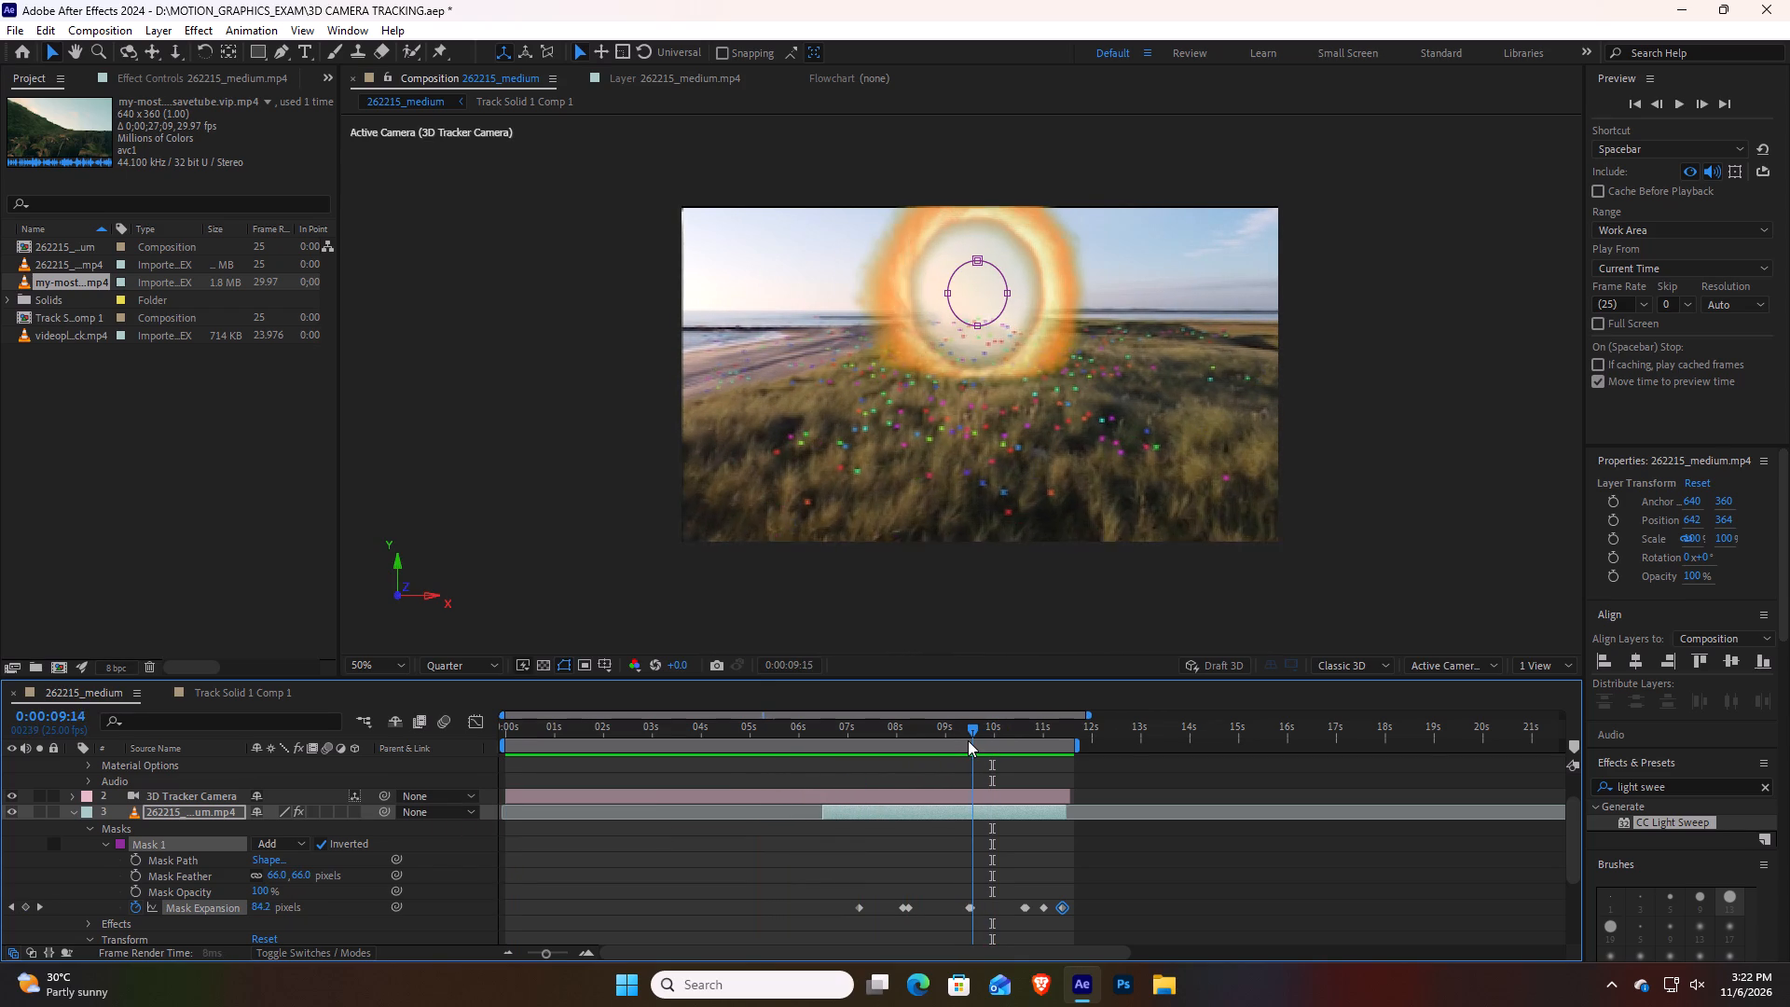
{"action": "left_click_drag", "start_coordinate": [968, 740], "coordinate": [963, 741]}
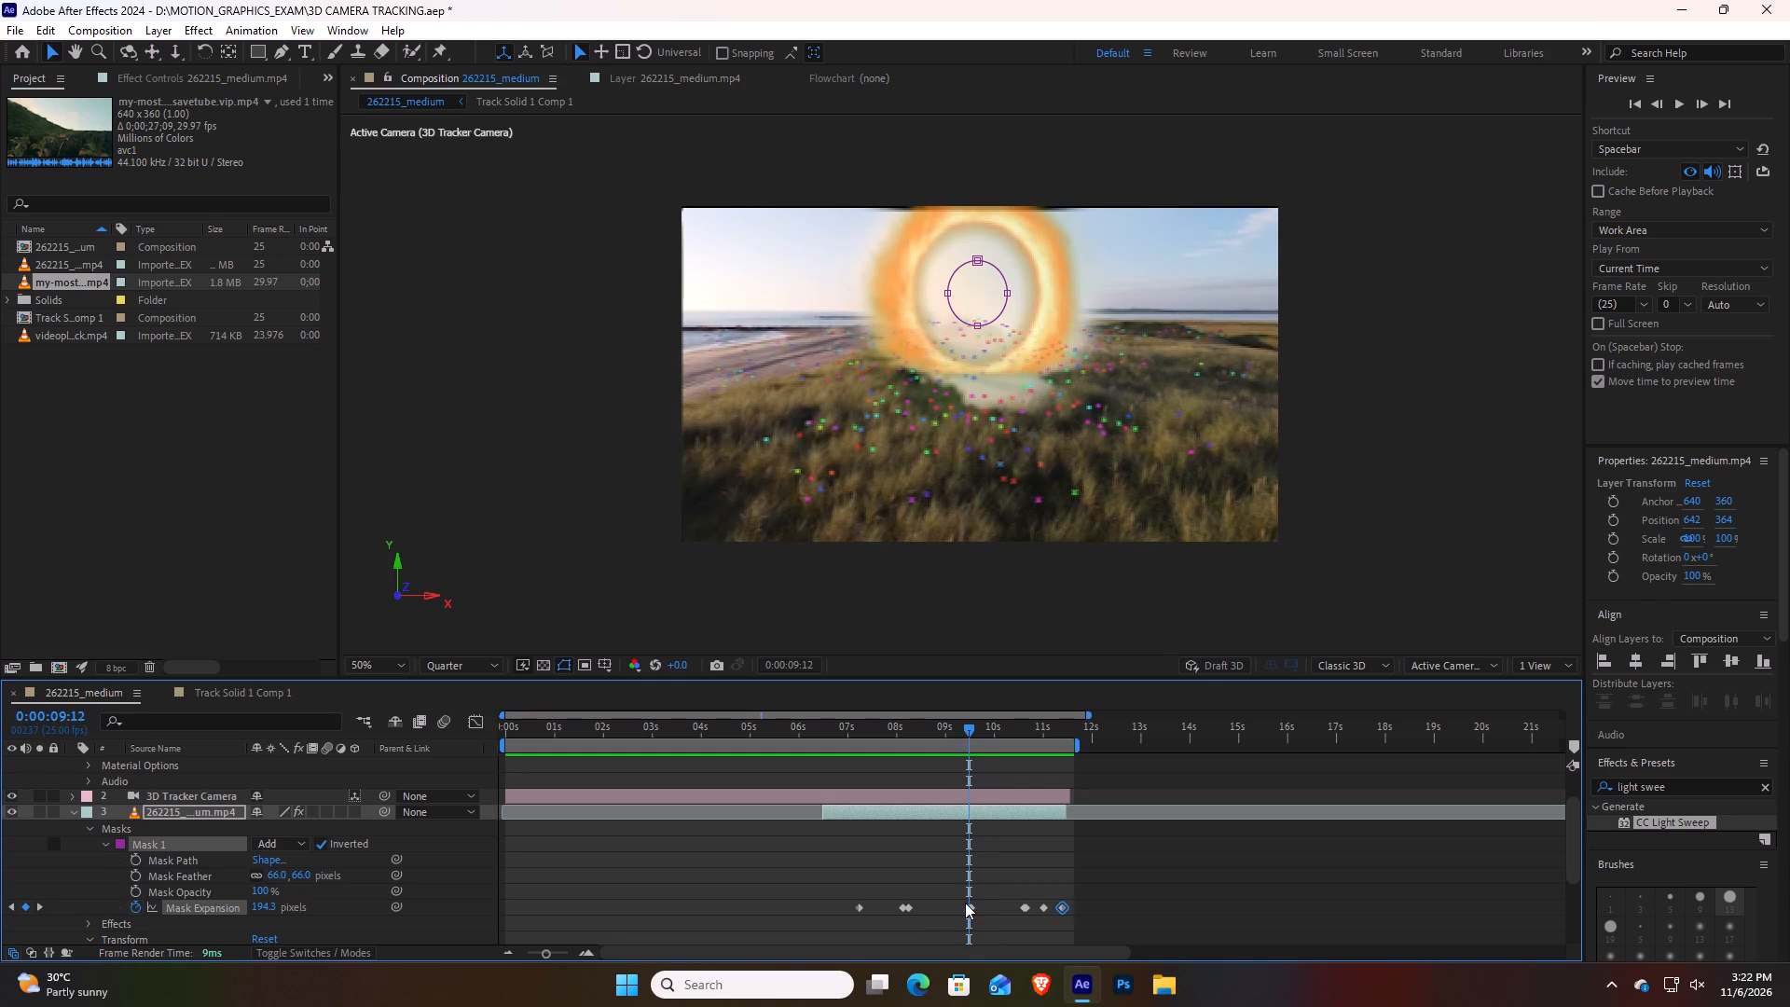
{"action": "left_click", "coordinate": [965, 903]}
{"action": "key", "text": "Delete"}
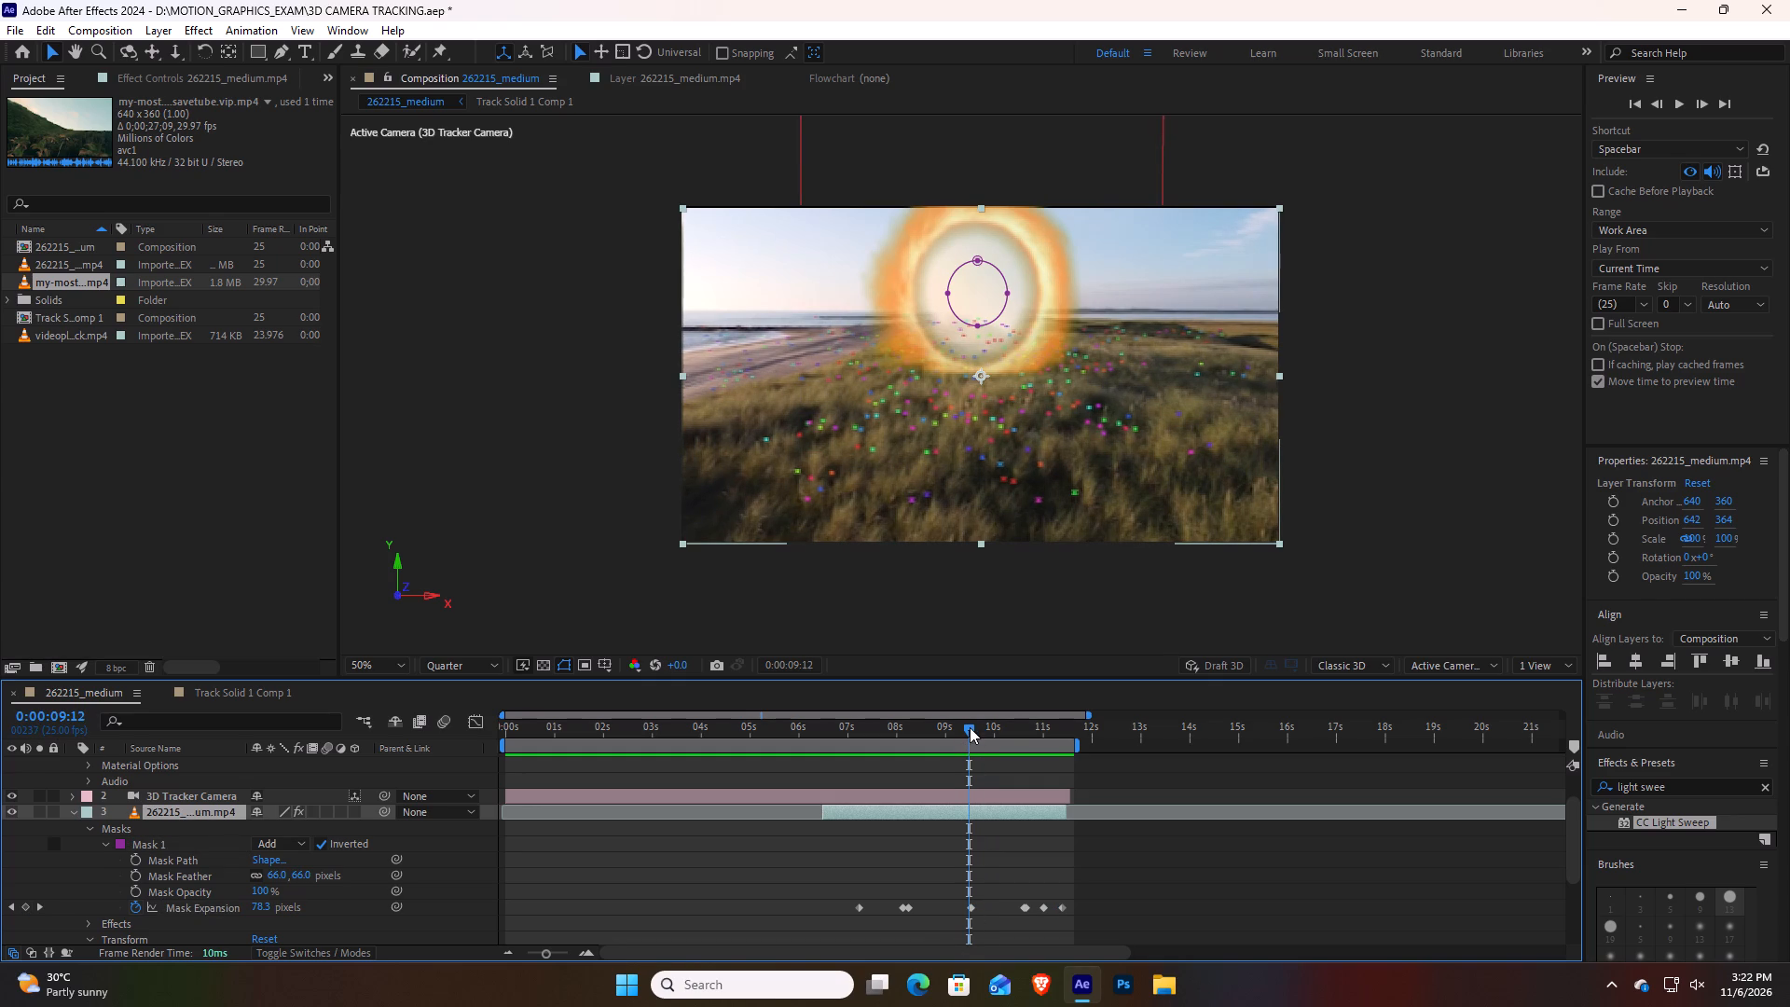
Check the opening against the ring from 0:00:09:12 through the end of the transition at 0:00:11:19.
{"action": "left_click_drag", "start_coordinate": [970, 727], "coordinate": [981, 766]}
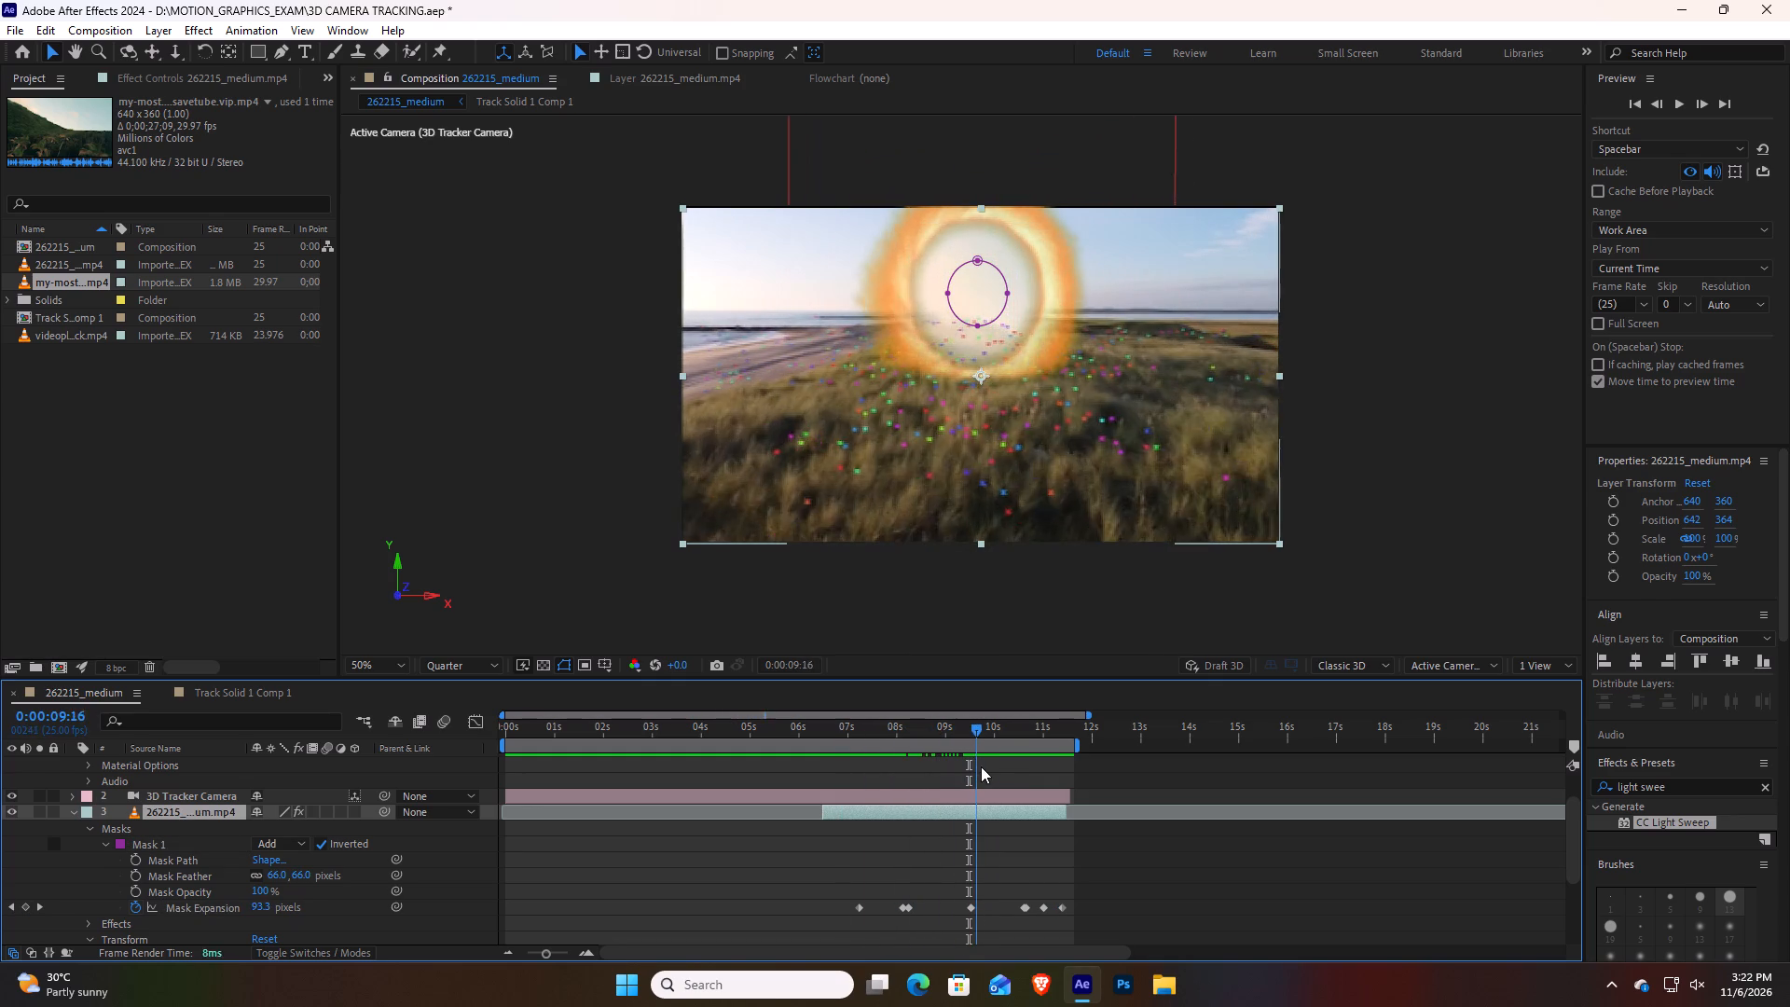
{"action": "left_click_drag", "start_coordinate": [981, 766], "coordinate": [1081, 787]}
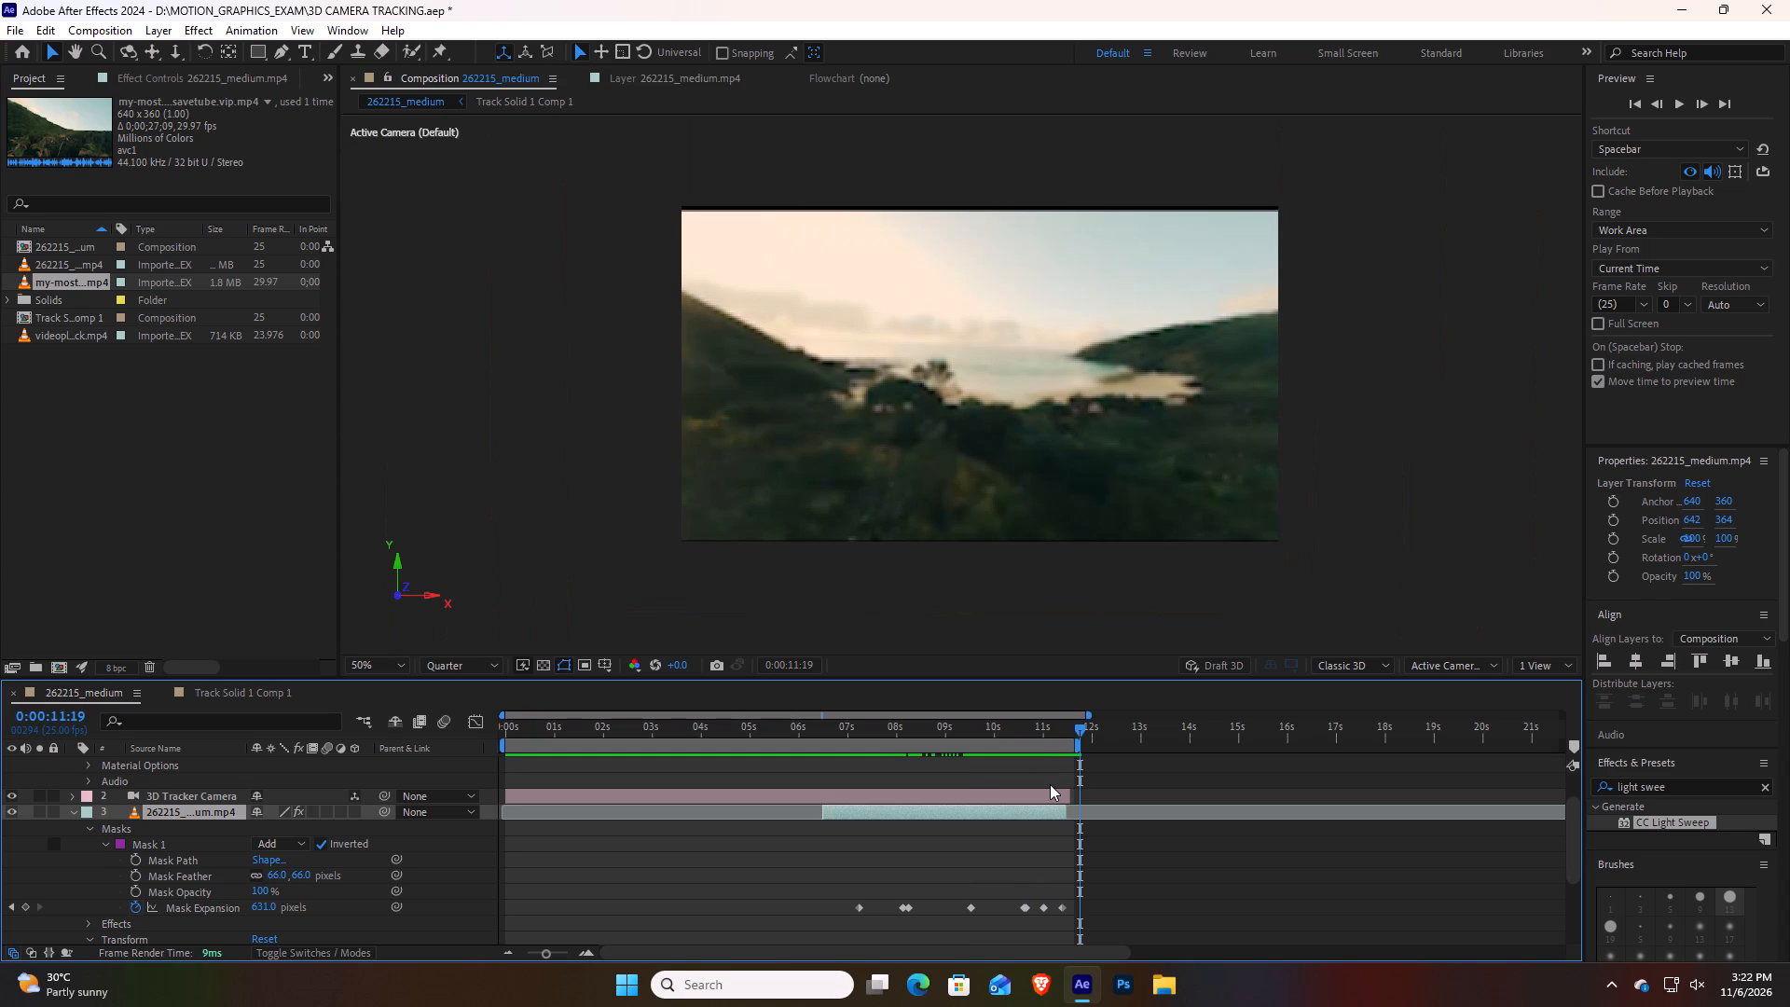
Save the 3D CAMERA TRACKING project.
{"action": "key", "text": "ctrl+s"}
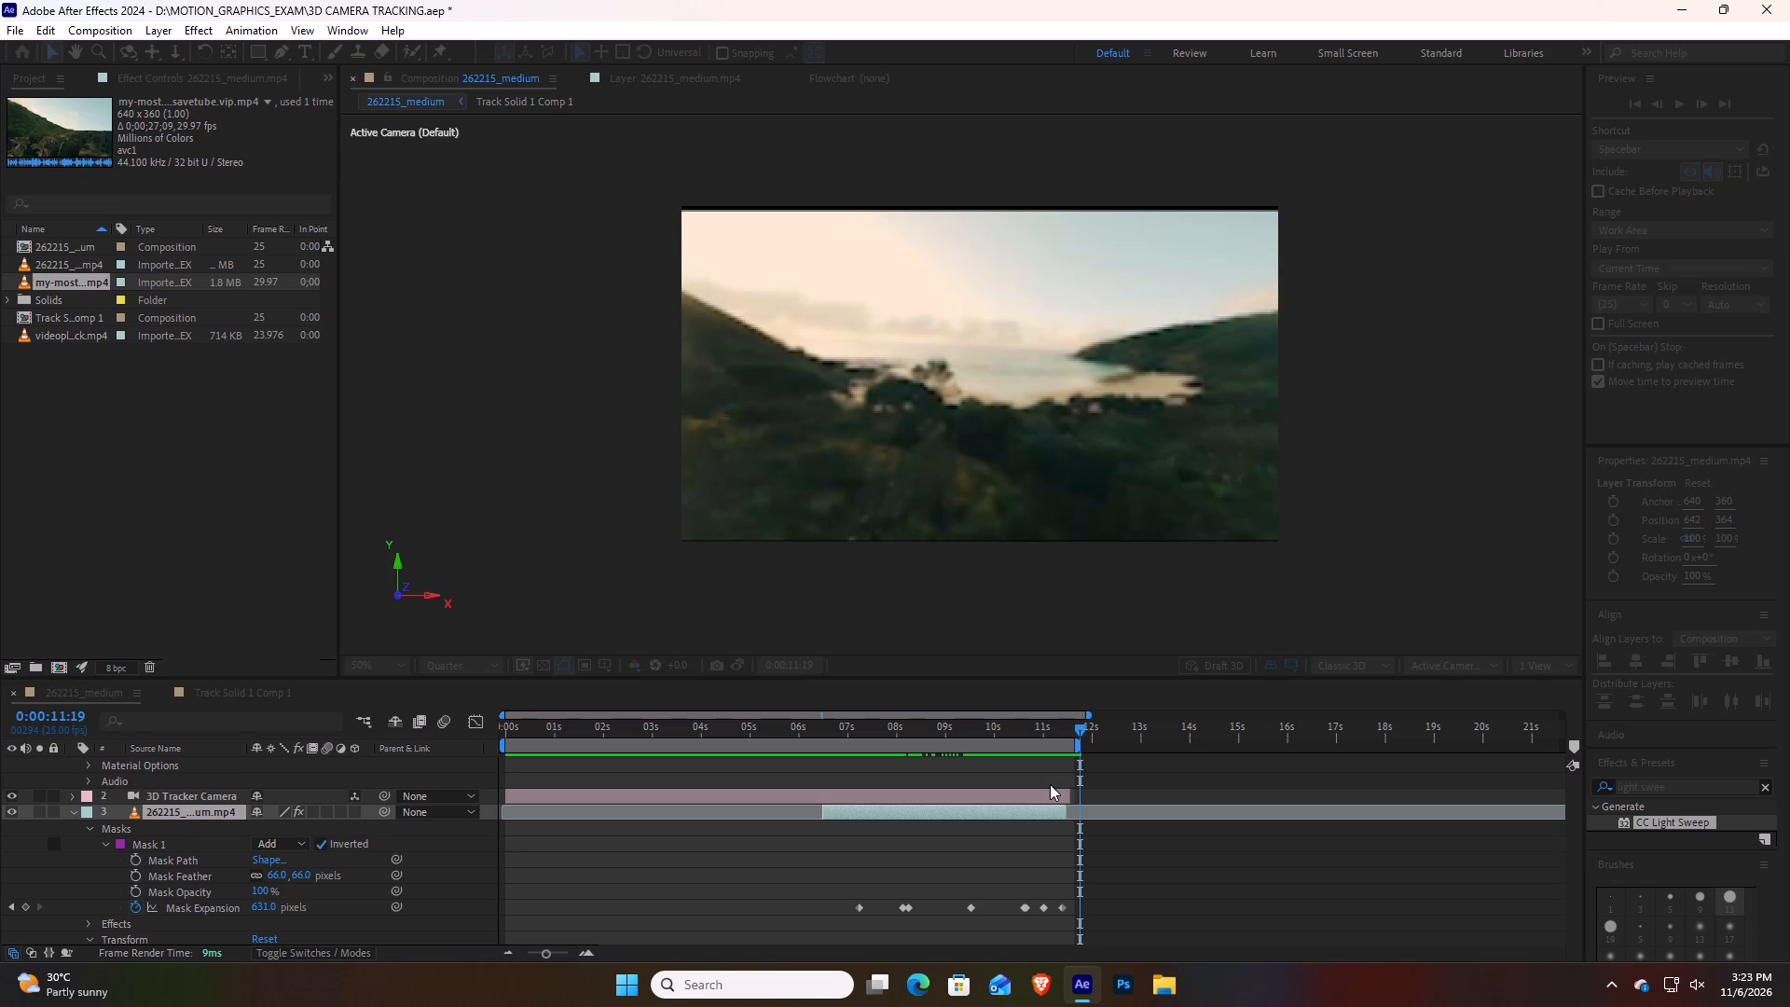
{"action": "left_click_drag", "start_coordinate": [799, 726], "coordinate": [760, 730]}
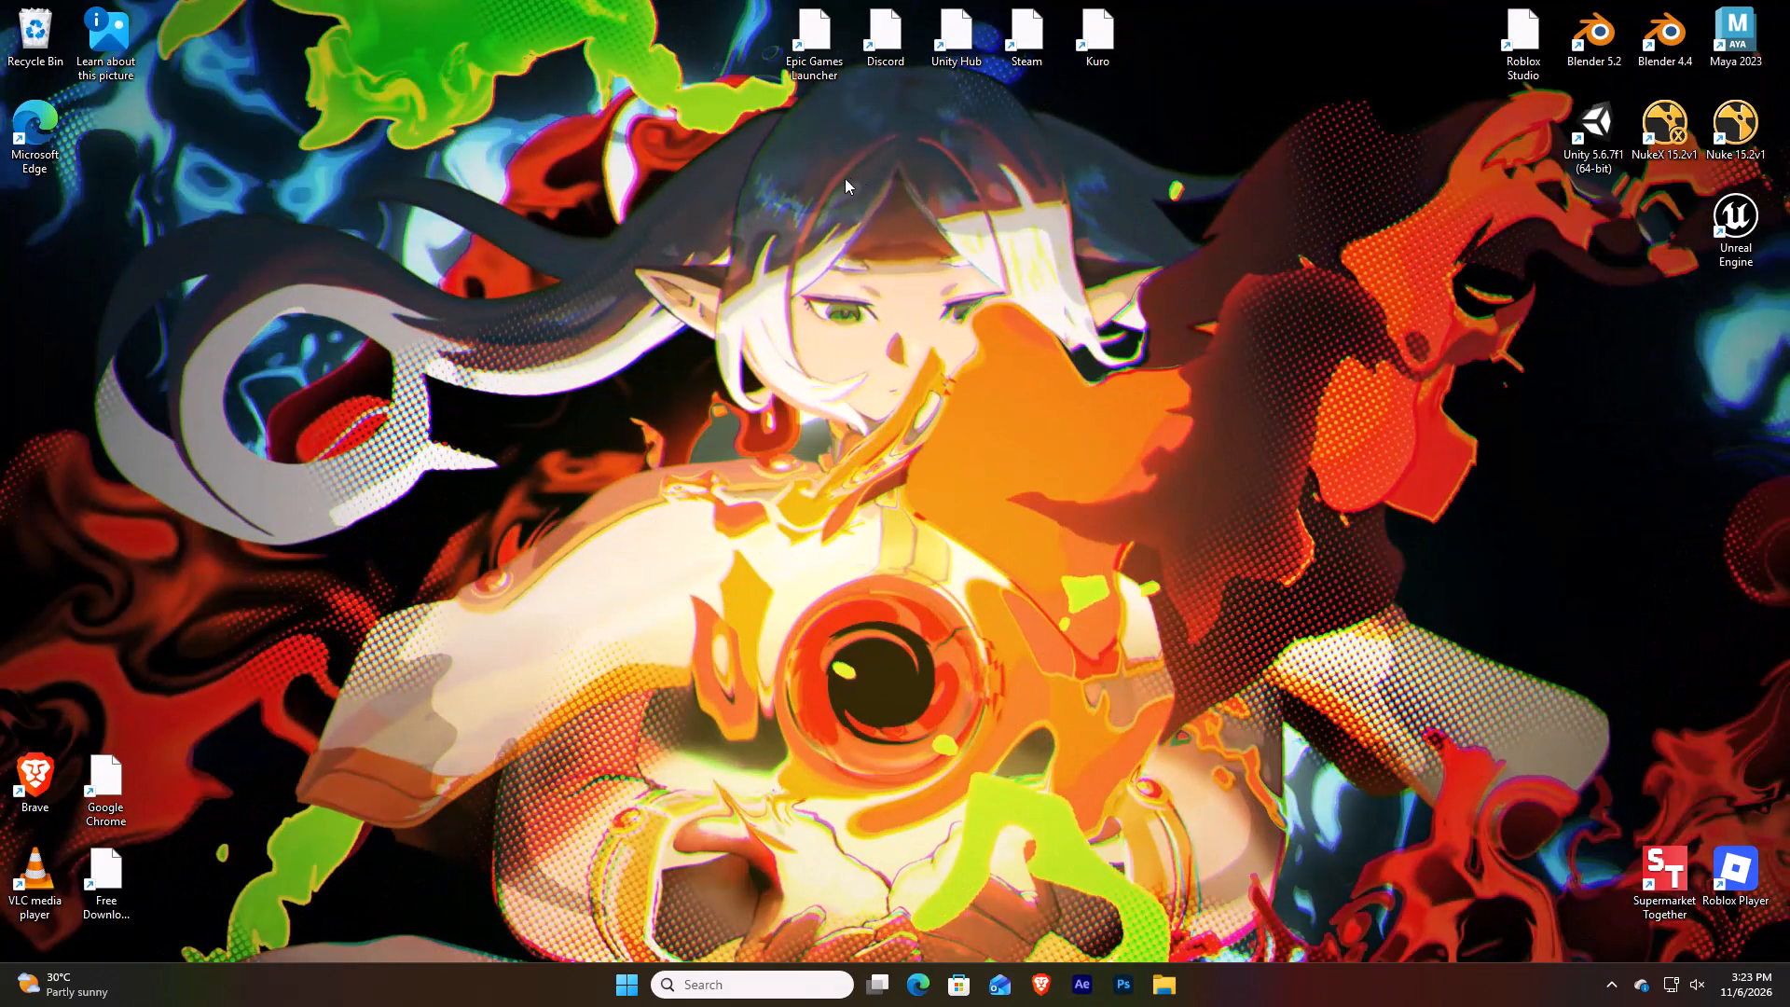
Launch After Effects in Safe Mode with third-party plugins disabled for the session.
{"action": "left_click", "coordinate": [1081, 978]}
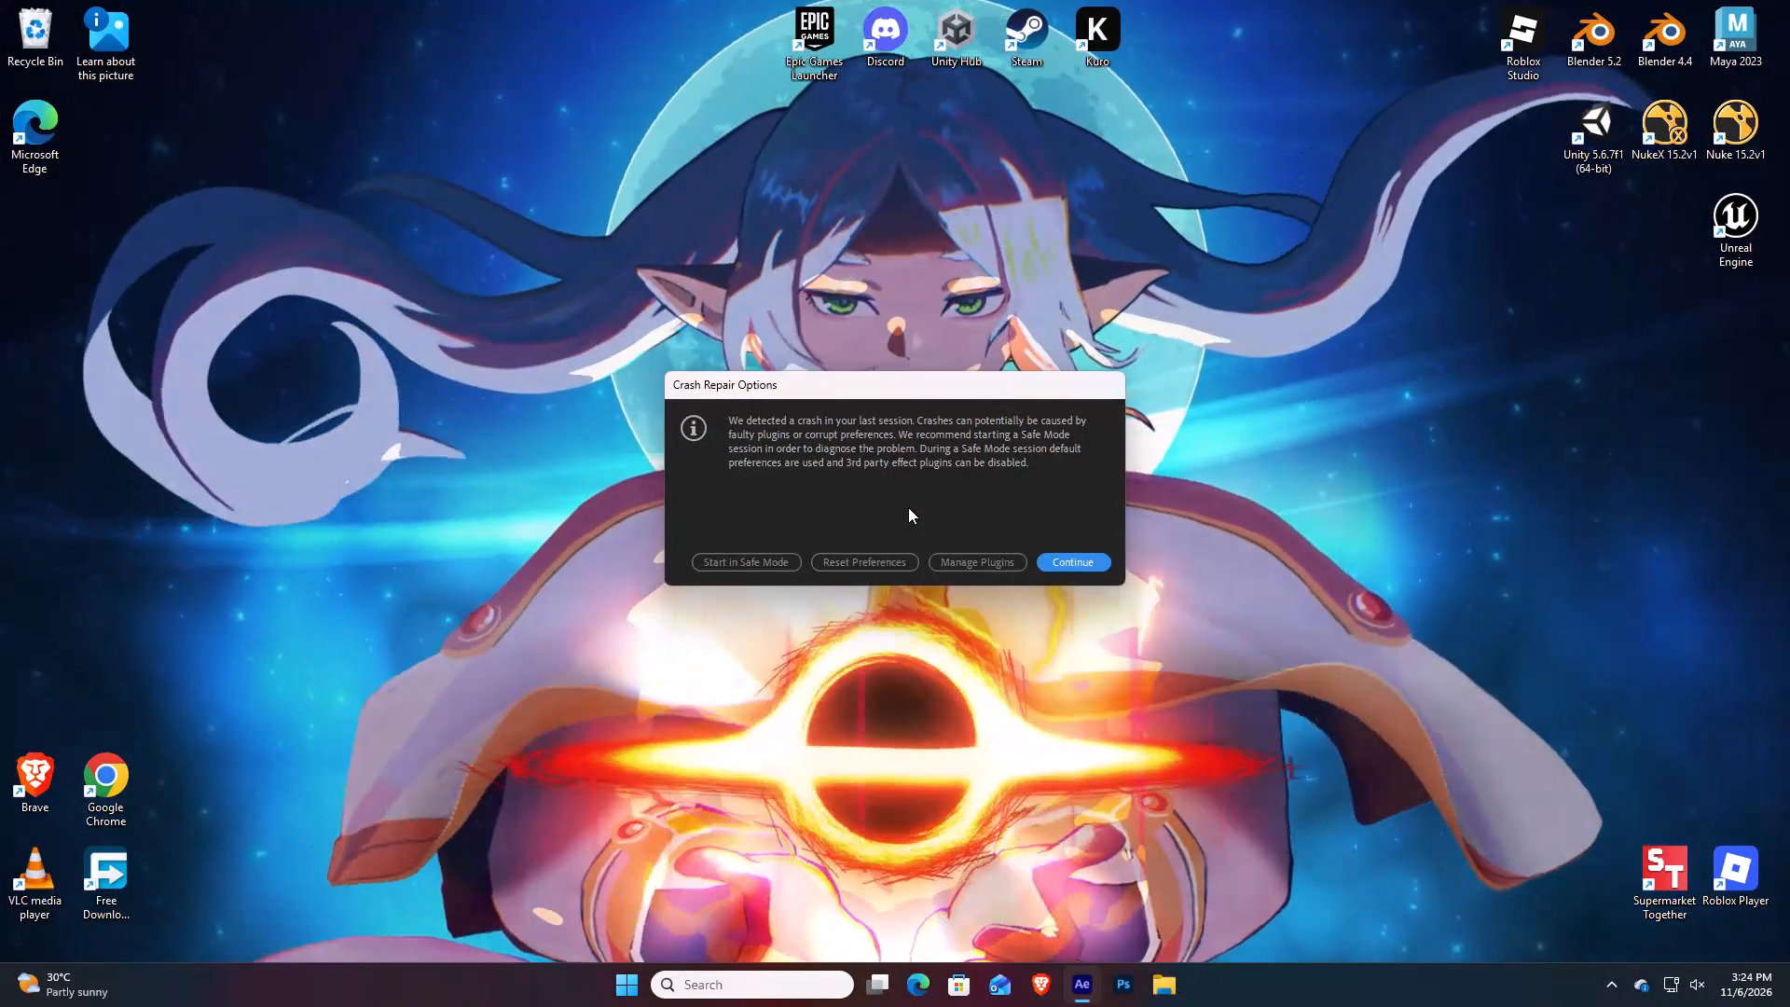
{"action": "left_click", "coordinate": [717, 548]}
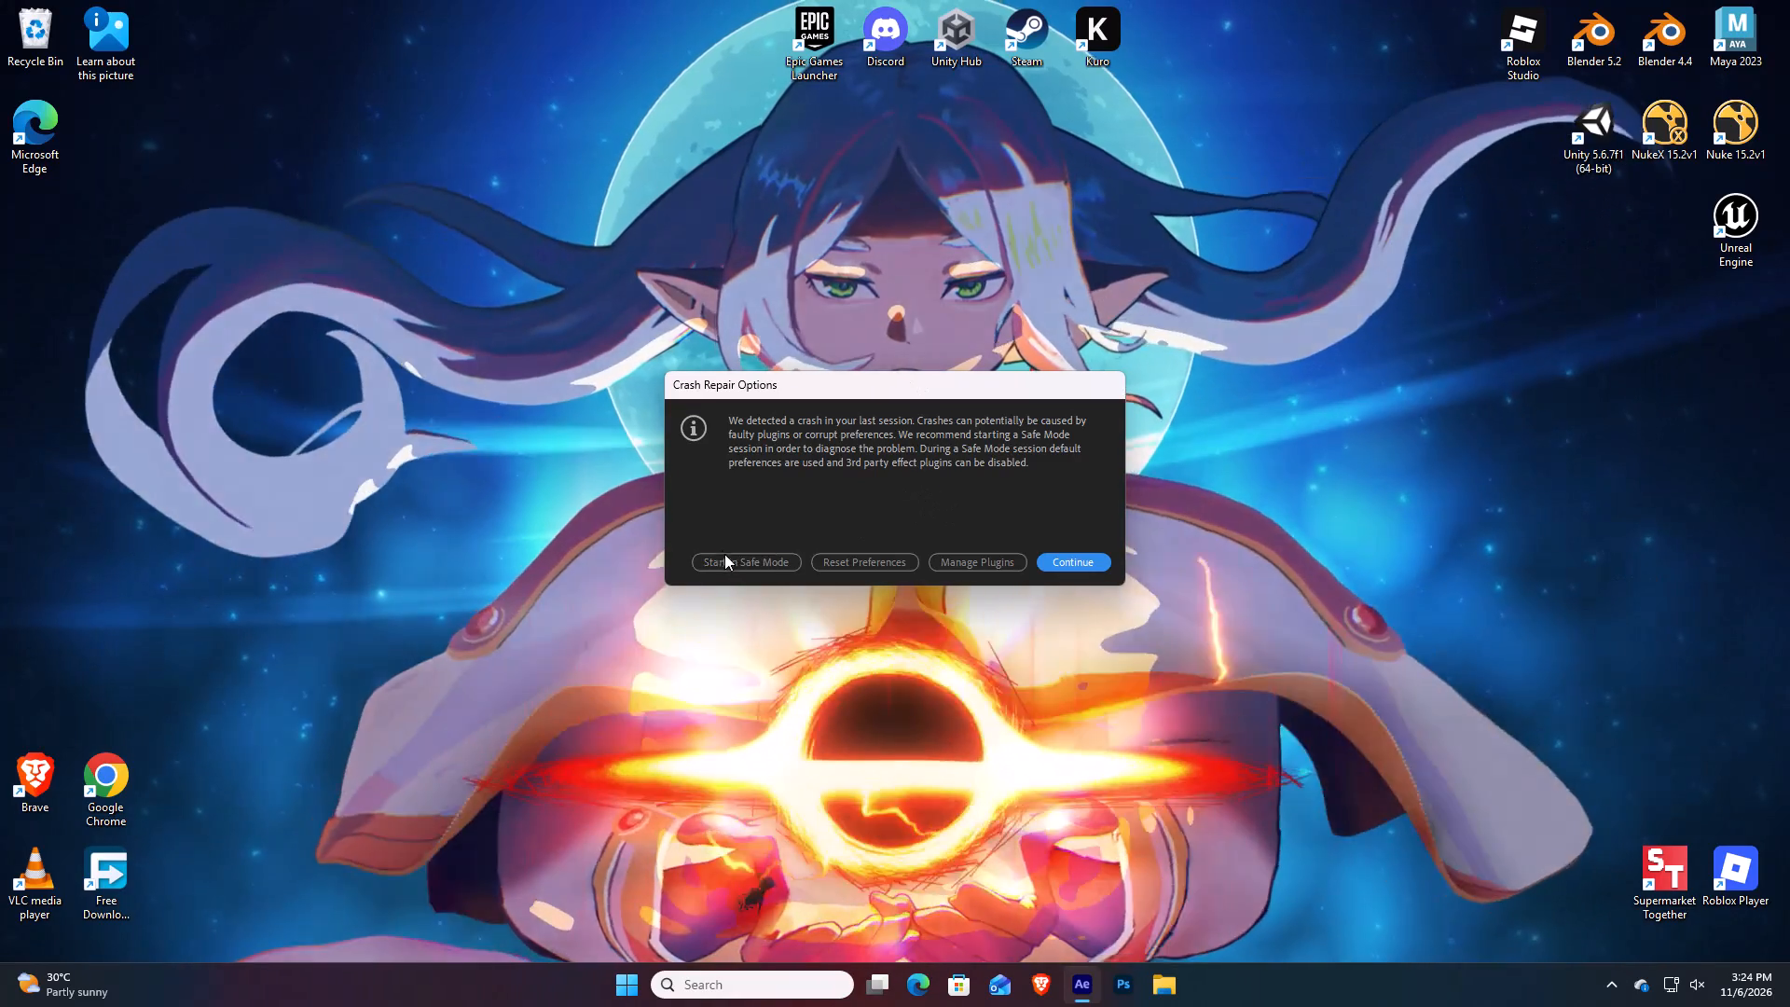
{"action": "left_click", "coordinate": [728, 556]}
{"action": "left_click", "coordinate": [736, 551]}
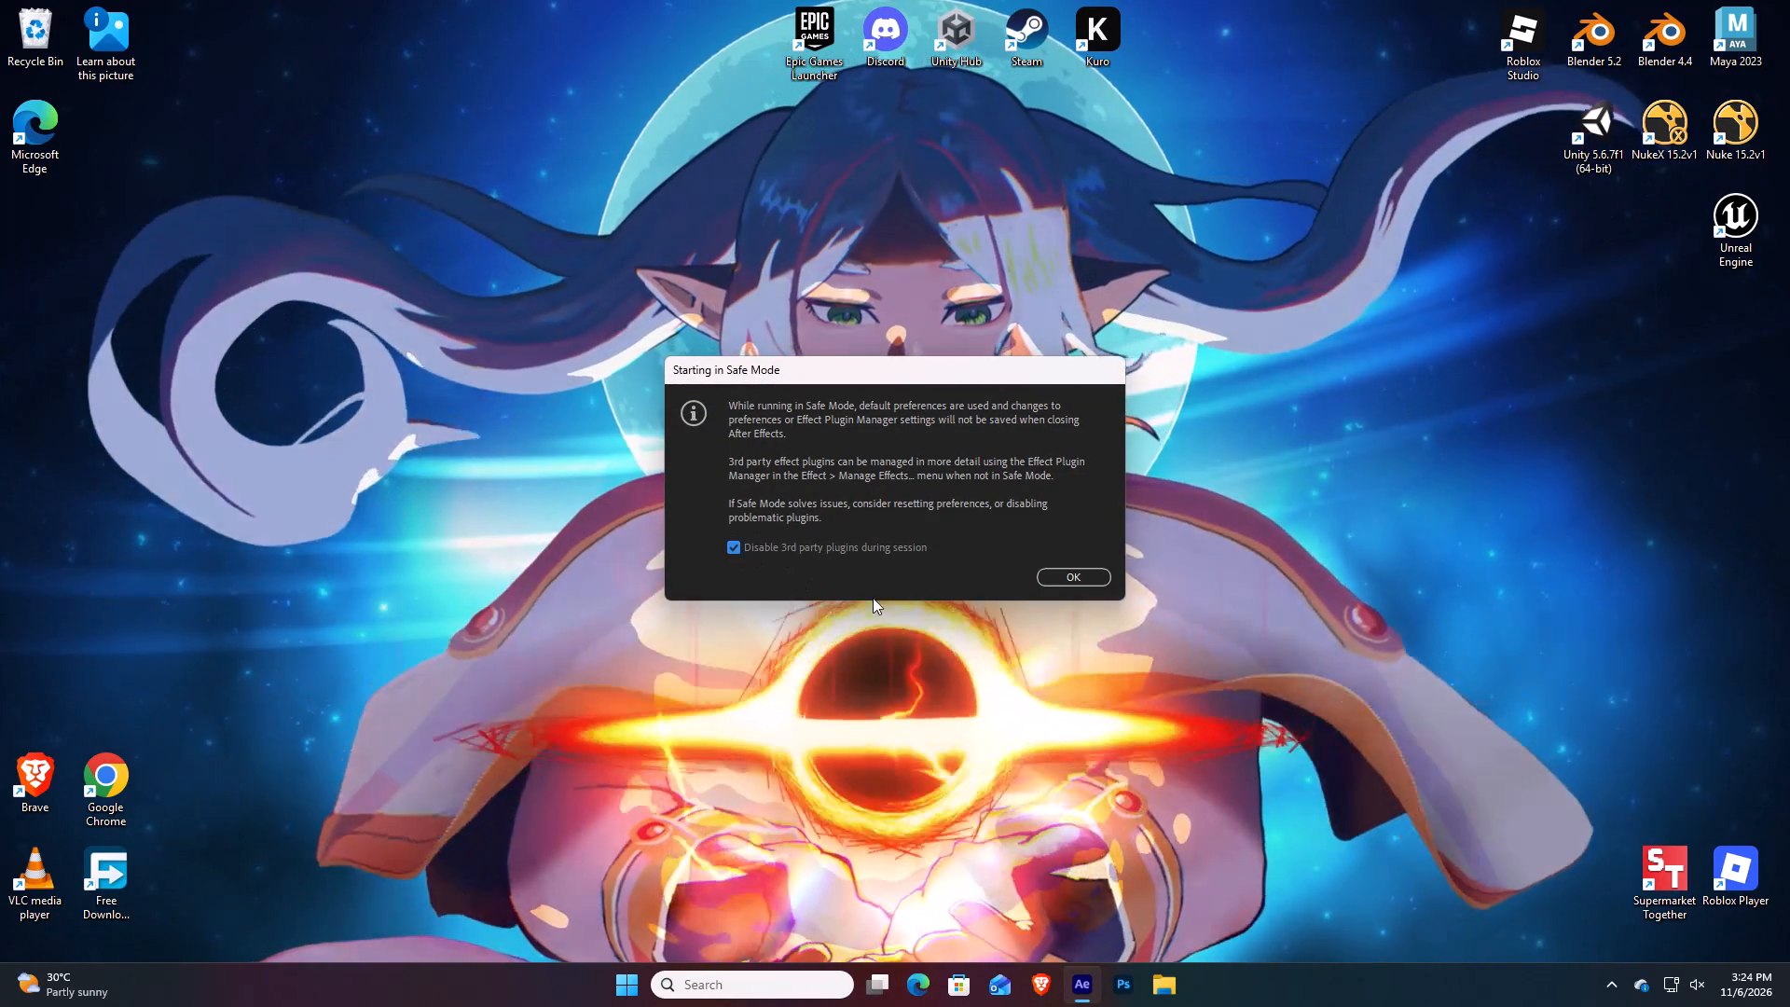
{"action": "left_click", "coordinate": [1096, 581]}
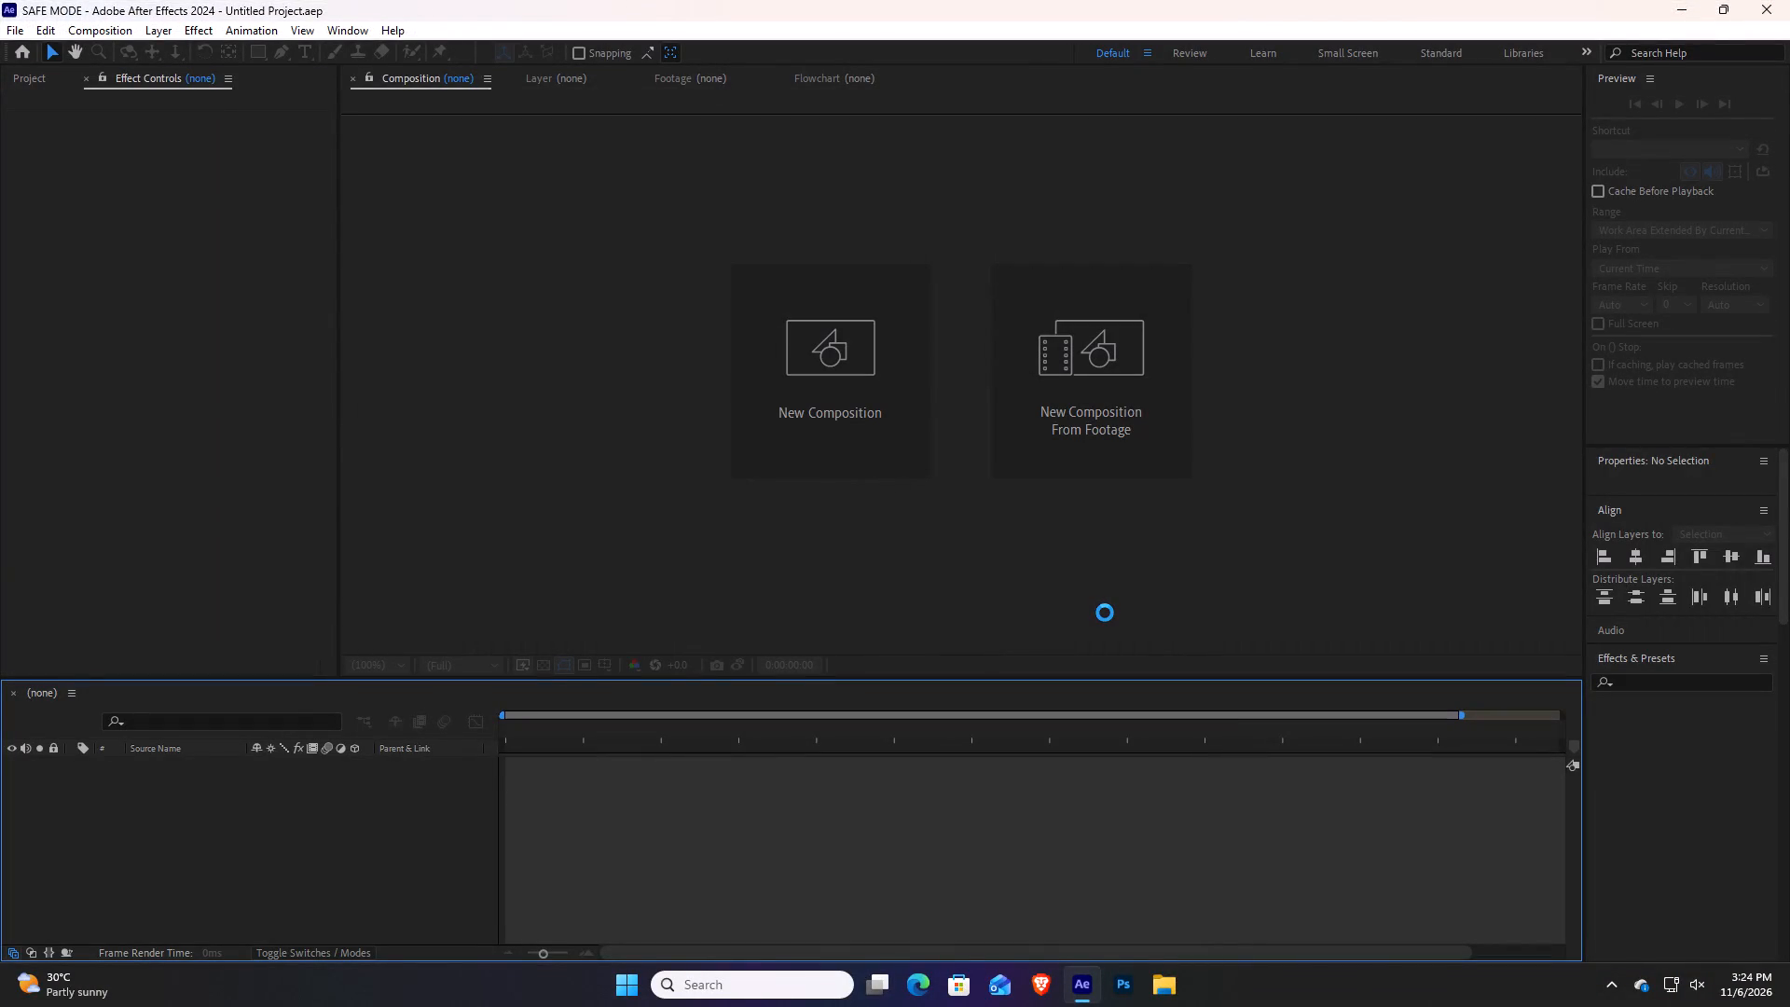
Open the 3D CAMERA TRACKING project from the MOTION_GRAPHICS_EXAM folder.
{"action": "left_click", "coordinate": [15, 30]}
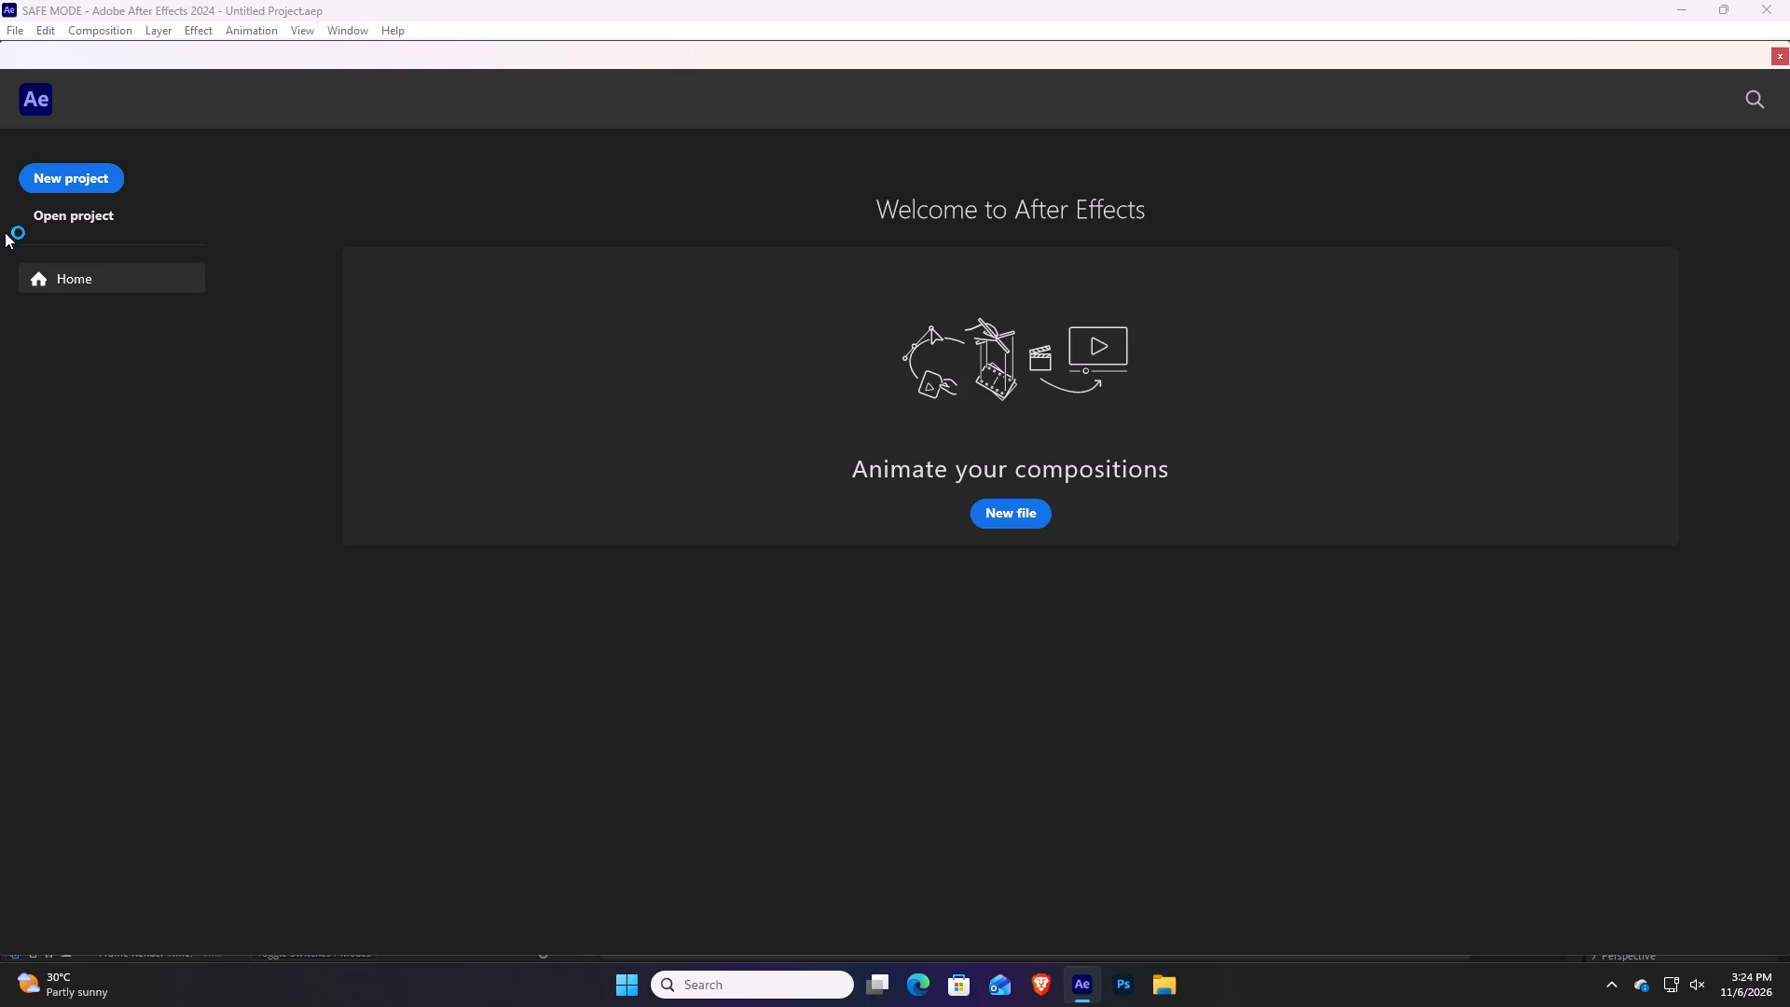
{"action": "left_click", "coordinate": [79, 221]}
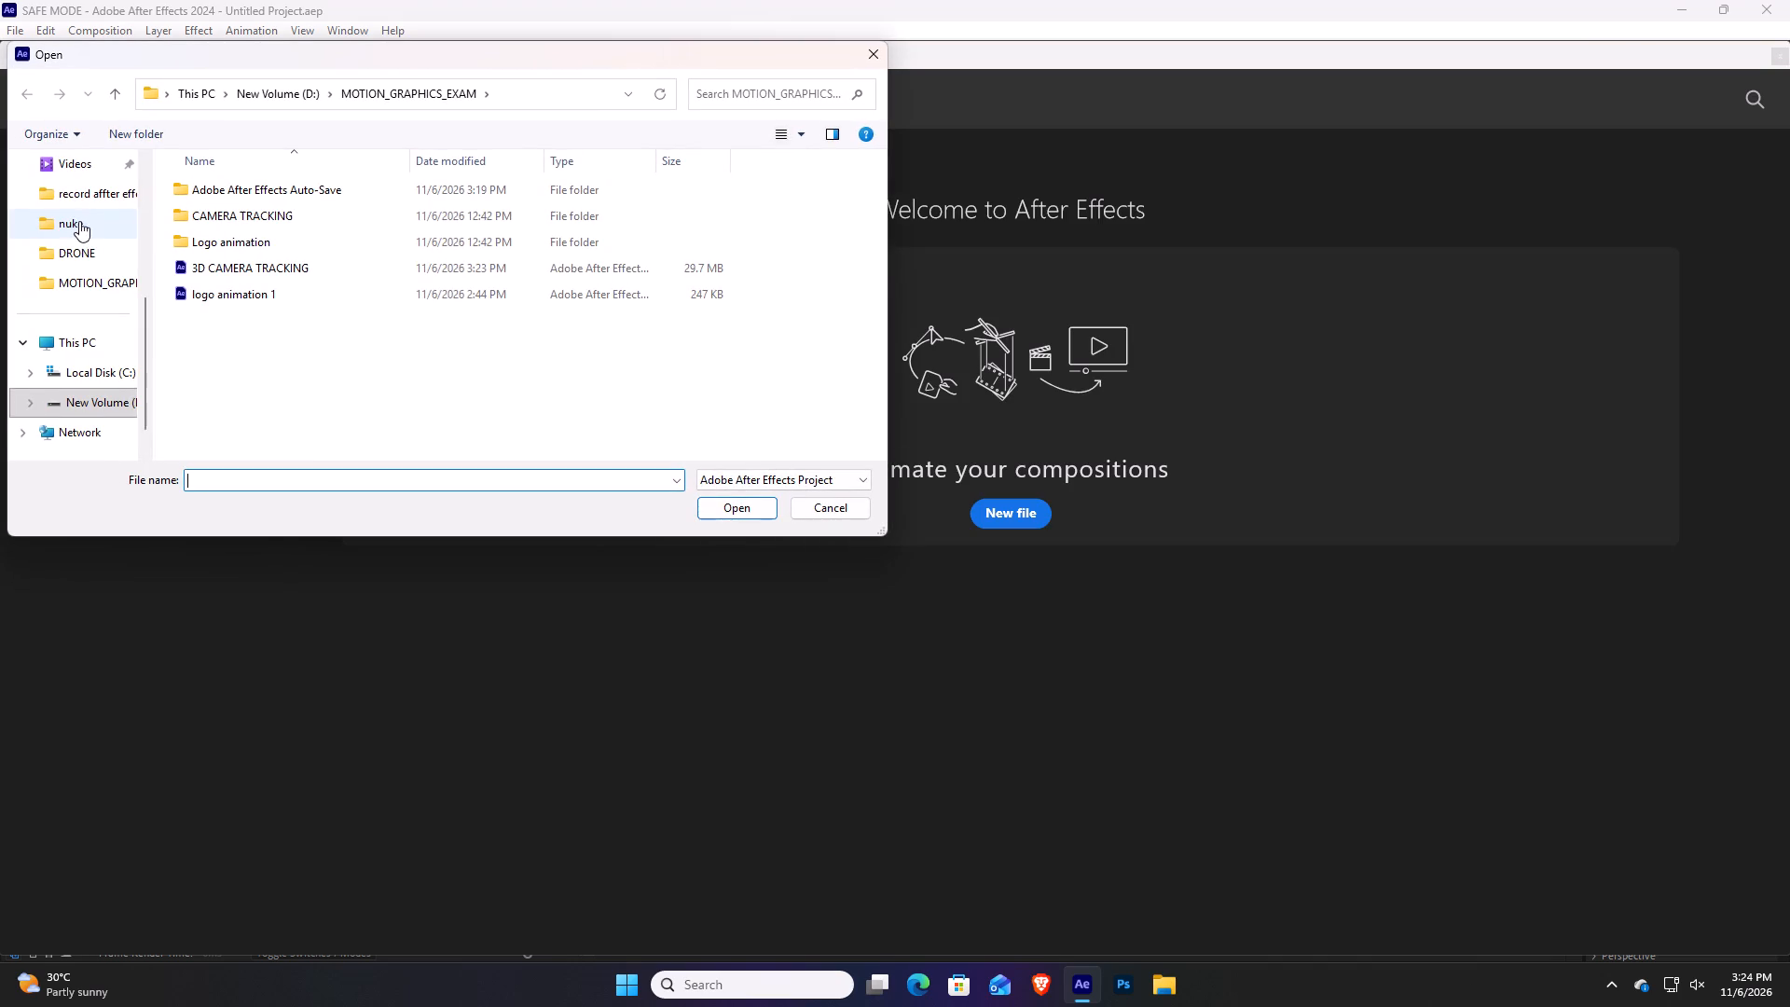
{"action": "left_click", "coordinate": [310, 252]}
{"action": "left_click", "coordinate": [312, 264]}
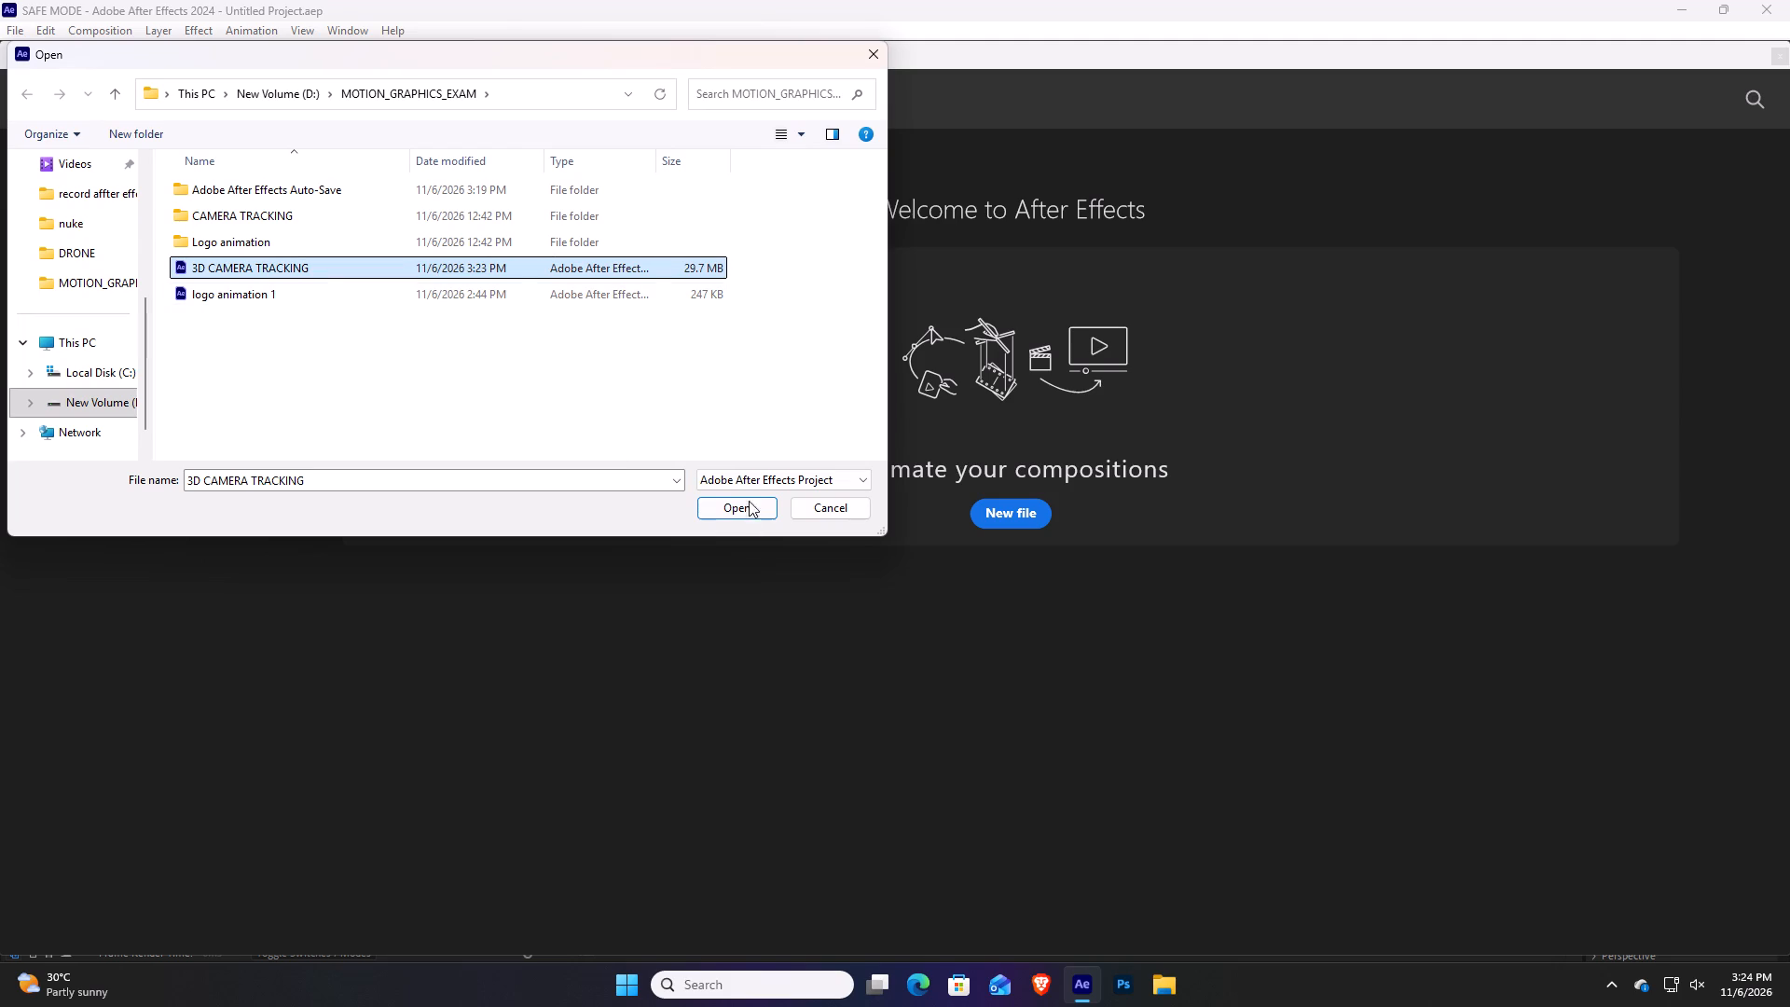
{"action": "left_click", "coordinate": [749, 501]}
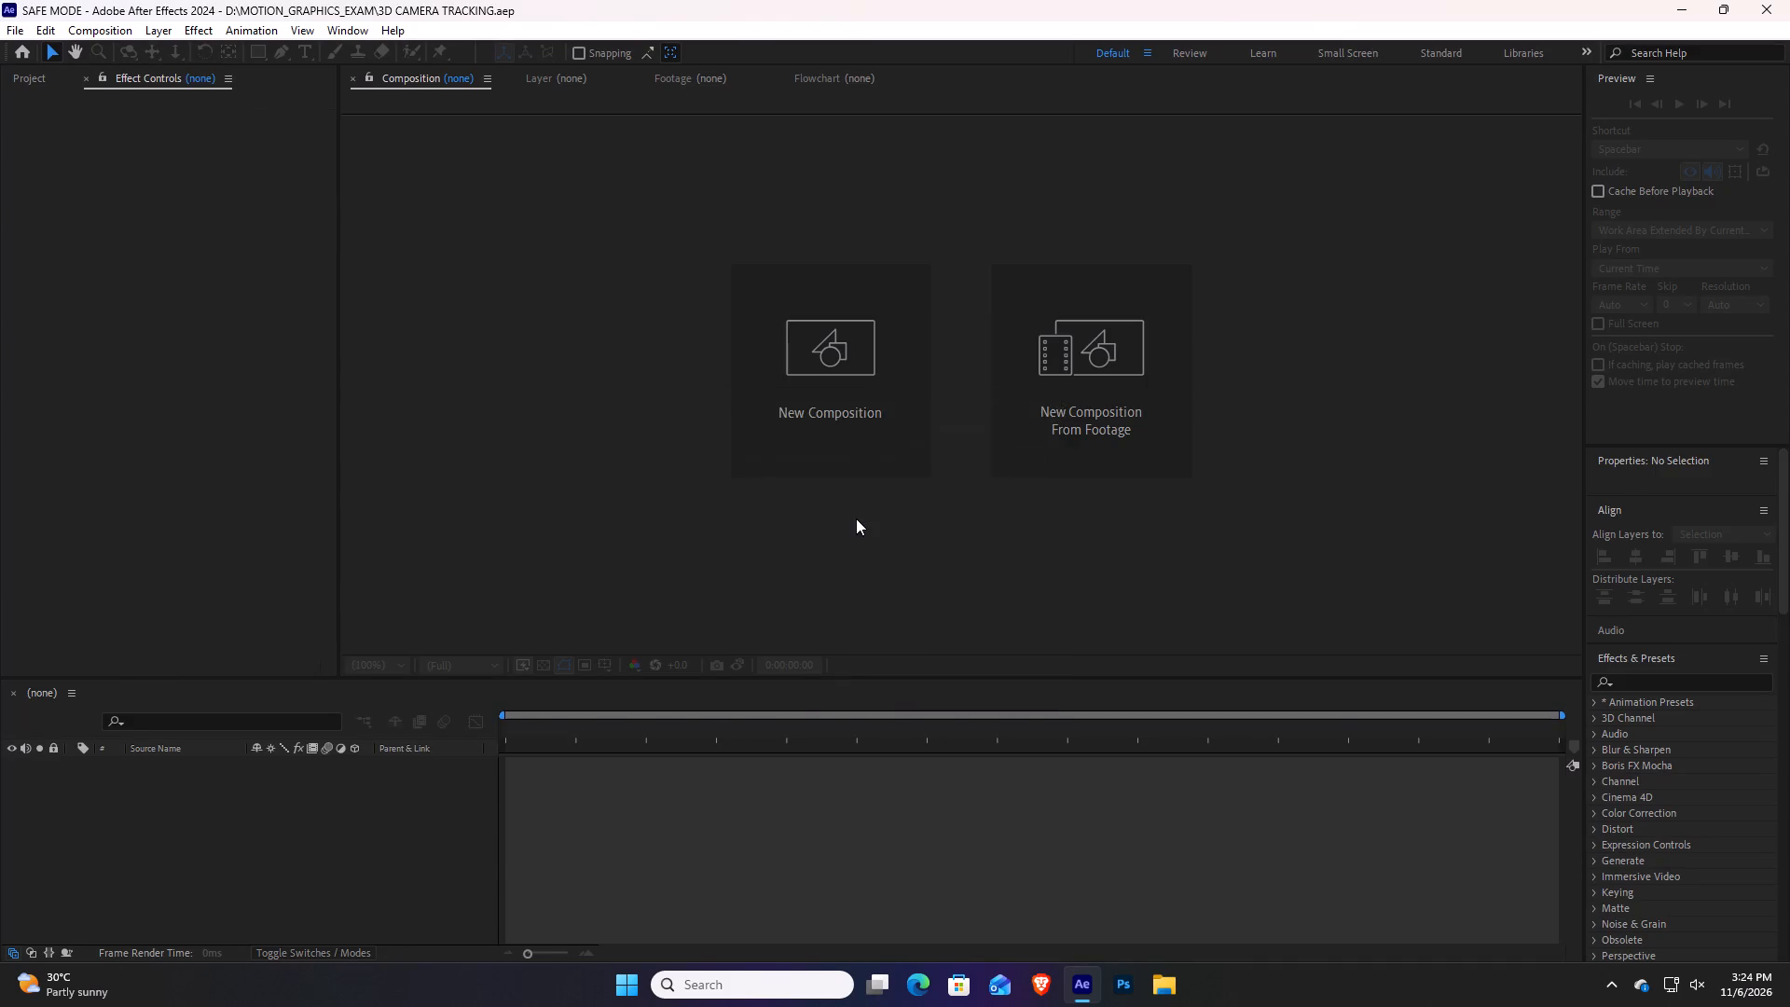
Scrub the 262215_medium composition back and forth through the portal transition, then play it from the start.
{"action": "left_click_drag", "start_coordinate": [1075, 730], "coordinate": [1039, 739]}
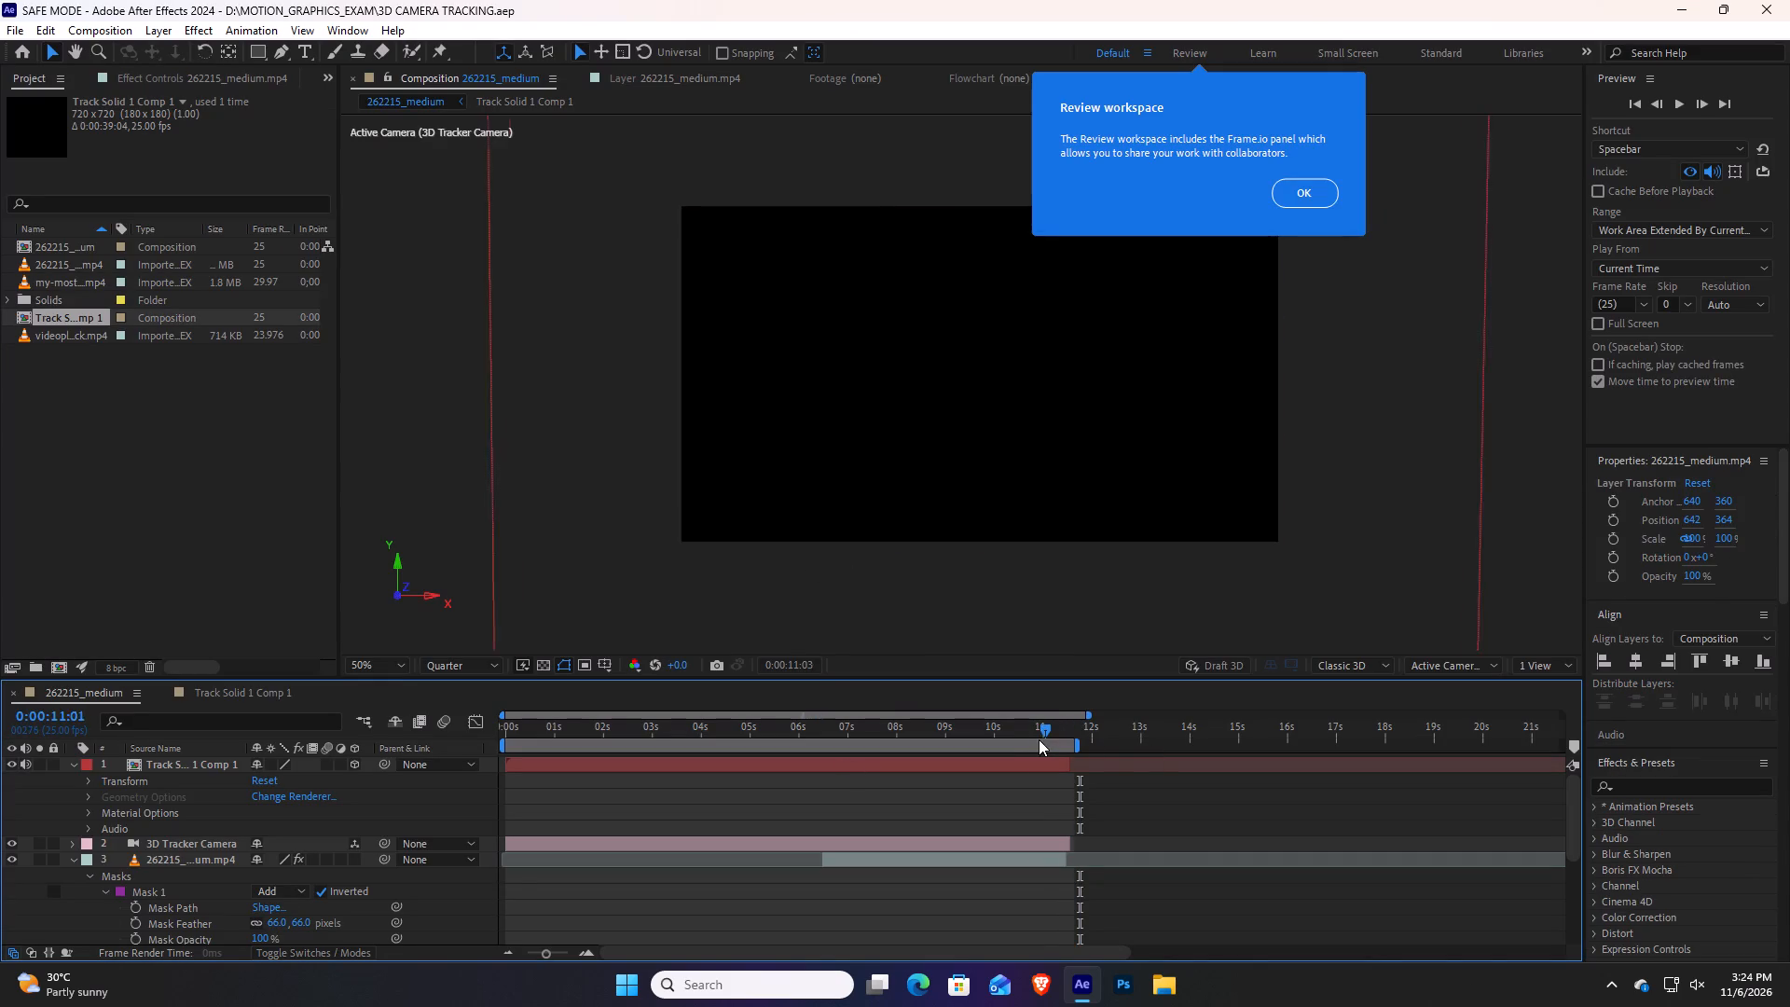
{"action": "left_click_drag", "start_coordinate": [1039, 739], "coordinate": [751, 745]}
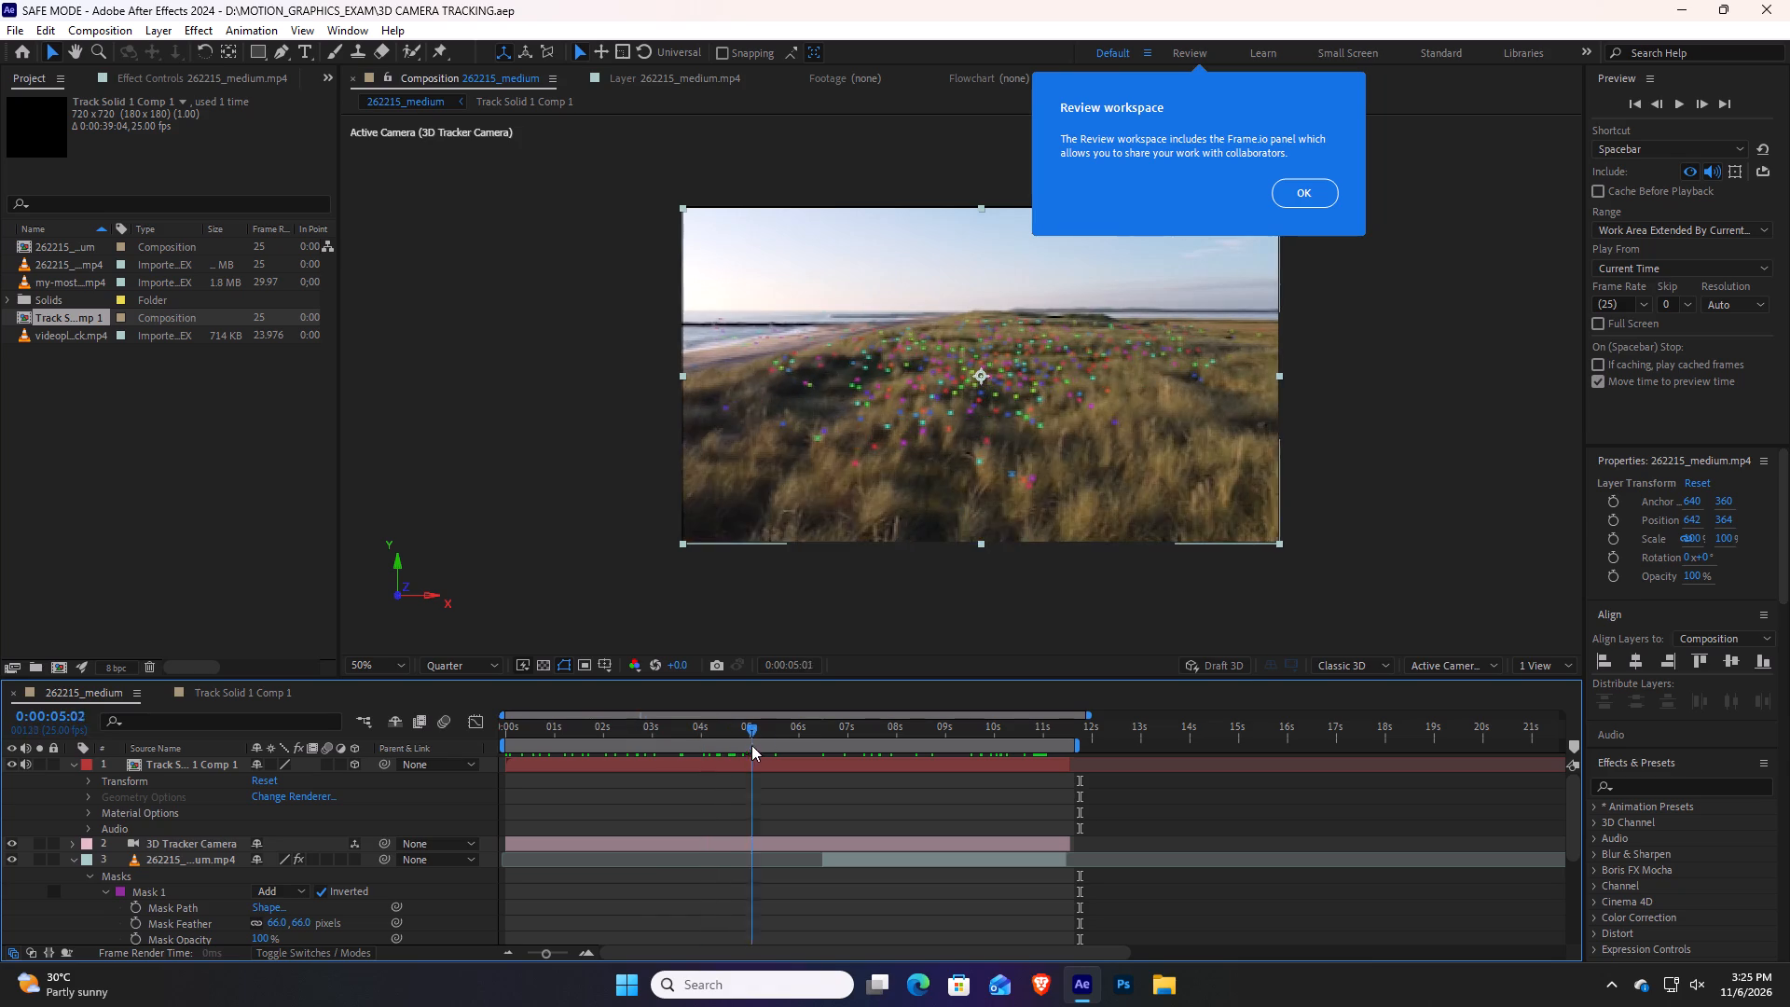
{"action": "left_click_drag", "start_coordinate": [751, 745], "coordinate": [1005, 738]}
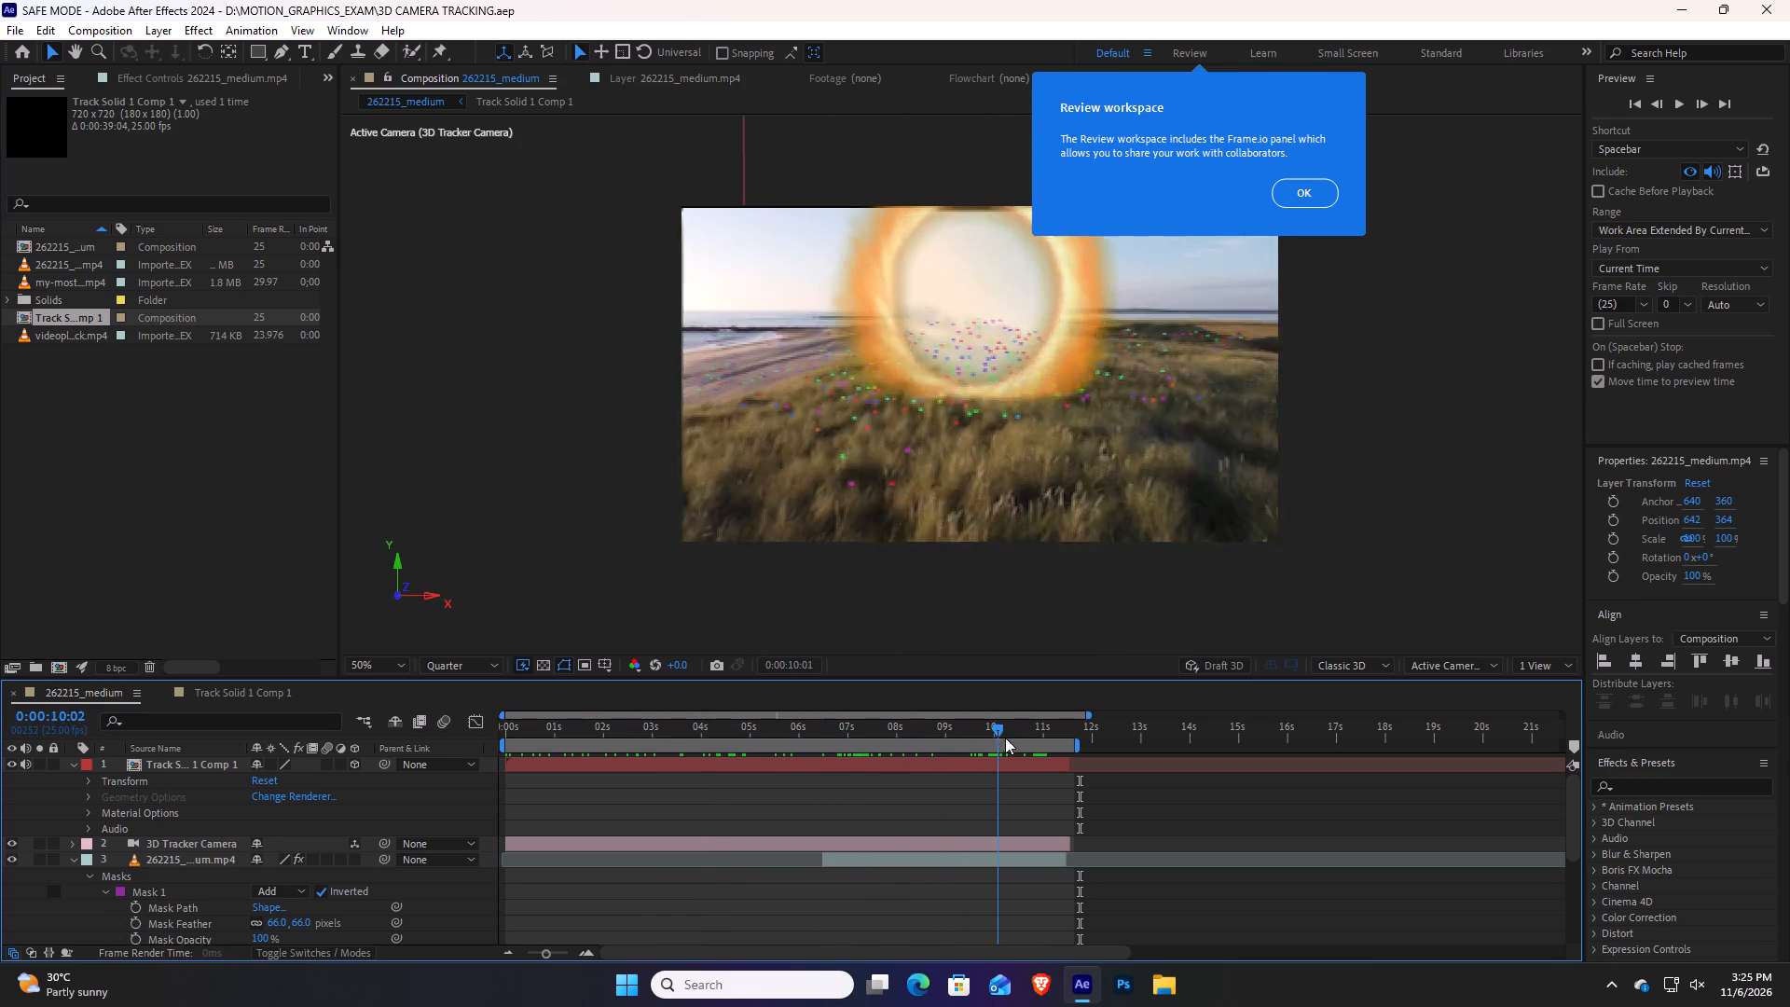
{"action": "left_click_drag", "start_coordinate": [1005, 738], "coordinate": [505, 769]}
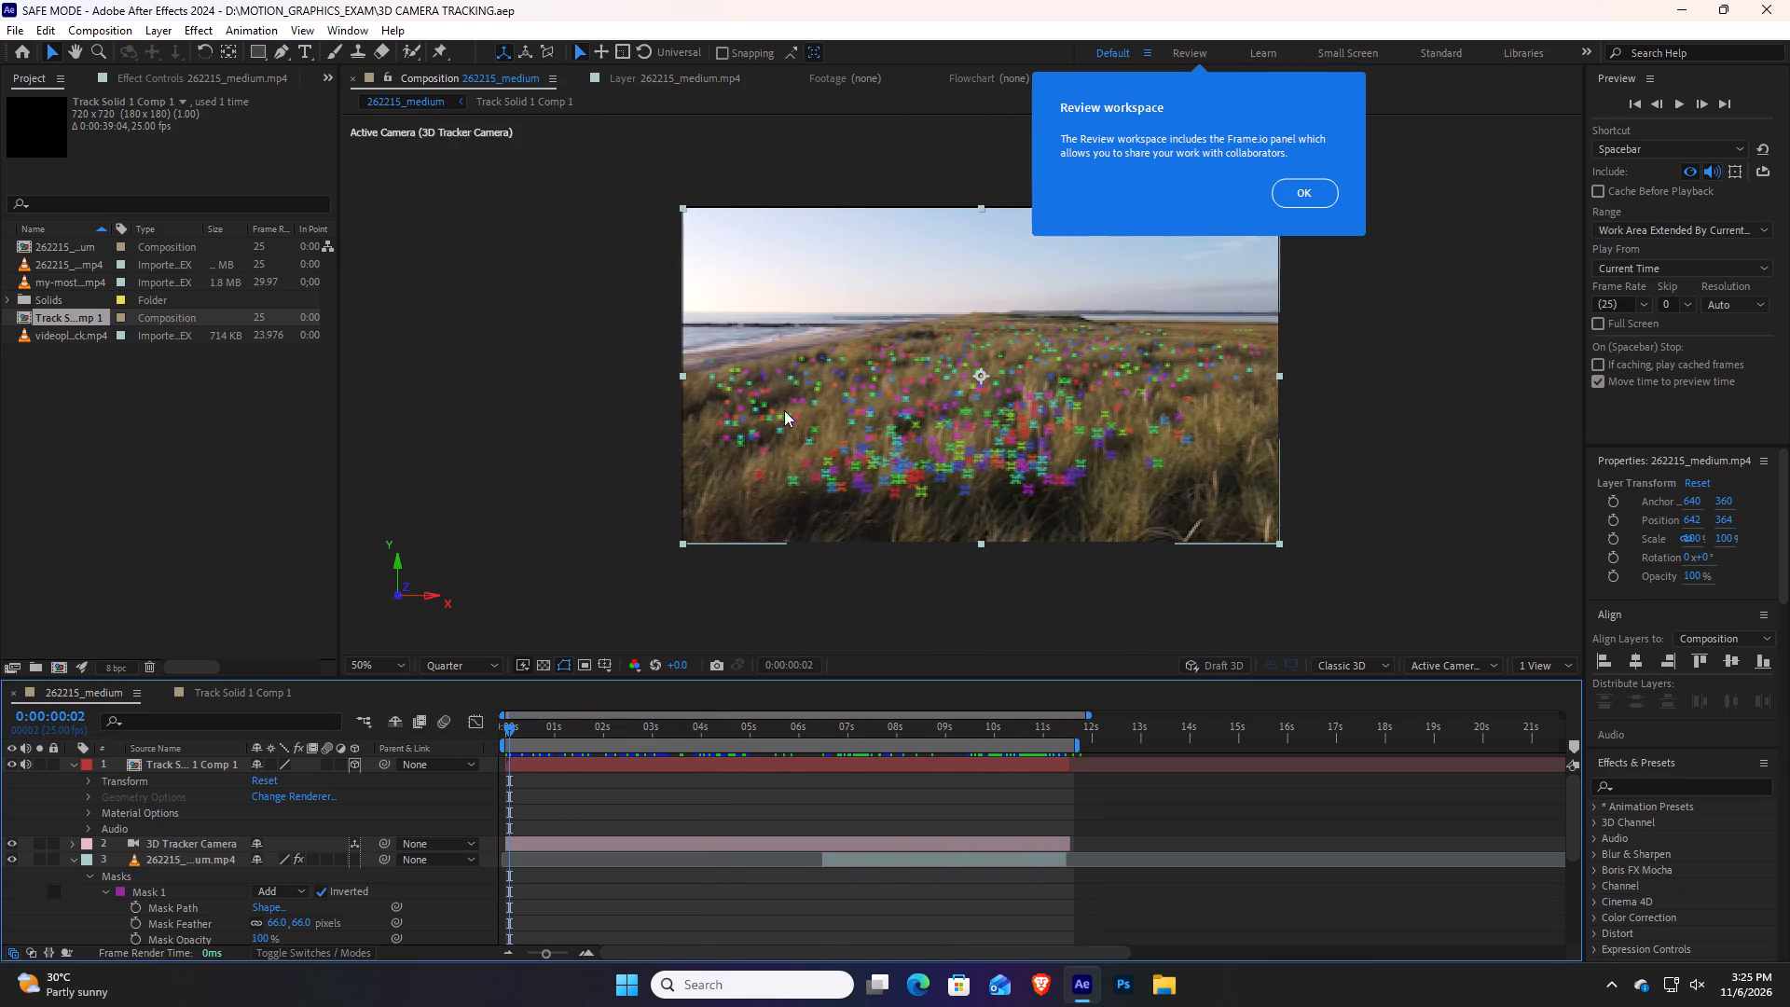
{"action": "left_click_drag", "start_coordinate": [520, 734], "coordinate": [473, 741]}
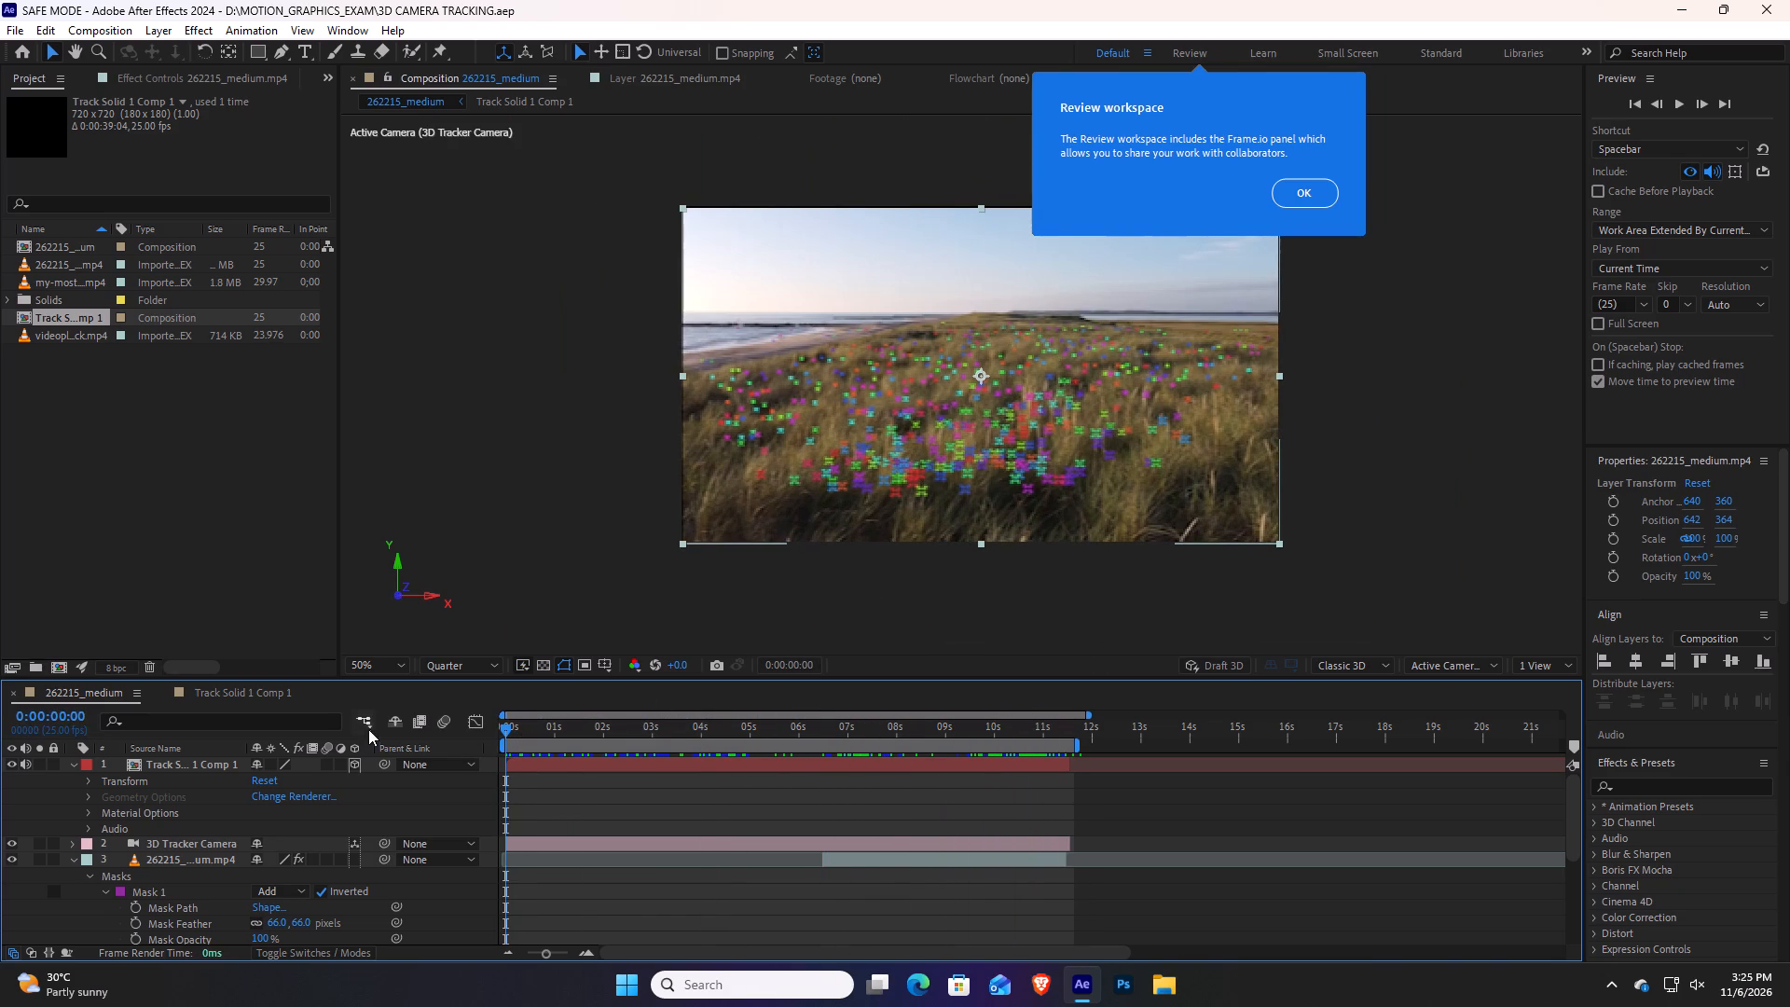
{"action": "key", "text": "space"}
{"action": "key", "text": "space"}
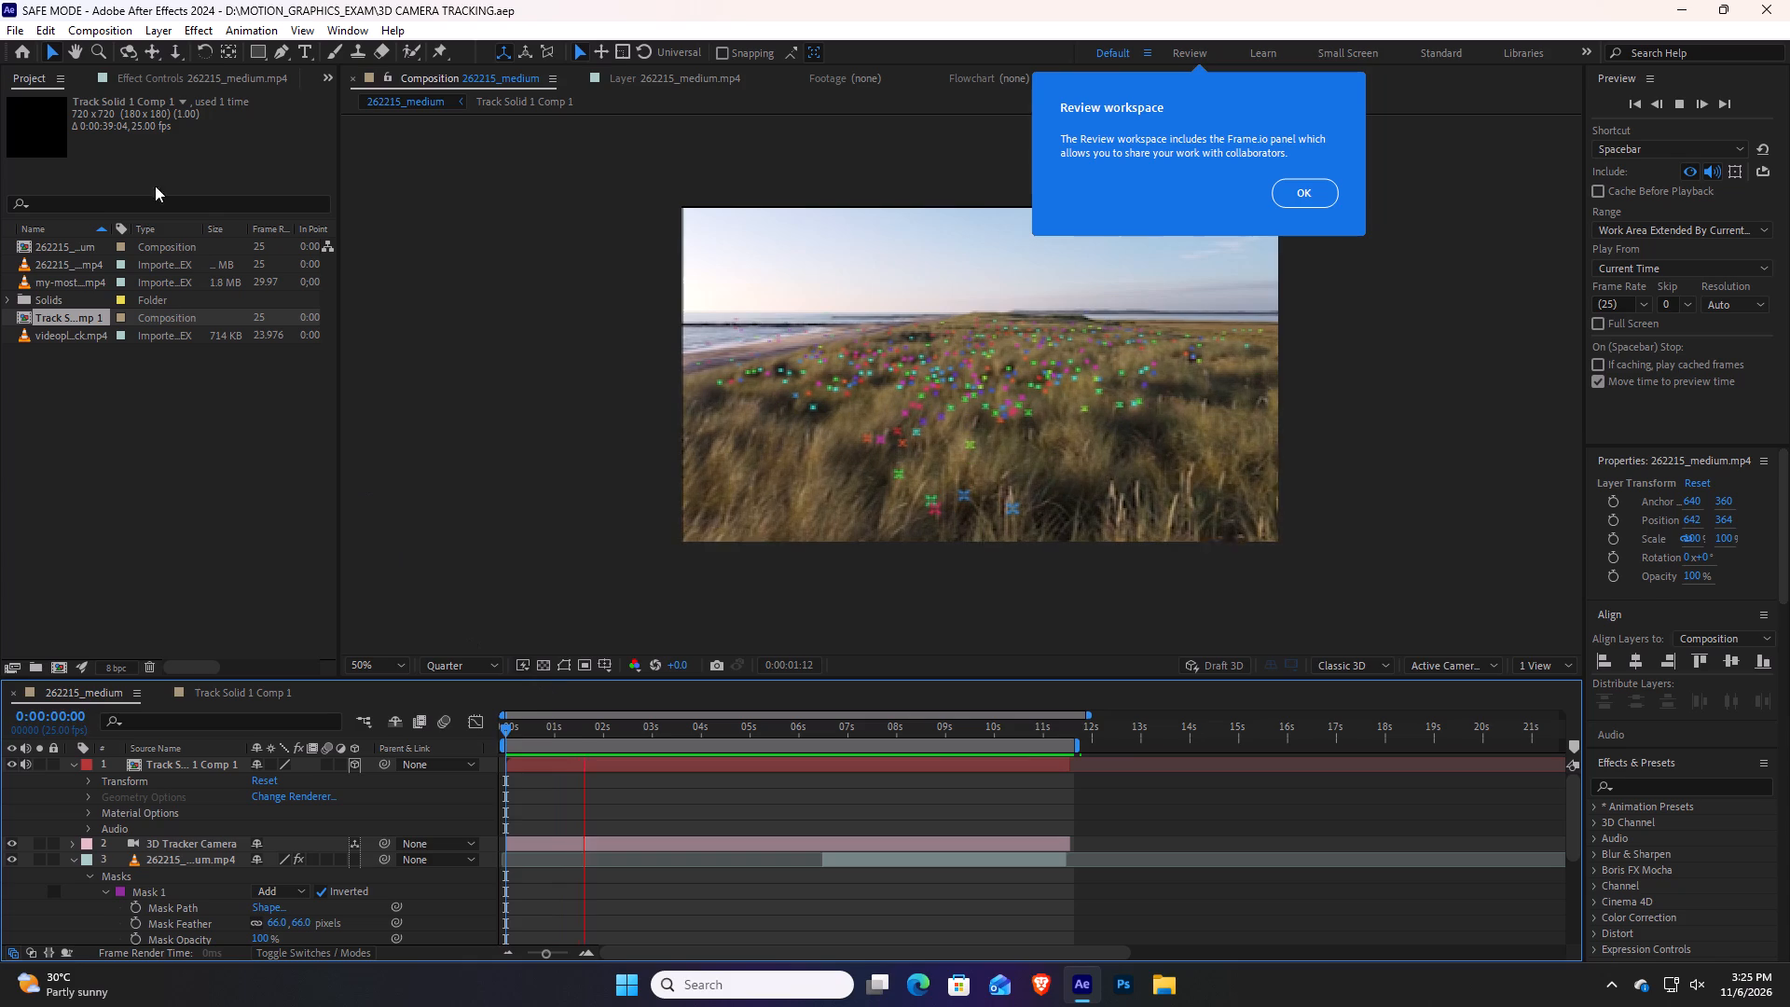
Set the 3D Camera Tracker's Track Point Size to 0% on the opening 262215_medium.mp4 clip.
{"action": "left_click", "coordinate": [169, 80]}
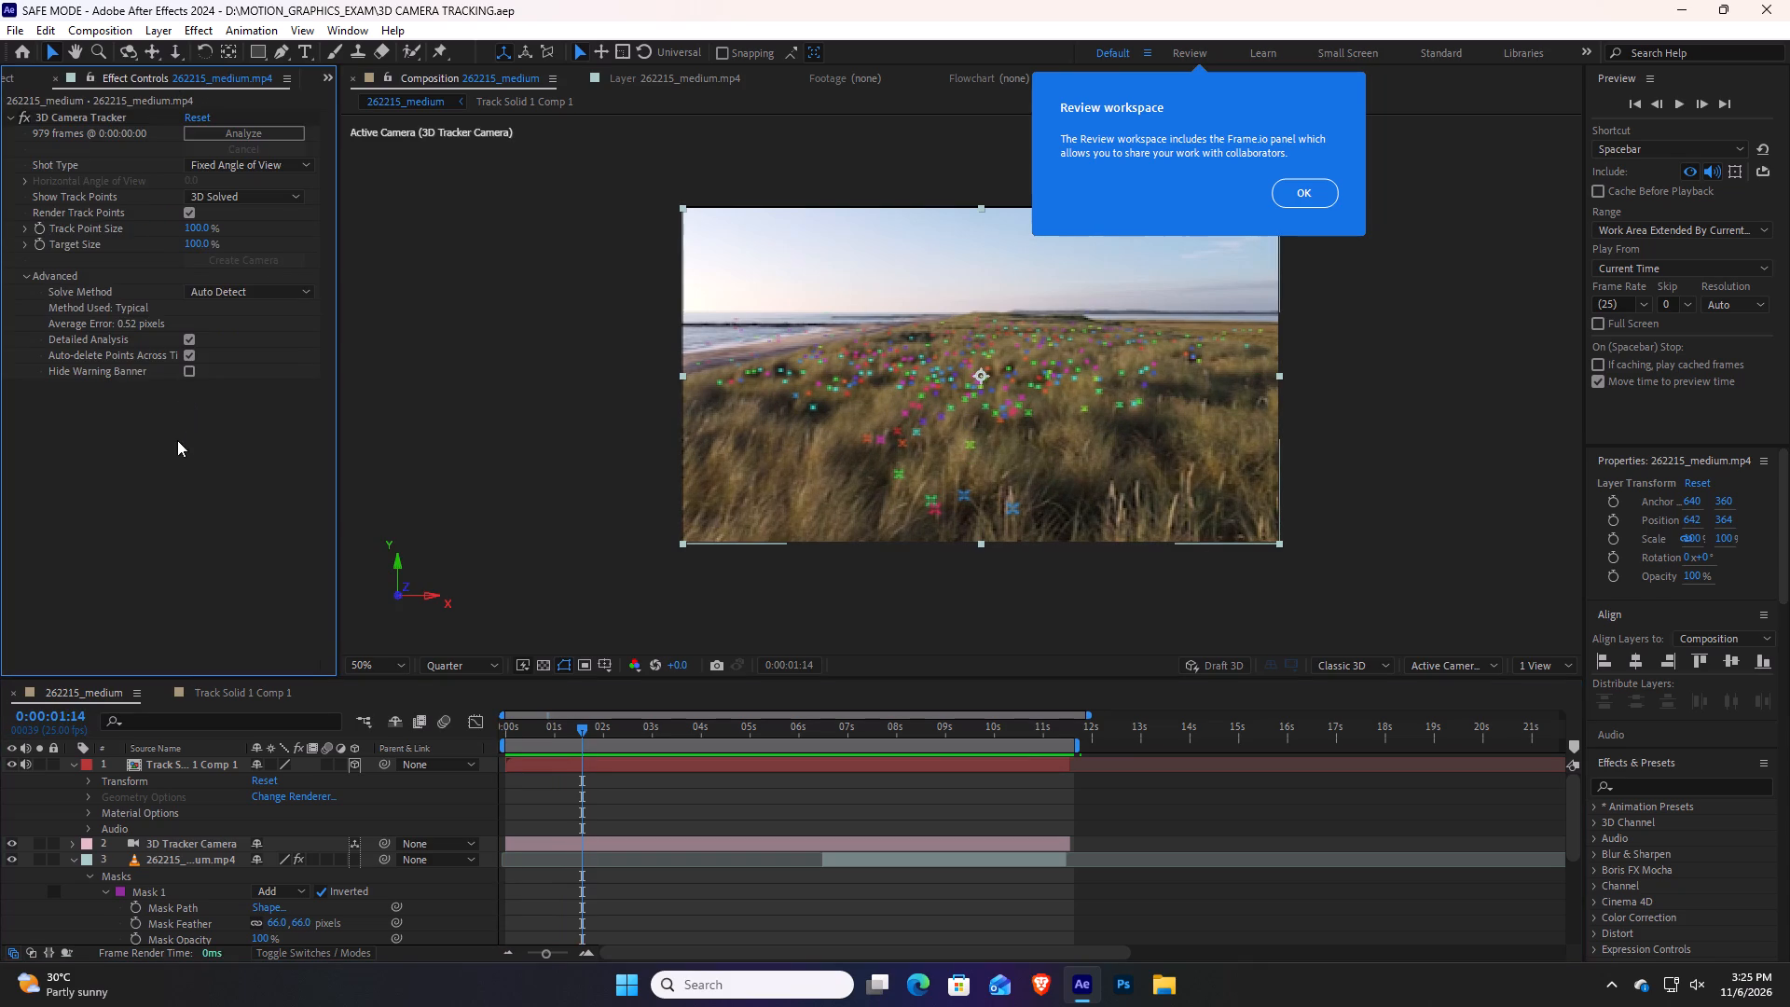
{"action": "left_click", "coordinate": [87, 113]}
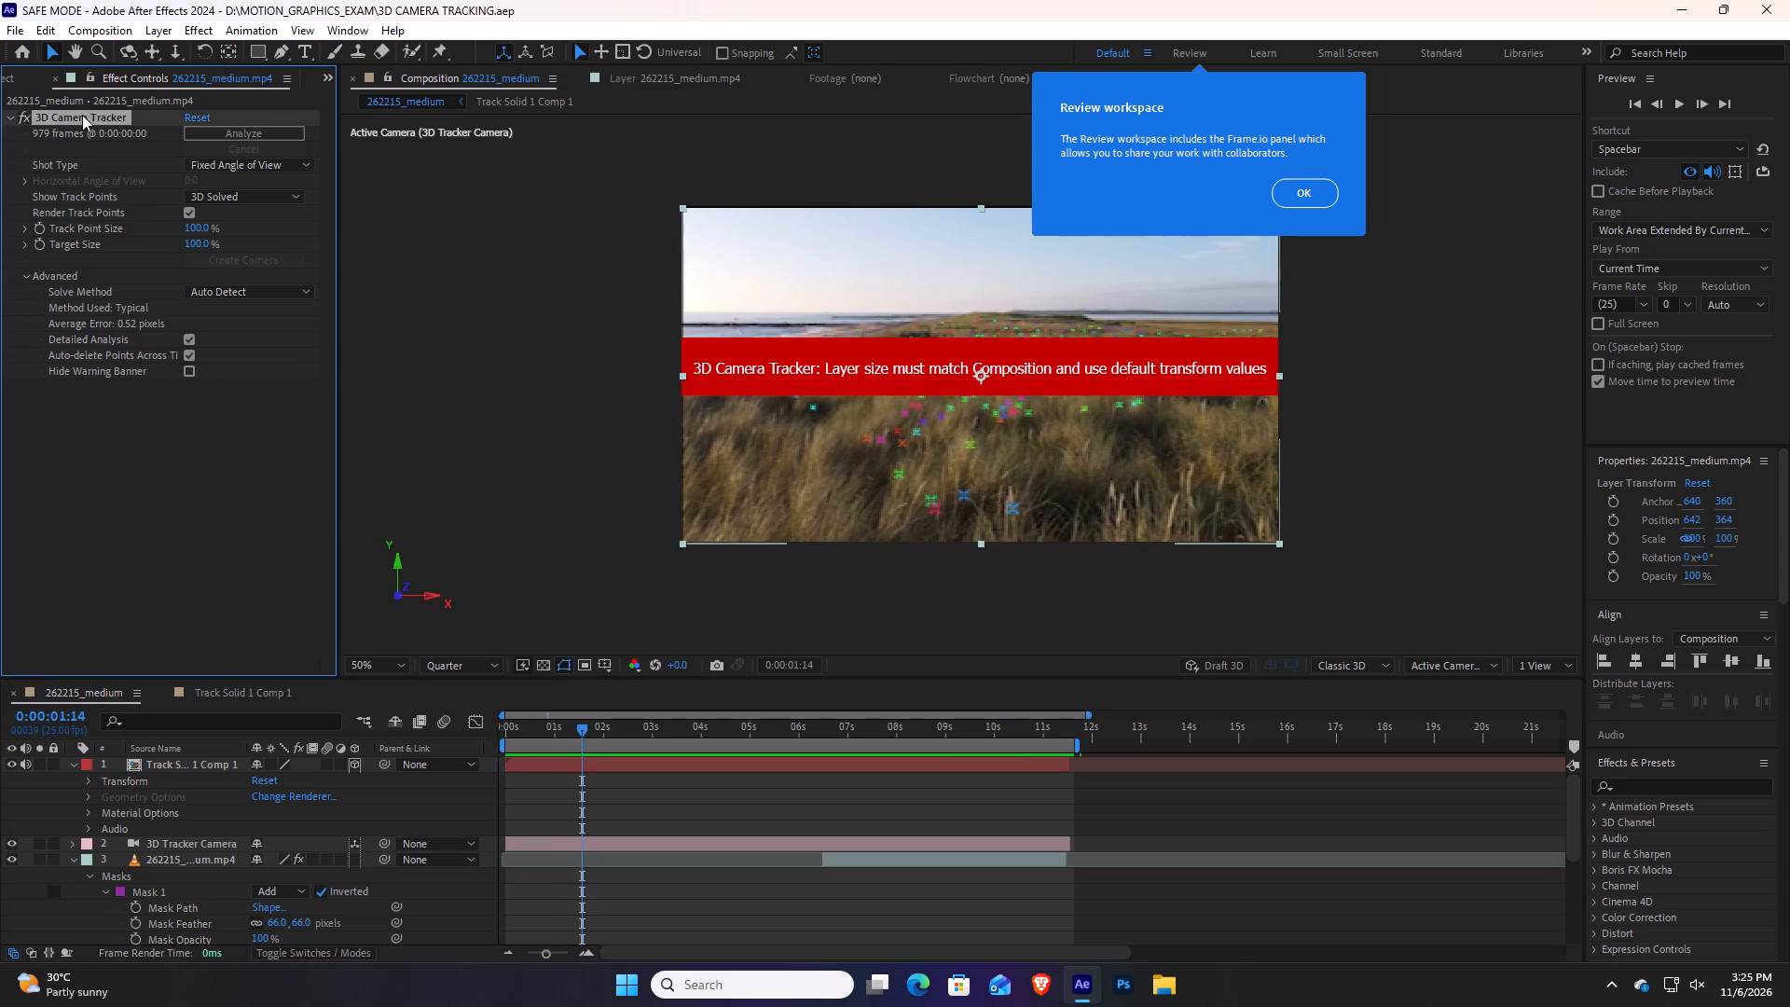
{"action": "left_click", "coordinate": [214, 536]}
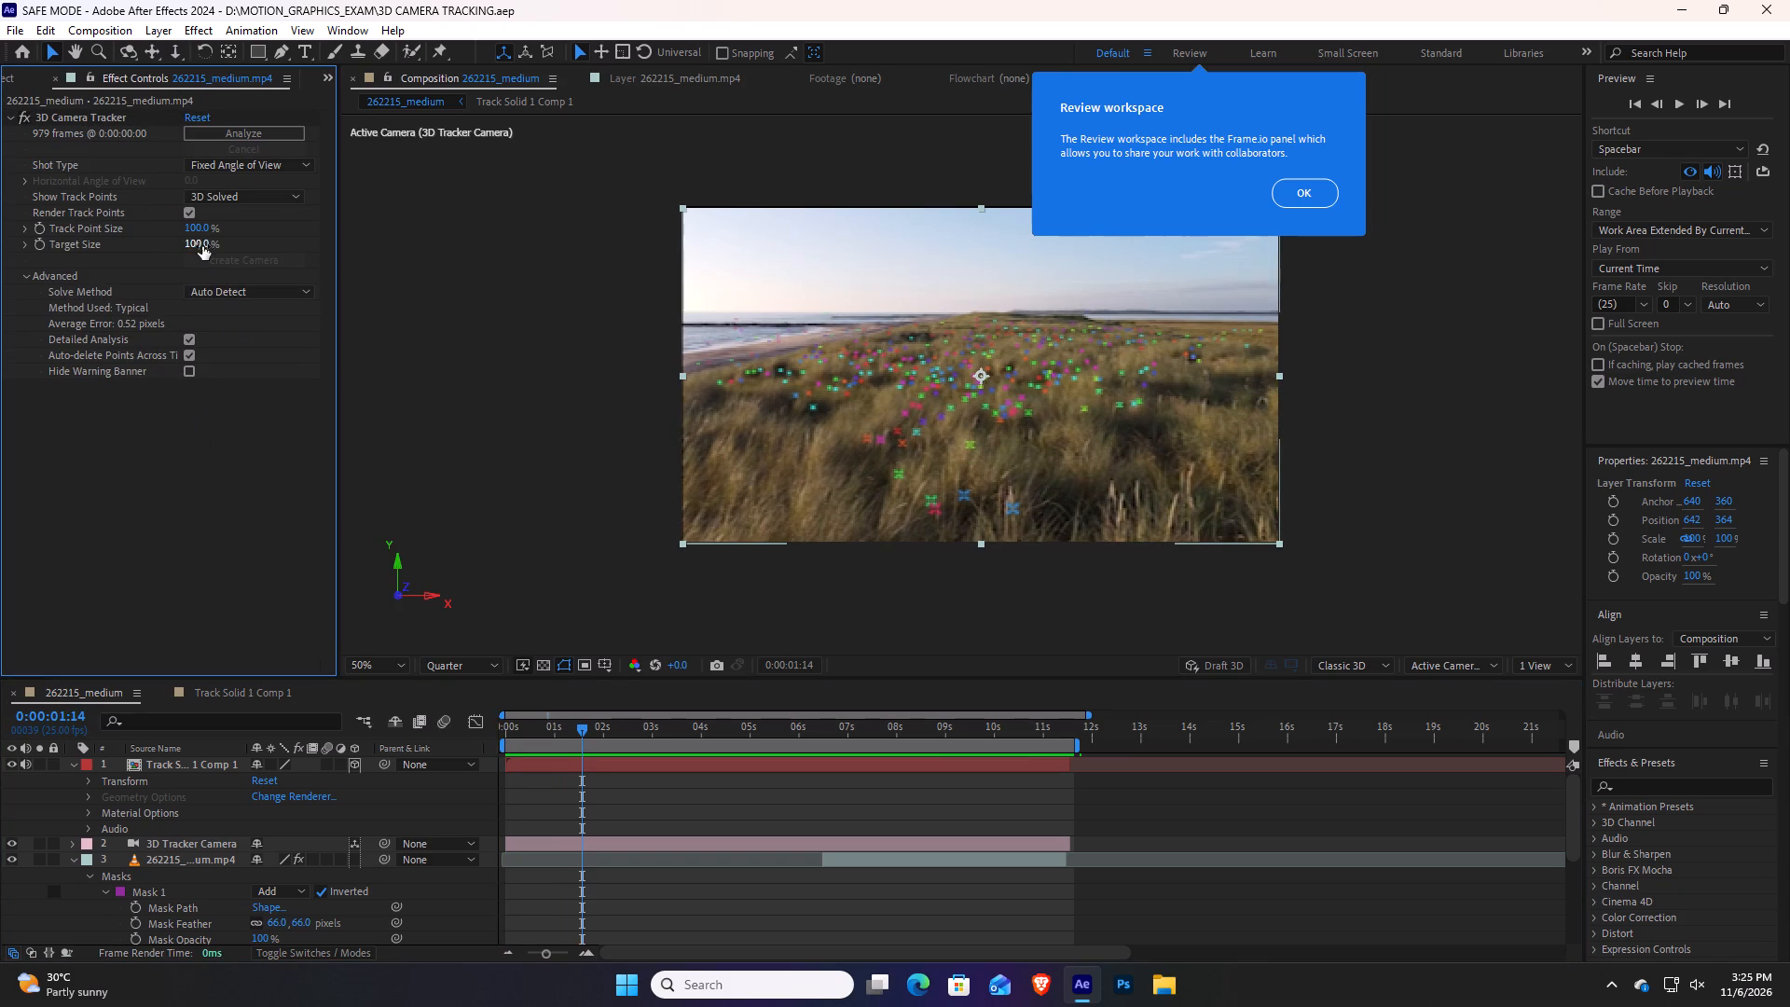
{"action": "left_click_drag", "start_coordinate": [199, 229], "coordinate": [96, 233]}
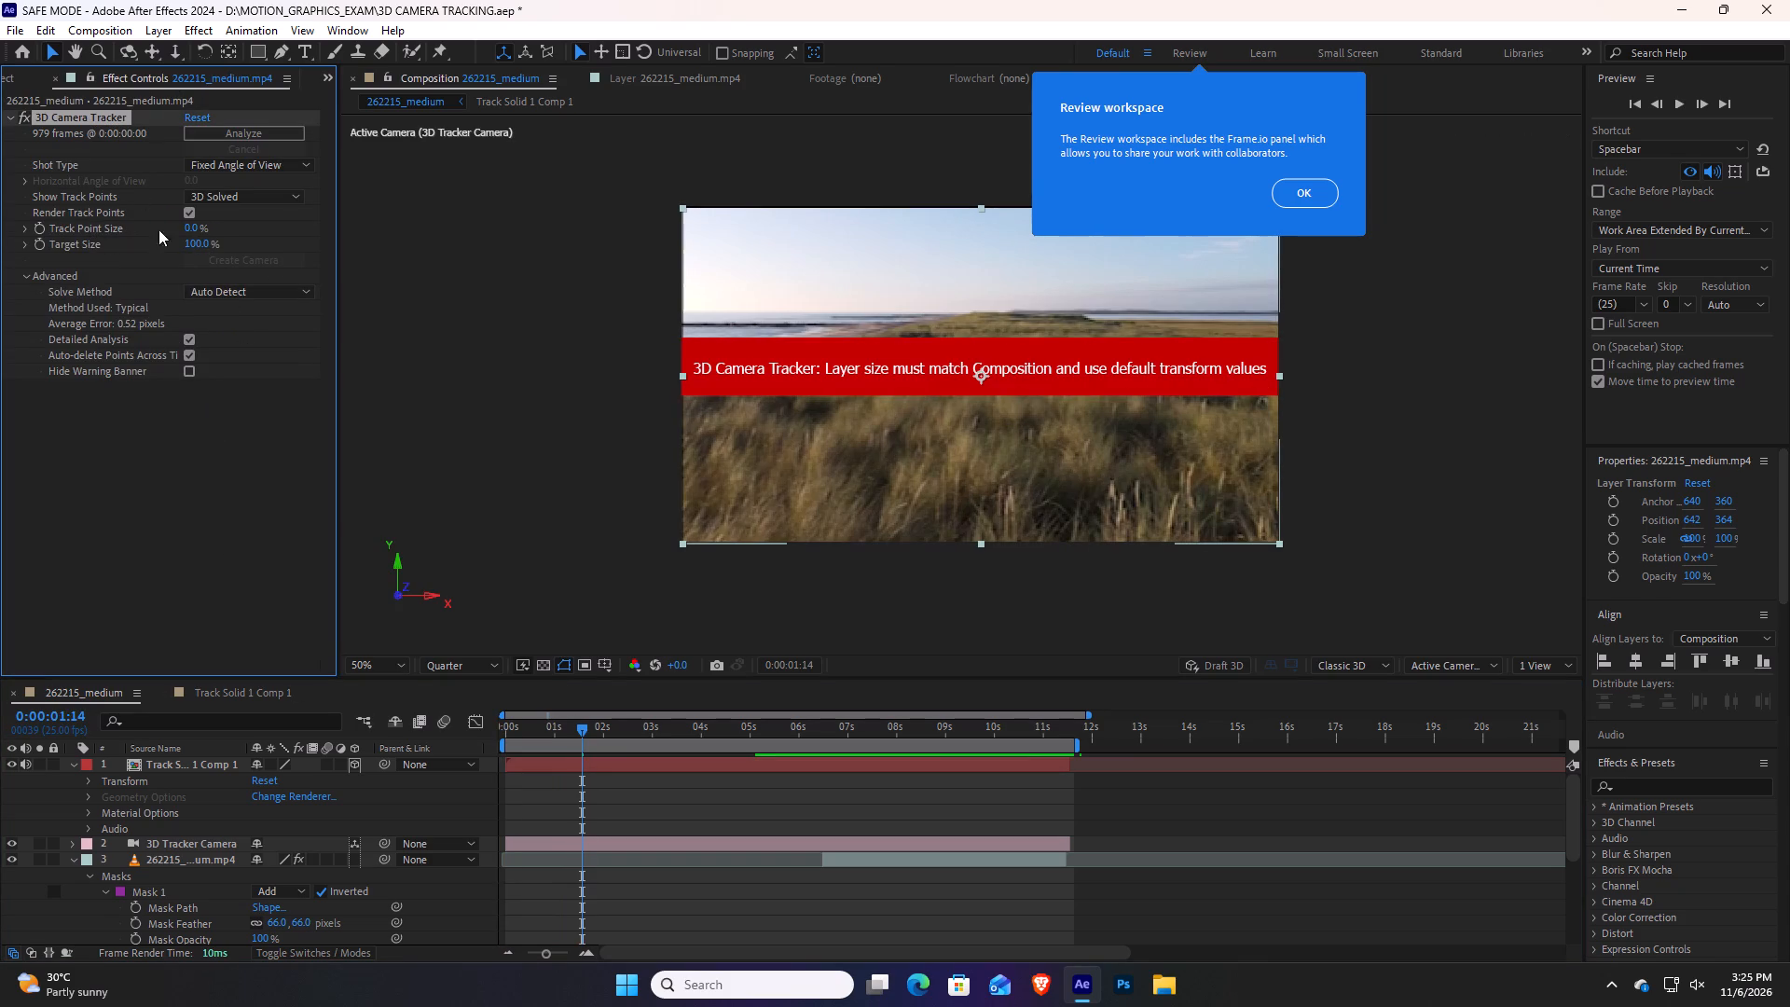
{"action": "left_click", "coordinate": [131, 511]}
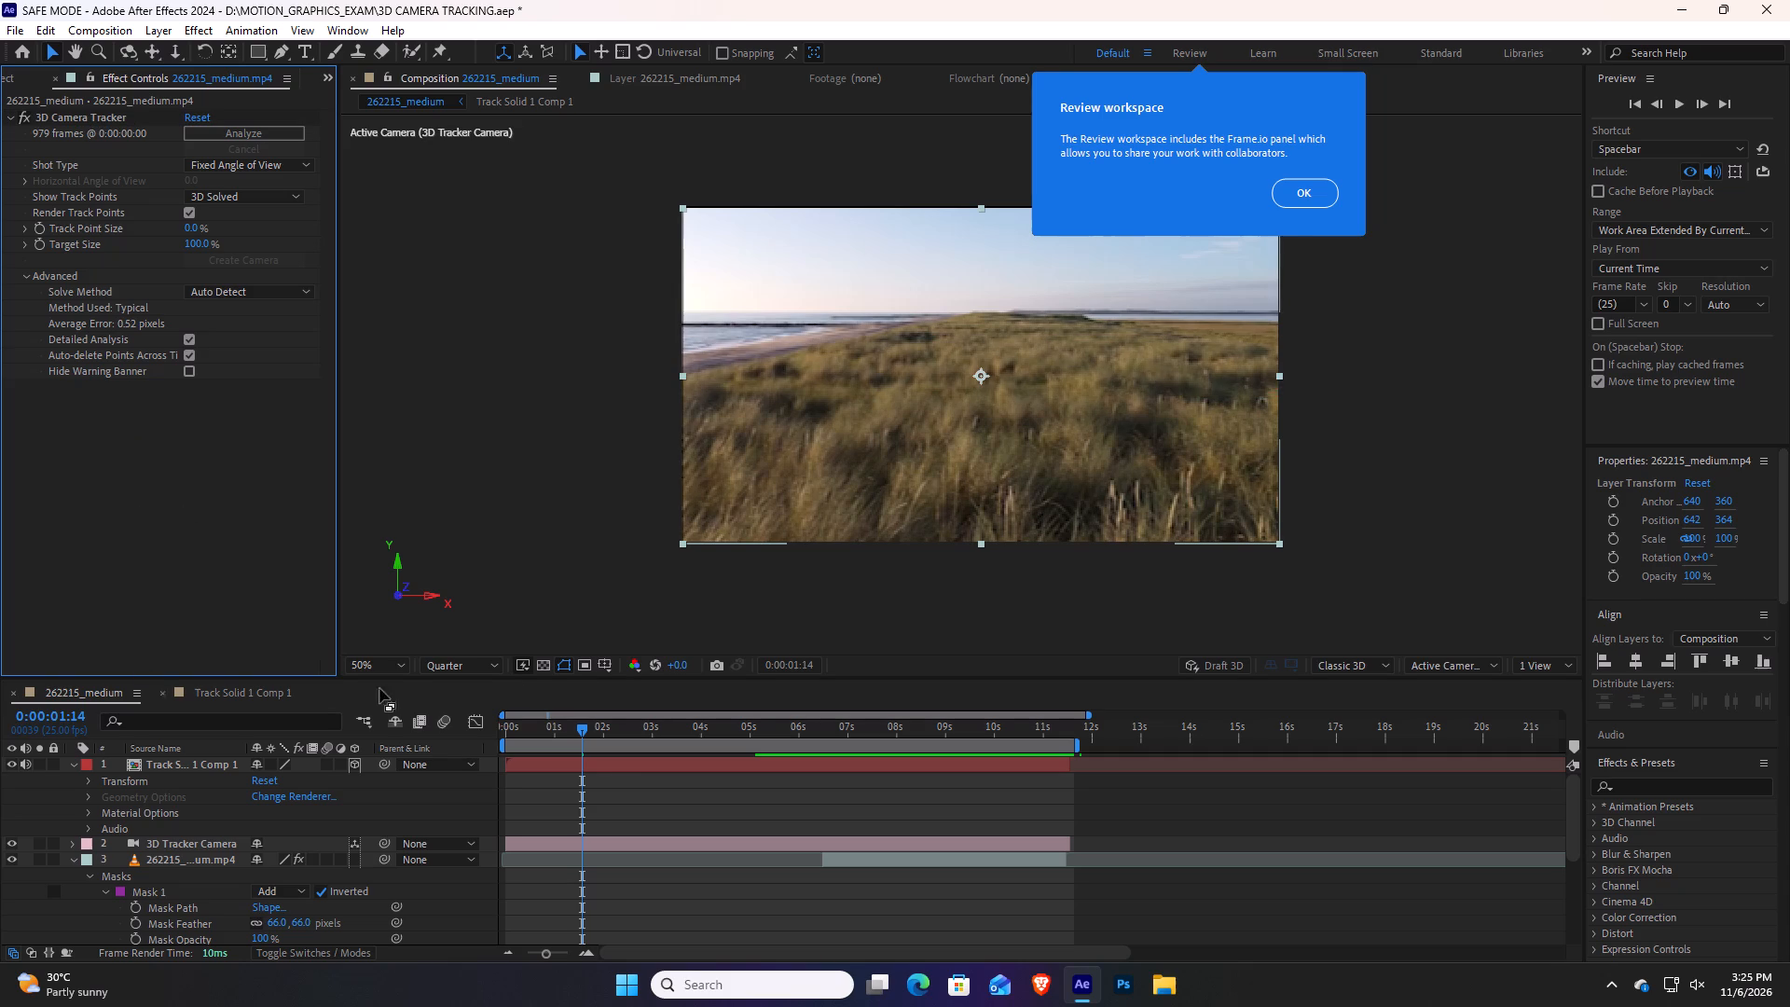
Play the composition from the start to about 0:00:07:03 to check for remaining track points, dismissing the Review workspace tip.
{"action": "left_click_drag", "start_coordinate": [576, 731], "coordinate": [489, 753]}
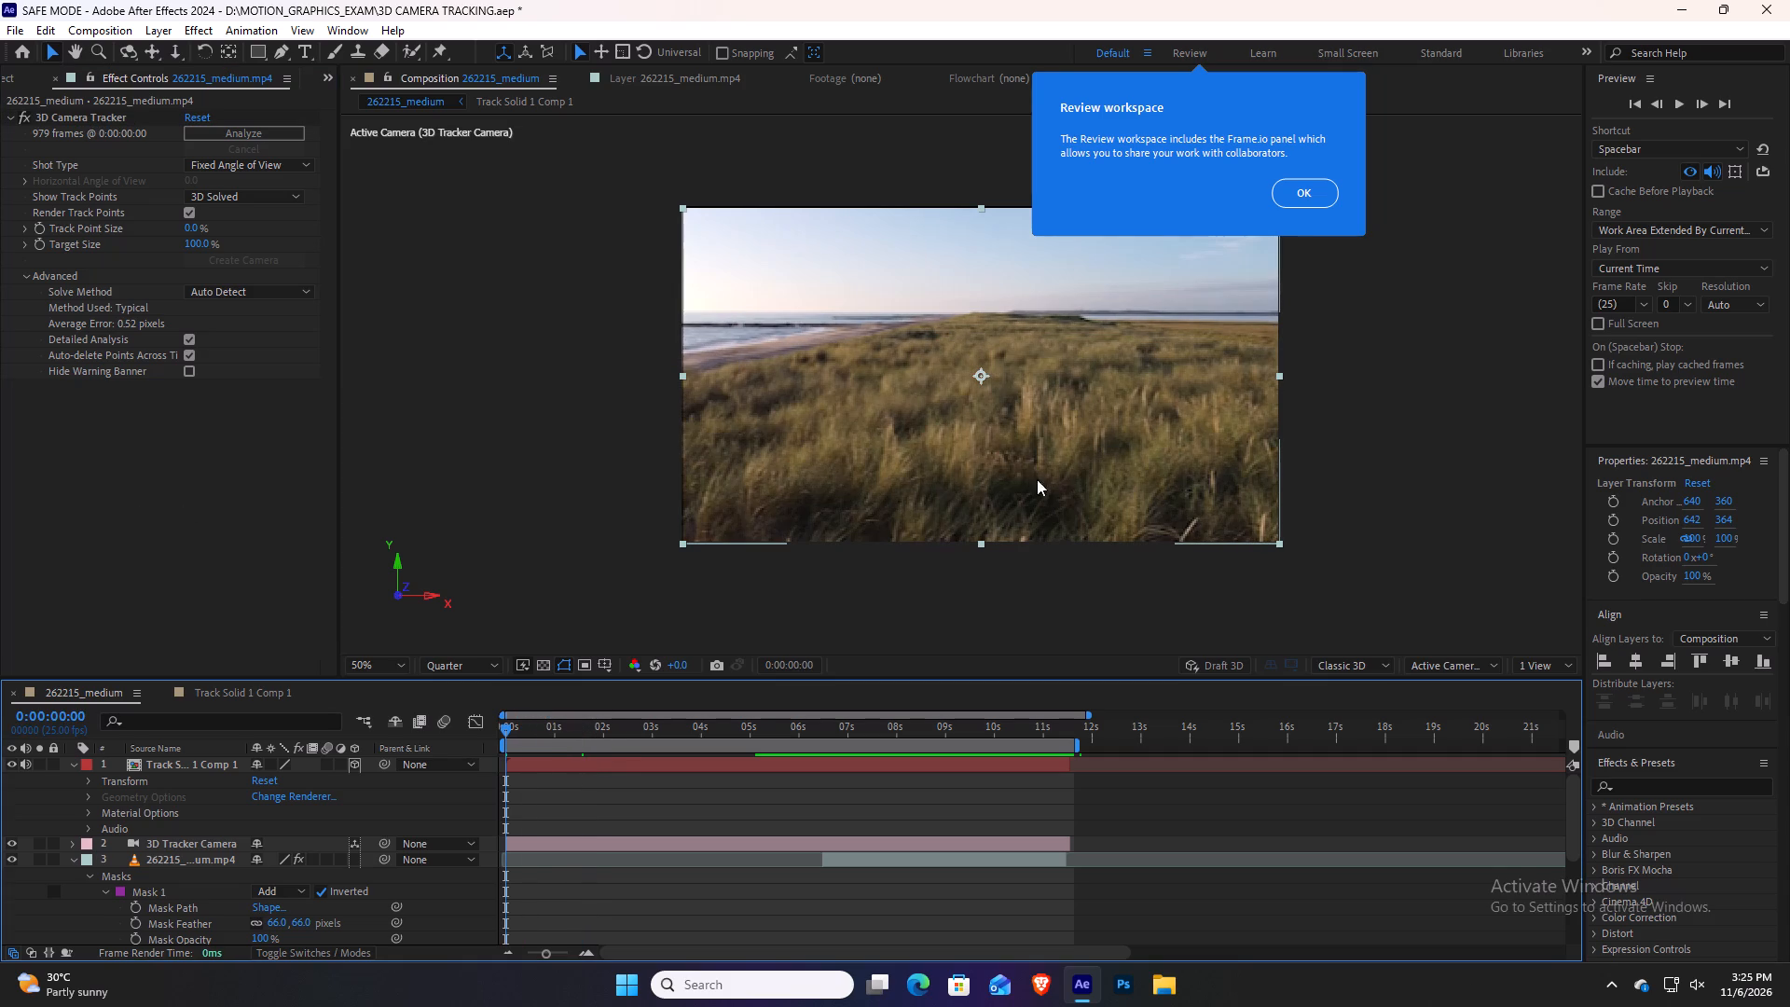
{"action": "left_click", "coordinate": [1305, 200]}
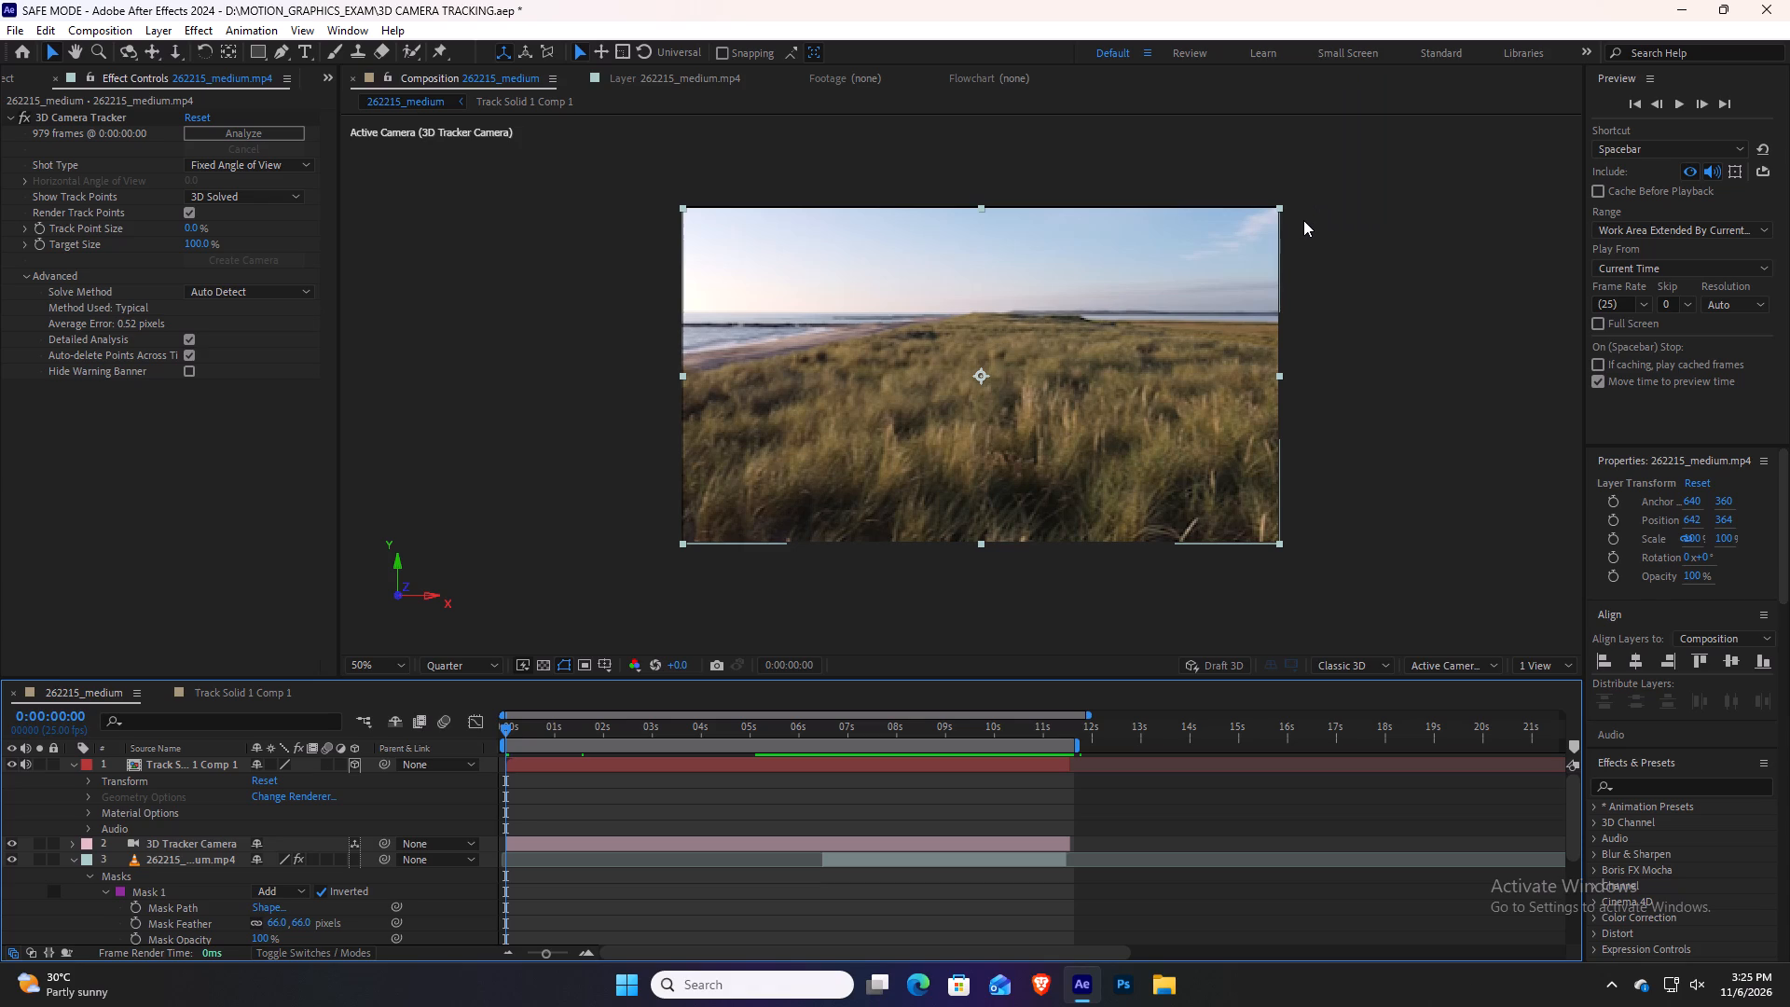
{"action": "key", "text": "space"}
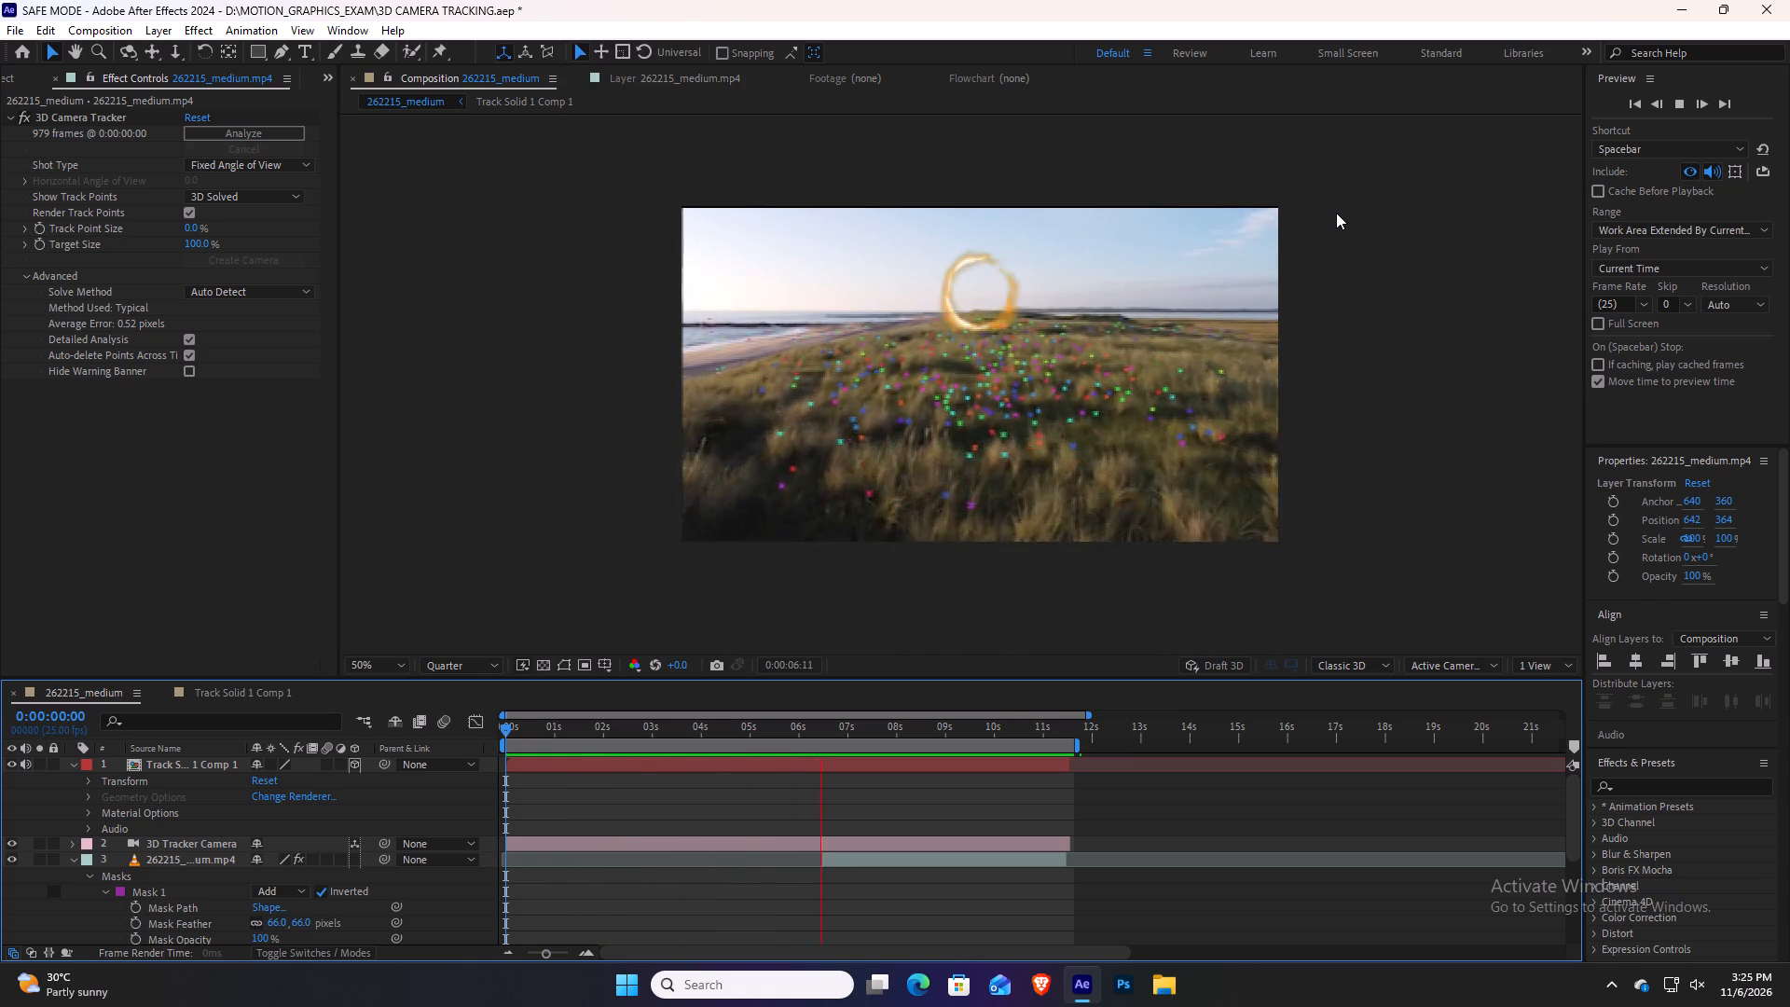
{"action": "key", "text": "space"}
Set the 3D Camera Tracker's Track Point Size to 0% on the masked 262215_medium.mp4 layer.
{"action": "left_click", "coordinate": [877, 861]}
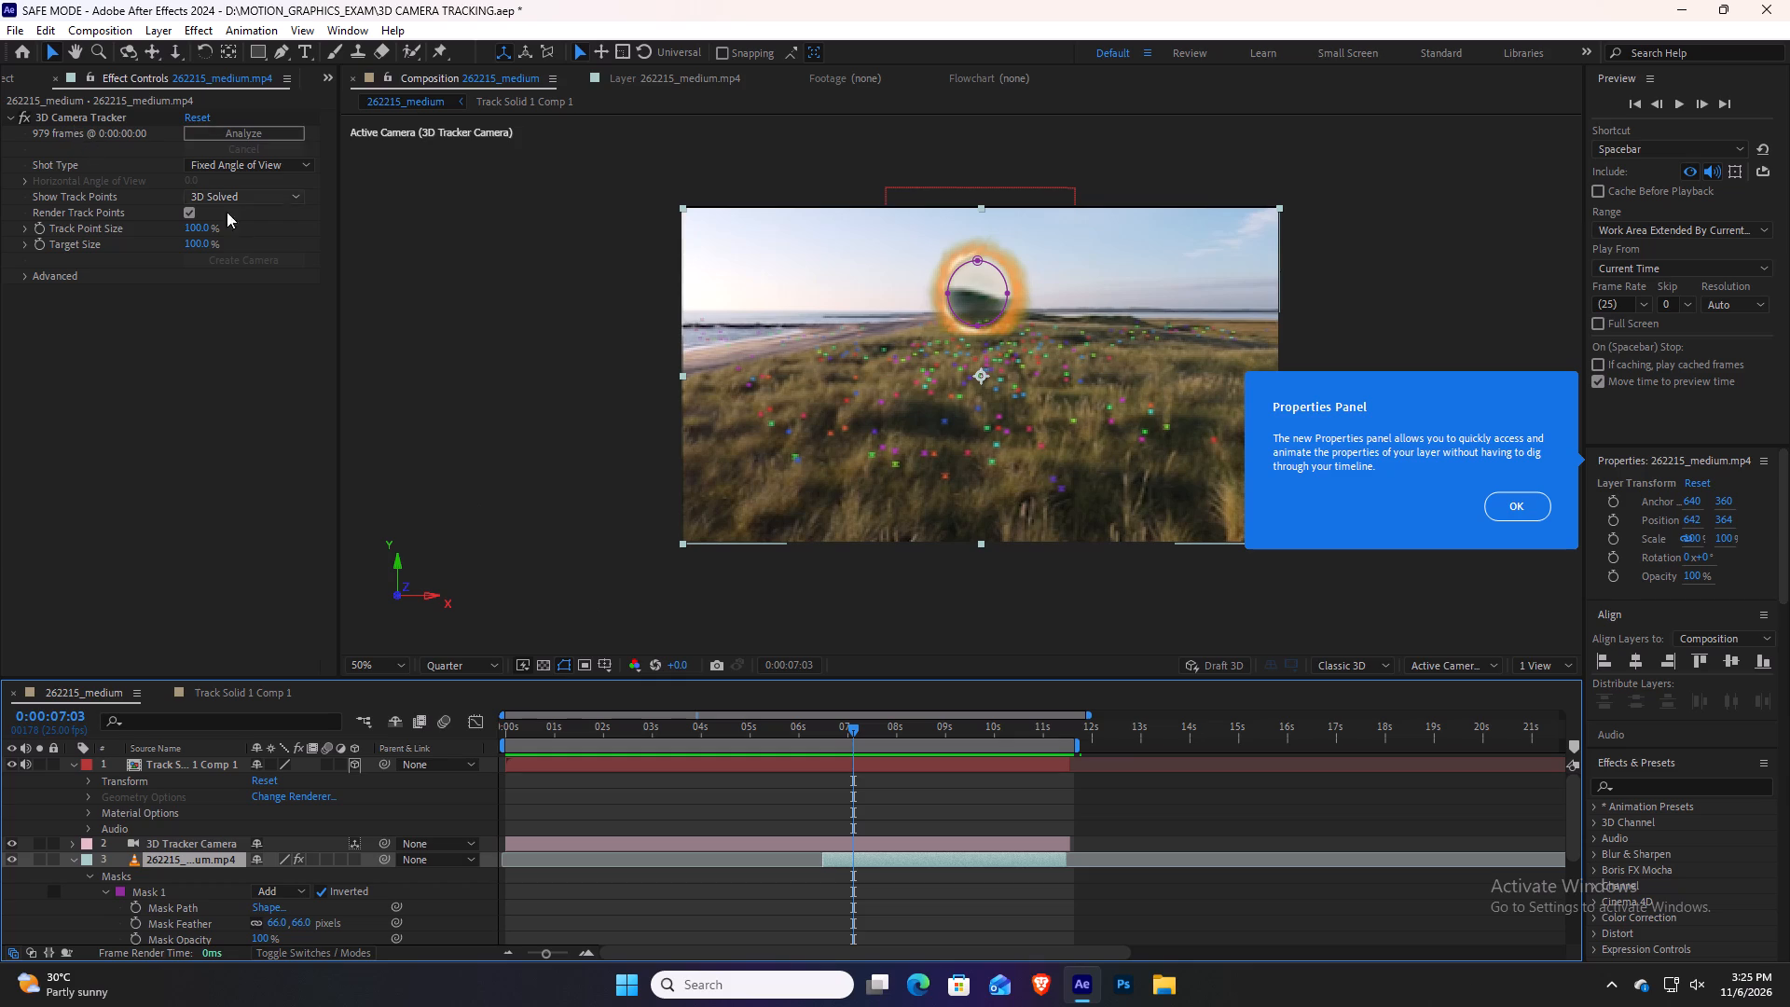
{"action": "left_click_drag", "start_coordinate": [207, 233], "coordinate": [0, 297]}
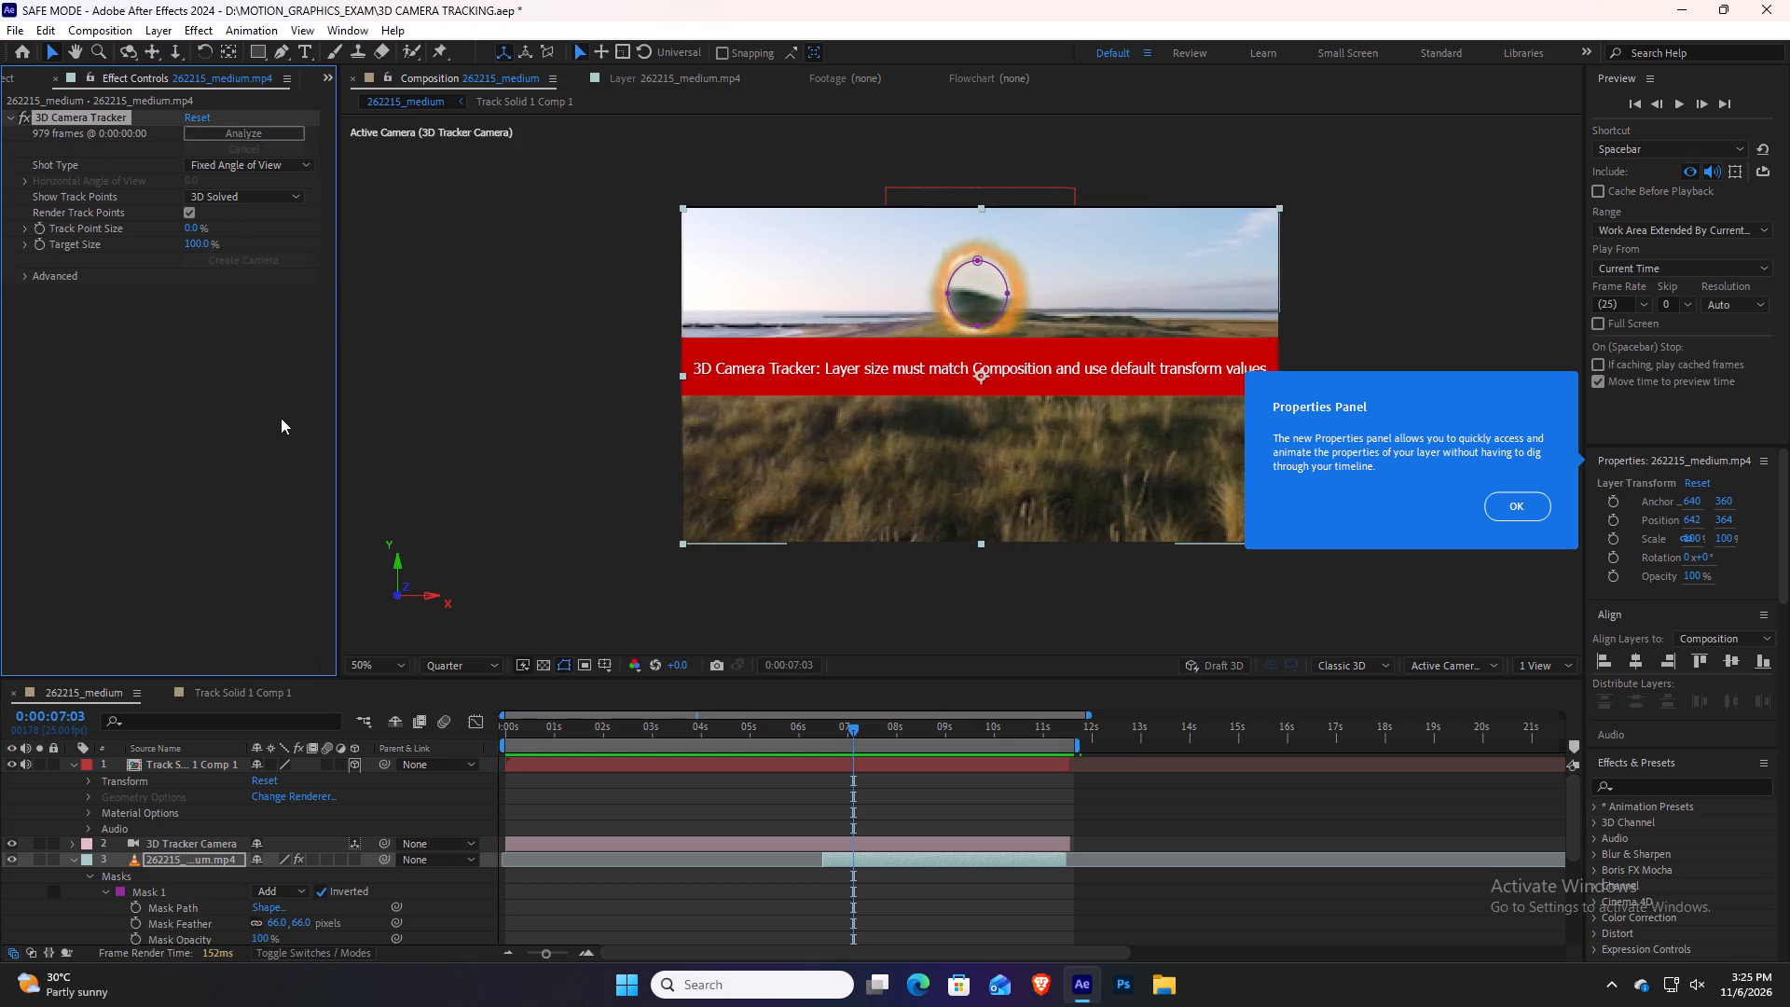
{"action": "left_click", "coordinate": [262, 418]}
Play the composition from 0:00:00:00 through the whole portal transition to review it, dismissing the Properties Panel tip.
{"action": "left_click", "coordinate": [827, 743]}
{"action": "left_click_drag", "start_coordinate": [819, 743], "coordinate": [760, 759]}
{"action": "left_click_drag", "start_coordinate": [773, 737], "coordinate": [602, 743]}
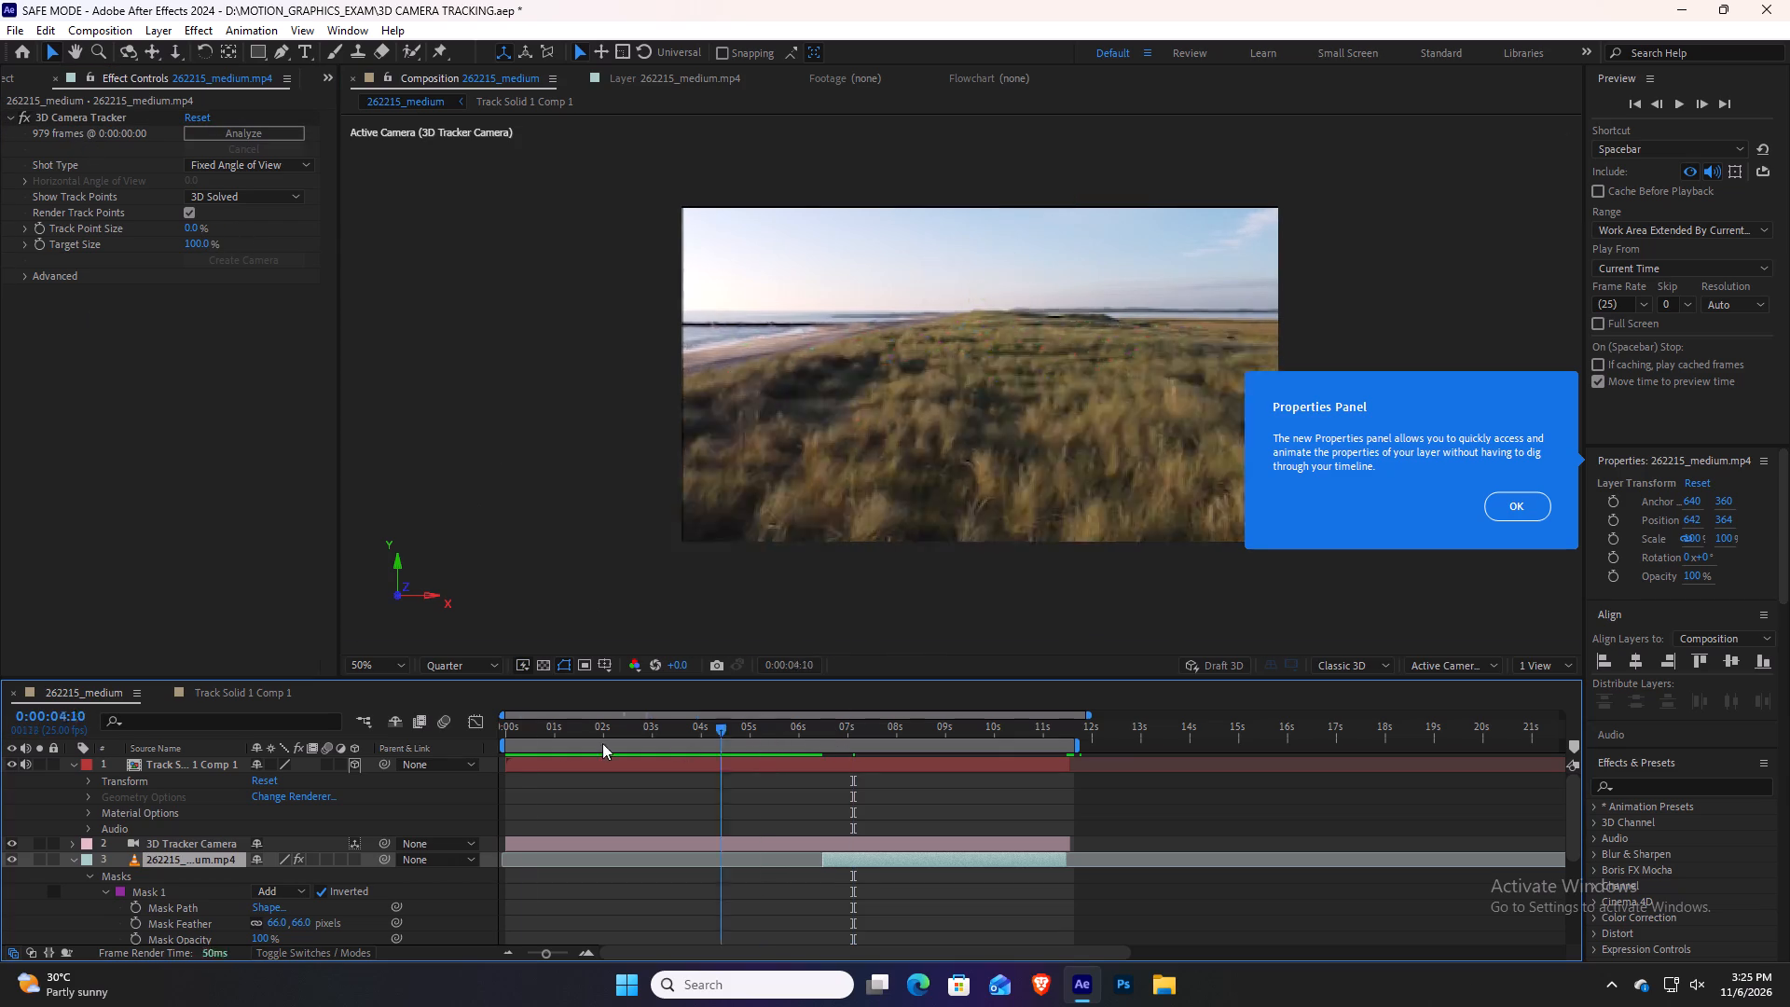
{"action": "left_click_drag", "start_coordinate": [602, 743], "coordinate": [336, 756]}
{"action": "key", "text": "space"}
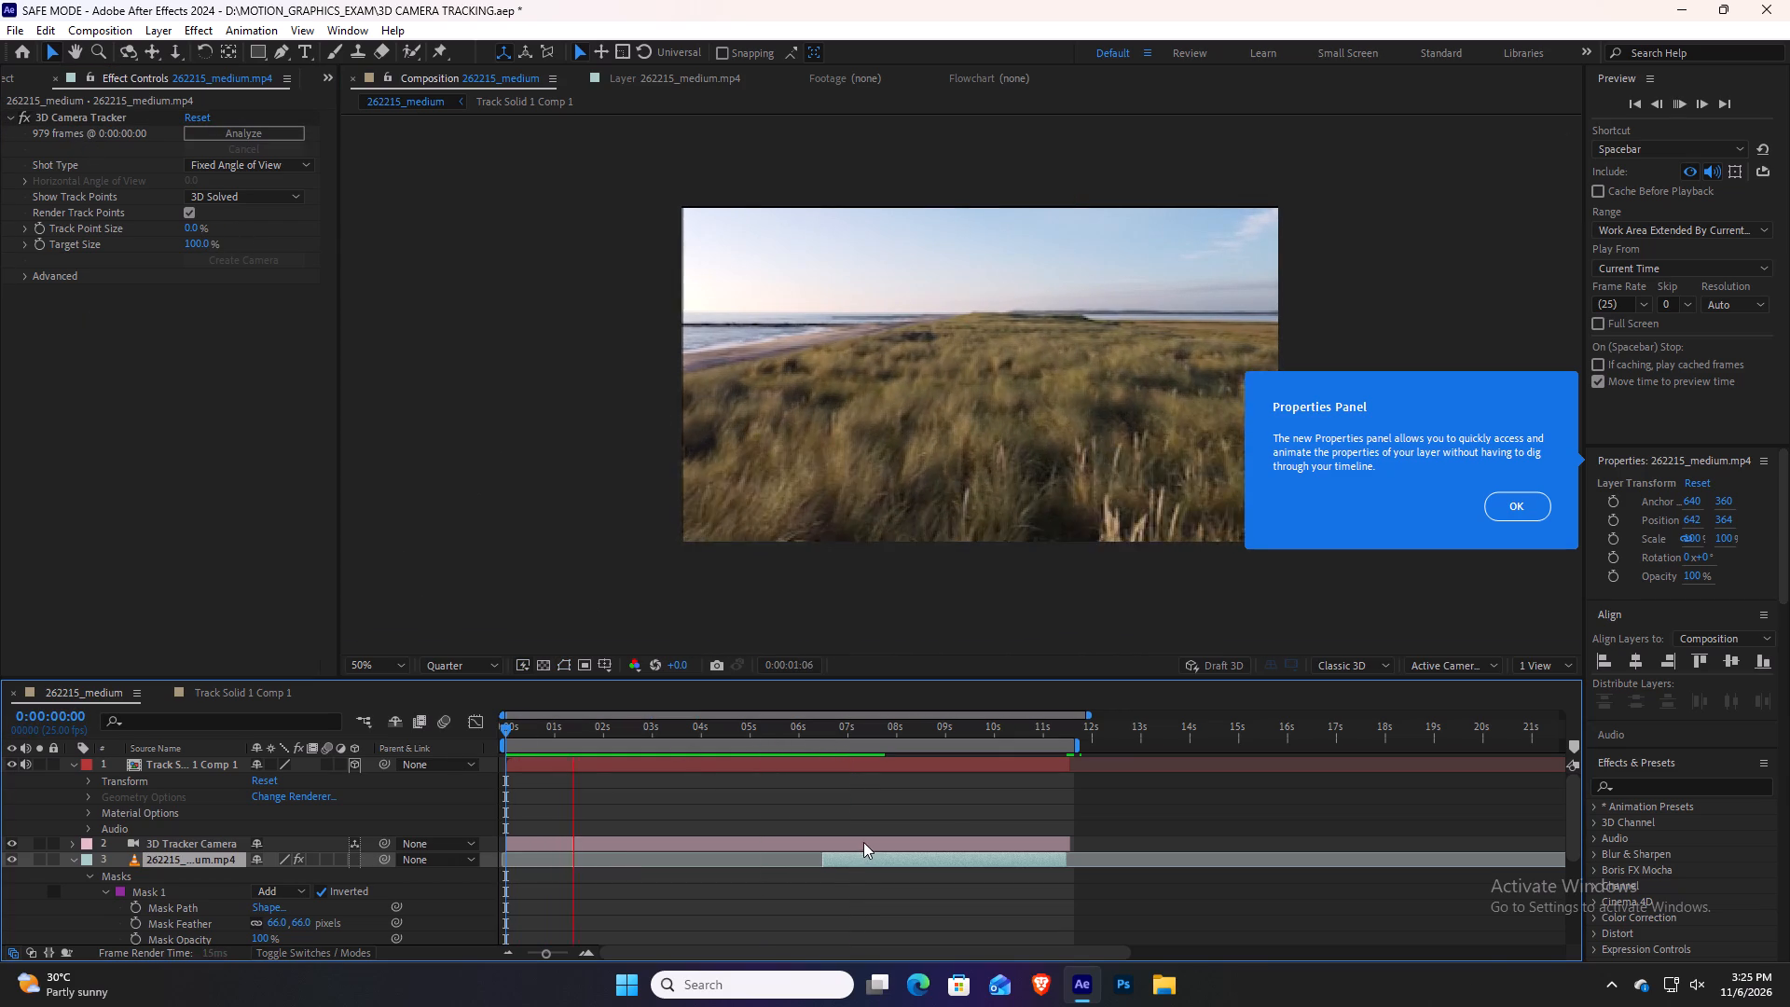
{"action": "left_click", "coordinate": [1523, 505]}
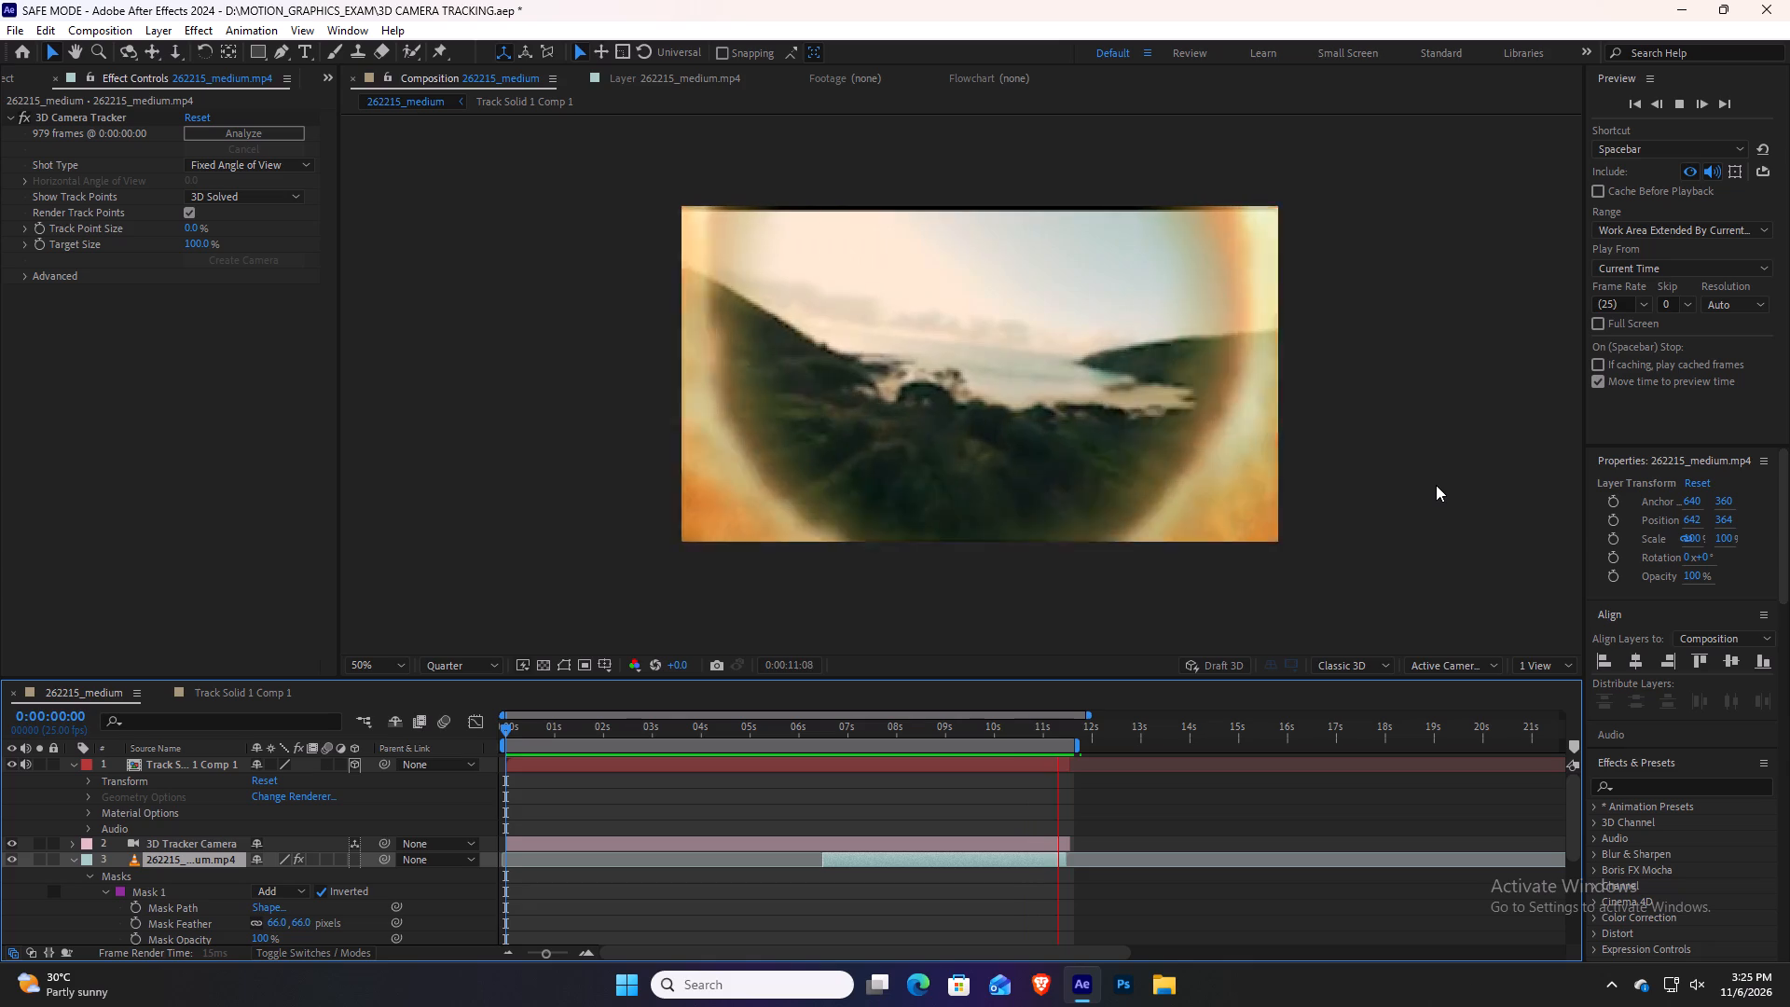
{"action": "key", "text": "space"}
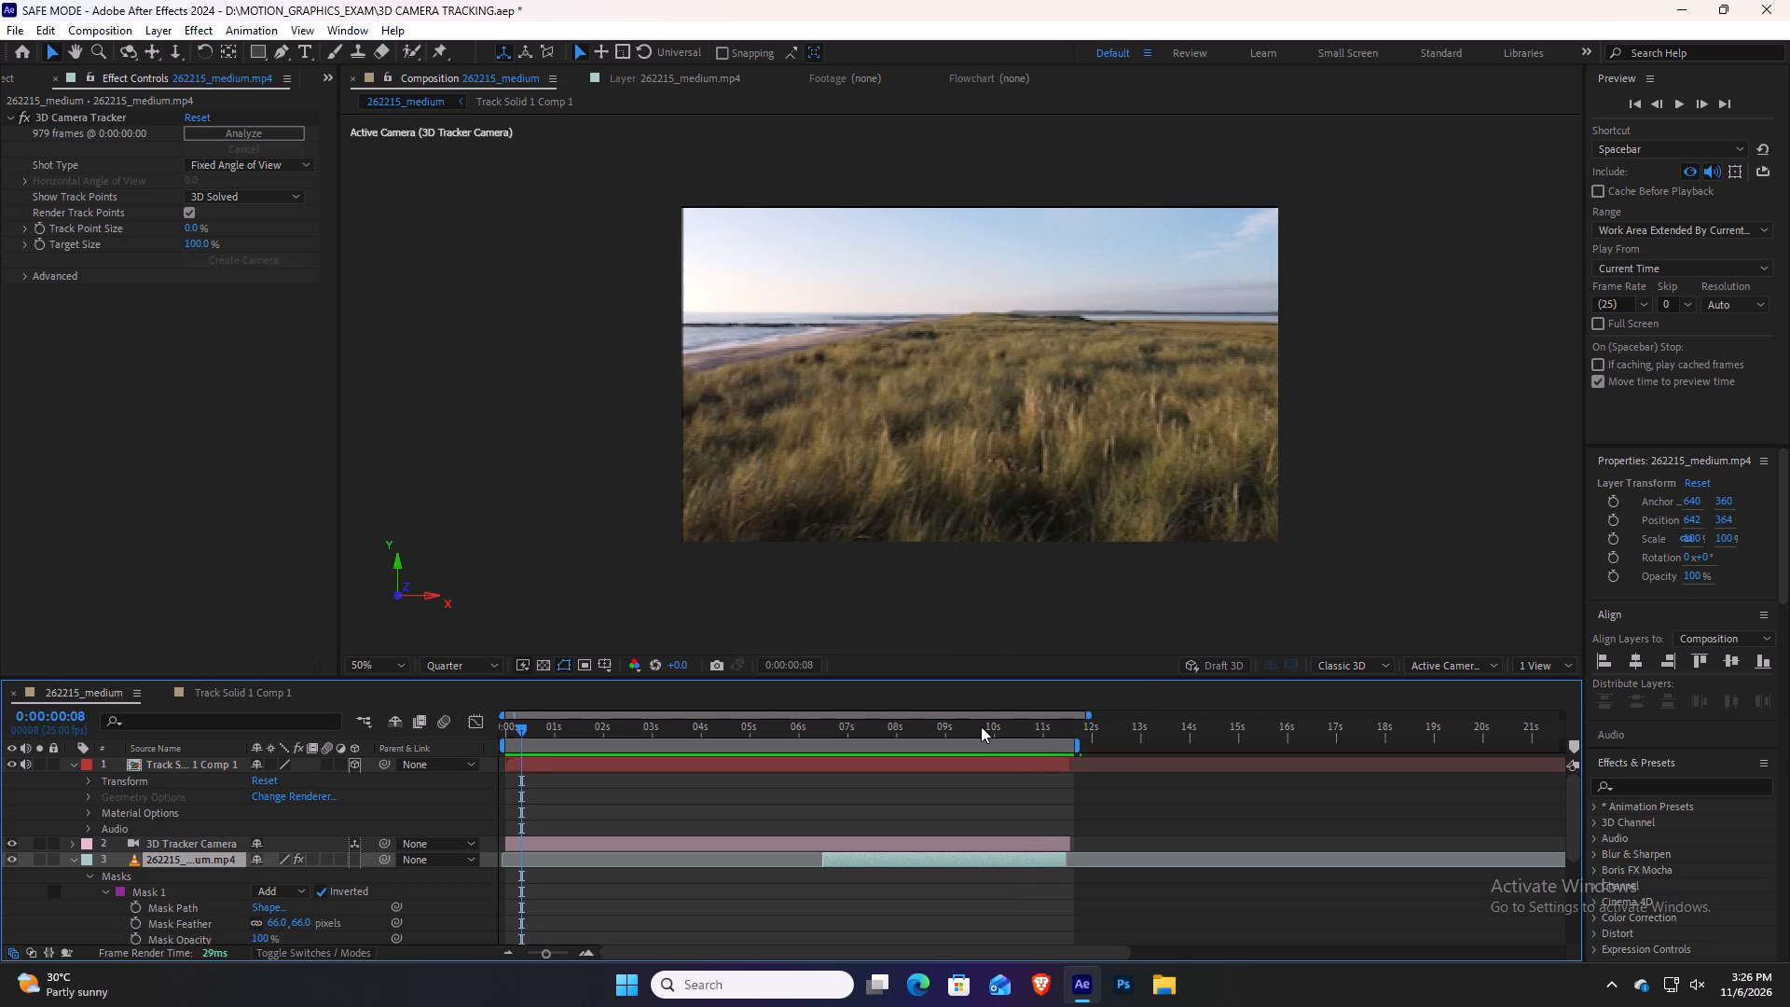
Extend the end of the composition's work area to just under 14 seconds.
{"action": "left_click_drag", "start_coordinate": [981, 726], "coordinate": [1037, 732]}
{"action": "left_click_drag", "start_coordinate": [1081, 744], "coordinate": [1185, 744]}
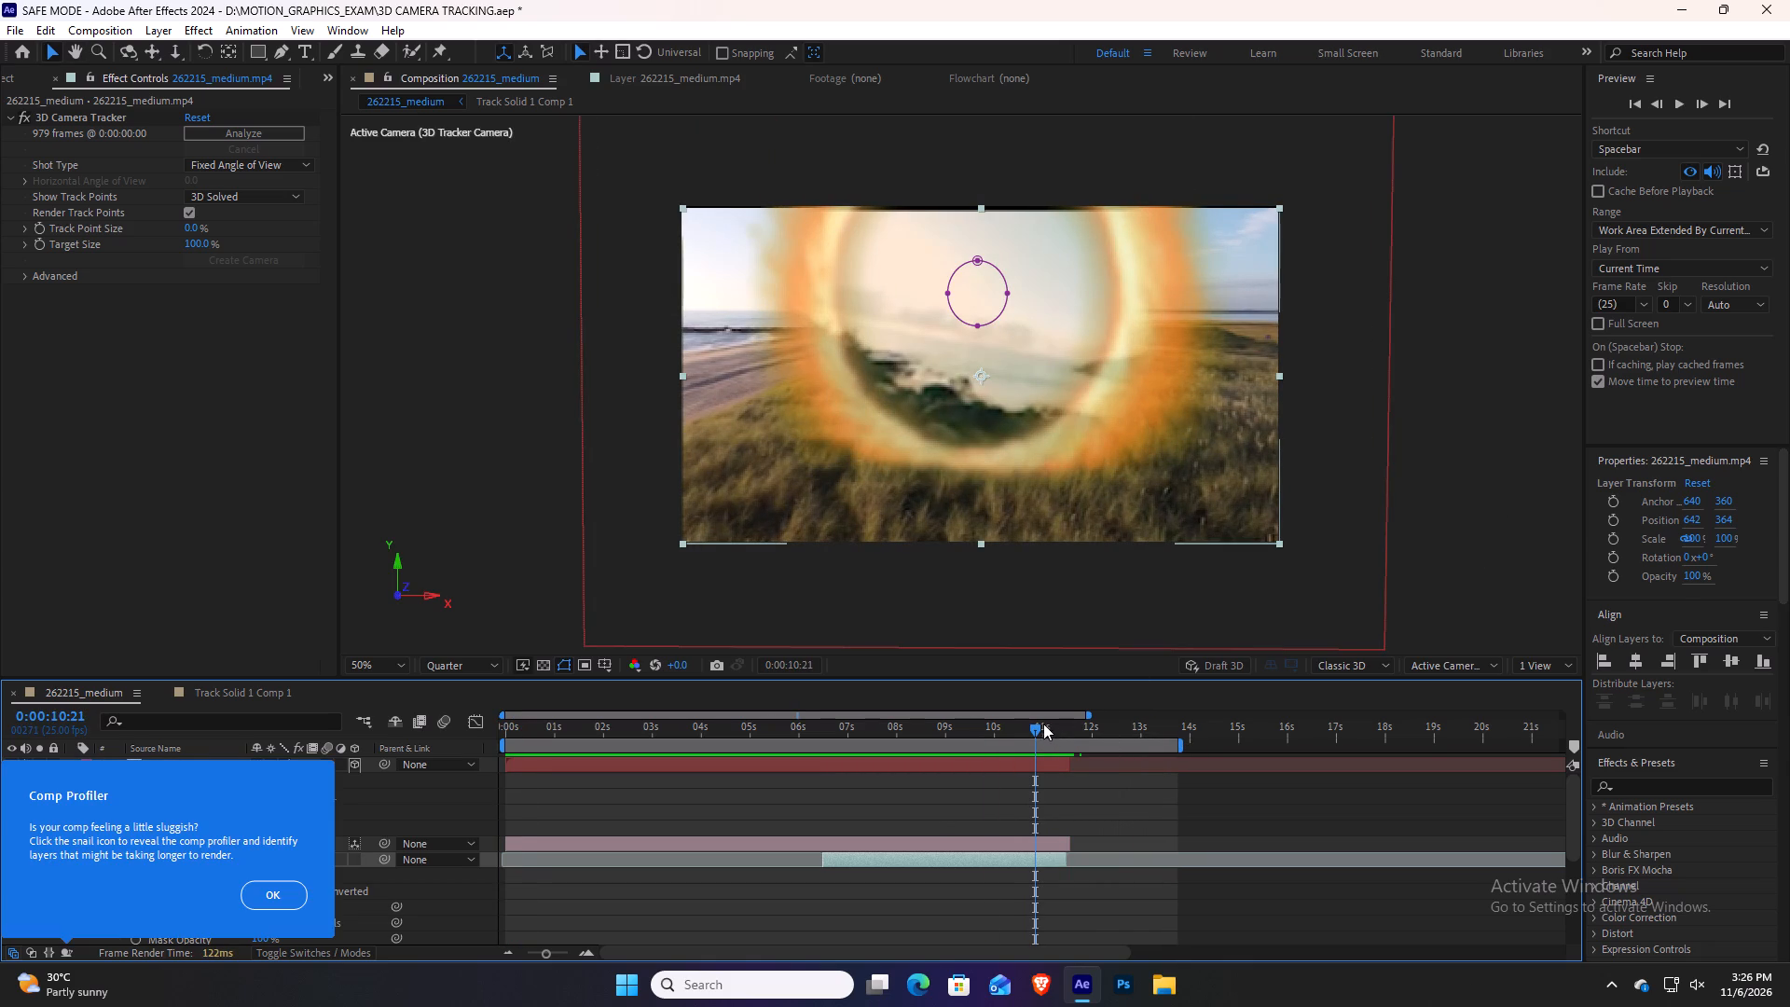
Review the ring's opening by scrubbing to 0:00:11:11 and playing from 0:00:07:14 to 0:00:08:21.
{"action": "left_click_drag", "start_coordinate": [1043, 724], "coordinate": [1071, 725]}
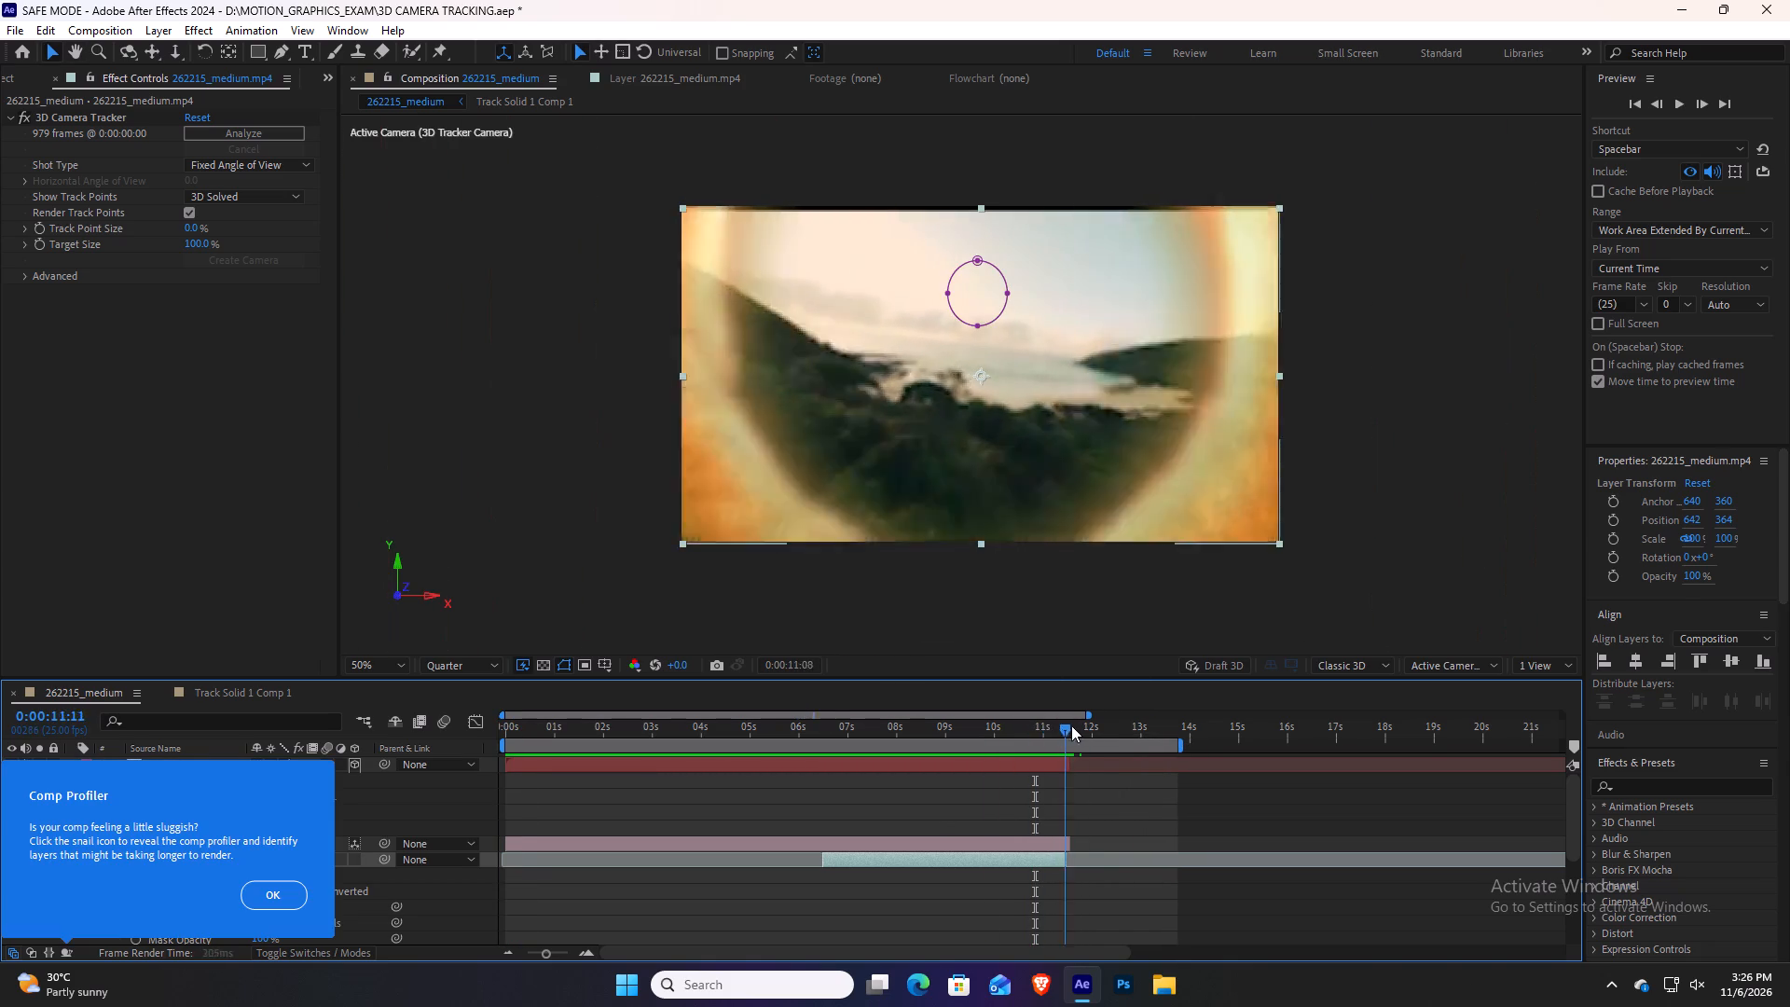
{"action": "left_click_drag", "start_coordinate": [1071, 725], "coordinate": [875, 722]}
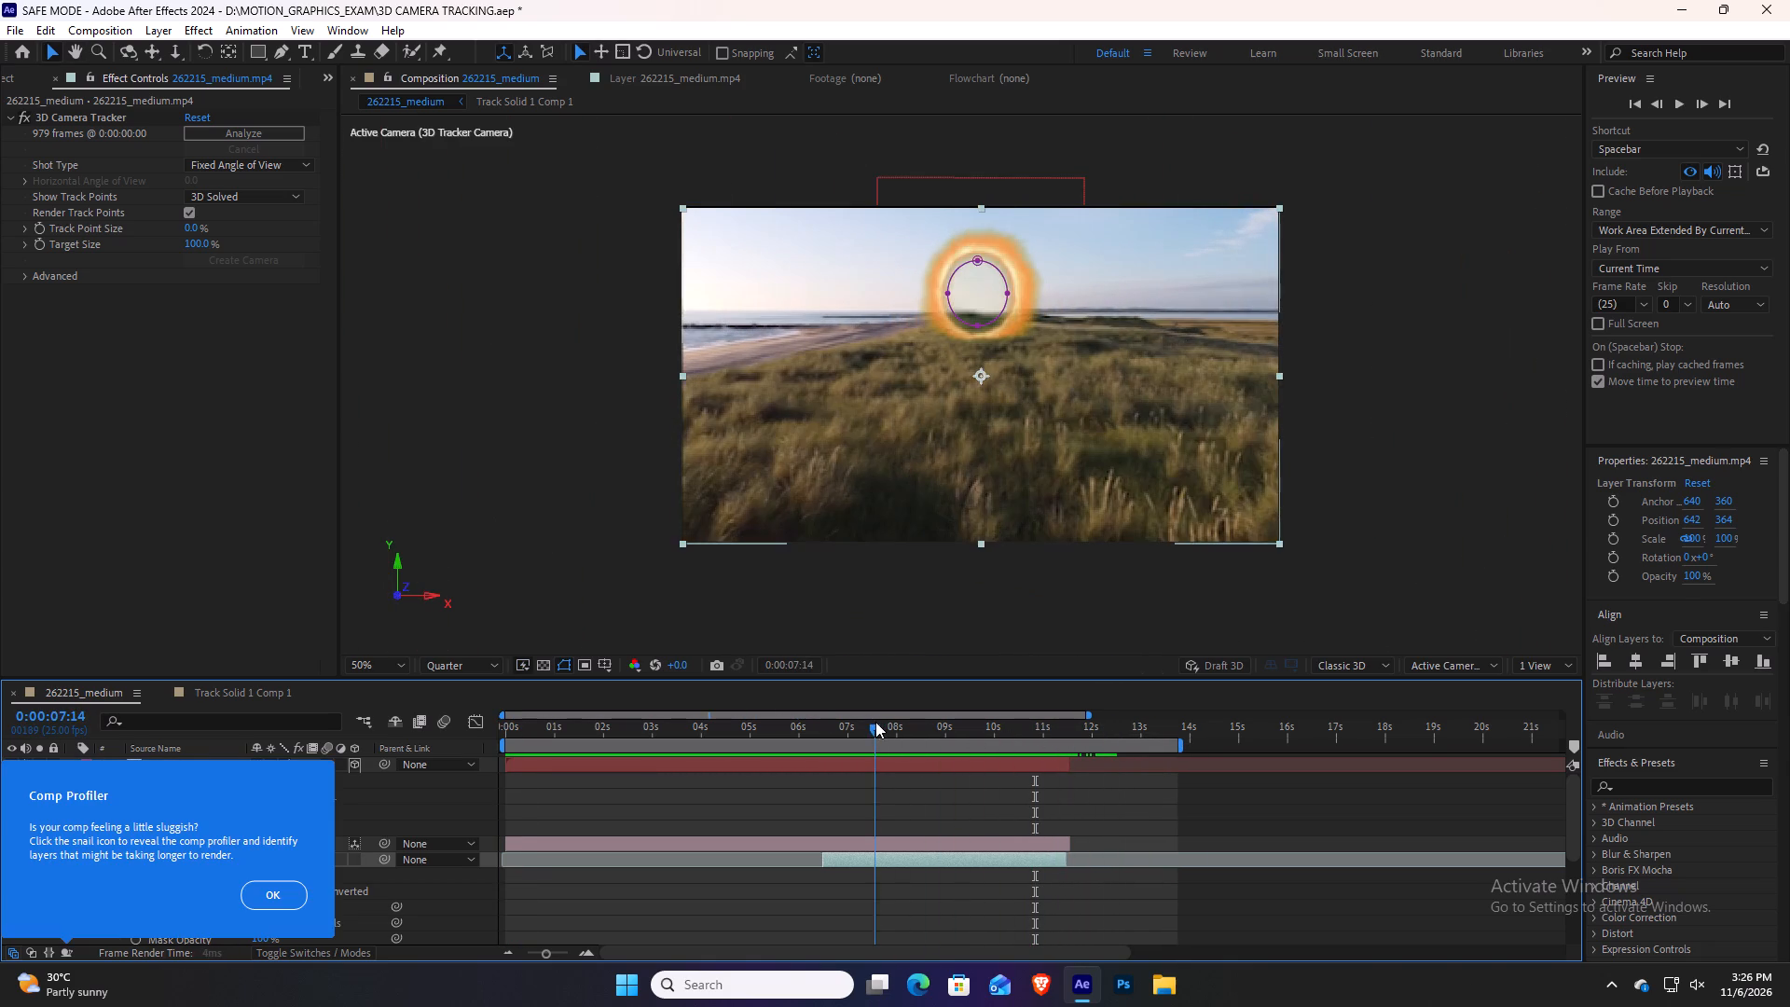
{"action": "key", "text": "space"}
{"action": "key", "text": "space"}
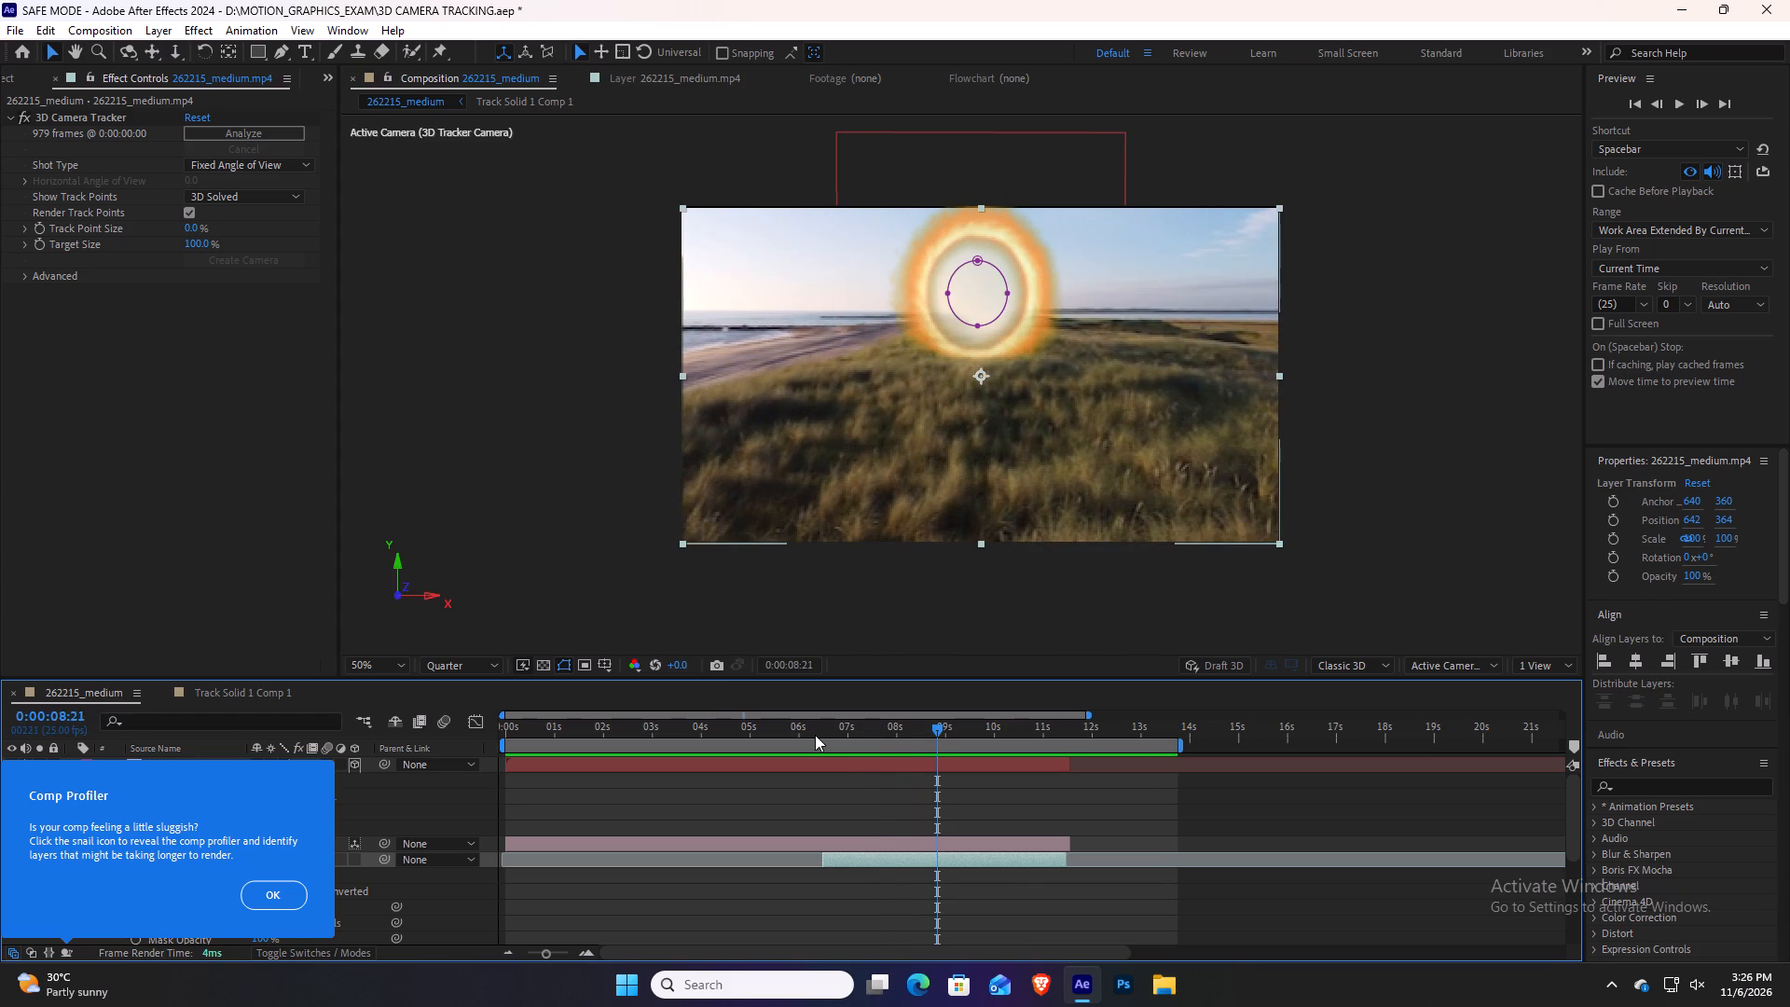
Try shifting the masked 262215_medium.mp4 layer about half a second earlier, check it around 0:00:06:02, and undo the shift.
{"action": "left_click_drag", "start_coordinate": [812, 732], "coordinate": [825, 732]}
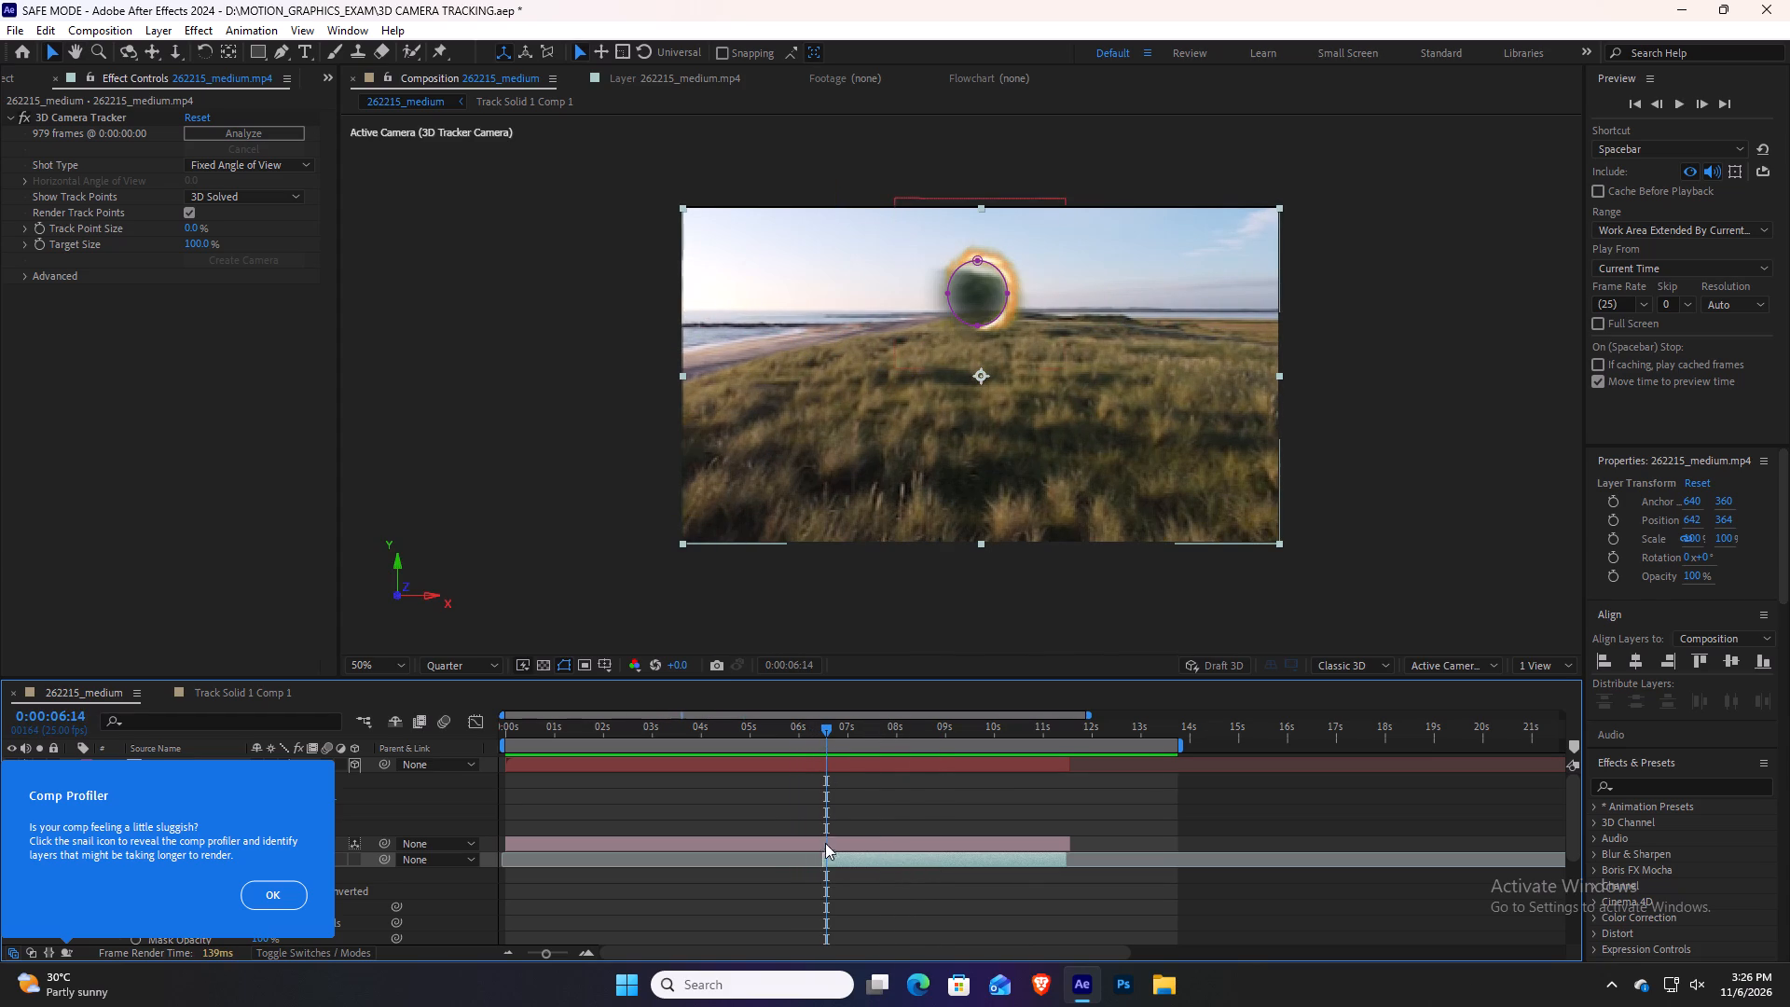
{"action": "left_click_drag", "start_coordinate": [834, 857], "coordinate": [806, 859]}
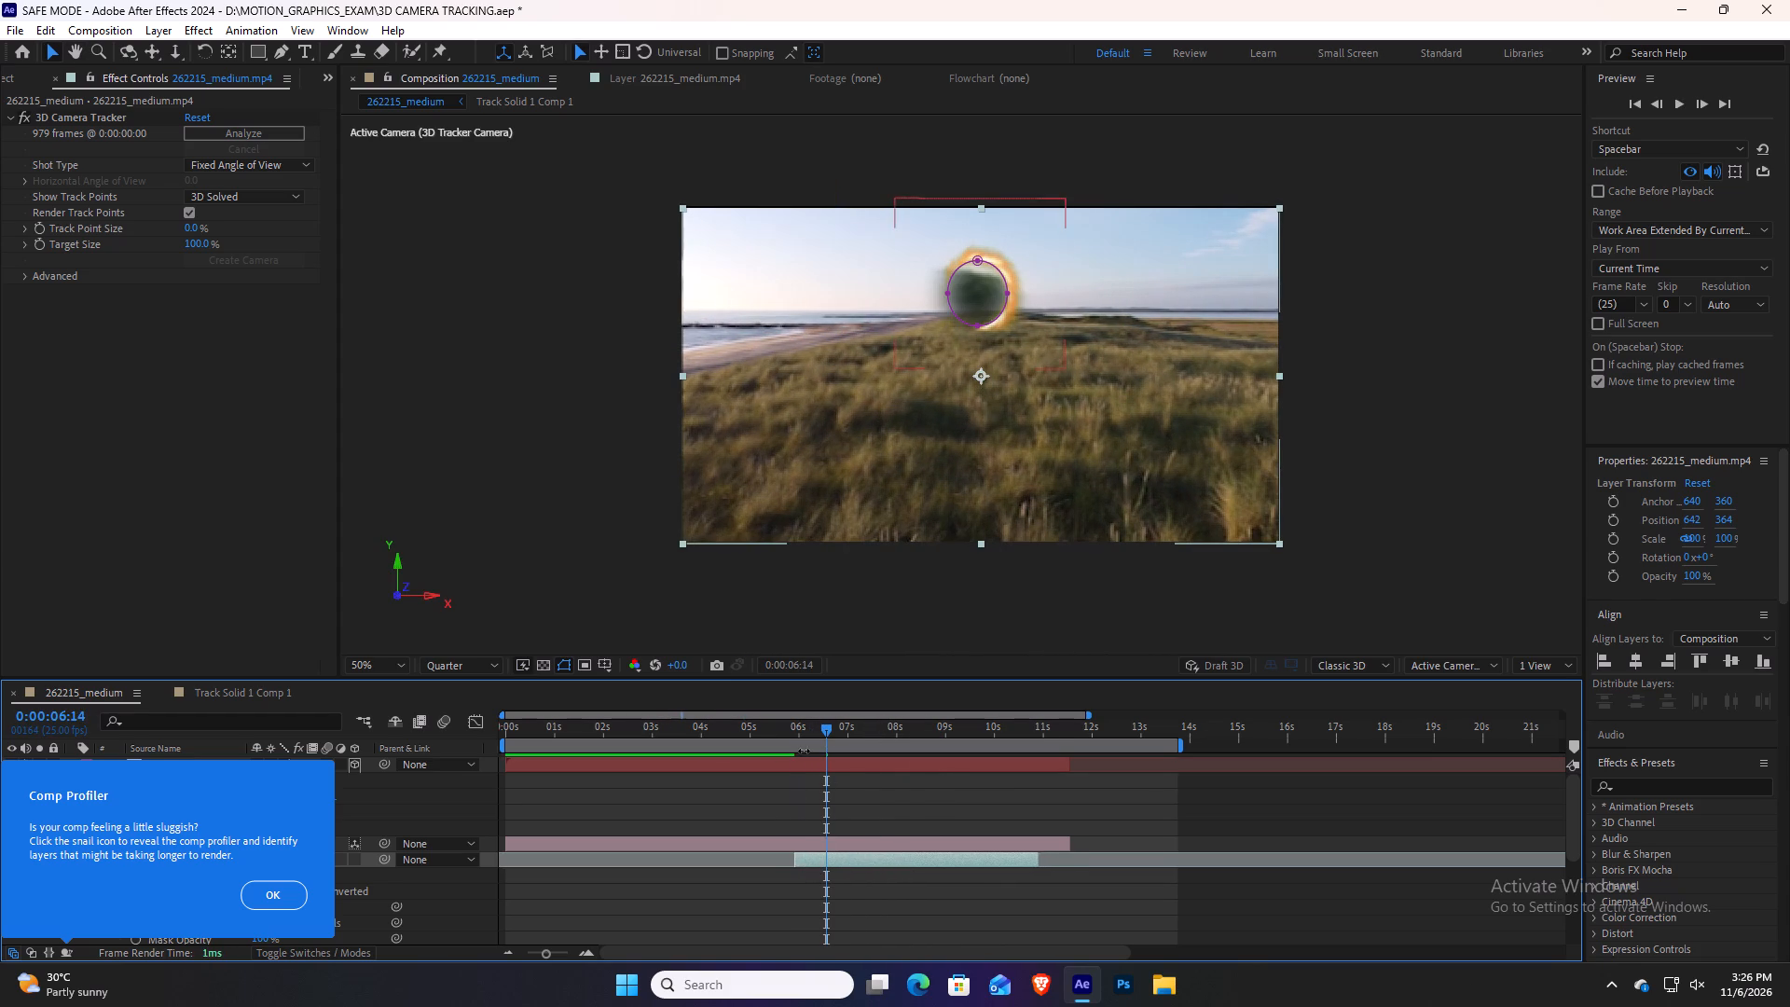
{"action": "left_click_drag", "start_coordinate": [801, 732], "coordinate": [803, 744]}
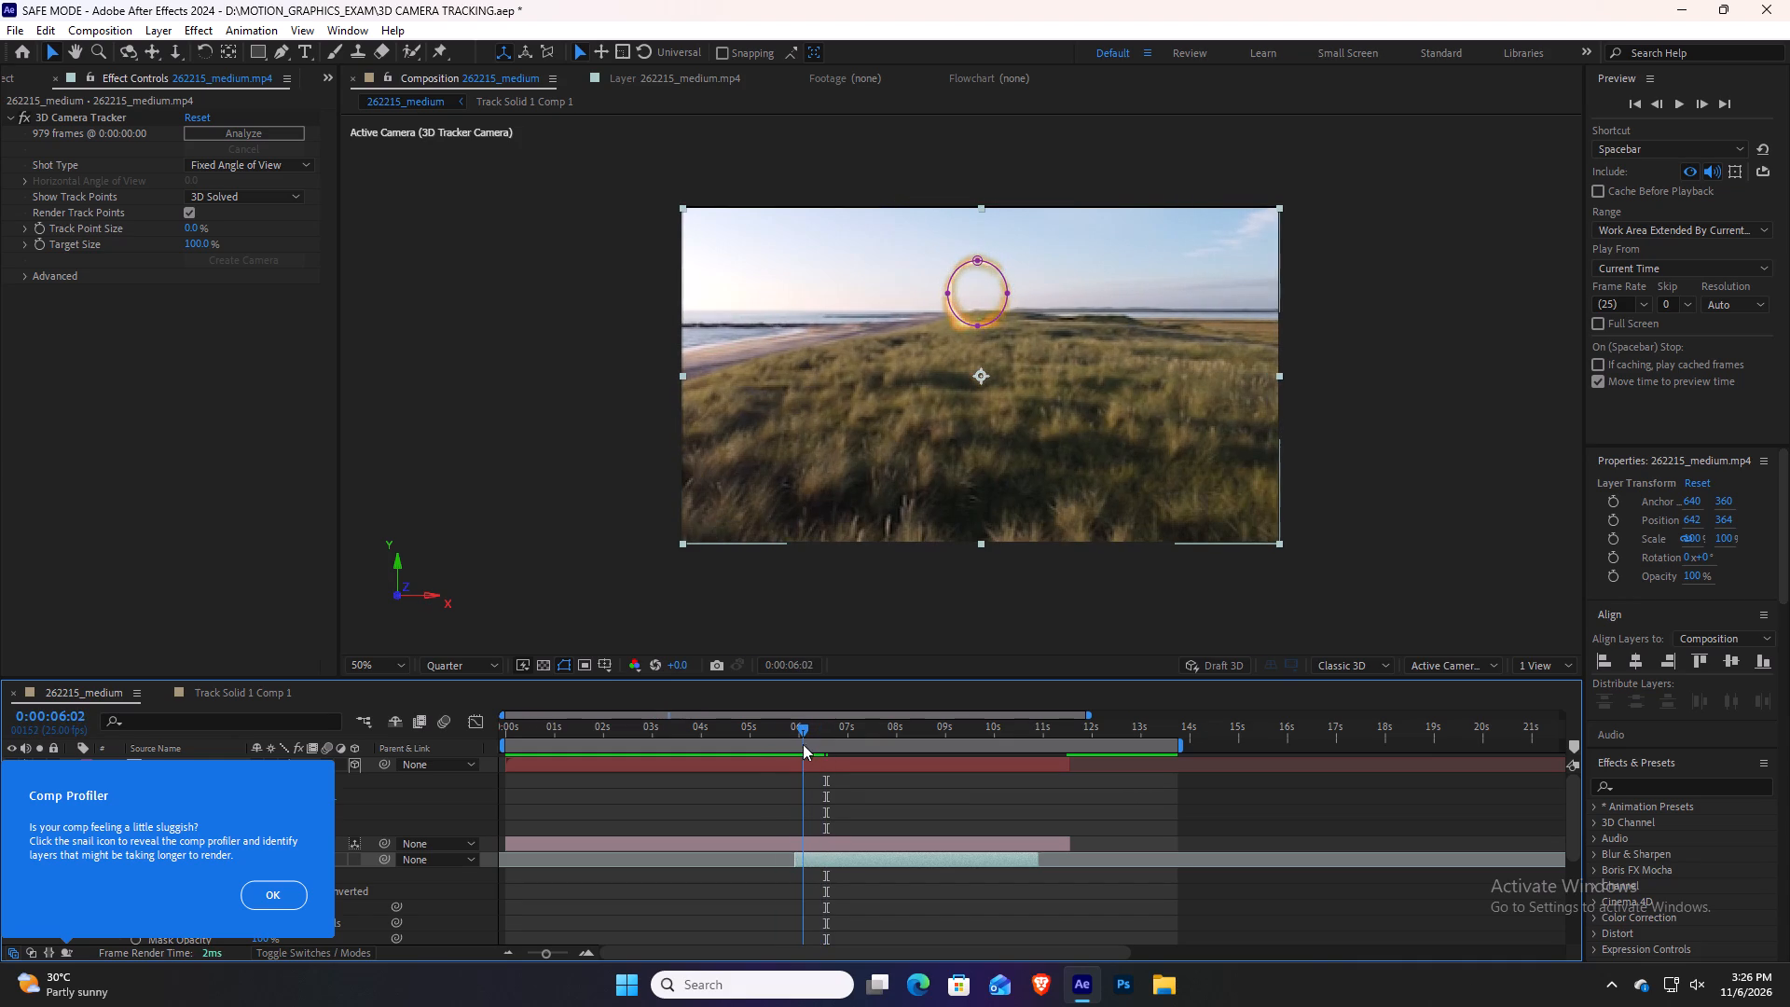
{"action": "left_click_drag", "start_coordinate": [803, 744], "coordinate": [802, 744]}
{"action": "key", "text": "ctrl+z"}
Undo the extension of the work area's end.
{"action": "key", "text": "ctrl+z"}
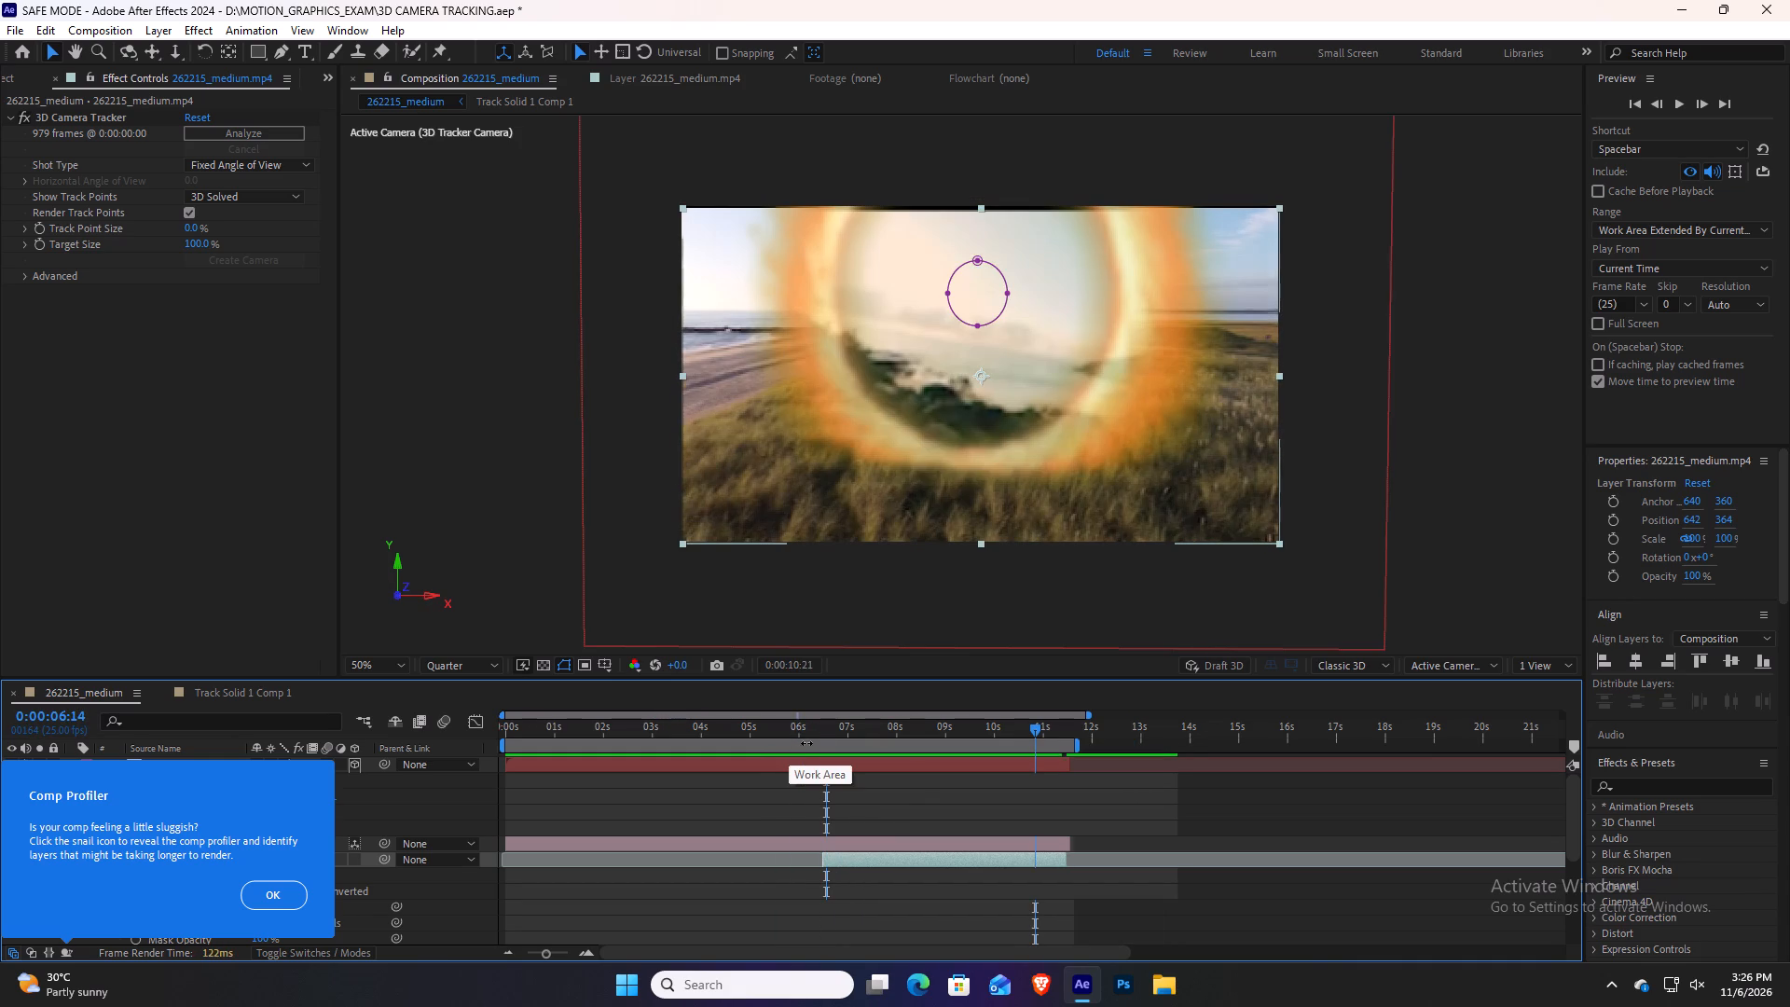
Scrub the ring's opening to 0:00:06:12, where the masked clip starts, and dismiss the Comp Profiler tip.
{"action": "left_click_drag", "start_coordinate": [849, 728], "coordinate": [847, 730]}
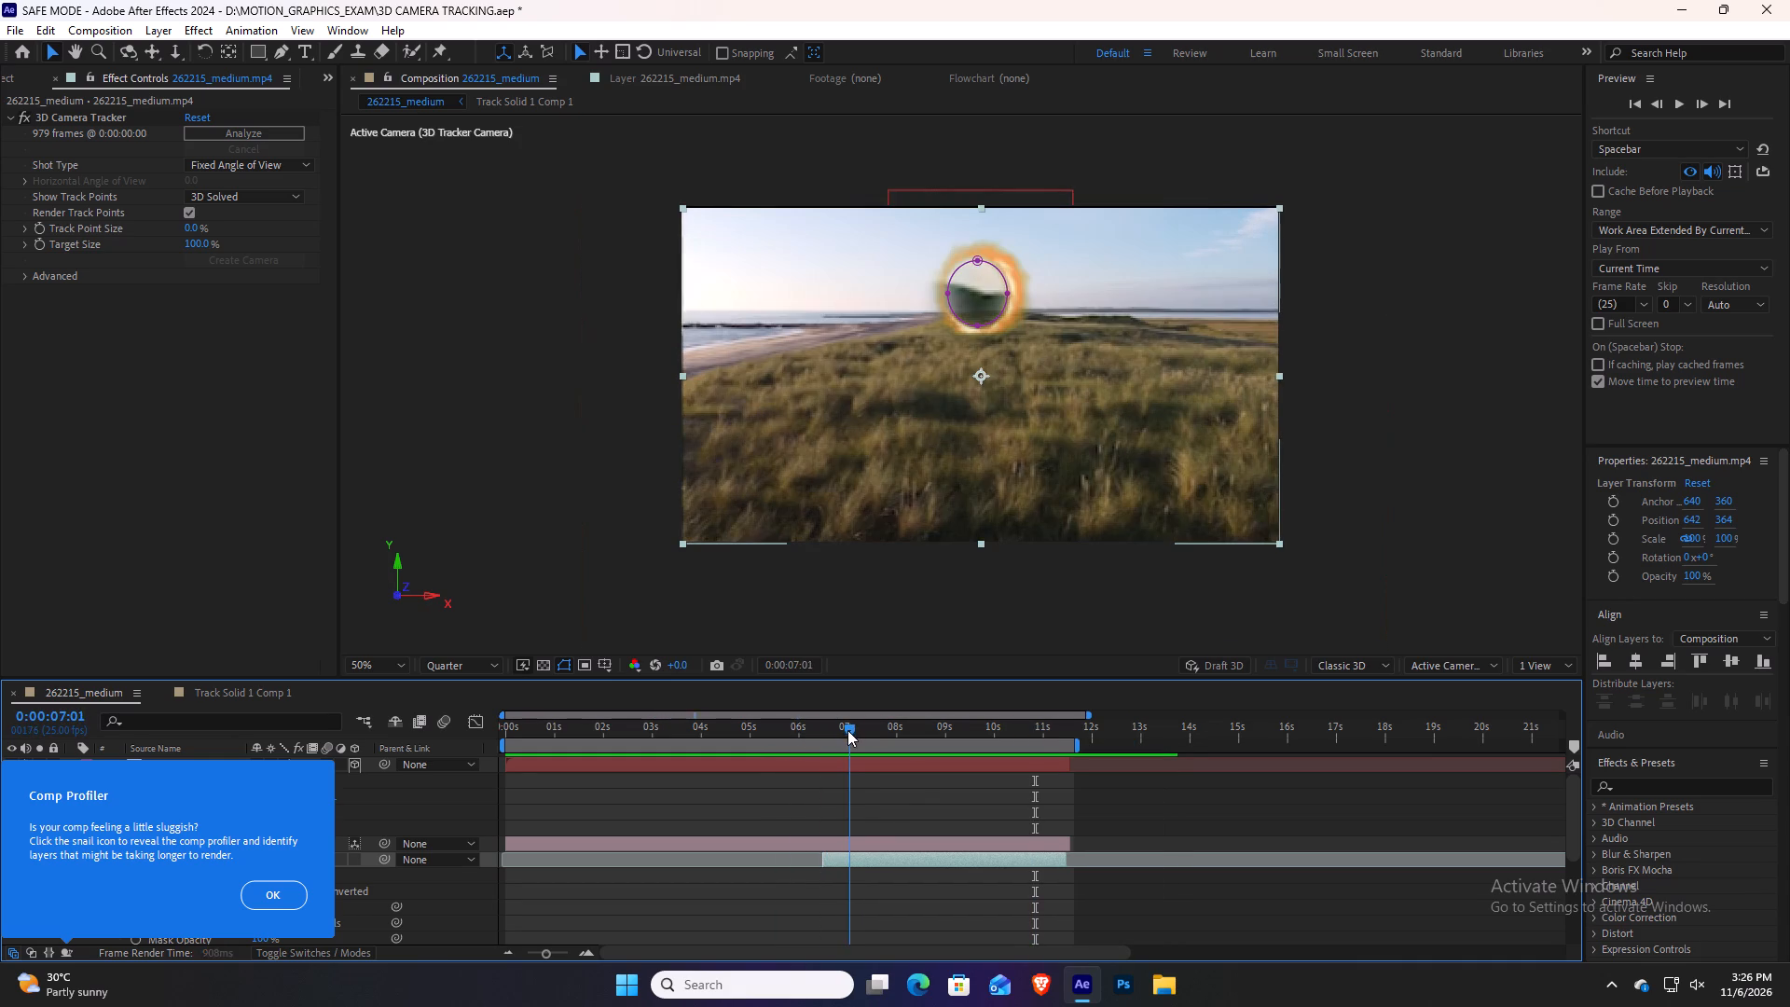
{"action": "left_click_drag", "start_coordinate": [847, 730], "coordinate": [823, 745]}
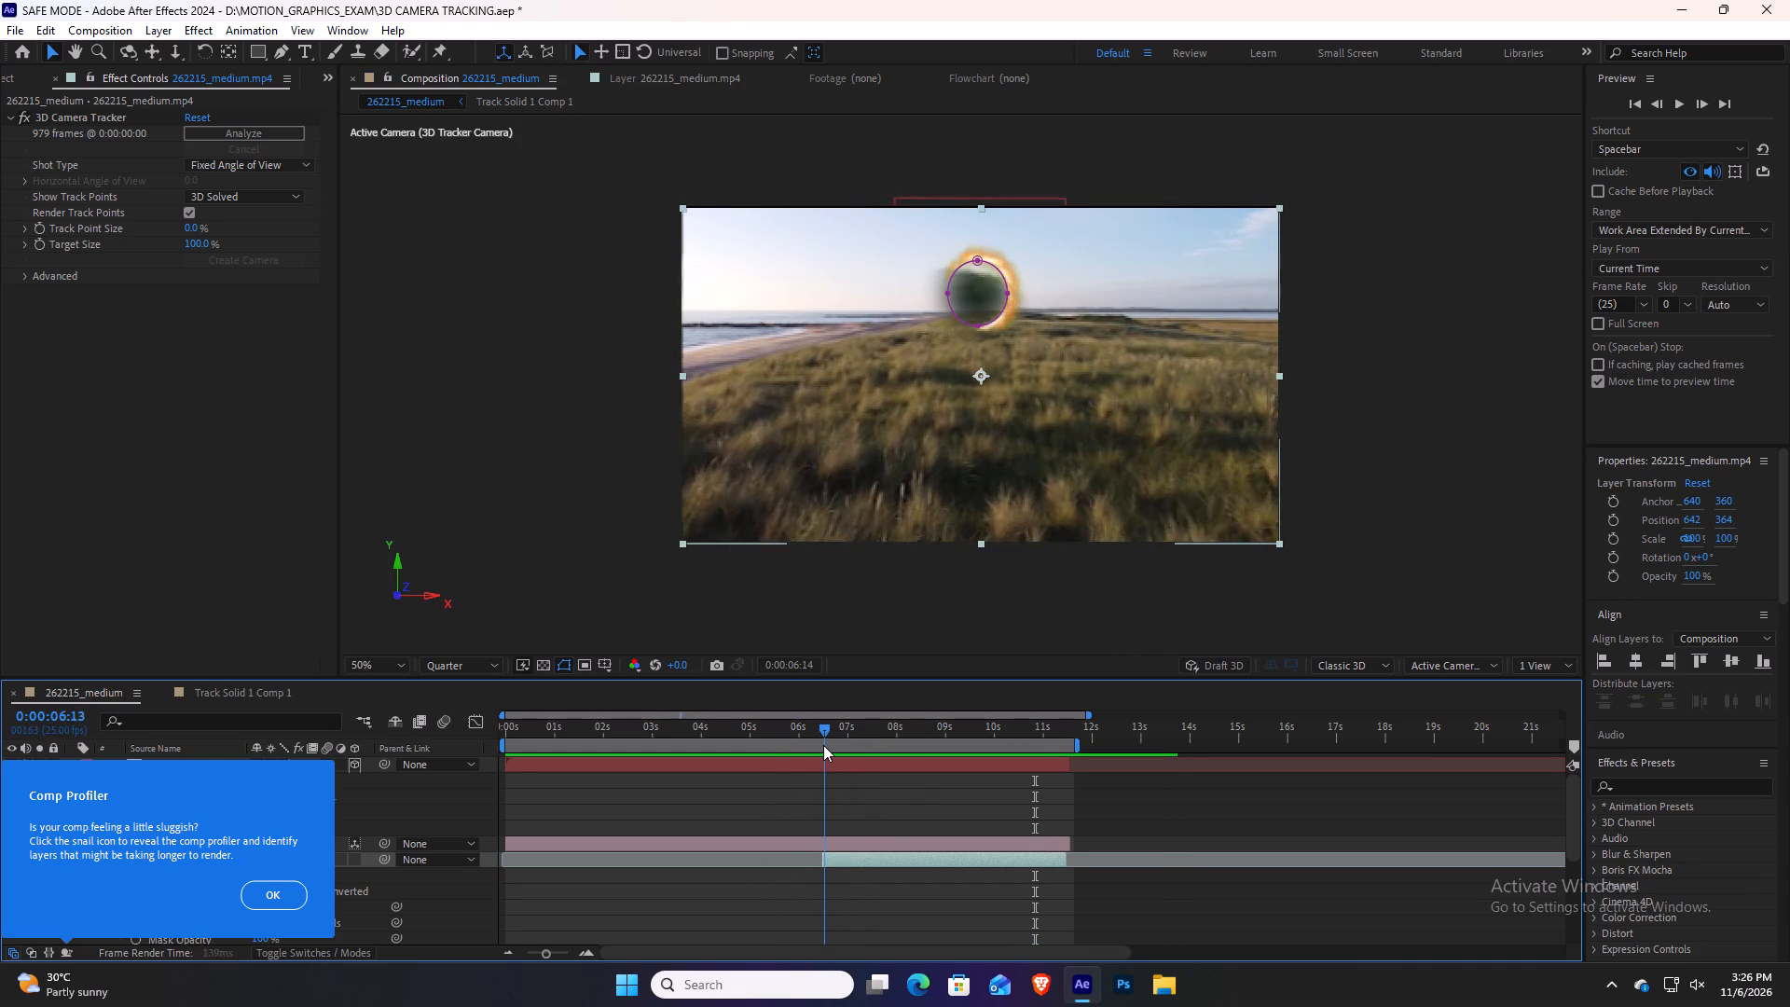
{"action": "left_click_drag", "start_coordinate": [823, 745], "coordinate": [810, 748]}
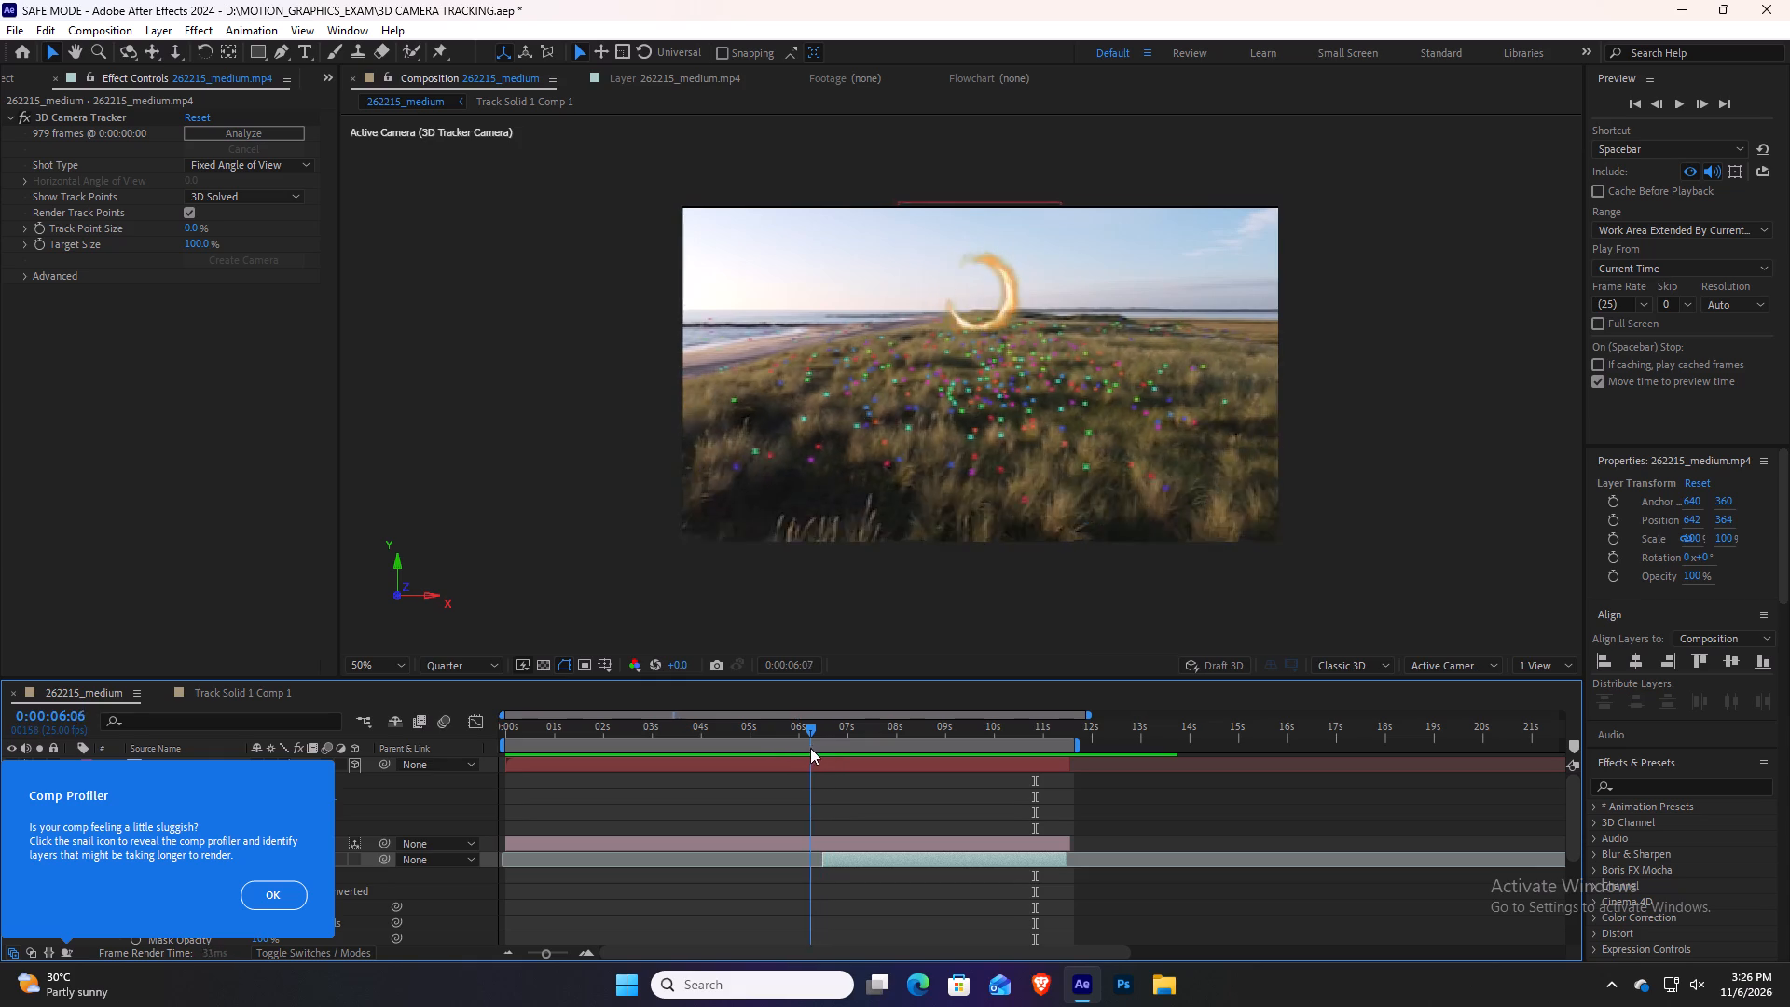
{"action": "left_click_drag", "start_coordinate": [810, 748], "coordinate": [821, 751]}
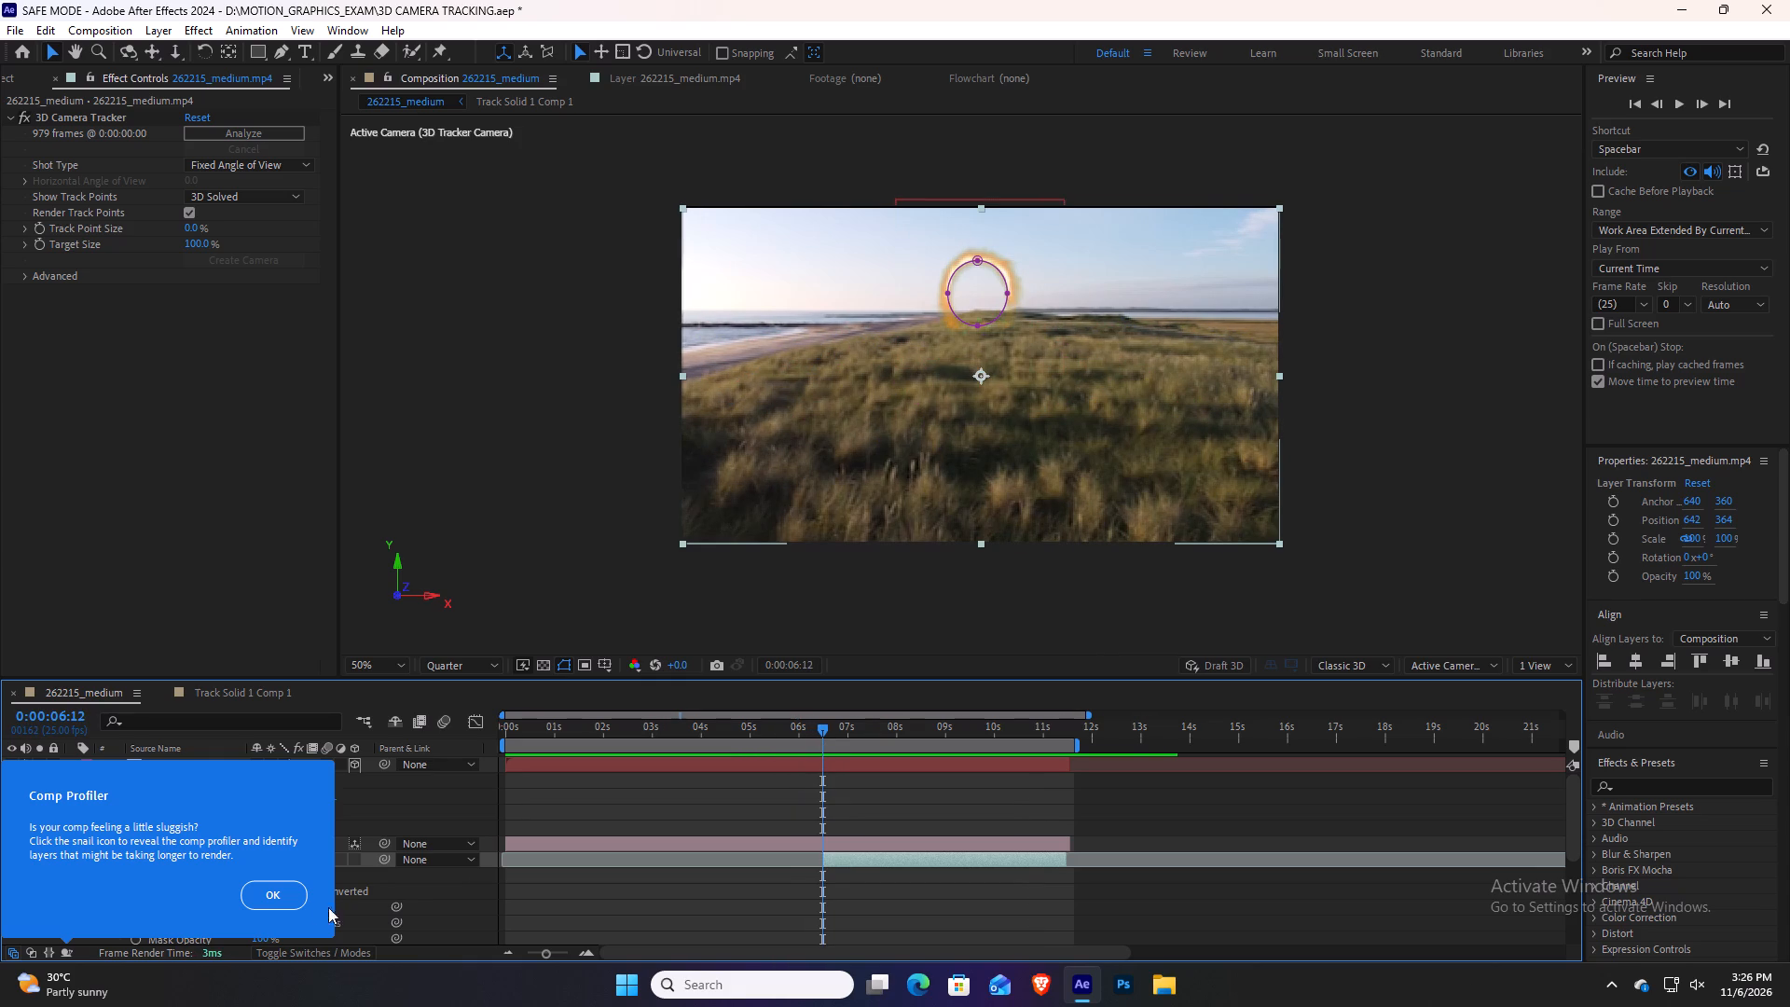
{"action": "left_click", "coordinate": [296, 908]}
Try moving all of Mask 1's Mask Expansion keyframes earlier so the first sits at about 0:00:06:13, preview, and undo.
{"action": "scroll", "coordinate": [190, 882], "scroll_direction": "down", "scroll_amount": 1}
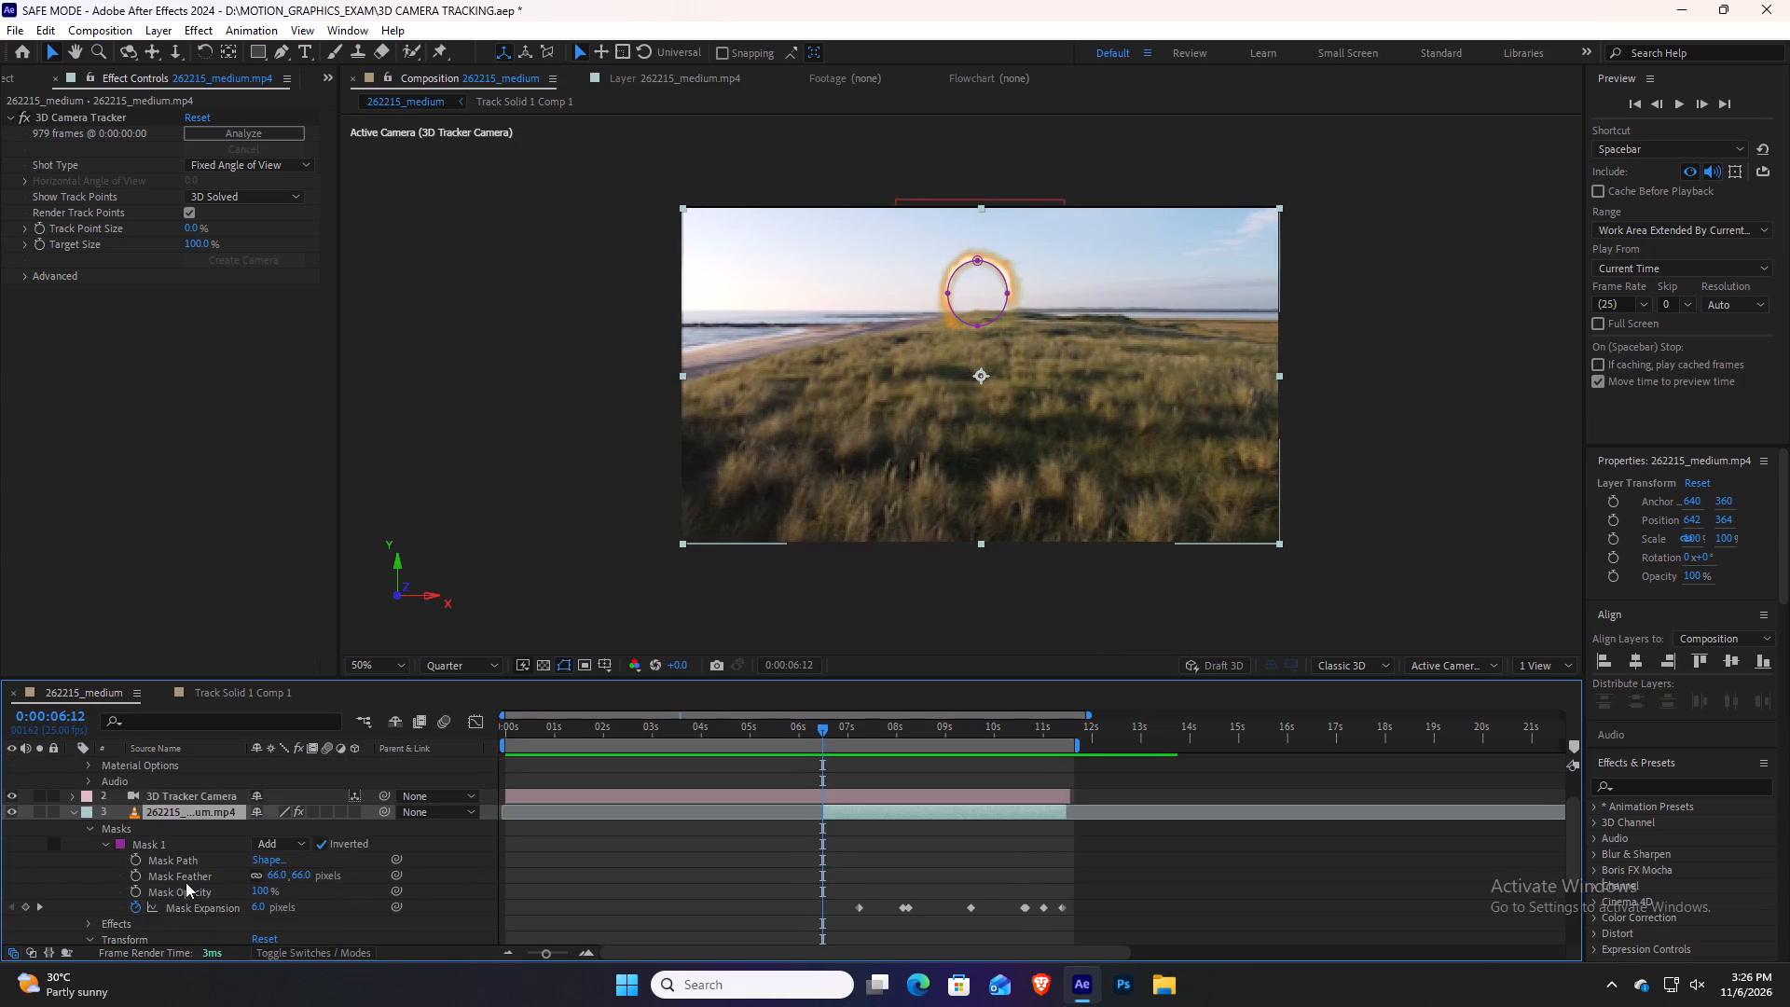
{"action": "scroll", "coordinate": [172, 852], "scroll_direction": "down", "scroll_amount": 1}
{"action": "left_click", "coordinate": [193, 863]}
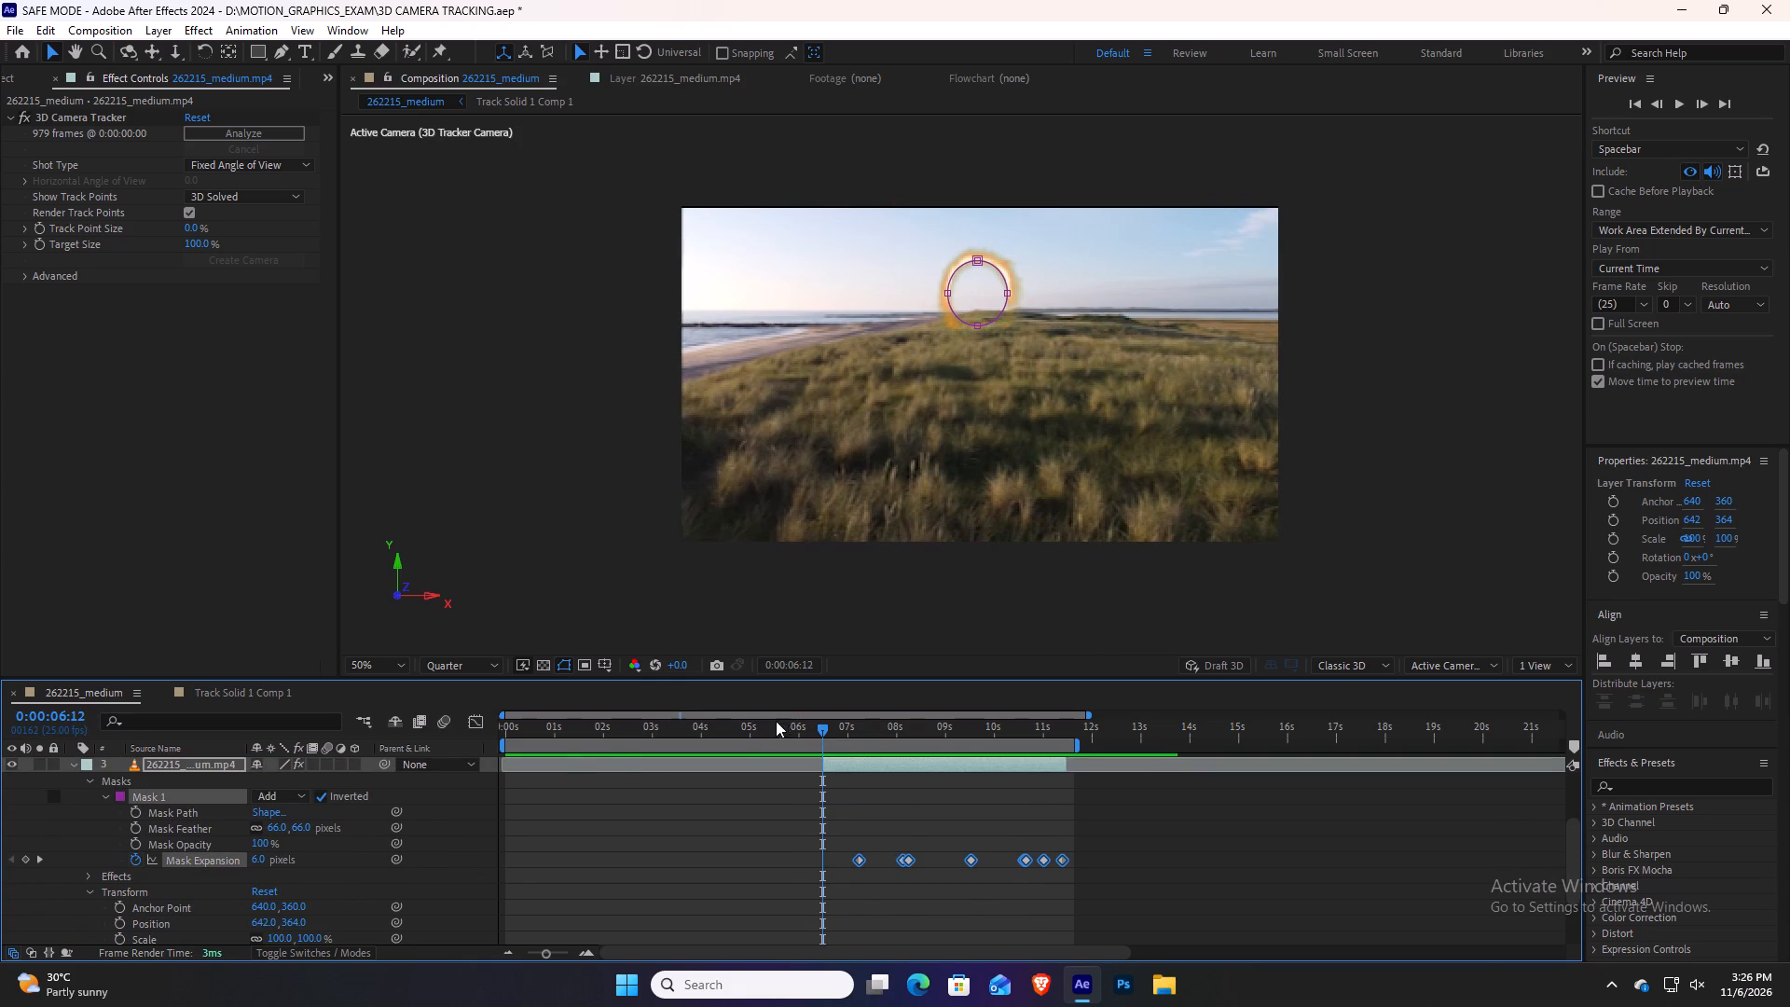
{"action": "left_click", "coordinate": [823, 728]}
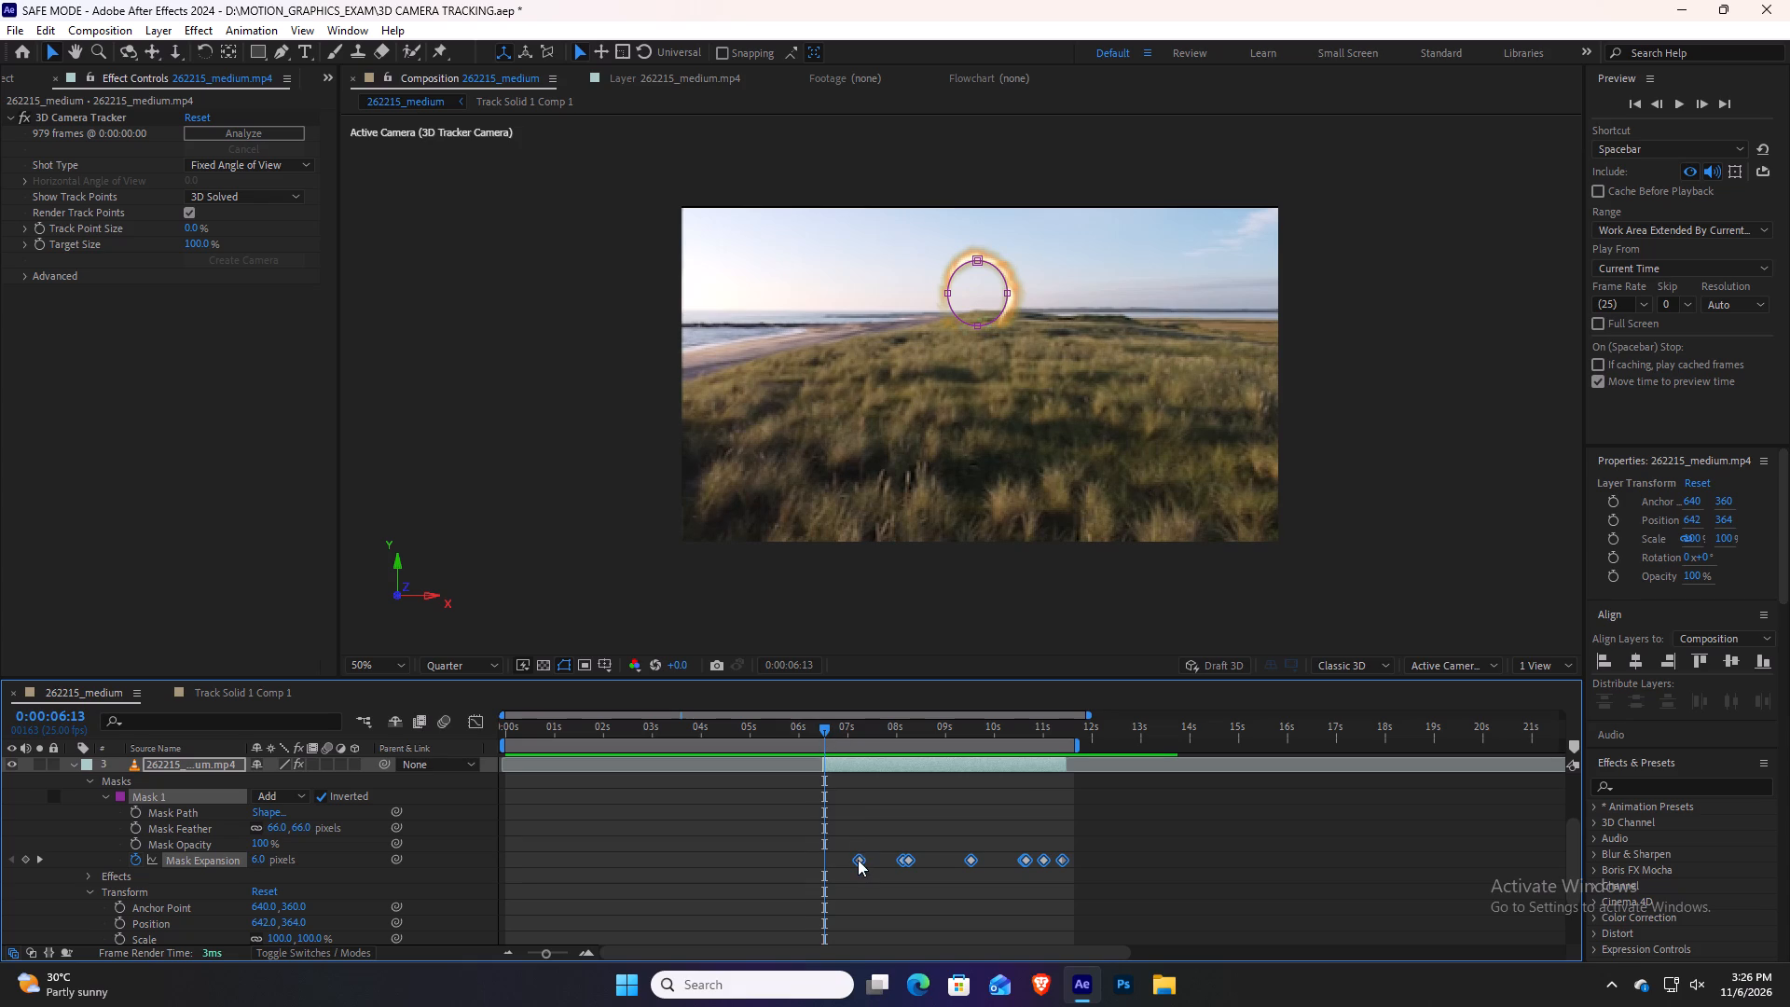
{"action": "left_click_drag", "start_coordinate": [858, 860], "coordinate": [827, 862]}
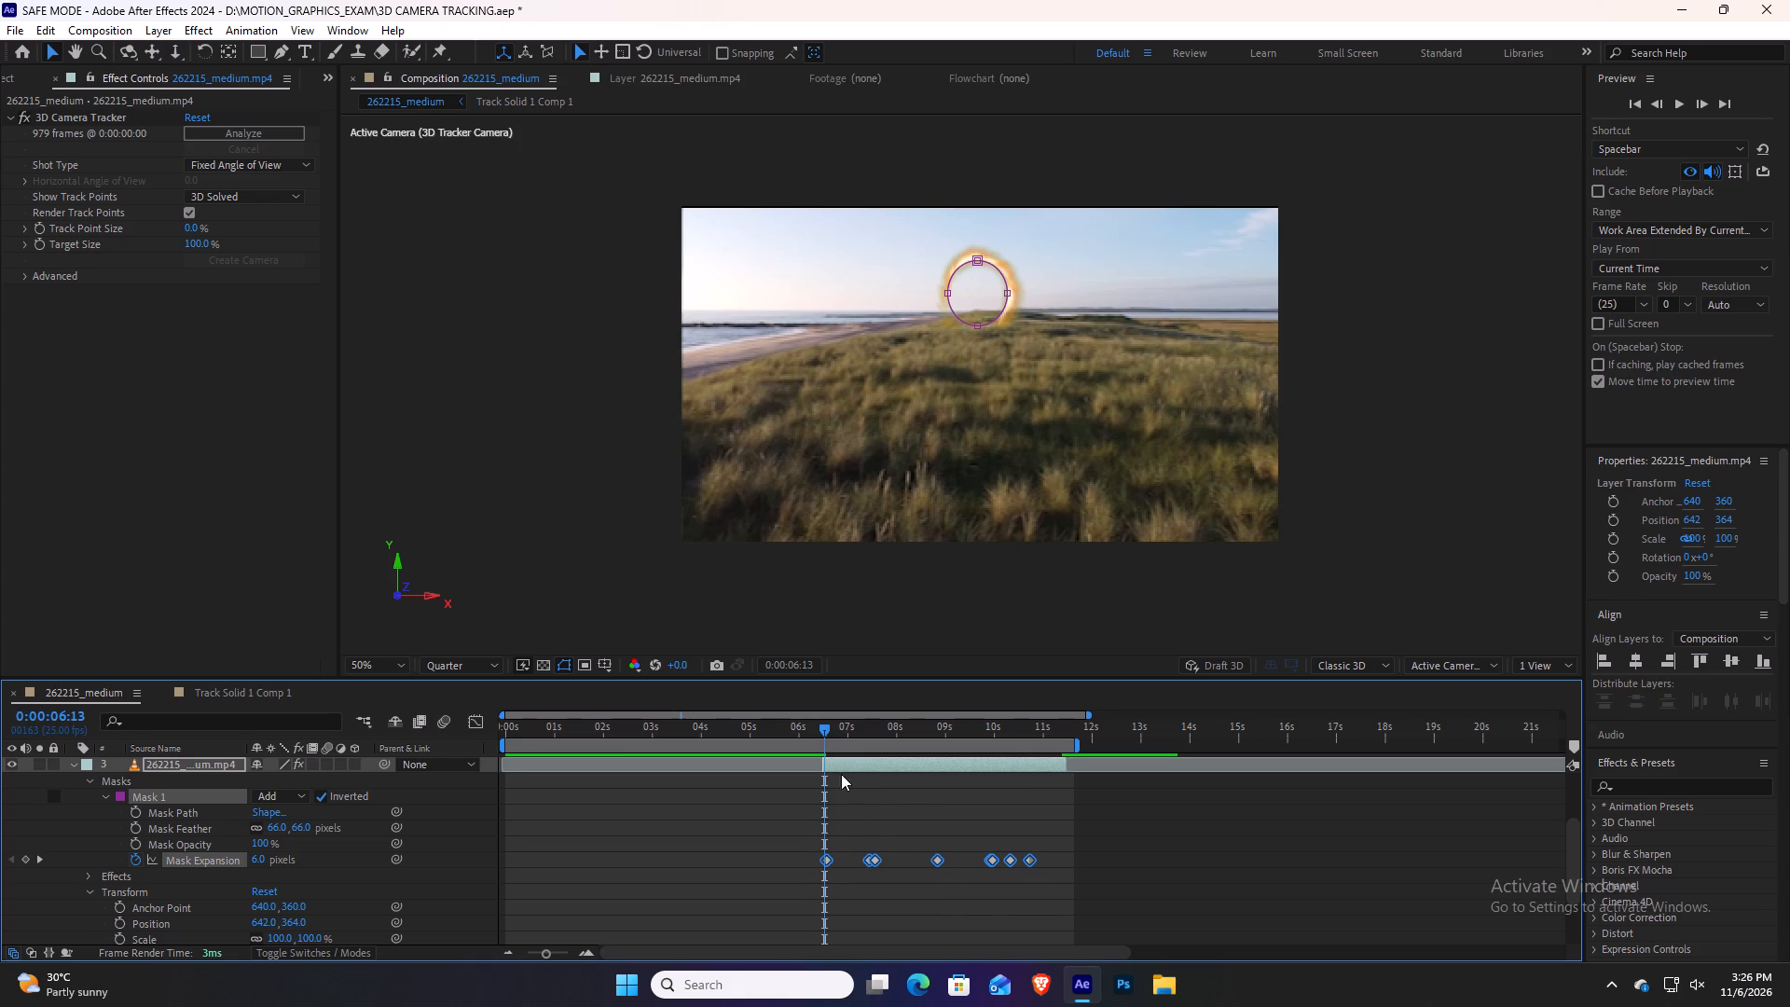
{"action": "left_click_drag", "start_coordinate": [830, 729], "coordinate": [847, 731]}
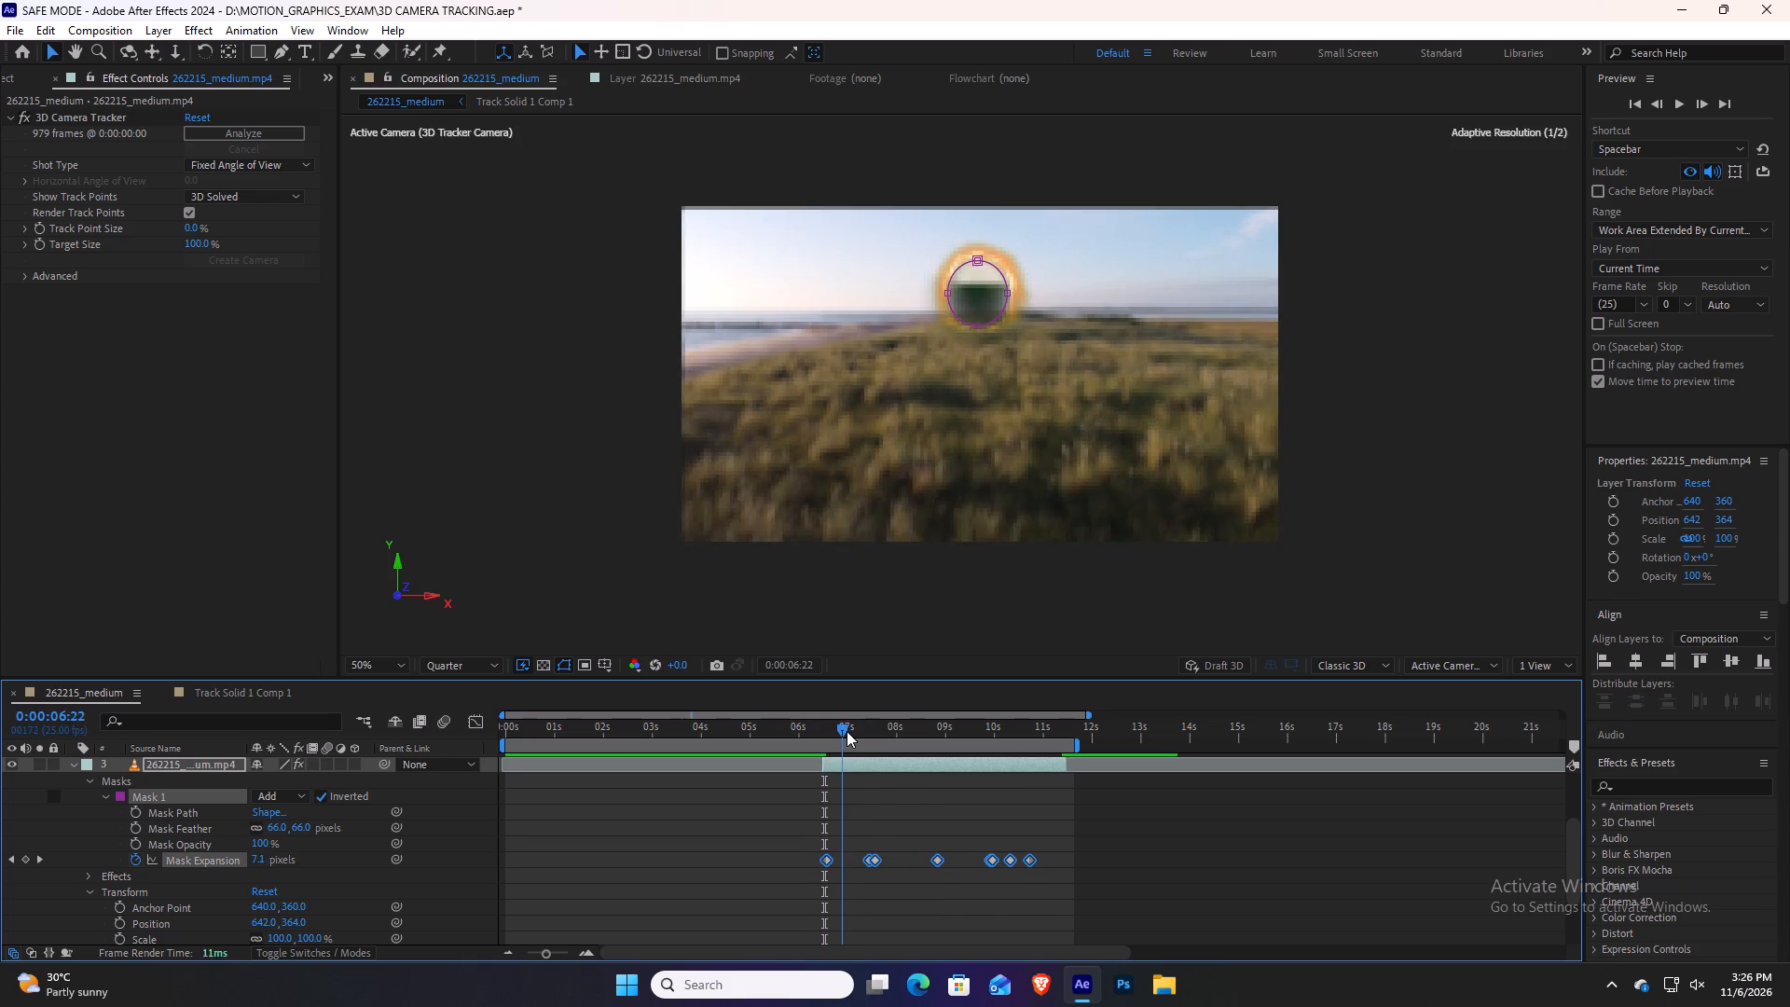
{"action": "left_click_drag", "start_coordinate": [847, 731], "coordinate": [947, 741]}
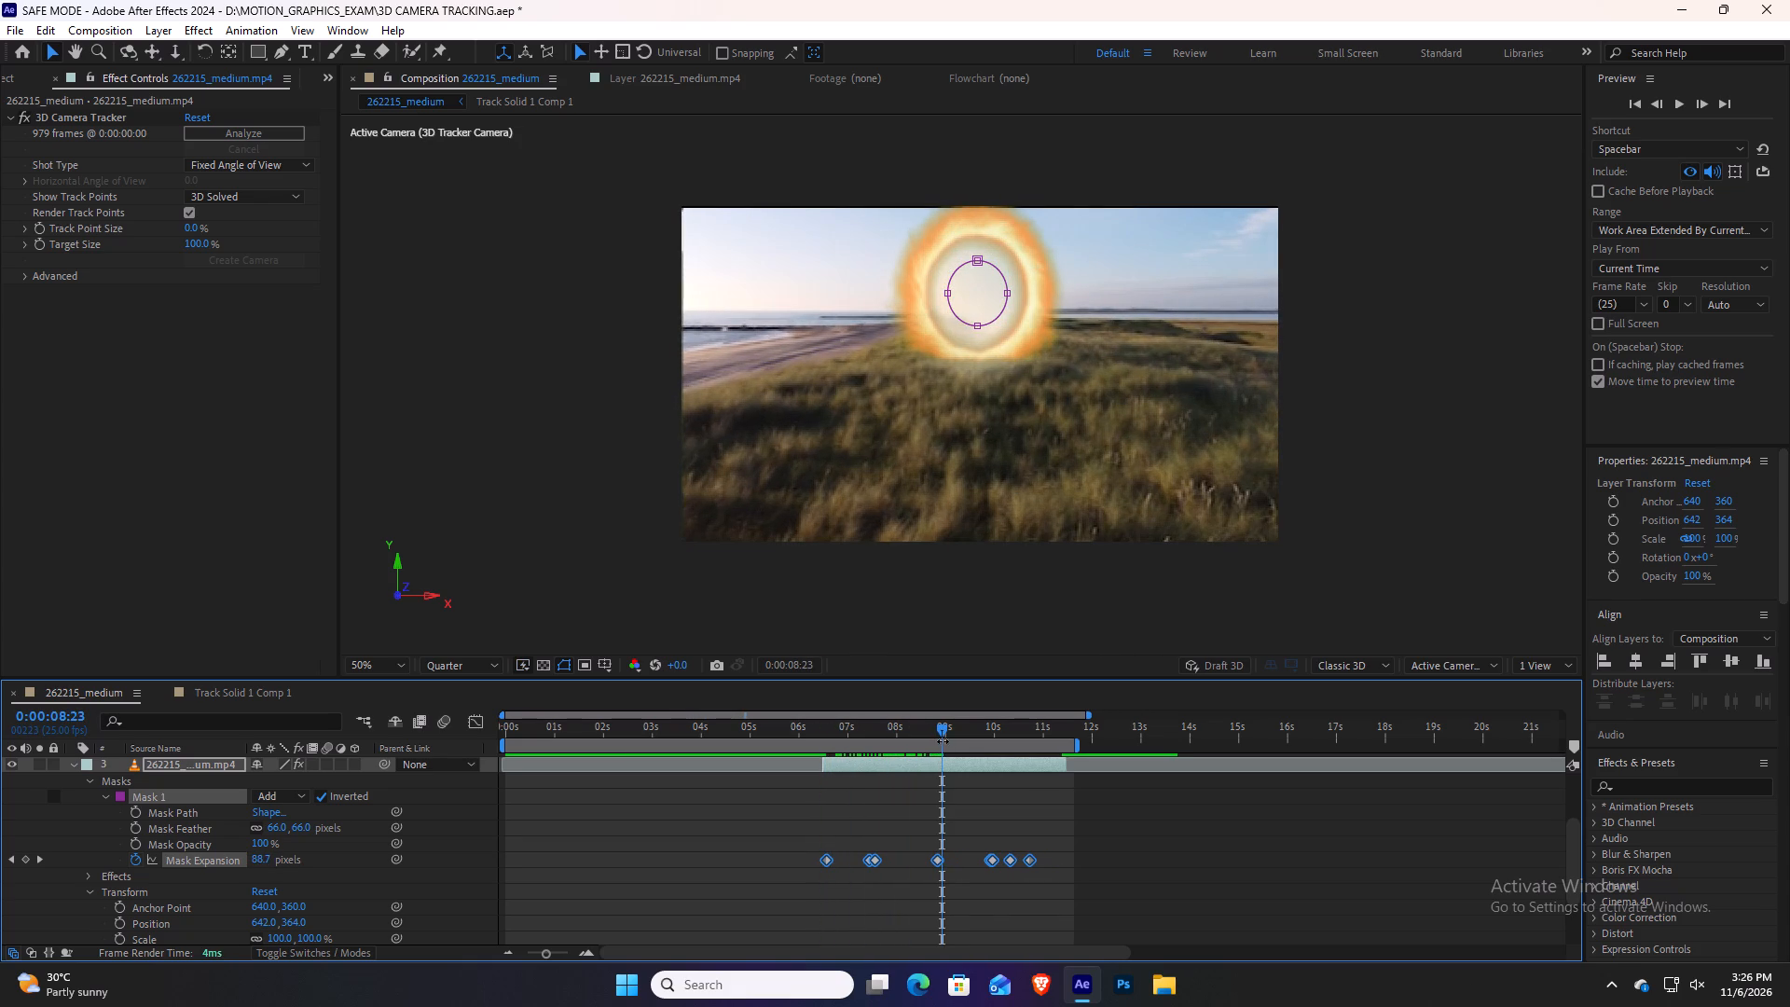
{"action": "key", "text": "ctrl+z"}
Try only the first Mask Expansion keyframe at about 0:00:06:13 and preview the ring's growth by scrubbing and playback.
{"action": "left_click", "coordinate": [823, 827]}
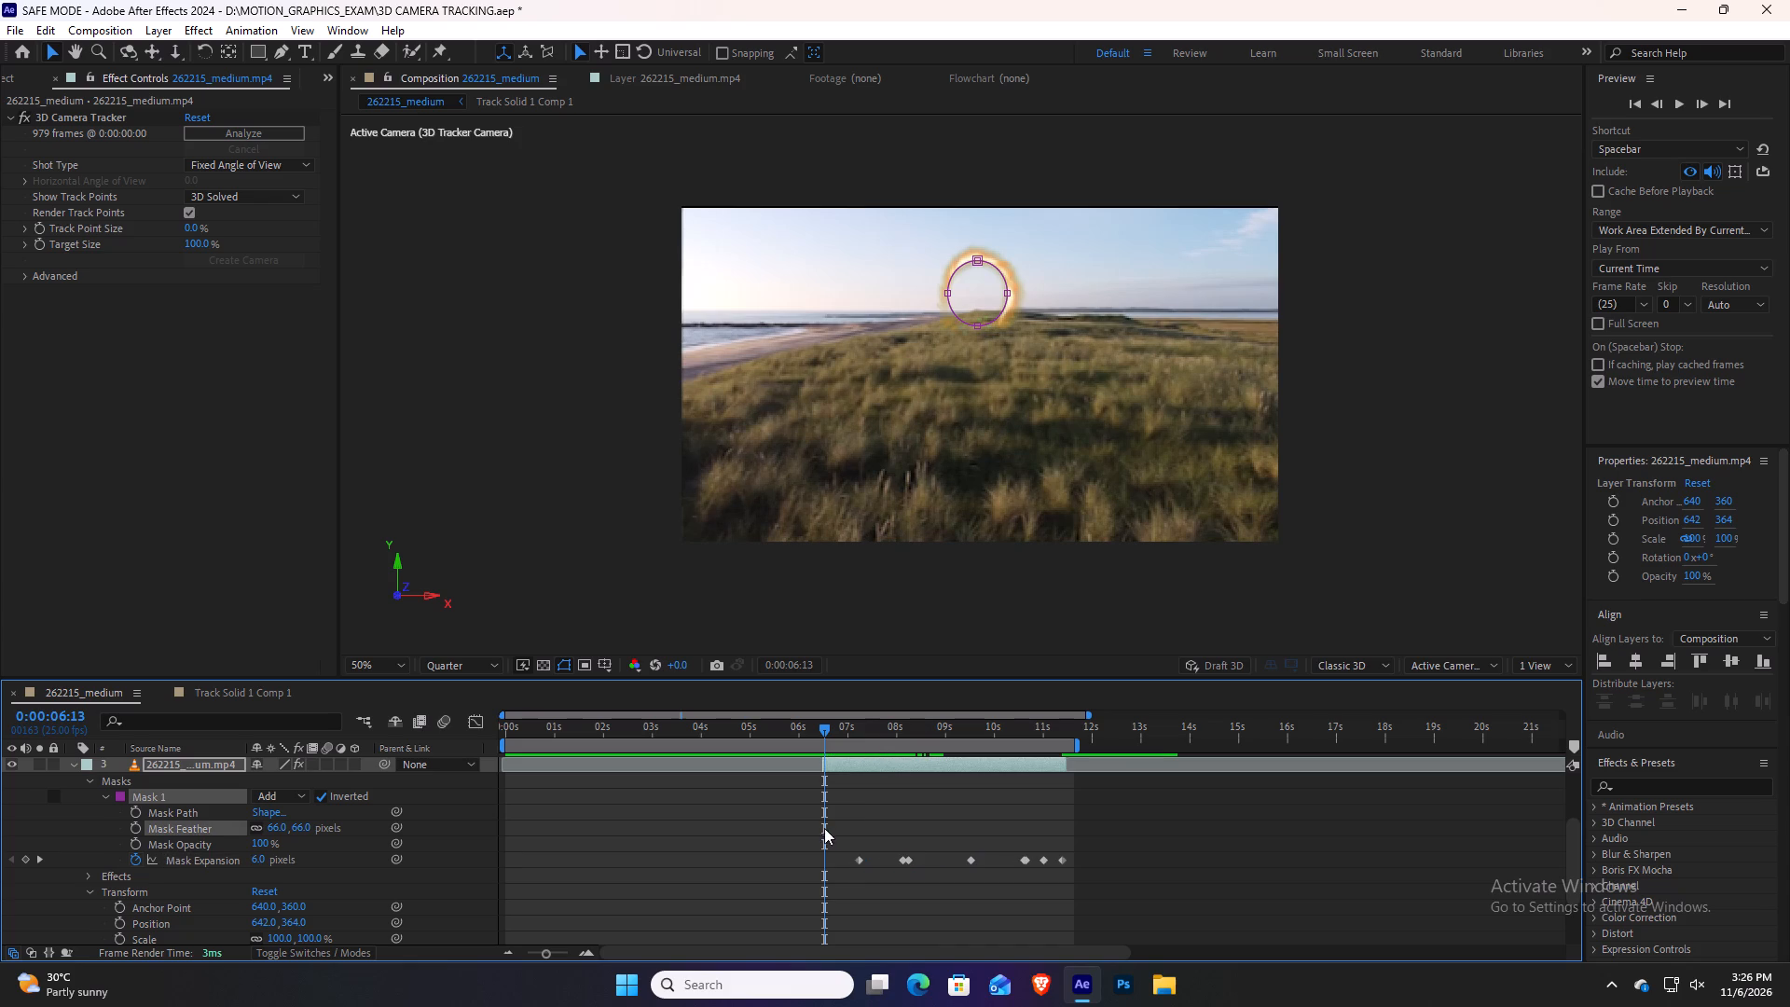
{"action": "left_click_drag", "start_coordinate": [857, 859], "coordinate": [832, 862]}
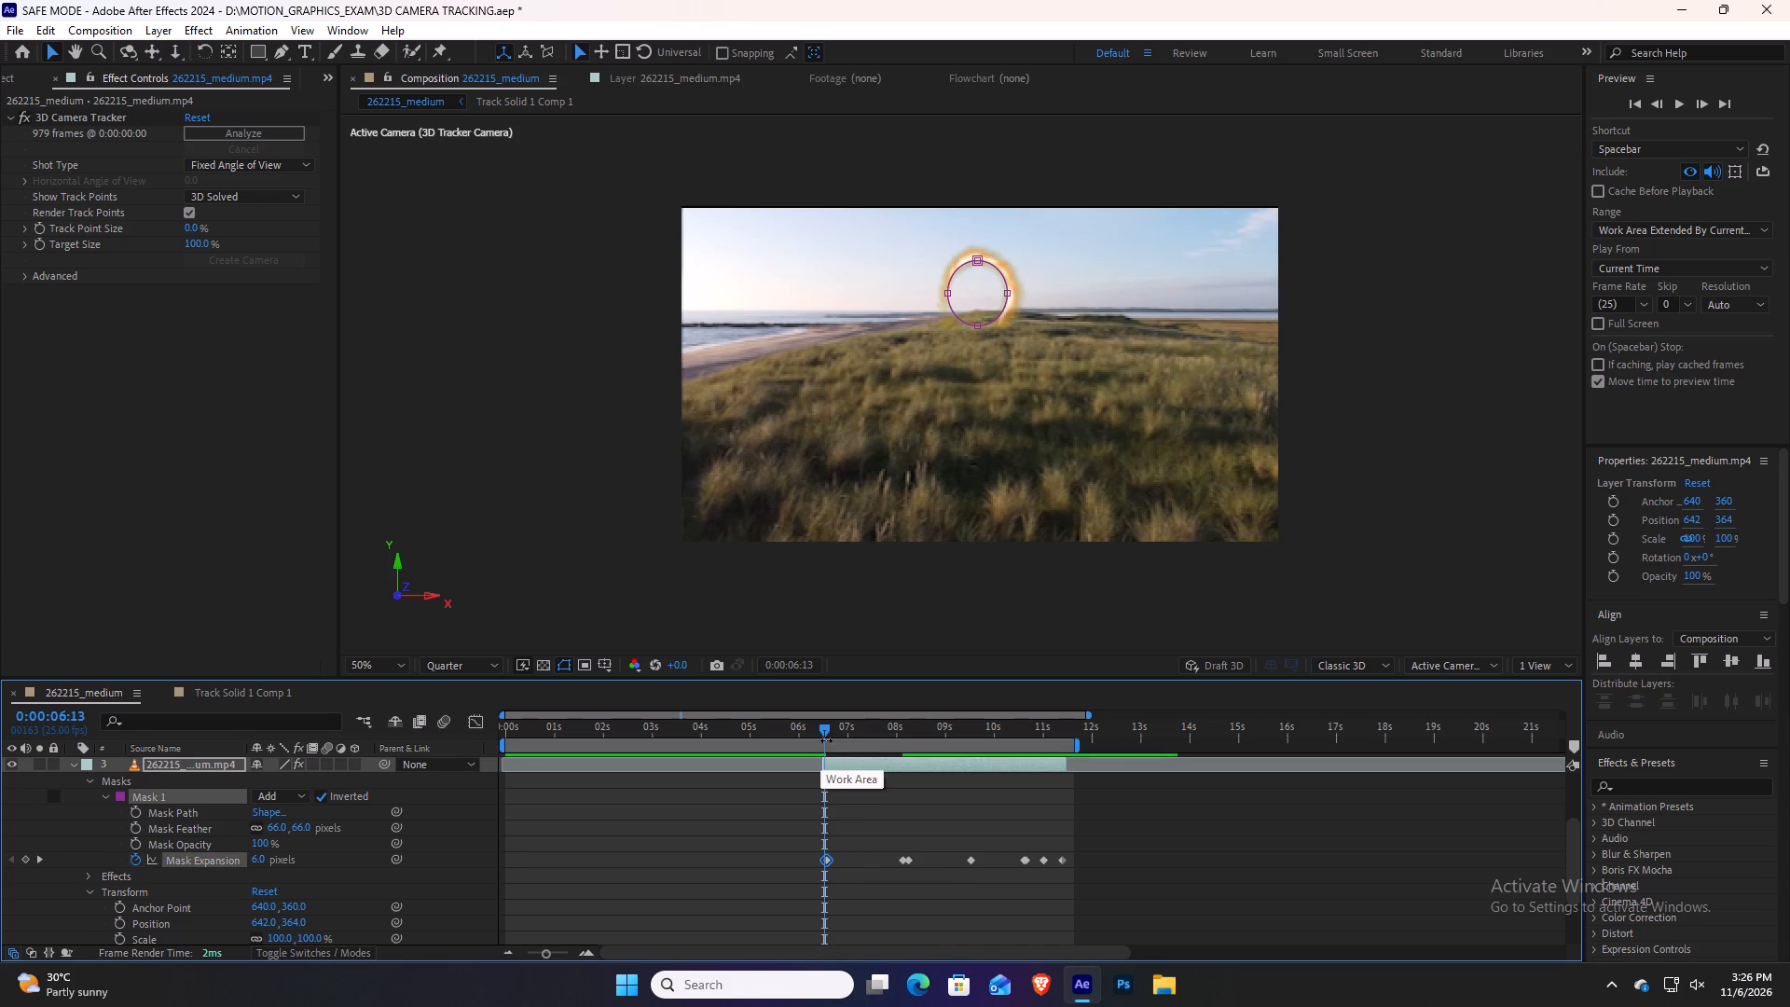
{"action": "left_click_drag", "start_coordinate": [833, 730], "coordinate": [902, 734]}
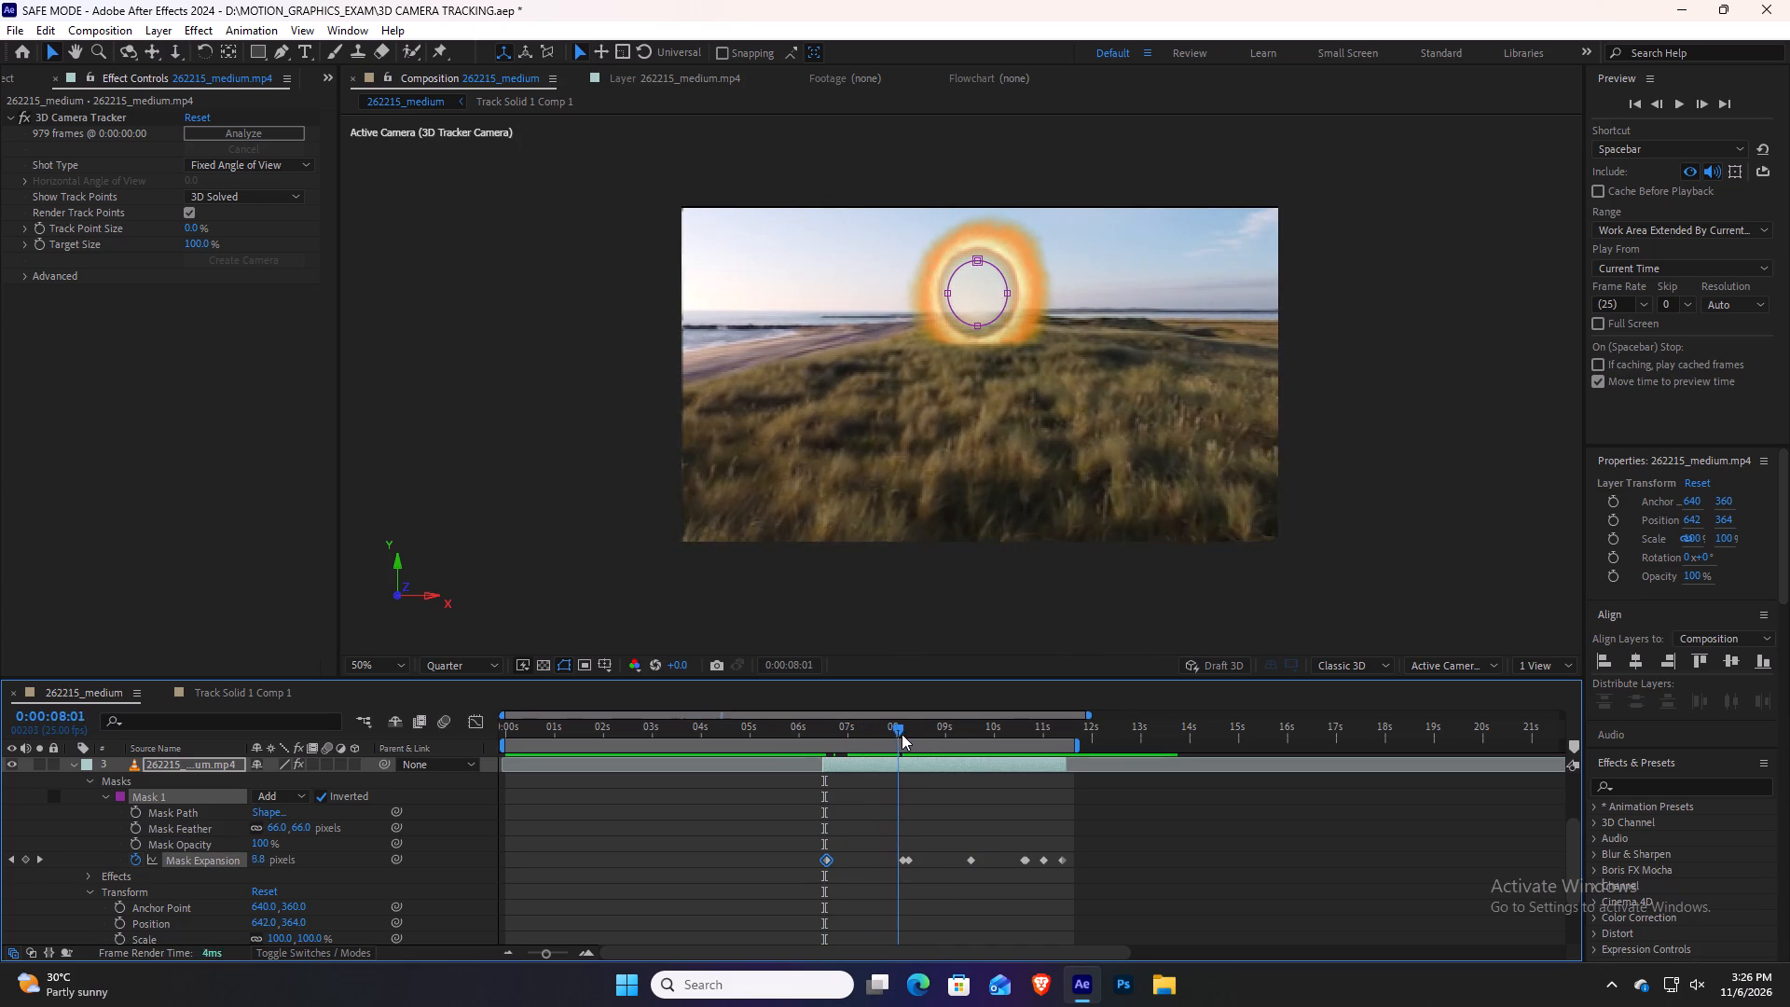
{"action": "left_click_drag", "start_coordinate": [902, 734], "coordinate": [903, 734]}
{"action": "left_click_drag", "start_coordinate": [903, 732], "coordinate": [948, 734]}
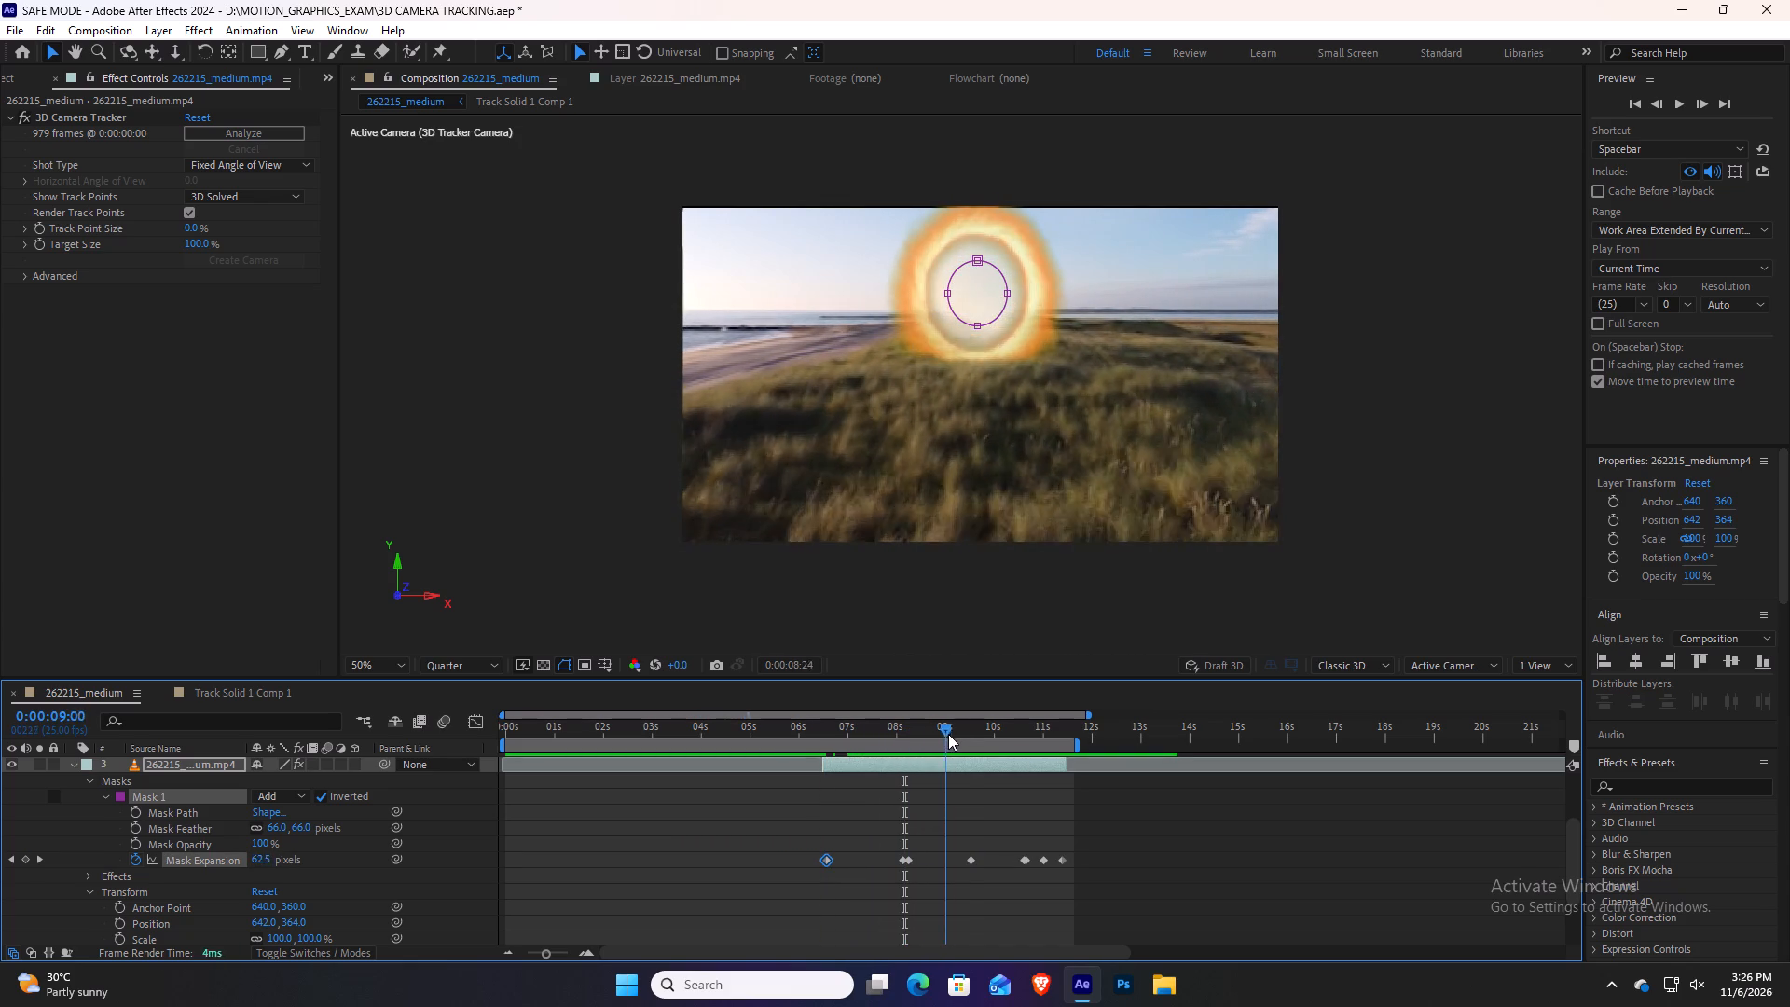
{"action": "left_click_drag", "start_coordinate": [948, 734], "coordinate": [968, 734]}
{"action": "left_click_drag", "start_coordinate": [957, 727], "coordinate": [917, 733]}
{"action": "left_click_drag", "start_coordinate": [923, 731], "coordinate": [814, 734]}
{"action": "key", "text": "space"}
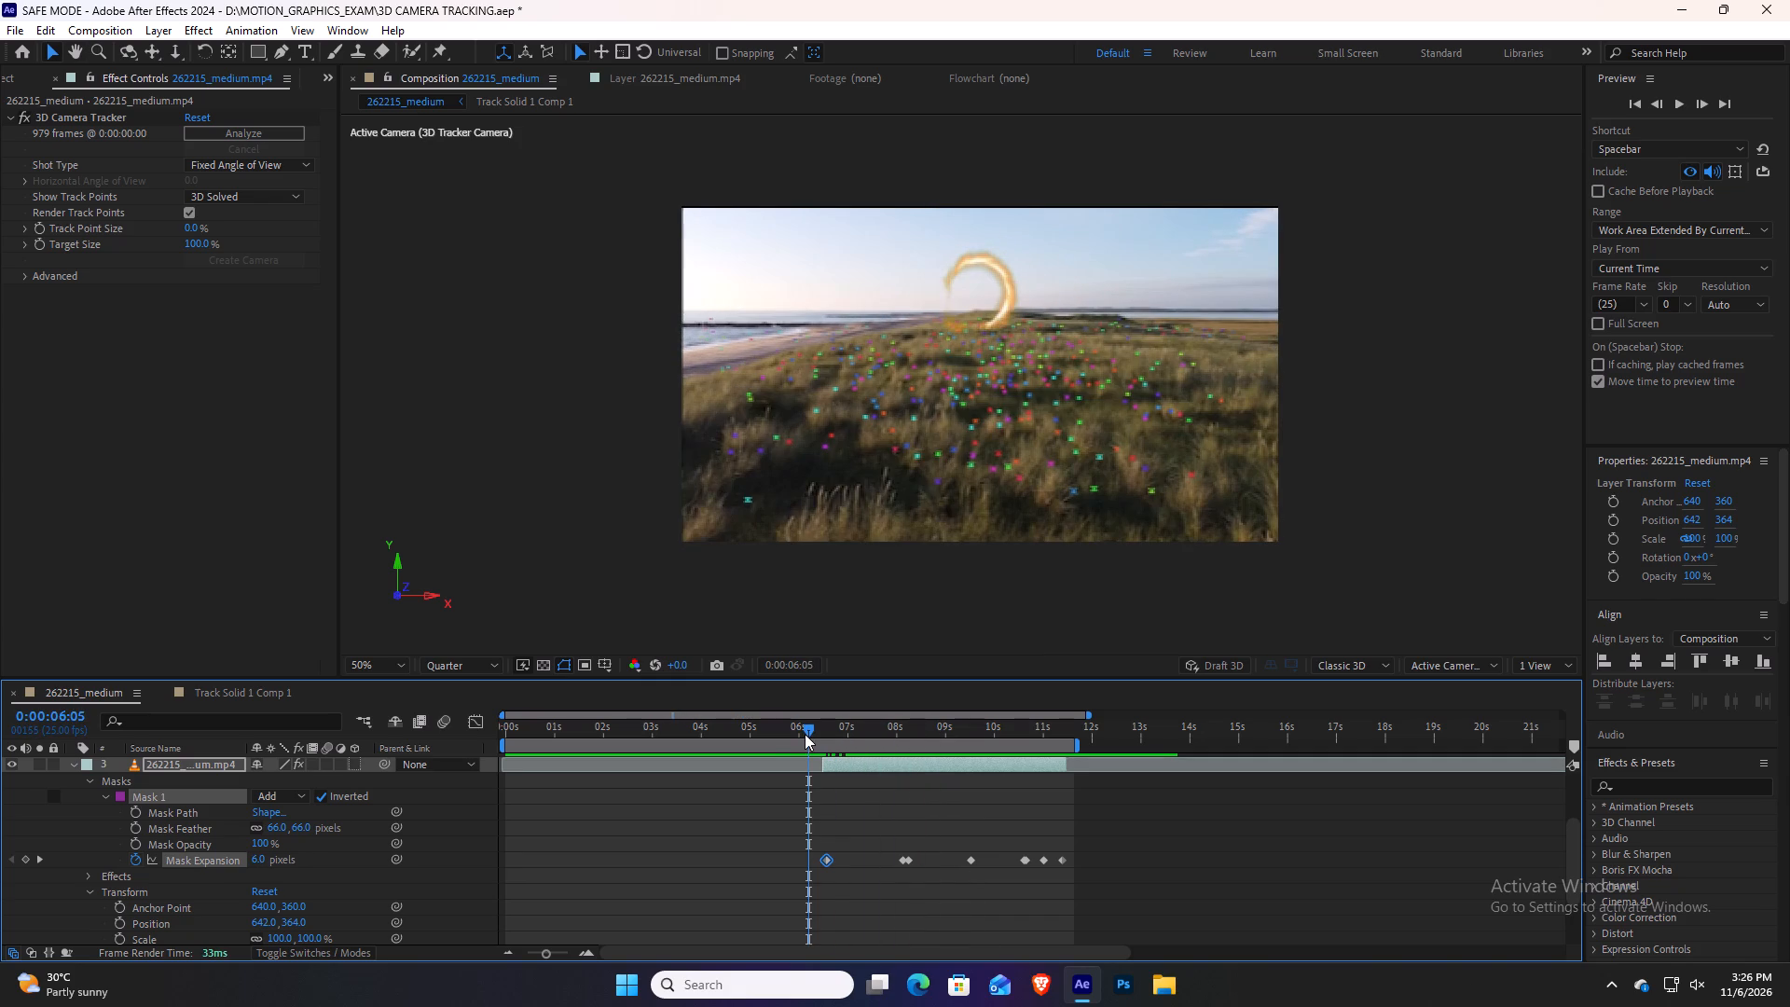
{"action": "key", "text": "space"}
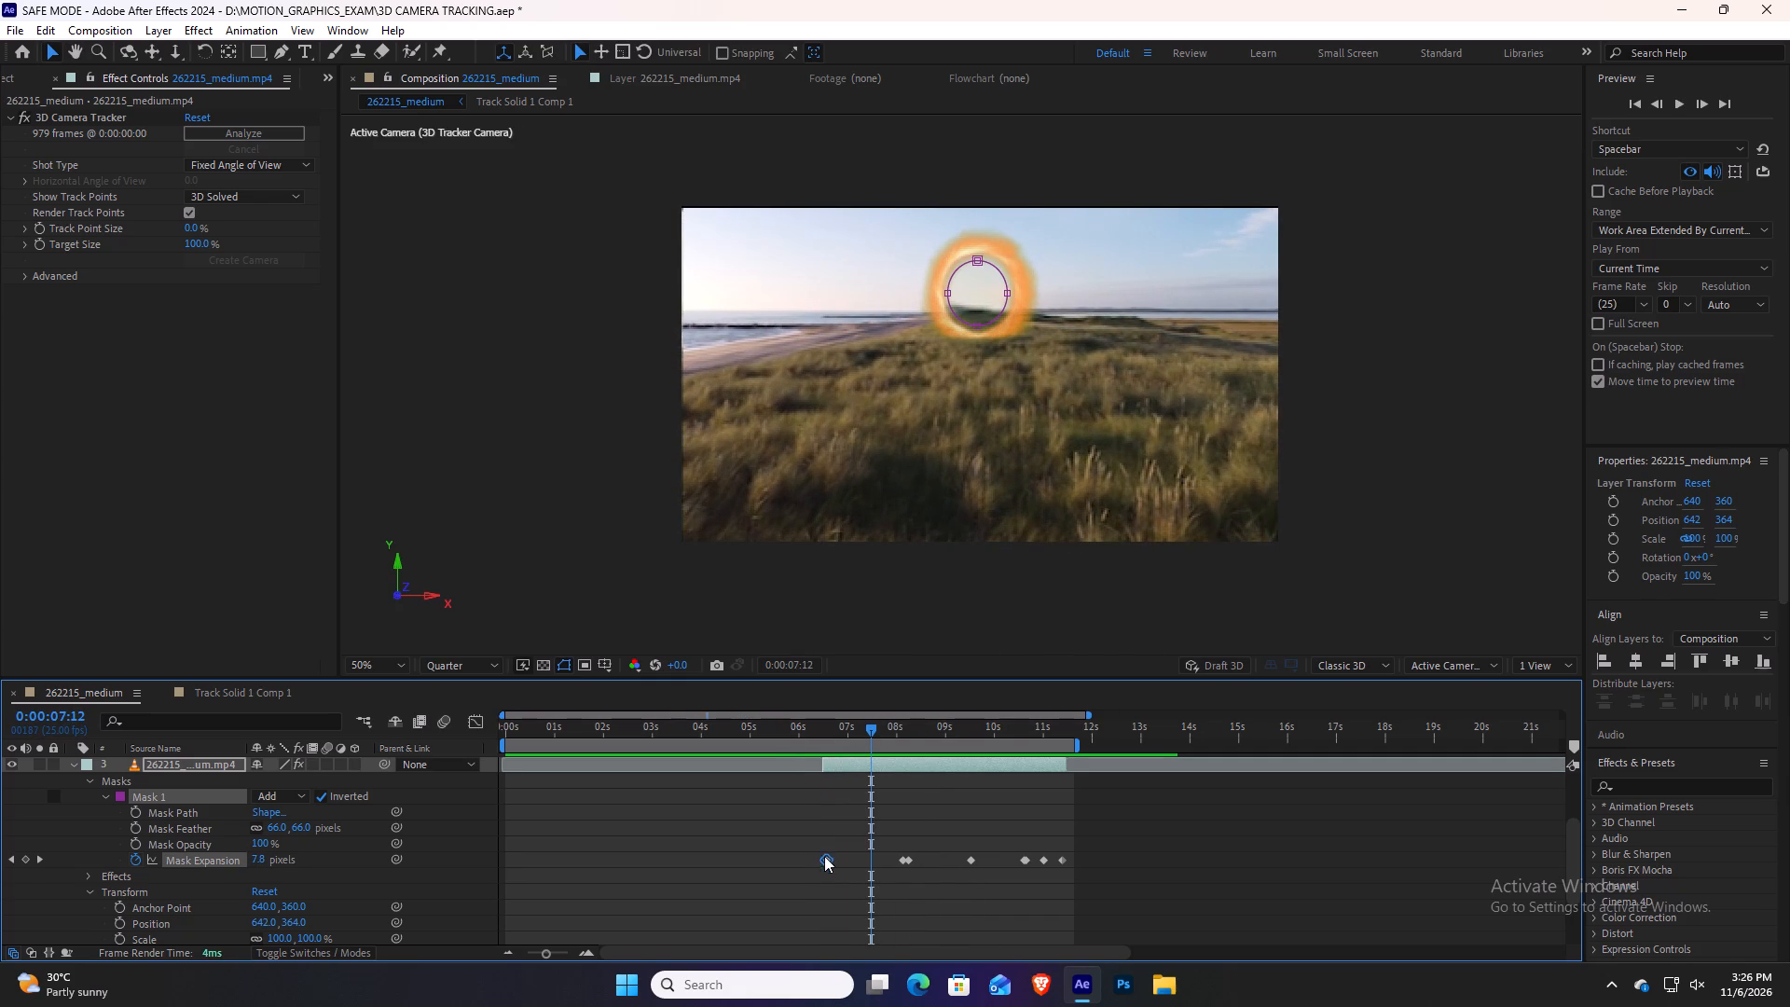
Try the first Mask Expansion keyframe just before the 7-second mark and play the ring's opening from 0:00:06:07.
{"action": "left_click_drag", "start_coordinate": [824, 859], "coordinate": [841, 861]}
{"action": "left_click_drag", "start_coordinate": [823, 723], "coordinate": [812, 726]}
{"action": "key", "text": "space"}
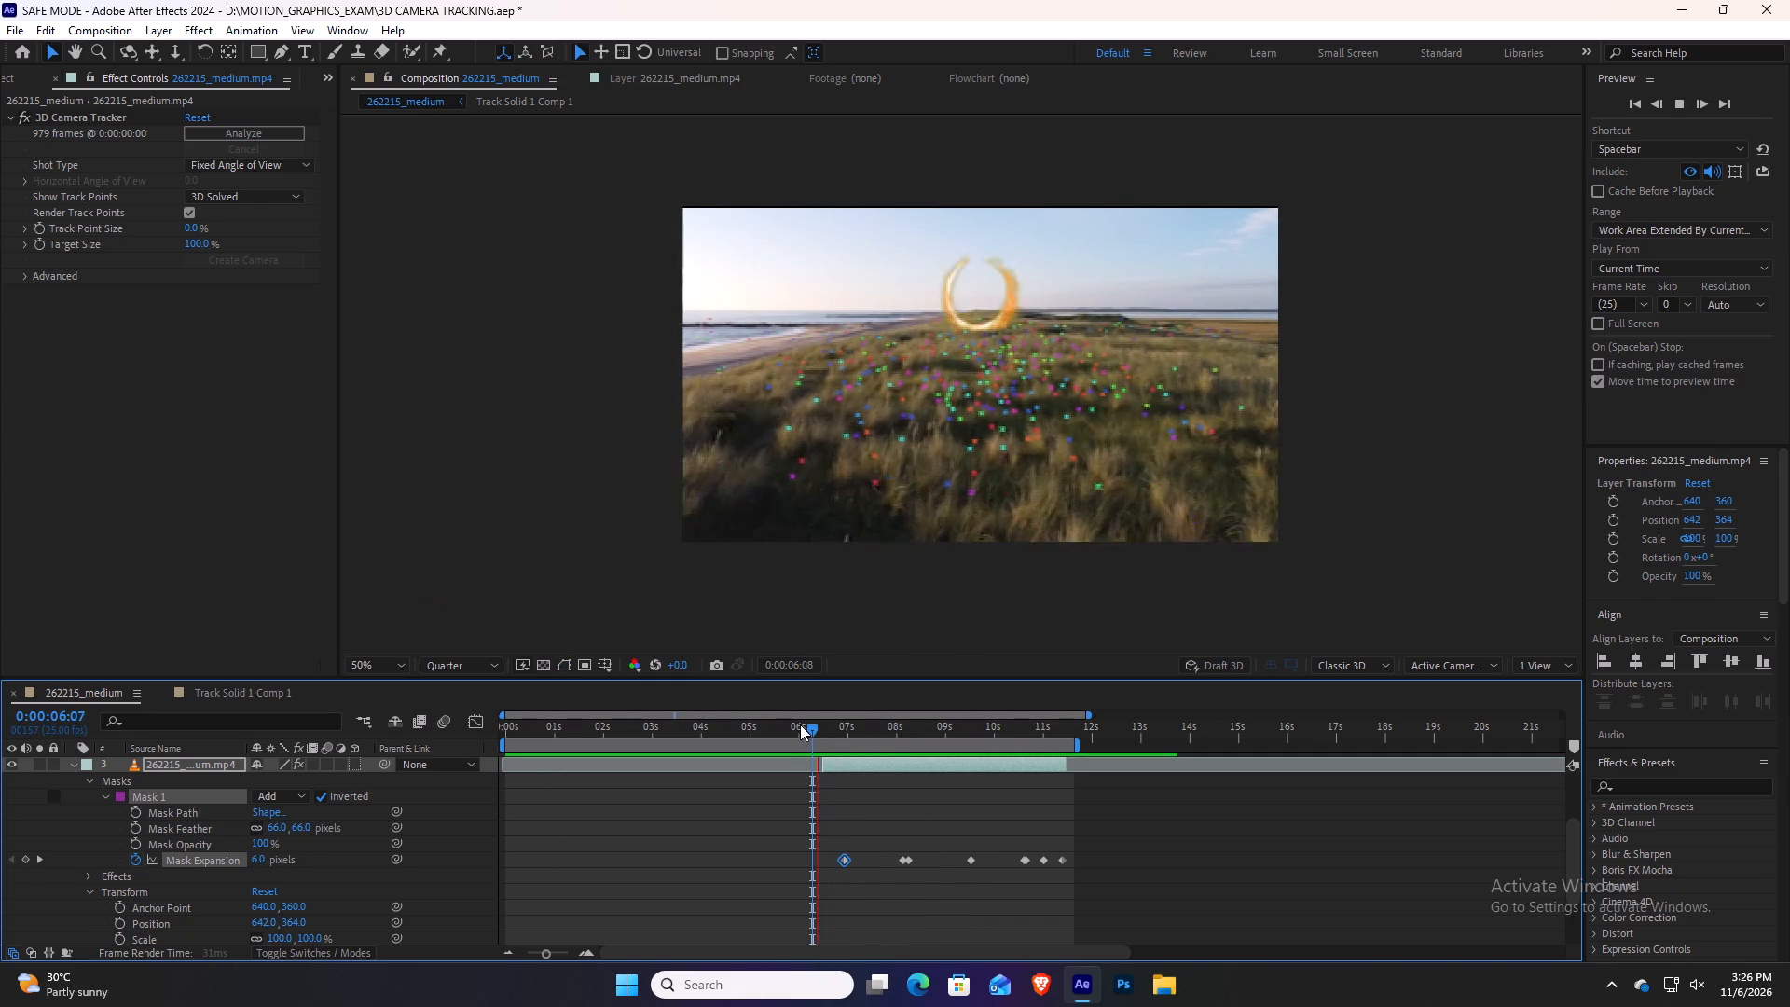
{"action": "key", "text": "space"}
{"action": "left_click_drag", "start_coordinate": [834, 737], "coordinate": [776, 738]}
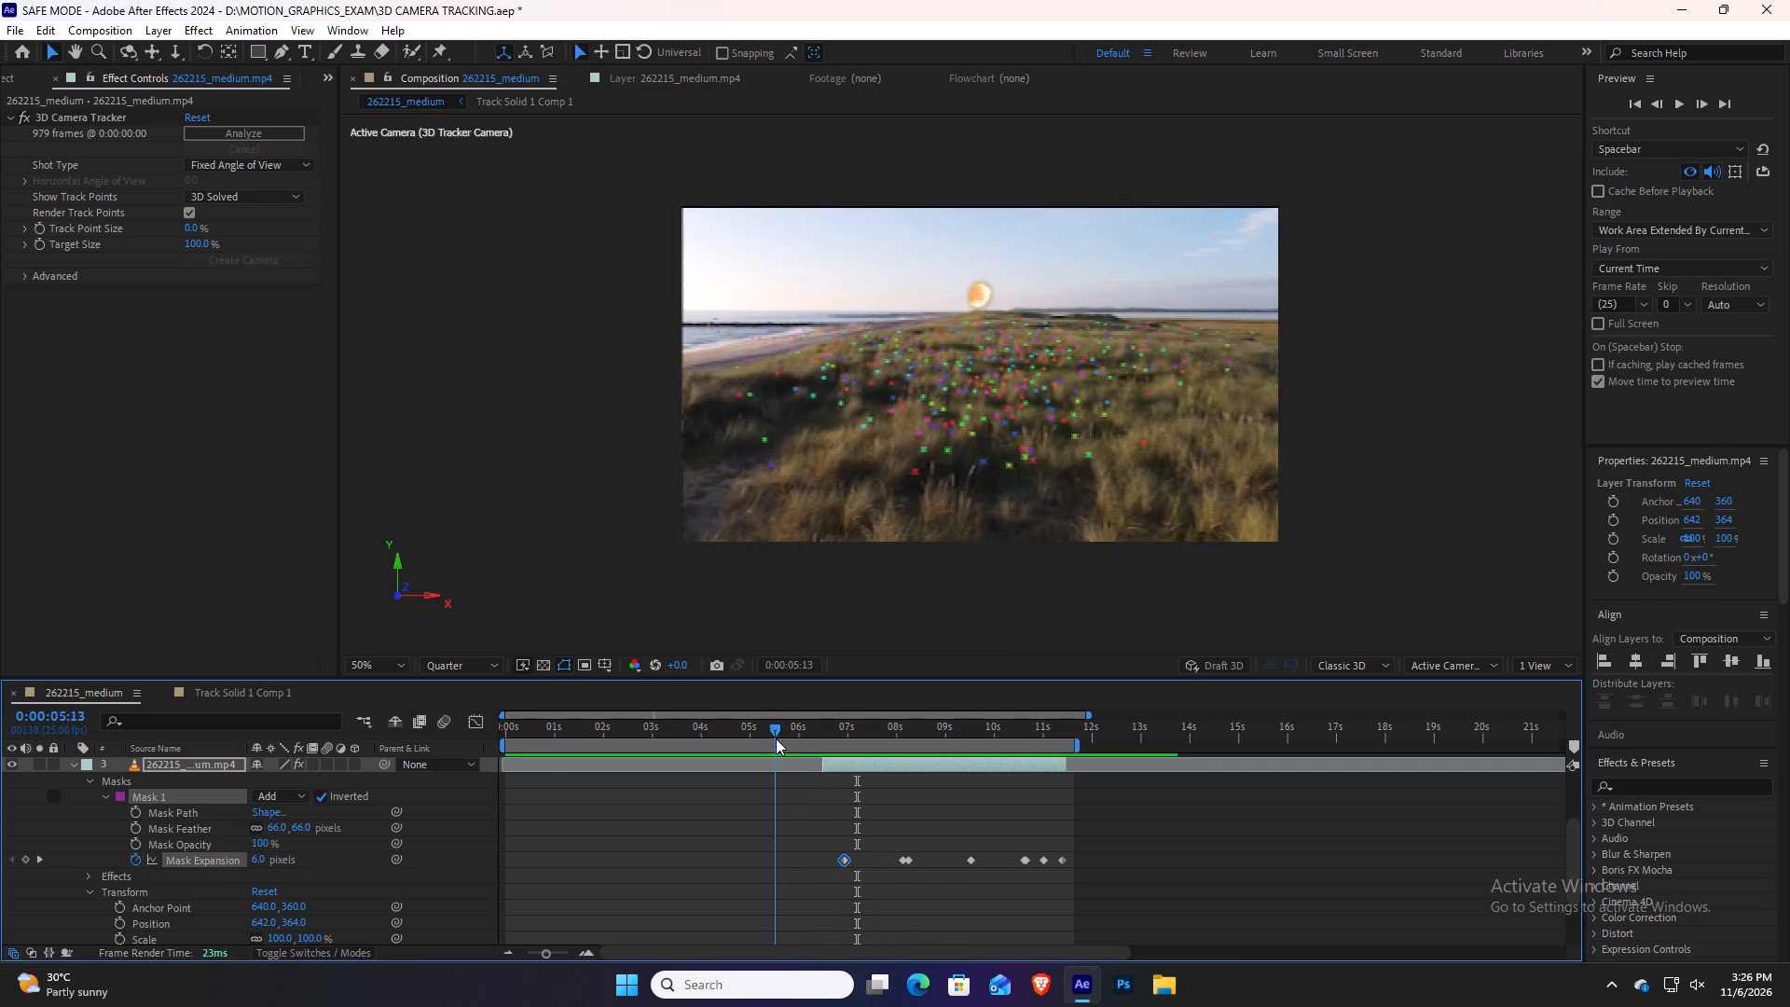
Move the first Mask Expansion keyframe to about 0:00:06:06.
{"action": "left_click_drag", "start_coordinate": [776, 738], "coordinate": [810, 741]}
{"action": "left_click_drag", "start_coordinate": [843, 855], "coordinate": [811, 856]}
Extend the start of the masked 262215_medium.mp4 layer back to about 0:00:06:06 and scrub across the ring's opening.
{"action": "left_click_drag", "start_coordinate": [824, 765], "coordinate": [812, 766]}
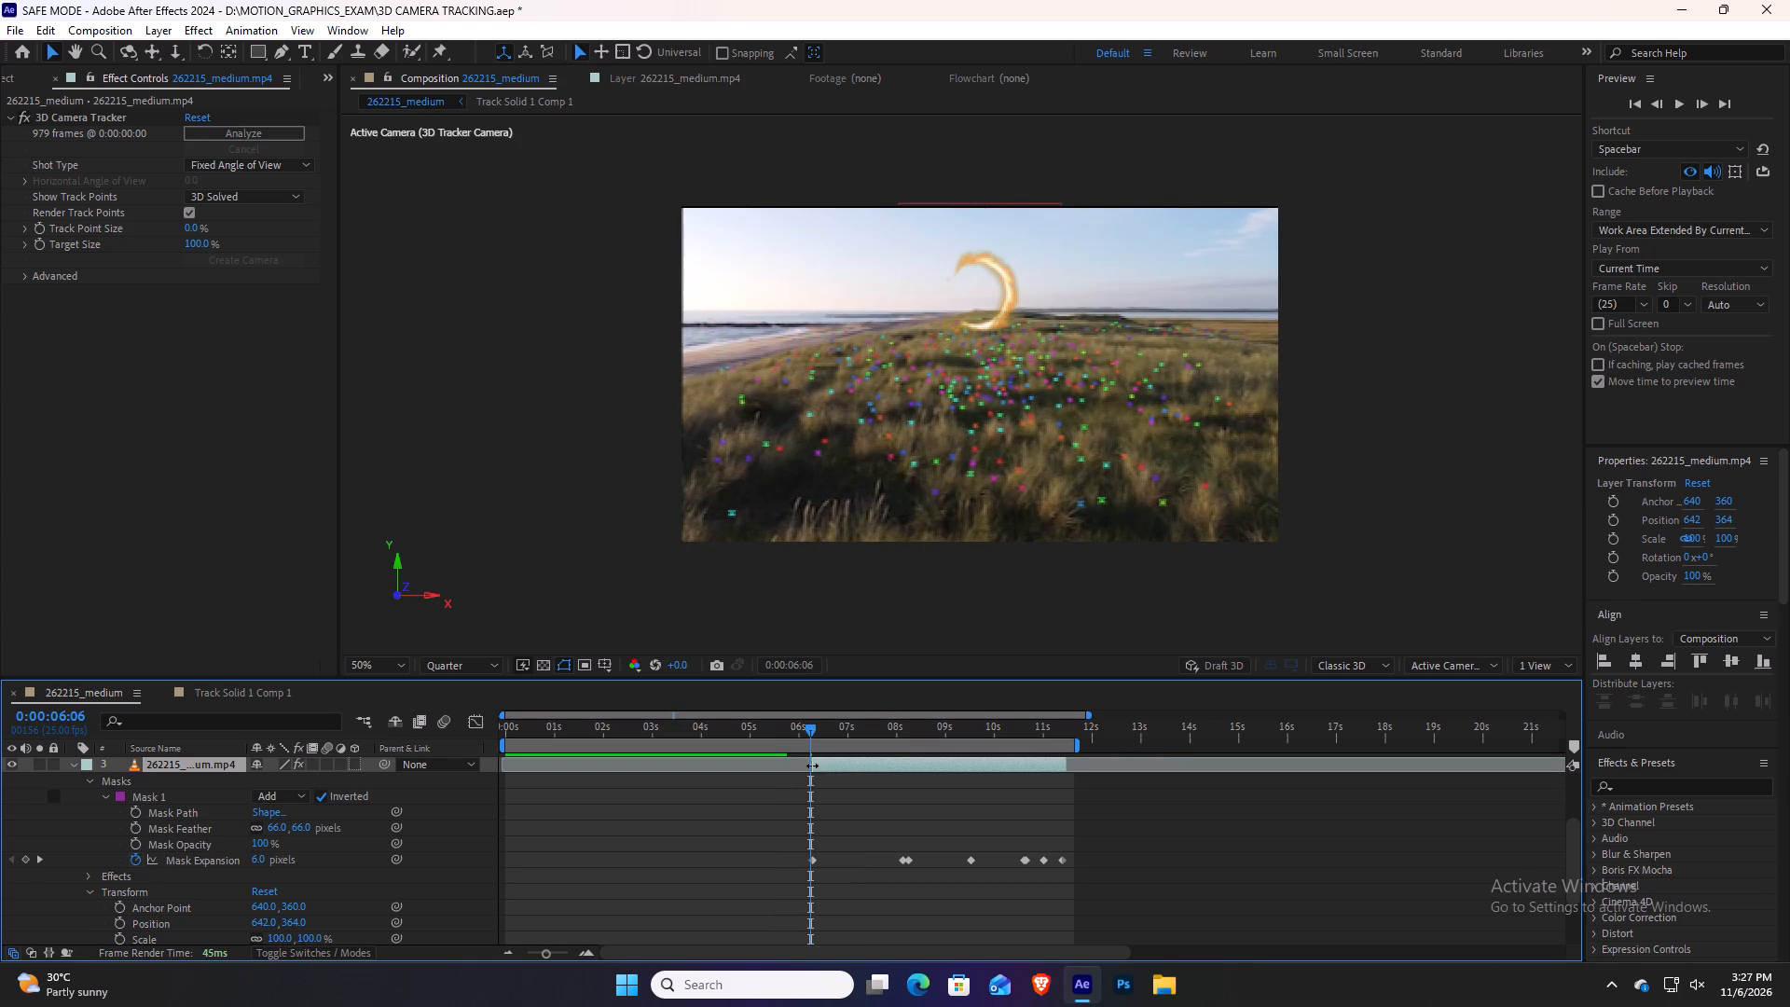
{"action": "left_click_drag", "start_coordinate": [812, 766], "coordinate": [810, 766]}
{"action": "left_click_drag", "start_coordinate": [808, 727], "coordinate": [778, 727]}
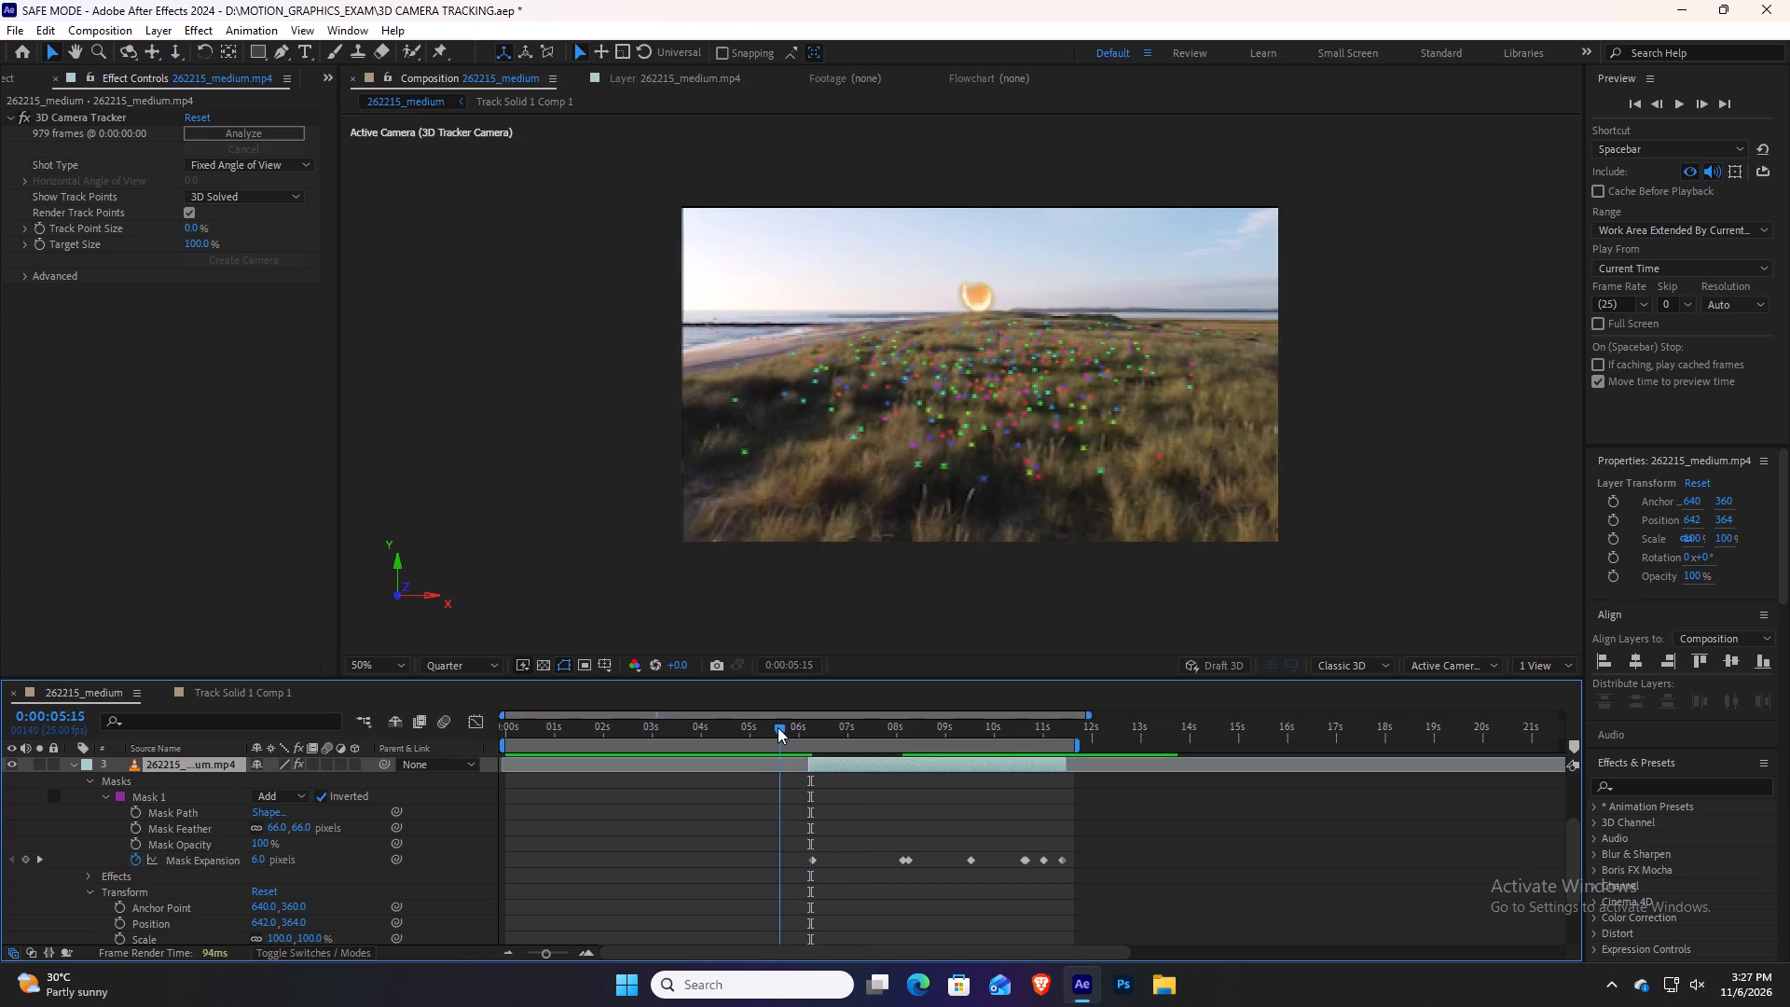
{"action": "left_click_drag", "start_coordinate": [778, 727], "coordinate": [820, 731]}
Extend the end of the masked 262215_medium.mp4 layer to just under 14 seconds.
{"action": "left_click", "coordinate": [831, 768]}
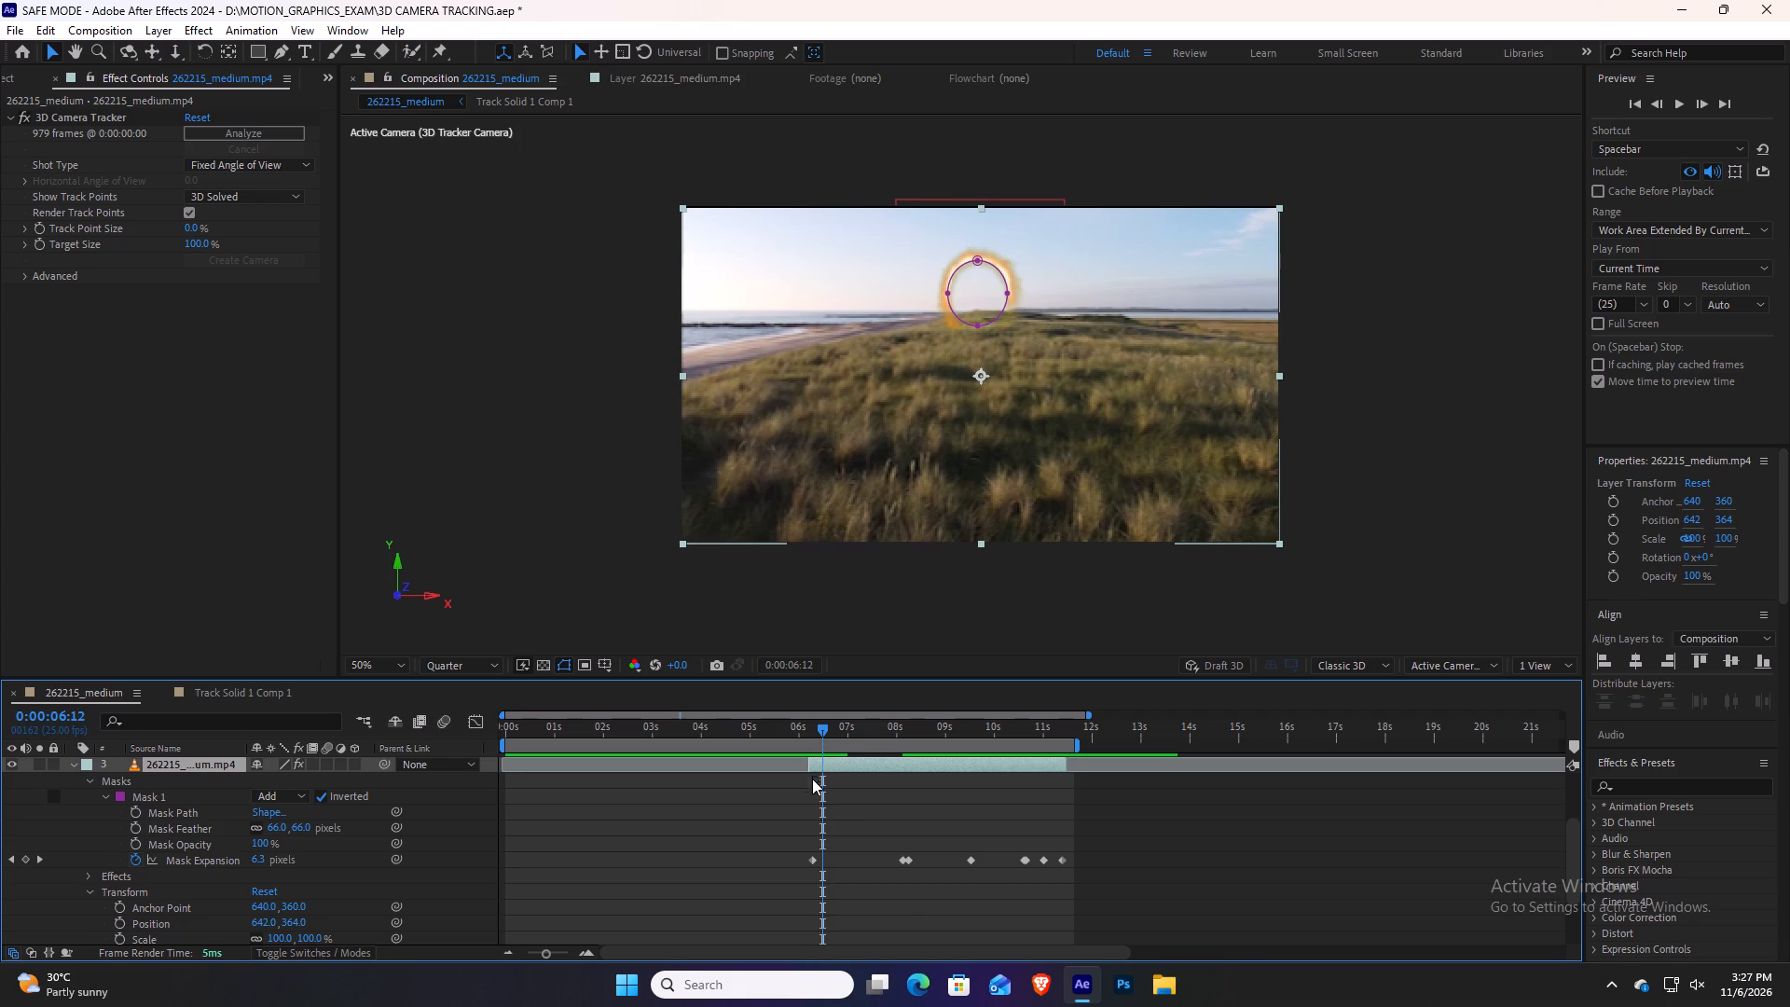
{"action": "scroll", "coordinate": [841, 804], "scroll_direction": "up", "scroll_amount": 2}
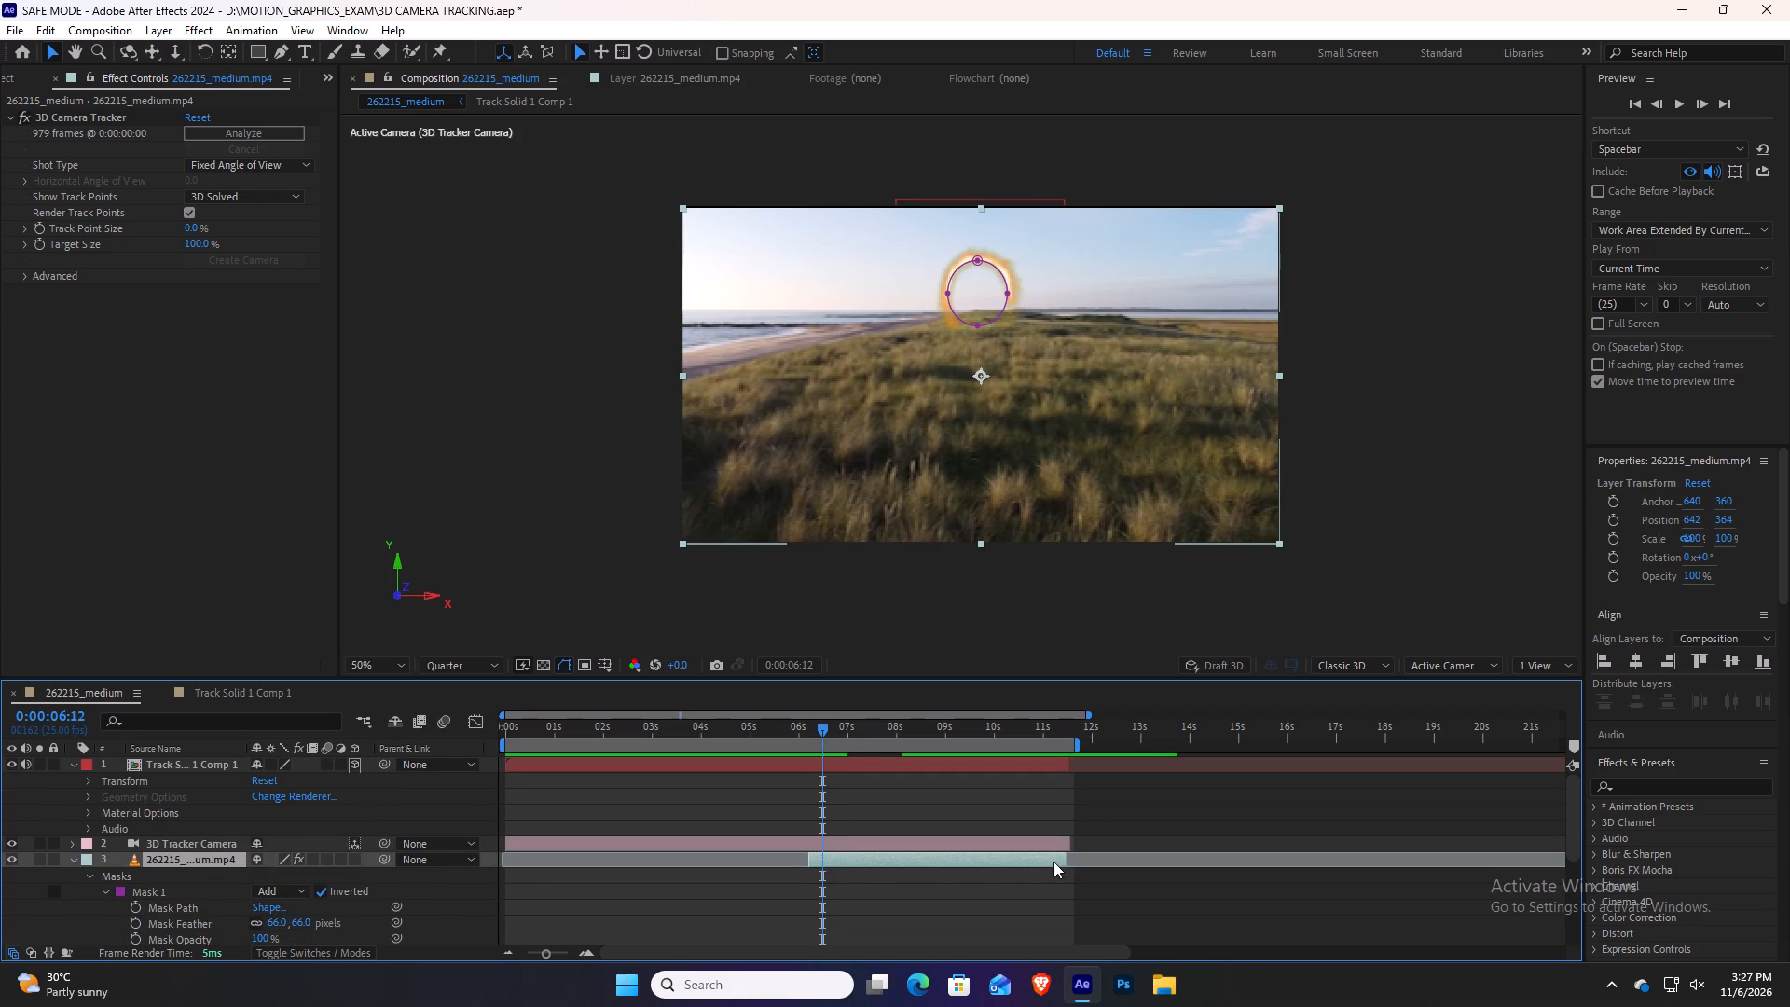
{"action": "left_click_drag", "start_coordinate": [1063, 861], "coordinate": [1178, 863]}
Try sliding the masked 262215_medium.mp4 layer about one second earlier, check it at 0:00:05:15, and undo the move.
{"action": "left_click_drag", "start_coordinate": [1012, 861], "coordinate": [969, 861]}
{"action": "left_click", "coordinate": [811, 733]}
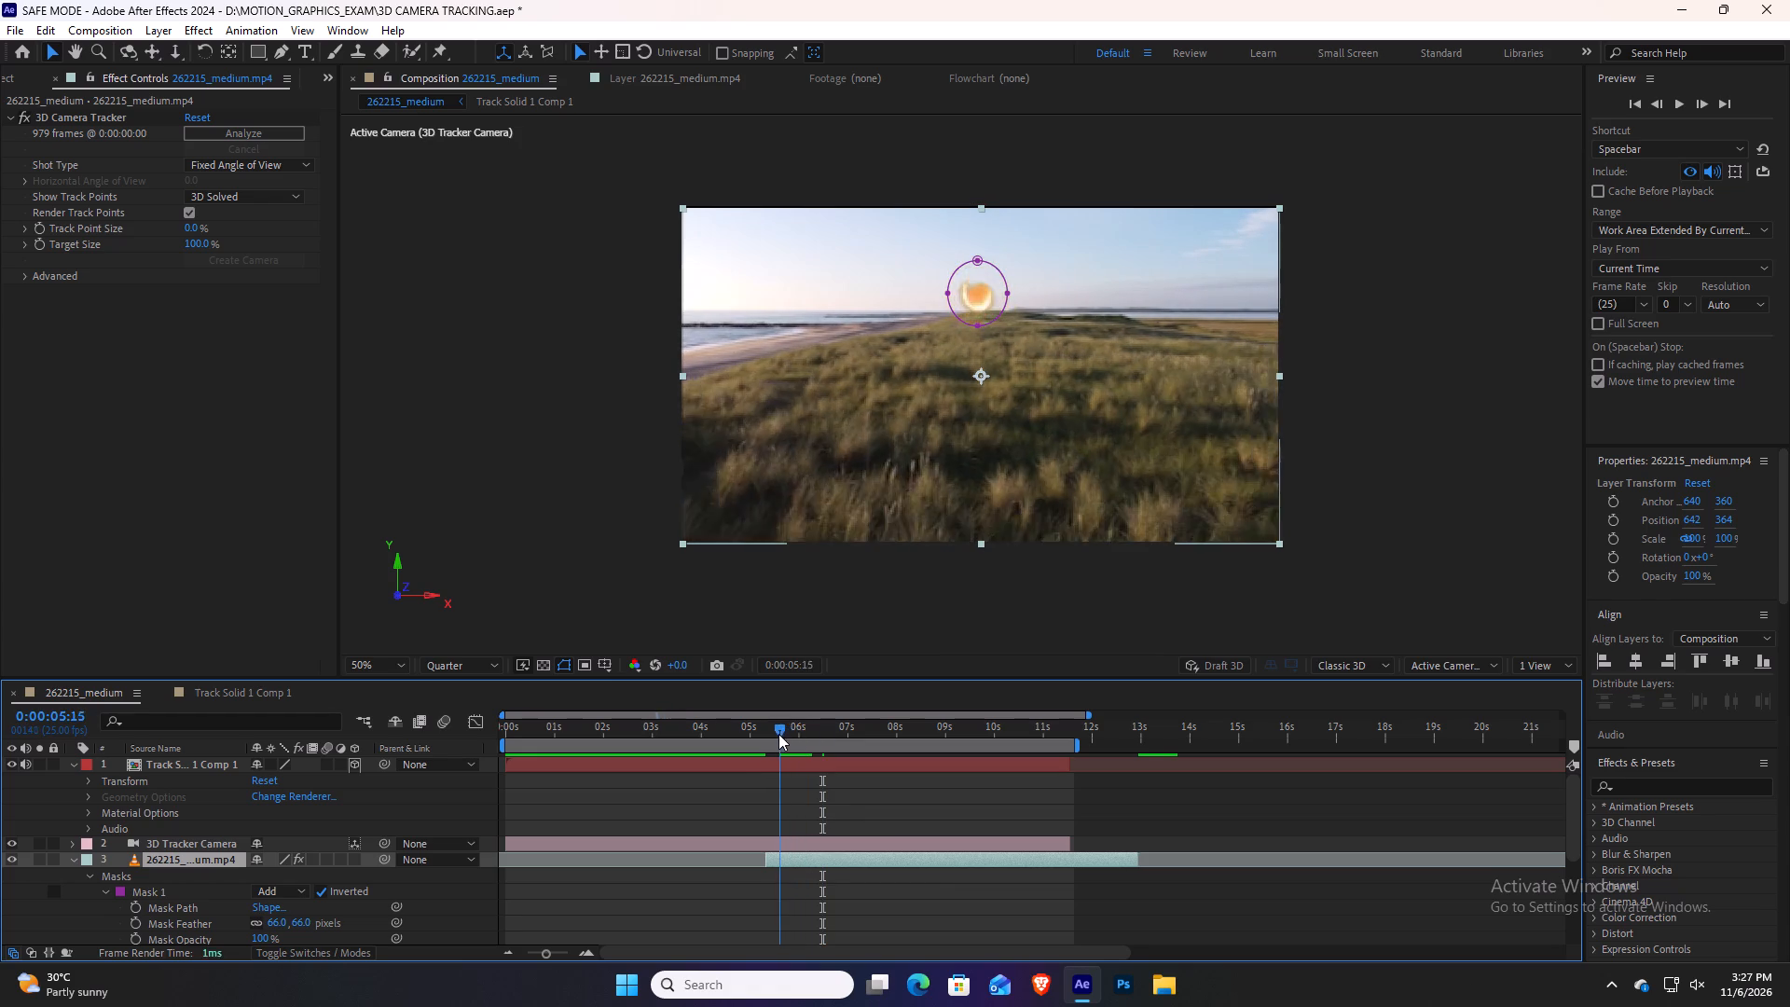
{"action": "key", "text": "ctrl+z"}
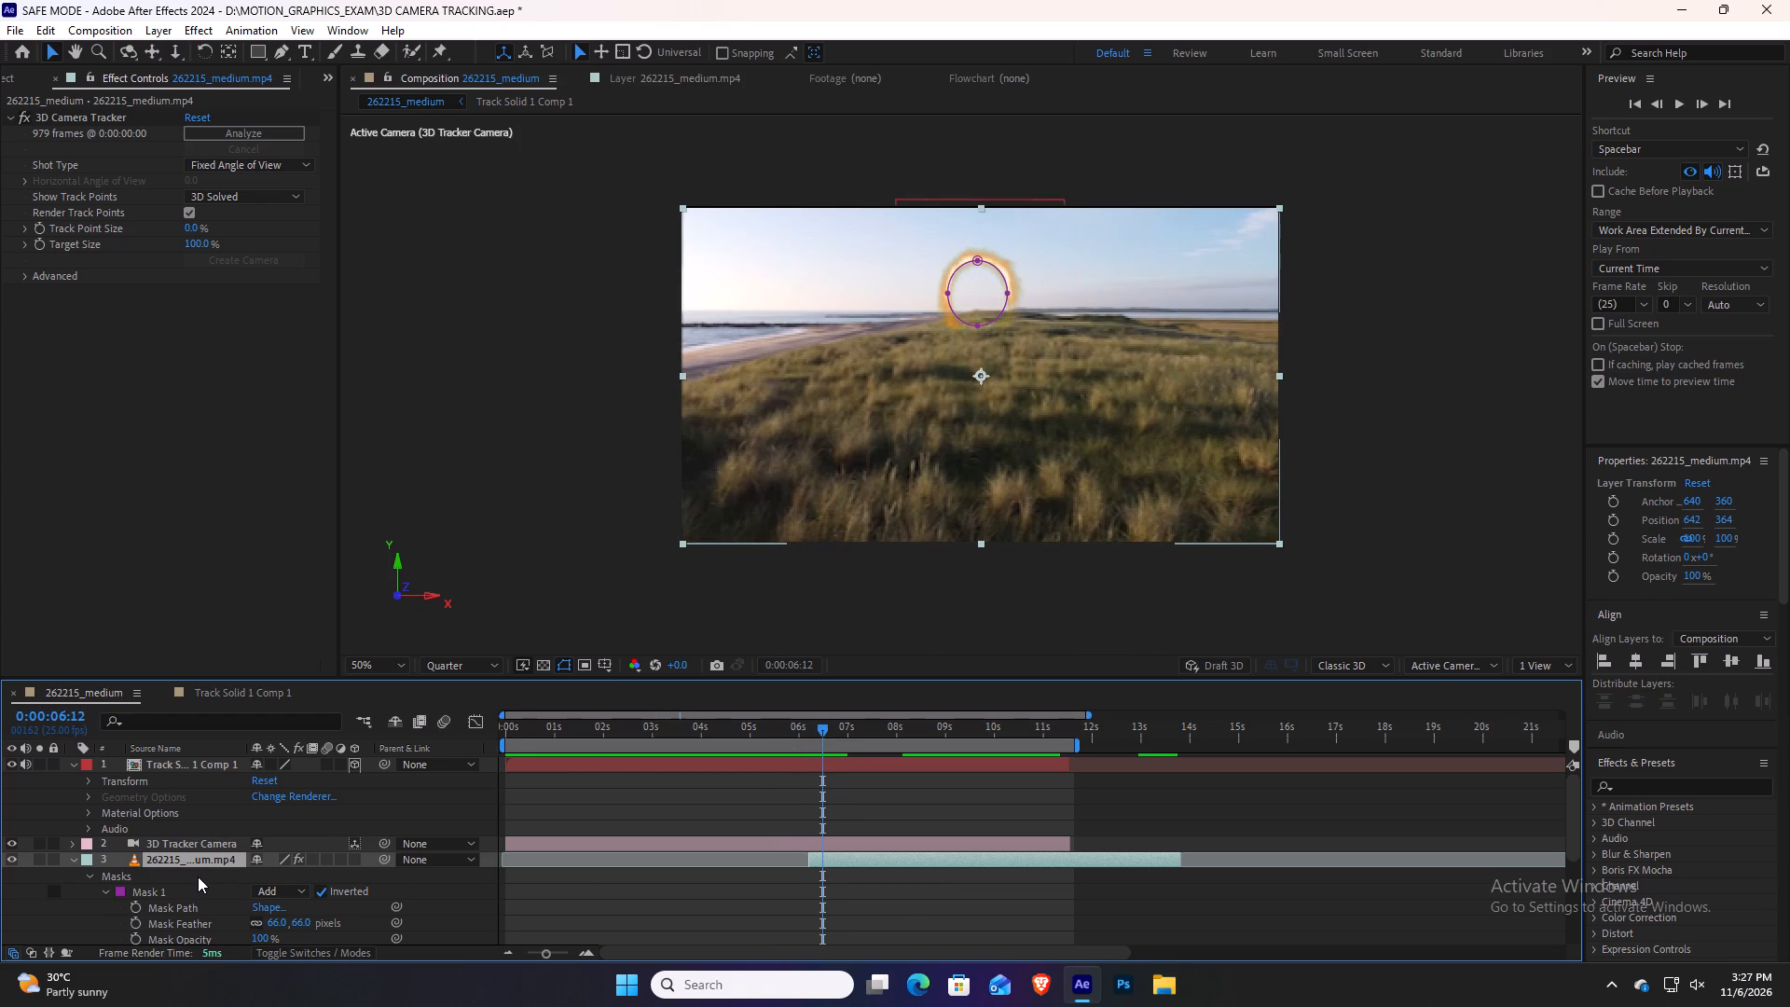
Show only the masked layer's keyframed properties and scrub through the portal's growth, ending back at 0:00:05:04.
{"action": "scroll", "coordinate": [198, 876], "scroll_direction": "down", "scroll_amount": 2}
{"action": "scroll", "coordinate": [197, 863], "scroll_direction": "up", "scroll_amount": 1}
{"action": "left_click", "coordinate": [184, 814]}
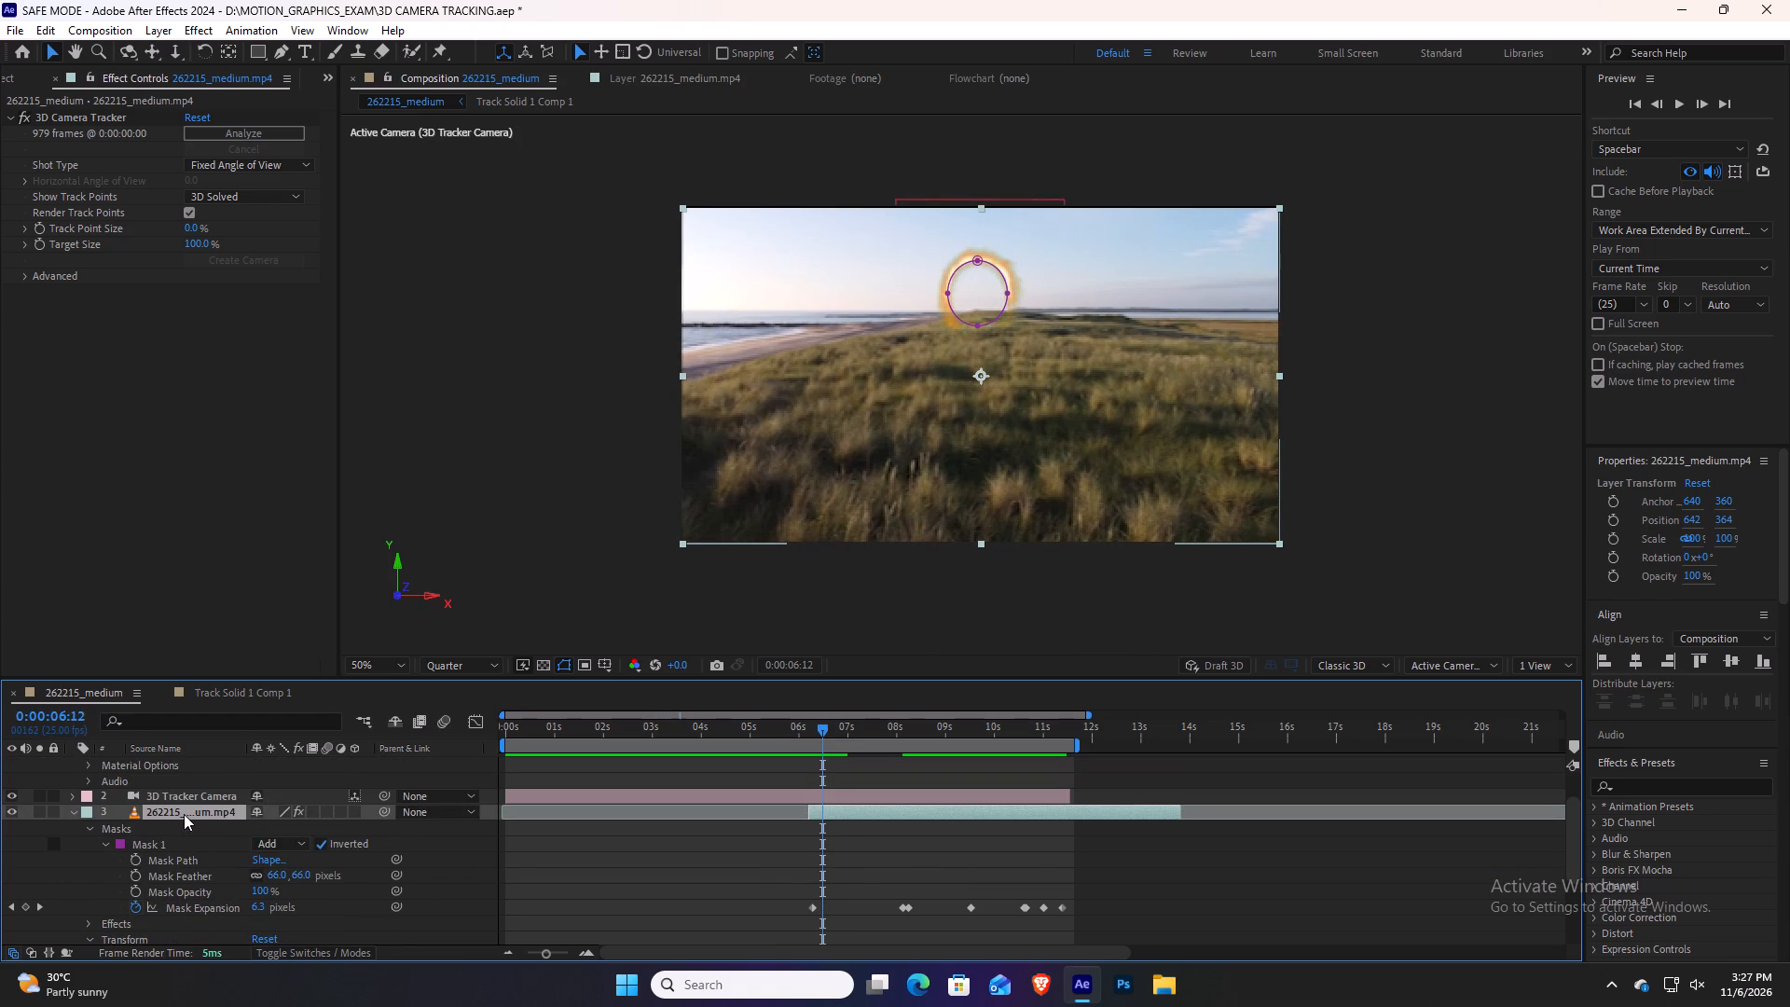
{"action": "key", "text": "u"}
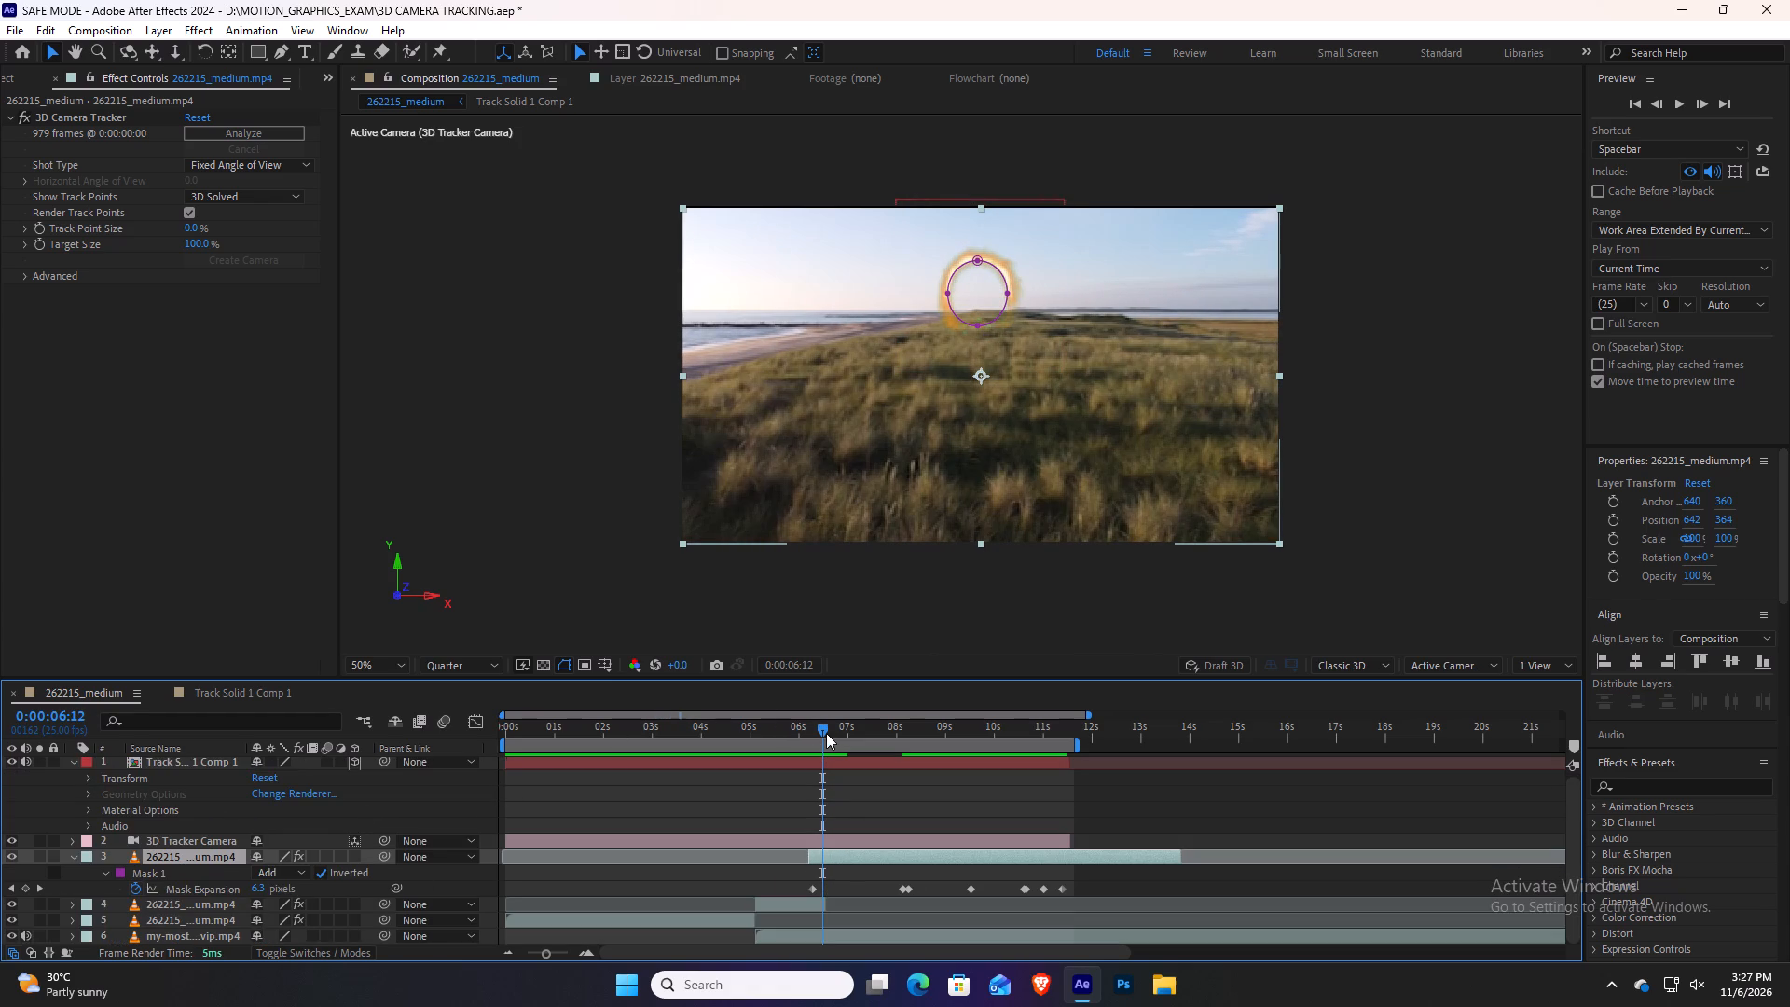
{"action": "left_click_drag", "start_coordinate": [826, 733], "coordinate": [845, 733]}
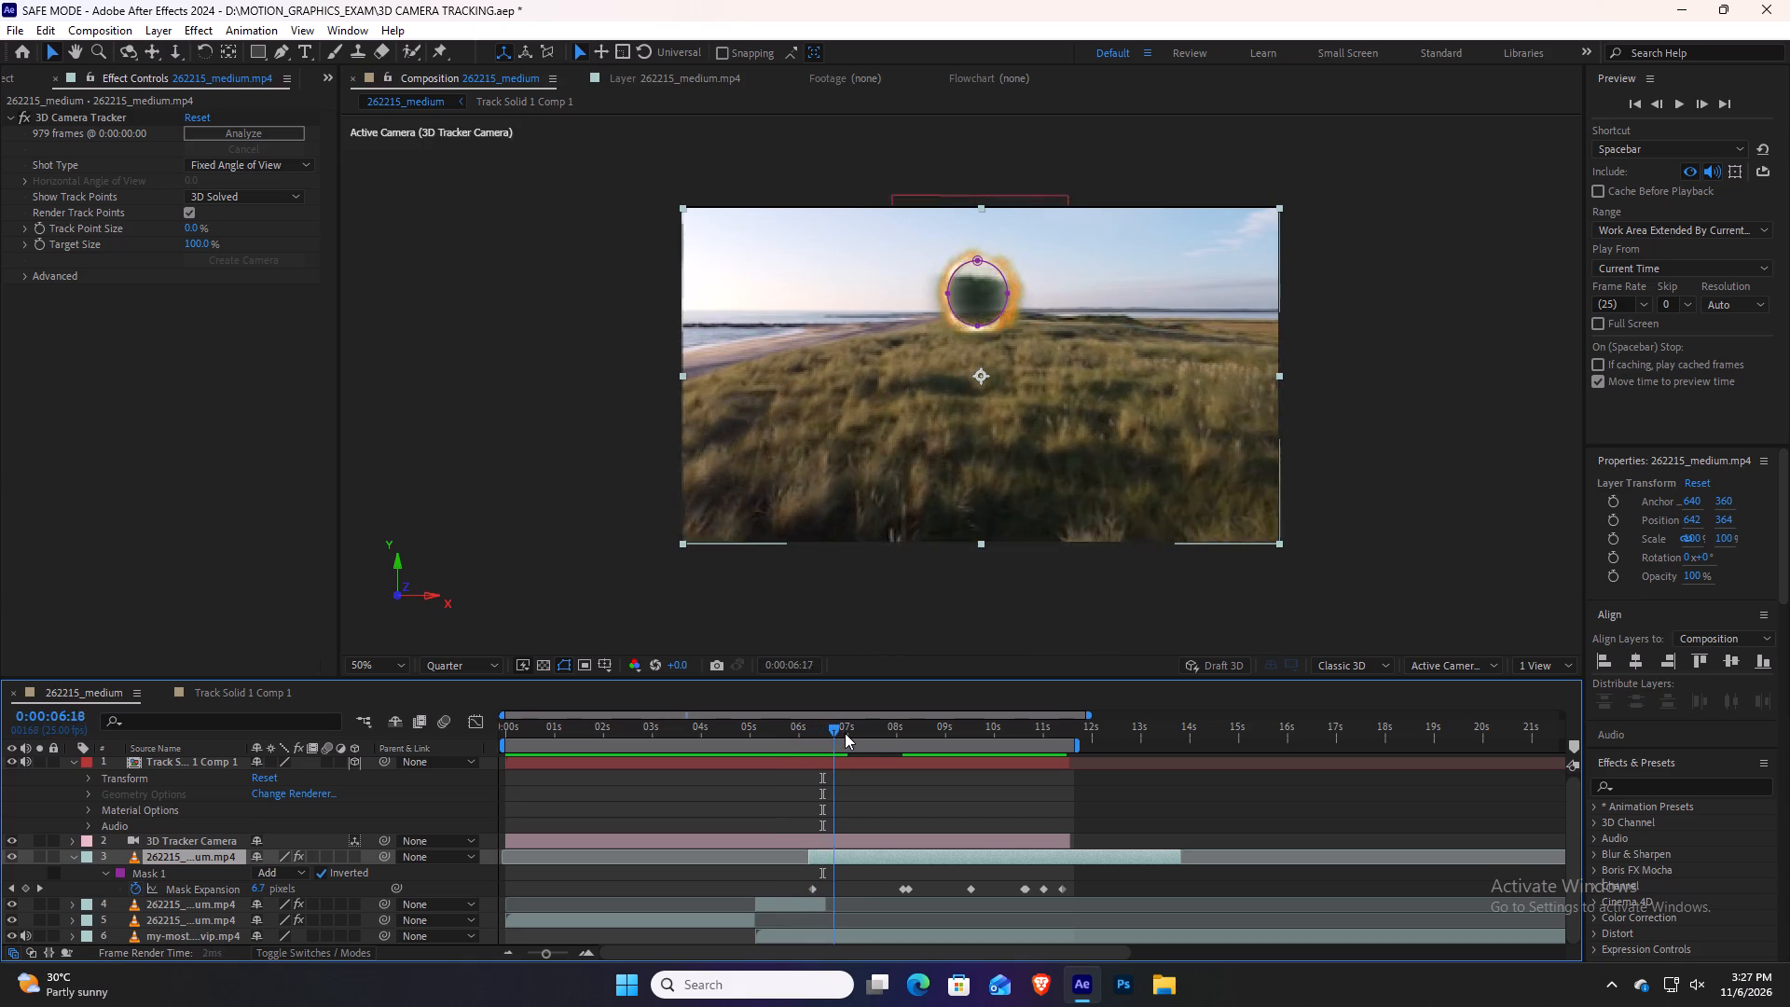
{"action": "left_click_drag", "start_coordinate": [845, 733], "coordinate": [957, 744]}
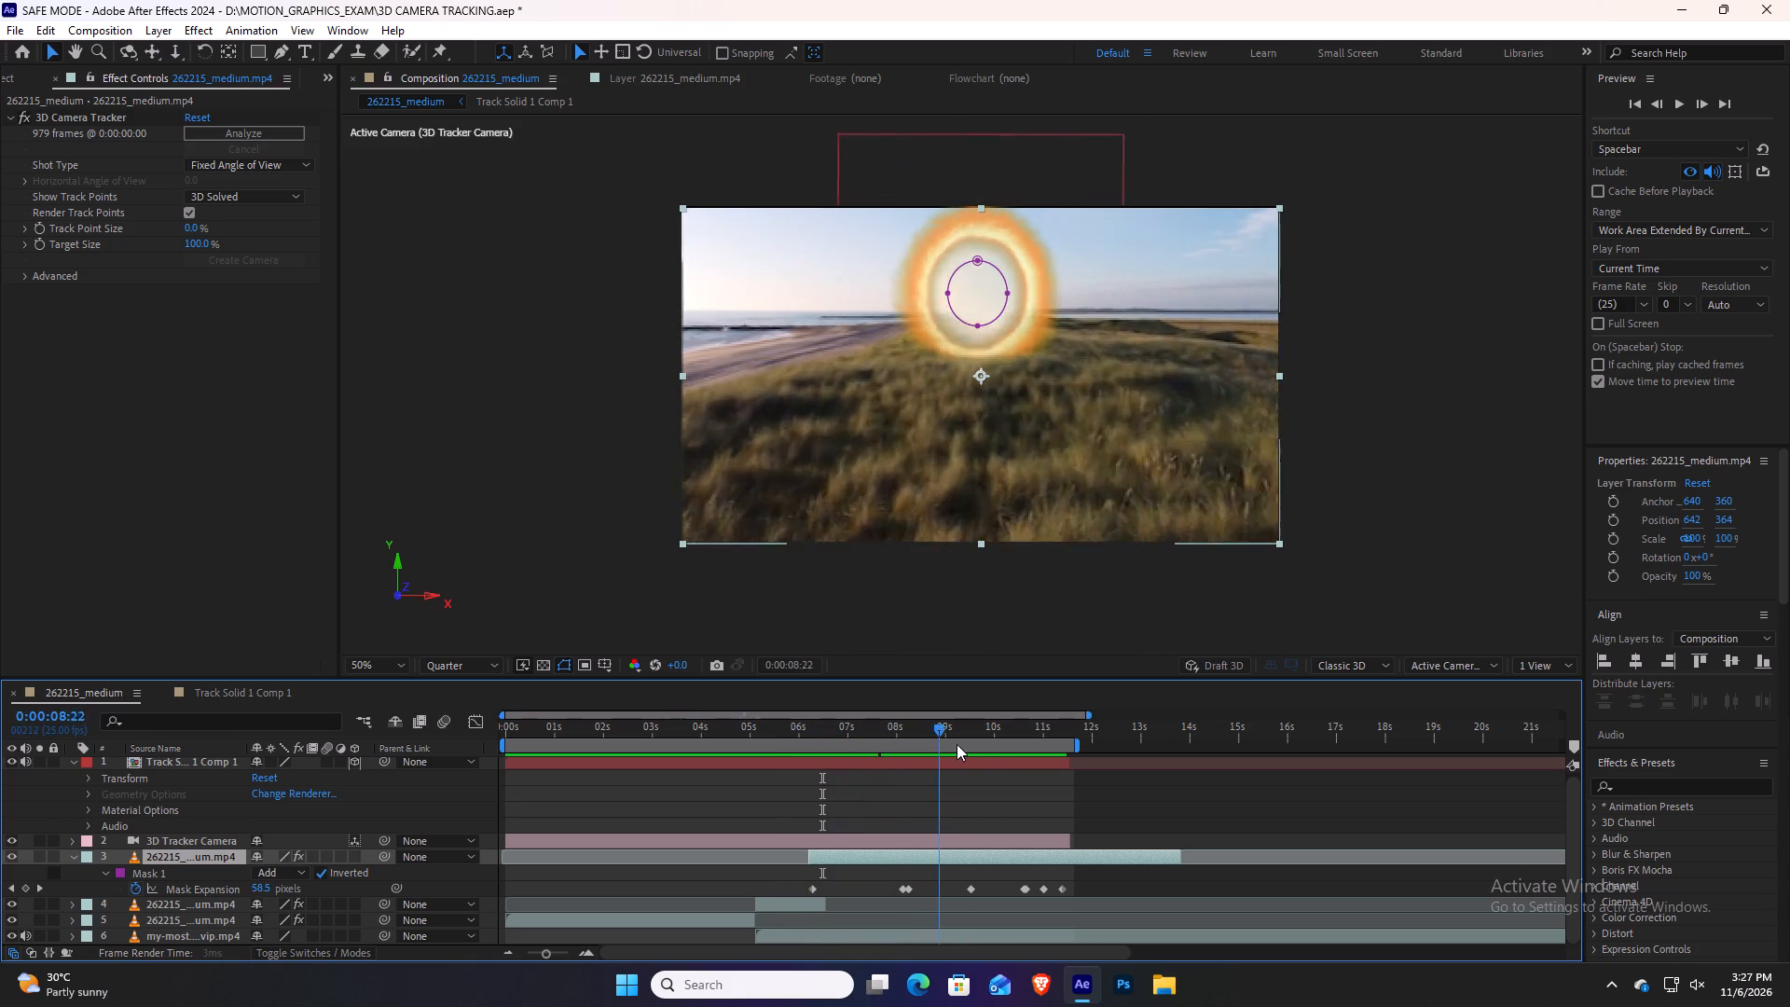
{"action": "left_click_drag", "start_coordinate": [957, 744], "coordinate": [1094, 734]}
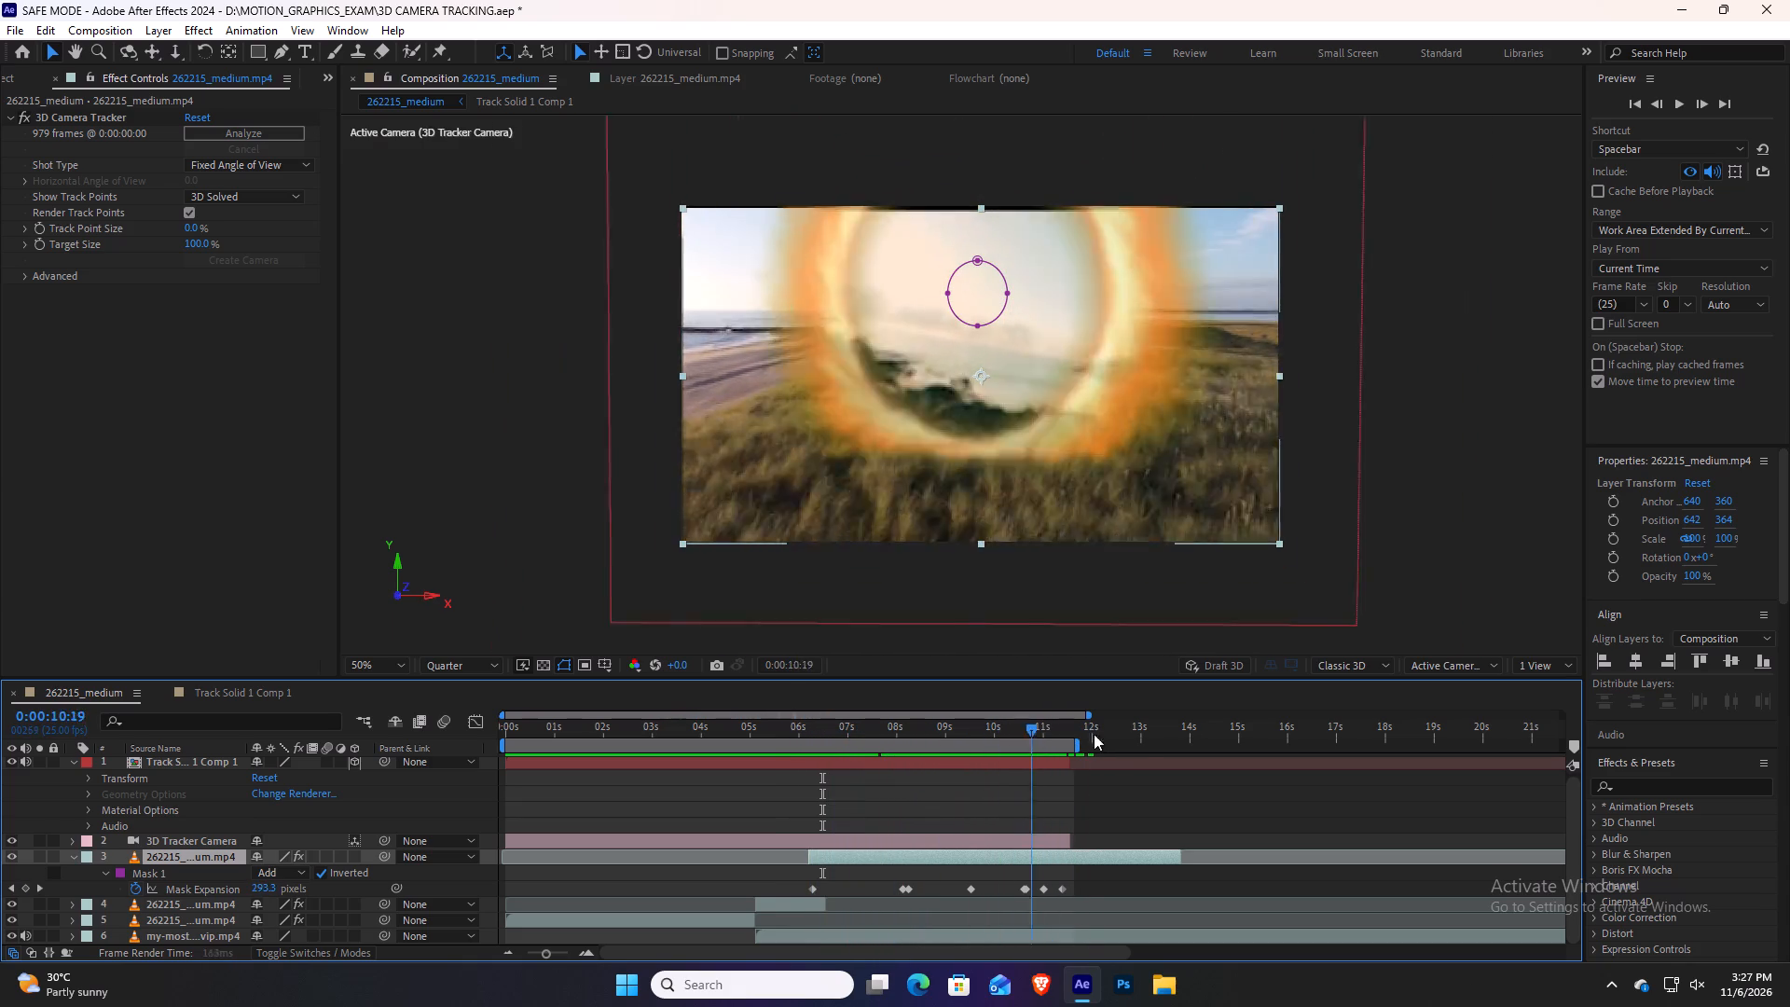
{"action": "left_click_drag", "start_coordinate": [1094, 734], "coordinate": [764, 735]}
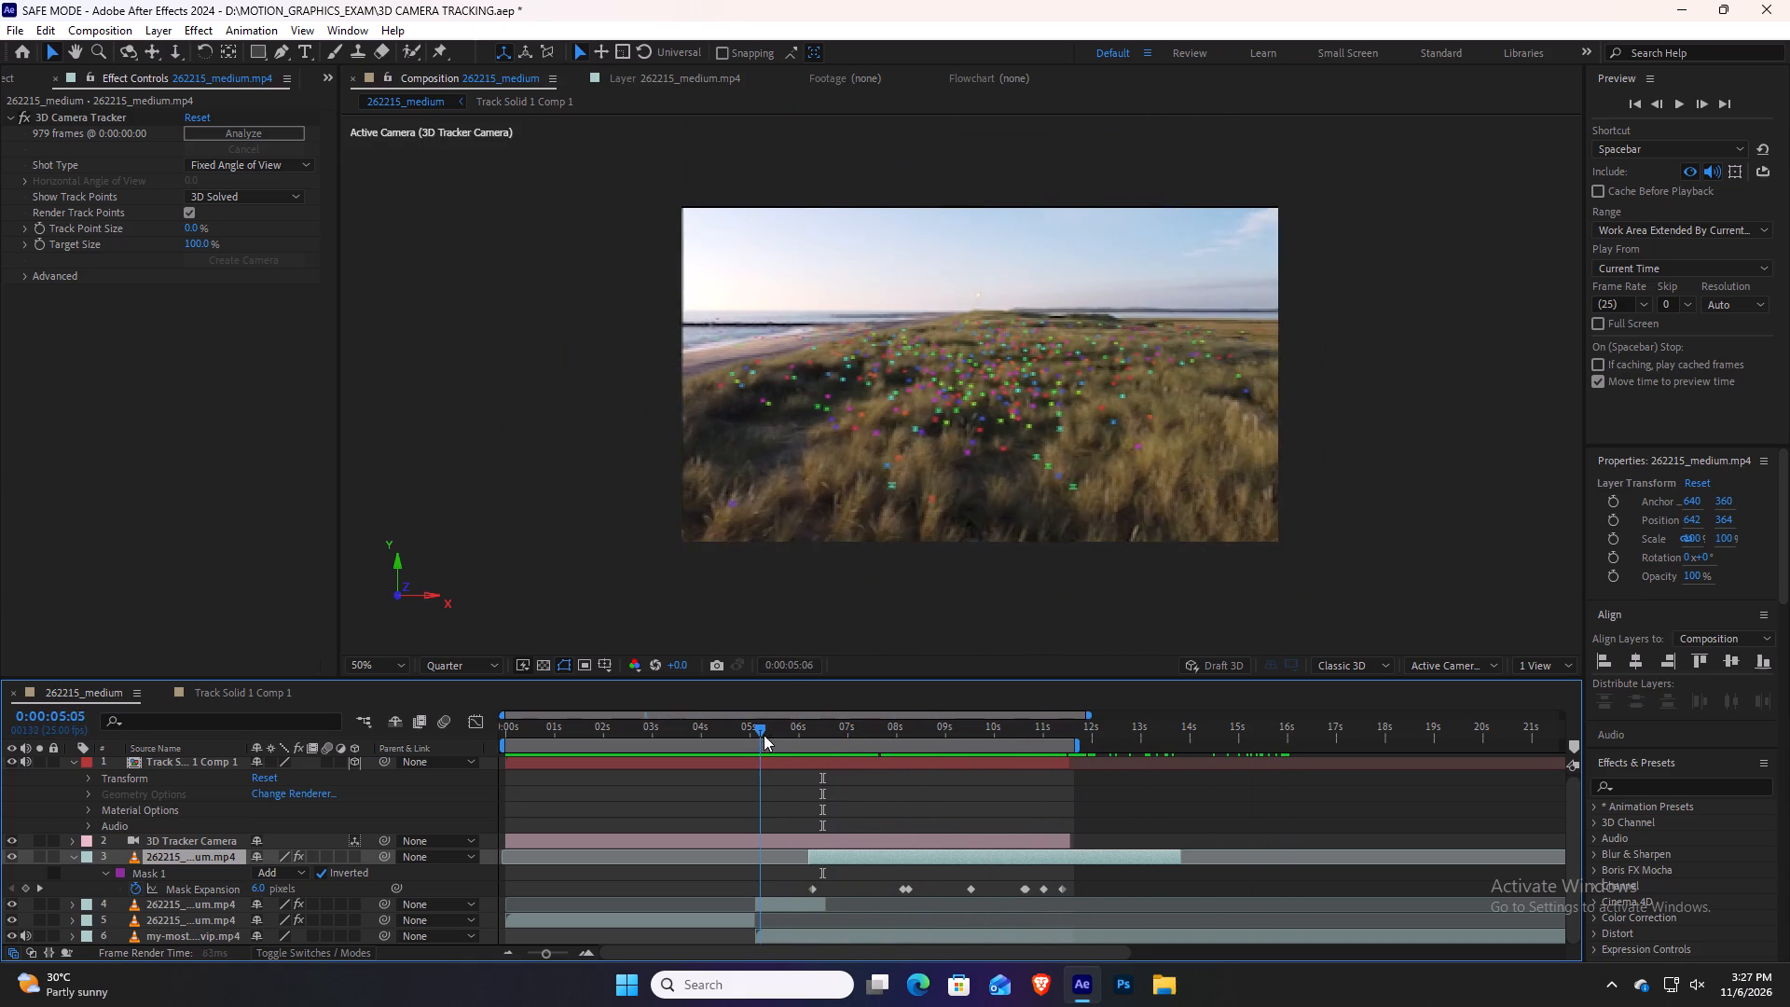
{"action": "left_click_drag", "start_coordinate": [764, 735], "coordinate": [768, 750]}
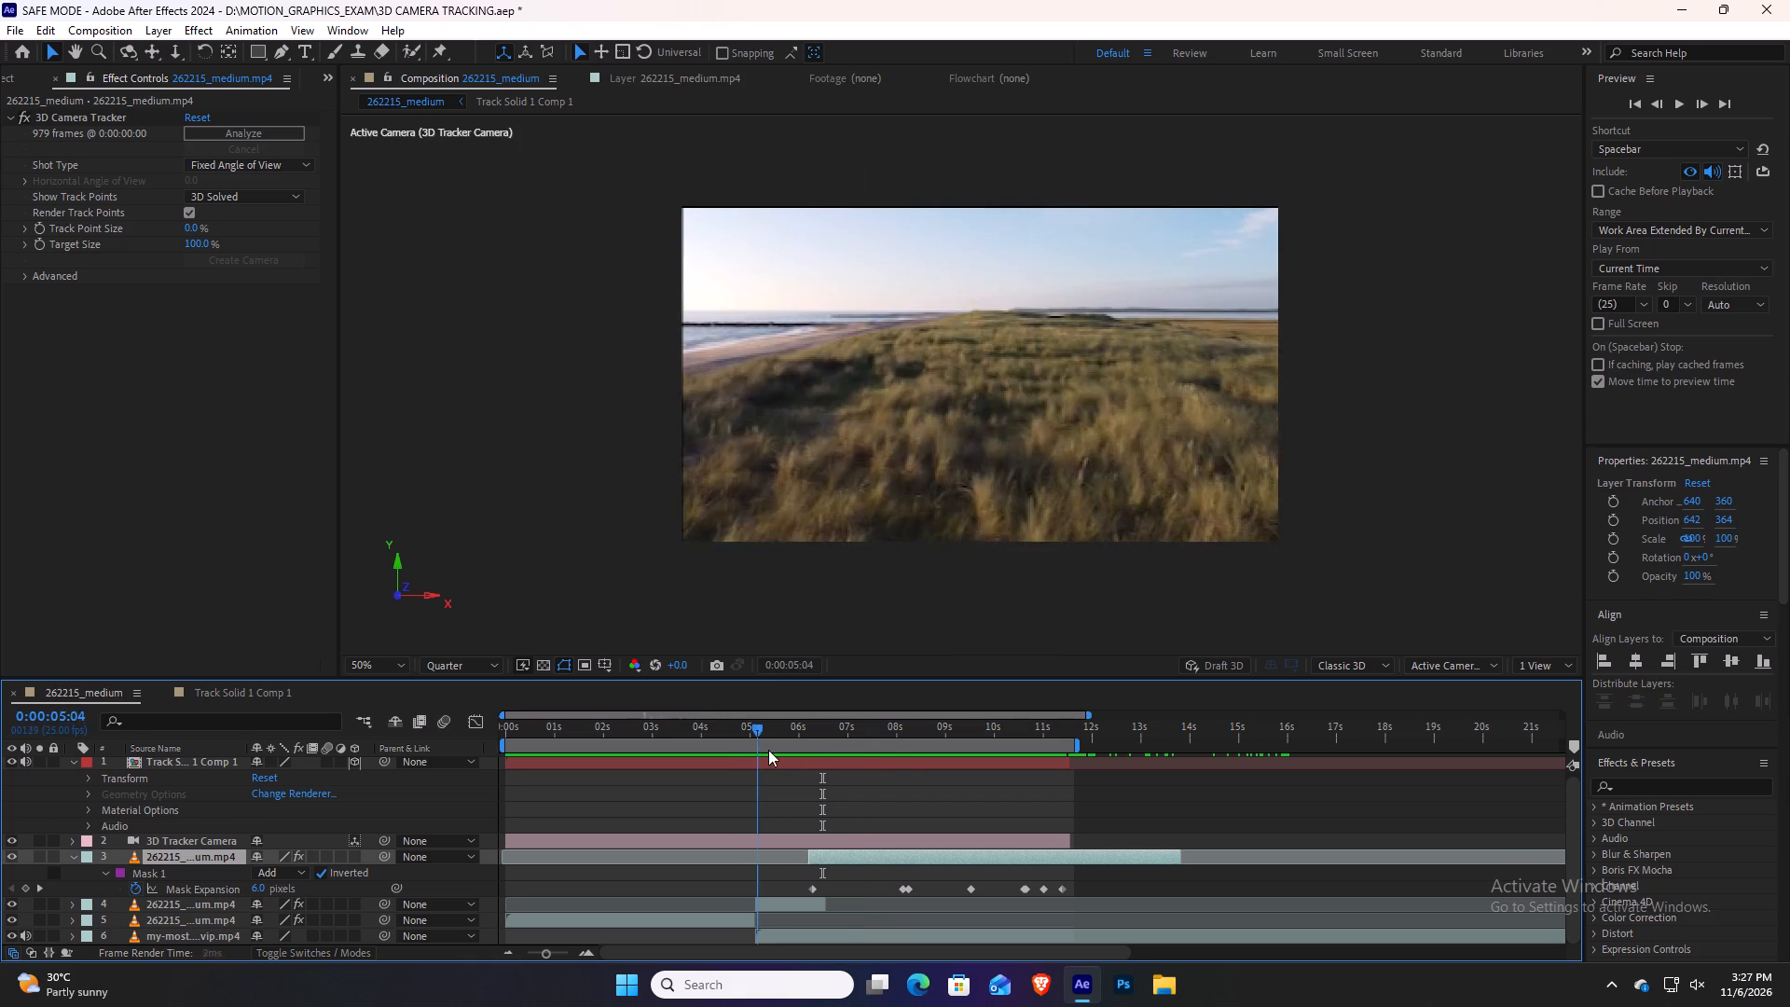
Scrub through the ring's opening around 0:00:06:15 and preview the portal animation from 0:00:05:10.
{"action": "left_click_drag", "start_coordinate": [768, 750], "coordinate": [832, 754]}
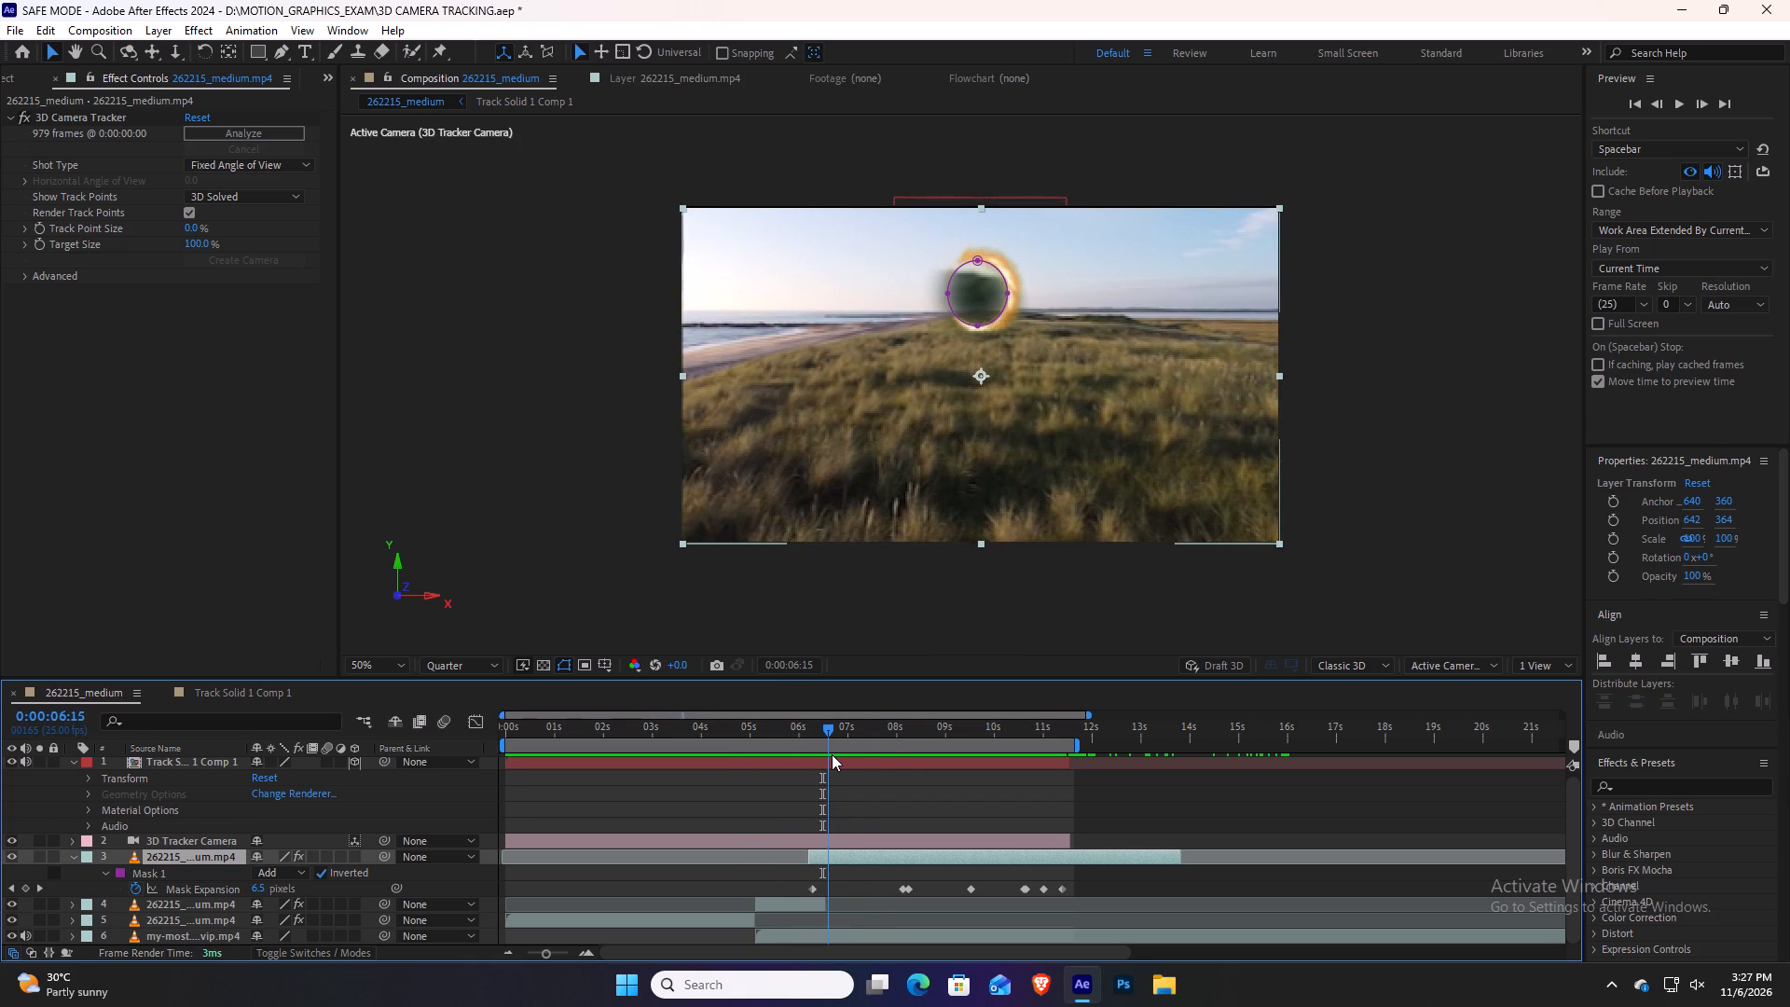
{"action": "left_click_drag", "start_coordinate": [832, 754], "coordinate": [831, 761]}
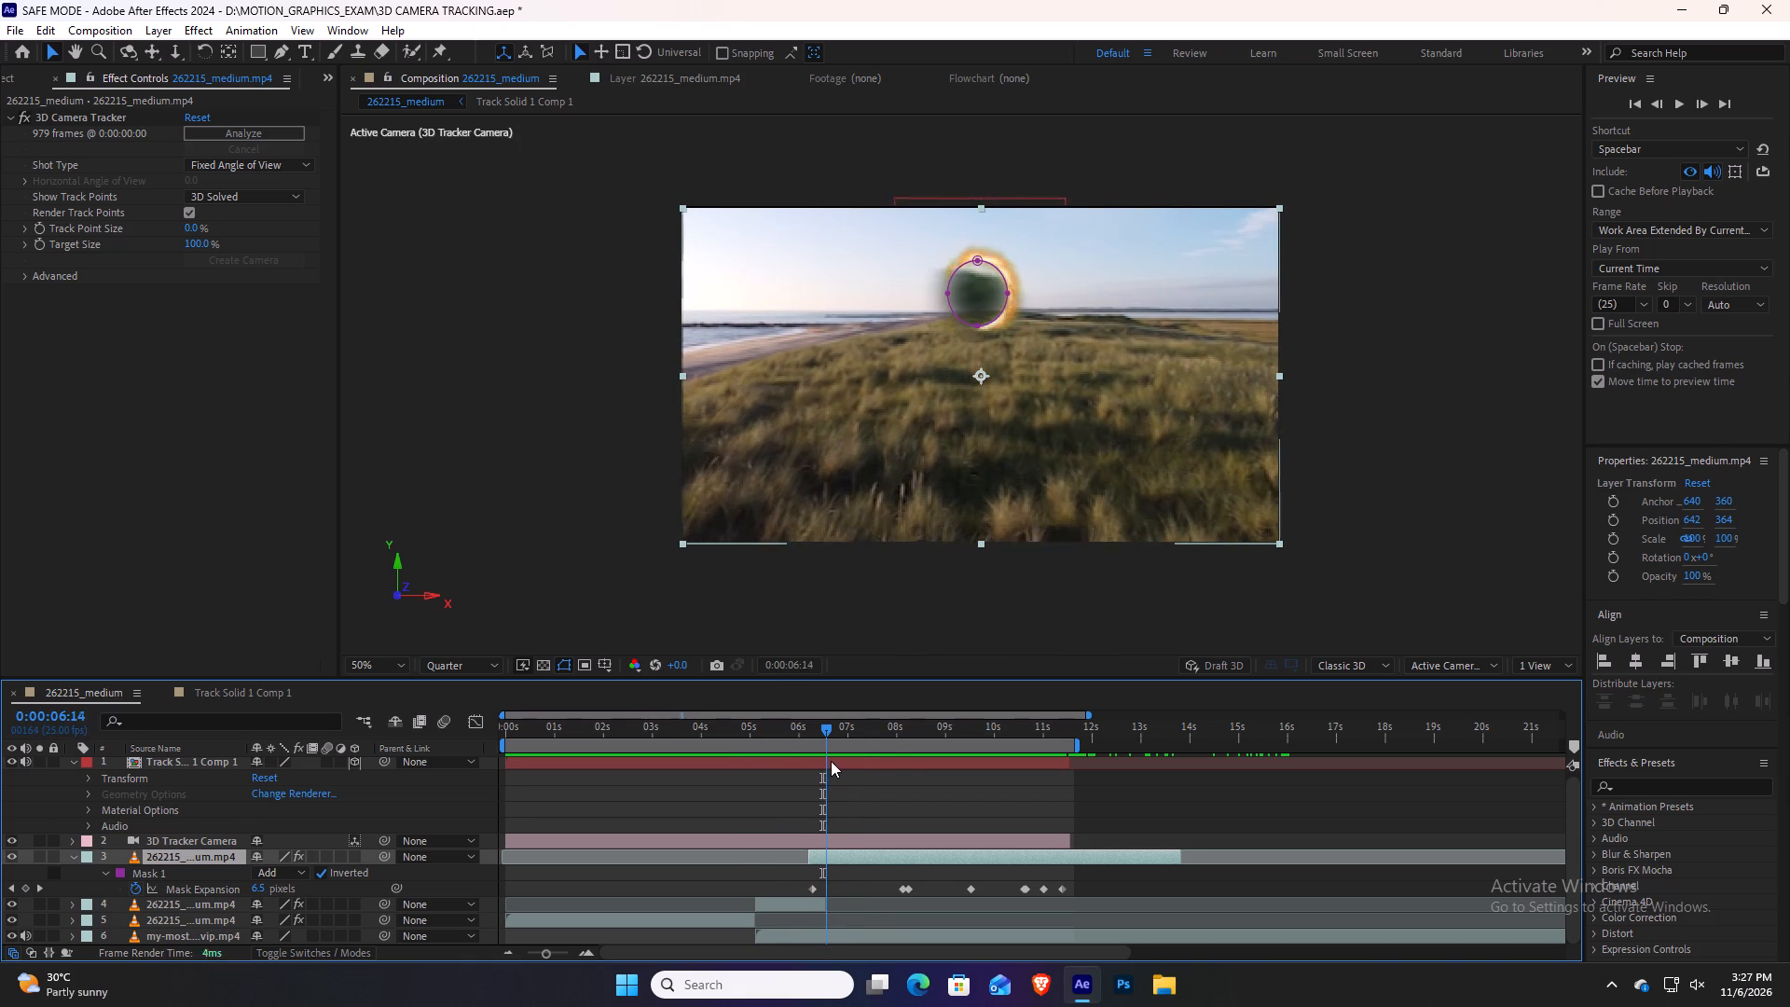
{"action": "left_click_drag", "start_coordinate": [831, 761], "coordinate": [835, 764]}
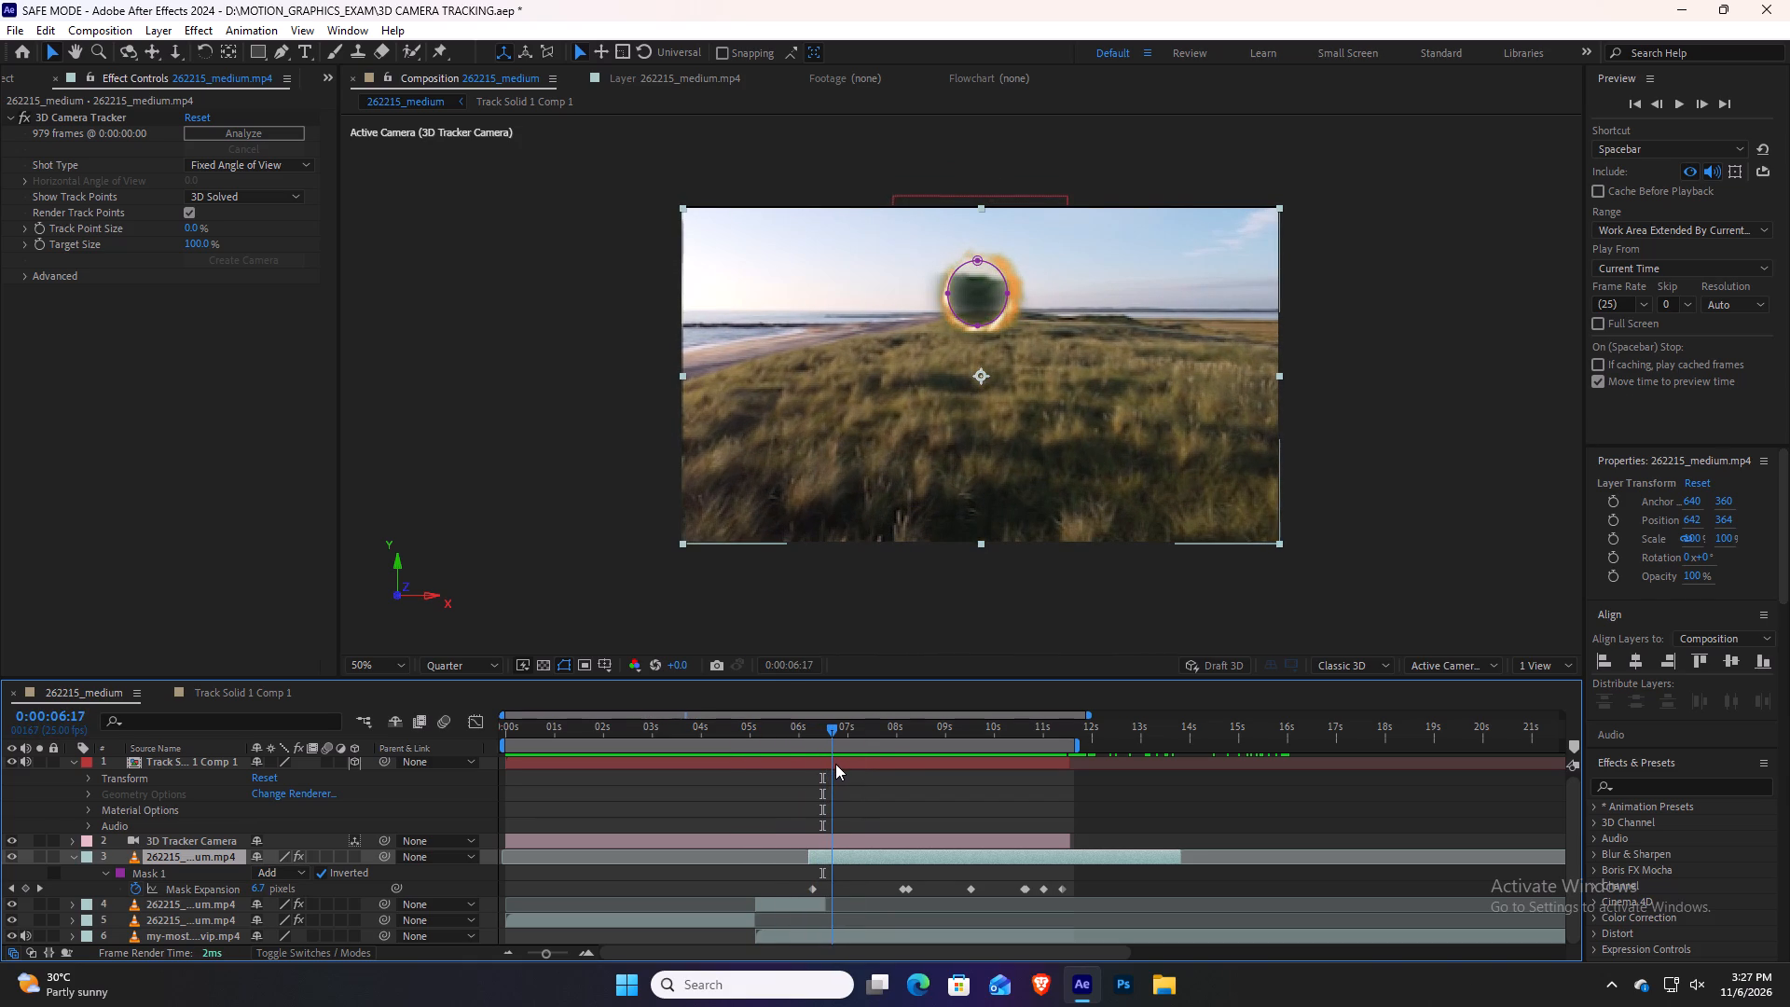
{"action": "left_click_drag", "start_coordinate": [835, 764], "coordinate": [835, 765]}
{"action": "left_click_drag", "start_coordinate": [835, 765], "coordinate": [772, 772]}
{"action": "key", "text": "space"}
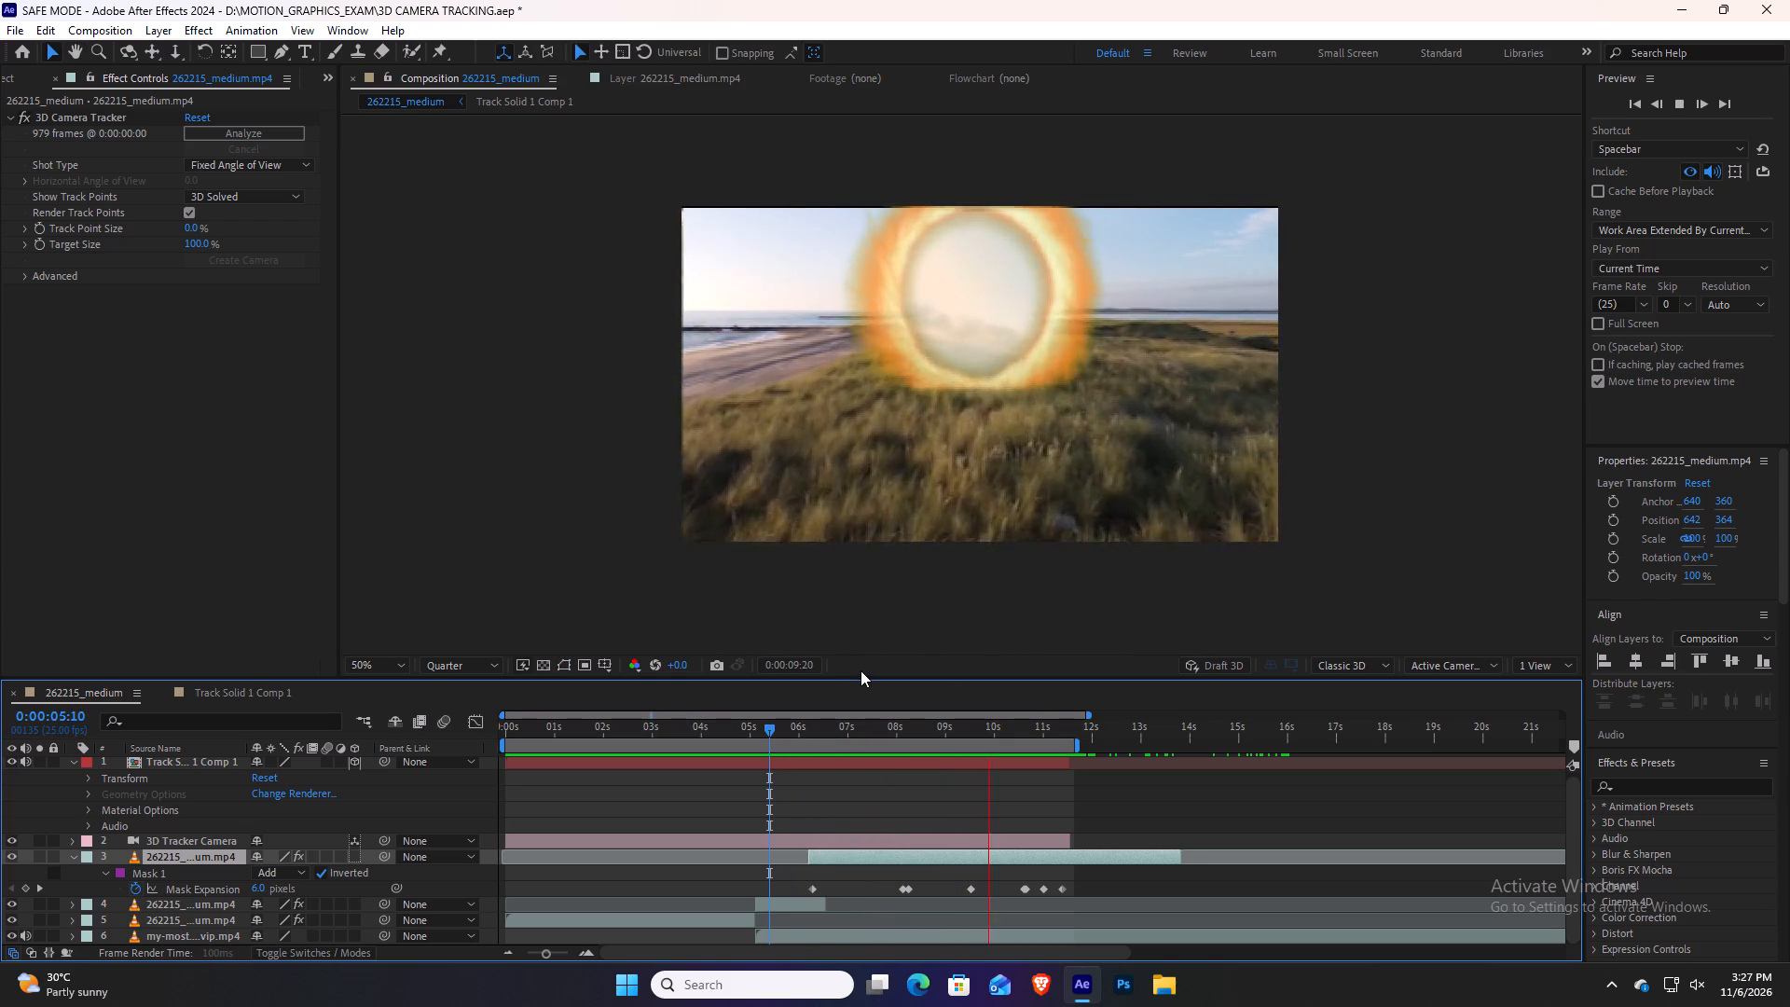
{"action": "key", "text": "space"}
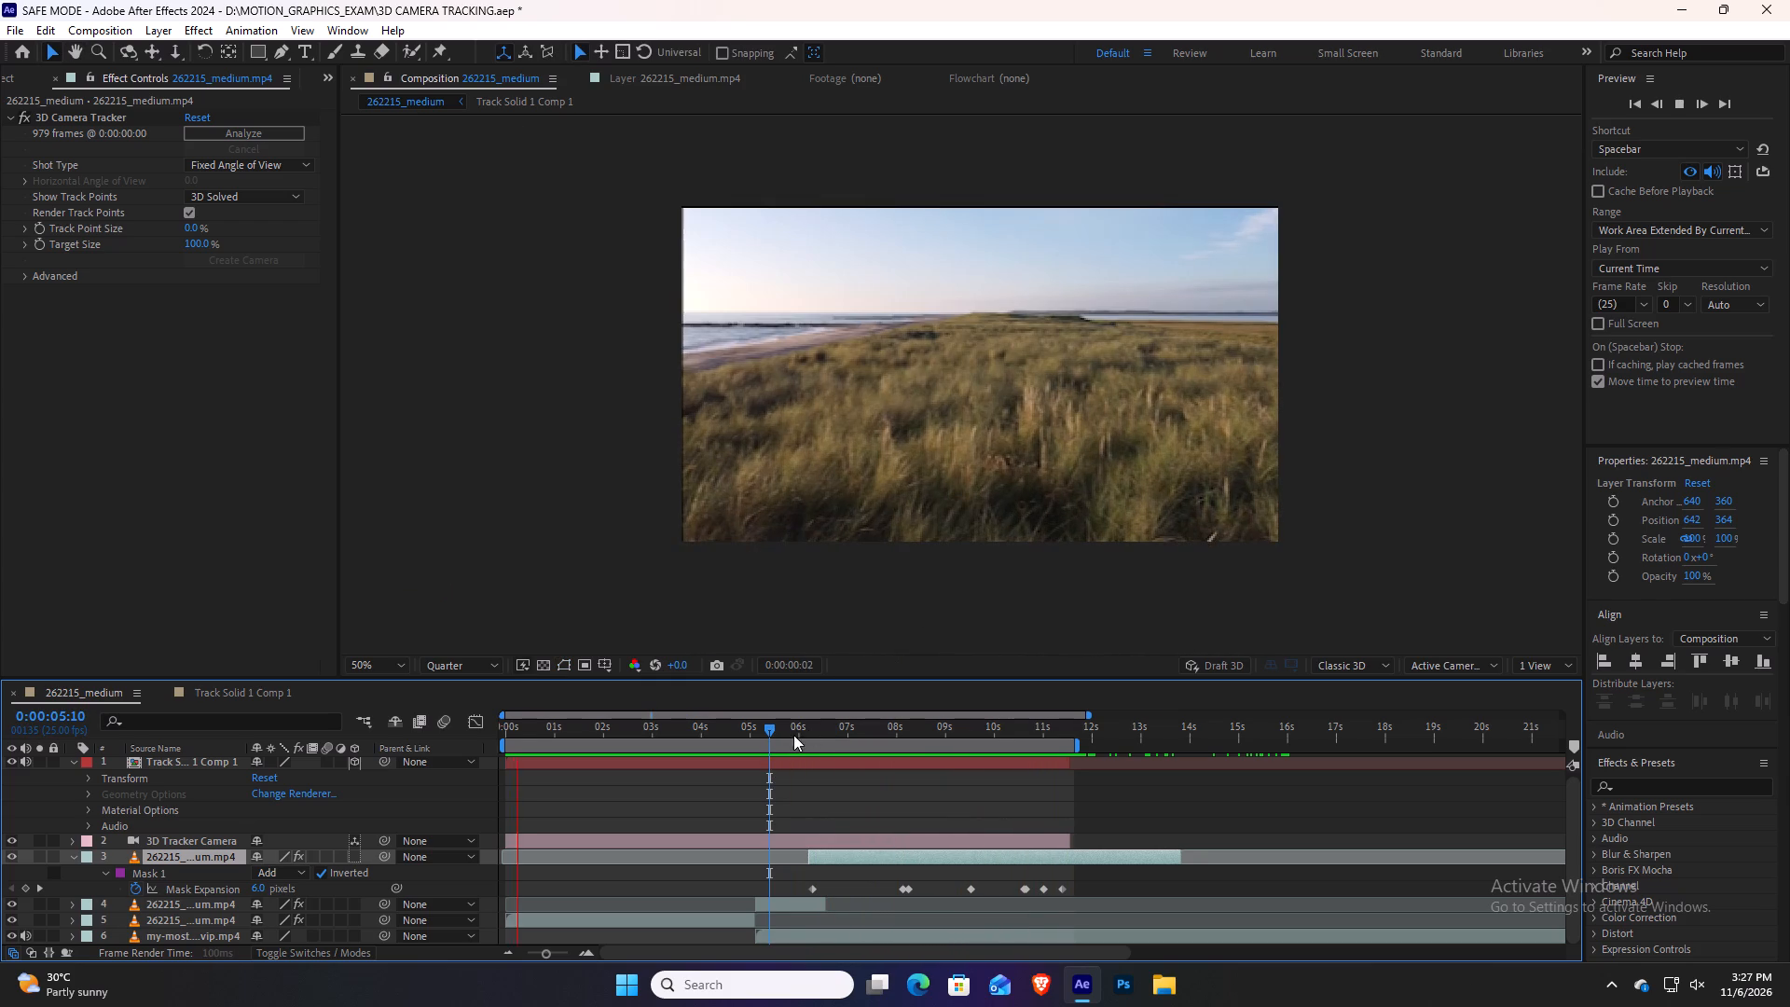
Set the composition's preview resolution to Full and play it from 0:00:00:00, stopping at about 0:00:01:05.
{"action": "left_click_drag", "start_coordinate": [797, 730], "coordinate": [324, 766]}
{"action": "left_click", "coordinate": [456, 663]}
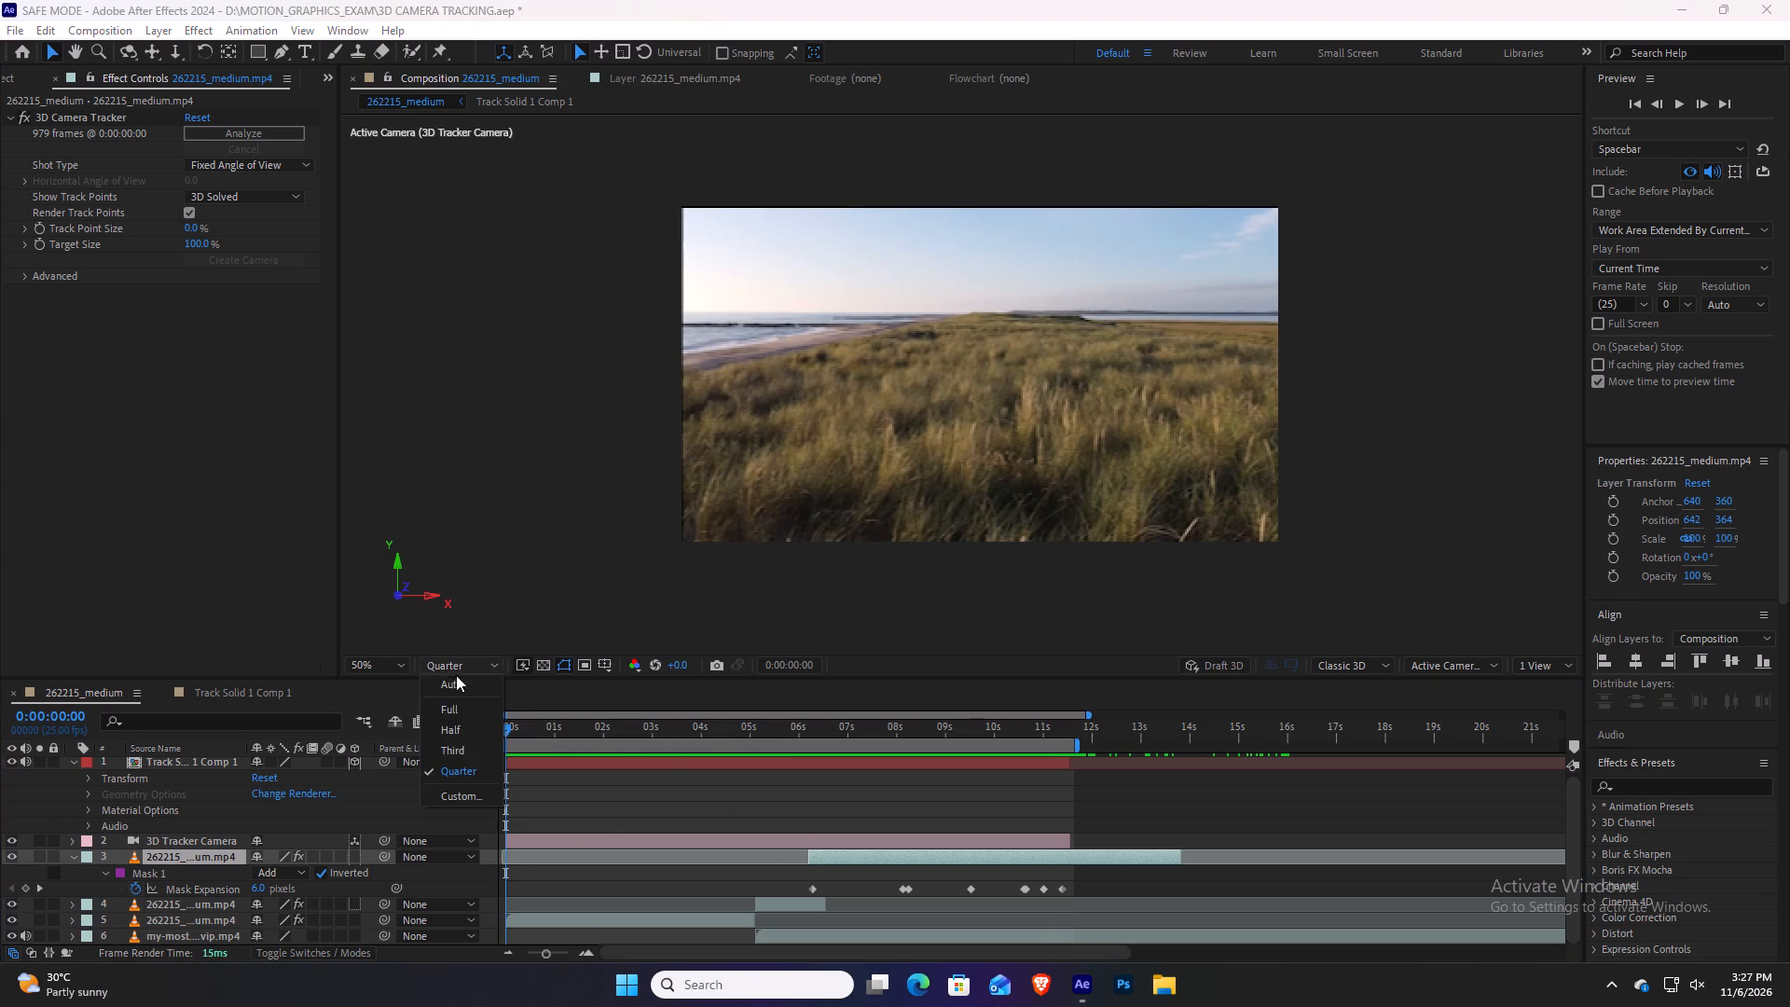
{"action": "left_click", "coordinate": [454, 703]}
{"action": "left_click_drag", "start_coordinate": [543, 723], "coordinate": [370, 749]}
{"action": "key", "text": "space"}
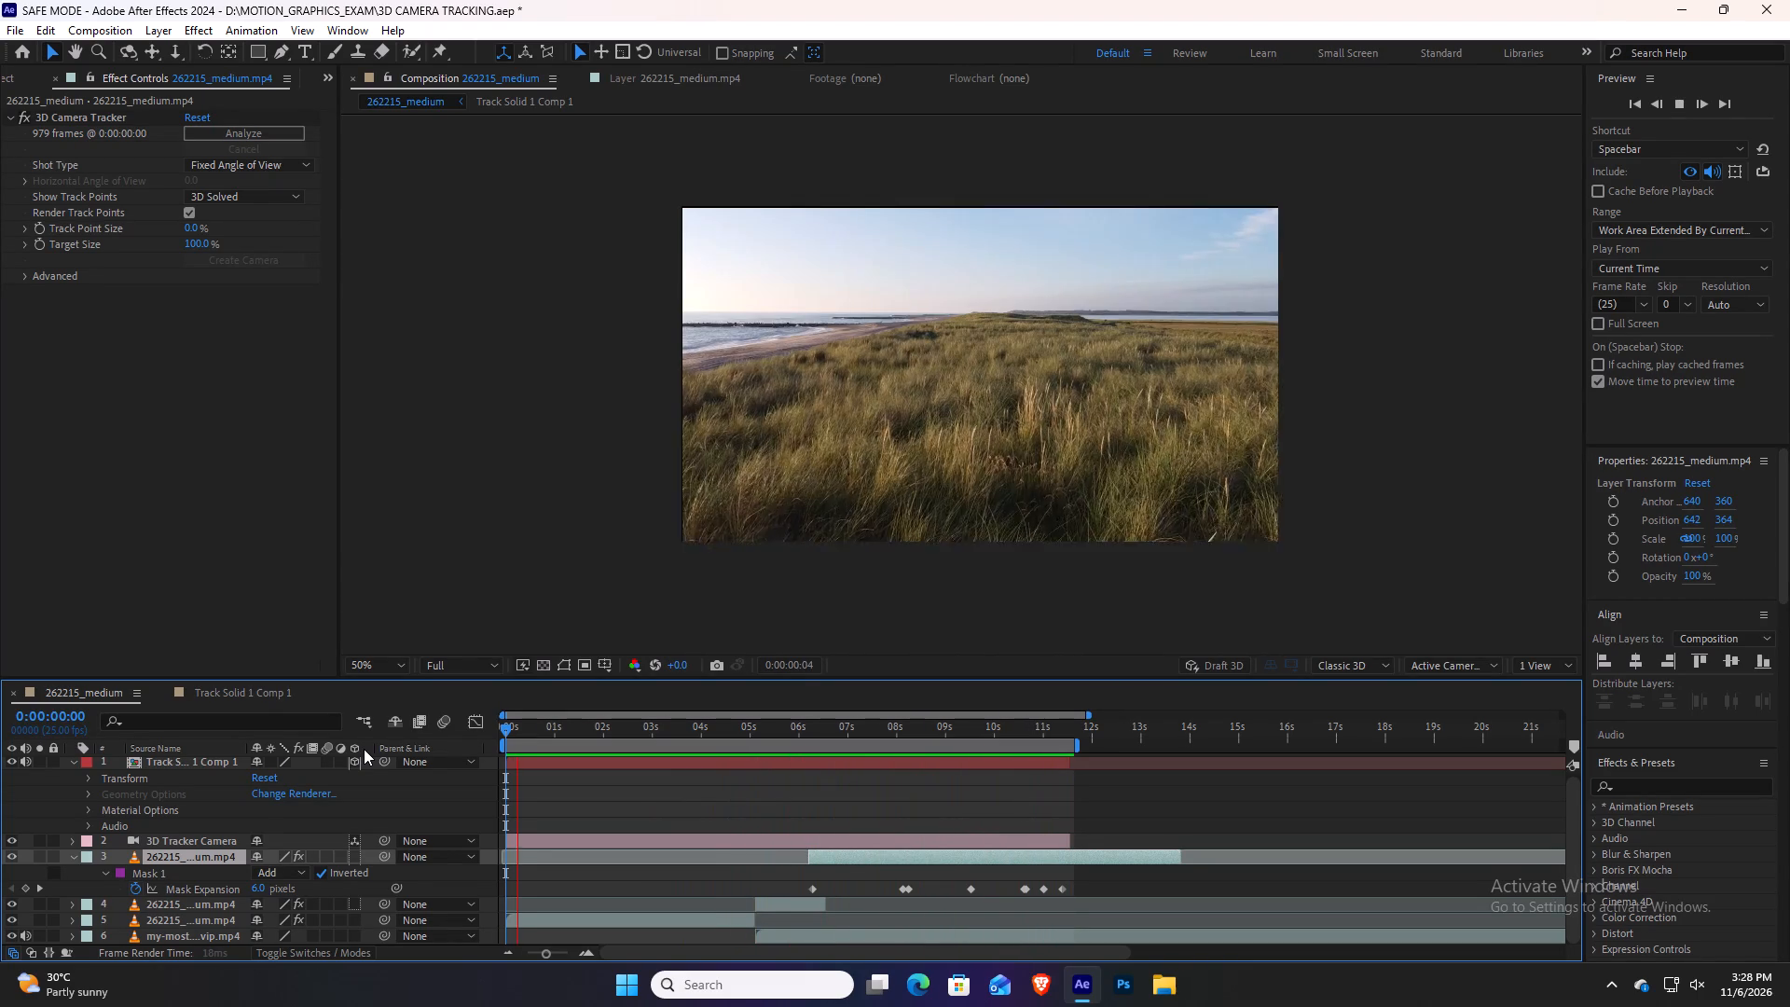
{"action": "key", "text": "space"}
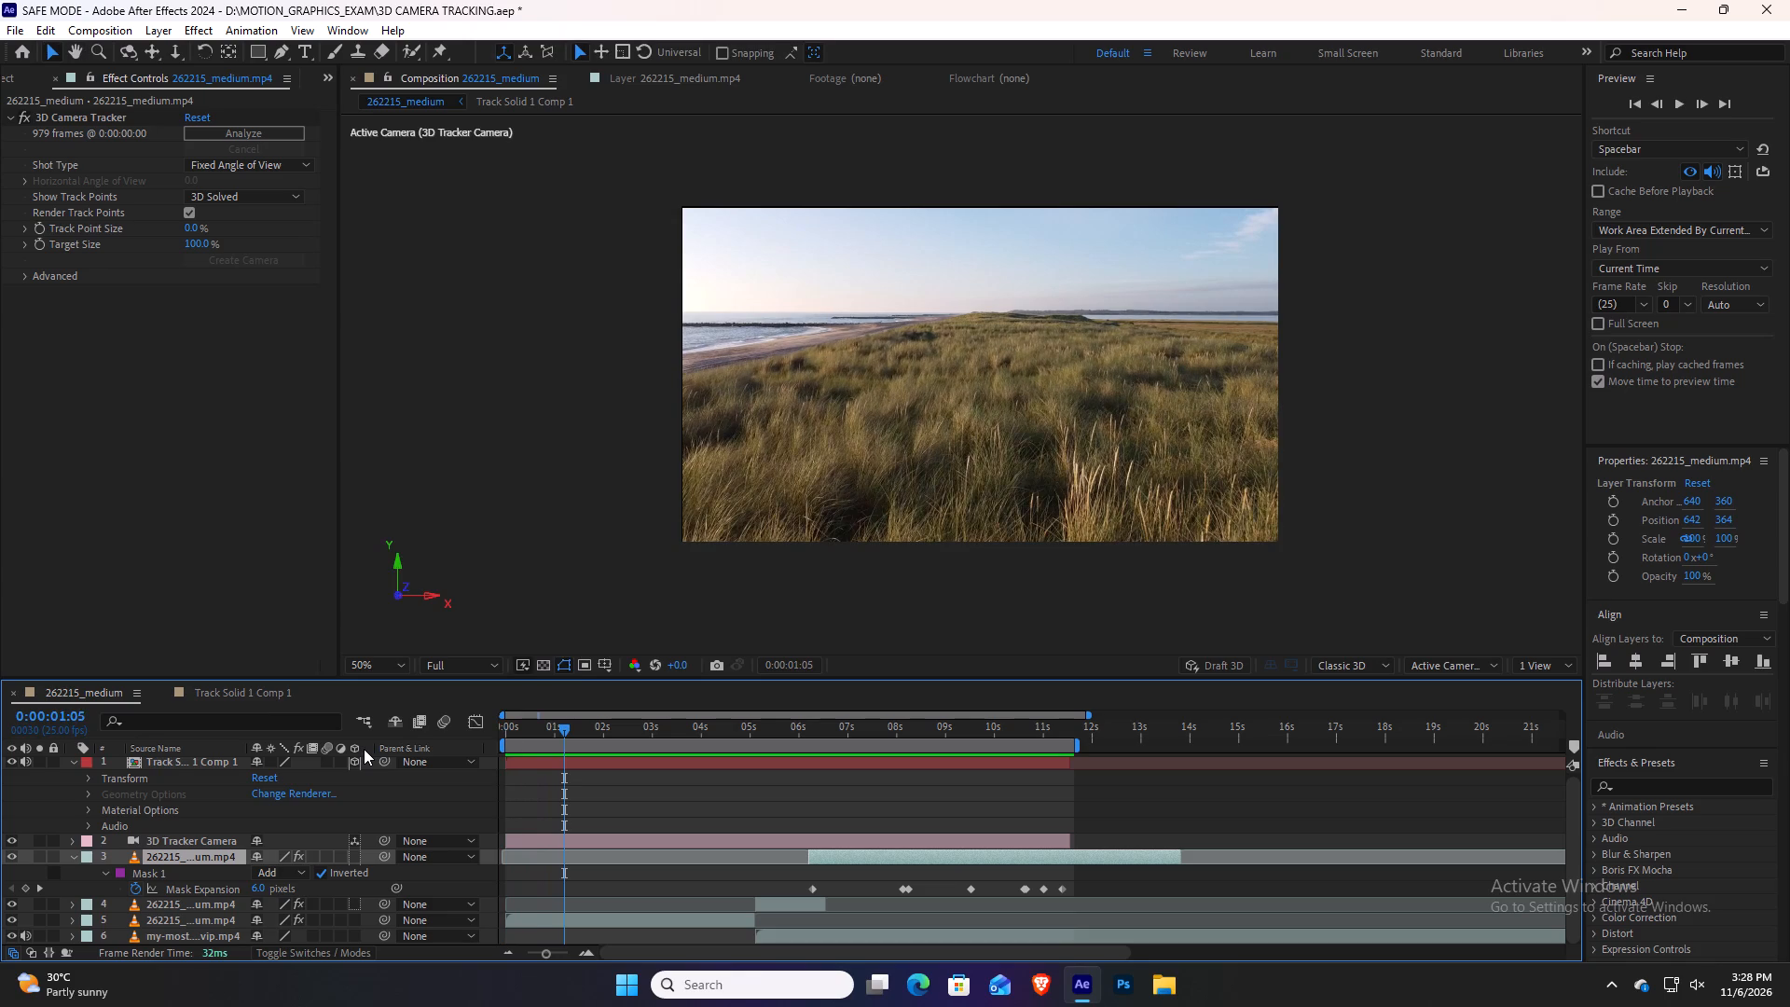